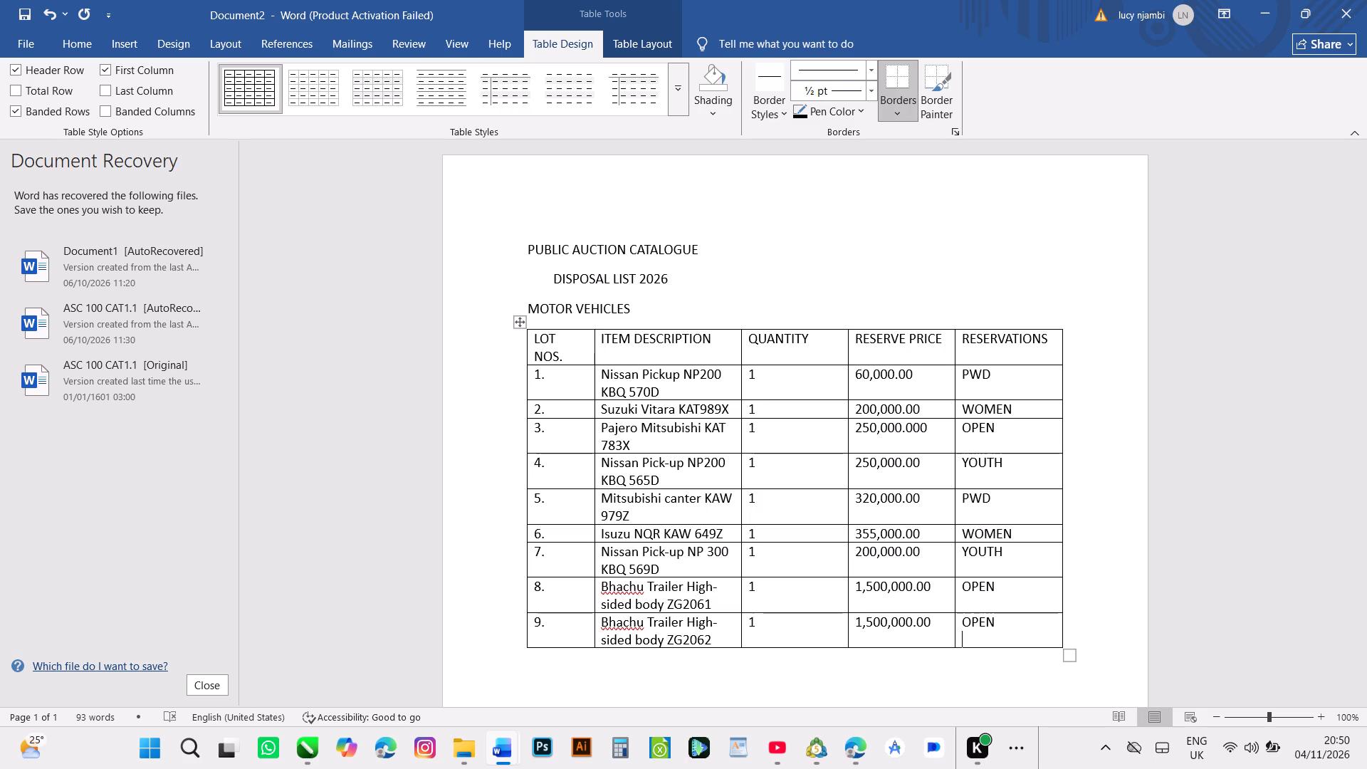
Enter "sta" beneath OPEN in the RESERVATIONS cell of lot 9.
key(s)
text(ta)
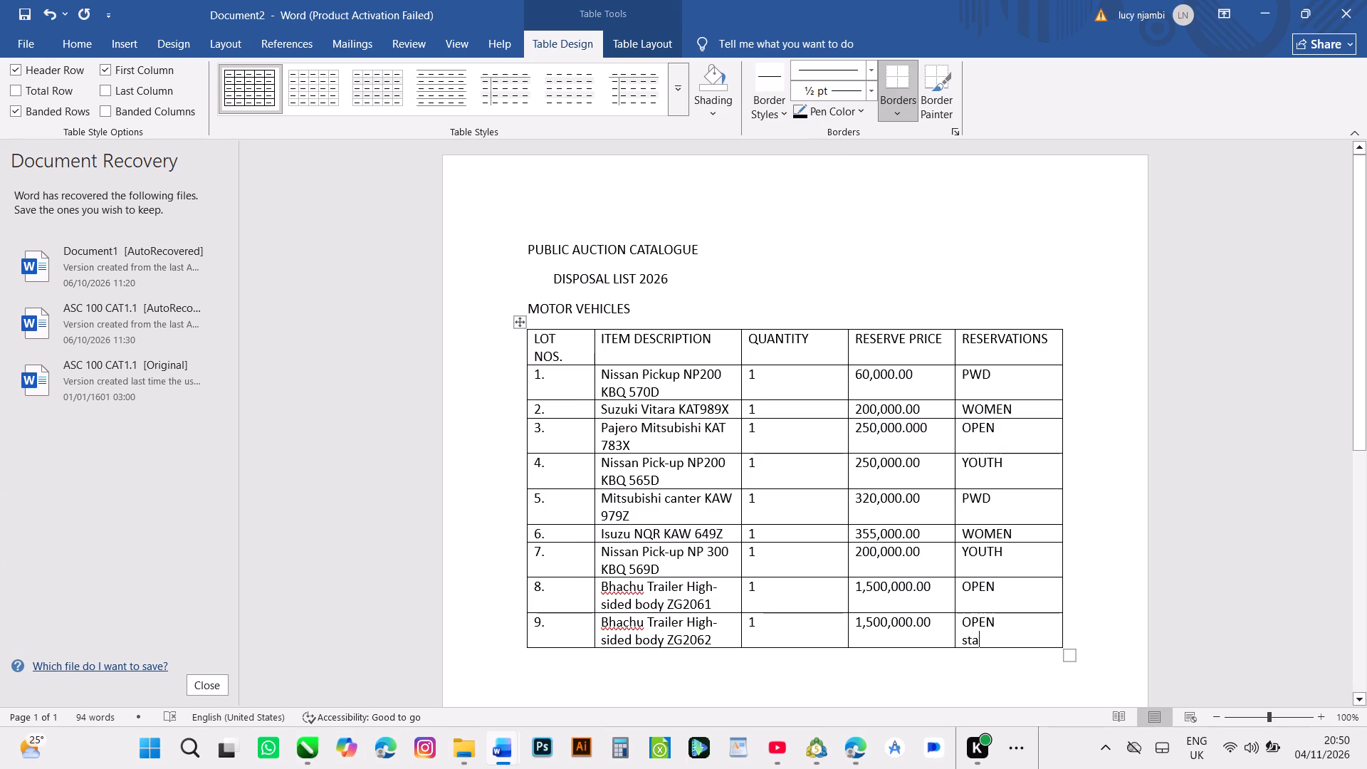
Insert a blank line directly below the motor vehicles table.
triple_click(1361, 697)
triple_click(1361, 697)
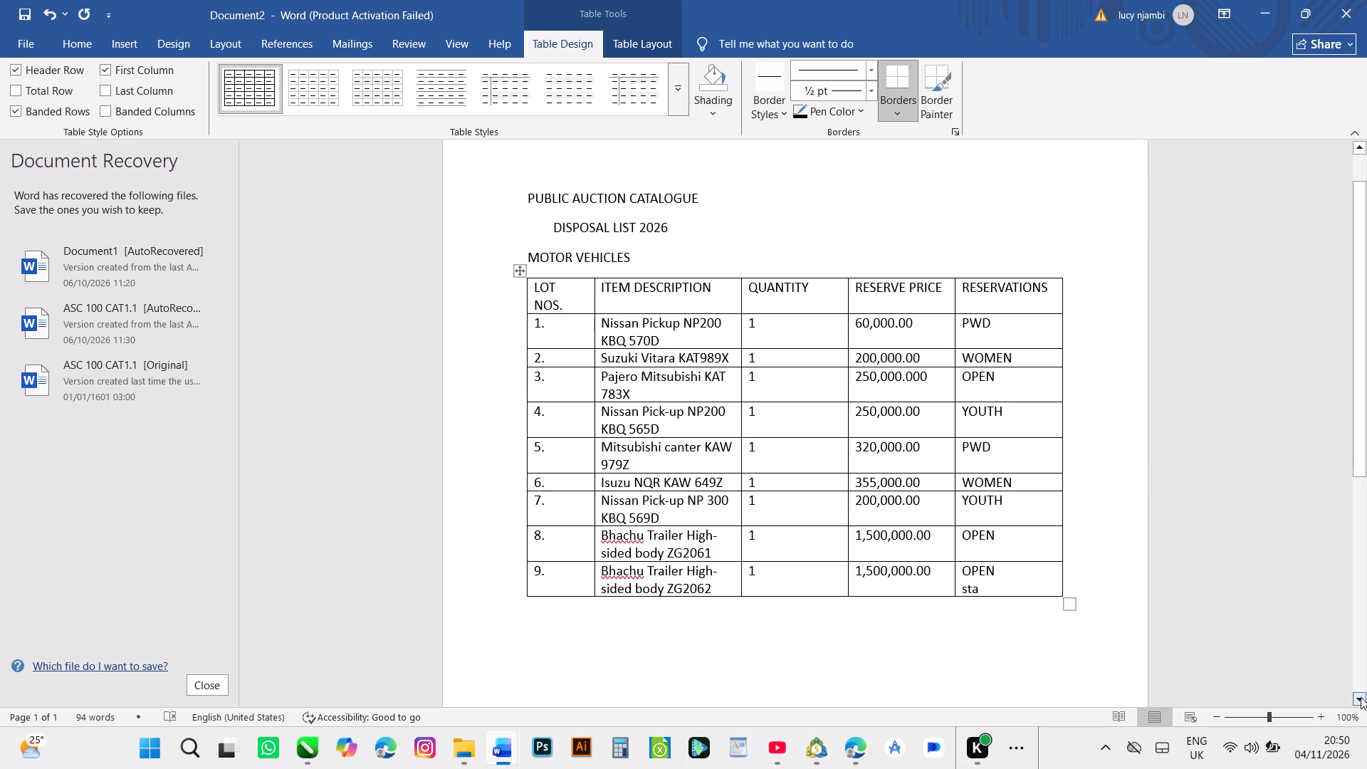
triple_click(1361, 697)
double_click(1361, 697)
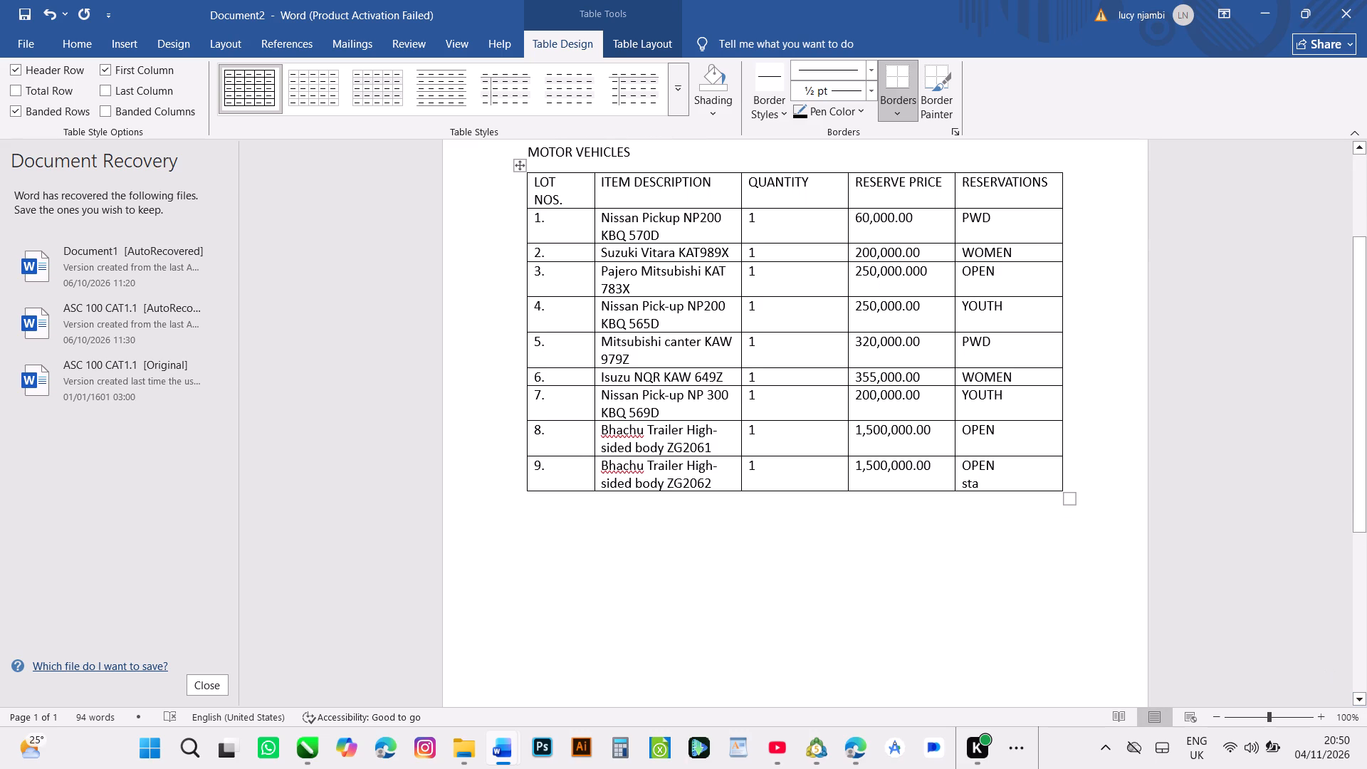
click(587, 557)
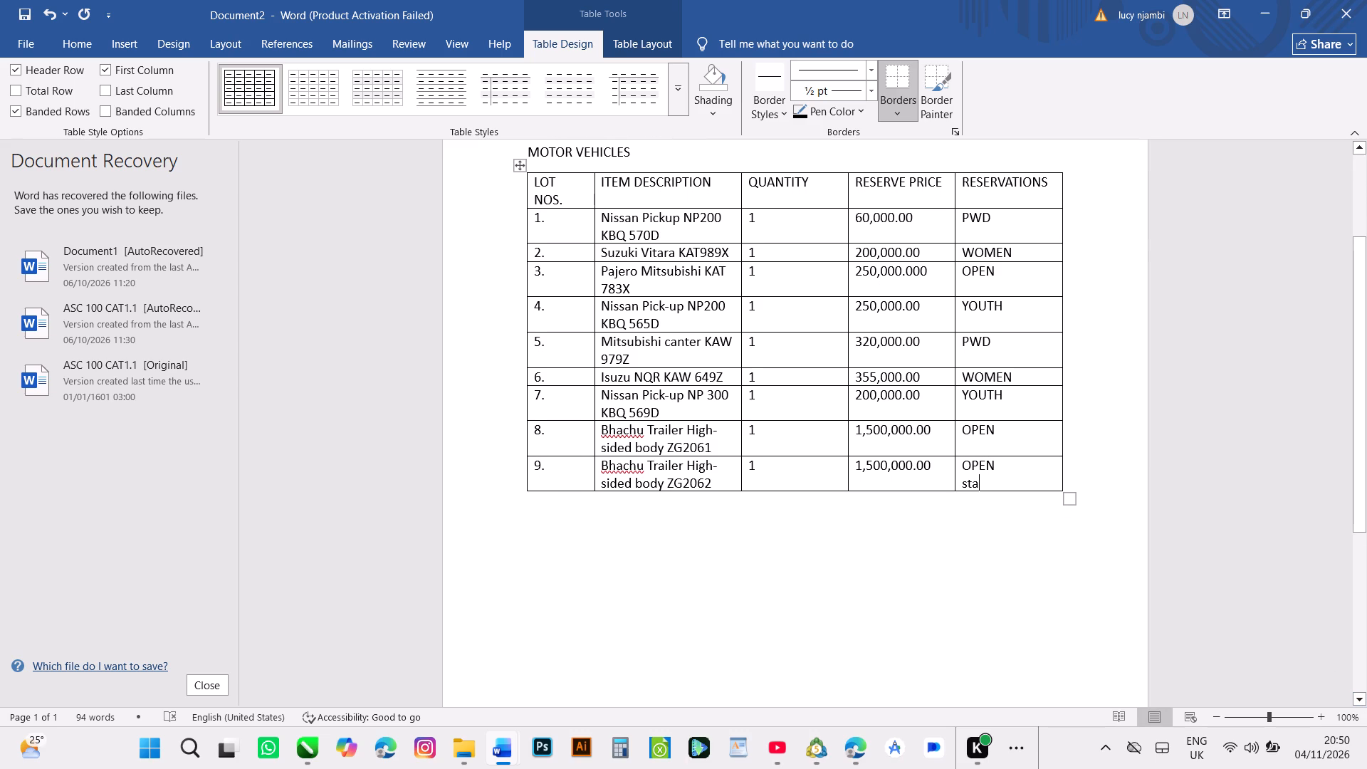
click(587, 558)
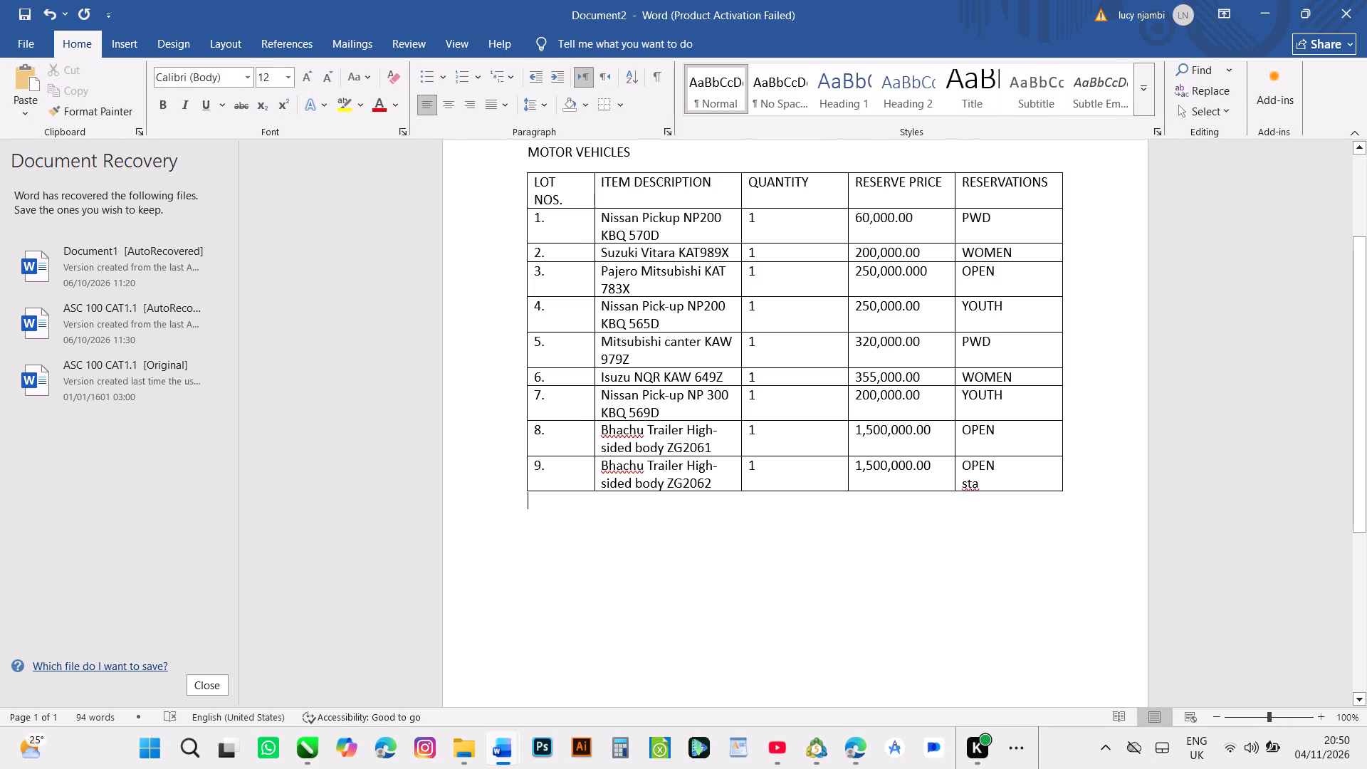
key(s)
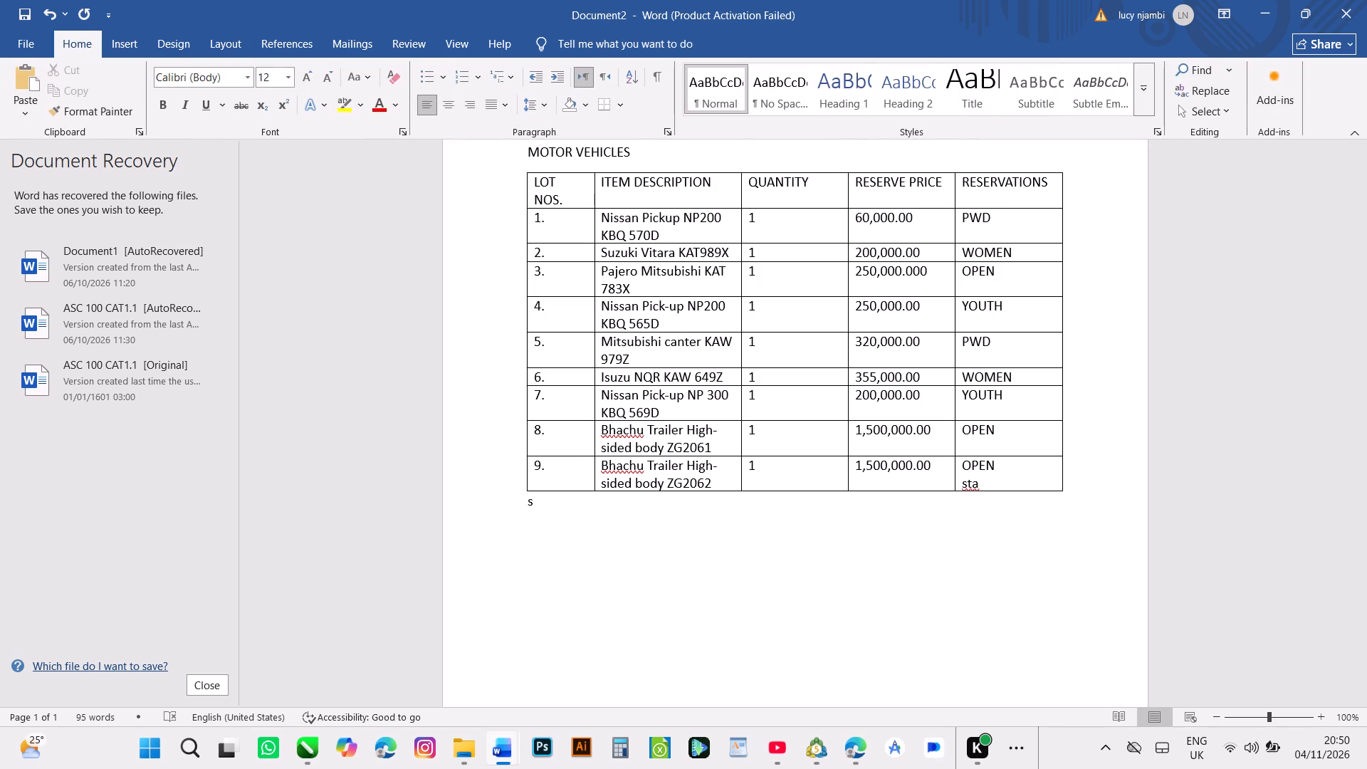
key(BackSpace)
key(space)
key(space)
key(space)
key(space)
key(Return)
Add the heading STATIONERY on its own line below the table, indented with spaces, and start a new line after it.
key(space)
key(space)
key(space)
key(space)
key(space)
key(space)
key(space)
key(space)
key(space)
key(space)
key(space)
key(space)
key(space)
key(space)
key(space)
key(space)
key(space)
key(space)
key(space)
key(space)
key(space)
key(space)
key(space)
key(space)
key(space)
key(space)
key(s)
text(TA)
text(TIO)
key(n)
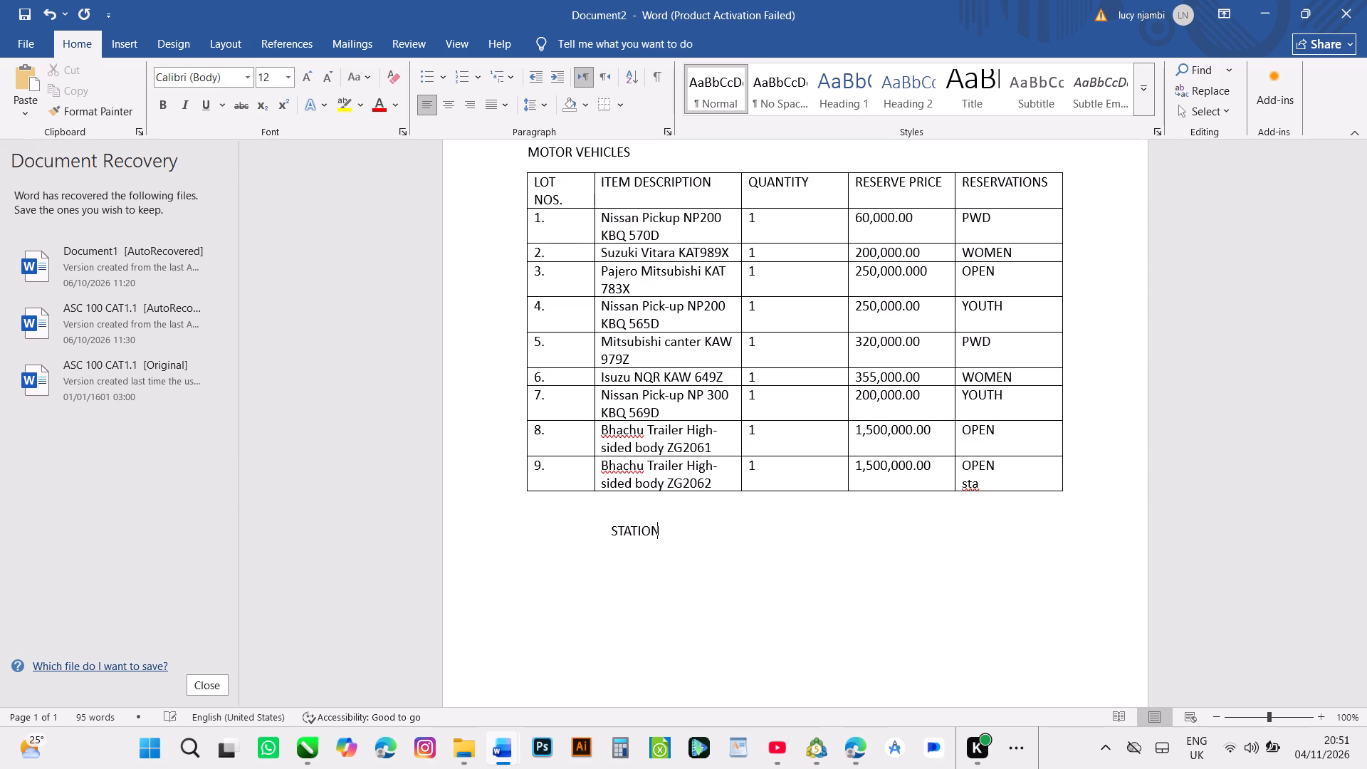
key(a)
key(BackSpace)
text(ER)
key(y)
key(Return)
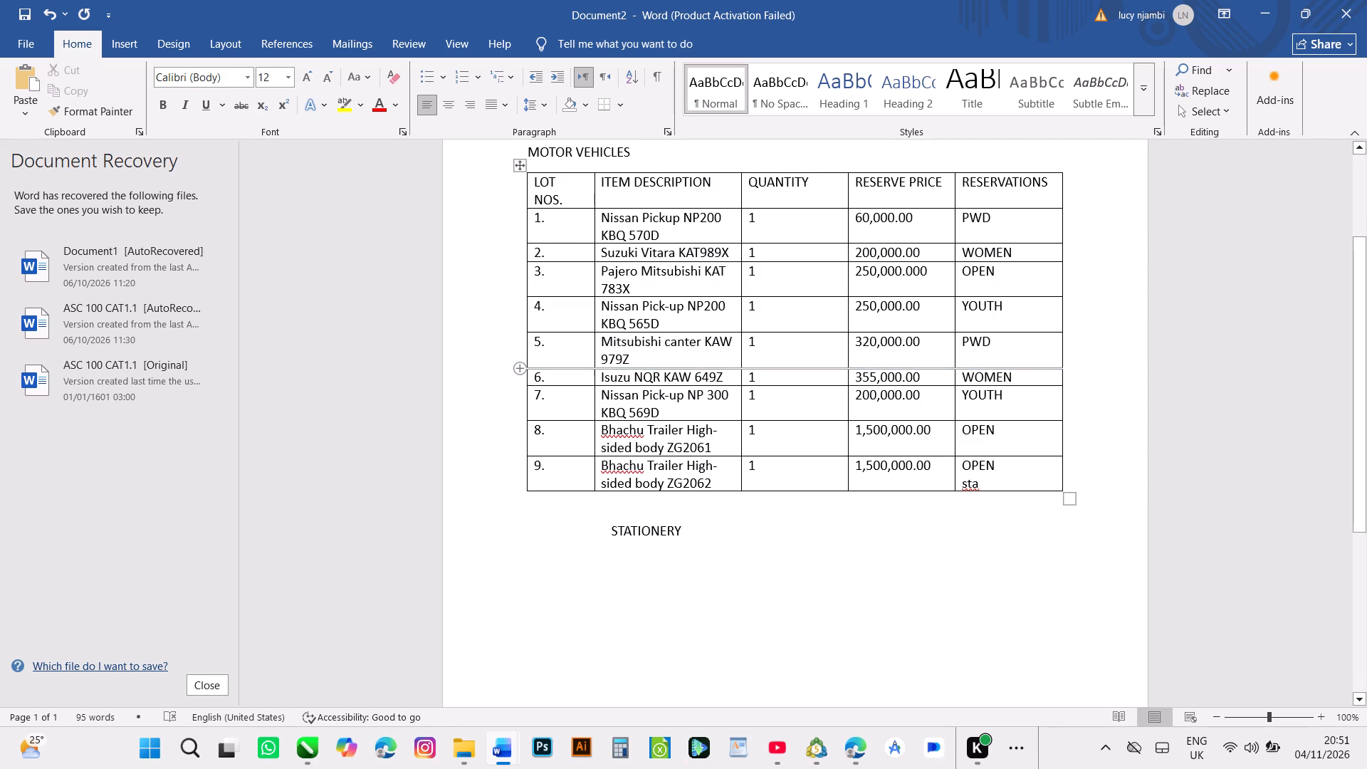
Start a numbered list under the STATIONERY heading with ITEM DESCRIPTION as its first entry.
click(461, 75)
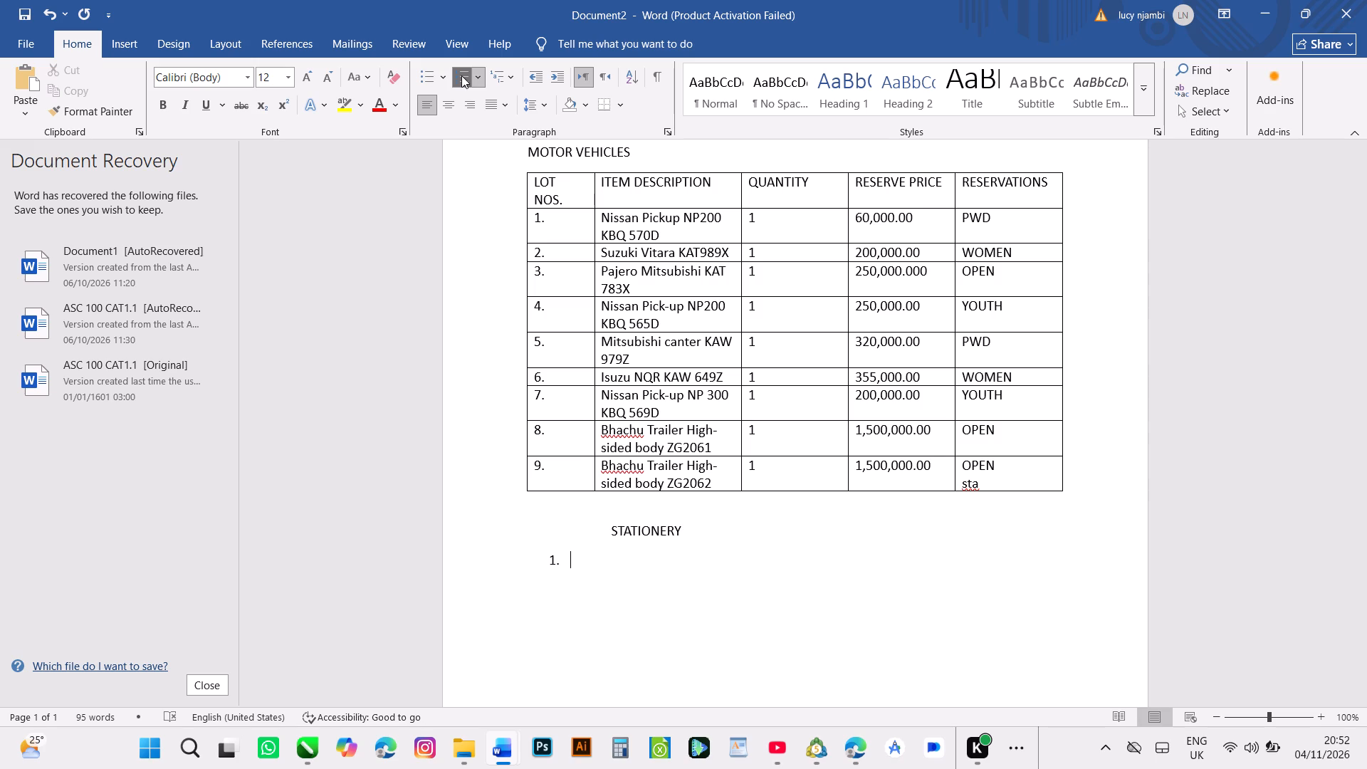
key(i)
key(t)
text(EM)
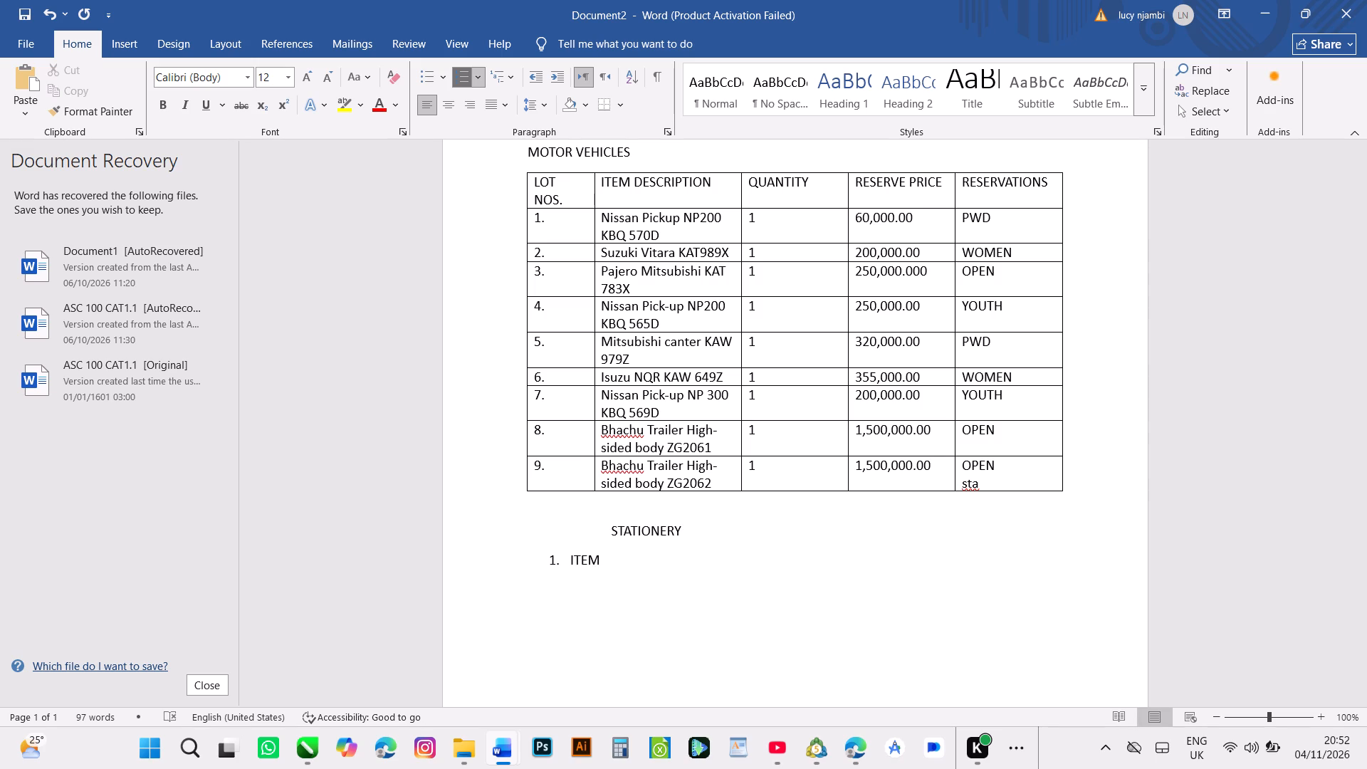
key(space)
text(DE)
key(s)
key(c)
key(r)
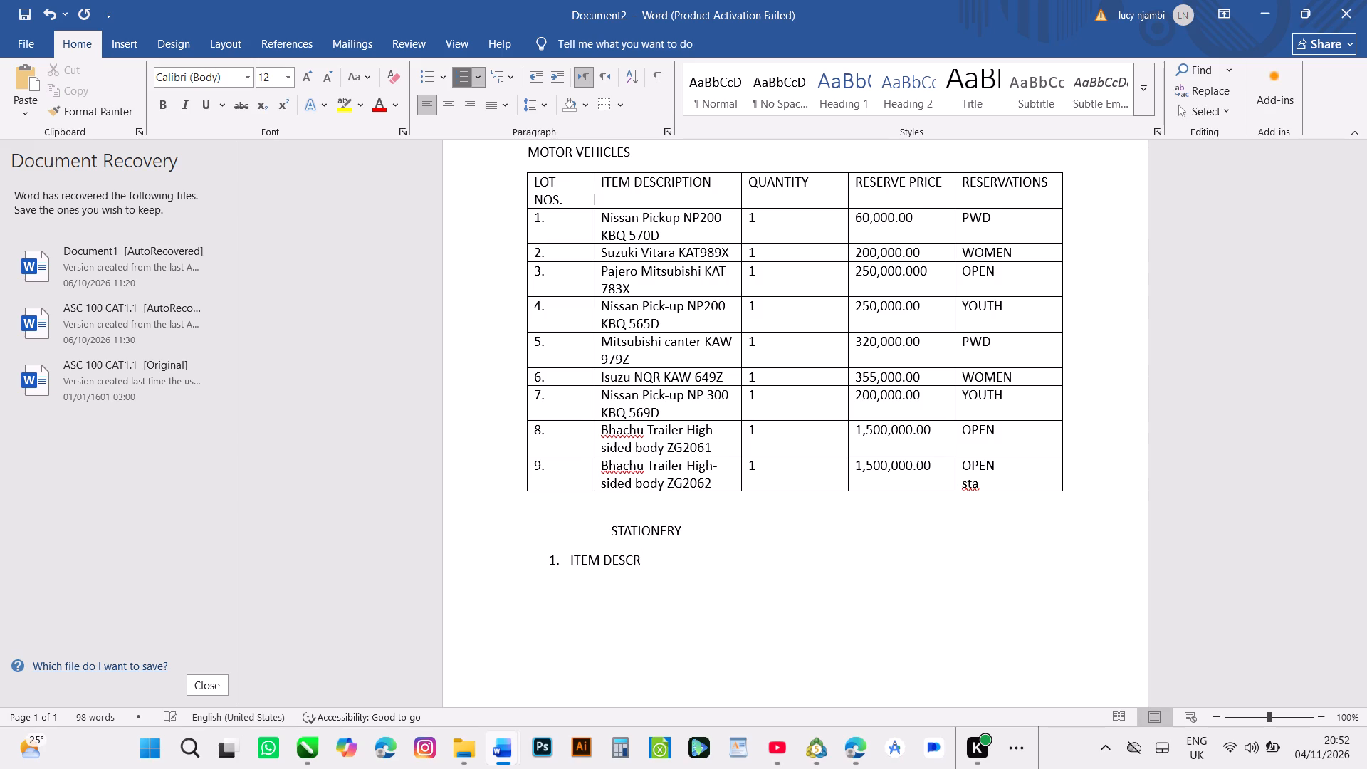
key(i)
key(p)
text(TIO)
key(n)
Enter "QA" after ITEM DESCRIPTION in the first list entry, separated from it by a wide run of spaces.
key(space)
key(space)
key(space)
key(space)
key(space)
key(space)
key(space)
key(space)
key(space)
key(space)
key(q)
key(a)
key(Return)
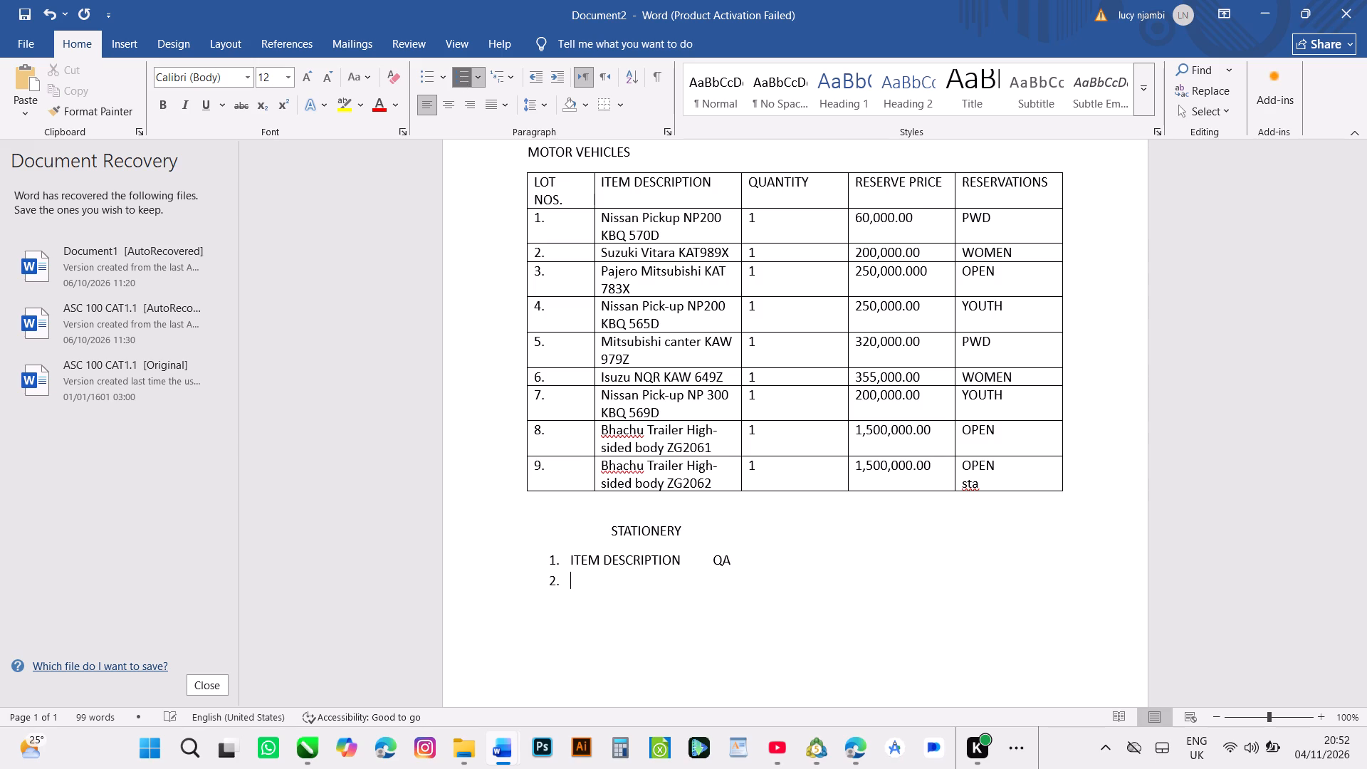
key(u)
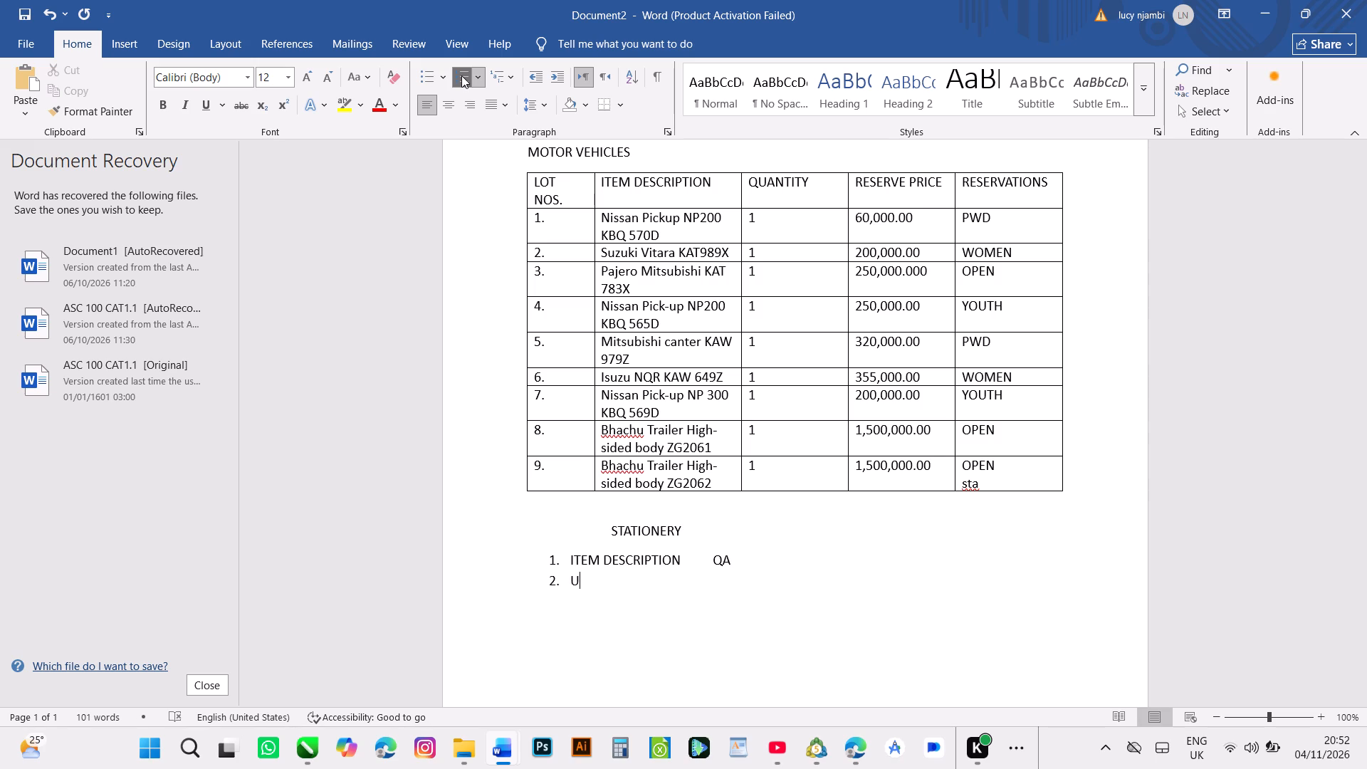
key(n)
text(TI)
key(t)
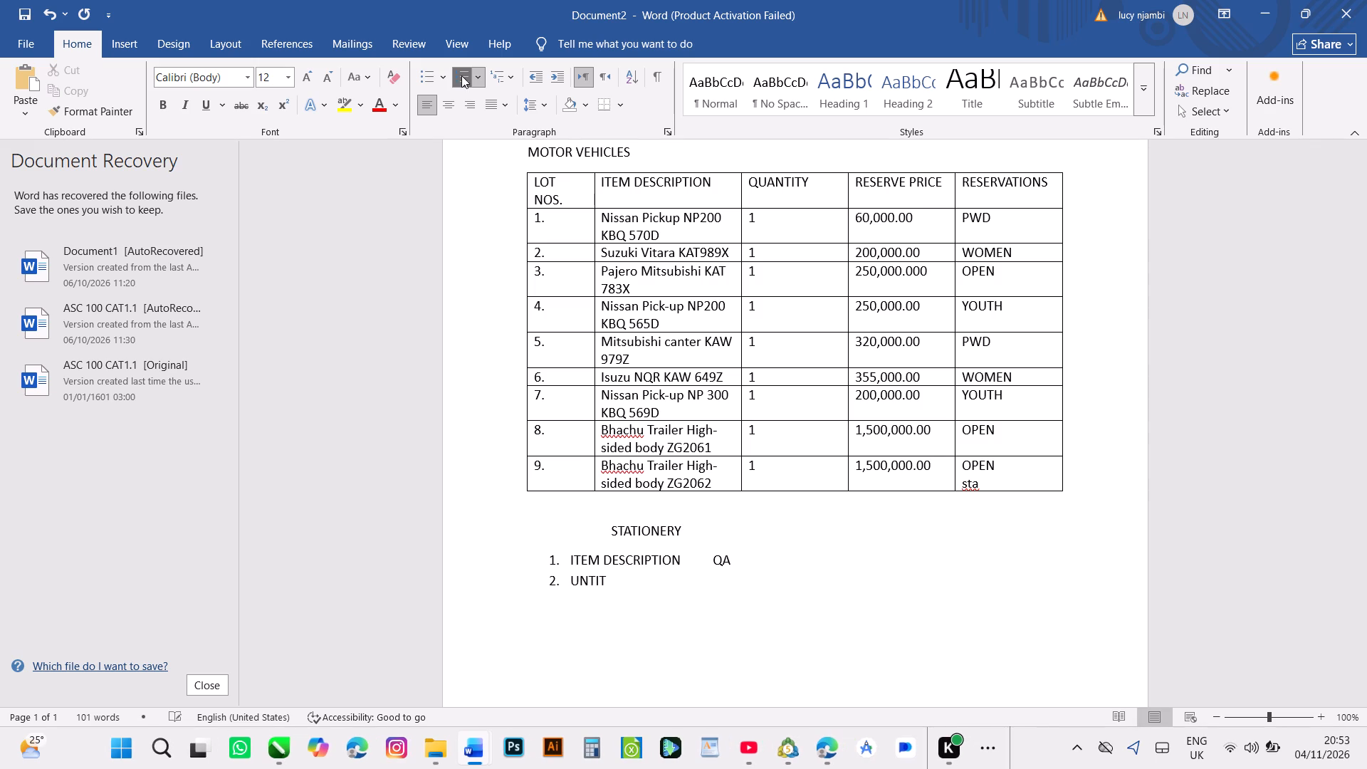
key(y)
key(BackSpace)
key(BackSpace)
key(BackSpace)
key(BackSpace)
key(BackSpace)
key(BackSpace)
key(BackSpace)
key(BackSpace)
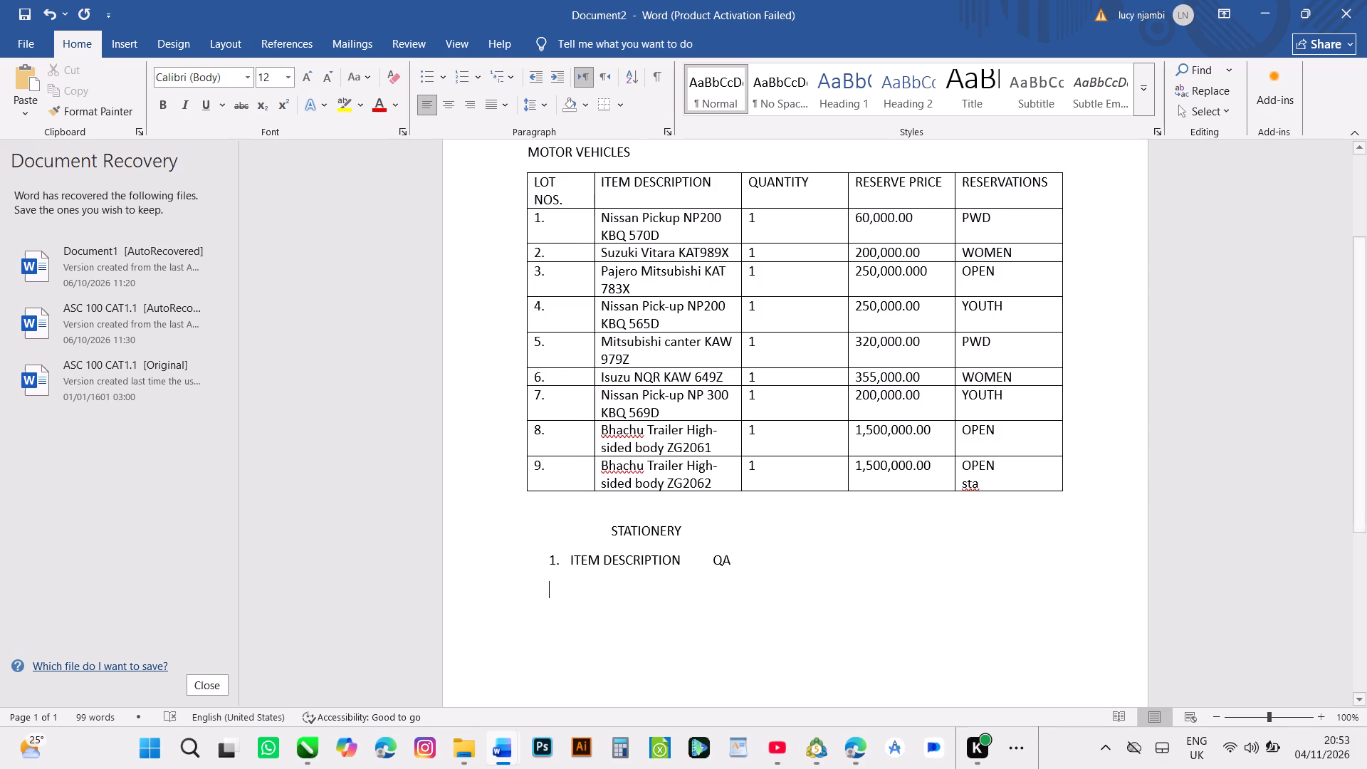
Complete the partial label after ITEM DESCRIPTION so that it reads QANTITY.
click(731, 563)
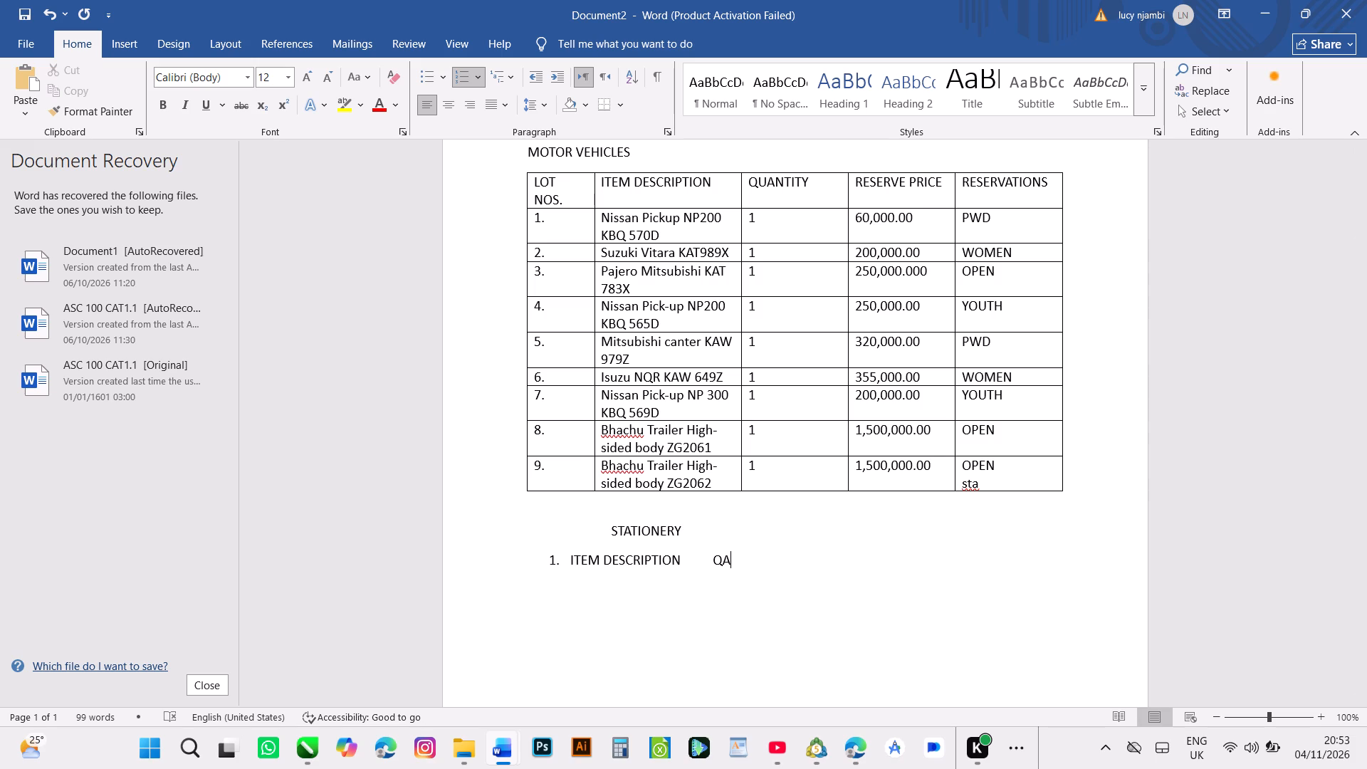
key(n)
text(TI)
text(TY)
Add the label RESERVEPRICE after QANTITY on the same line, separated by several spaces.
key(space)
key(space)
key(space)
key(space)
key(space)
key(space)
text(RE)
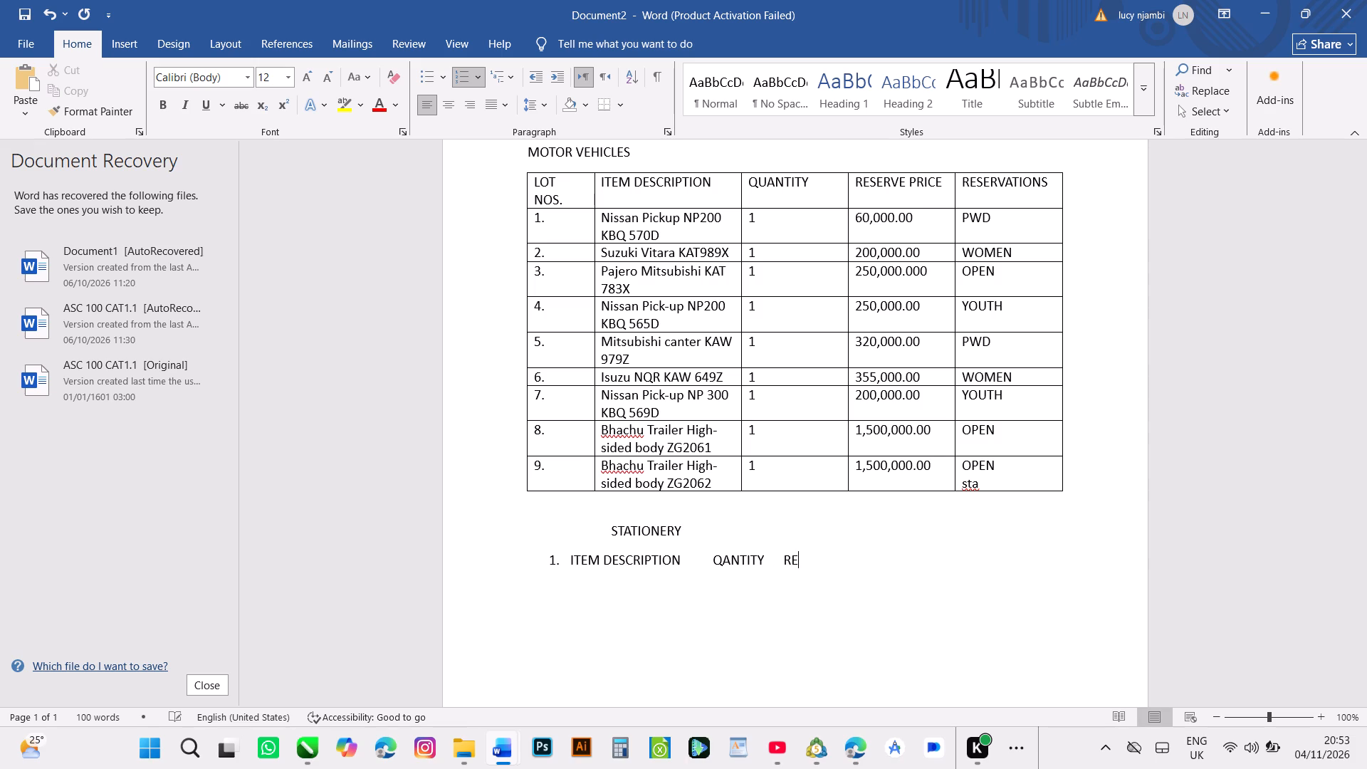
key(s)
text(ER)
text(VE)
key(p)
text(RI)
key(c)
key(e)
Add the label RESERVATION after RESERVEPRICE on the same line, separated by several spaces.
key(space)
key(space)
key(space)
key(space)
key(space)
key(r)
key(e)
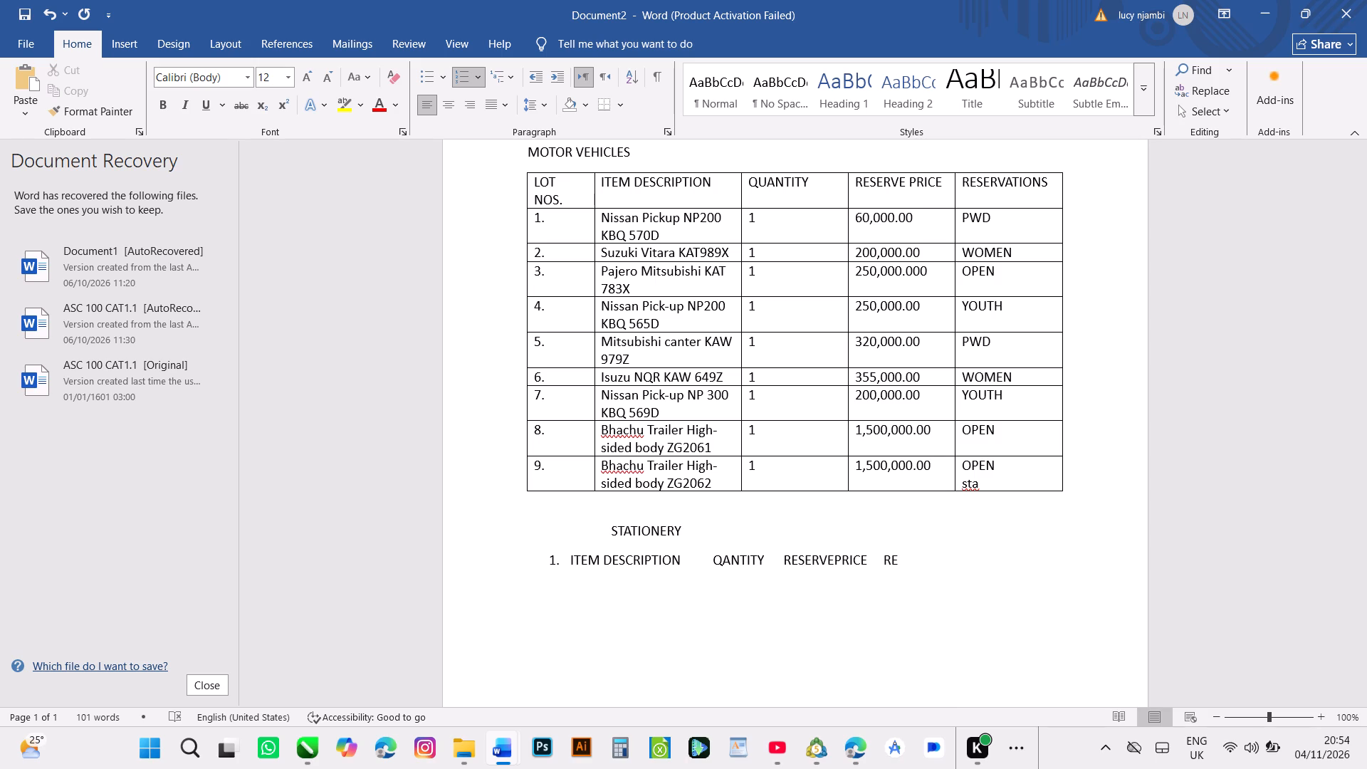
key(s)
key(s)
key(e)
key(BackSpace)
key(BackSpace)
key(e)
text(RV)
key(a)
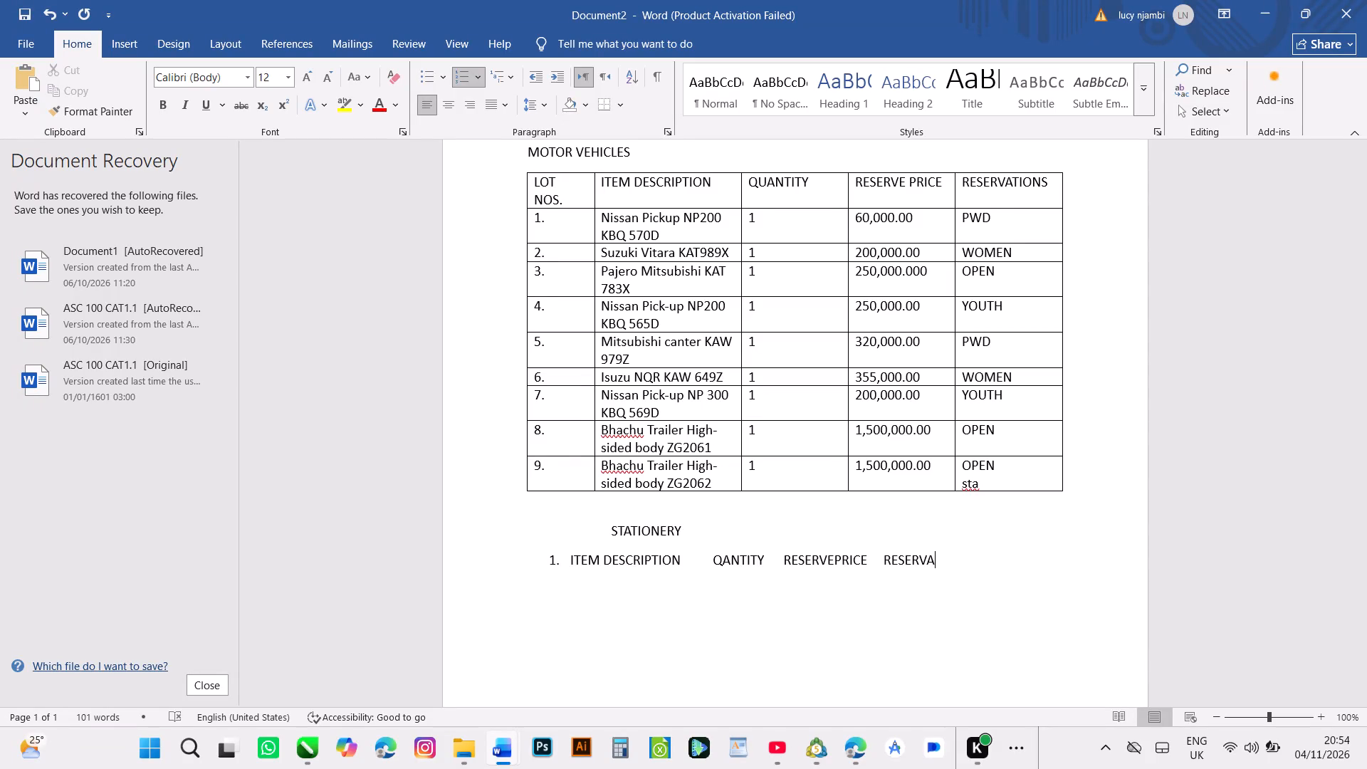
text(TIO)
key(n)
Start a second numbered entry below the column labels line and enter the item name Staplers.
key(Return)
key(s)
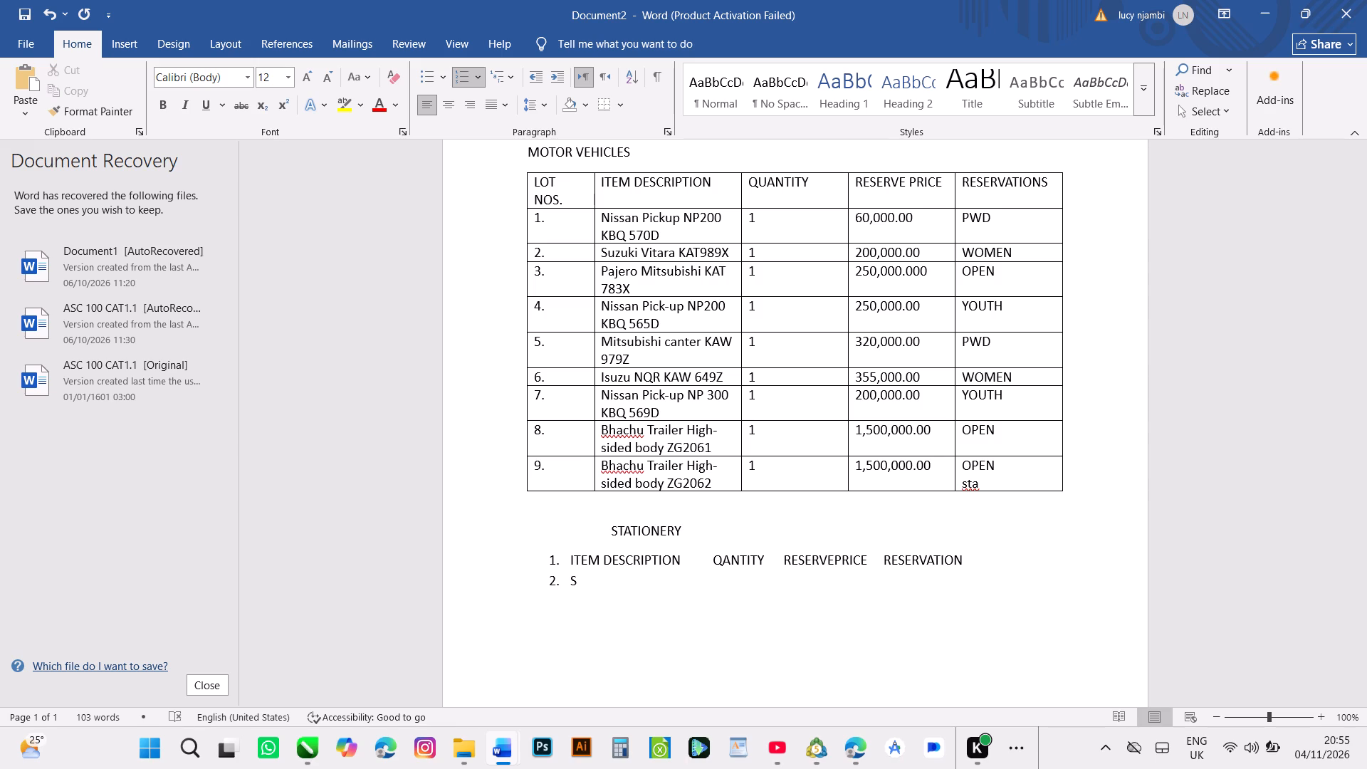
text(ta)
key(p)
text(ler)
key(s)
Enter the quantity 13 on the Staplers line, spaced across to sit beneath the QANTITY label.
key(space)
key(space)
key(space)
key(space)
key(space)
key(space)
key(space)
key(space)
key(space)
key(space)
key(space)
key(space)
key(space)
key(space)
key(space)
key(space)
key(space)
key(space)
key(space)
key(space)
key(space)
key(space)
key(space)
key(space)
key(space)
key(space)
key(space)
key(space)
key(space)
key(space)
key(space)
key(space)
text(13)
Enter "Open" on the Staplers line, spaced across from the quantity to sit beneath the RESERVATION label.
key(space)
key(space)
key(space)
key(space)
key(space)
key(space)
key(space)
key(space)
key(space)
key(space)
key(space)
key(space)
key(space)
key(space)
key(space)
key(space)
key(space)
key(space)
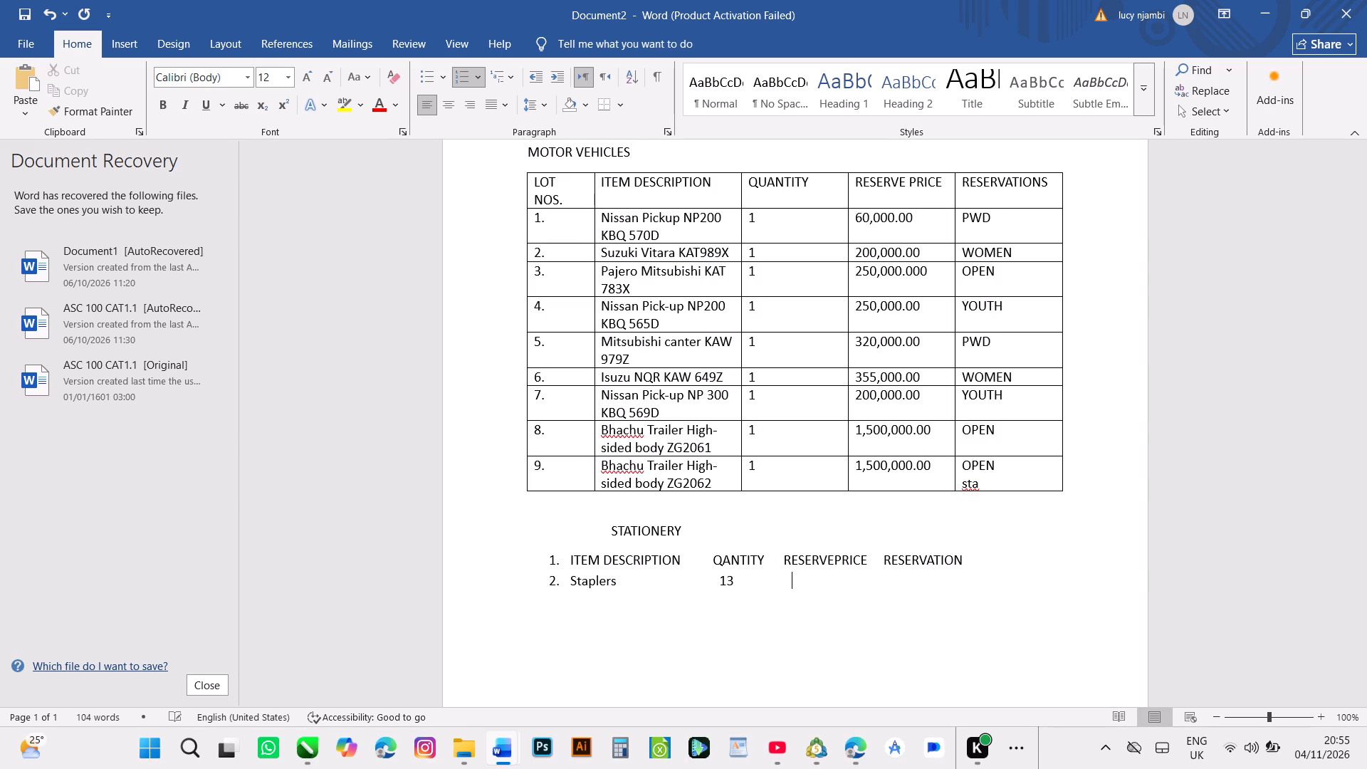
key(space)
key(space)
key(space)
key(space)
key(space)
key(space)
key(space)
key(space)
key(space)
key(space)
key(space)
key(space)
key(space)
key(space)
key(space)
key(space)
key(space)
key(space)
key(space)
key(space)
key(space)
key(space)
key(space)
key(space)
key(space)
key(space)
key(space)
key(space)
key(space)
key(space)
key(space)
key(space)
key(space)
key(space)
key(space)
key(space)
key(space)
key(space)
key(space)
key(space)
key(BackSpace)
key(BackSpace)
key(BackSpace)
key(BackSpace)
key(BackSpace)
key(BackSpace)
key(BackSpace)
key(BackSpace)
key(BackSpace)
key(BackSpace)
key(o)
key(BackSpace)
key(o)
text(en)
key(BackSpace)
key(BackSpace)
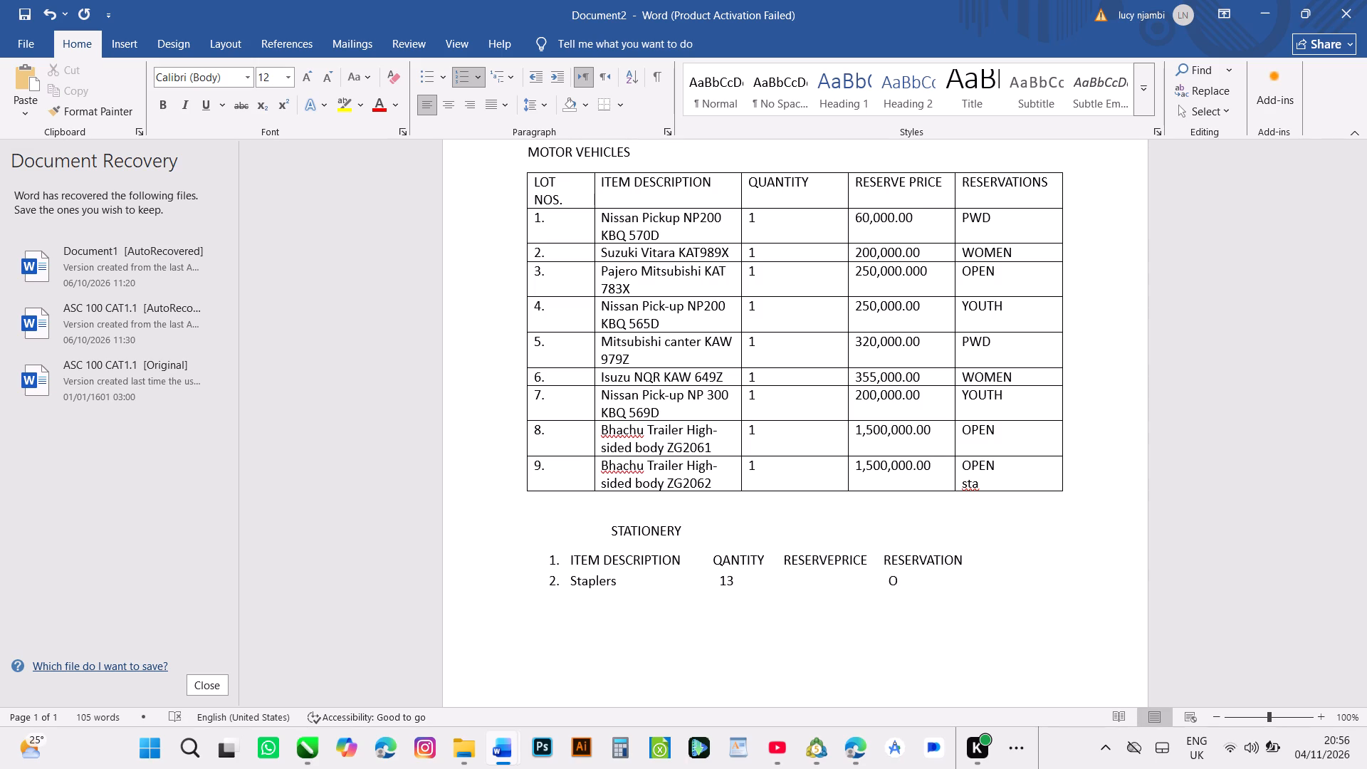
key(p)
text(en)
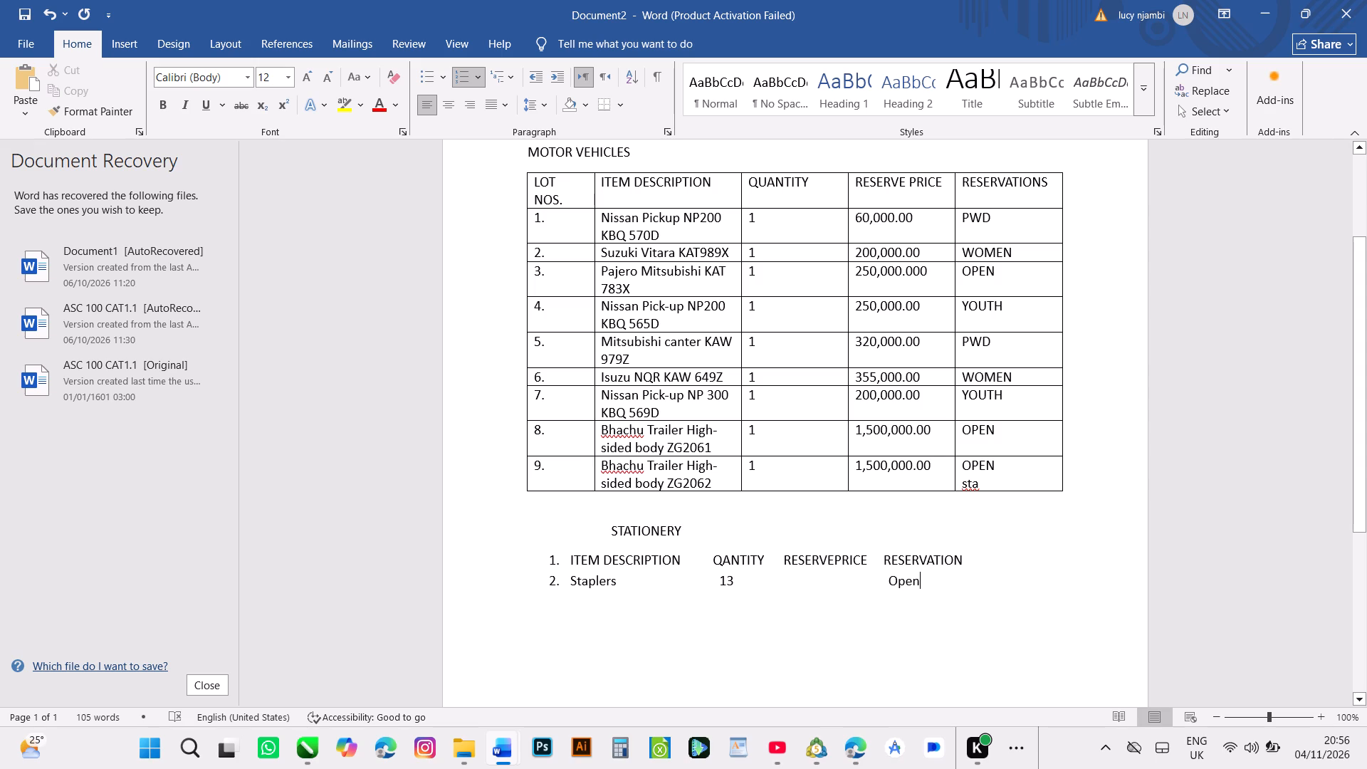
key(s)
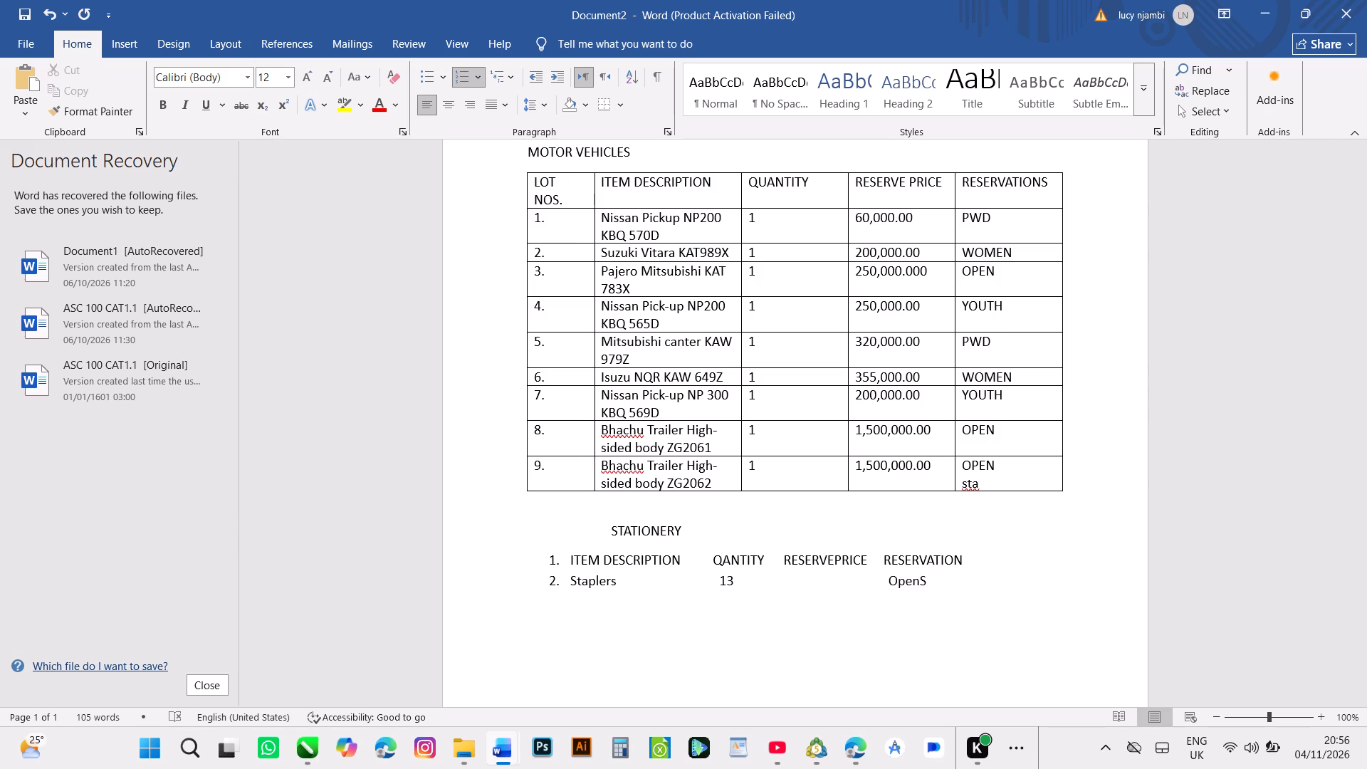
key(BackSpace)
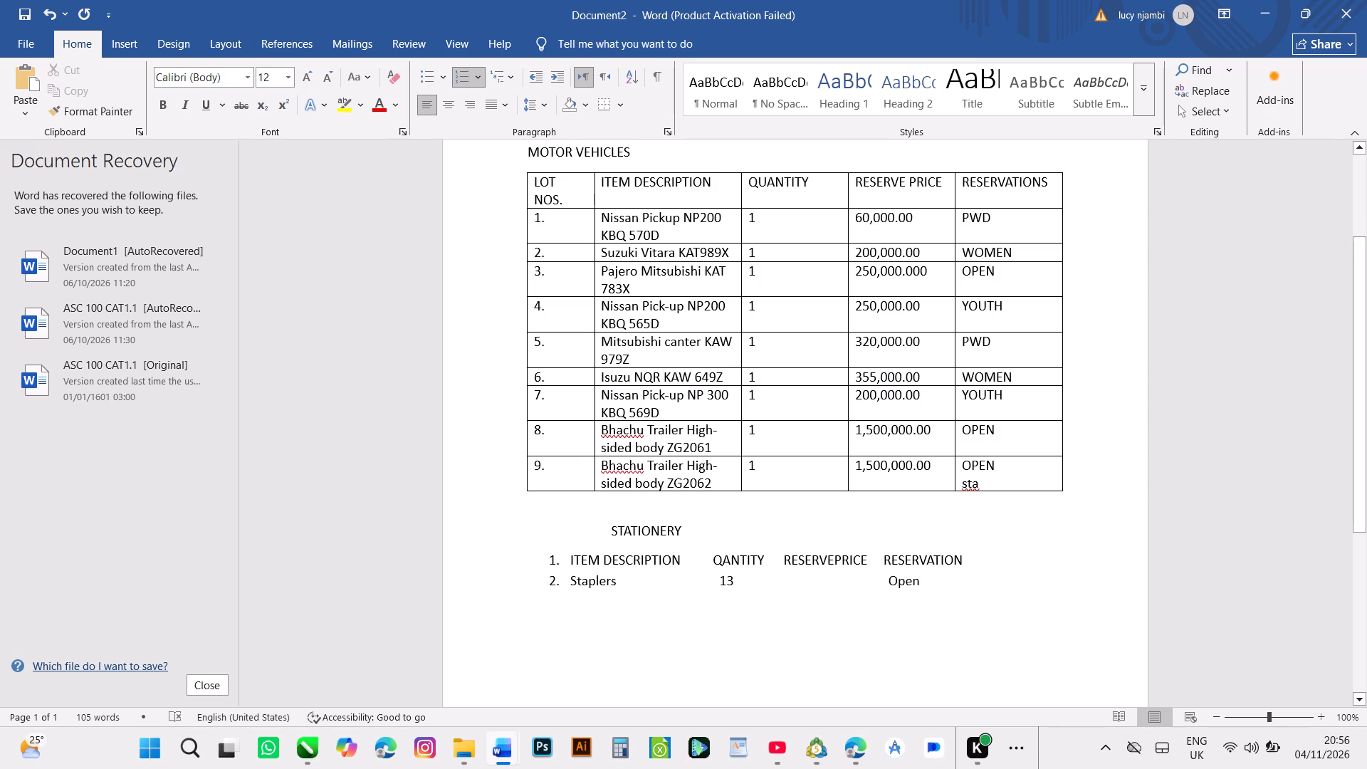
Change the last column label, RESERVATION, to RESERVATIONS.
click(965, 557)
key(s)
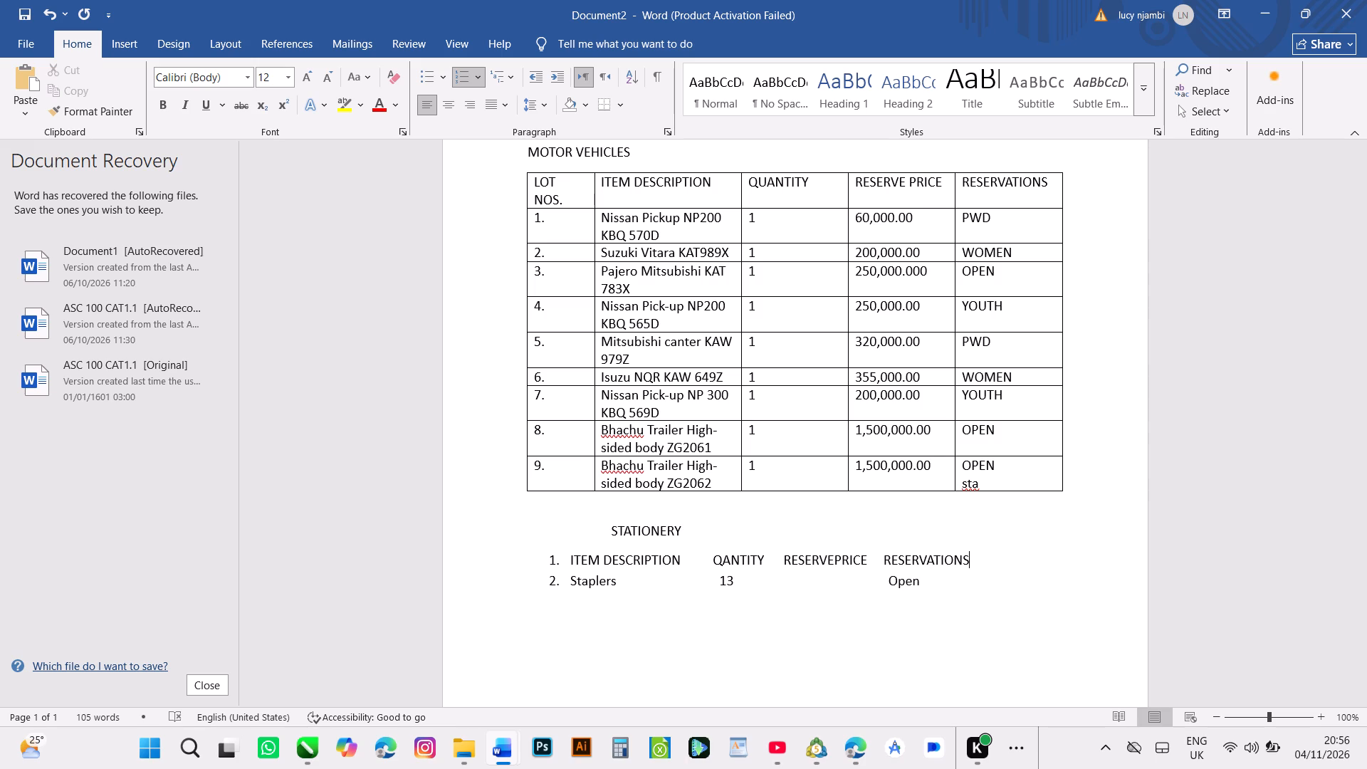
Insert a blank unnumbered line between the column labels line and the Staplers entry.
key(Return)
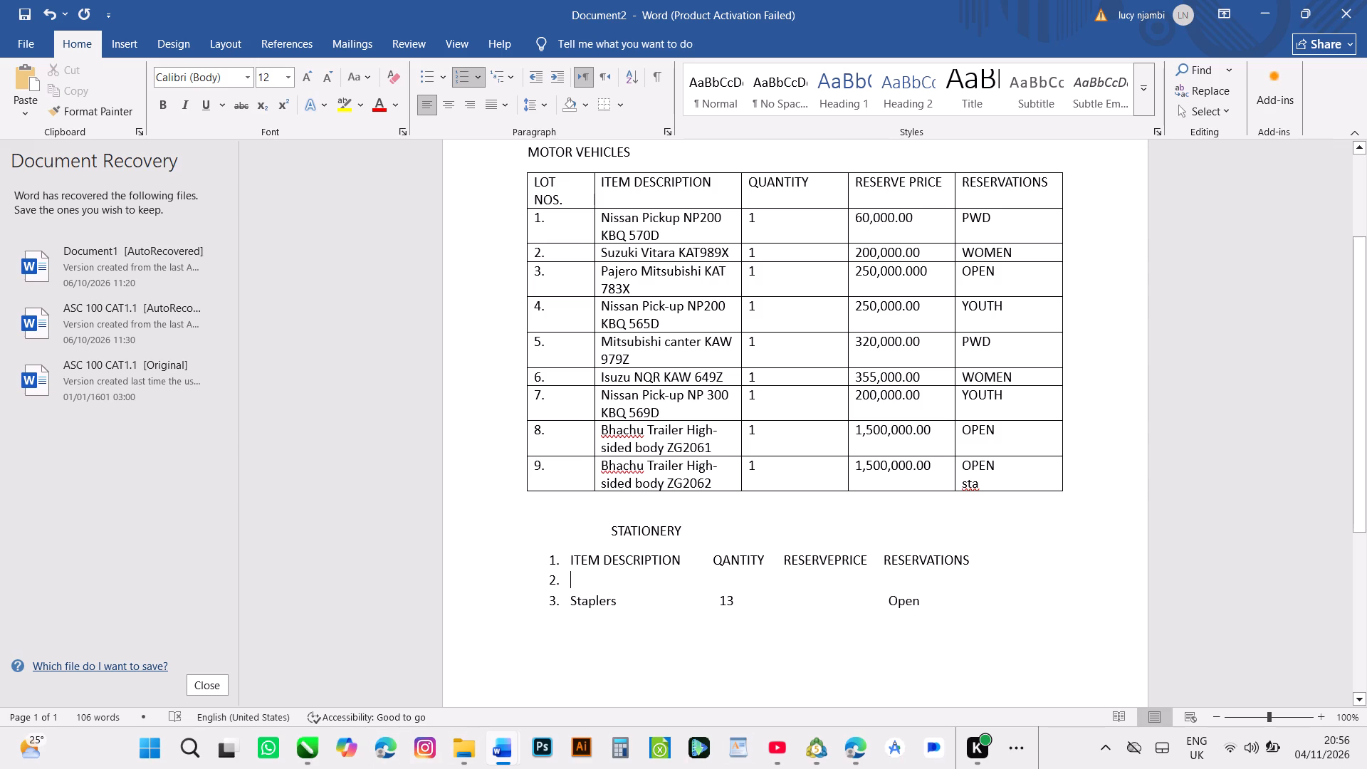
key(BackSpace)
key(BackSpace)
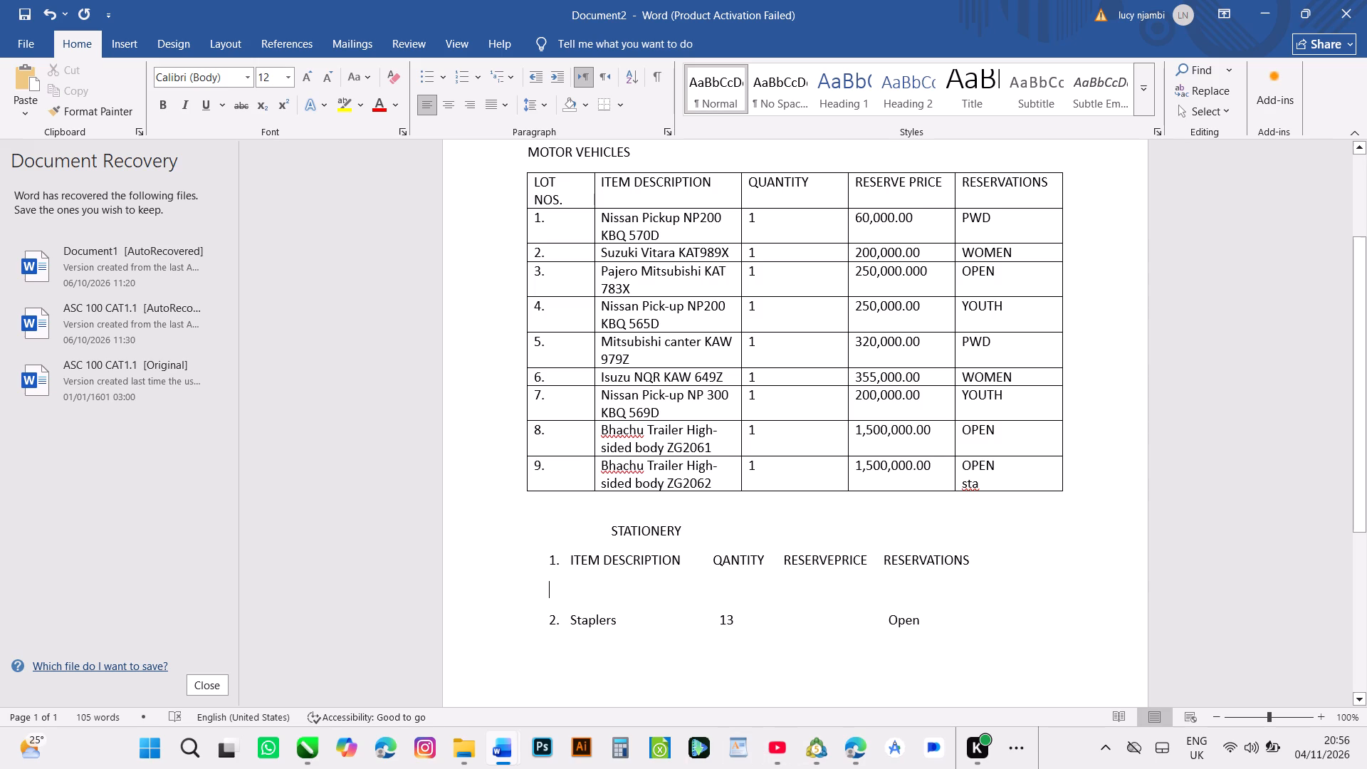
Delete the whole Staplers entry and the blank line above it, along with the final S of the RESERVATIONS label.
click(923, 622)
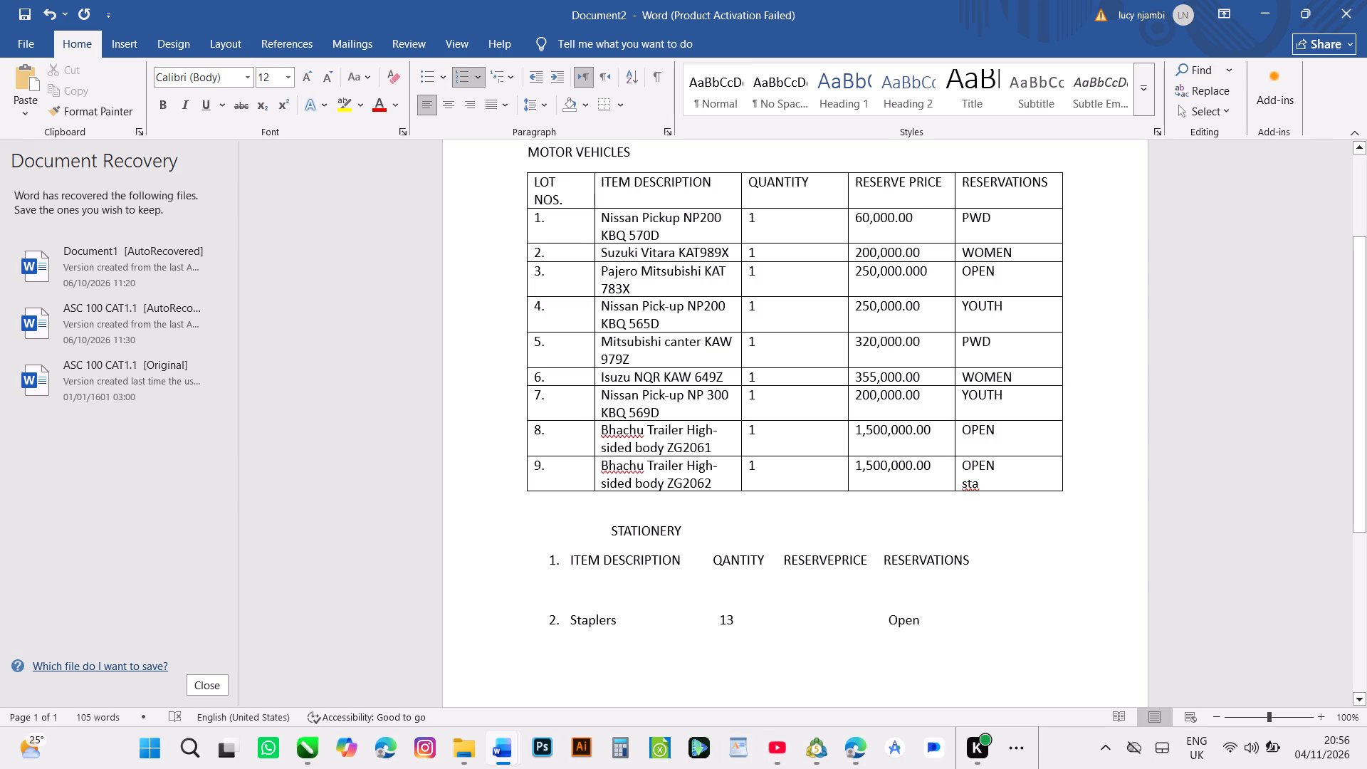
key(BackSpace)
key(BackSpace)
key(BackSpace)
key(BackSpace)
key(BackSpace)
key(BackSpace)
key(BackSpace)
key(BackSpace)
key(BackSpace)
key(BackSpace)
key(BackSpace)
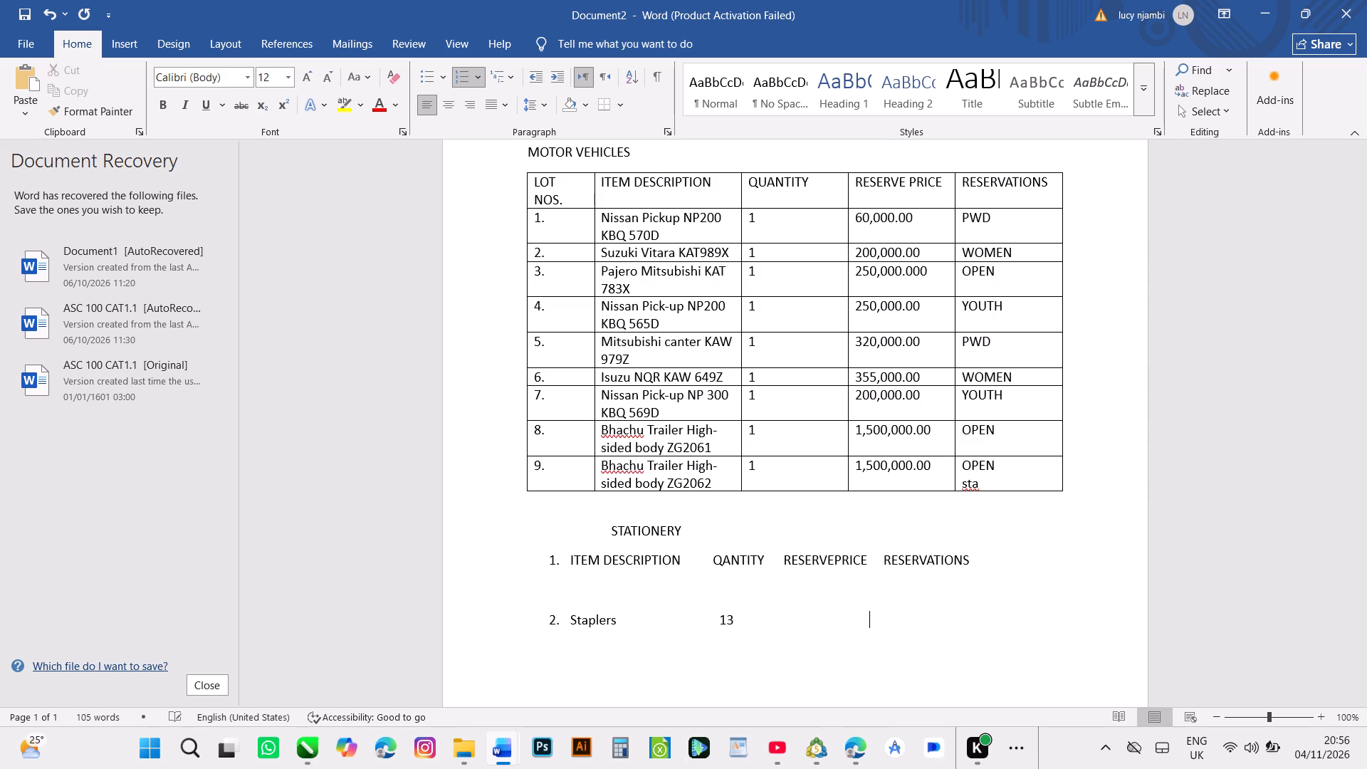
key(BackSpace)
key(BackSpace)
key(BackSpace)
key(BackSpace)
key(BackSpace)
key(BackSpace)
key(BackSpace)
key(BackSpace)
key(BackSpace)
key(BackSpace)
key(BackSpace)
key(BackSpace)
key(BackSpace)
key(BackSpace)
key(BackSpace)
key(BackSpace)
key(BackSpace)
key(BackSpace)
key(BackSpace)
key(BackSpace)
key(BackSpace)
key(BackSpace)
key(BackSpace)
key(BackSpace)
key(BackSpace)
key(BackSpace)
key(BackSpace)
key(BackSpace)
key(BackSpace)
key(BackSpace)
key(BackSpace)
key(BackSpace)
key(BackSpace)
key(BackSpace)
key(BackSpace)
key(BackSpace)
key(BackSpace)
key(BackSpace)
key(BackSpace)
key(BackSpace)
key(BackSpace)
key(BackSpace)
key(BackSpace)
key(BackSpace)
key(BackSpace)
key(BackSpace)
key(BackSpace)
key(BackSpace)
key(BackSpace)
key(BackSpace)
key(BackSpace)
key(BackSpace)
key(BackSpace)
key(BackSpace)
key(BackSpace)
key(BackSpace)
key(BackSpace)
key(BackSpace)
key(BackSpace)
key(BackSpace)
key(BackSpace)
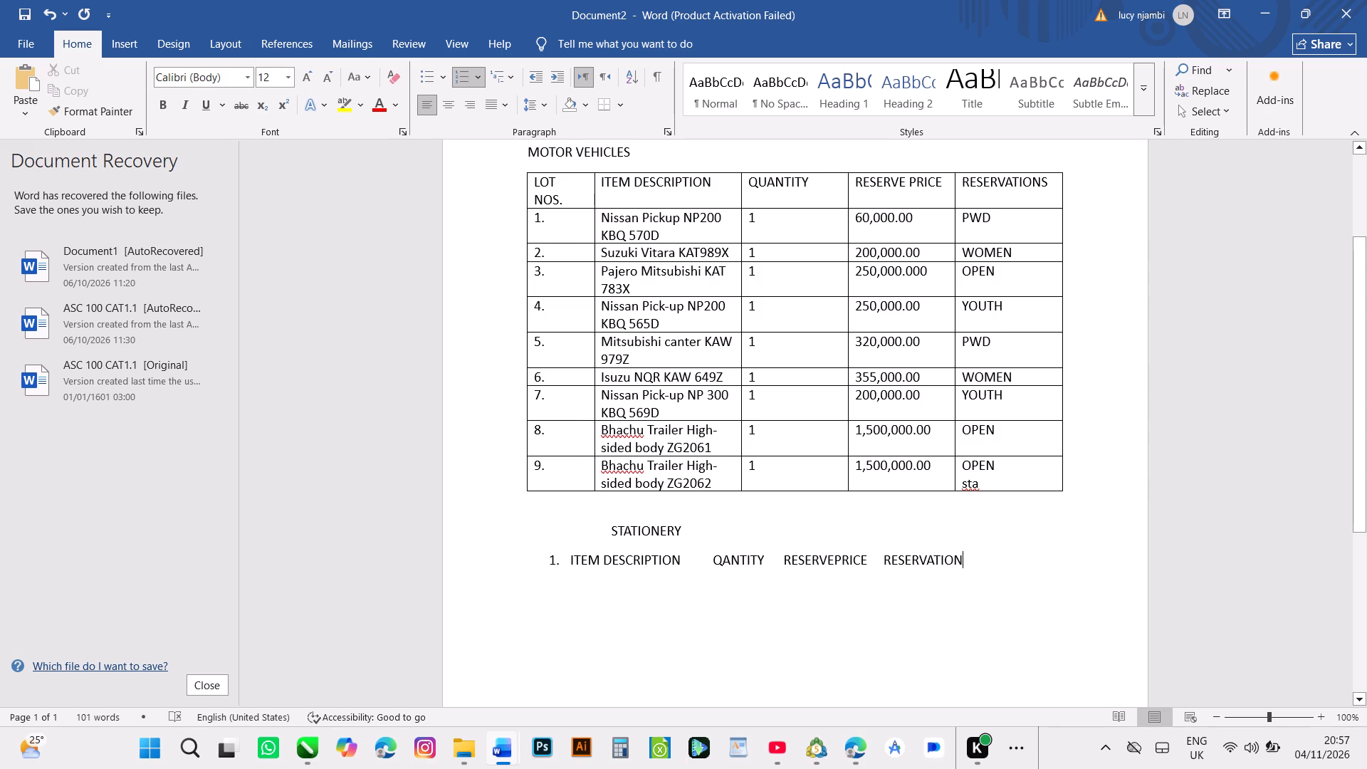
Add "Staplers" as numbered entry 2 directly below the STATIONERY column labels line.
key(Return)
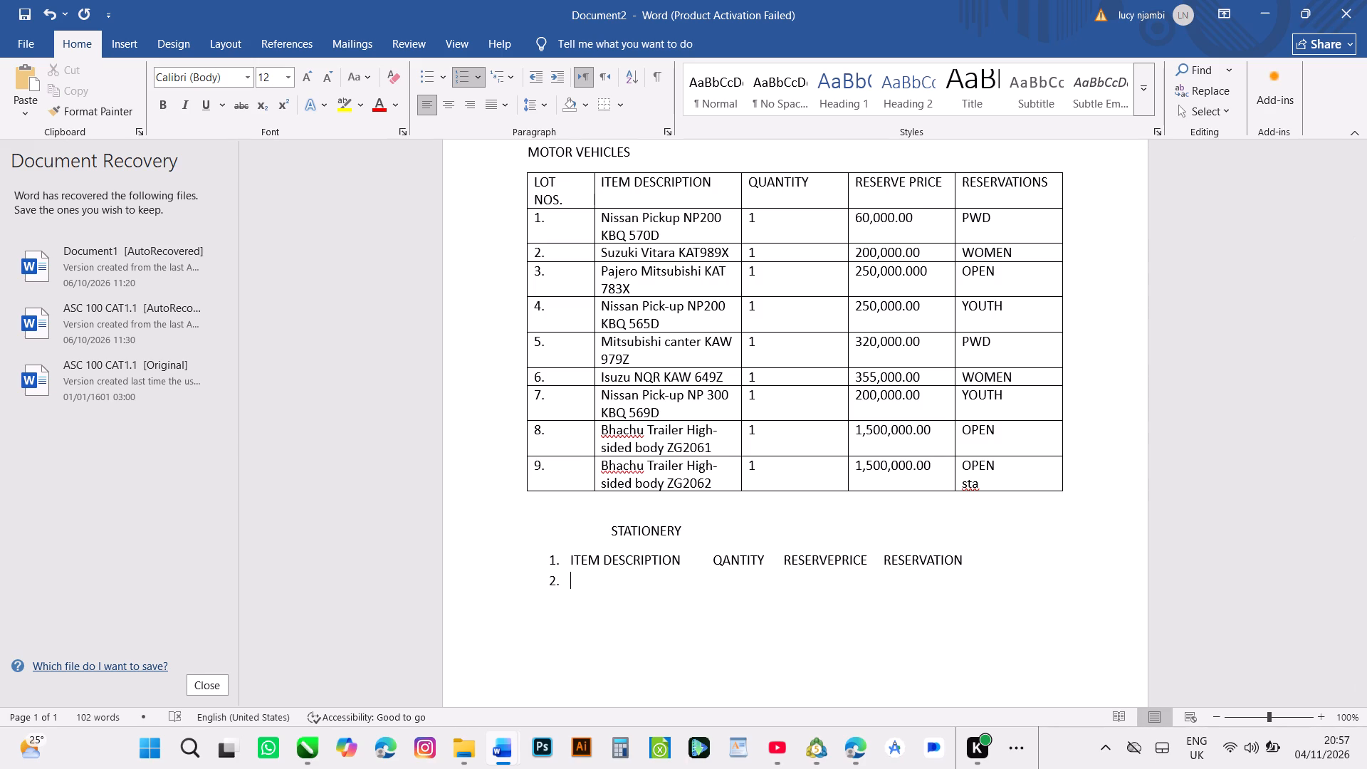
key(s)
key(BackSpace)
key(s)
text(ta)
text(ple)
text(rs)
Enter the quantity 13 on the Staplers line, spaced across to sit beneath the QANTITY label.
key(space)
key(space)
key(space)
key(space)
key(space)
key(space)
key(space)
key(space)
key(space)
key(space)
key(space)
key(space)
key(space)
key(space)
key(space)
key(space)
key(space)
key(space)
key(space)
key(space)
key(space)
key(space)
key(space)
key(space)
key(space)
key(space)
key(space)
key(space)
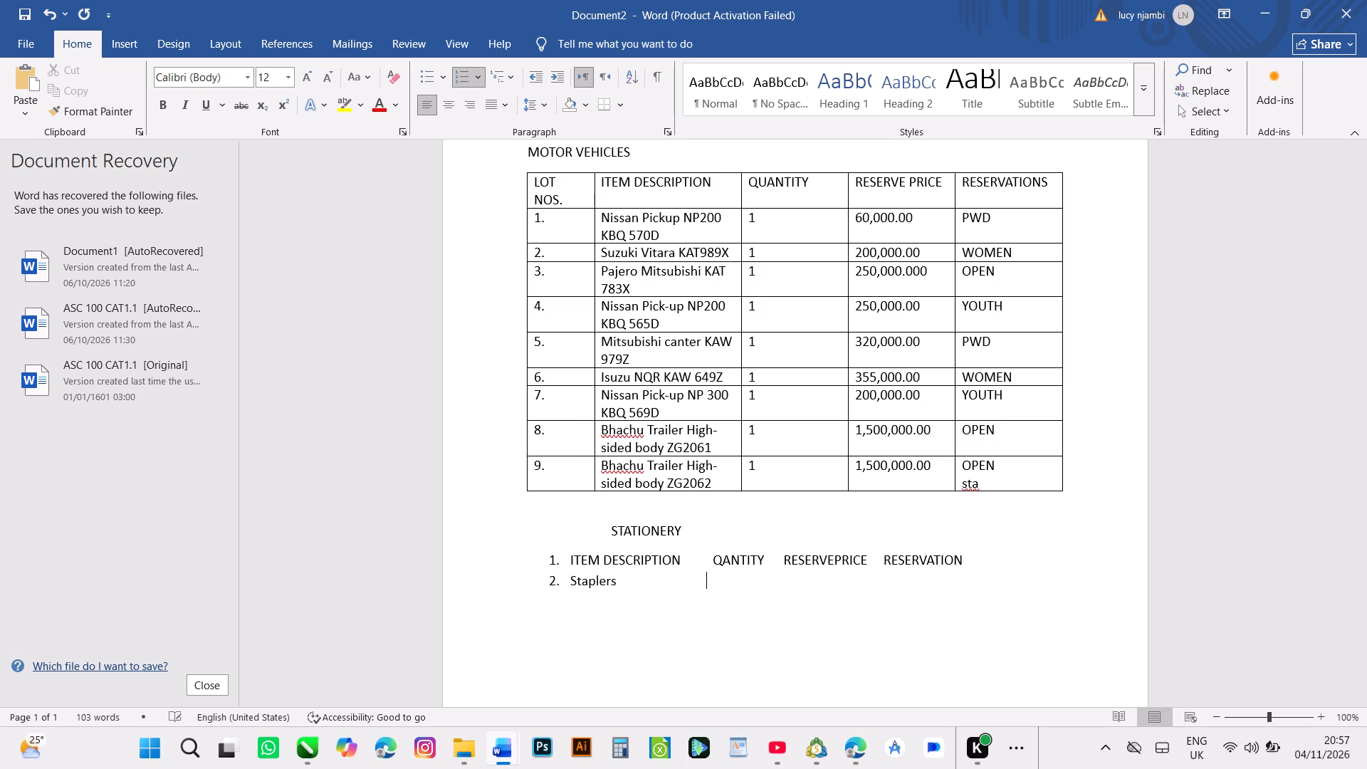
key(space)
key(space)
key(space)
text(13)
Enter the reservation "Open" on the Staplers line, spaced across to sit beneath the RESERVATION label and leaving the reserve price blank.
key(space)
key(space)
key(space)
key(space)
key(space)
key(space)
key(space)
key(space)
key(space)
key(space)
key(space)
key(space)
key(space)
key(space)
key(space)
key(space)
key(space)
key(space)
key(space)
key(space)
key(space)
key(space)
key(space)
key(space)
key(space)
key(space)
key(space)
key(space)
key(space)
key(space)
key(space)
key(space)
key(space)
key(space)
key(space)
key(space)
key(space)
key(space)
key(space)
key(space)
key(space)
key(space)
key(space)
key(space)
key(space)
key(space)
key(space)
key(space)
key(space)
key(o)
text(pen)
Add "Paper punch" as numbered entry 3 directly below the Staplers line.
key(Return)
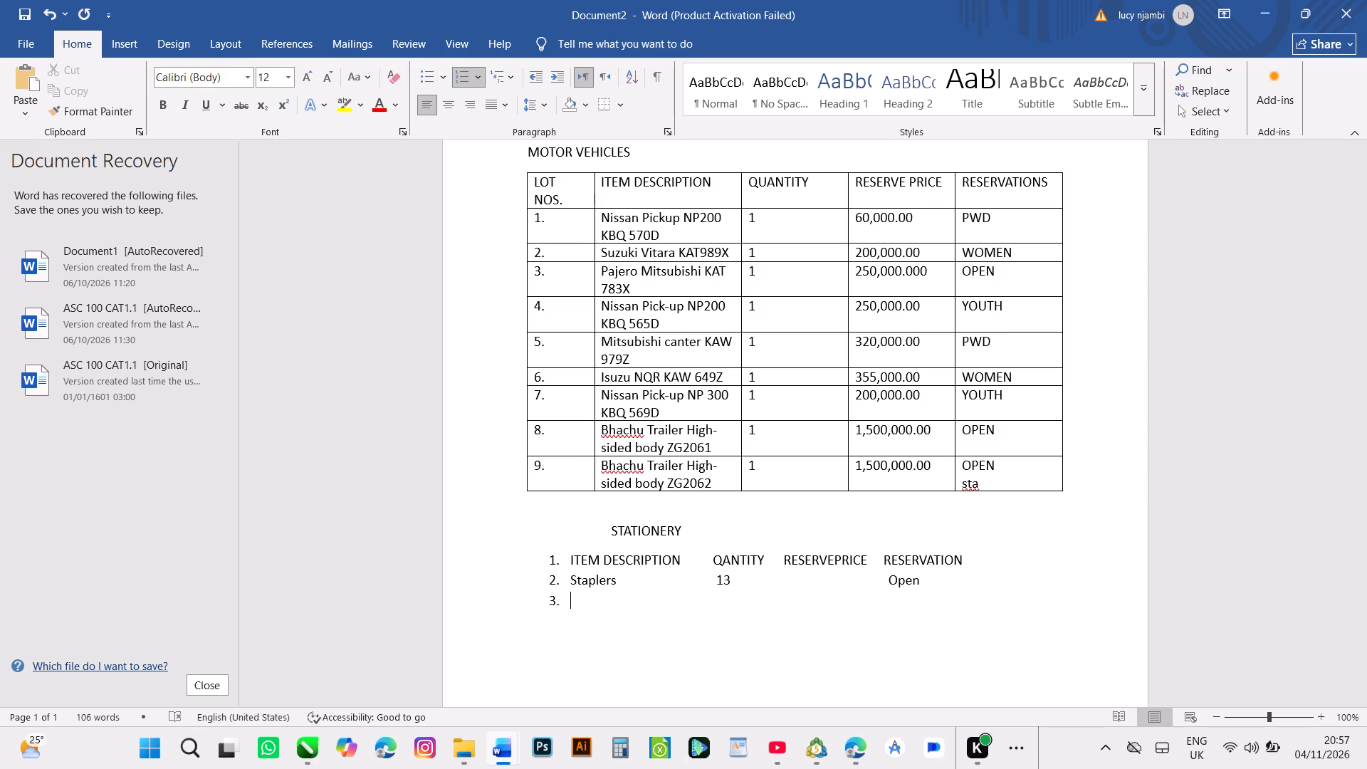
text(PA)
text(PER)
key(BackSpace)
key(BackSpace)
key(BackSpace)
key(BackSpace)
key(a)
key(p)
text(er)
key(space)
key(p)
text(un)
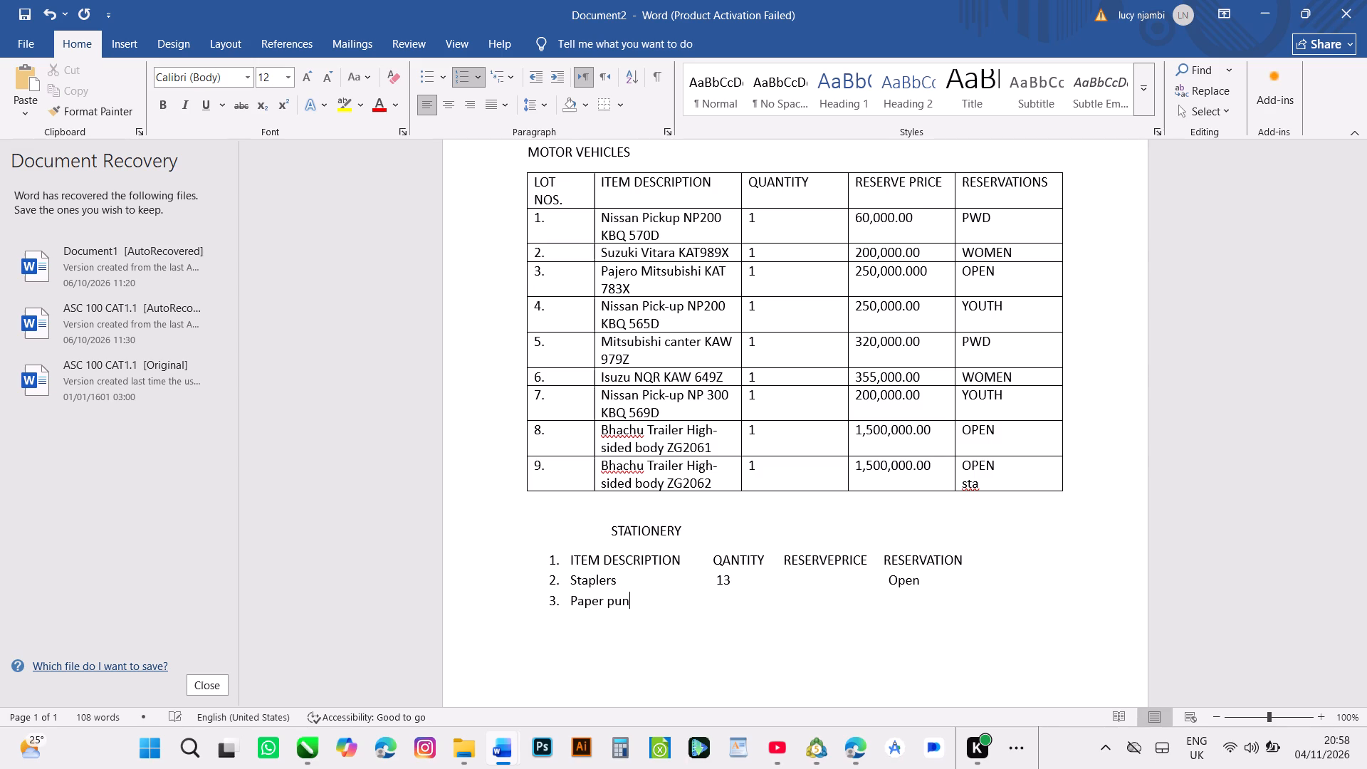
text(ch)
Enter the quantity 1 on the Paper punch line, spaced across to sit beneath the QANTITY label.
key(space)
key(space)
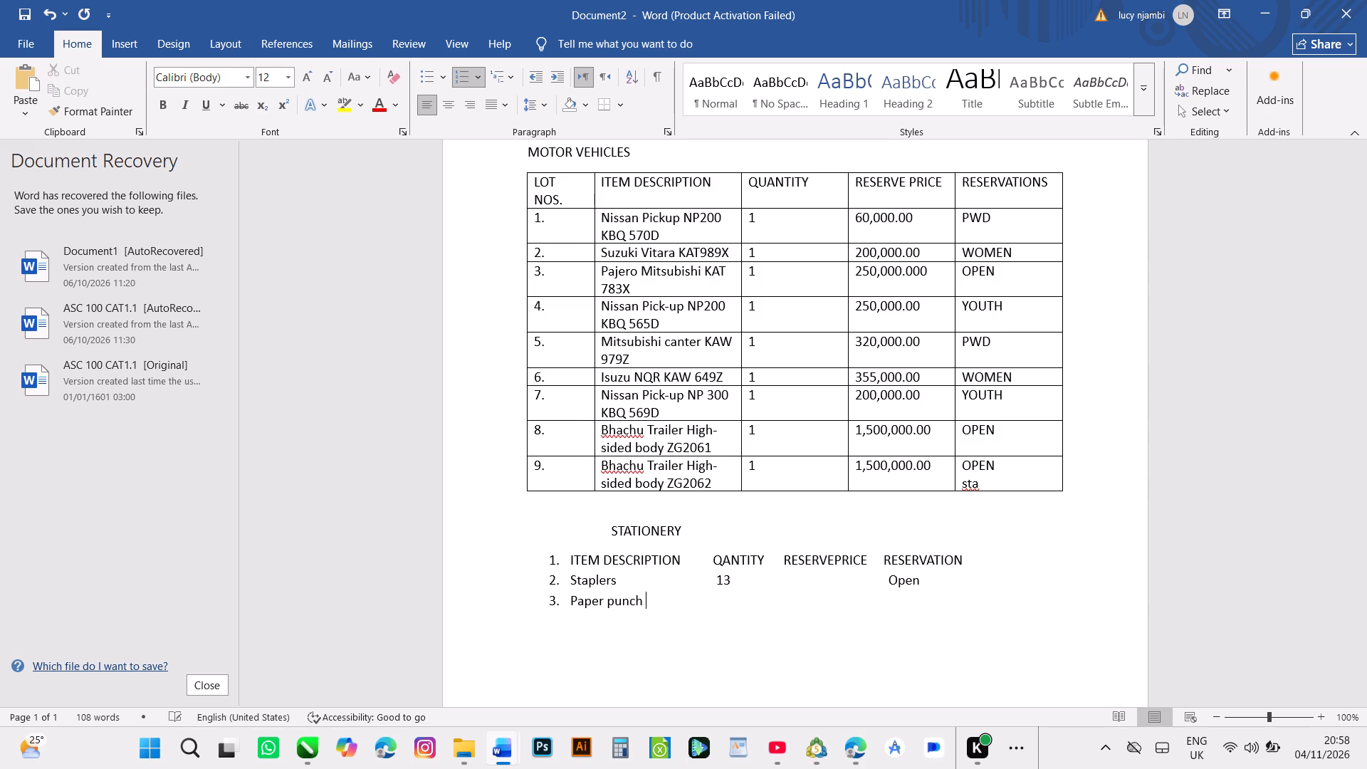
key(space)
key(space)
key(space)
key(space)
key(space)
key(space)
key(space)
key(space)
key(space)
key(space)
key(space)
key(space)
key(space)
key(space)
key(space)
key(space)
key(space)
key(space)
key(space)
key(space)
key(space)
key(space)
key(1)
Enter the reservation "Open" on the Paper punch line, spaced across to sit beneath the RESERVATION label and leaving the reserve price blank.
key(space)
key(space)
key(space)
key(space)
key(space)
key(space)
key(space)
key(space)
key(space)
key(space)
key(space)
key(space)
key(space)
key(space)
key(space)
key(space)
key(space)
key(space)
key(space)
key(space)
key(space)
key(space)
key(space)
key(space)
key(space)
key(space)
key(space)
key(space)
key(space)
key(space)
key(space)
key(space)
key(space)
key(space)
key(space)
key(space)
key(space)
key(space)
key(space)
key(space)
key(space)
key(space)
key(space)
key(space)
key(space)
key(space)
key(space)
key(space)
key(space)
key(space)
key(space)
key(space)
key(o)
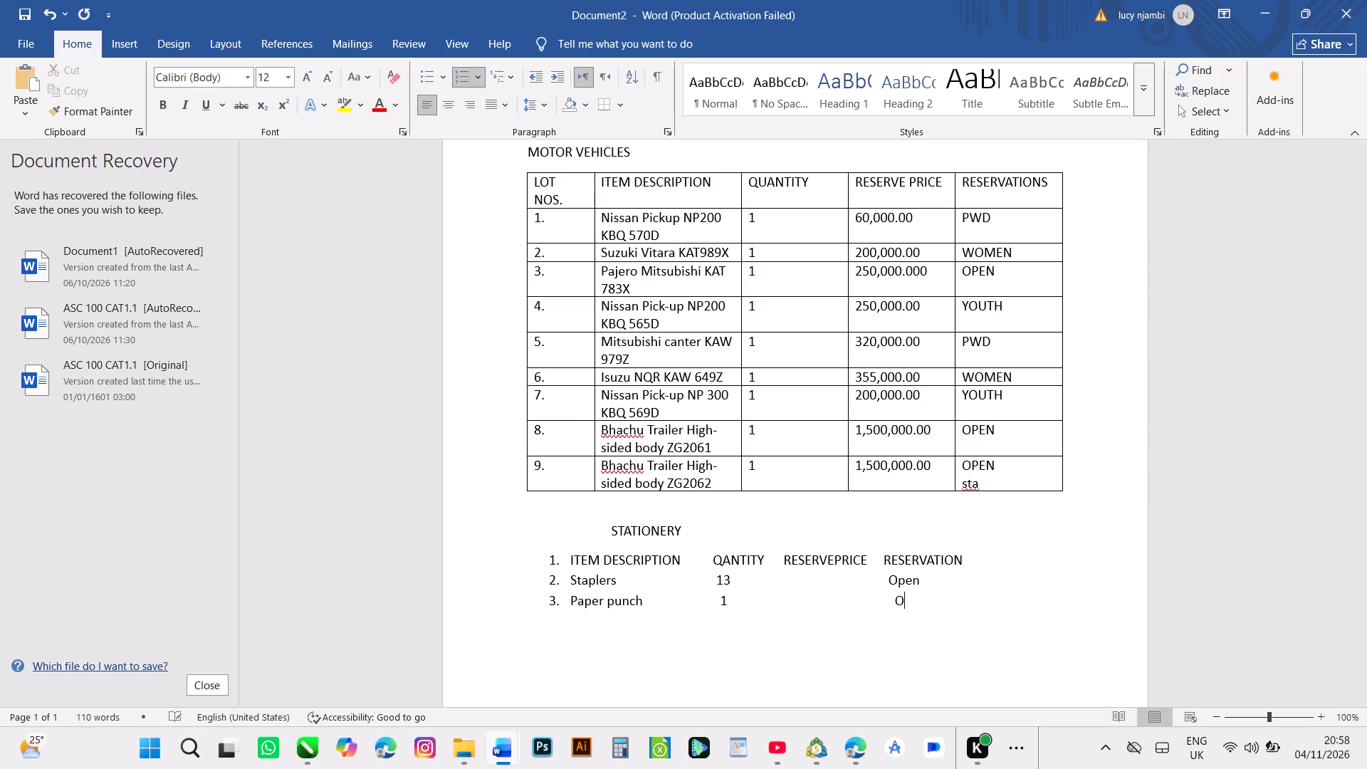
key(BackSpace)
key(BackSpace)
key(o)
key(BackSpace)
key(o)
key(BackSpace)
key(BackSpace)
key(o)
text(pe)
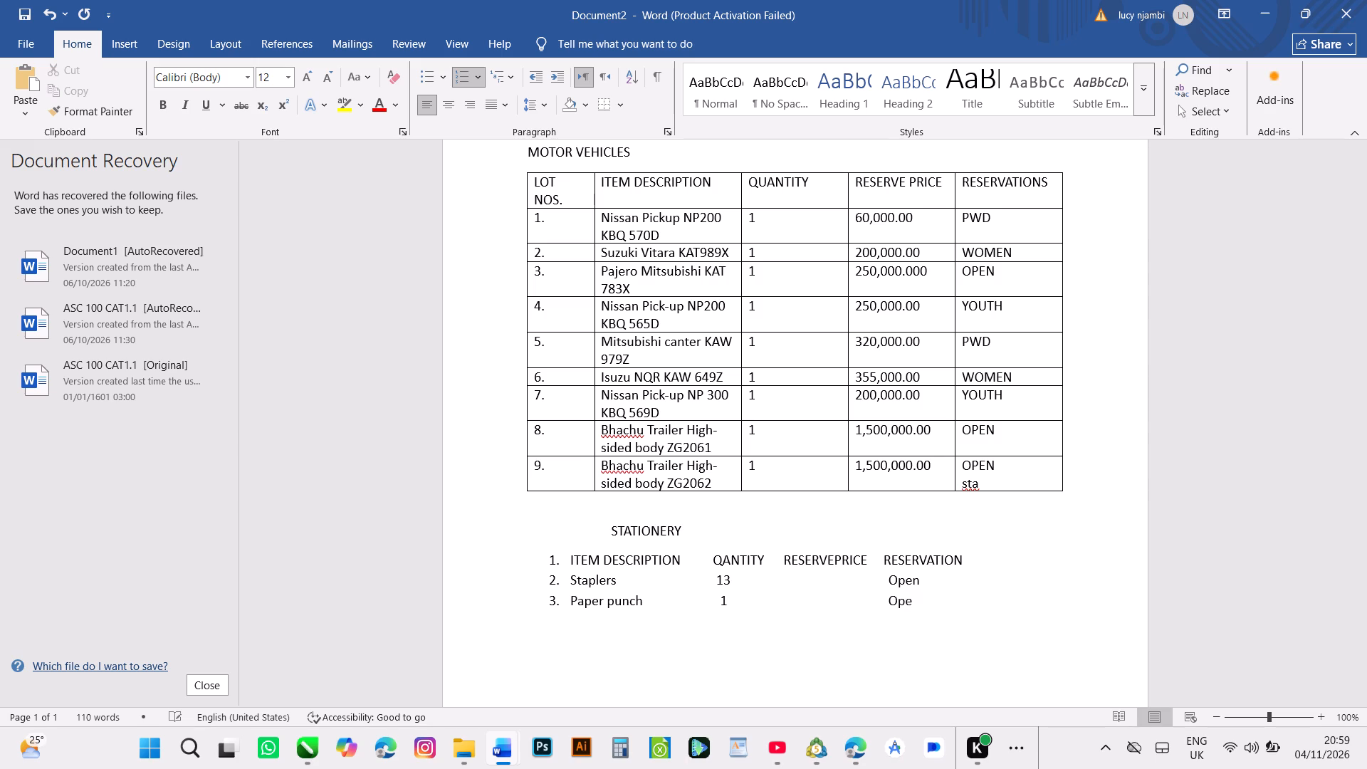
key(n)
Add "Toners" as numbered entry 4 directly below the Paper punch line.
key(Return)
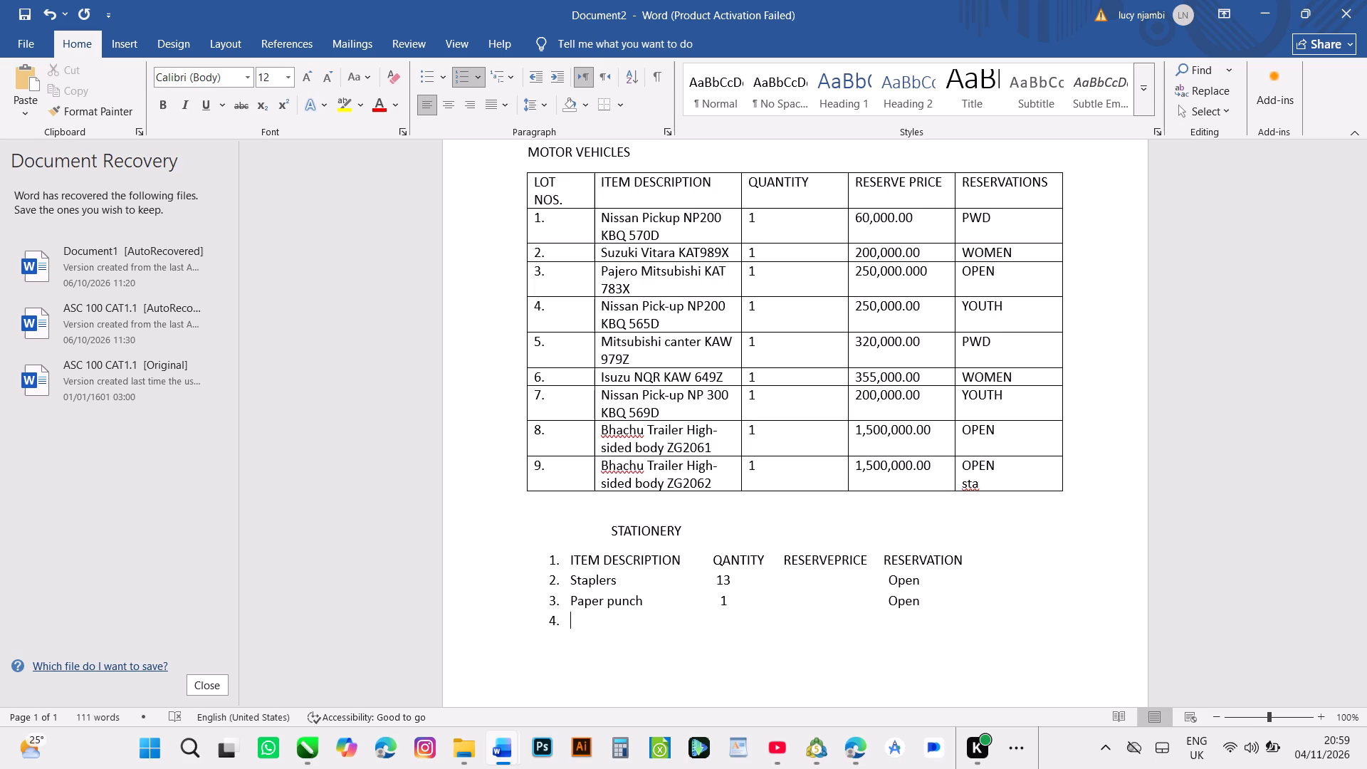
key(t)
key(BackSpace)
text(TO)
text(NE)
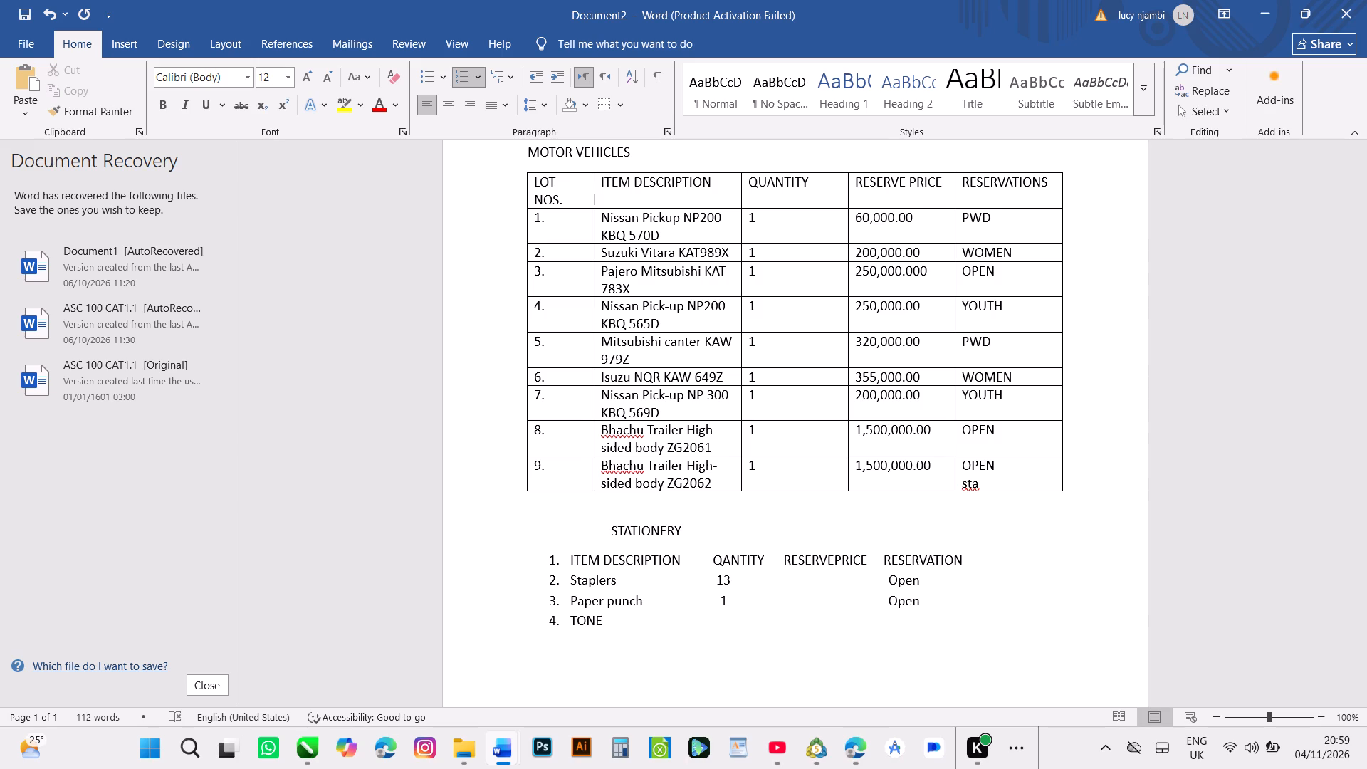
key(BackSpace)
key(BackSpace)
key(BackSpace)
key(o)
text(ner)
key(s)
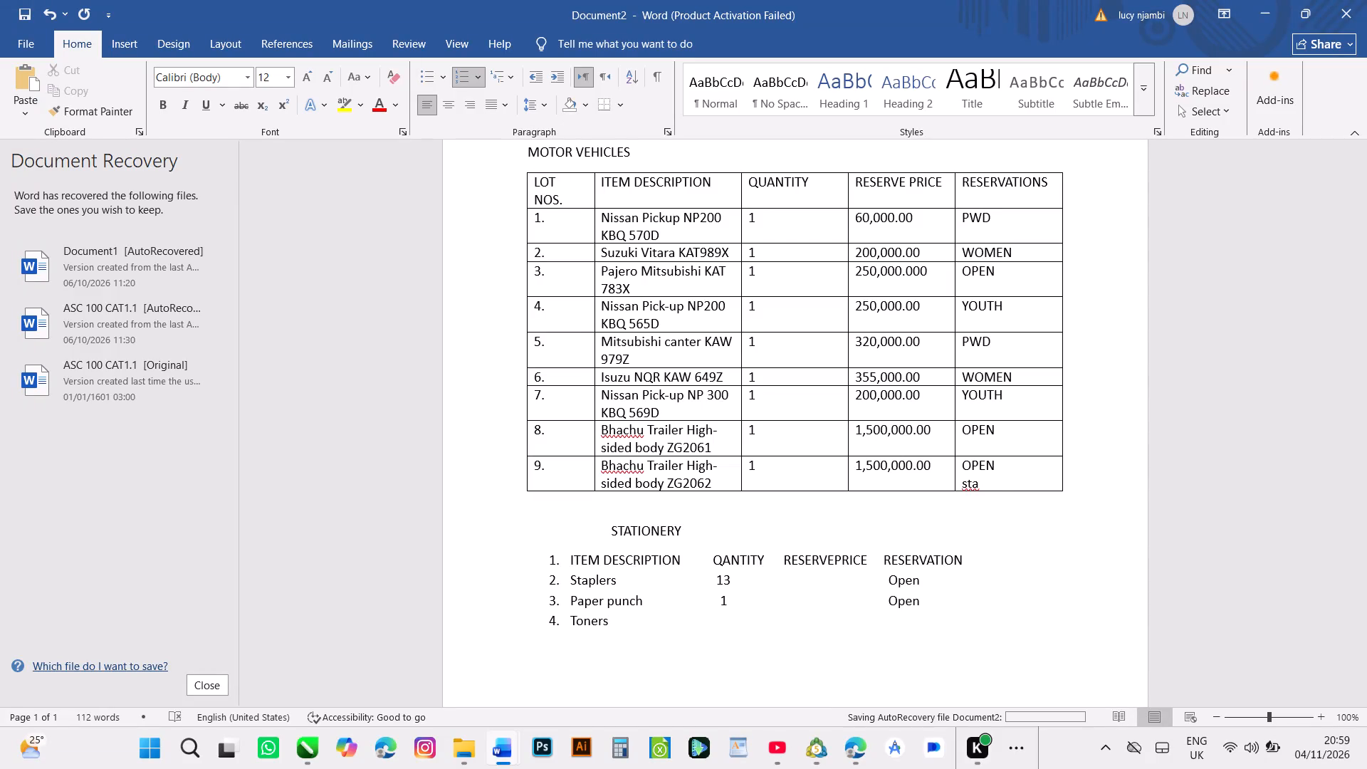
Enter the quantity 1268 on the Toners line, spaced across to sit beneath the QANTITY label.
key(space)
key(space)
key(space)
key(space)
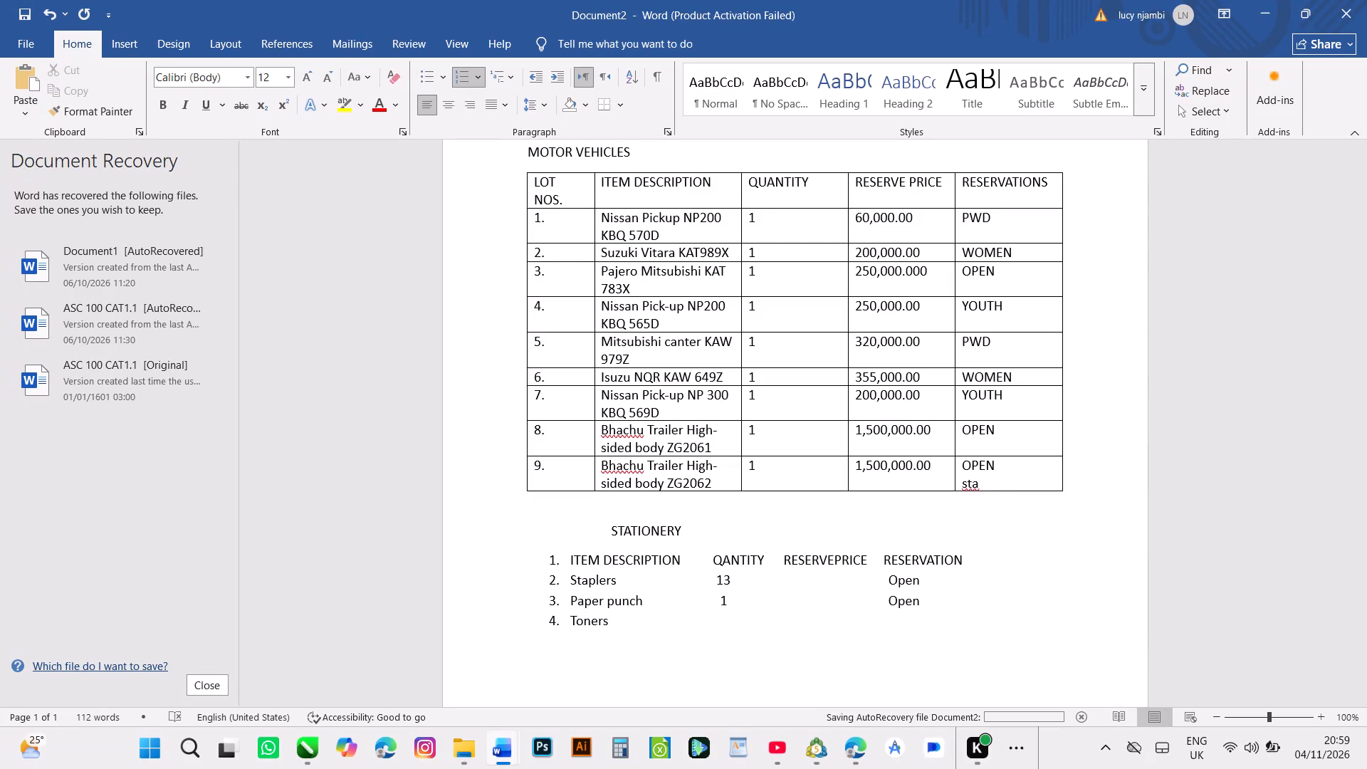
key(space)
key(space)
key(space)
key(space)
key(space)
key(space)
key(space)
key(space)
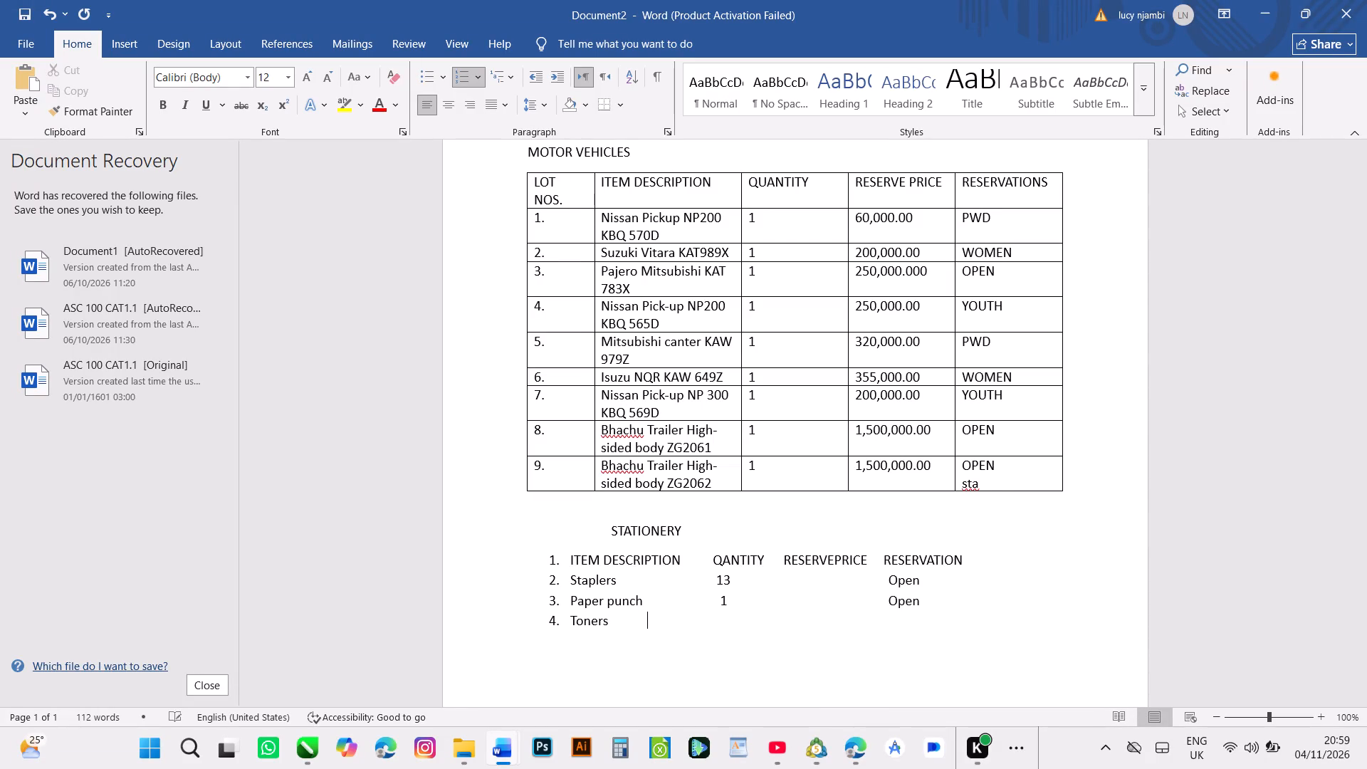
key(space)
key(space)
key(space)
key(space)
key(space)
key(space)
key(space)
key(space)
key(space)
key(space)
key(space)
key(space)
key(space)
key(space)
key(space)
key(space)
key(space)
key(space)
key(space)
key(space)
key(space)
key(space)
key(space)
text(12)
key(6)
key(8)
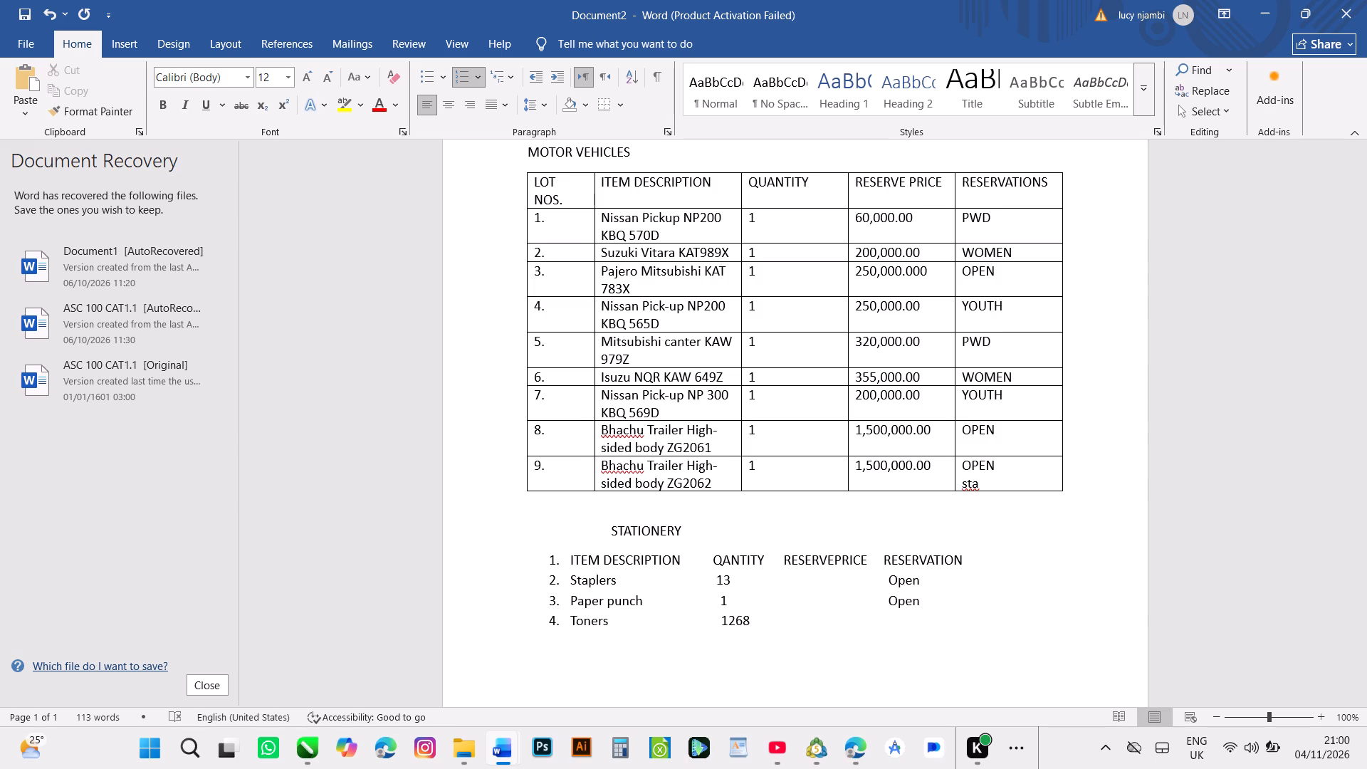
Enter the reserve price "To the highest Bidder" on the Toners line, a few spaces after the quantity.
key(space)
key(space)
key(space)
key(space)
key(space)
key(space)
key(space)
key(space)
key(t)
key(BackSpace)
key(t)
key(o)
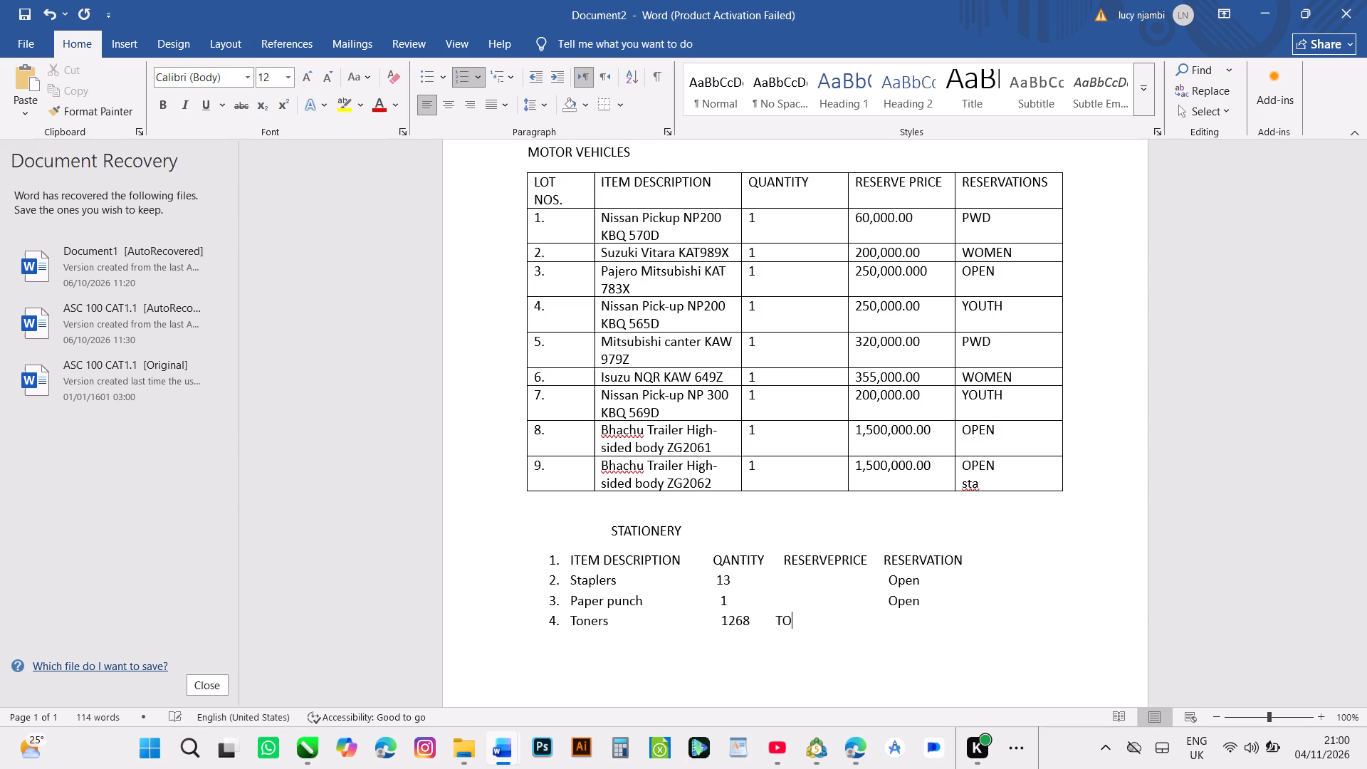
key(BackSpace)
key(o)
key(space)
text(the)
key(space)
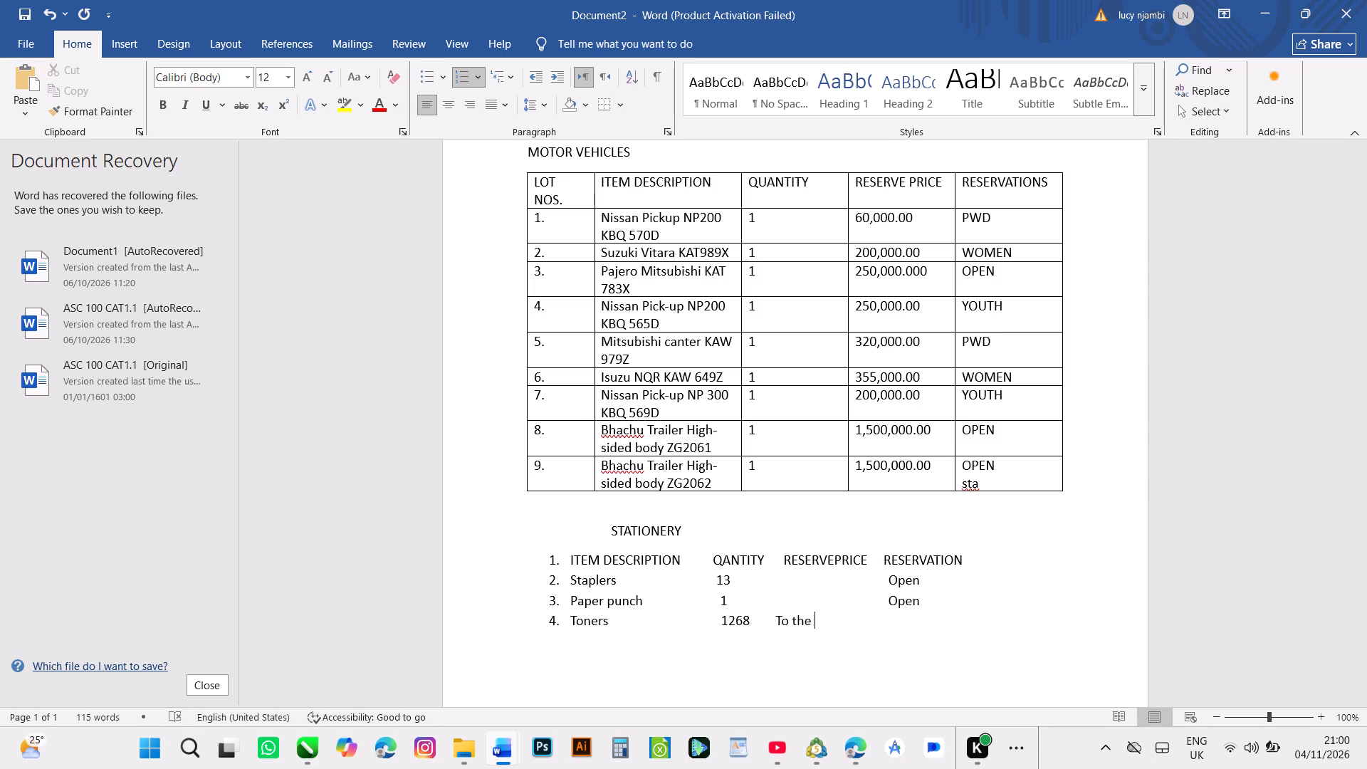
text(hi)
text(ghe)
text(st)
key(space)
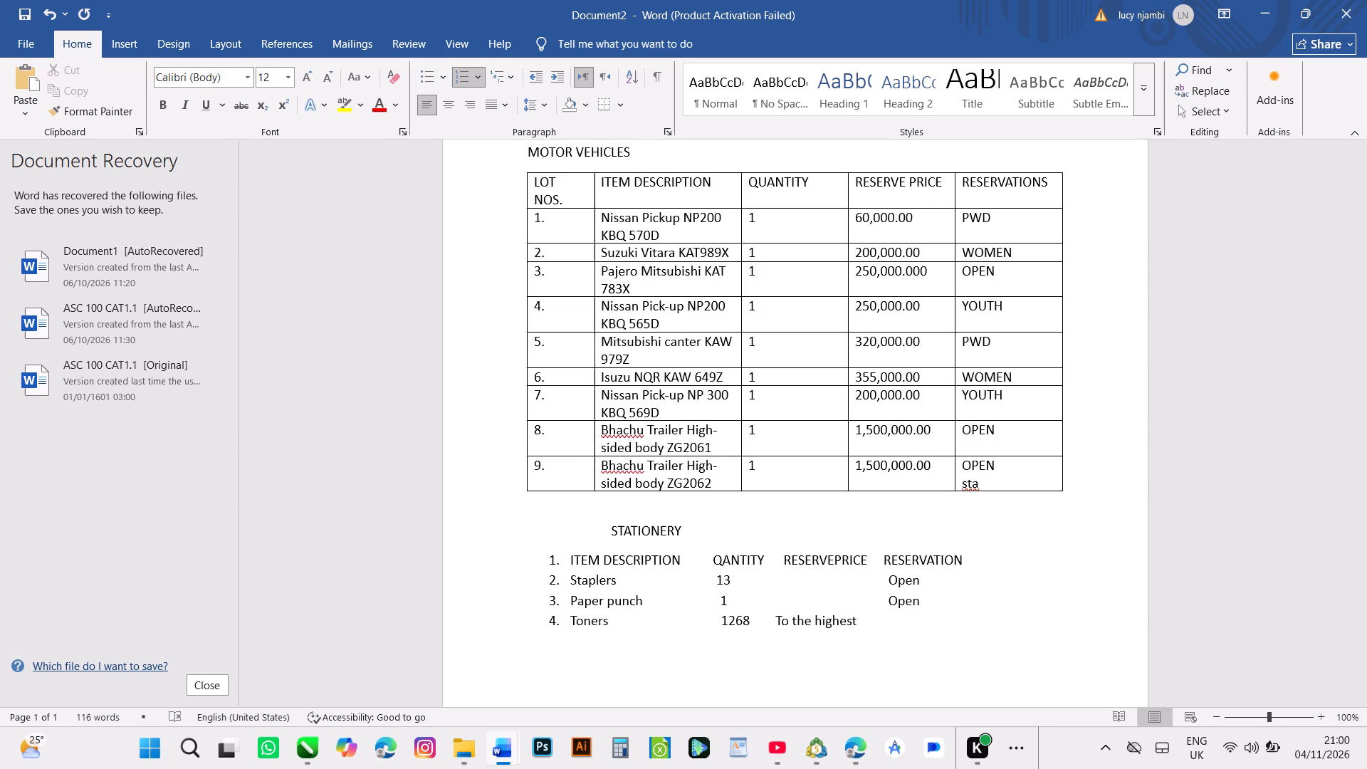
key(b)
key(i)
text(dd)
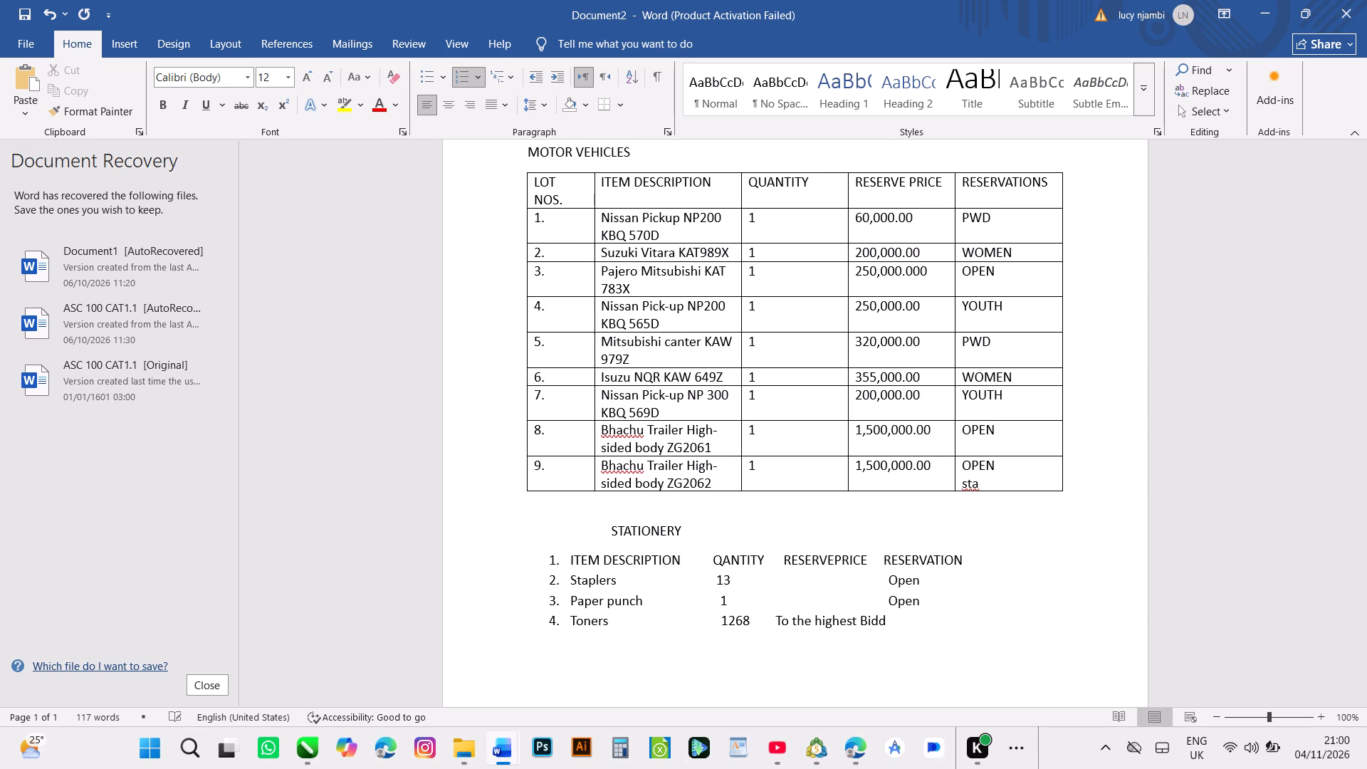
text(er)
Enter the reservation "Open" on the Toners line, one space after the reserve price text.
key(space)
key(o)
key(p)
key(e)
key(BackSpace)
key(BackSpace)
text(pen)
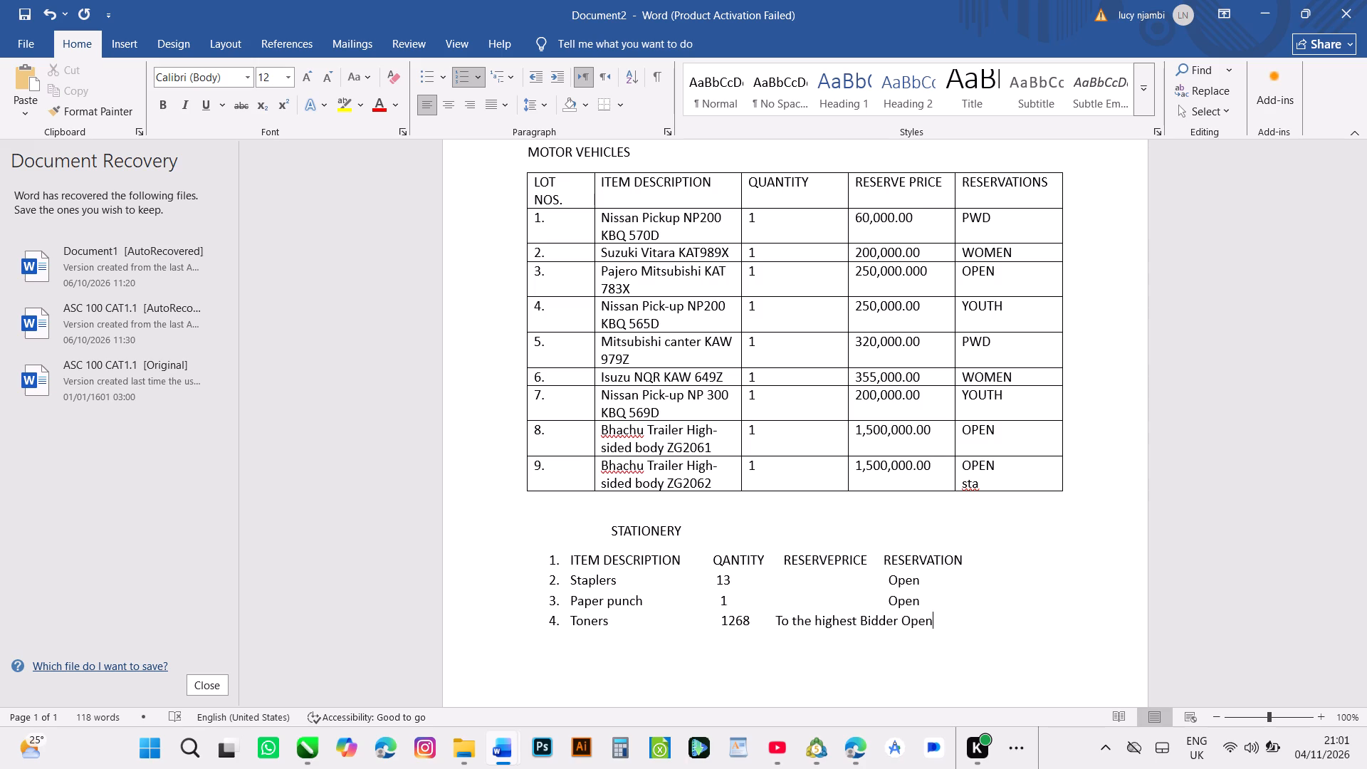
End the numbered list after the Toners line and leave a blank unnumbered line beneath it.
key(Return)
key(BackSpace)
key(BackSpace)
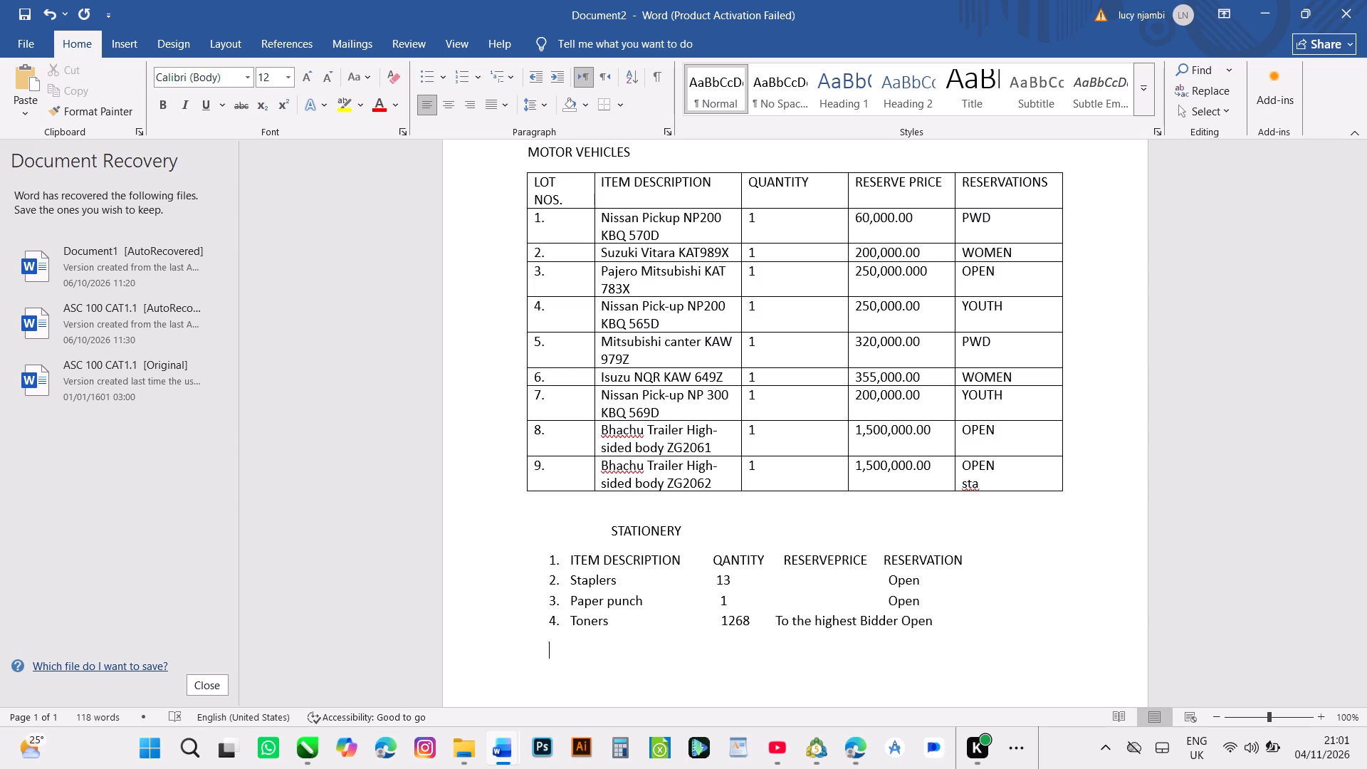
key(space)
key(space)
key(space)
key(space)
key(space)
key(space)
key(space)
key(space)
key(space)
key(space)
key(space)
key(space)
key(space)
key(space)
key(space)
key(space)
key(space)
key(space)
key(space)
key(space)
key(Return)
Enter the heading "PACKAGING MATERIAS" on the blank line below the STATIONERY list, indented with spaces, and start a new line beneath it.
key(space)
key(space)
key(space)
key(space)
key(space)
key(space)
key(space)
key(space)
key(space)
key(space)
key(space)
key(space)
key(space)
key(space)
key(space)
key(space)
key(space)
key(space)
key(space)
key(space)
key(space)
key(space)
key(space)
key(space)
key(space)
key(space)
key(space)
key(space)
key(space)
key(space)
key(p)
key(a)
key(c)
text(KA)
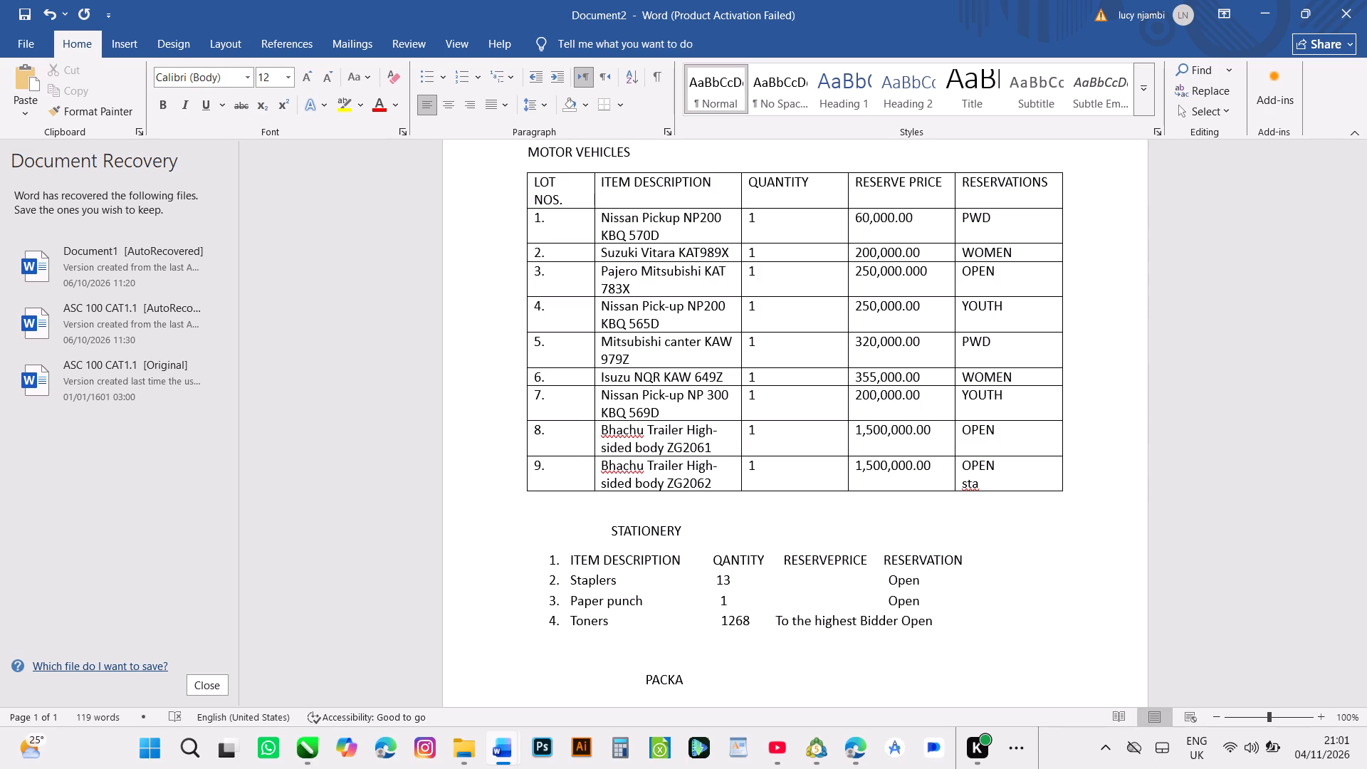
key(g)
text(IN)
key(g)
key(space)
text(MA)
text(TE)
key(r)
text(IA)
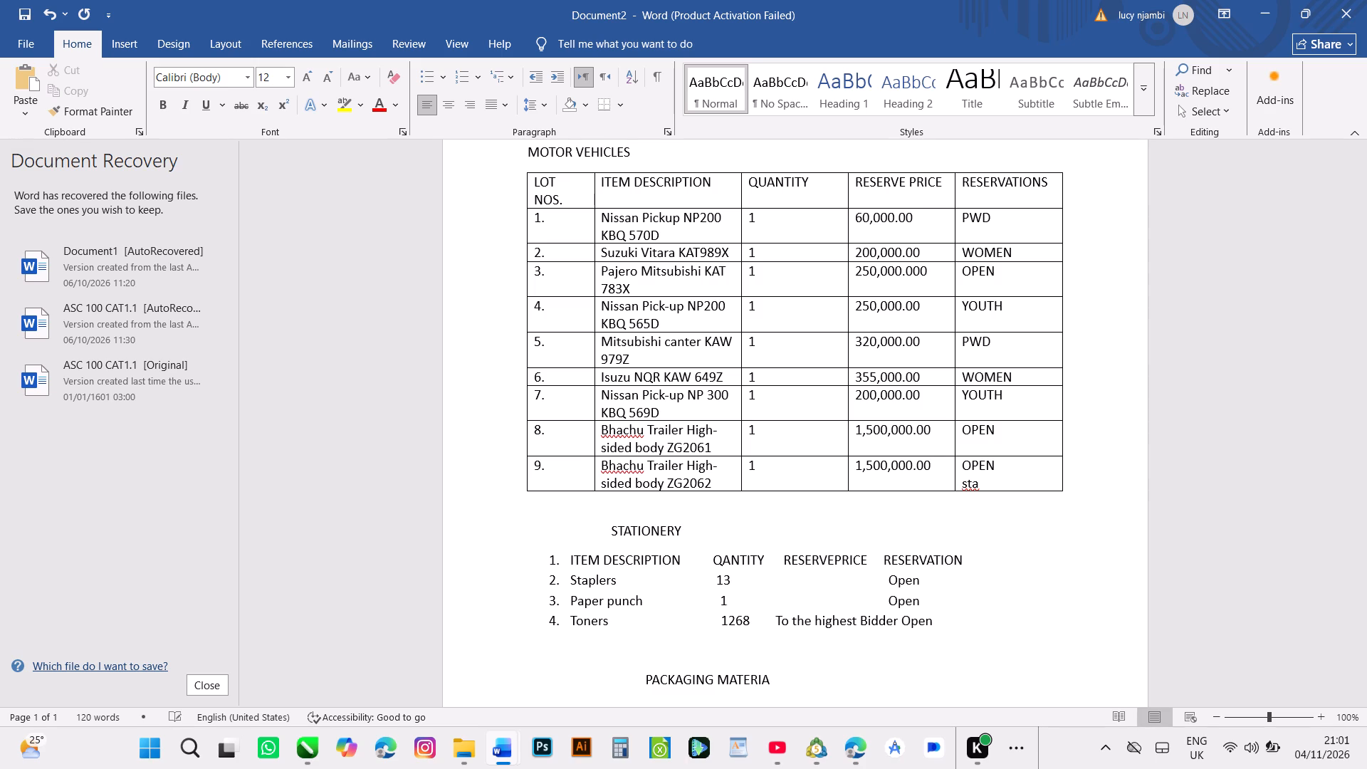
key(s)
key(Return)
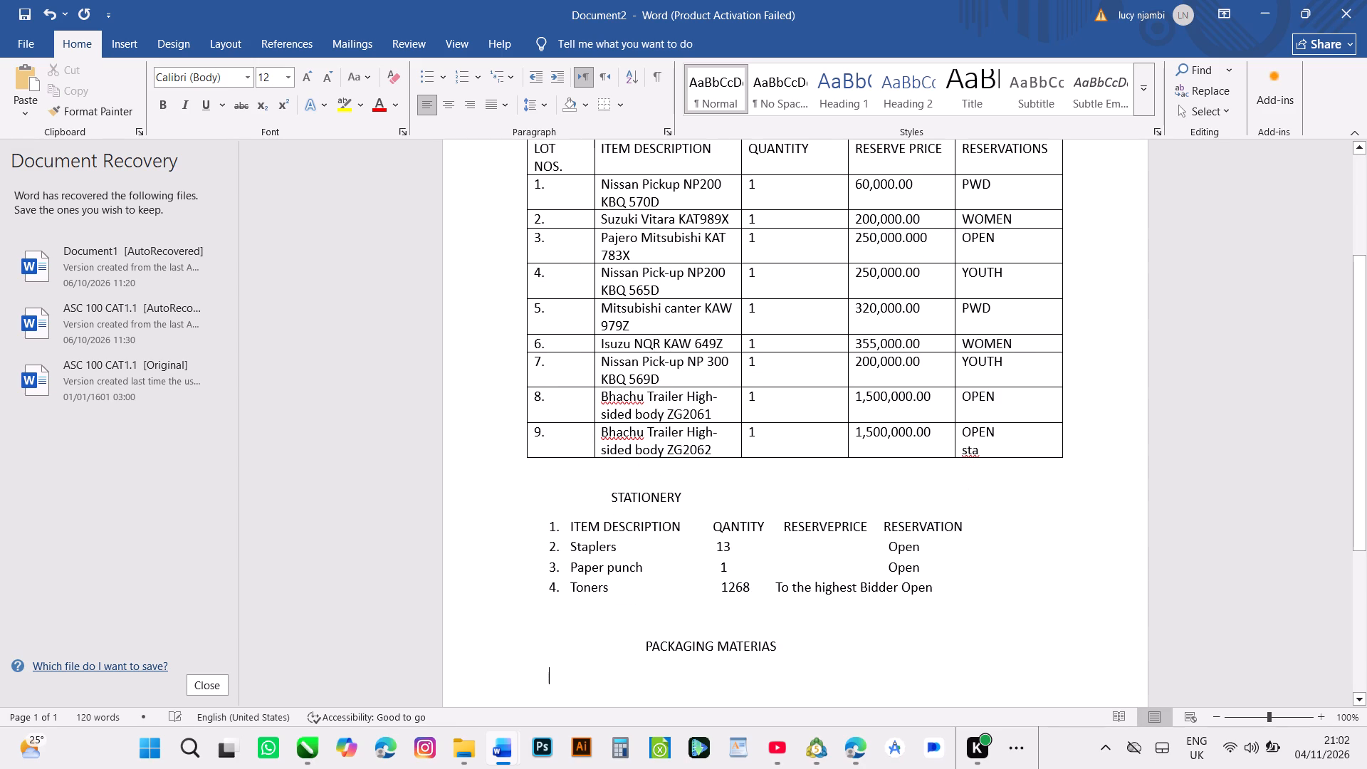
Correct the new heading's spelling to "PACKAGING MATERIALS" and insert a blank line directly beneath it.
key(l)
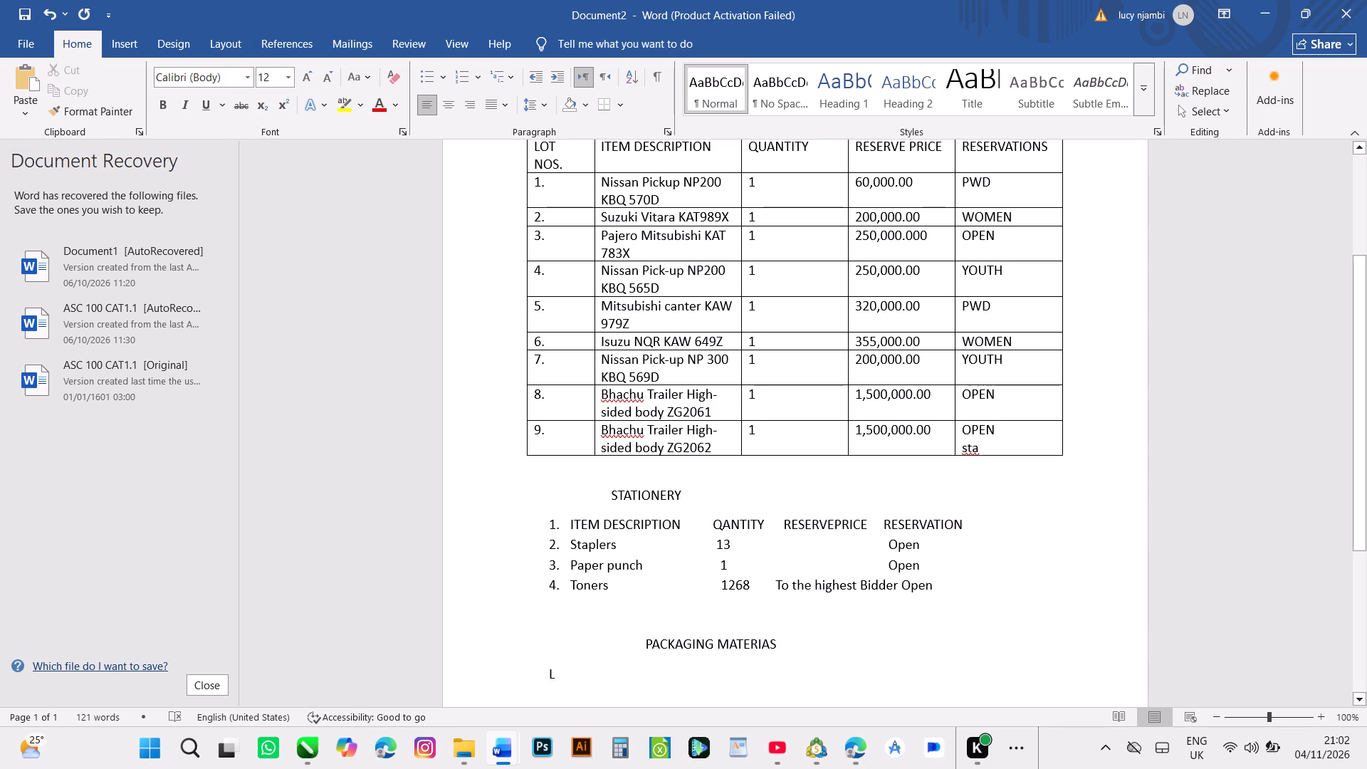
click(775, 644)
key(BackSpace)
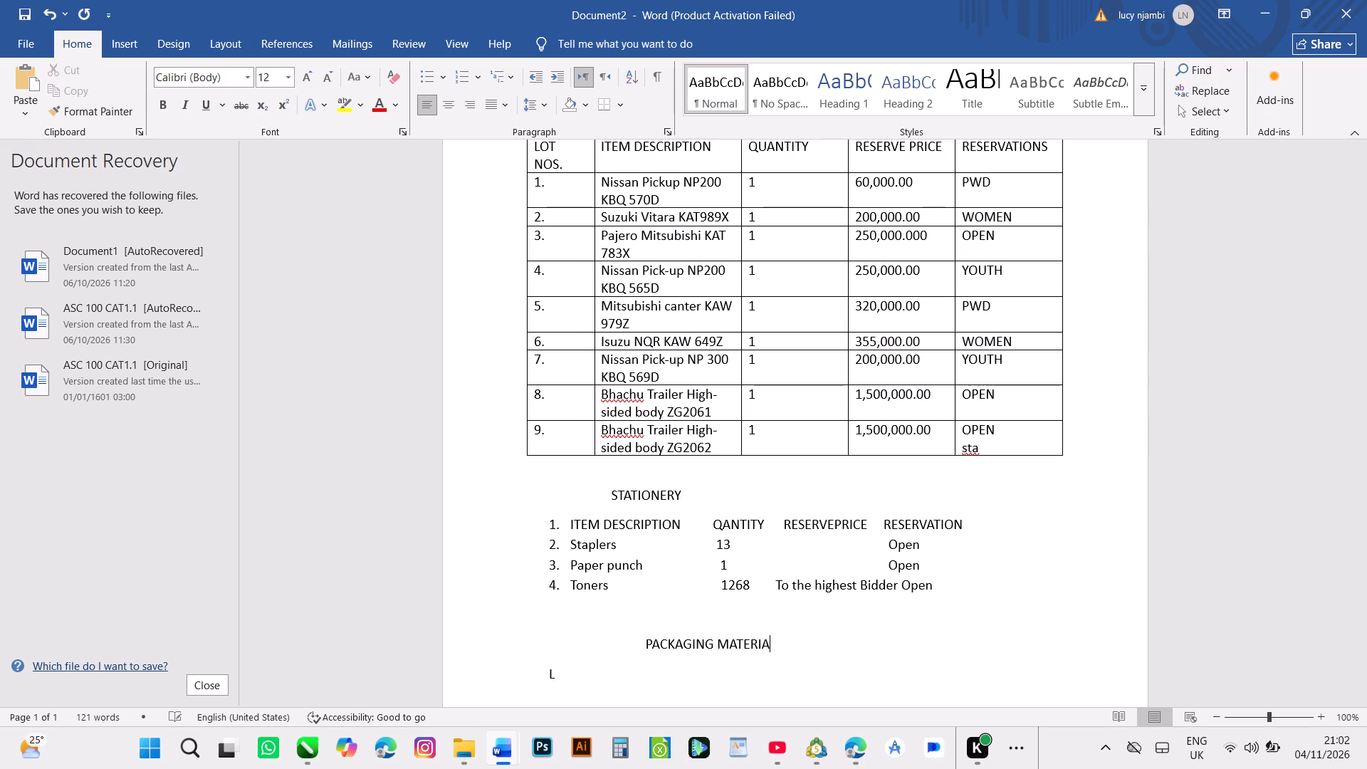
text(LS)
key(Return)
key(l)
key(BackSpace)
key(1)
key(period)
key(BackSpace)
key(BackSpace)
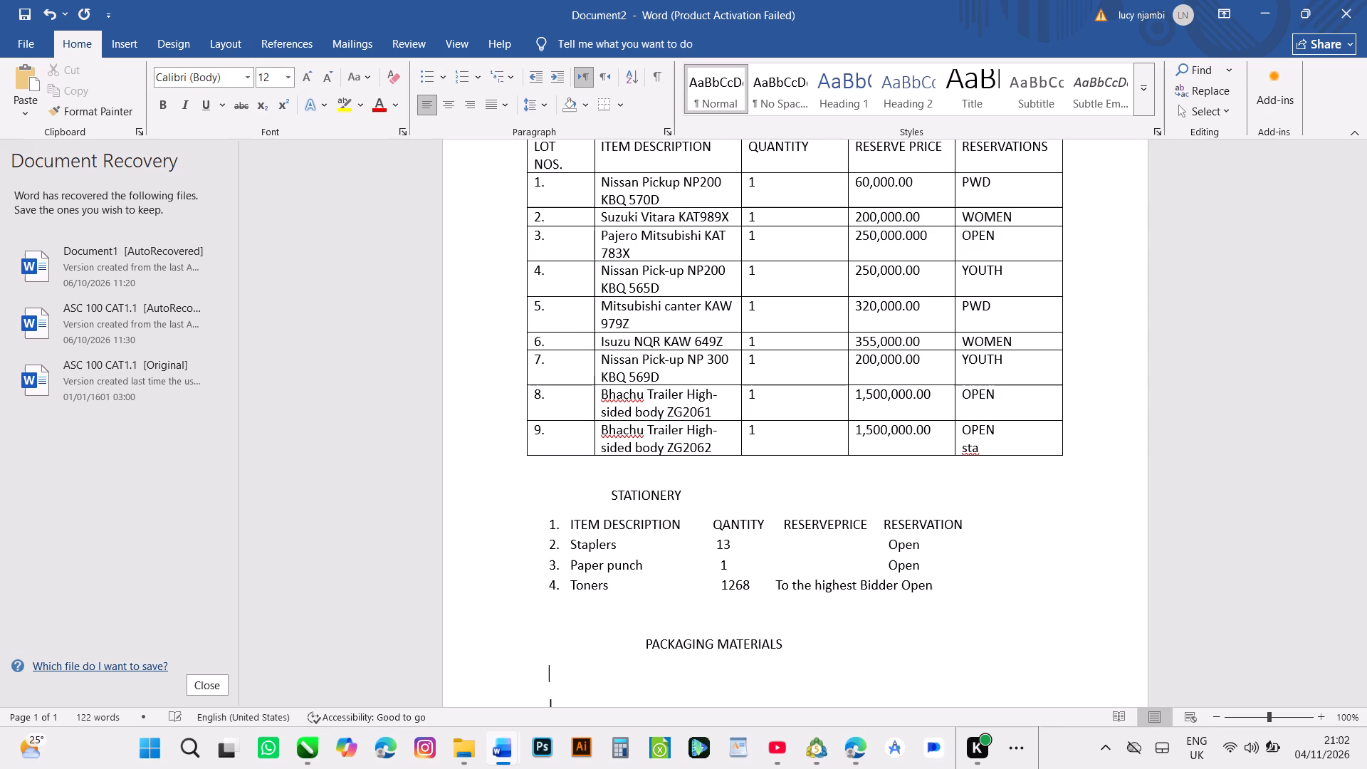
Enter the column label "LOT NOS." on the line beneath the PACKAGING MATERIALS heading, followed by a new line.
key(l)
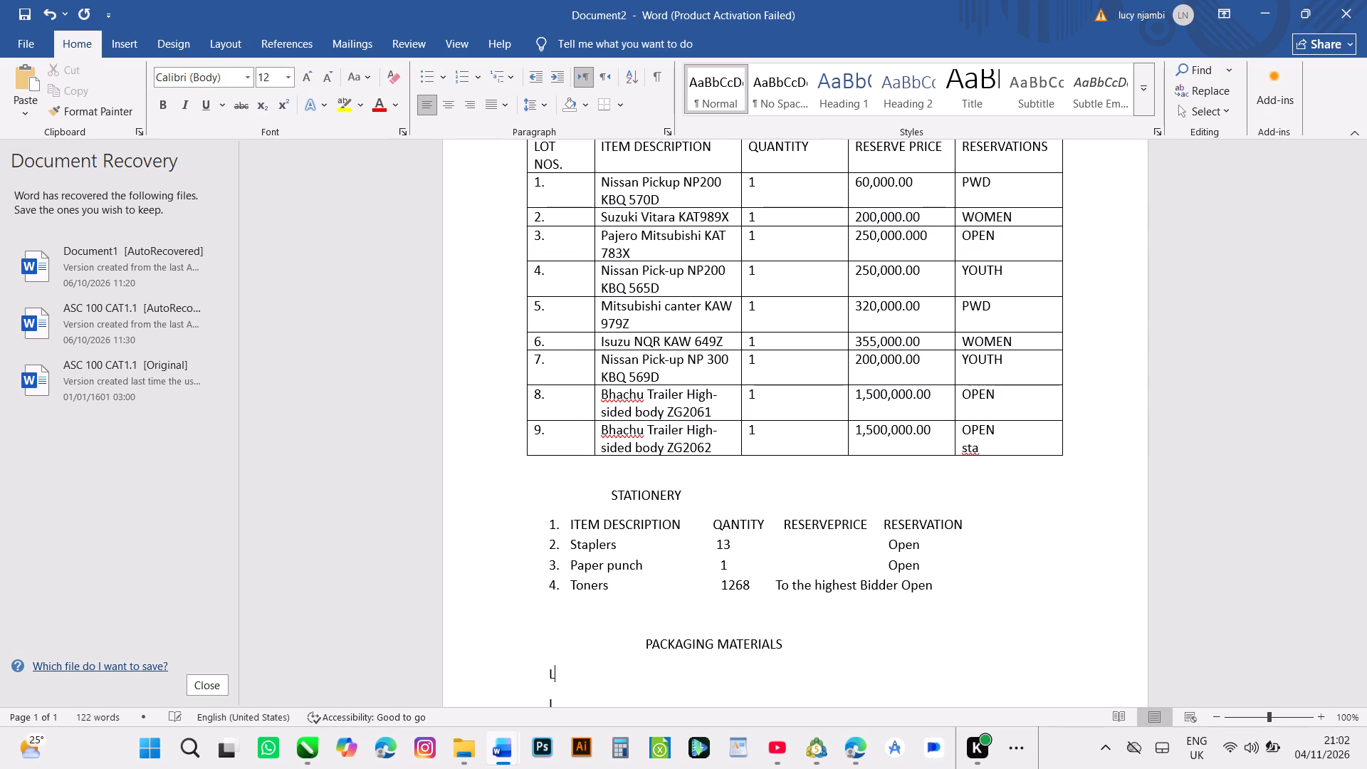
key(o)
key(t)
key(space)
text(NO)
key(s)
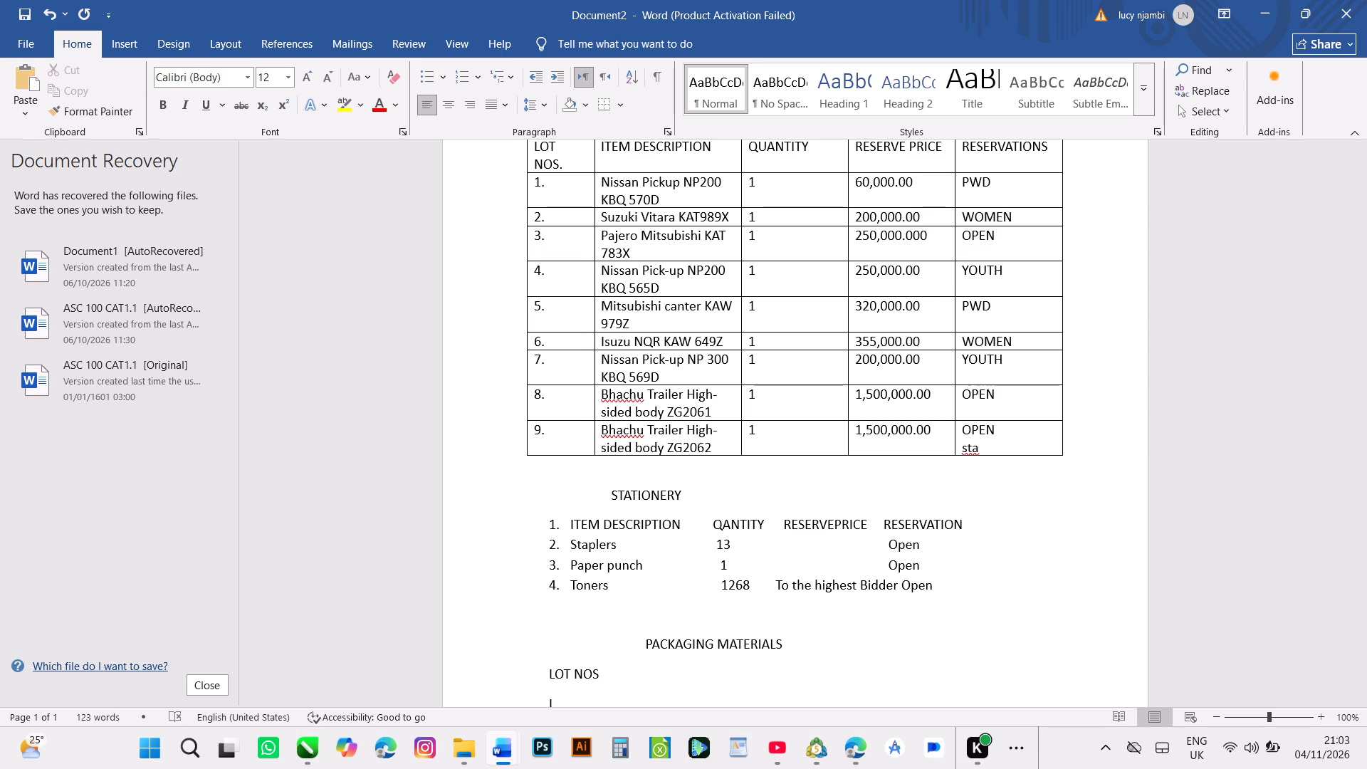
key(period)
key(Return)
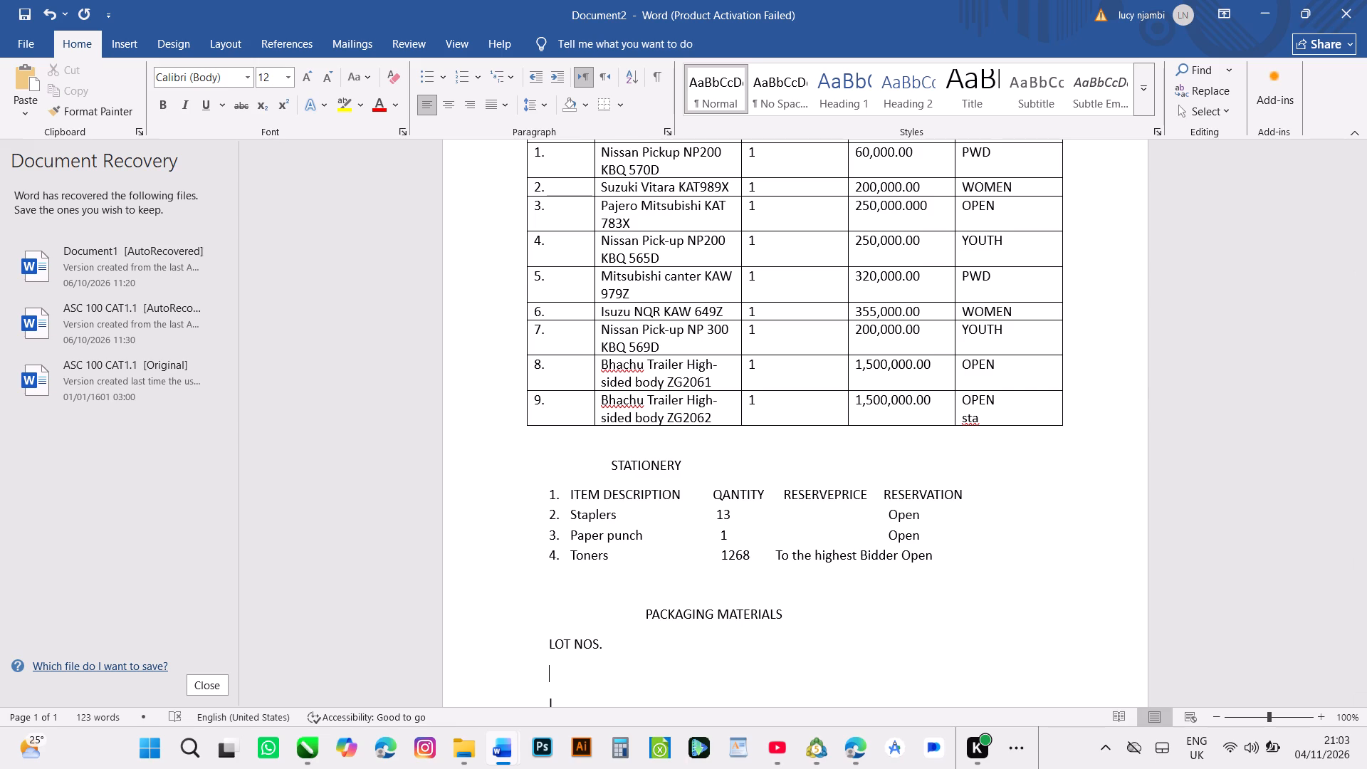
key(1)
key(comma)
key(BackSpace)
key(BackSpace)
Start a numbered list with item "1." on the line beneath LOT NOS., followed by a gap of spaces.
key(1)
key(period)
key(space)
key(space)
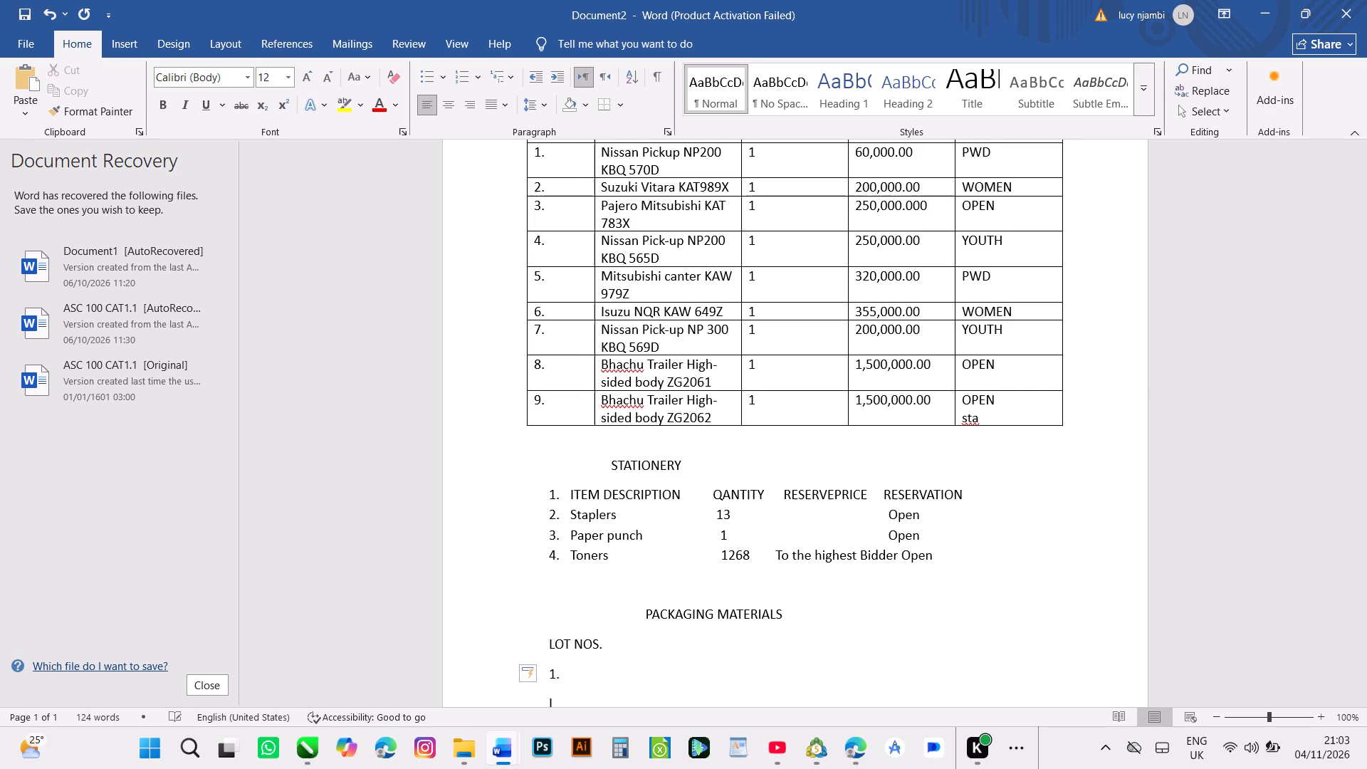
key(space)
key(space)
key(space)
key(space)
key(space)
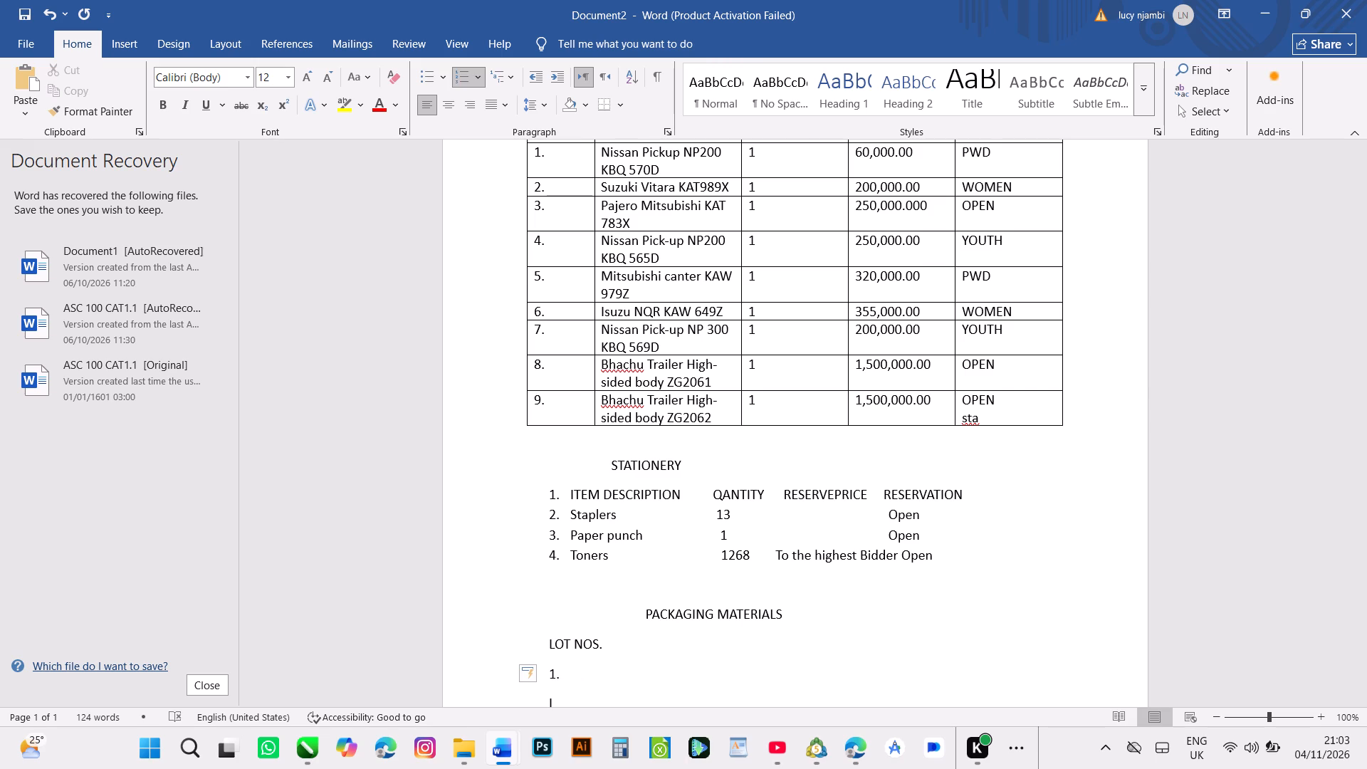
key(space)
key(space)
Enter the column label "ITEM DESCRIBTION" in capitals on numbered line 1 of the PACKAGING MATERIALS section.
key(i)
key(BackSpace)
key(i)
key(t)
key(BackSpace)
key(BackSpace)
key(i)
key(t)
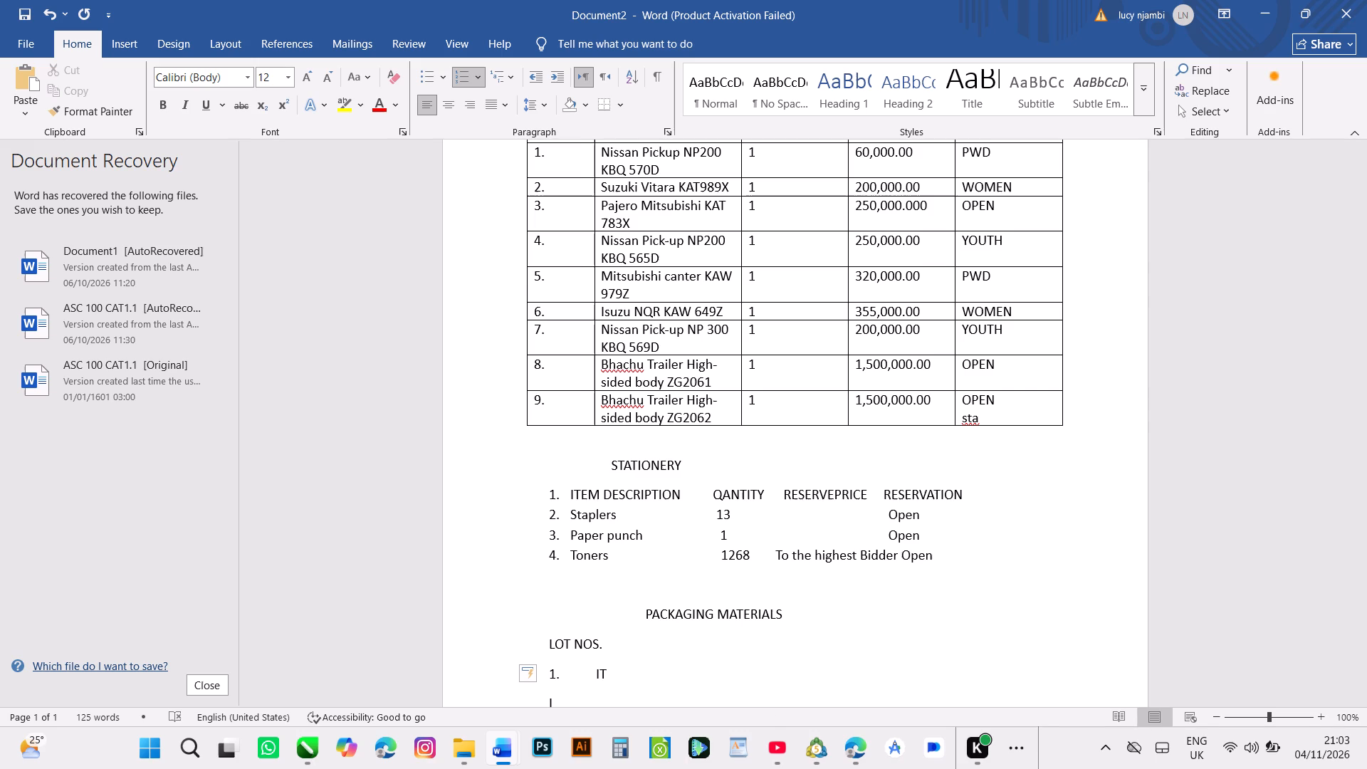
text(EM)
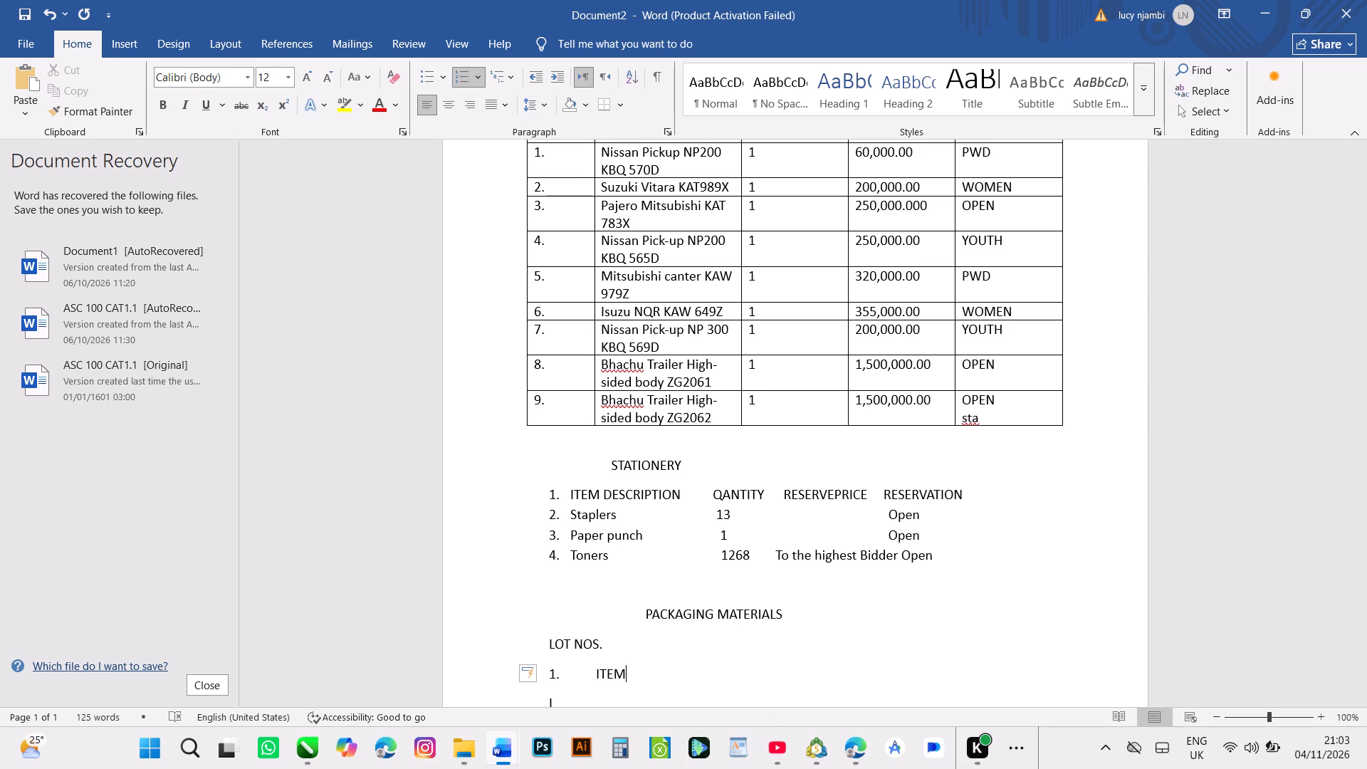
key(space)
text(DE)
key(s)
key(c)
key(r)
key(i)
key(b)
text(TION)
Add the column label "QUANTITY" after ITEM DESCRIBTION, separated from it by a wide gap of spaces.
key(space)
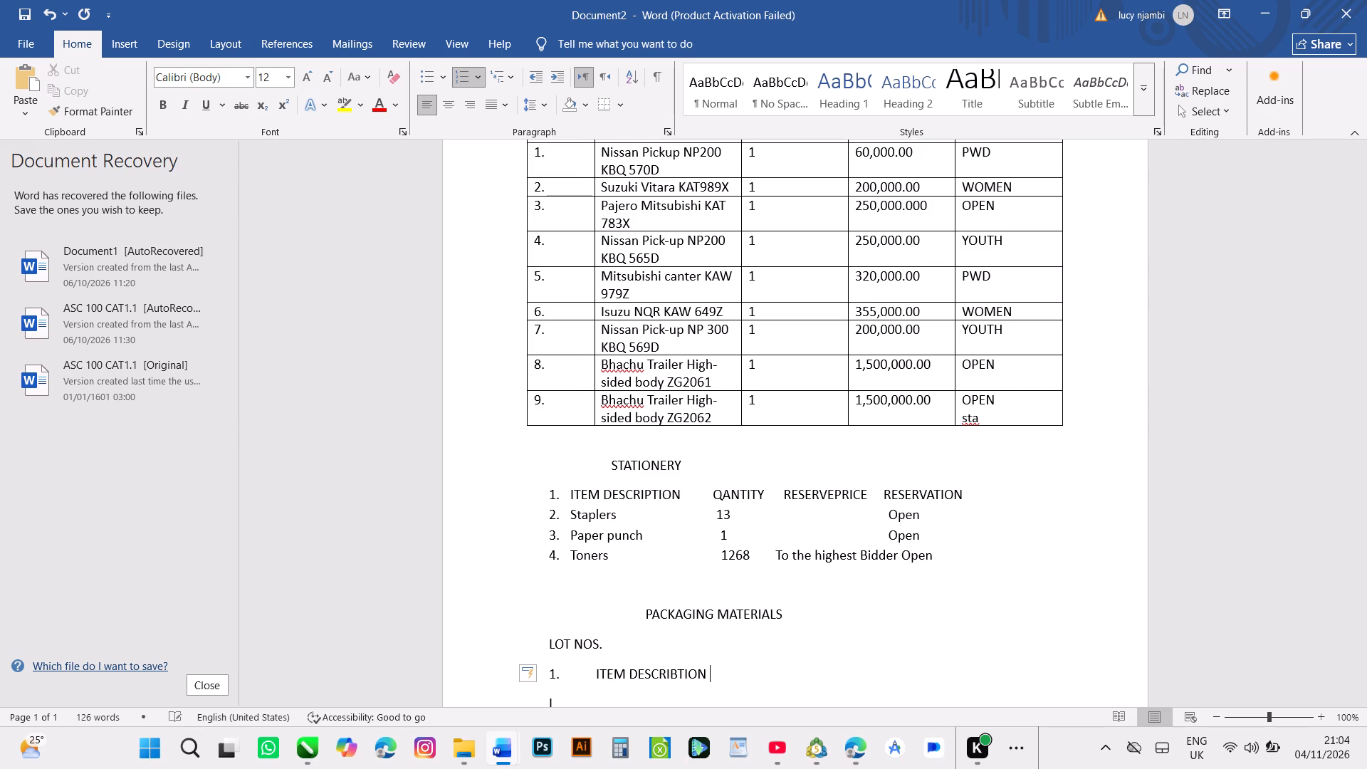
key(space)
key(space)
key(space)
key(space)
key(space)
key(space)
key(space)
key(space)
key(space)
key(space)
key(space)
text(QA)
key(BackSpace)
key(u)
key(a)
key(n)
text(TI)
text(TY)
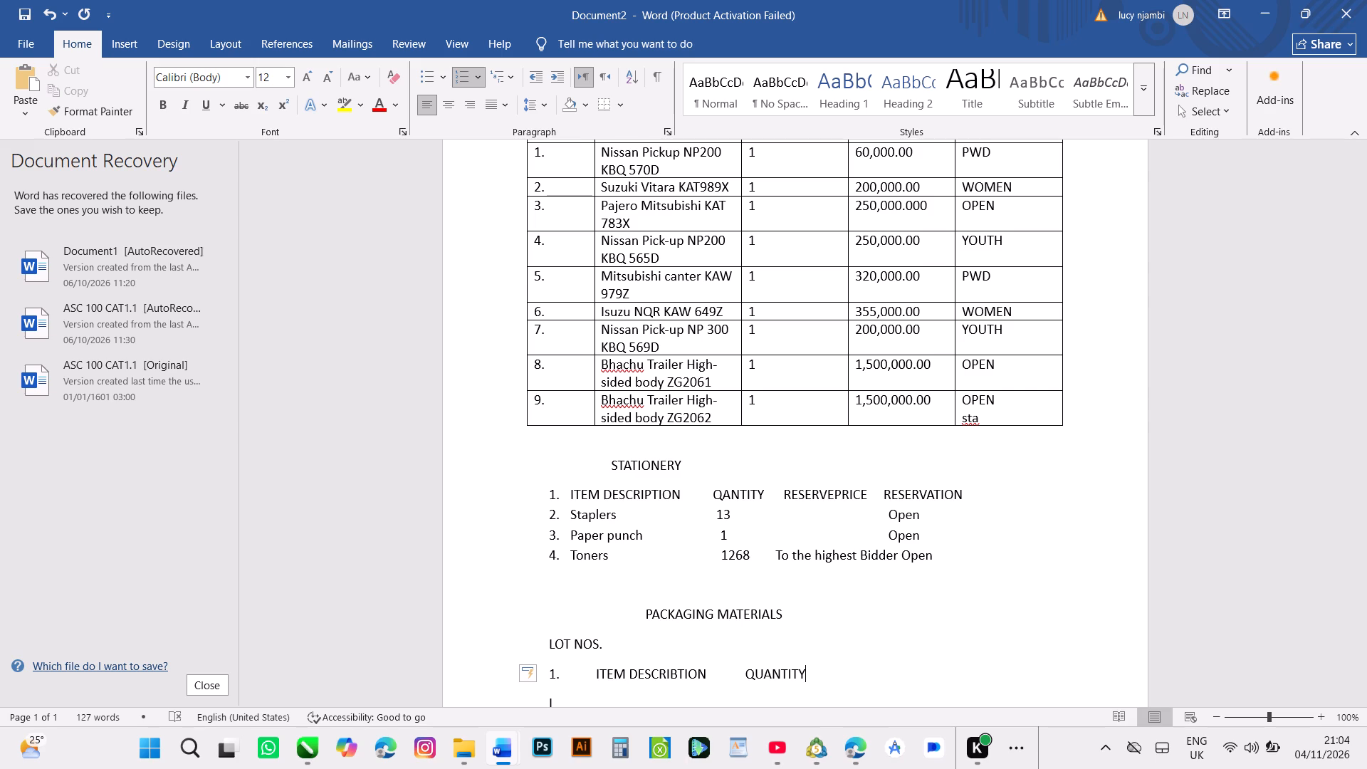
Add the column label "RESERVATION" after QUANTITY on the same line, separated by a few spaces.
key(space)
key(space)
key(space)
key(space)
key(space)
text(RE)
text(SE)
key(r)
text(VA)
text(TION)
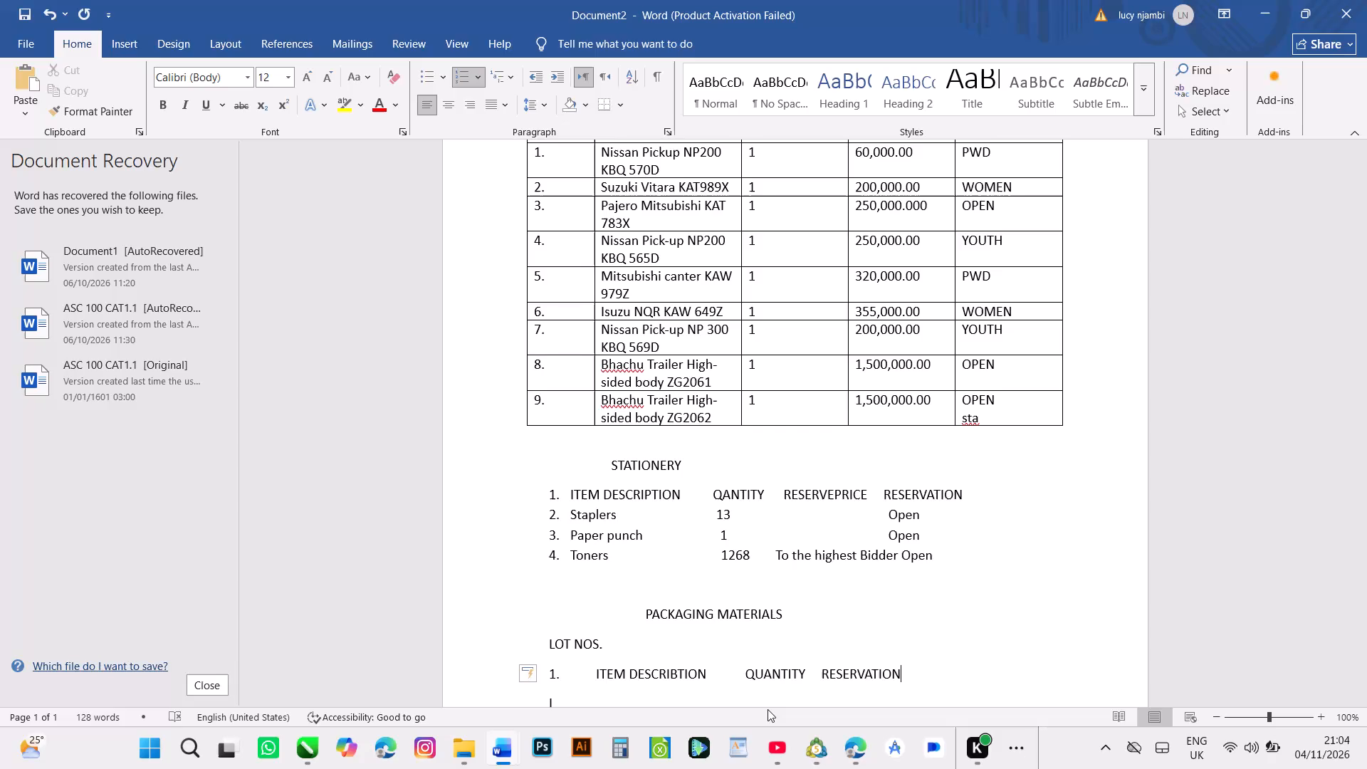
Change the column label following QUANTITY in the PACKAGING MATERIALS section to "RESERVEPRICE".
key(BackSpace)
key(BackSpace)
key(BackSpace)
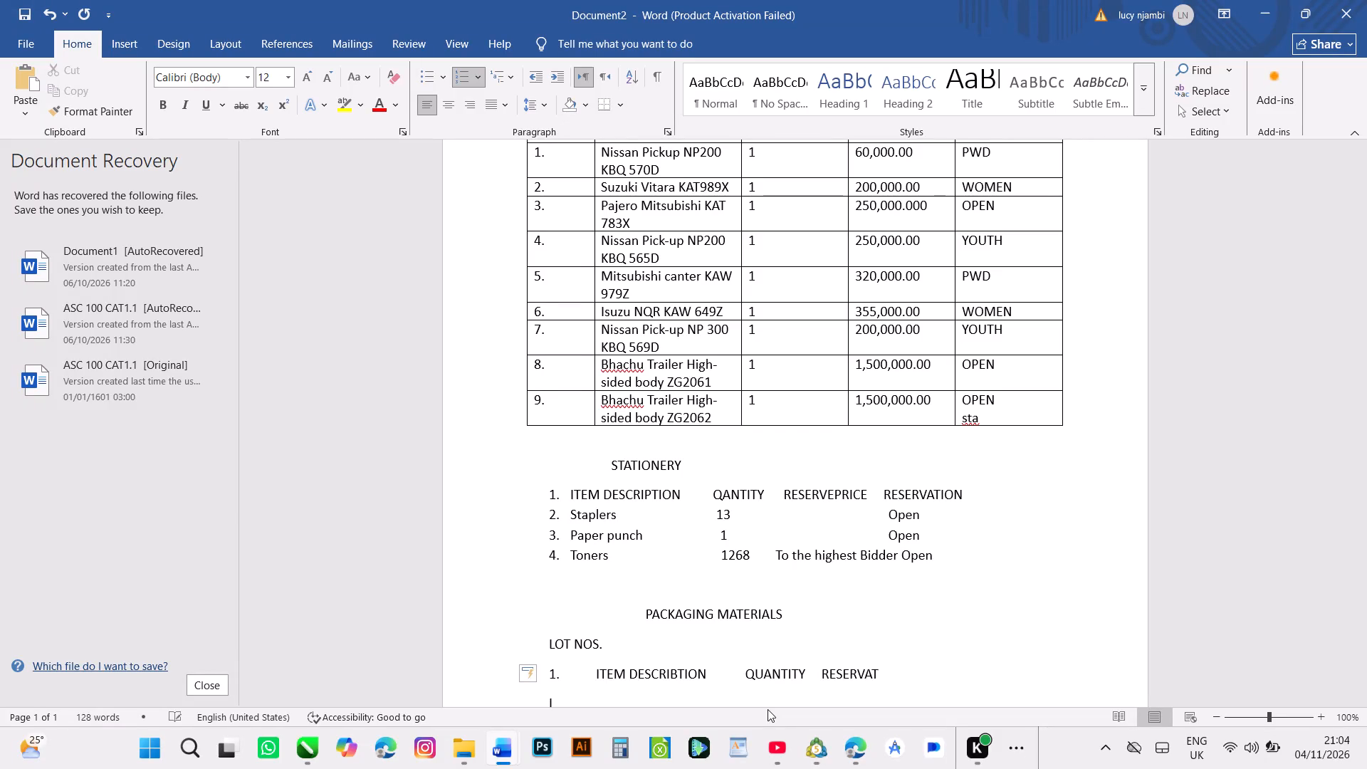
key(BackSpace)
key(BackSpace)
key(e)
text(PRI)
text(CE)
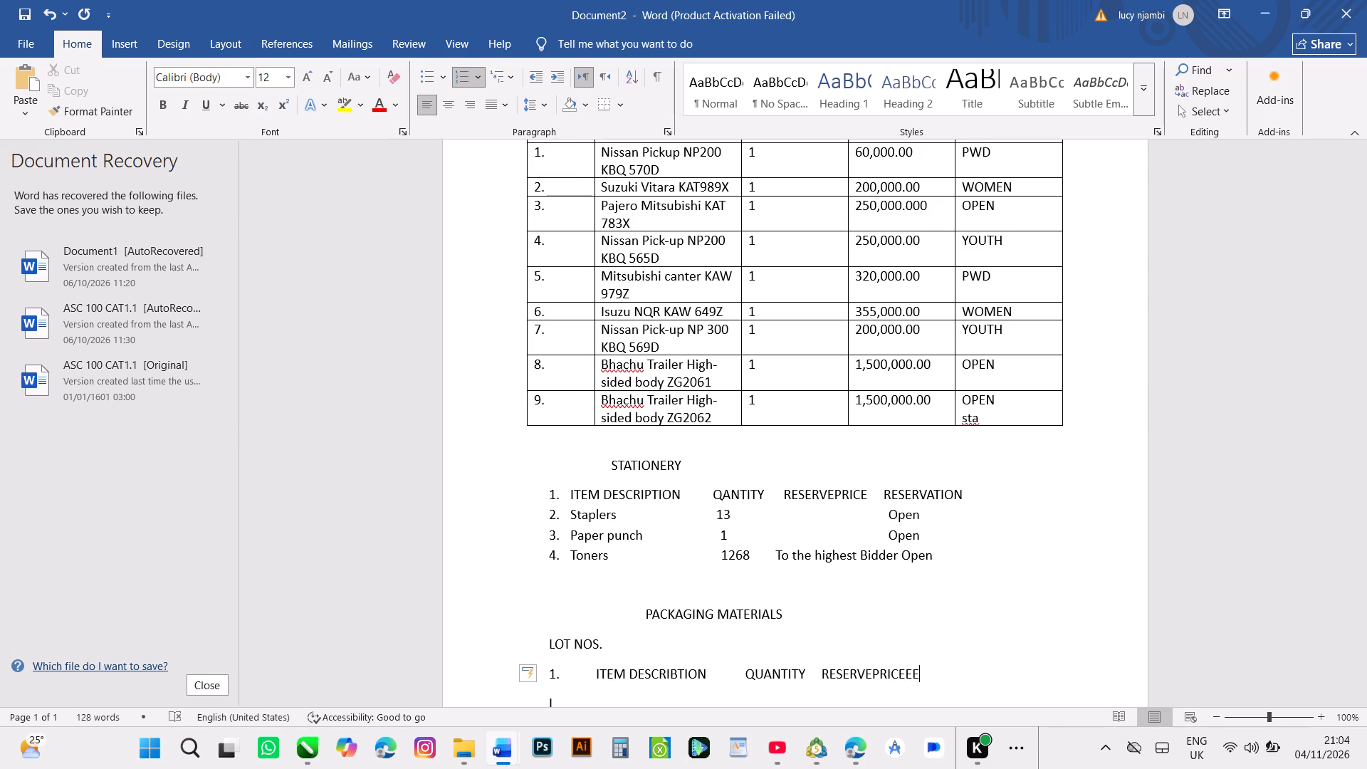
key(BackSpace)
key(BackSpace)
Add the column label "RESERVATIONS" after RESERVEPRICE on line 1 of the PACKAGING MATERIALS section, separated by a few spaces.
key(space)
key(space)
key(space)
key(space)
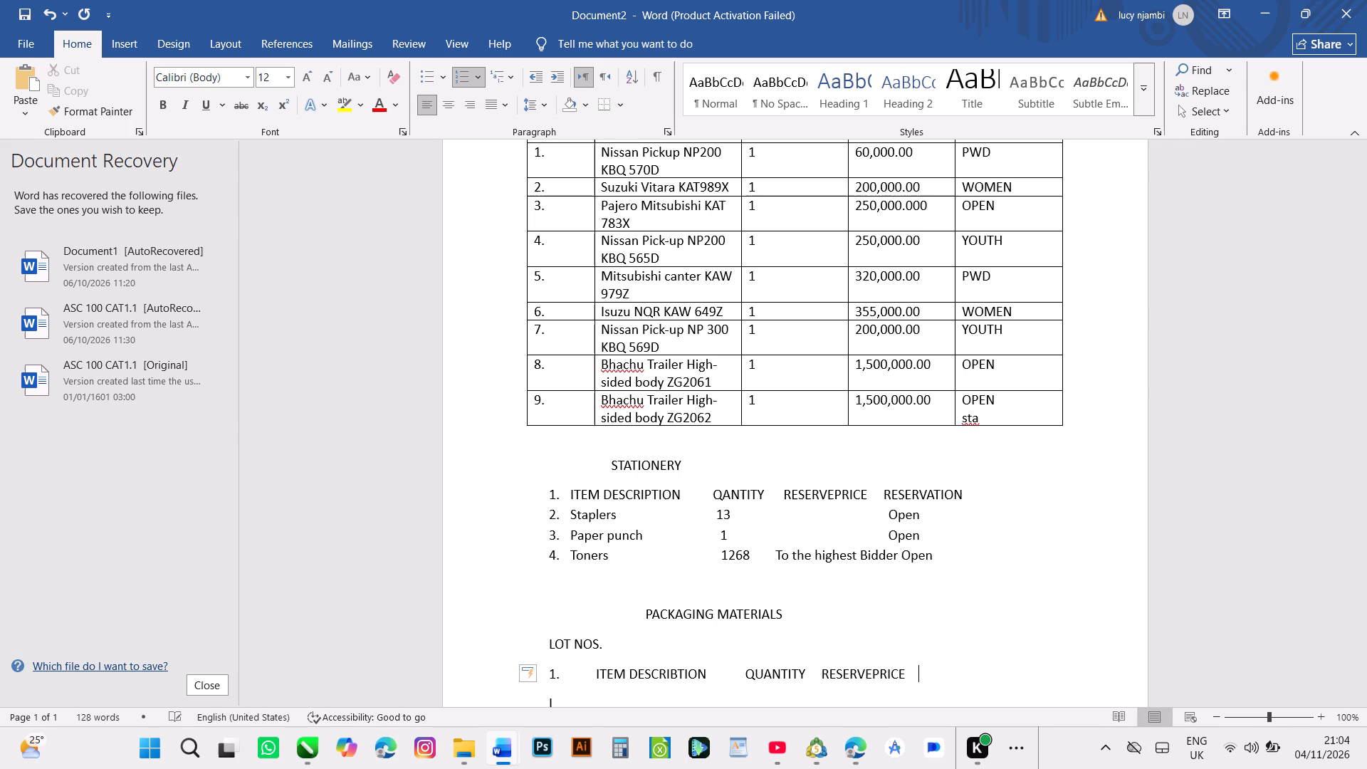
key(space)
key(space)
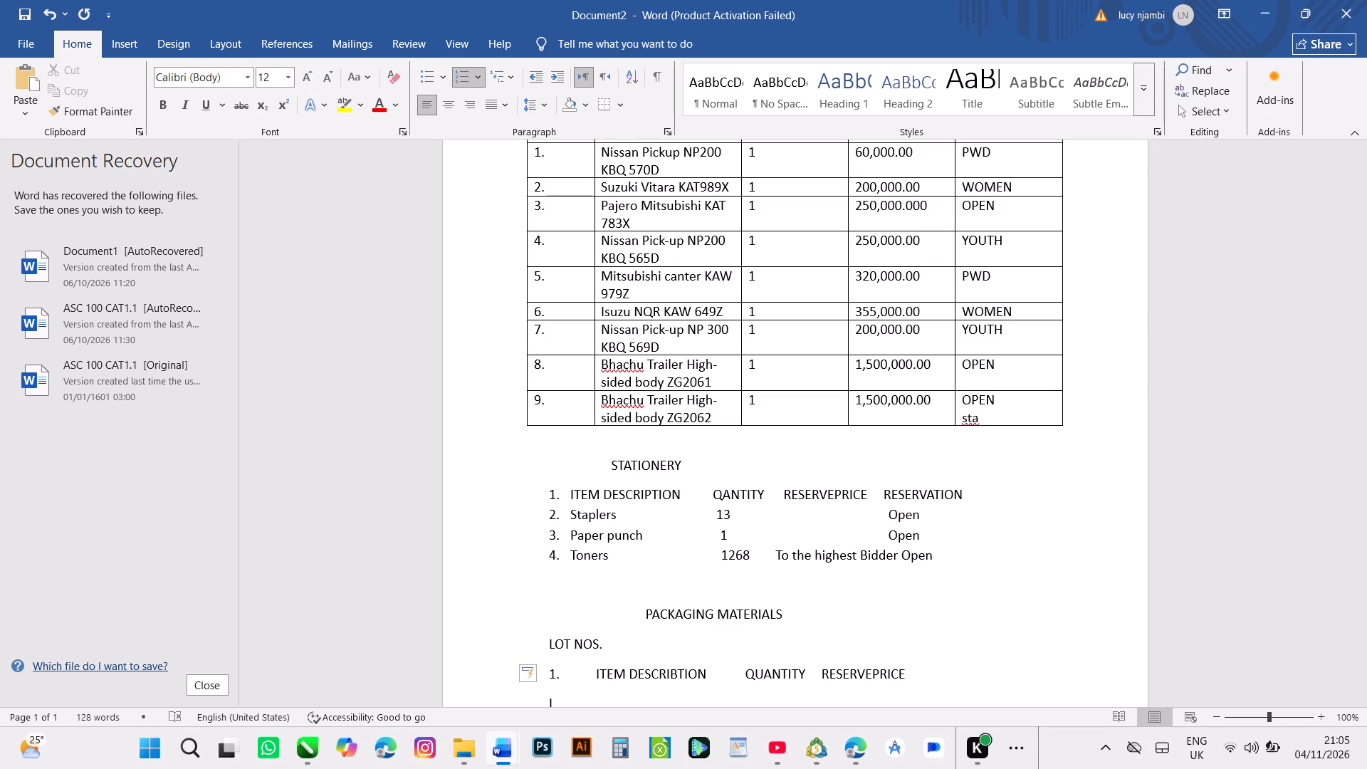
text(RE)
key(s)
text(ER)
key(v)
key(a)
text(TIN)
key(BackSpace)
text(ON)
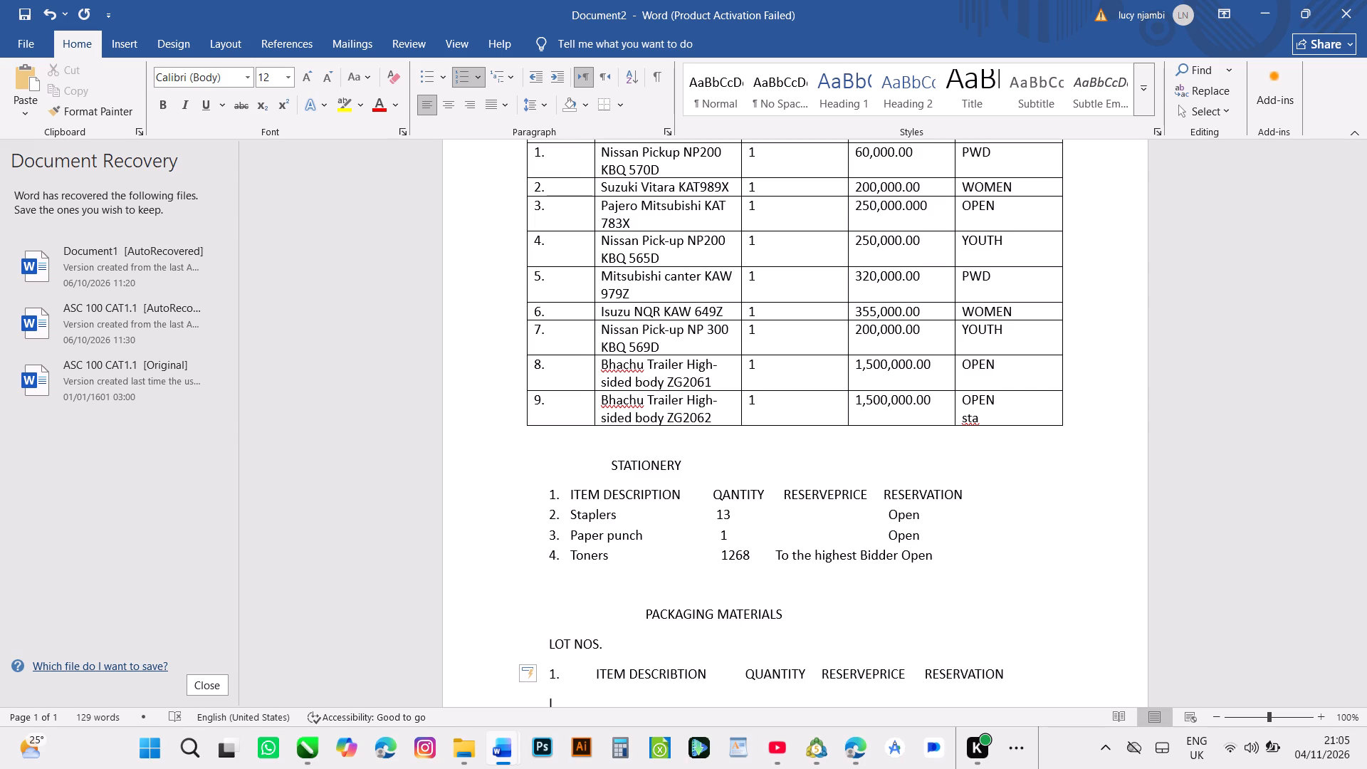
key(s)
Add numbered line 2 below the column labels with the item "Plastic Crates", and increase that line's hanging indent by one level.
key(Return)
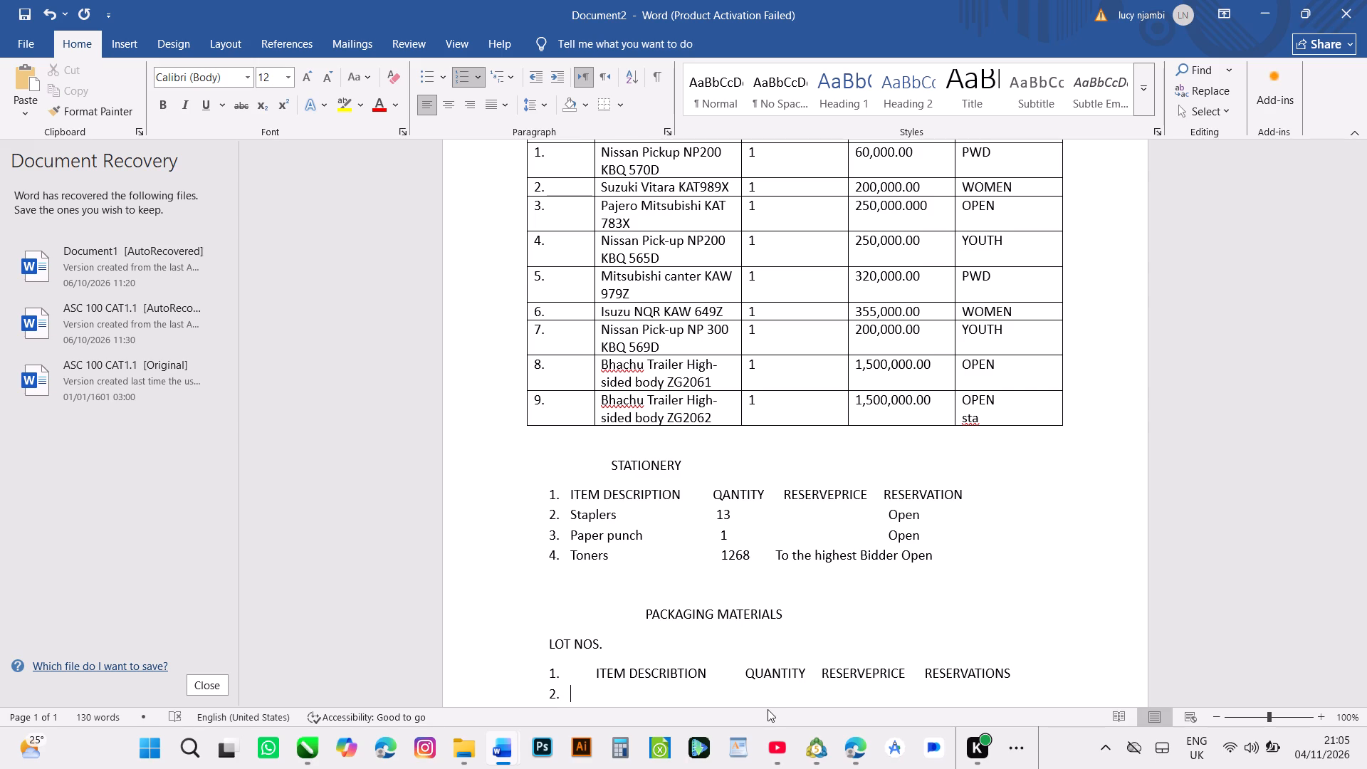
key(p)
text(lax)
key(BackSpace)
key(s)
key(ctrl+t)
key(i)
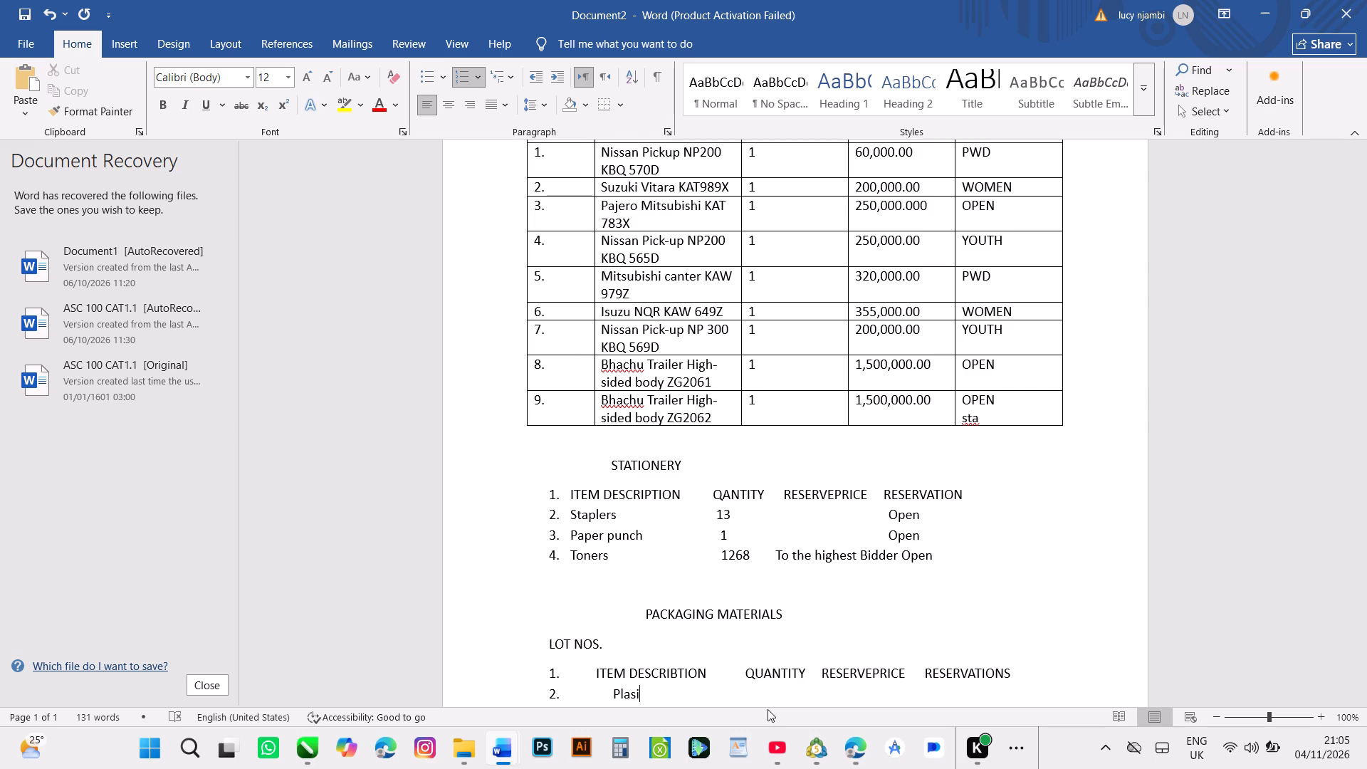
key(BackSpace)
text(tic)
key(space)
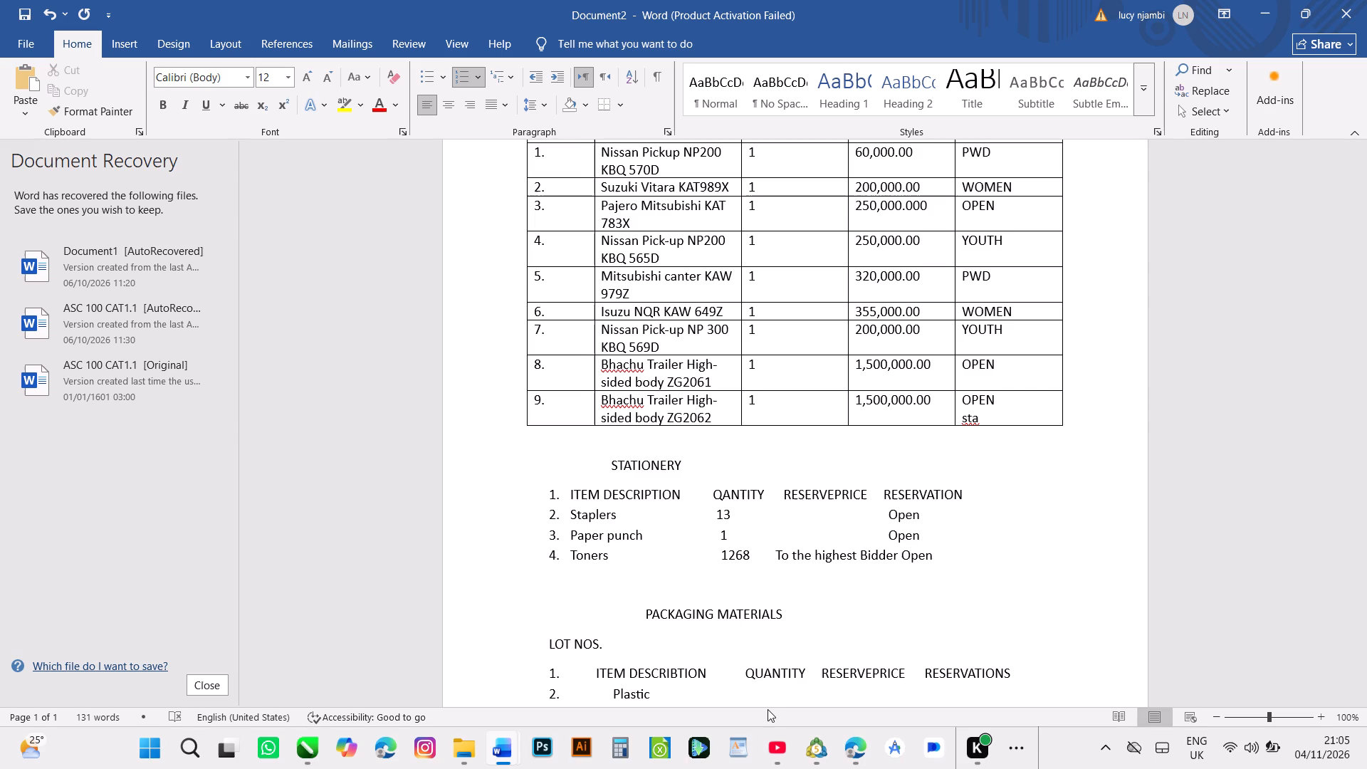
key(c)
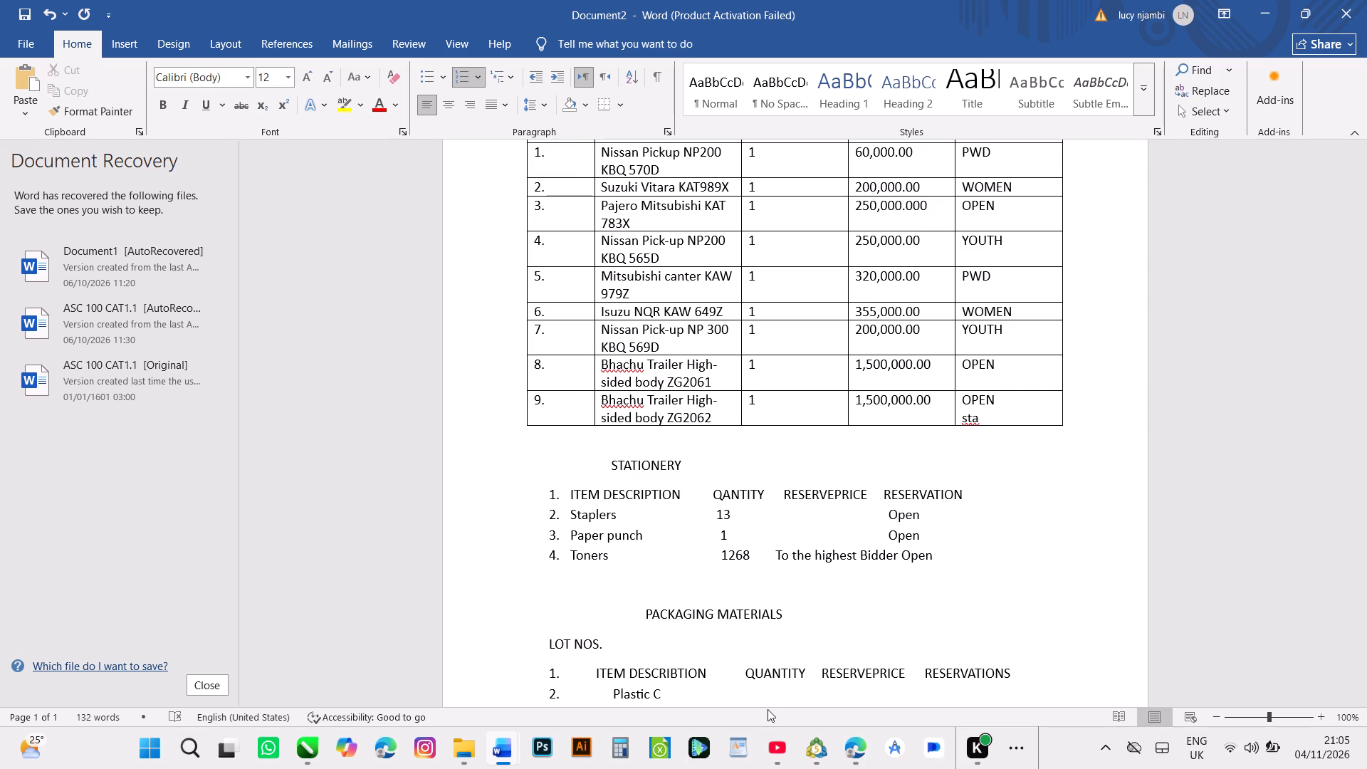
text(rate)
key(s)
Enter the quantity 278 on the Plastic Crates line, spaced across so it sits under QUANTITY.
key(space)
key(space)
key(space)
key(space)
key(space)
key(space)
key(space)
key(space)
key(space)
key(space)
key(space)
key(space)
key(space)
key(space)
key(space)
key(space)
key(space)
key(space)
key(space)
text(27)
key(8)
Enter the reserve price "To the highest bidder" on the Plastic Crates line, spaced across so it starts under RESERVEPRICE.
key(space)
key(space)
key(space)
key(space)
key(space)
key(space)
key(space)
key(space)
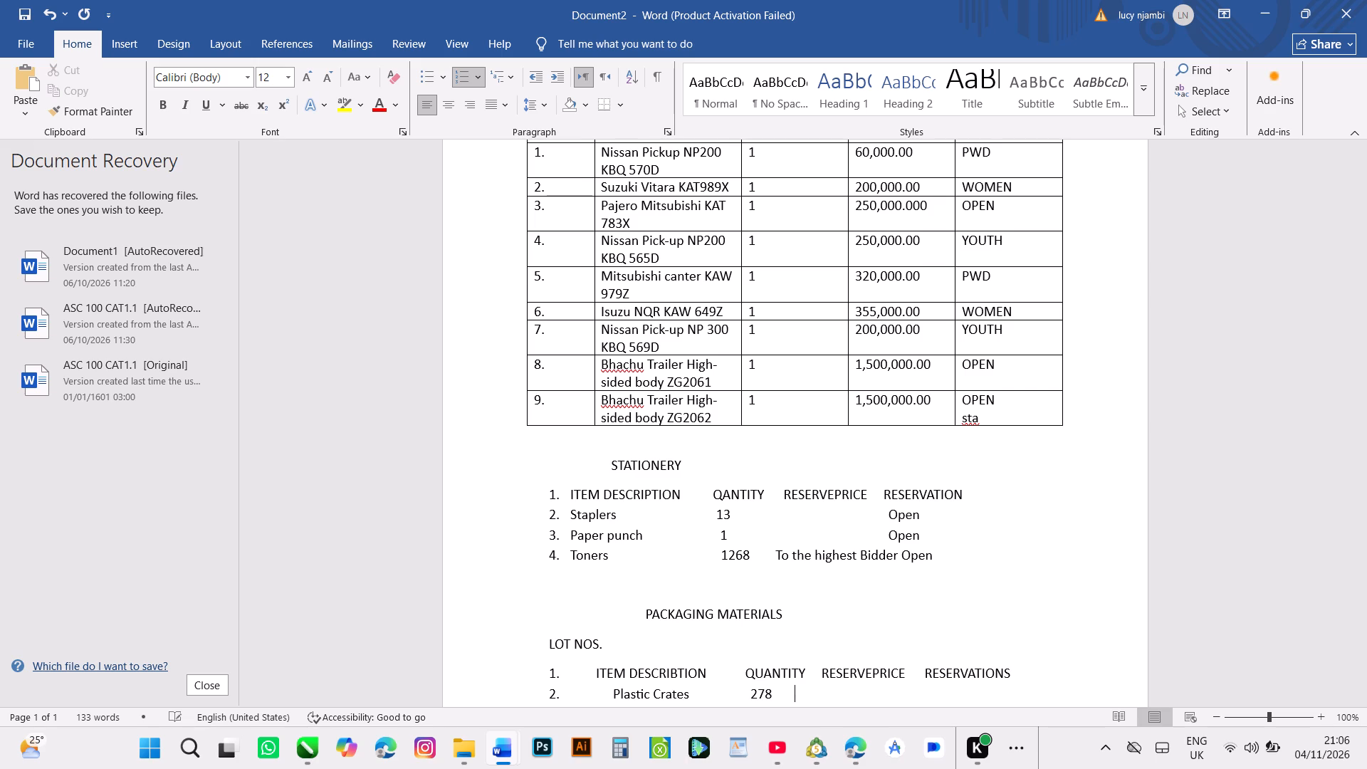
key(space)
key(space)
key(space)
key(space)
key(space)
key(space)
key(space)
key(space)
key(t)
key(BackSpace)
key(t)
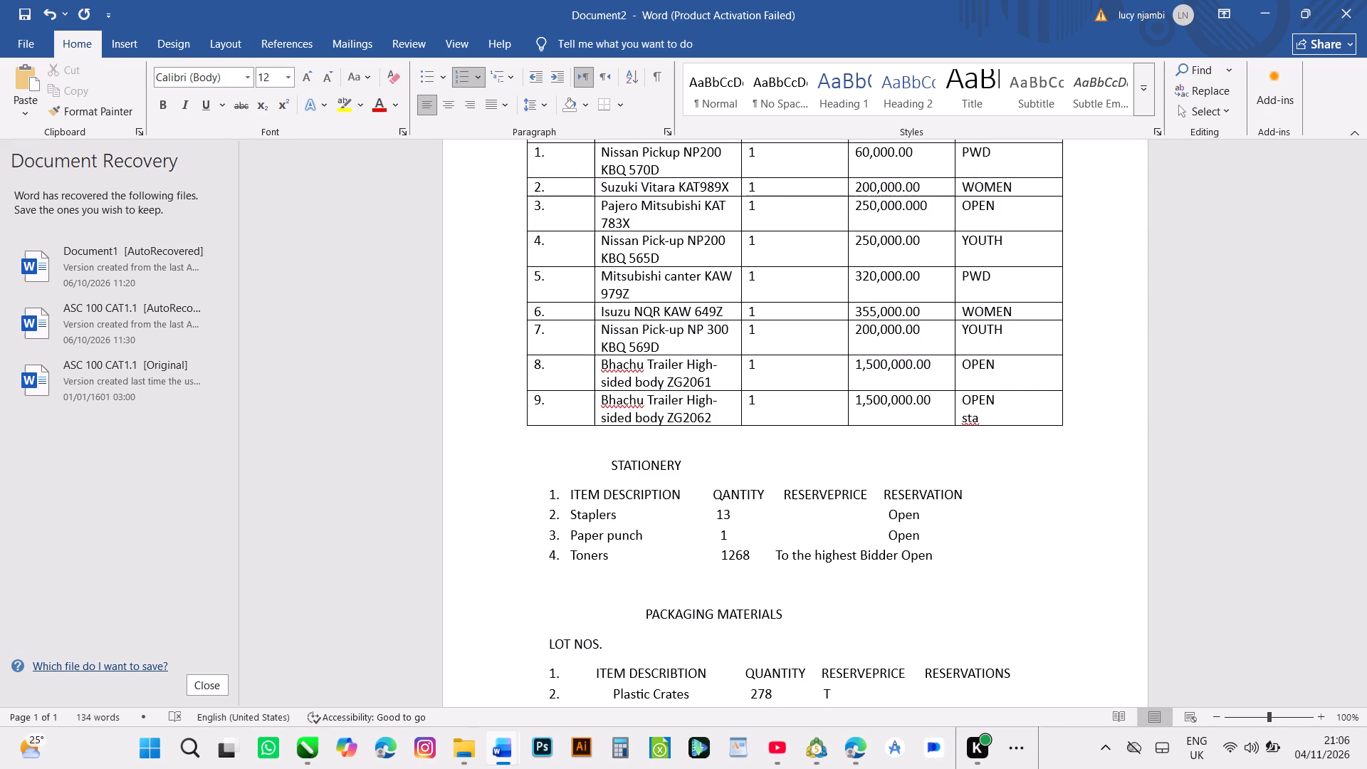
text(o)
key(space)
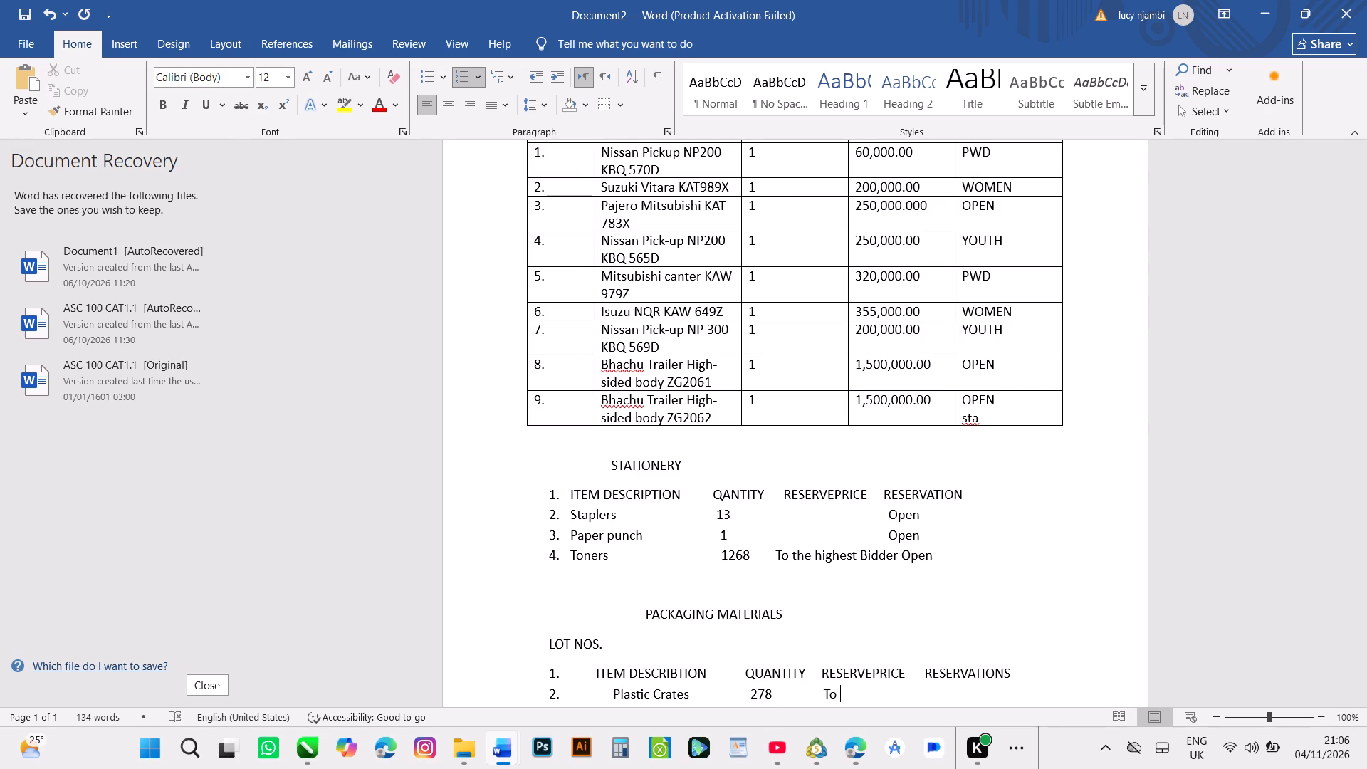
key(h)
key(Return)
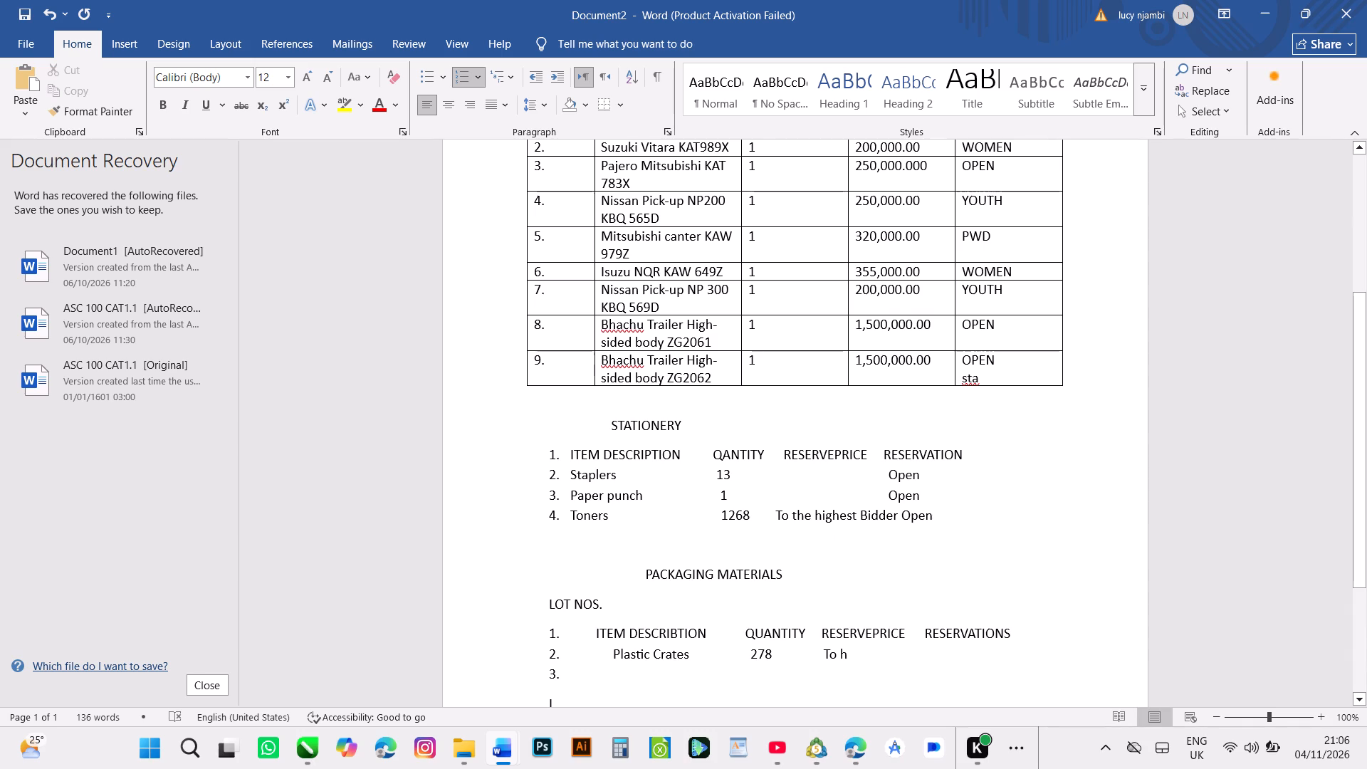
click(849, 655)
key(BackSpace)
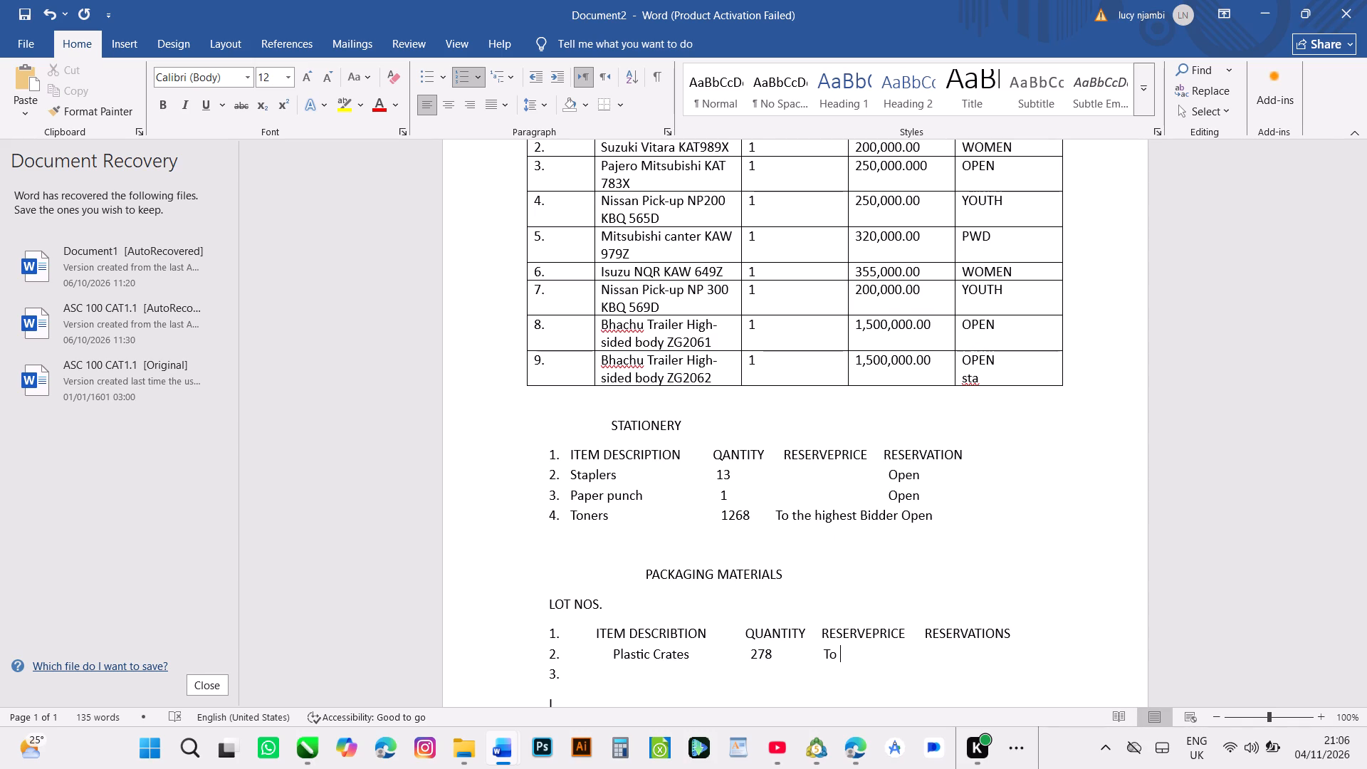
key(t)
text(he)
key(space)
text(hi)
key(g)
text(he)
text(st)
key(space)
text(b)
text(idder)
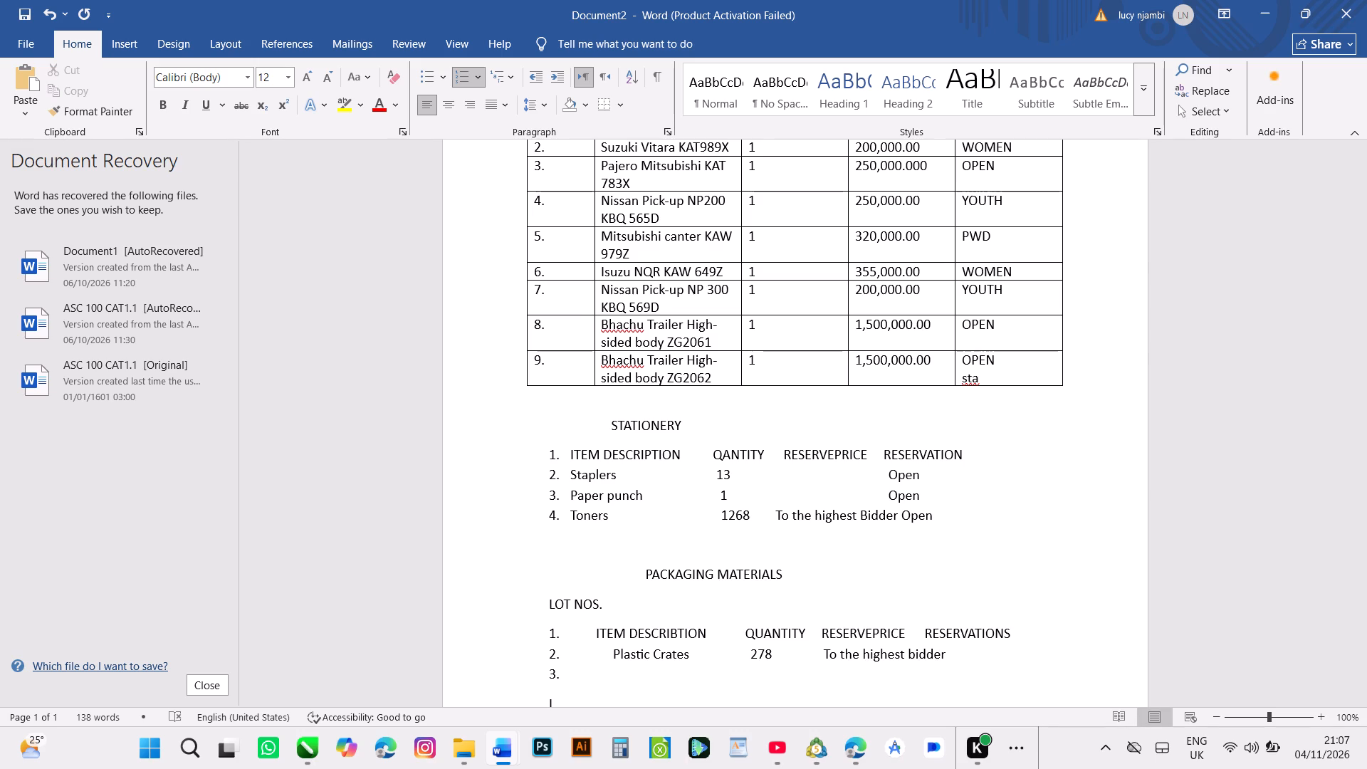
Enter the reservation "Open" at the end of the Plastic Crates line, a few spaces after the reserve price.
key(space)
key(space)
key(space)
key(o)
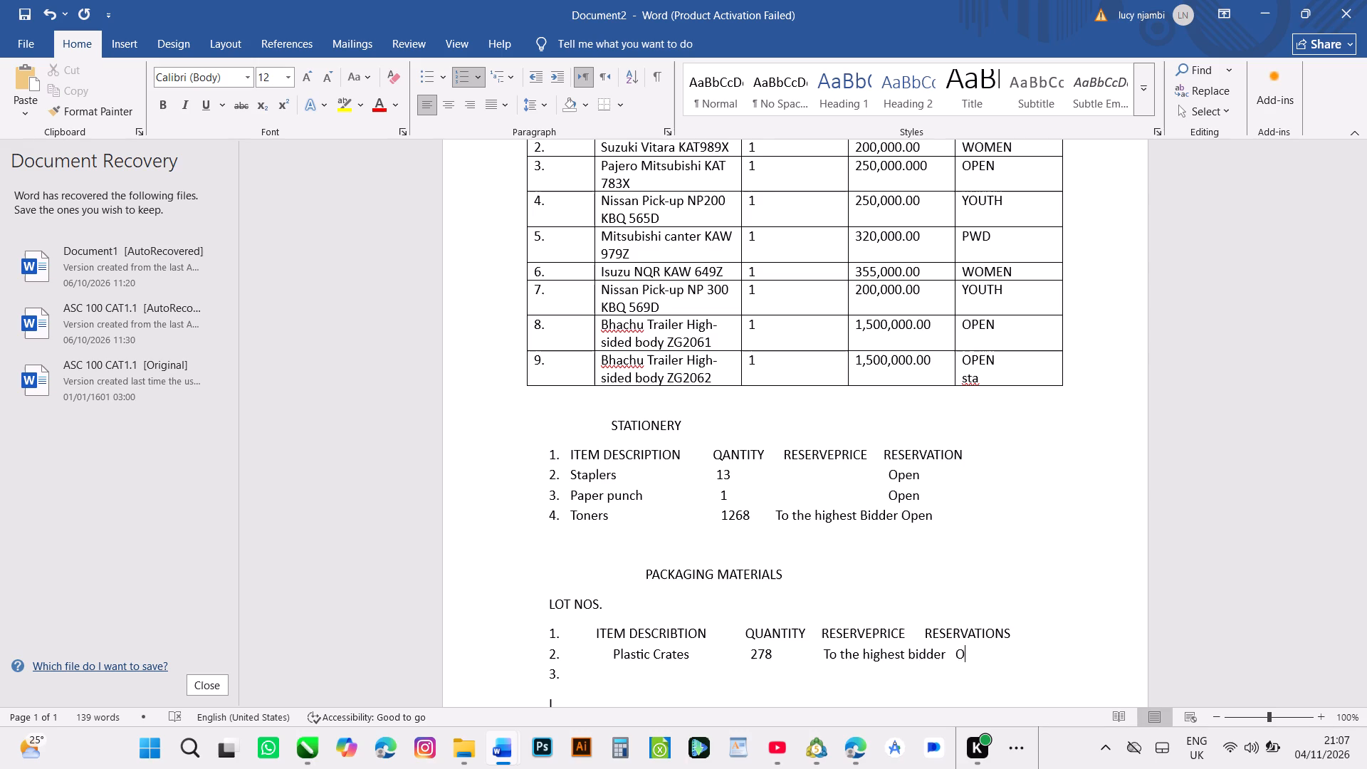
text(en)
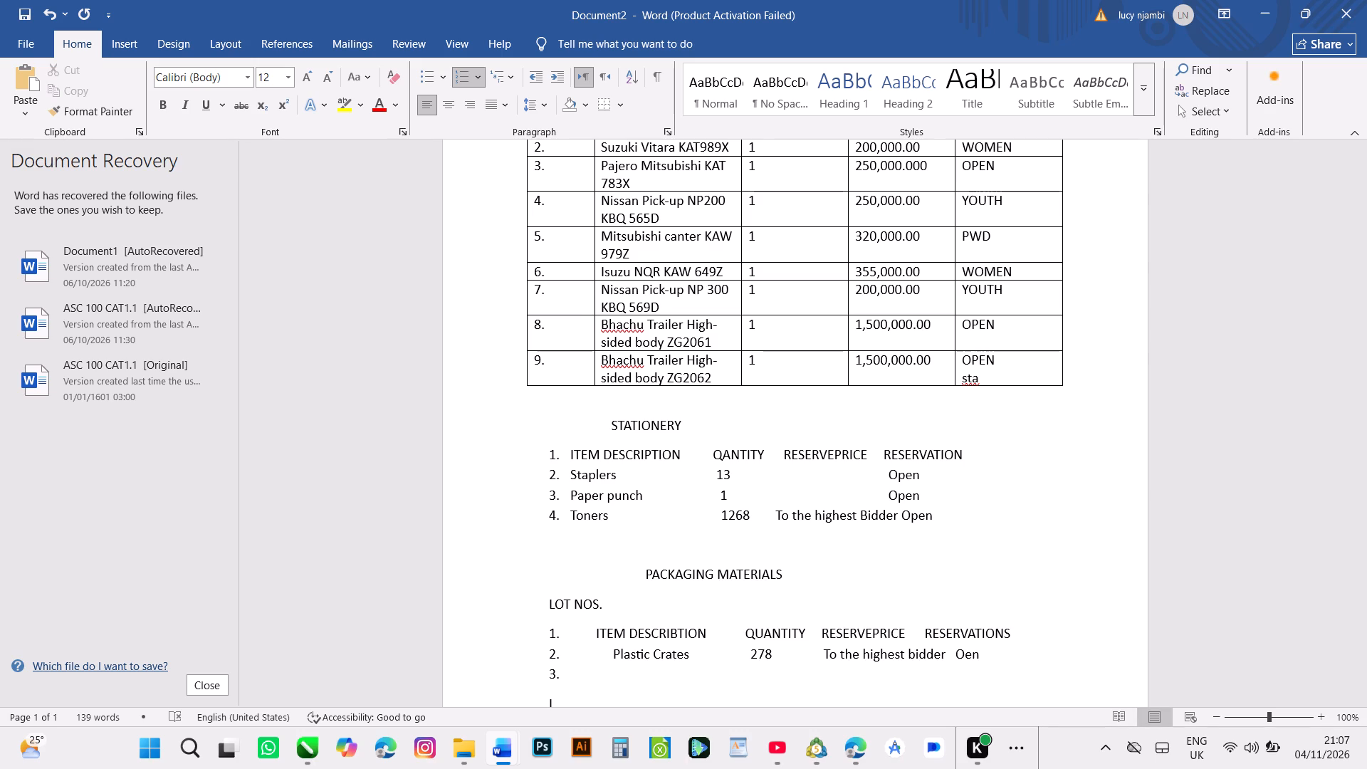
key(BackSpace)
key(BackSpace)
key(p)
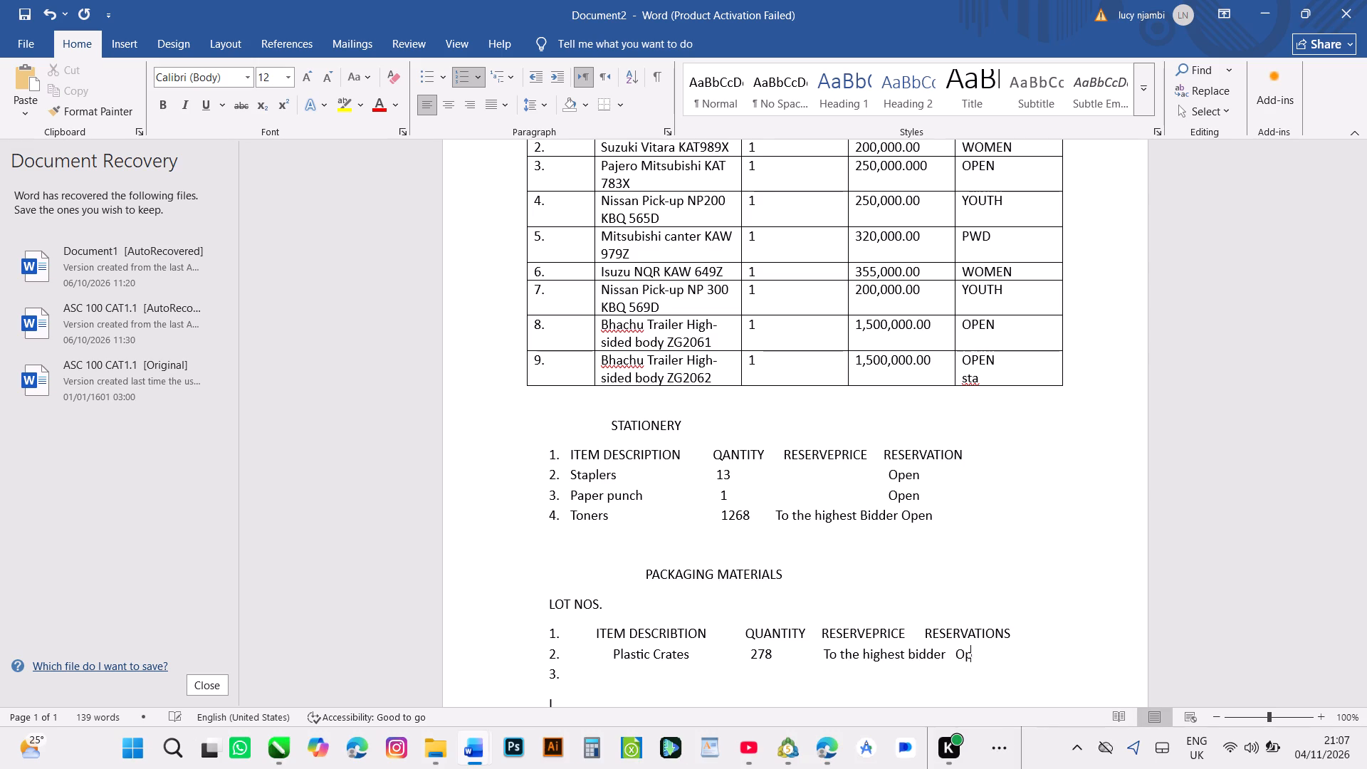
text(en)
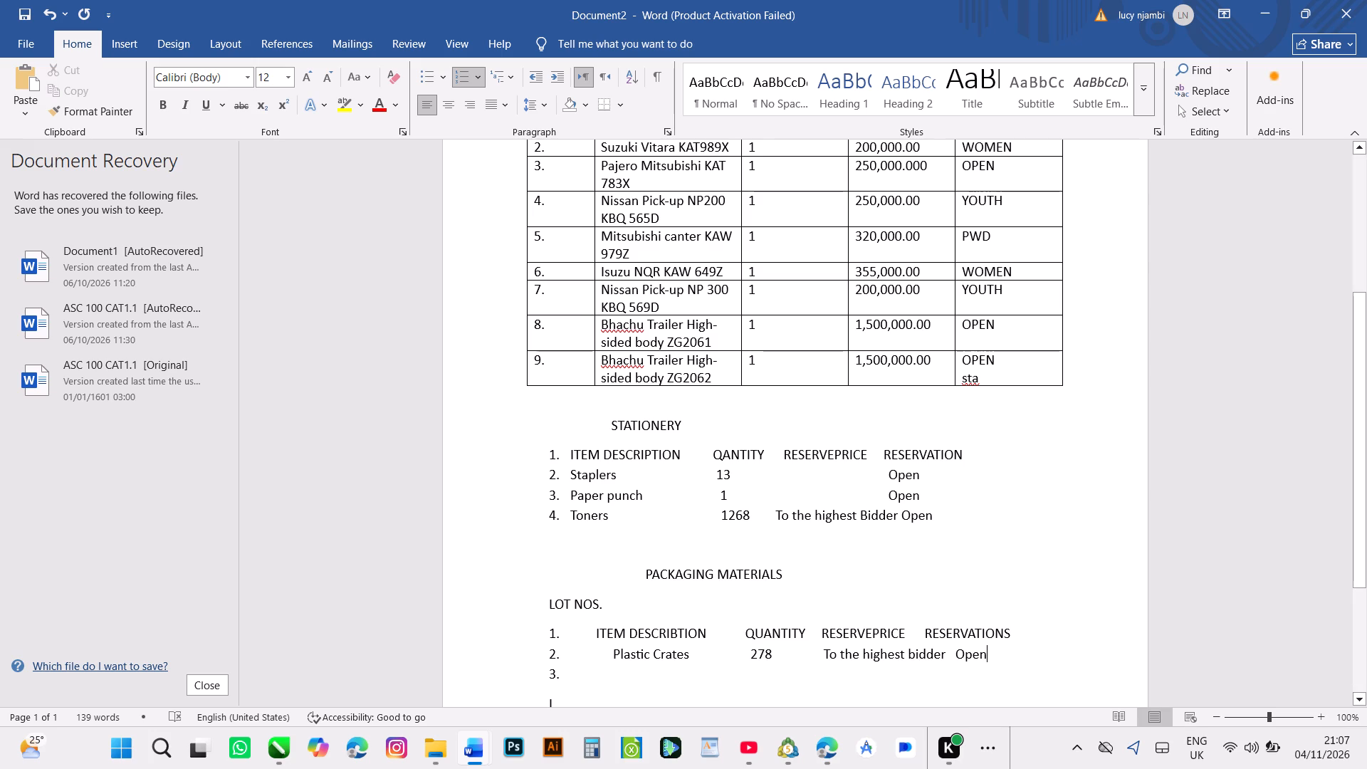
Remove the empty numbered line 3 below Plastic Crates, leaving a plain unnumbered paragraph at the page margin.
click(600, 681)
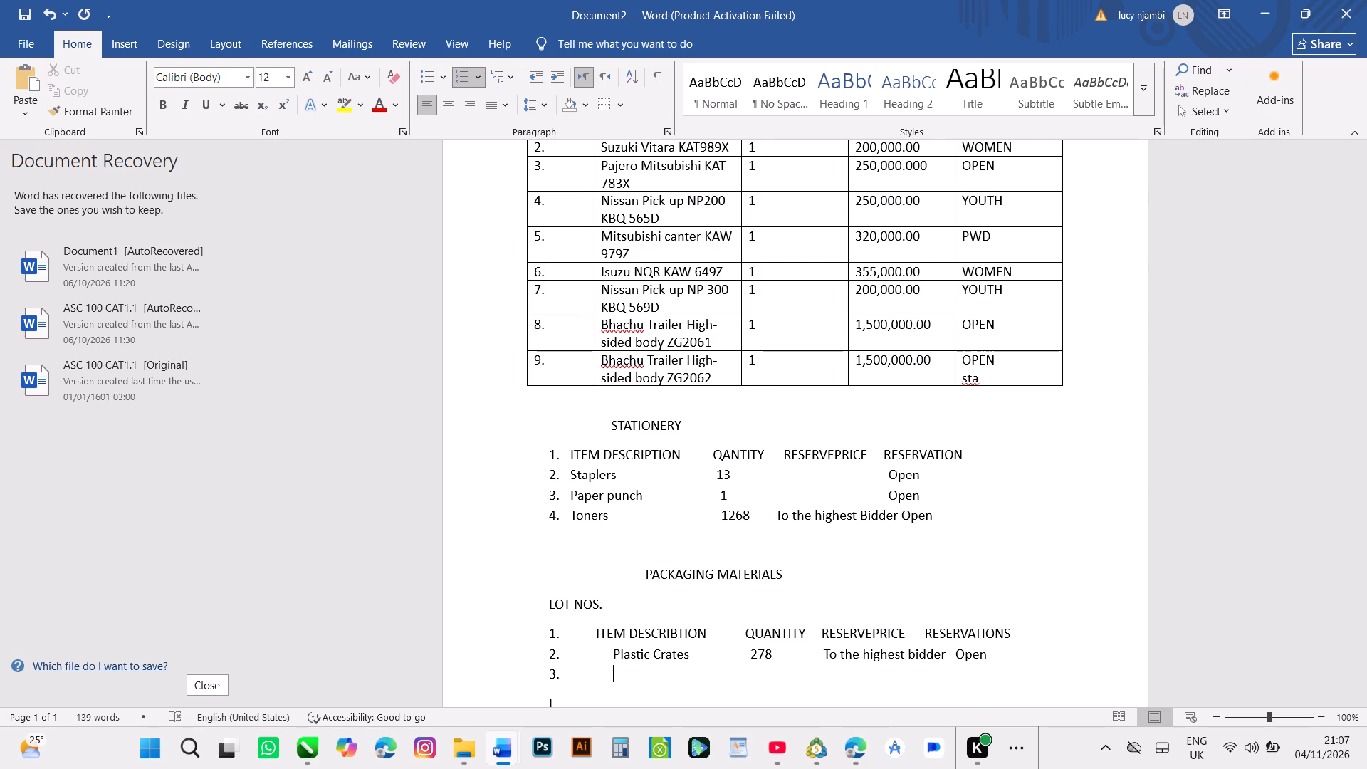
key(BackSpace)
key(BackSpace)
key(BackSpace)
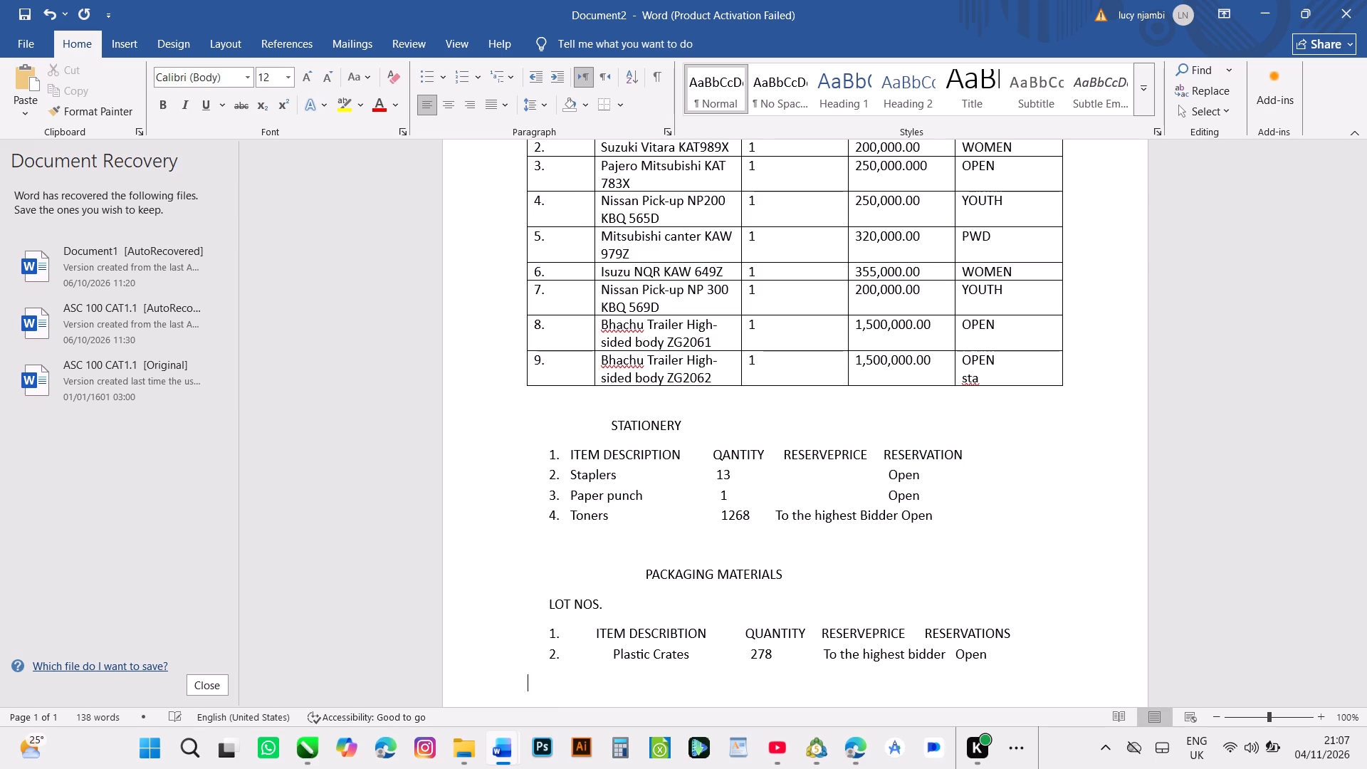
Add the section heading "ICT ASSETS" below the packaging list, set off by blank lines and indented with spaces, and start a new line beneath it.
key(Return)
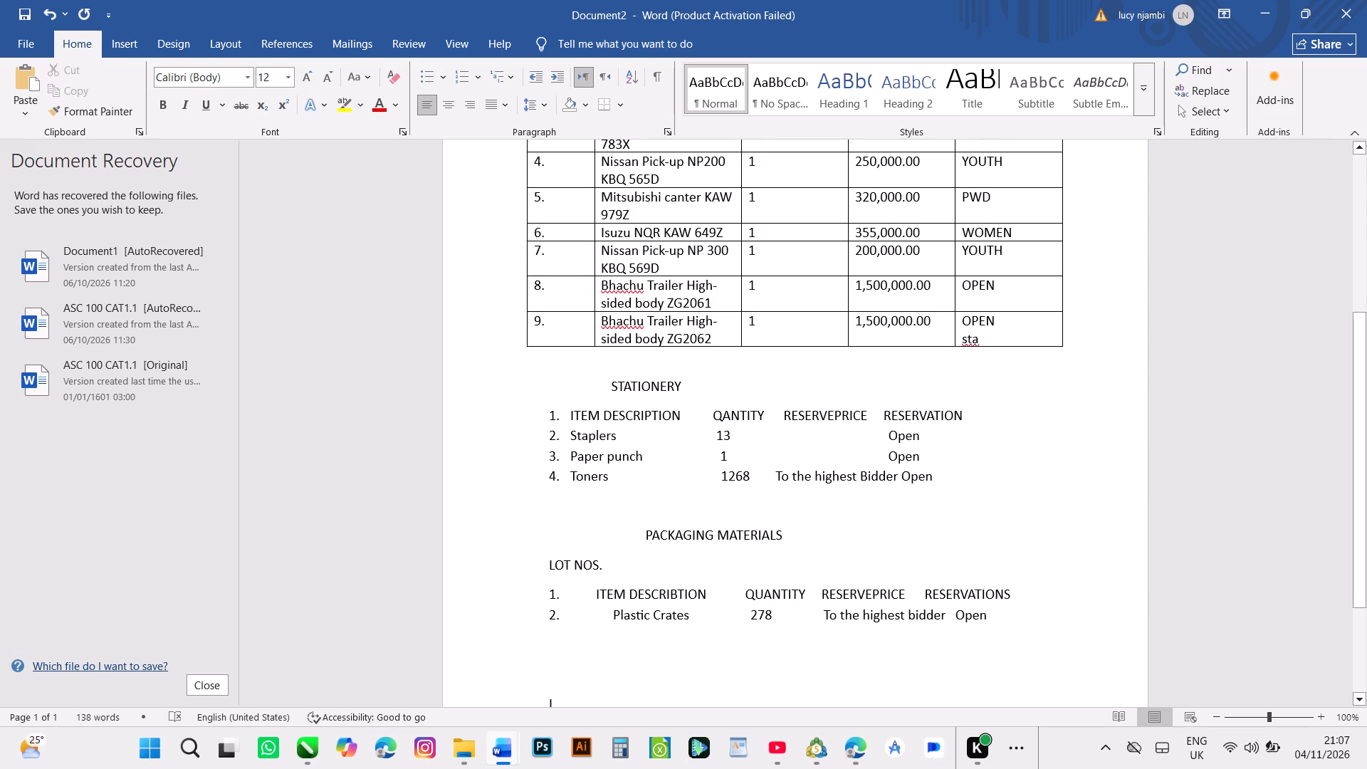
key(Return)
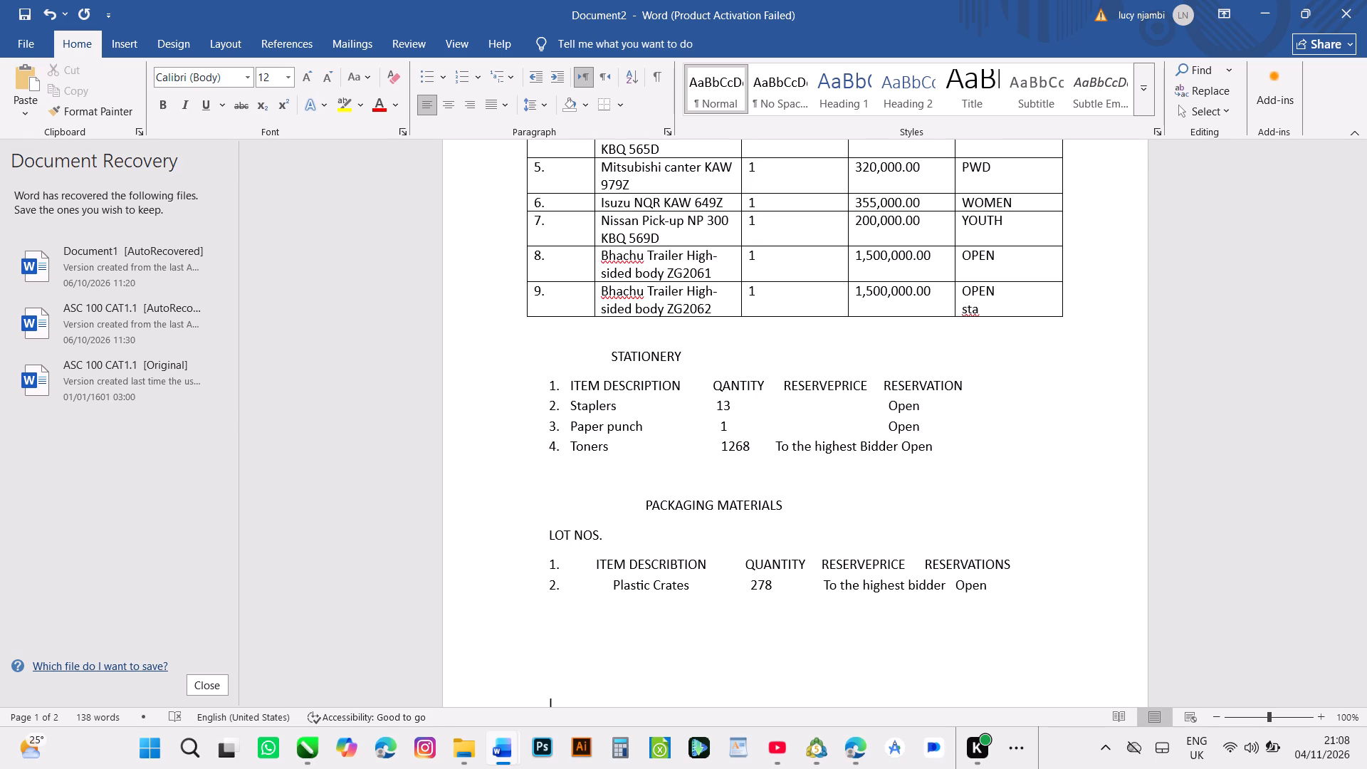
key(space)
key(space)
key(space)
key(space)
key(space)
key(space)
key(space)
key(space)
key(space)
key(space)
key(space)
key(space)
key(space)
key(space)
key(space)
key(space)
key(space)
key(space)
key(space)
key(space)
key(space)
key(space)
key(space)
key(space)
key(space)
key(space)
key(space)
key(space)
key(space)
key(space)
key(i)
text(CT)
key(space)
text(AS)
key(s)
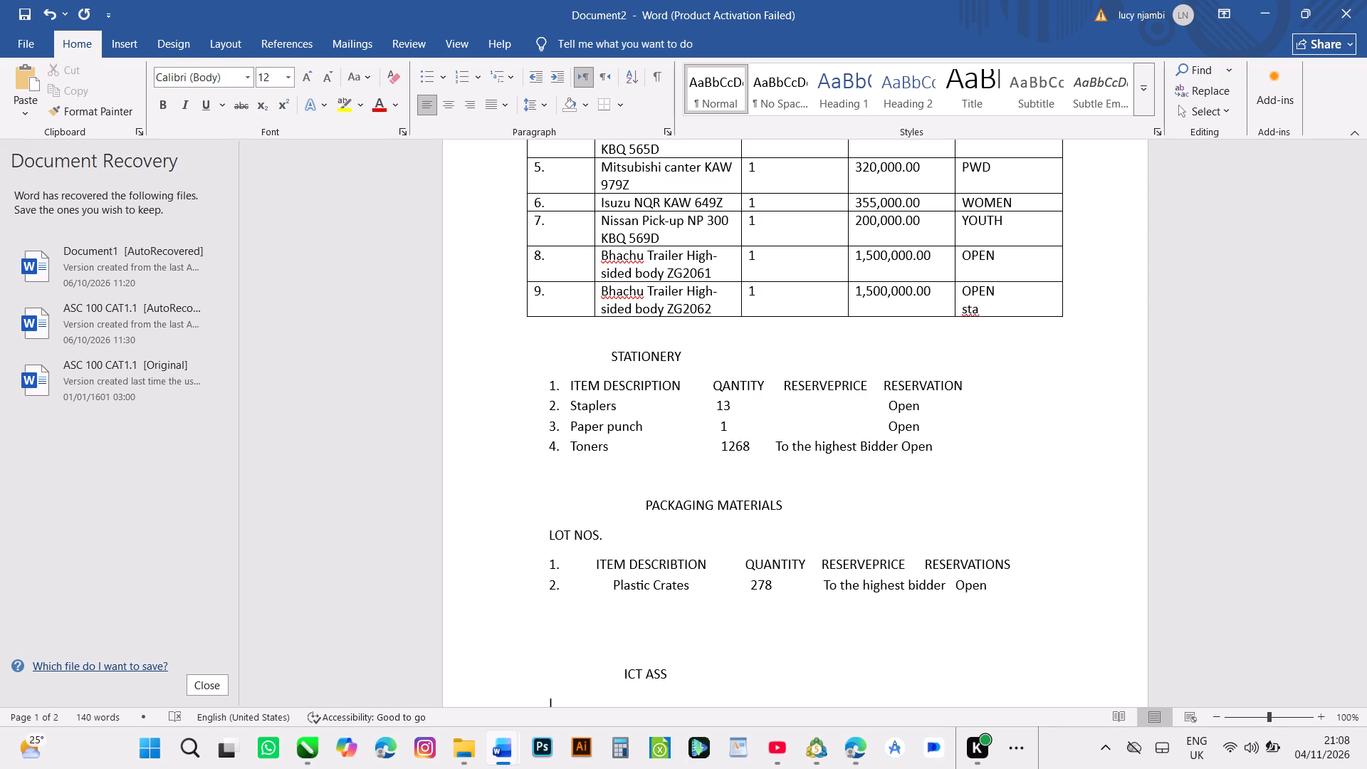
text(ET)
key(s)
key(Return)
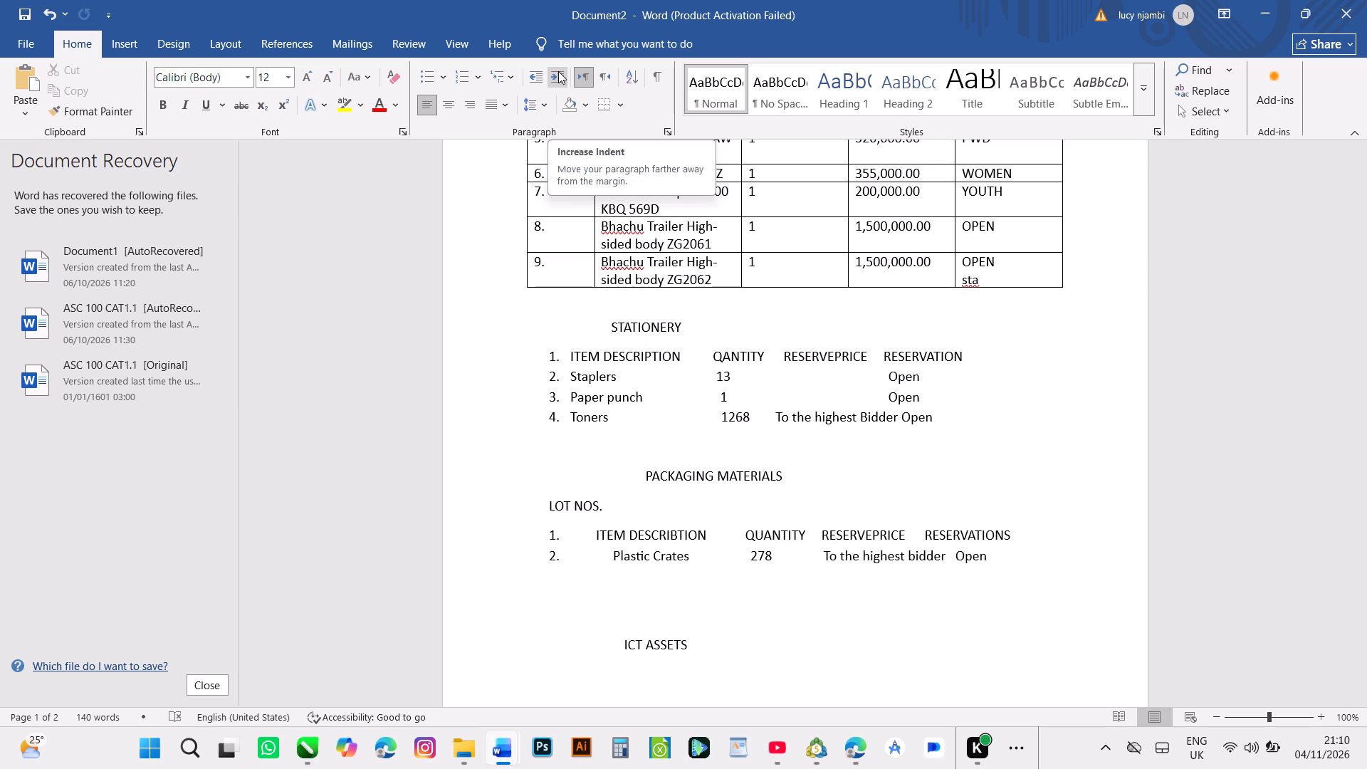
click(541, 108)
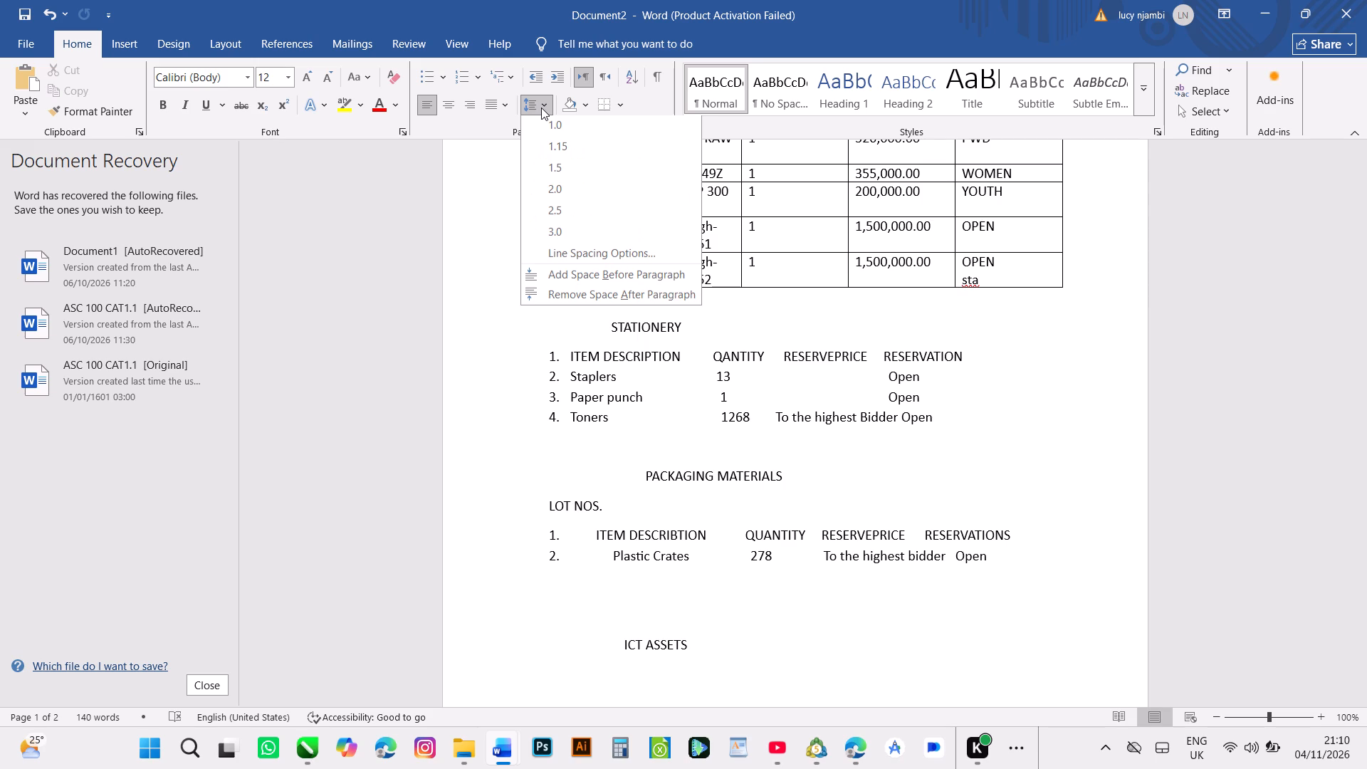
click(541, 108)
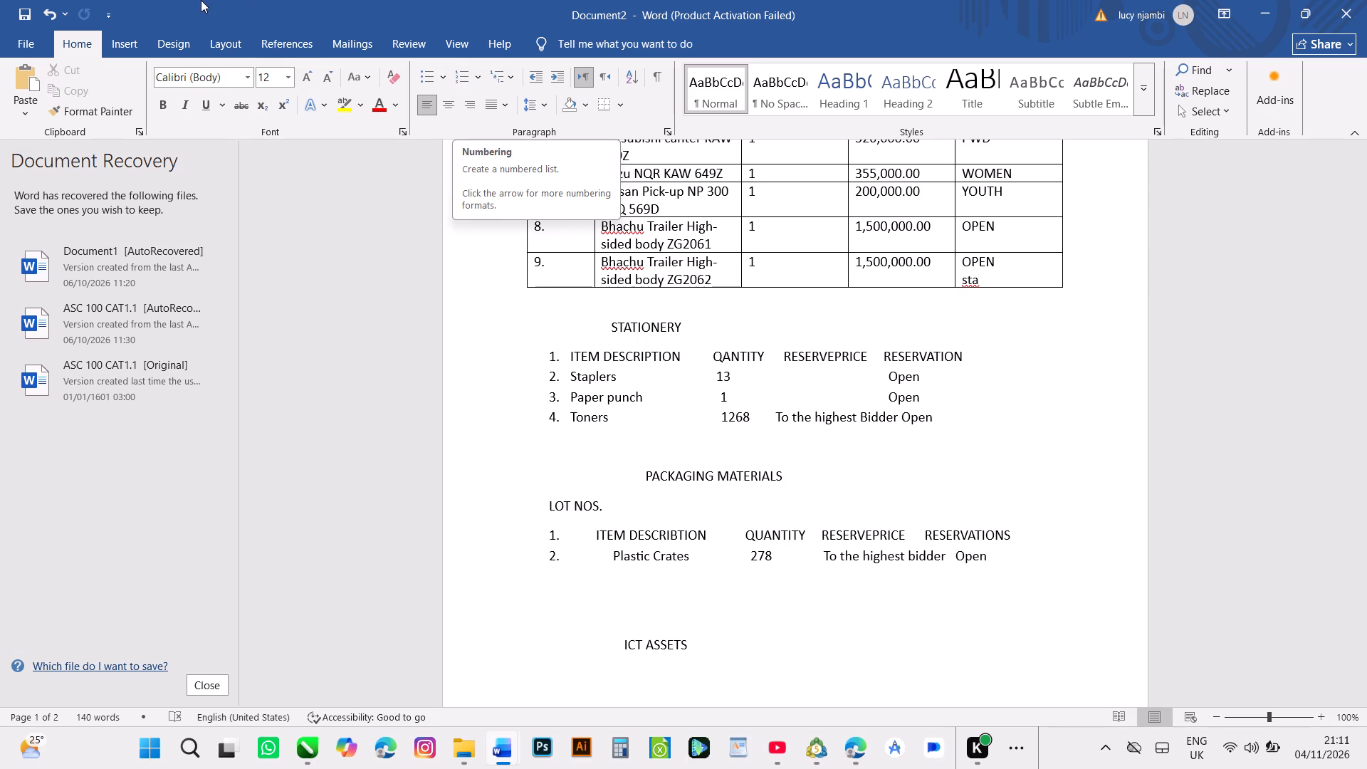
Insert a table with 5 columns and 33 rows on the empty line below the ICT ASSETS heading.
click(121, 46)
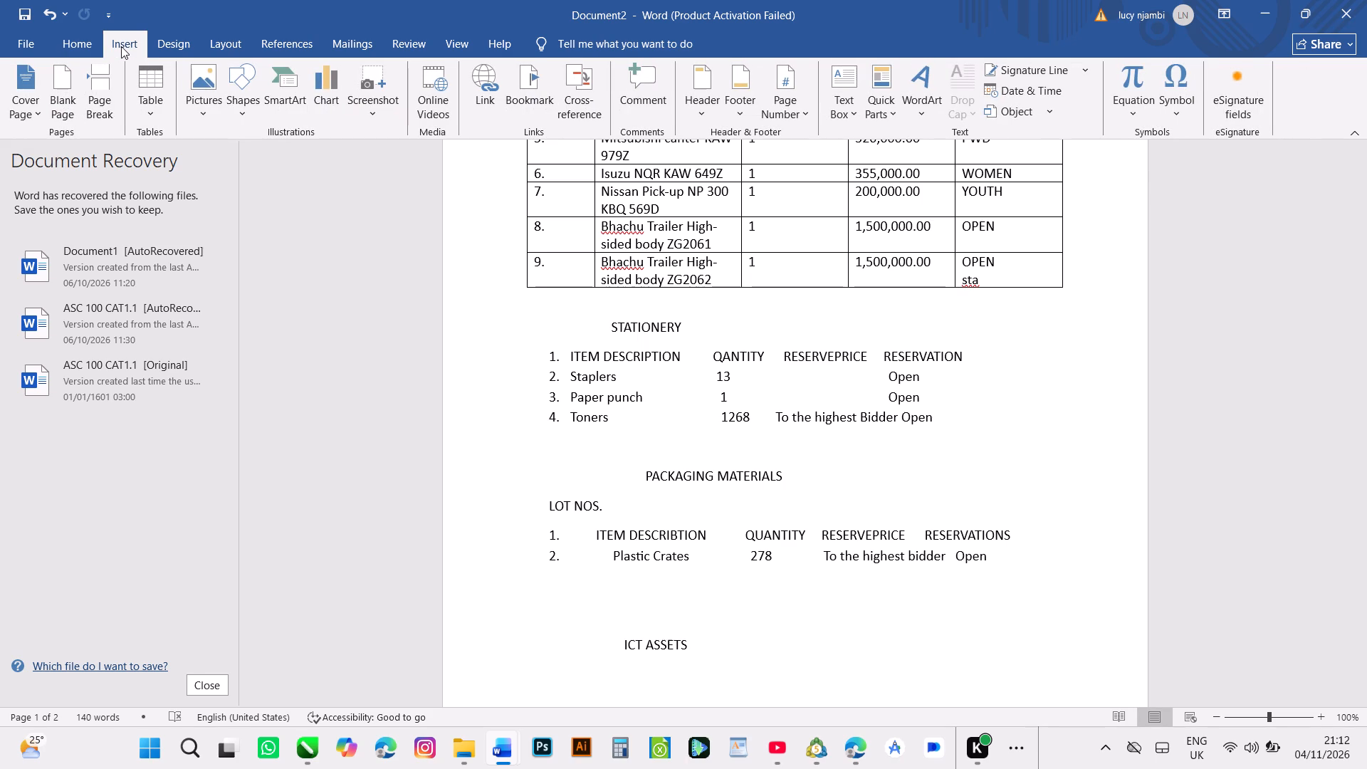
click(121, 46)
click(155, 88)
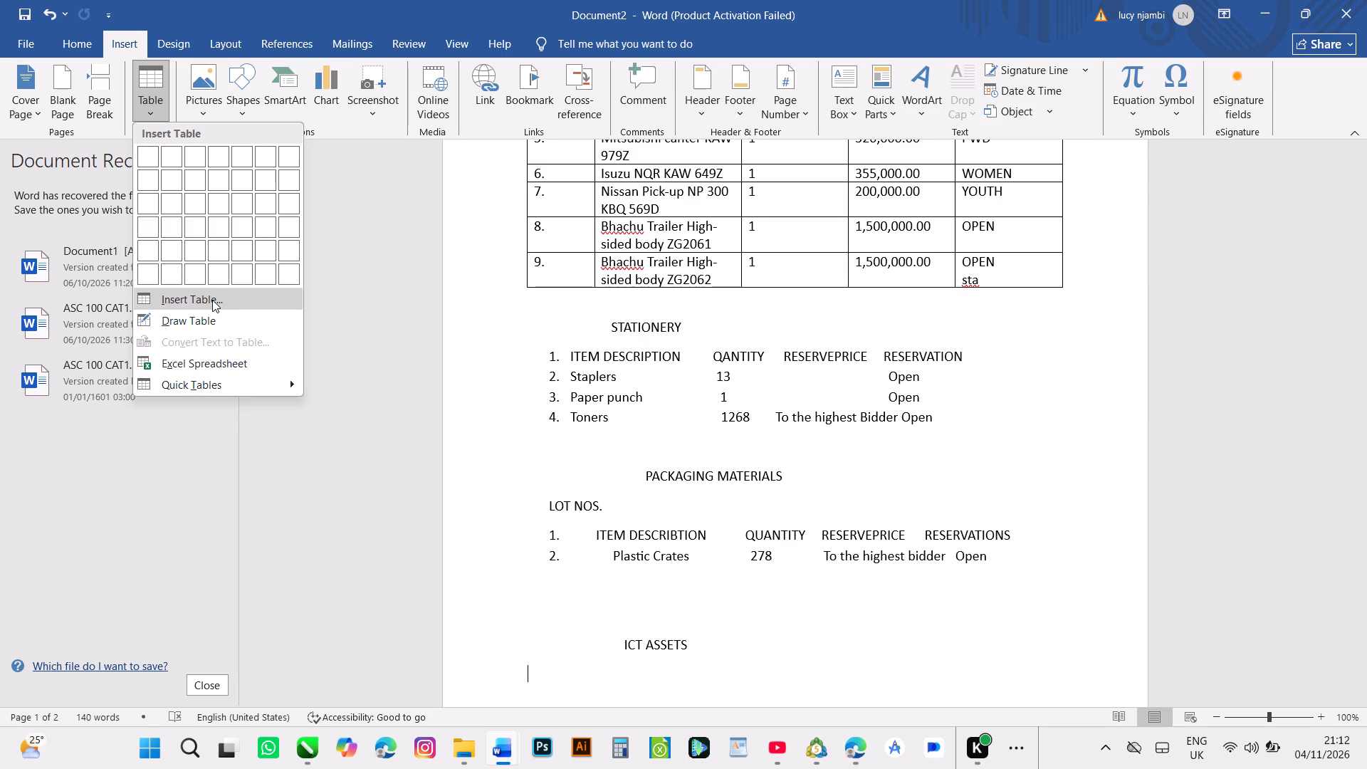
click(212, 300)
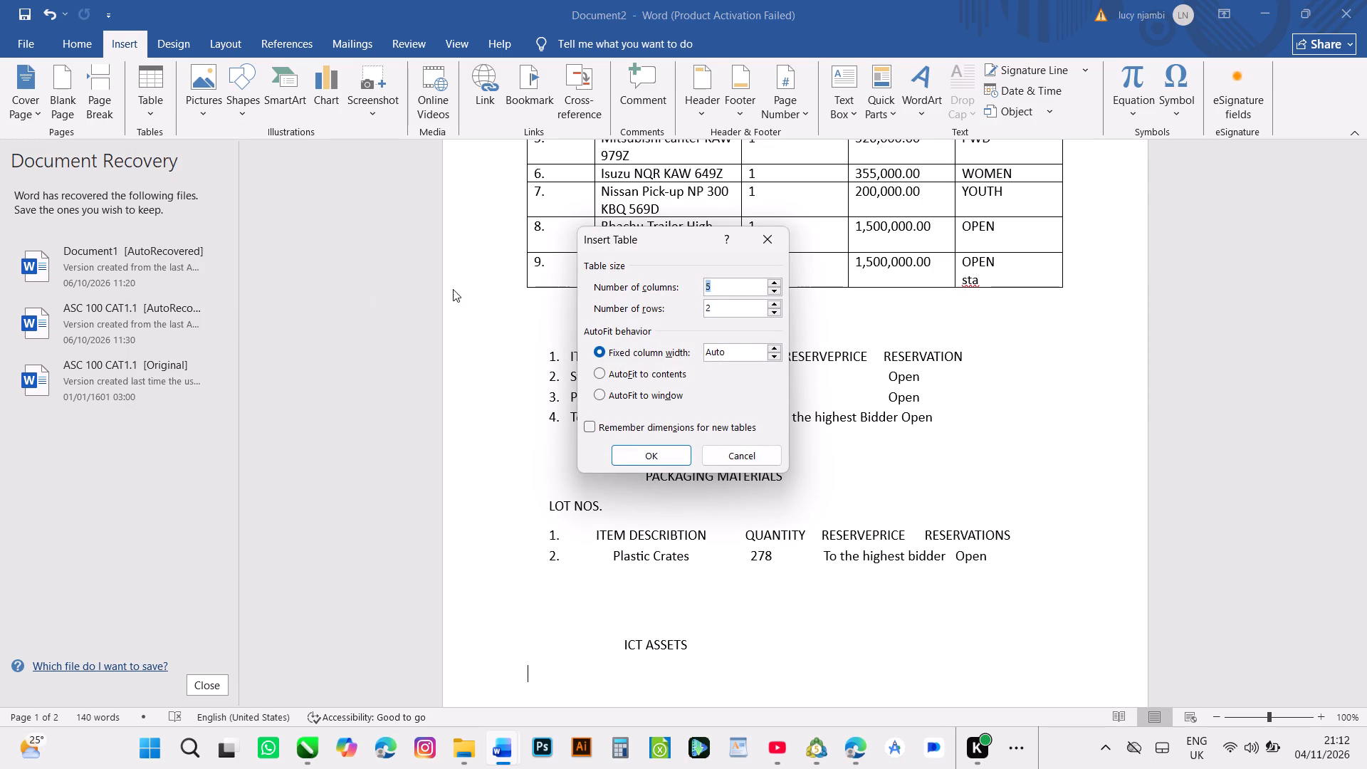
click(775, 311)
click(775, 311)
text(33)
click(653, 459)
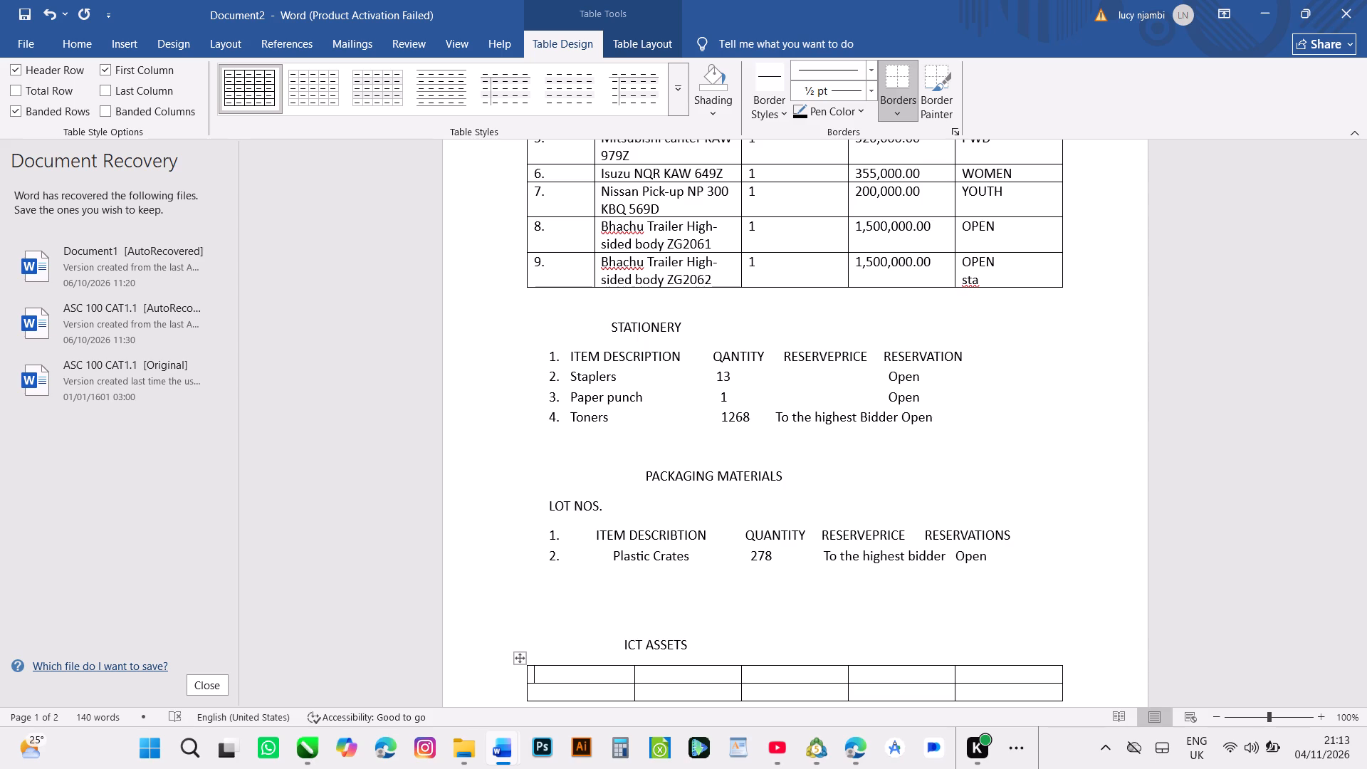
Select the whole fourth column of the ICT ASSETS table and merge its cells into one.
click(886, 667)
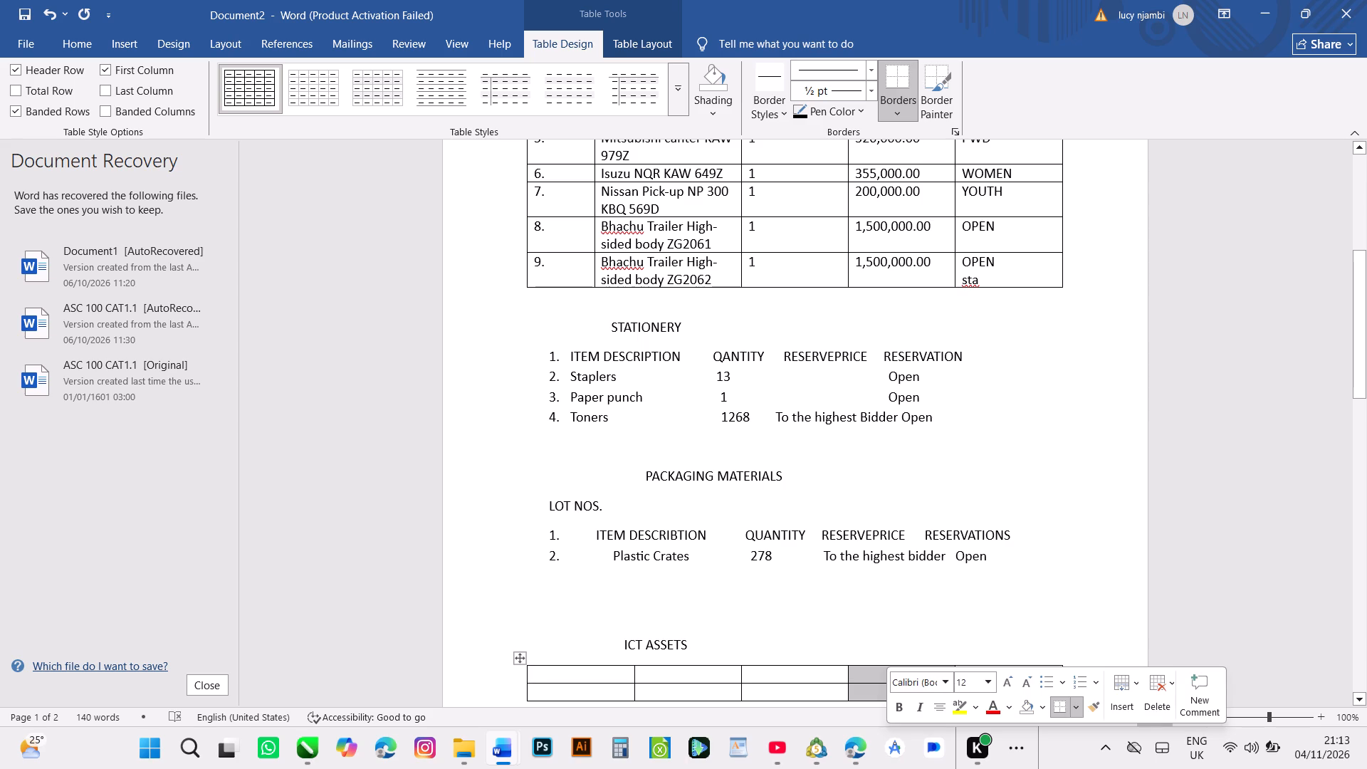
right_click(886, 667)
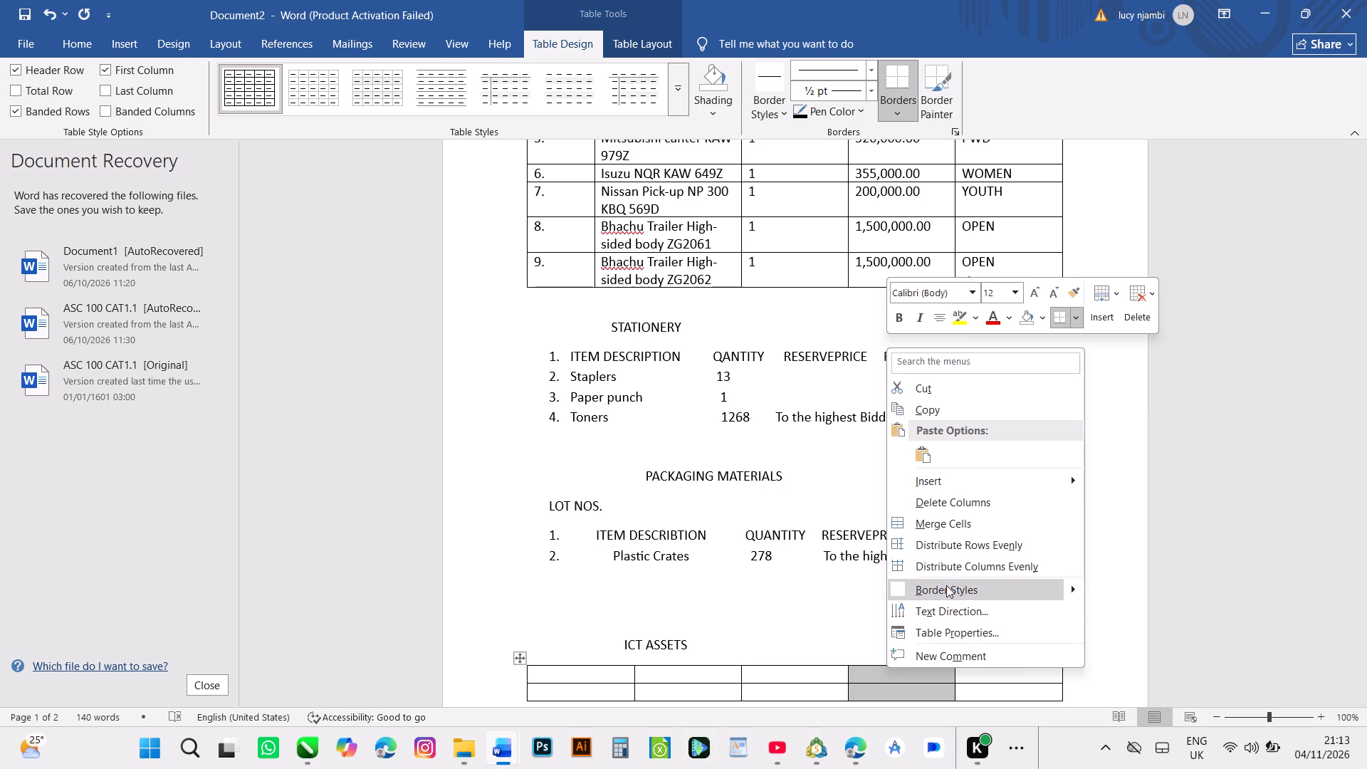
click(946, 530)
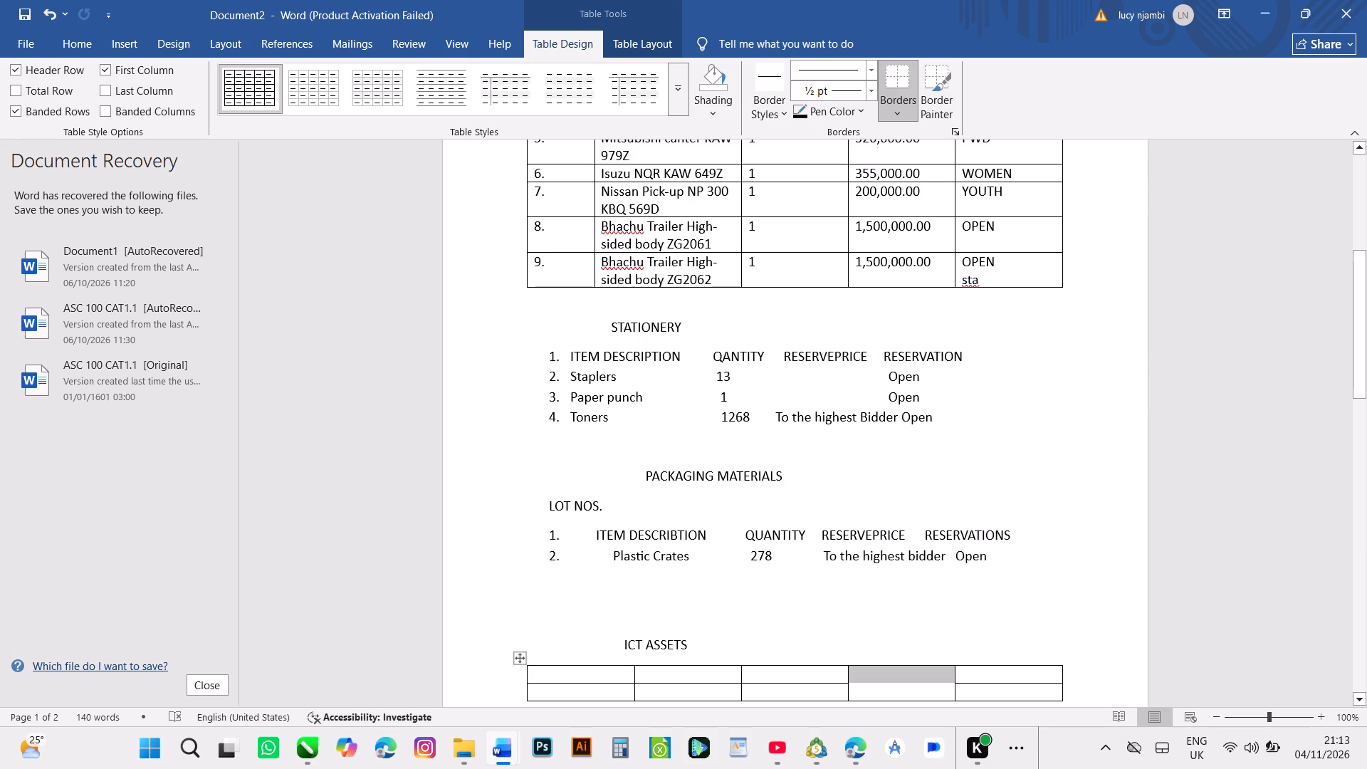
Insert two line breaks directly before the ICT ASSETS heading to move it with its table onto page 2, at the margin.
drag(1366, 308, 1343, 351)
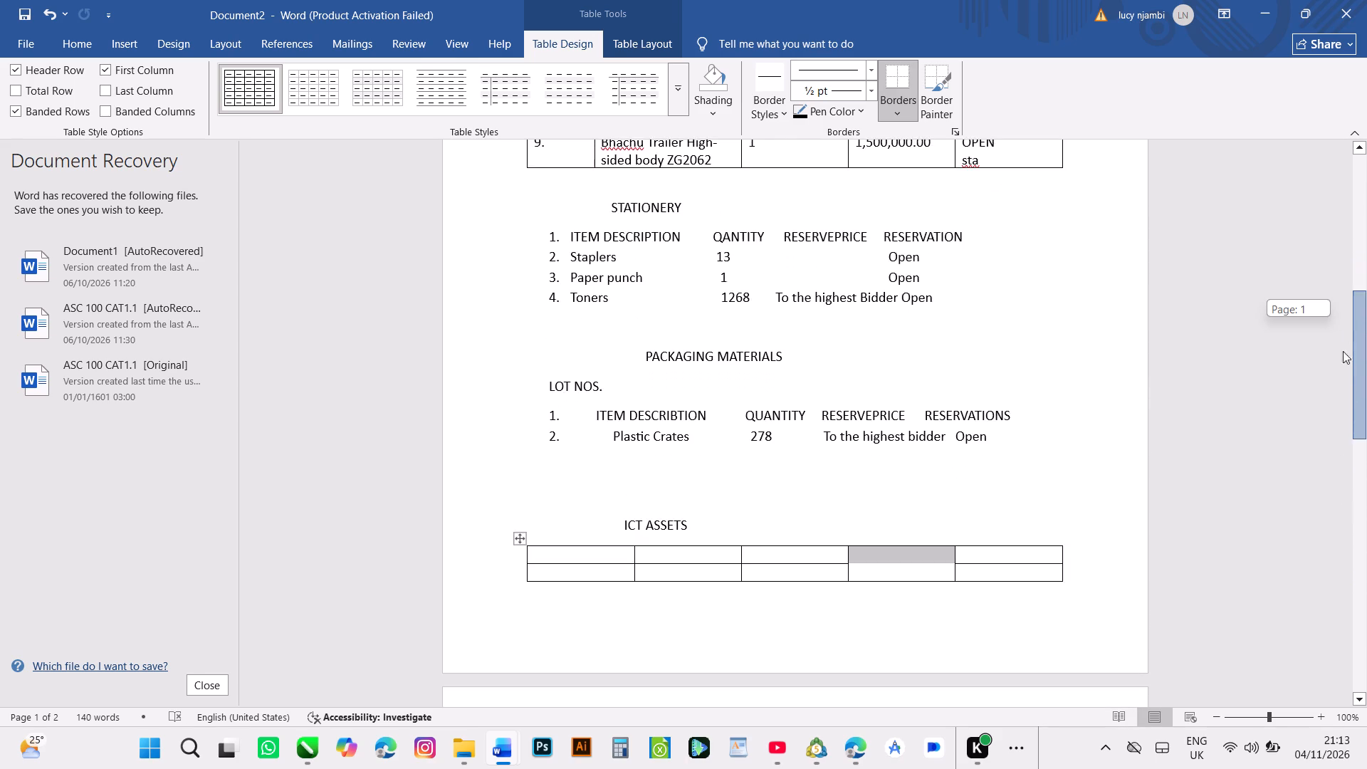
drag(1343, 351, 1329, 701)
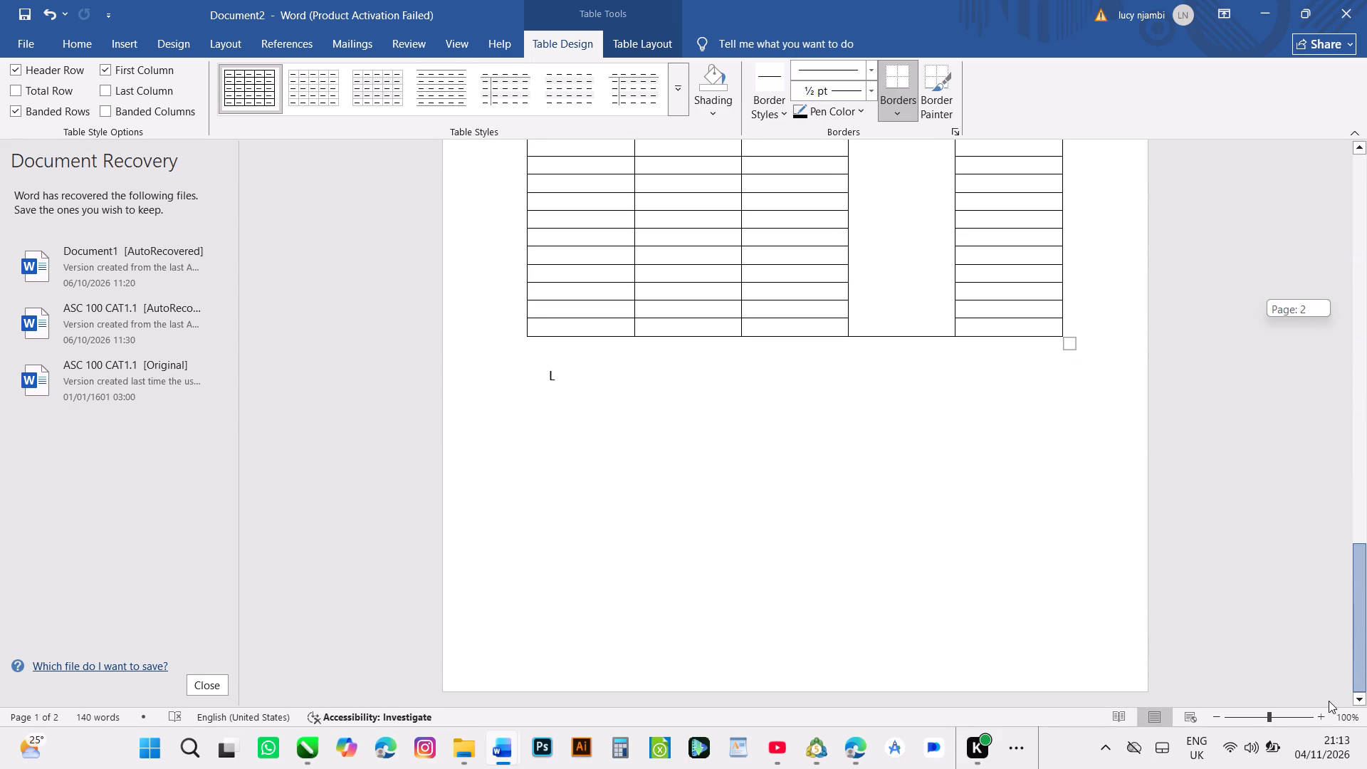
drag(1329, 701, 1366, 320)
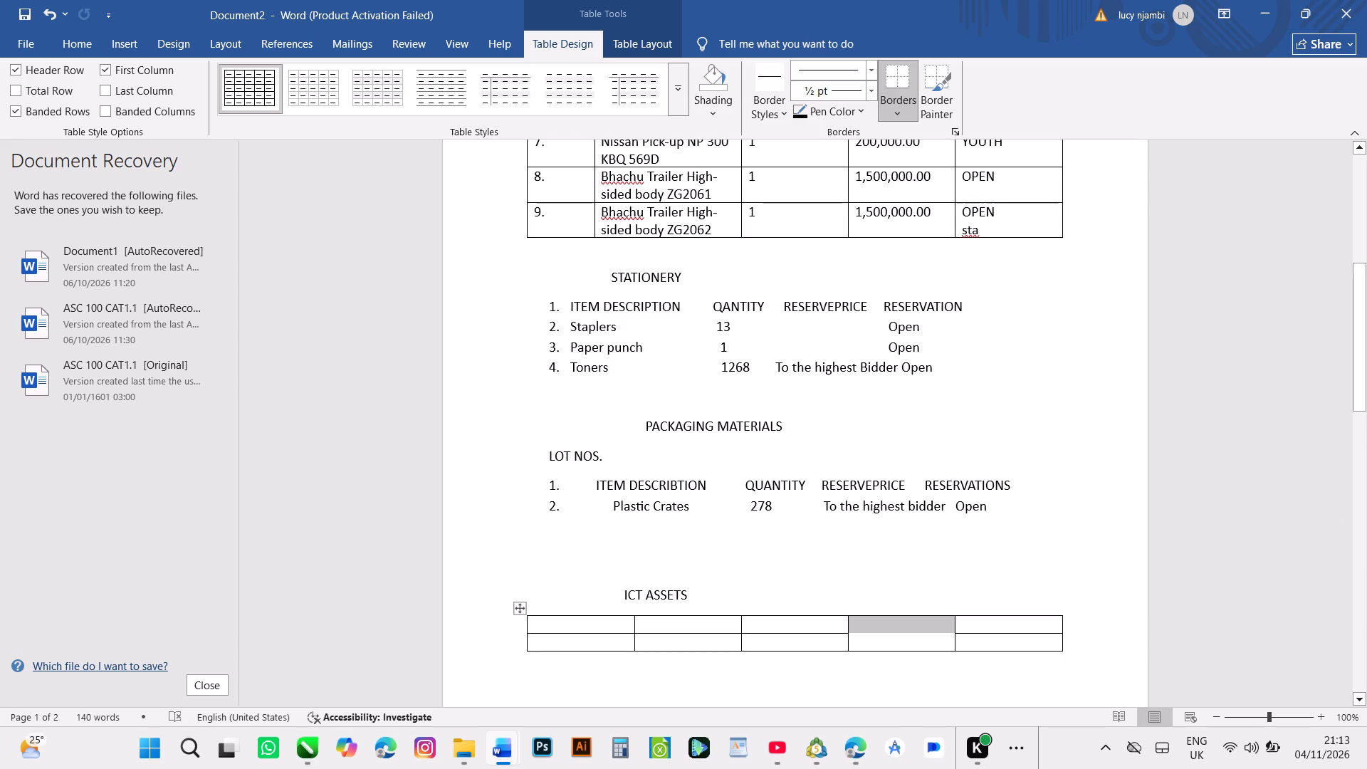
click(624, 588)
key(Return)
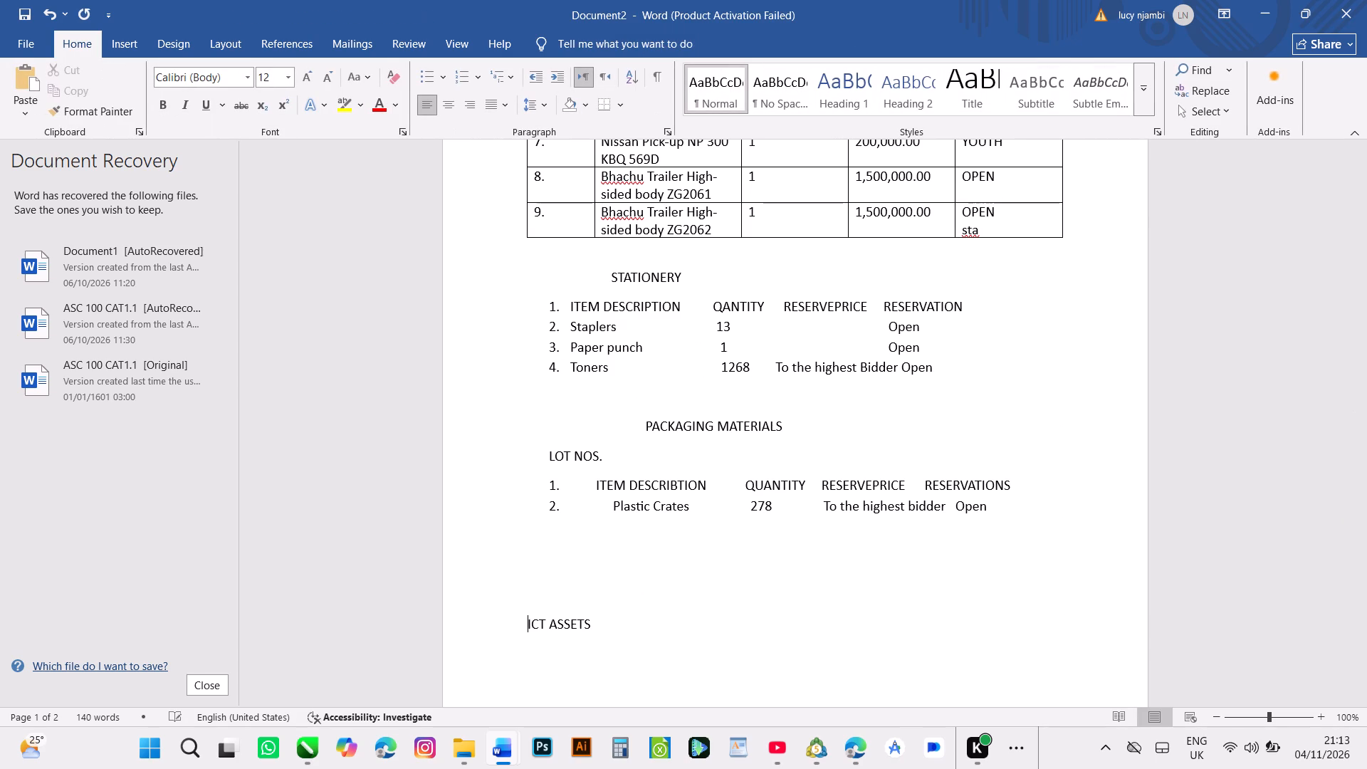
key(Return)
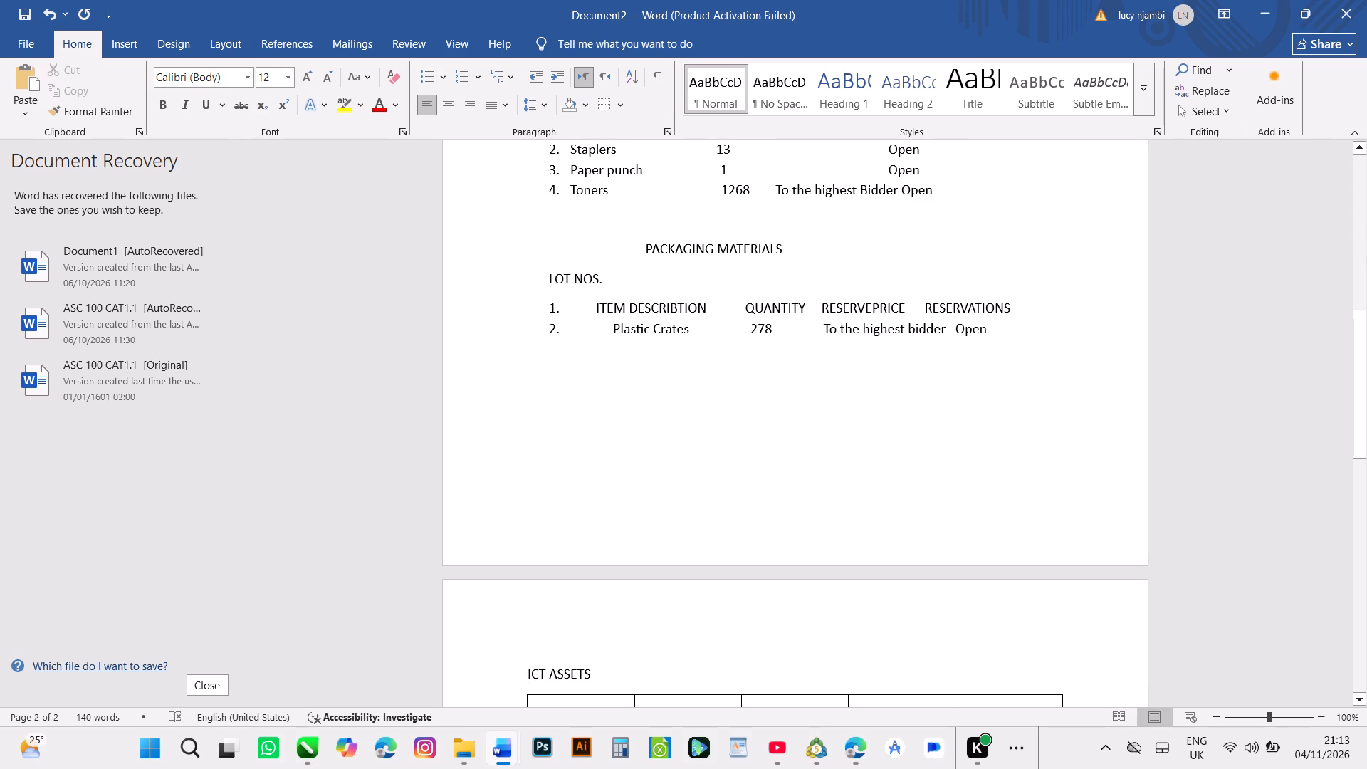
Place the cursor in the first cell of the ICT ASSETS table.
drag(1362, 331, 1344, 531)
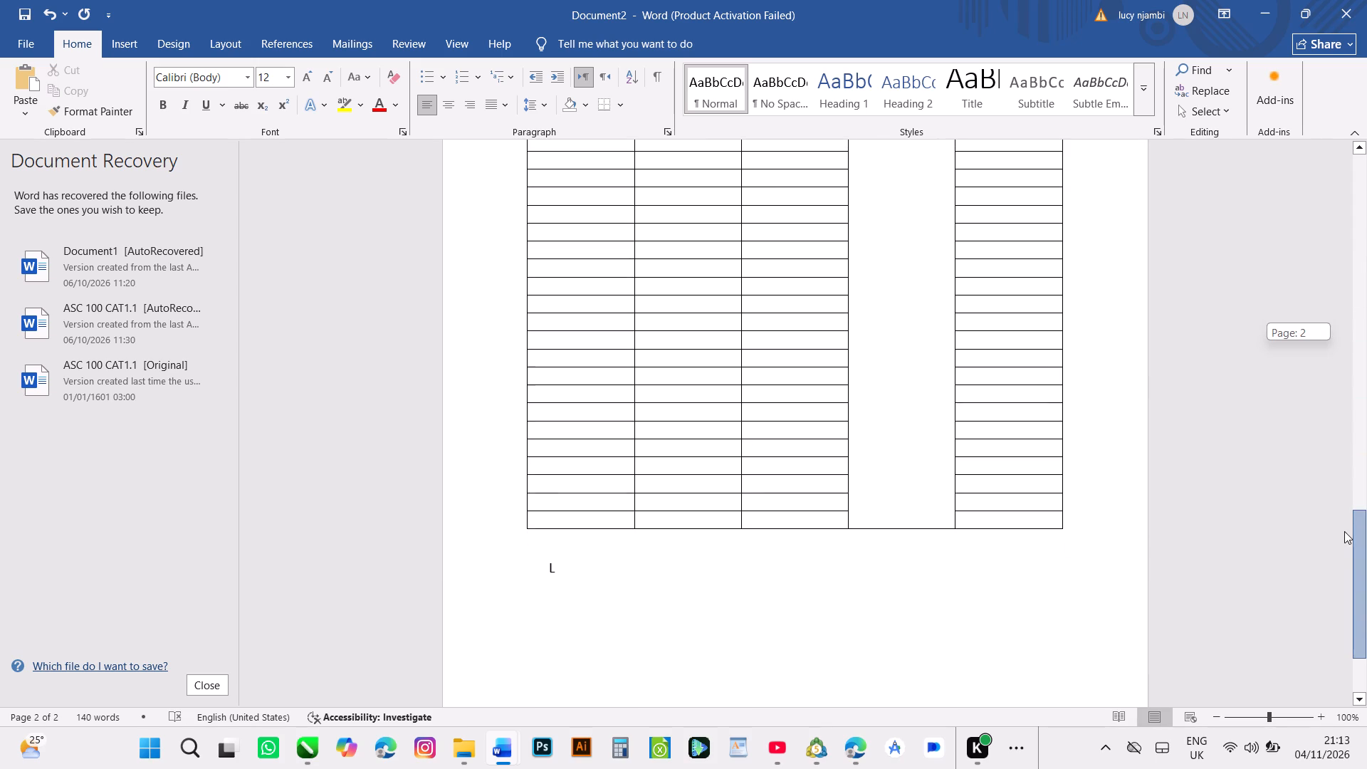
drag(1344, 531, 1348, 365)
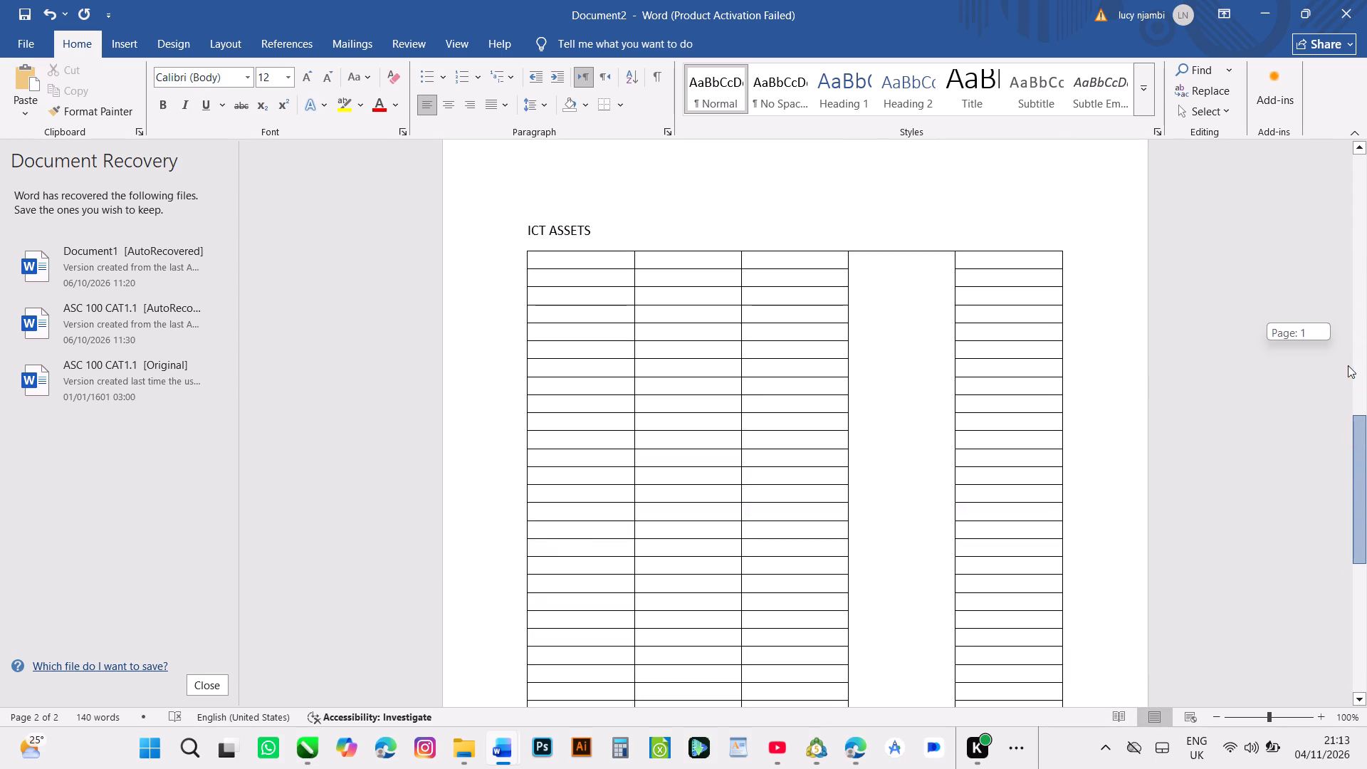
drag(1348, 365, 1348, 479)
drag(1348, 479, 1349, 457)
drag(1363, 512, 1363, 499)
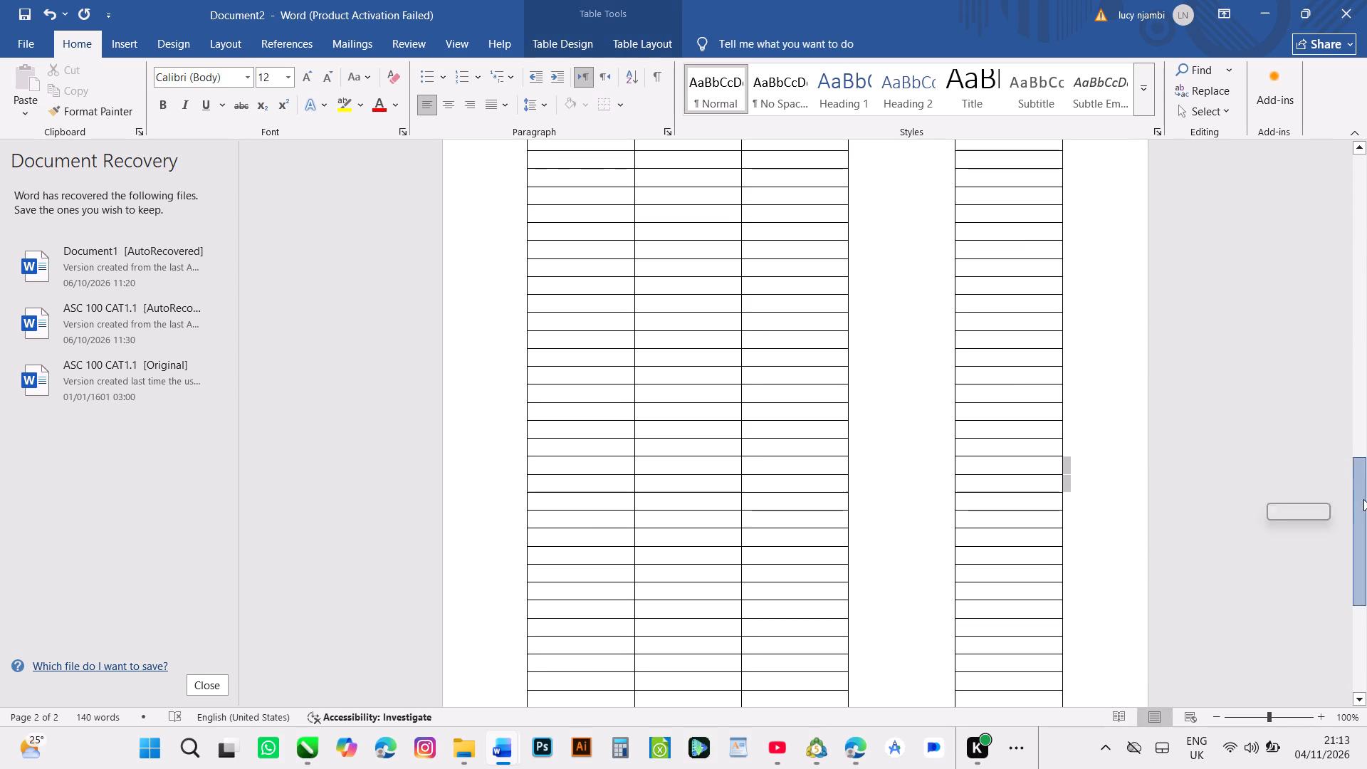
drag(1363, 499, 1365, 446)
click(588, 387)
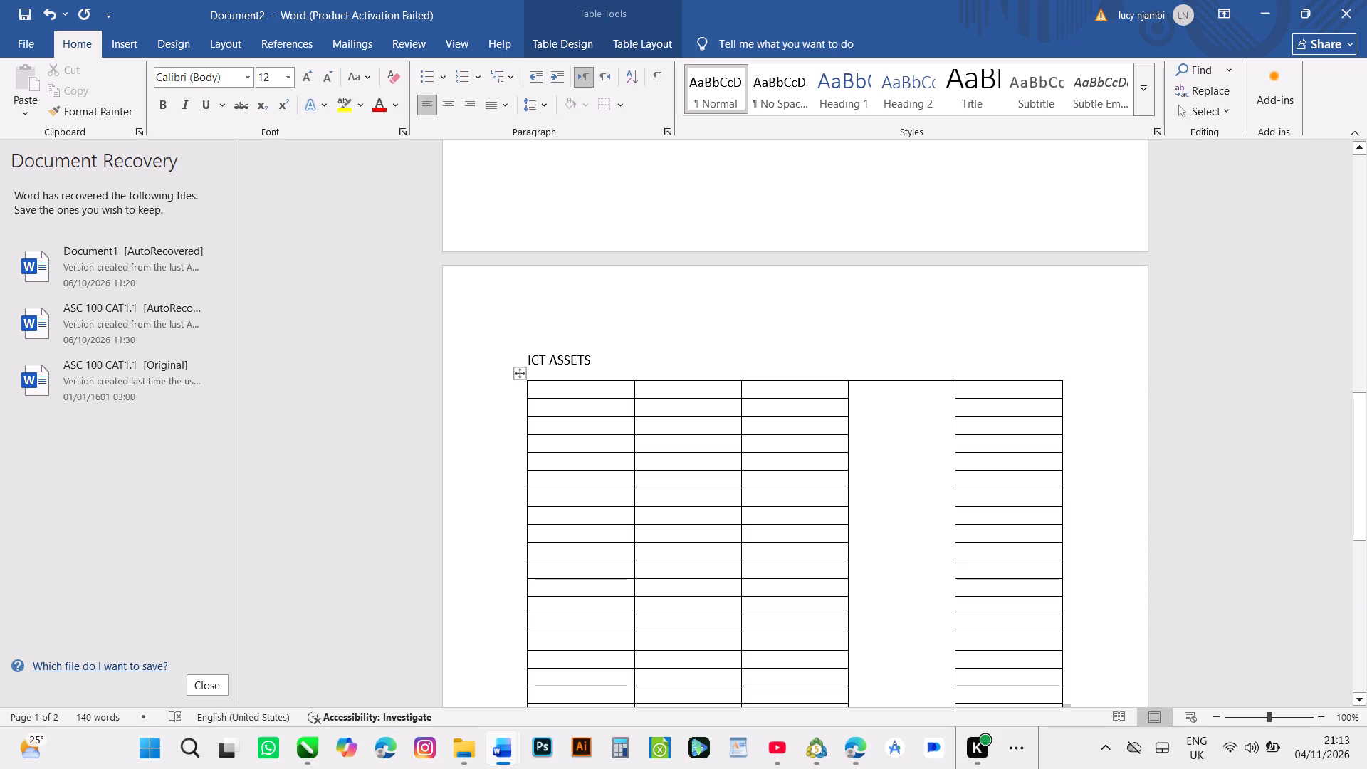
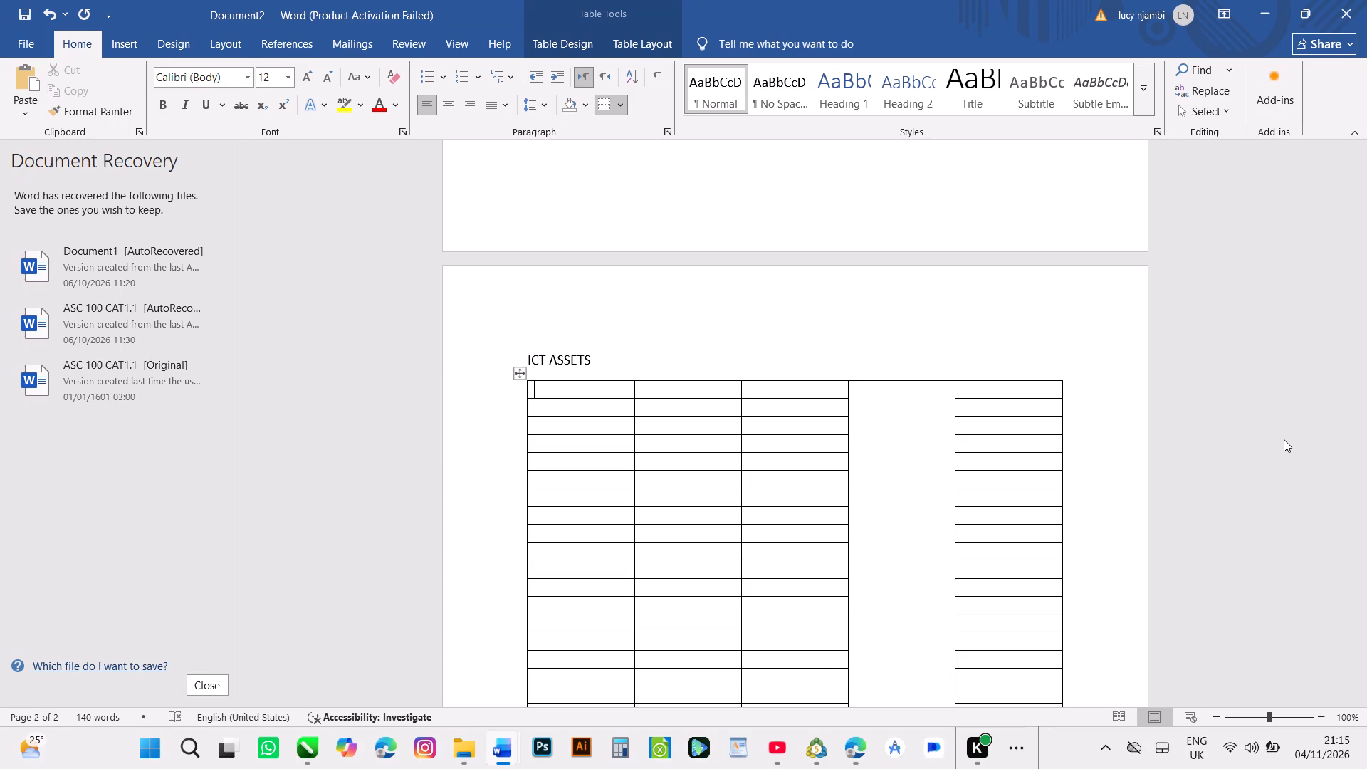
Enter the header LOT NOS in the first column of the ICT ASSETS table.
key(l)
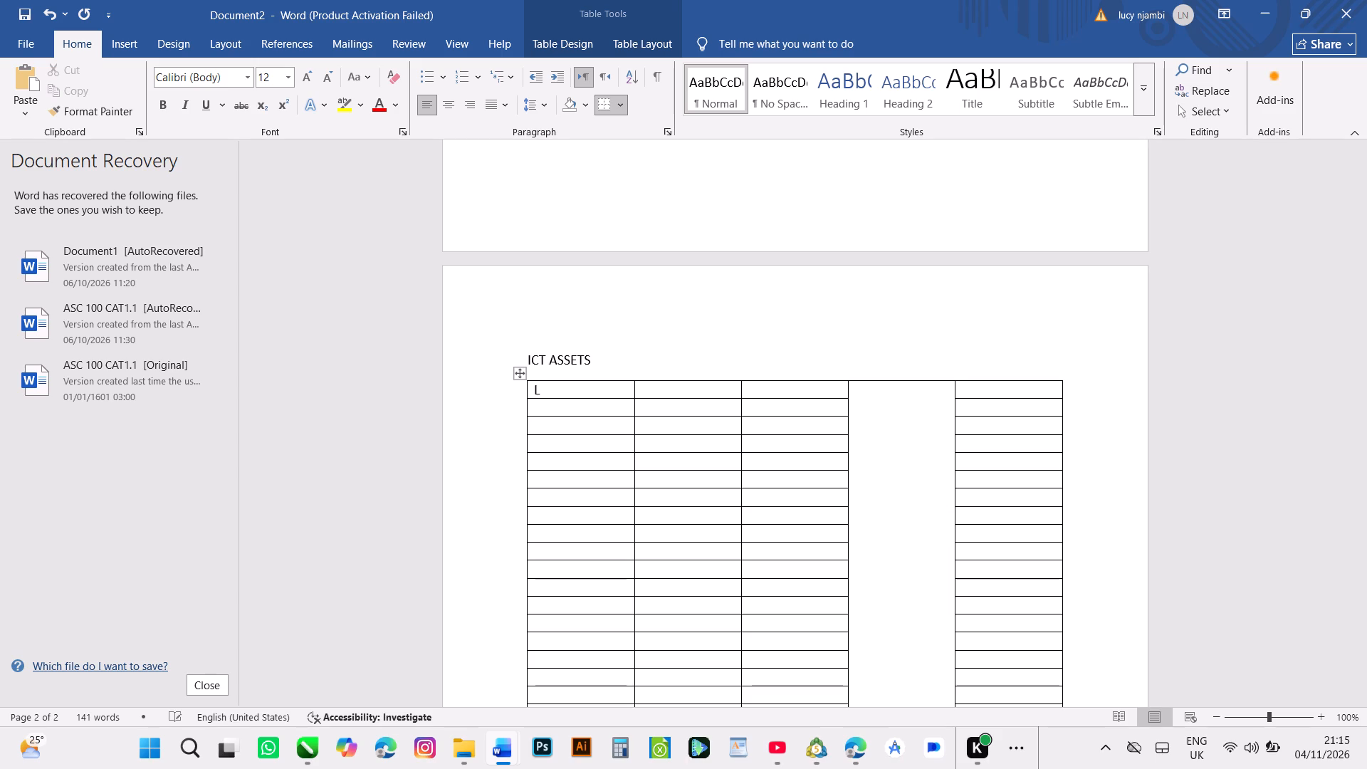
key(o)
key(t)
key(space)
text(NOS)
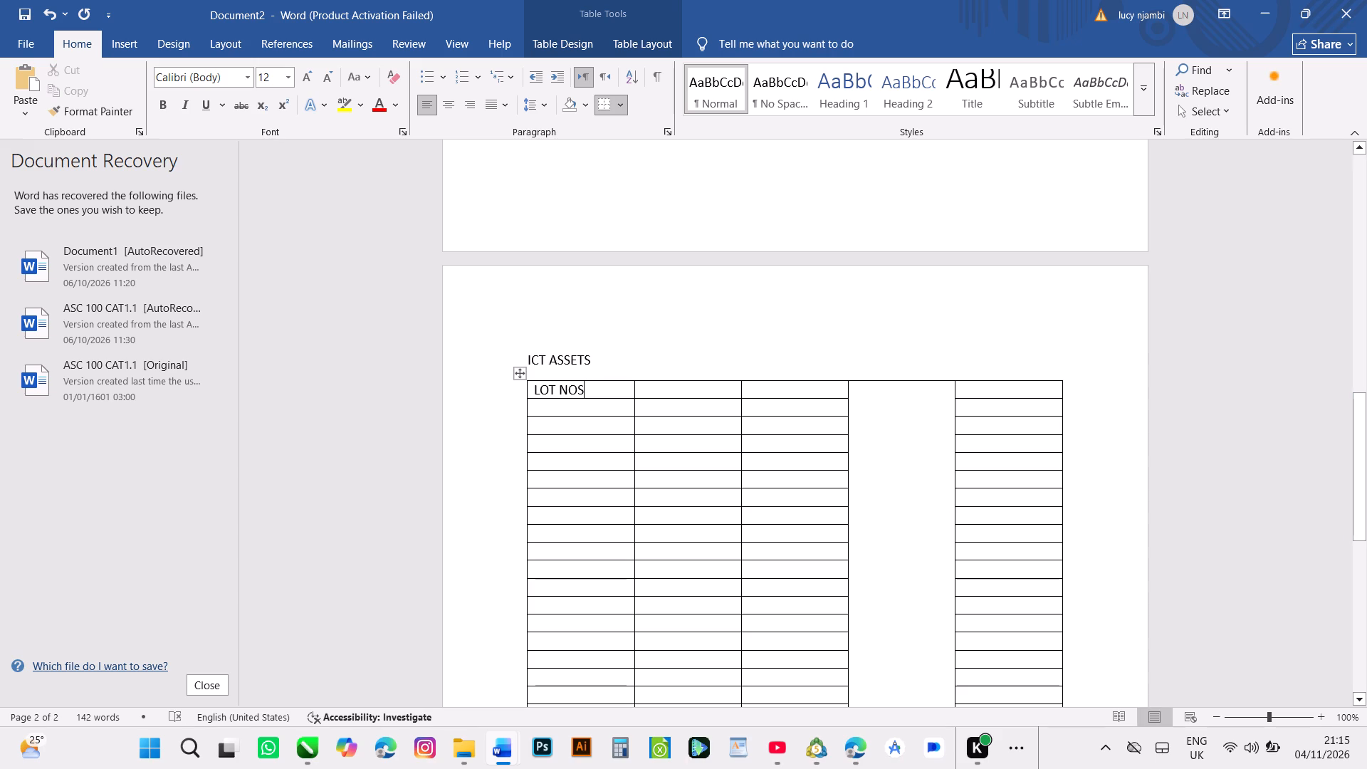
Enter the header ITEM DESCRIBTION in the second column of the ICT ASSETS table.
click(648, 388)
key(i)
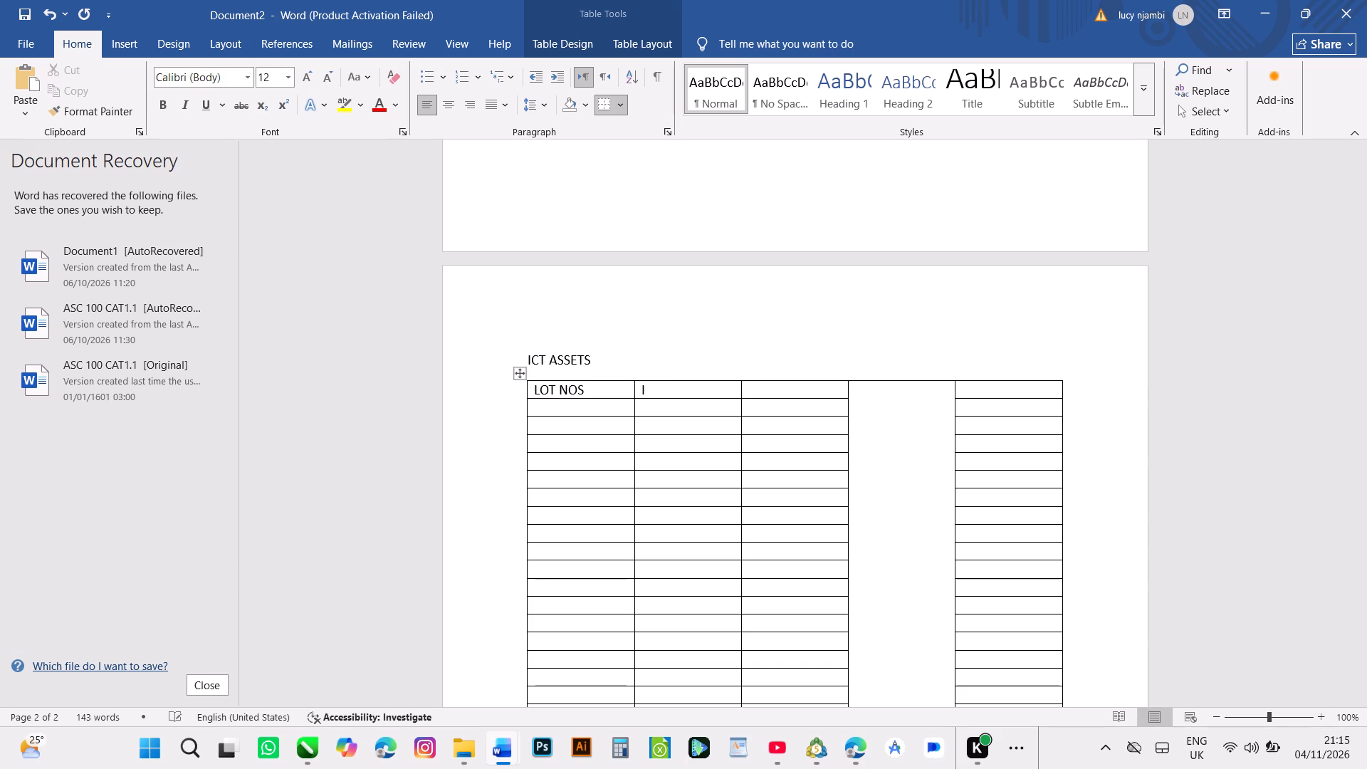
text(TE)
key(m)
key(space)
text(DES)
key(c)
key(r)
key(i)
key(b)
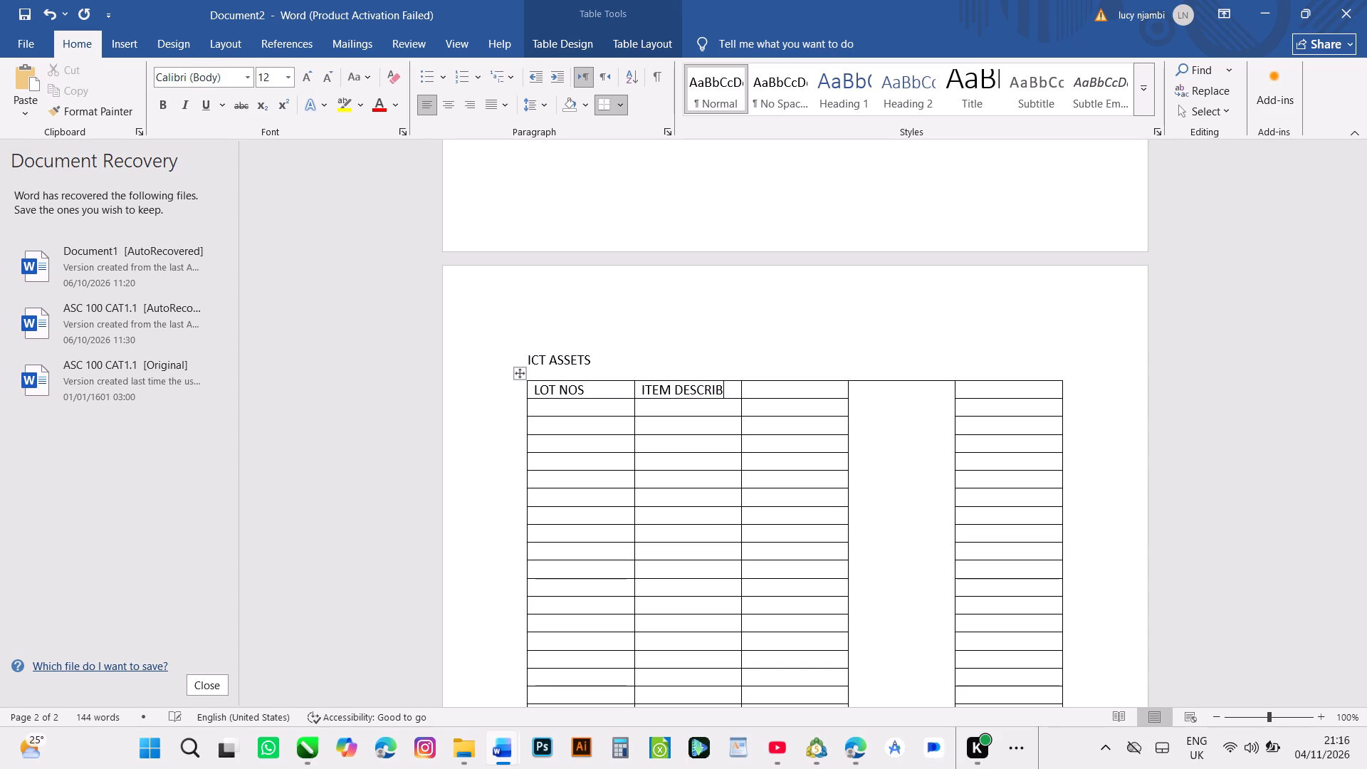
text(TI)
text(ON)
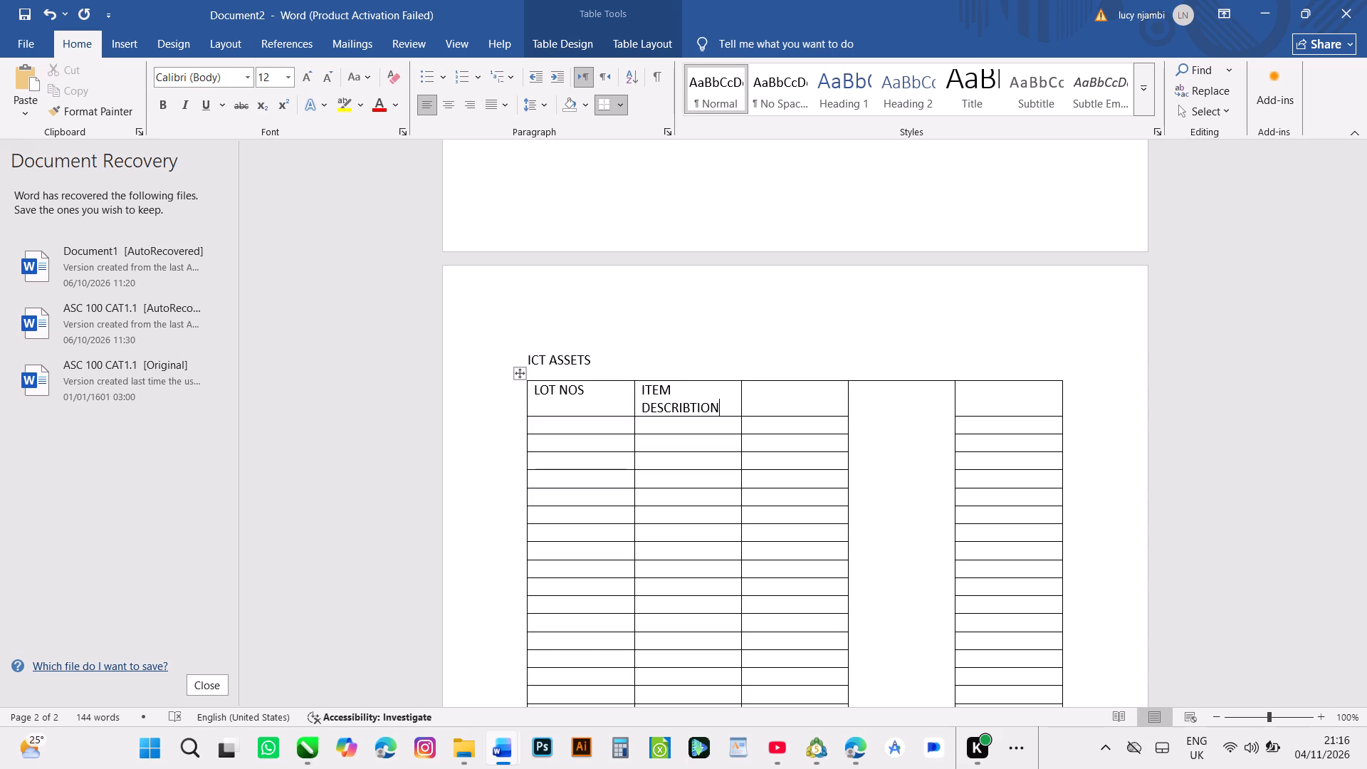
Enter the header QUANTITY in the third column of the ICT ASSETS table.
click(748, 394)
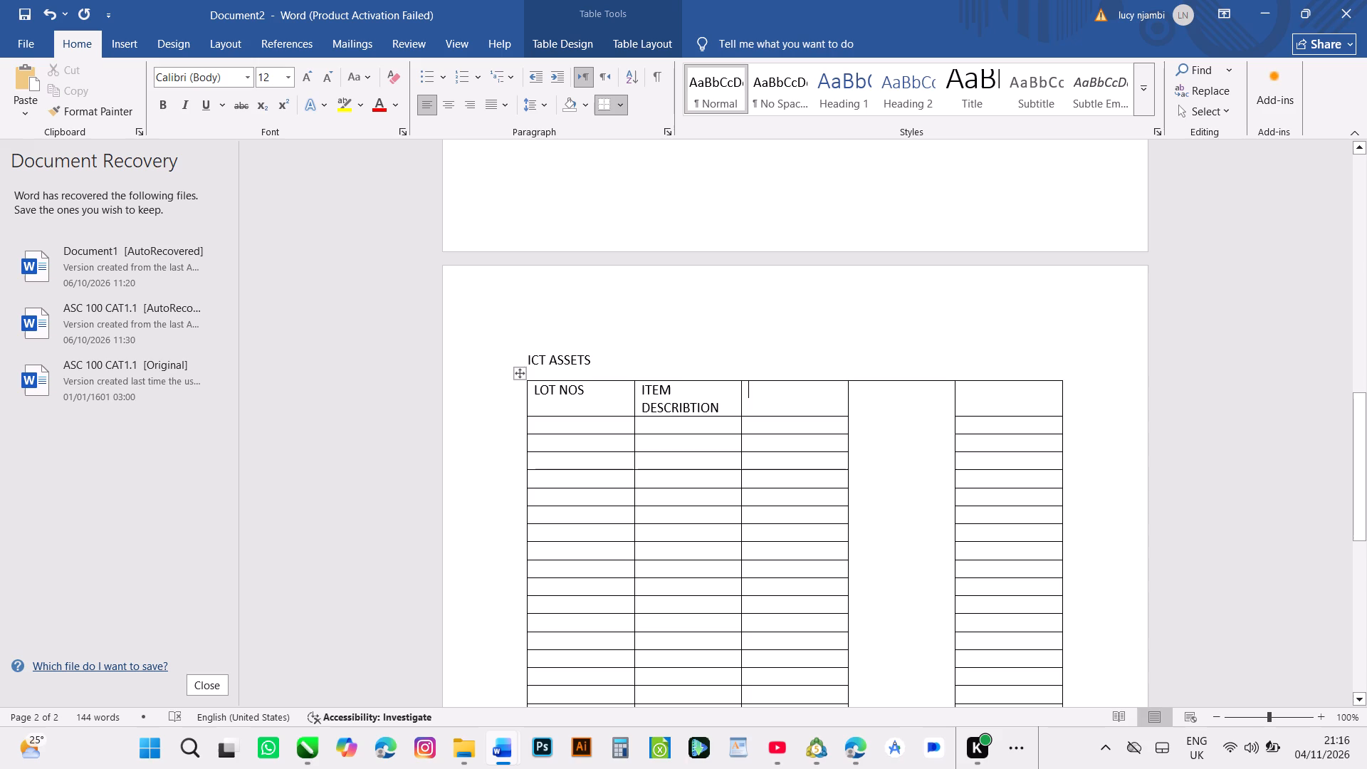
key(q)
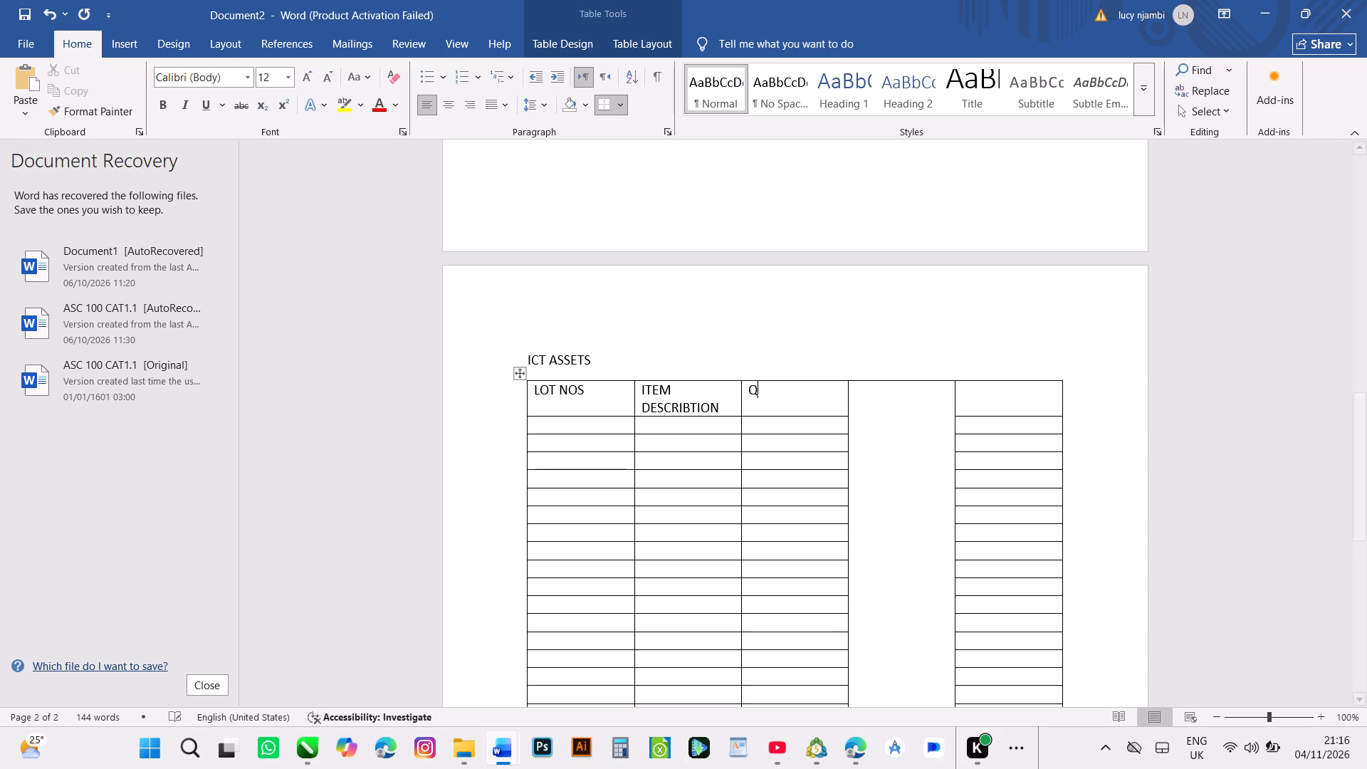
key(a)
key(BackSpace)
key(u)
key(a)
key(n)
text(TITY)
Enter the header RESERVE PRICE at the top of the merged fourth column of the ICT ASSETS table.
click(859, 399)
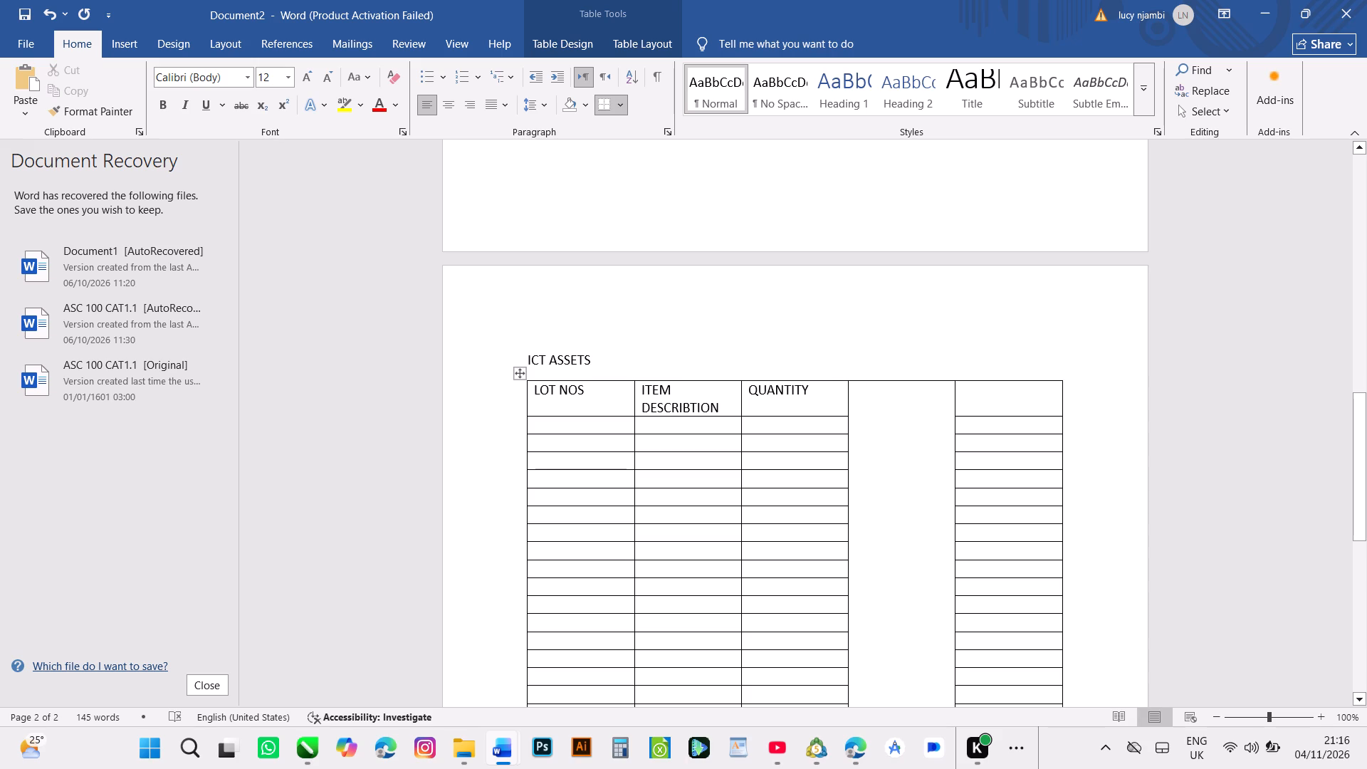
text(RE)
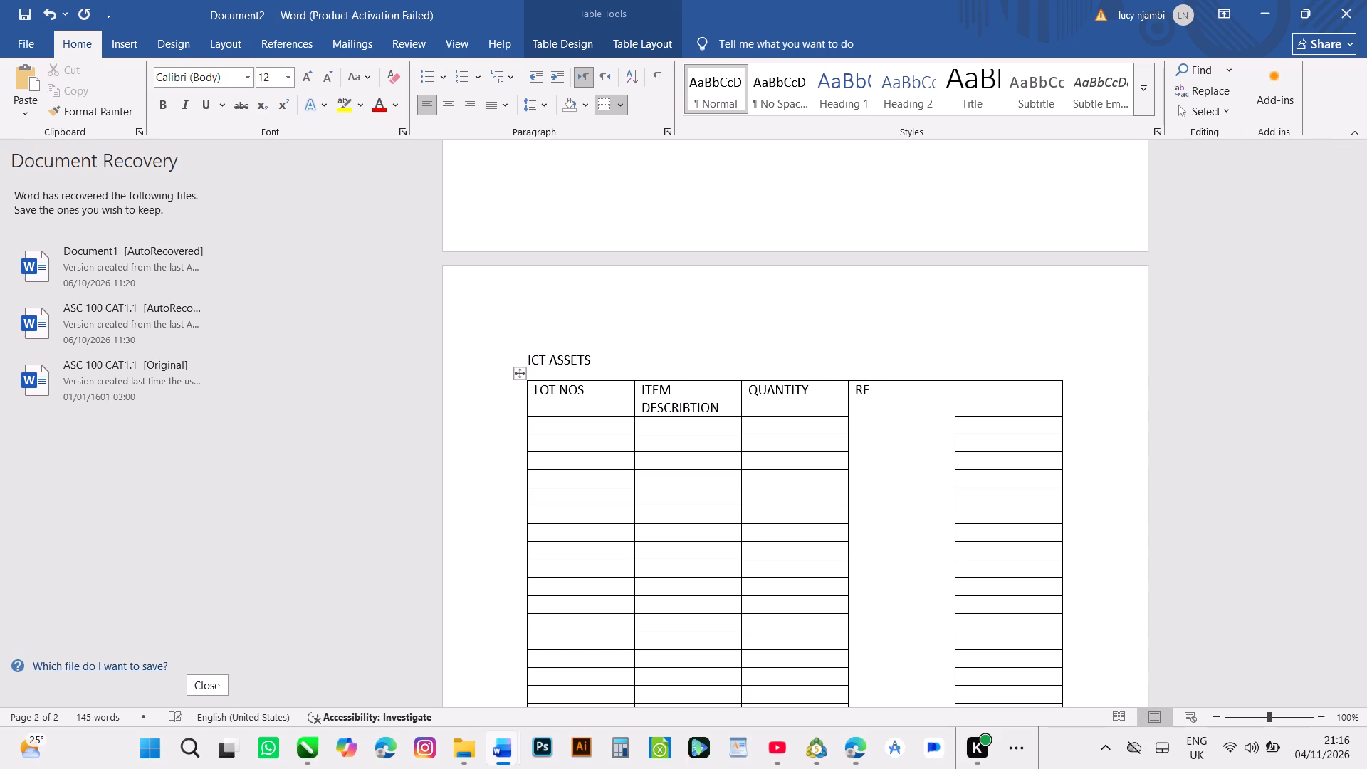
text(SE)
key(r)
key(v)
key(e)
key(space)
key(p)
text(RI)
text(CE)
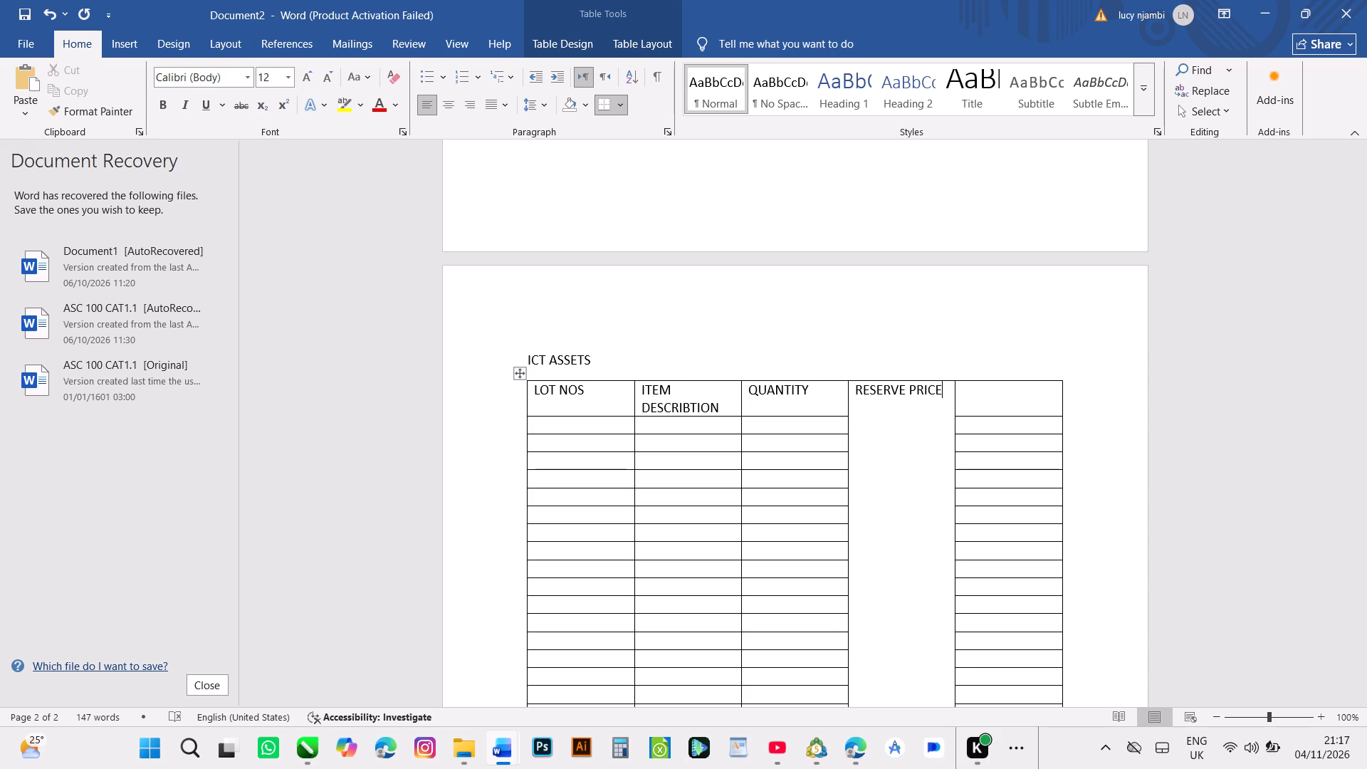
Enter the header RESERVATIONS in the fifth column of the ICT ASSETS table.
click(968, 392)
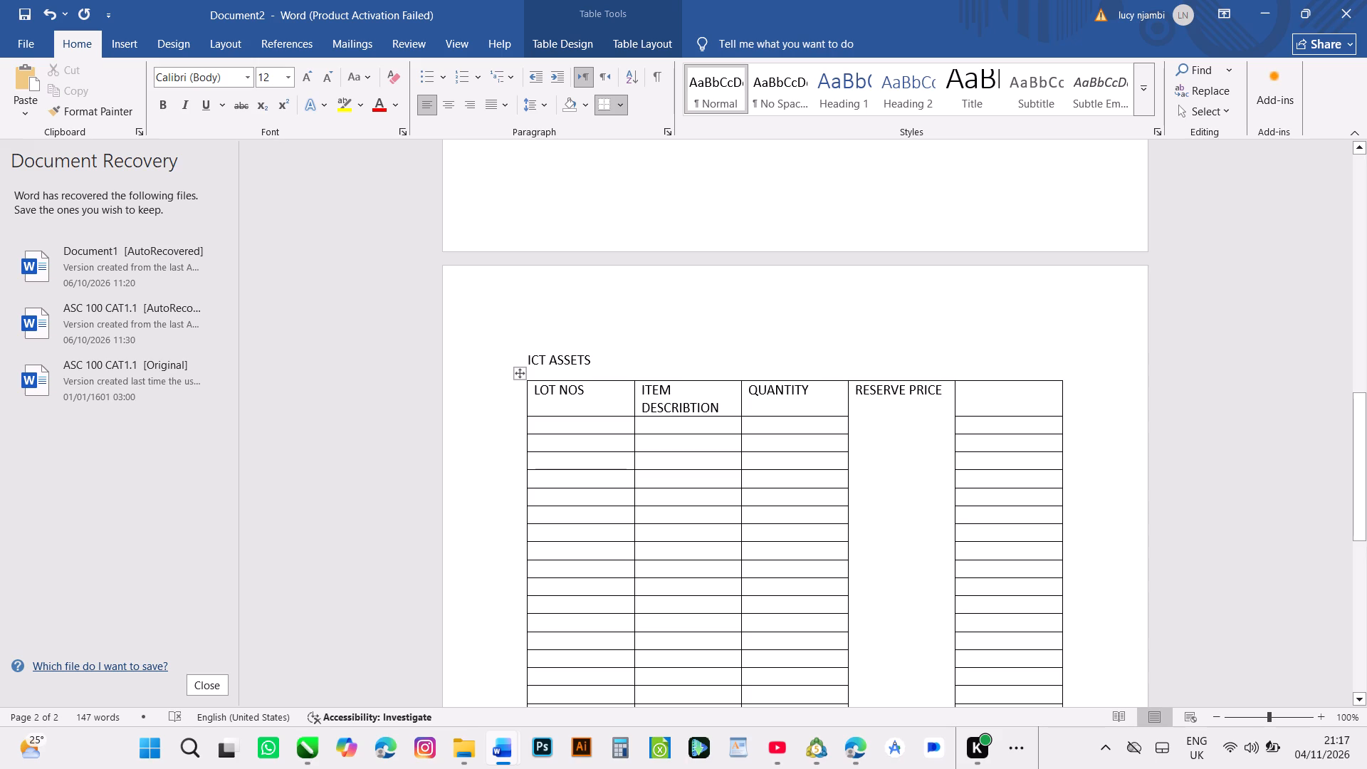
text(RE)
key(s)
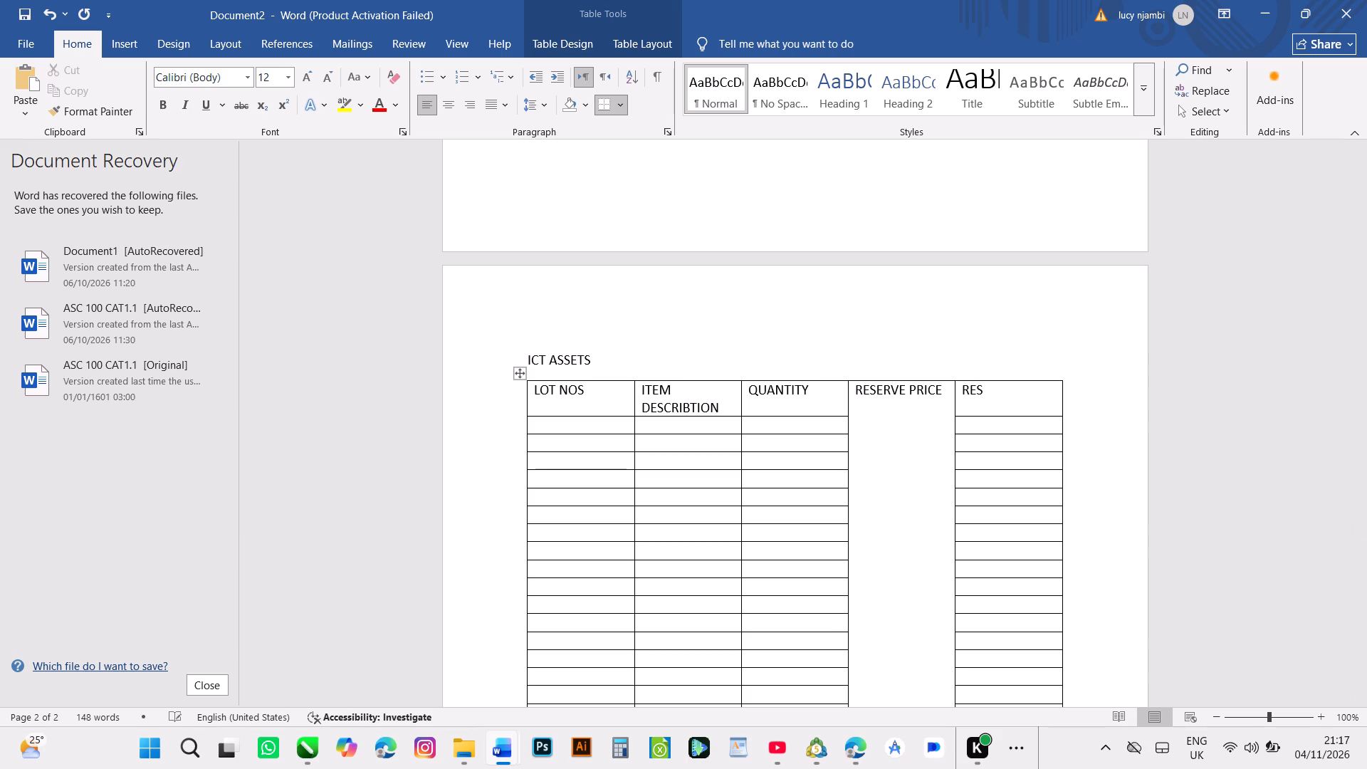
key(e)
key(r)
key(v)
key(a)
key(t)
text(ION)
key(s)
Enter lot number 1. in the first row below the headers of the ICT ASSETS table.
click(541, 424)
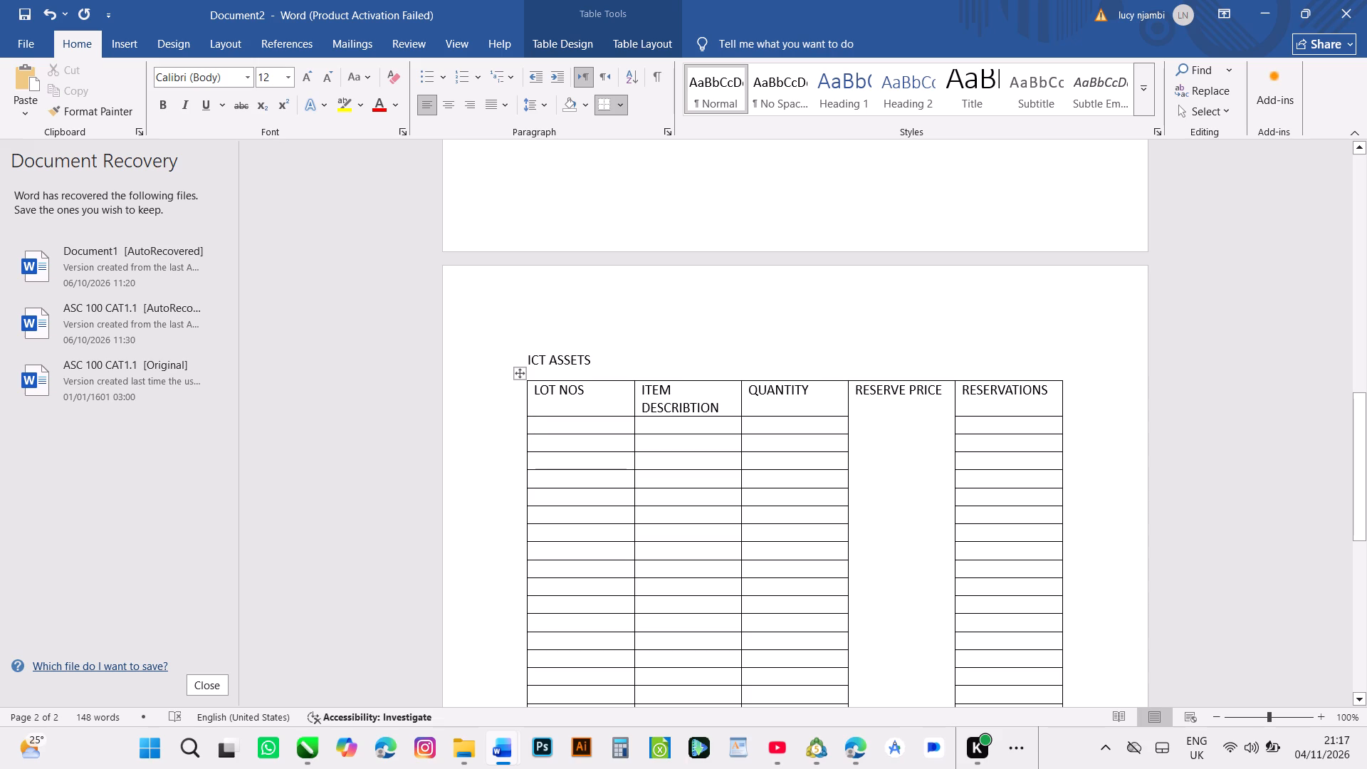
text(1,)
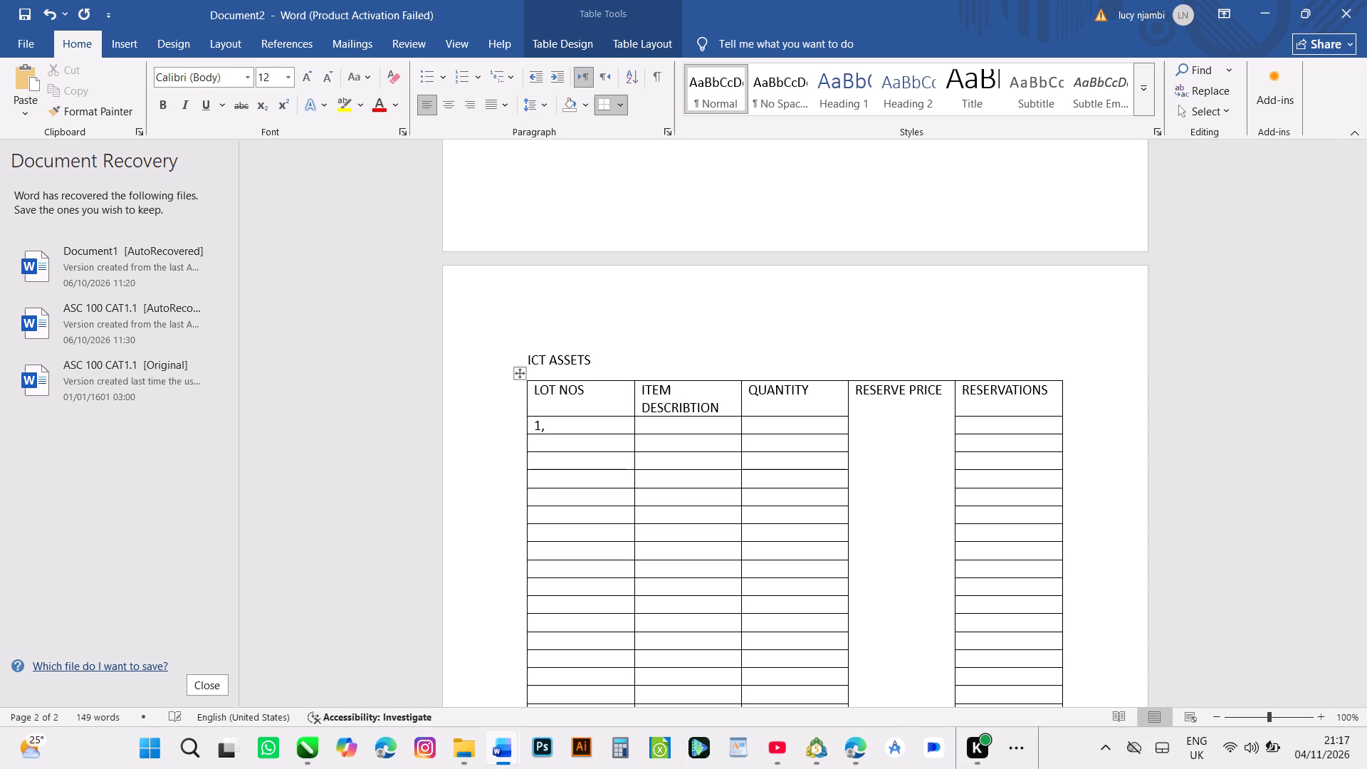
key(BackSpace)
key(period)
Fill in lot 1 with the item description Computer monitors and a quantity of 34.
click(645, 426)
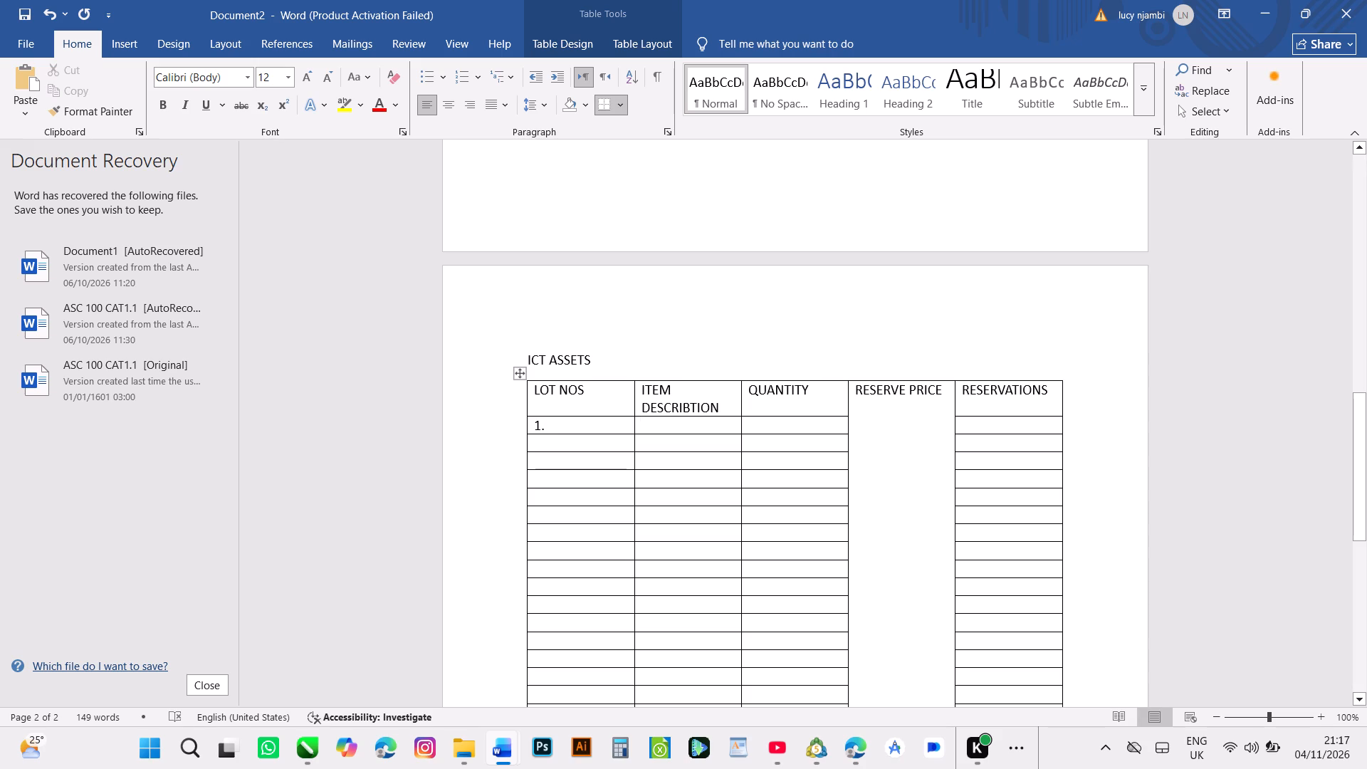
key(c)
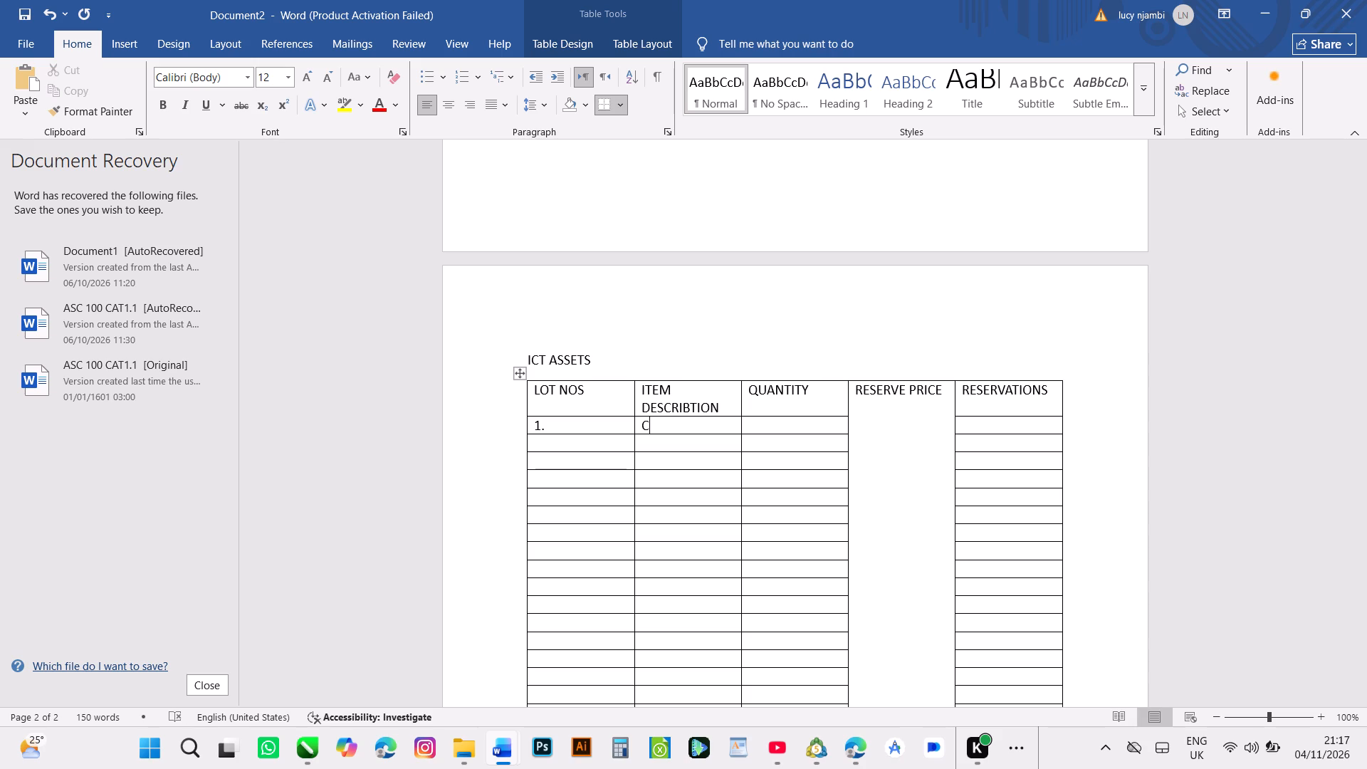
text(om)
key(p)
key(u)
text(ter)
key(space)
text(moni)
text(to)
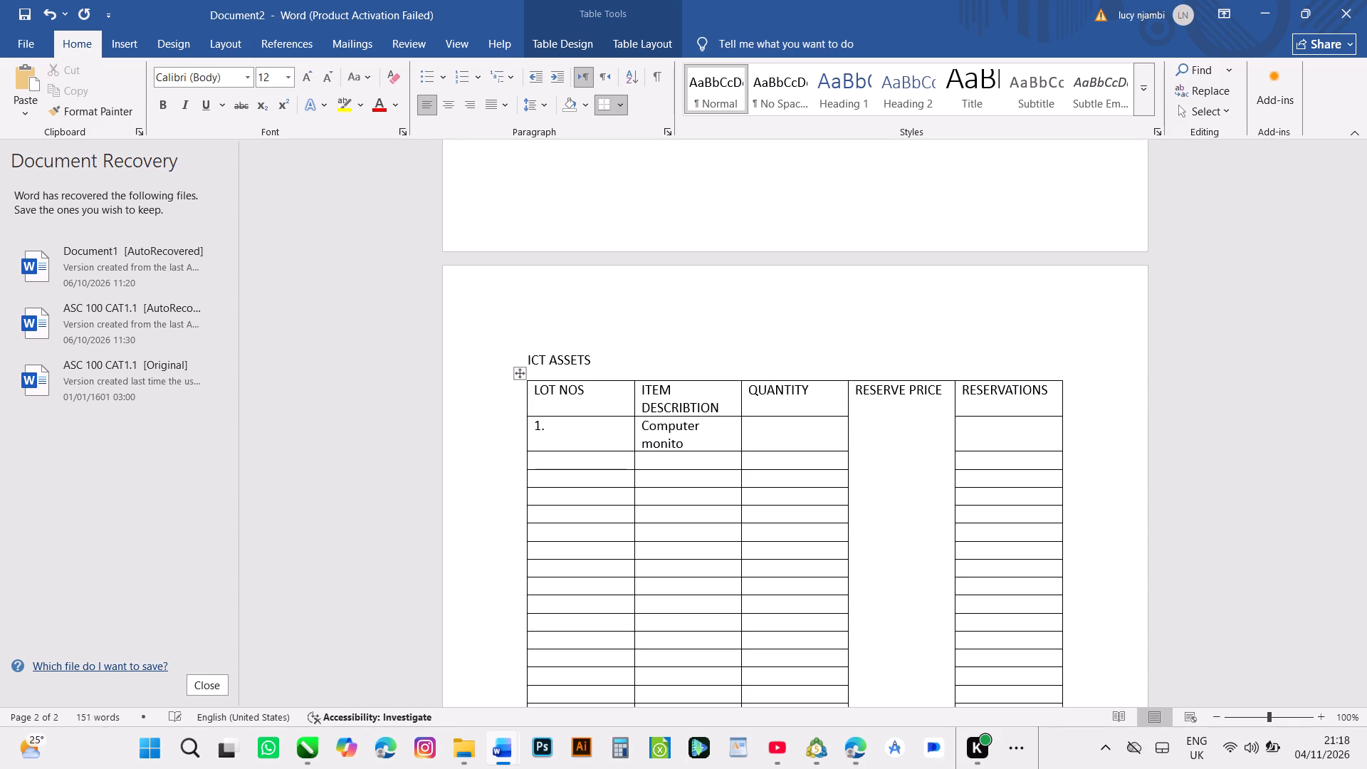
key(r)
key(s)
click(755, 431)
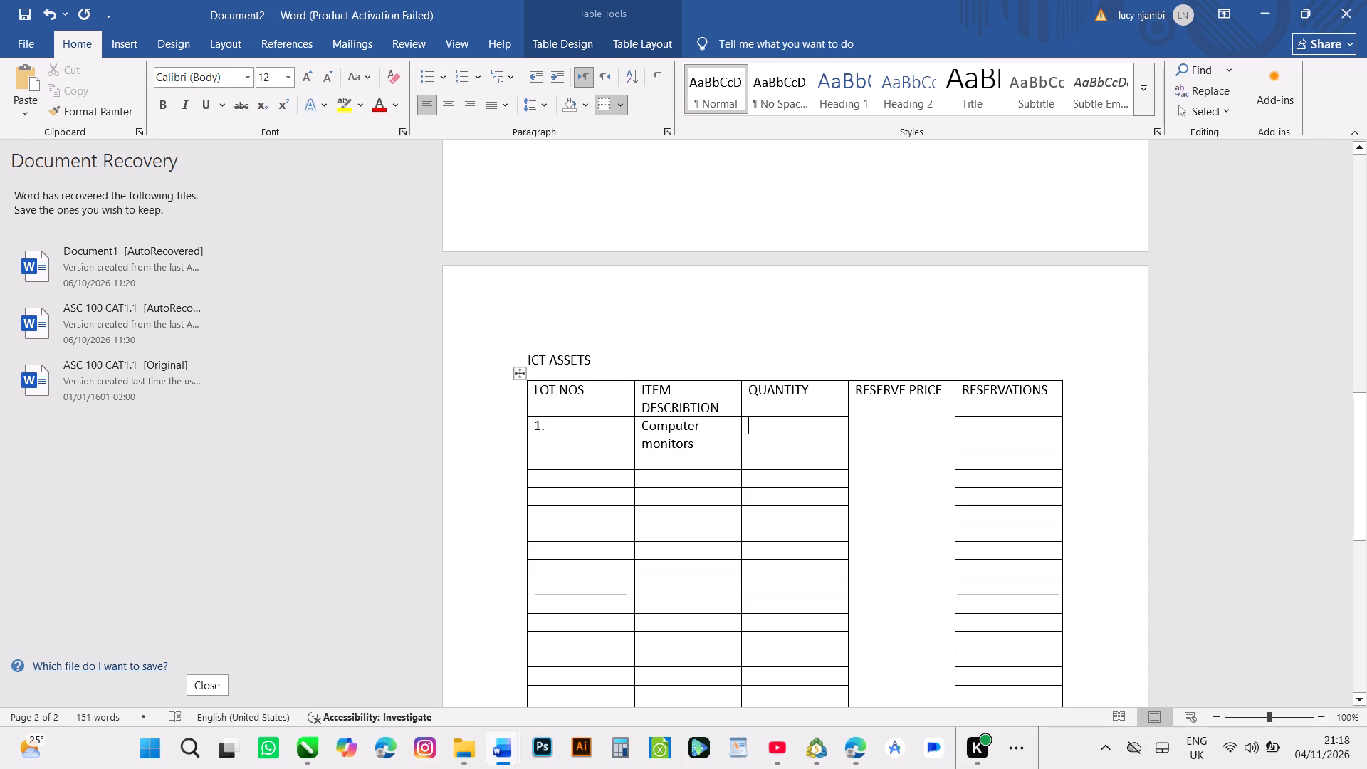
text(34)
Enter OPEN in the RESERVATIONS column for the first two lot rows of the ICT ASSETS table.
click(963, 430)
key(o)
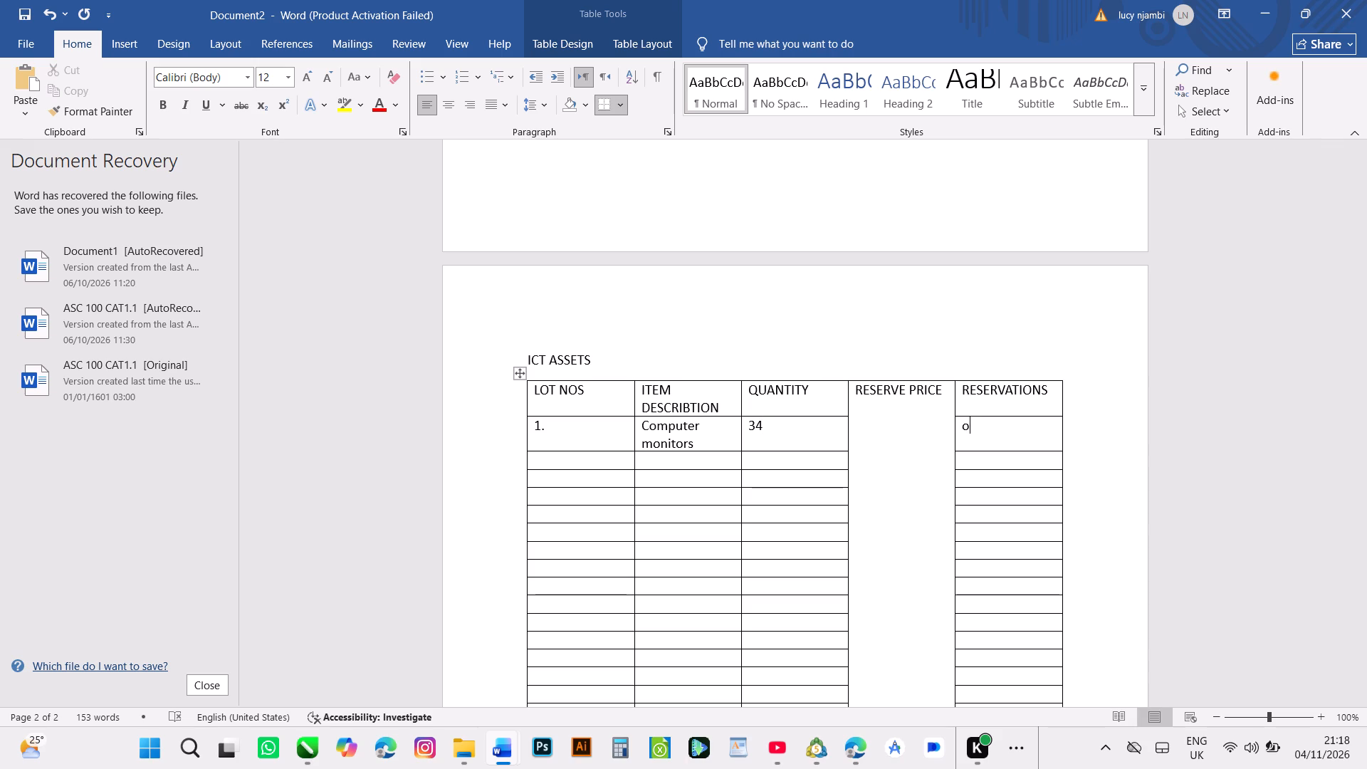
key(BackSpace)
key(p)
key(BackSpace)
text(OPEN)
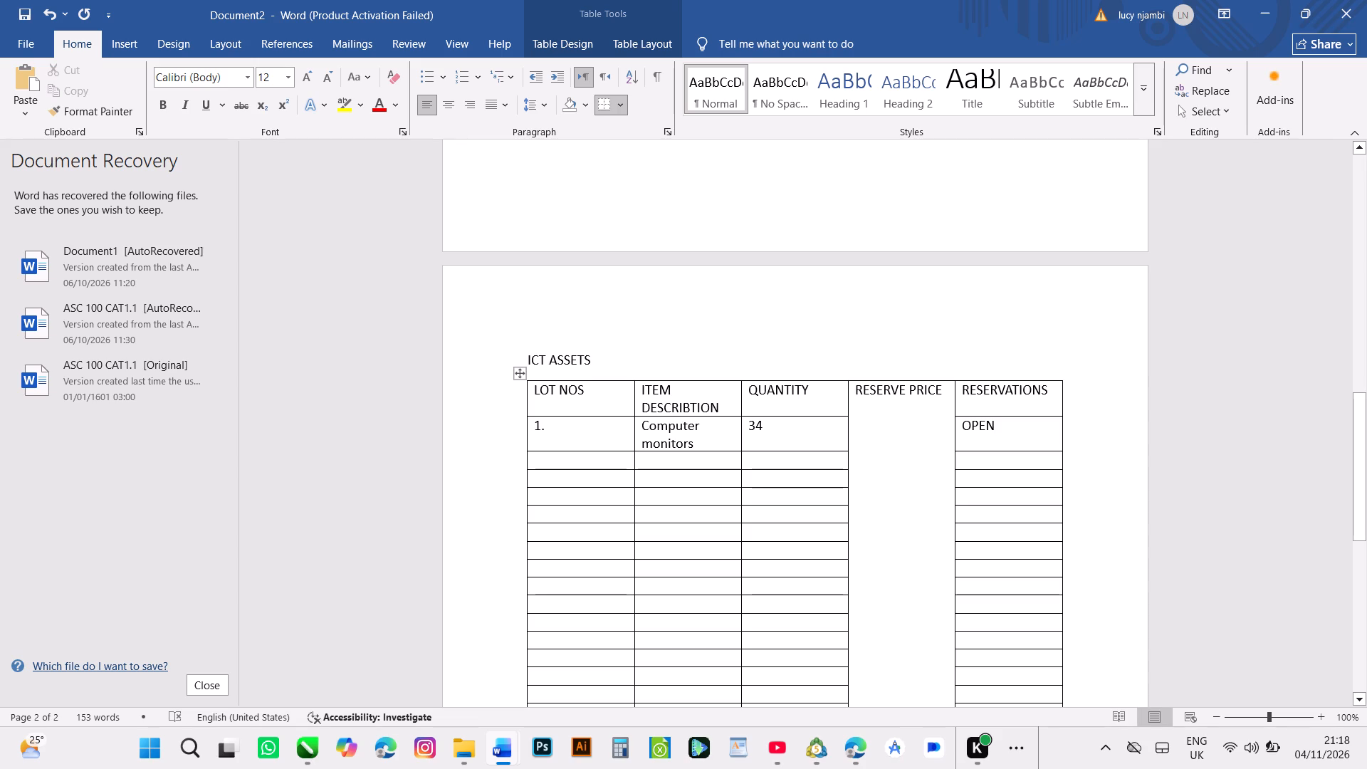
click(973, 458)
text(OPEN)
Enter lot number 2. in the second lot row of the ICT ASSETS table.
click(535, 461)
key(2)
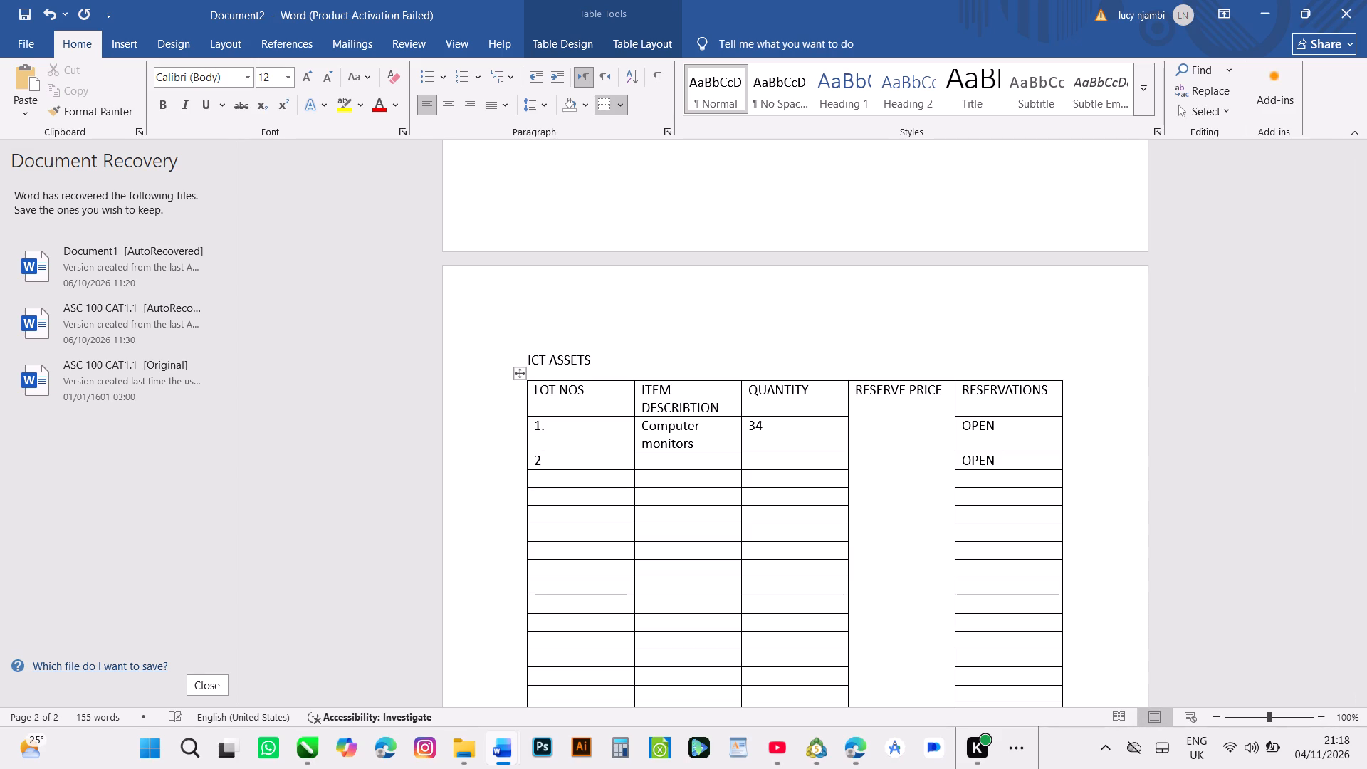
key(period)
Fill in lot 2 with the item description Weighing scales and a quantity of 4.
click(644, 454)
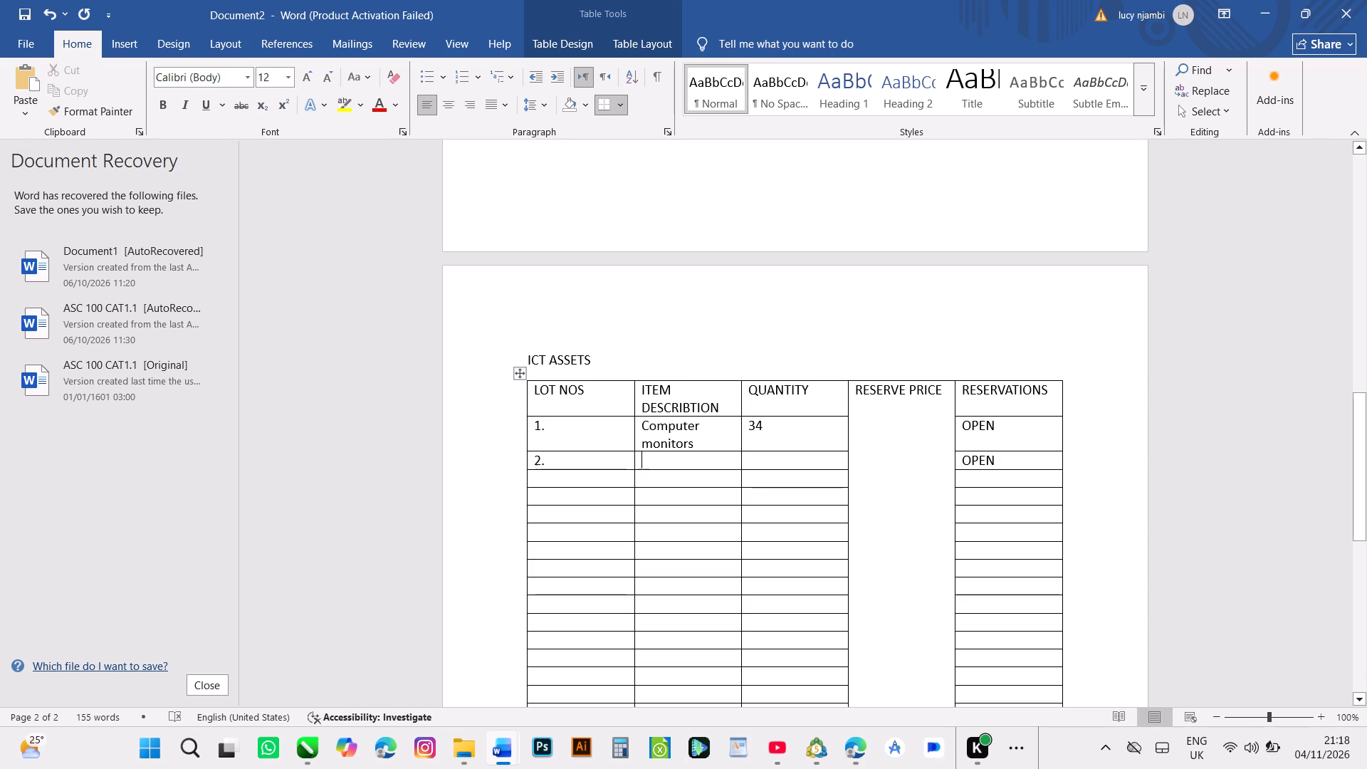
key(w)
text(ea)
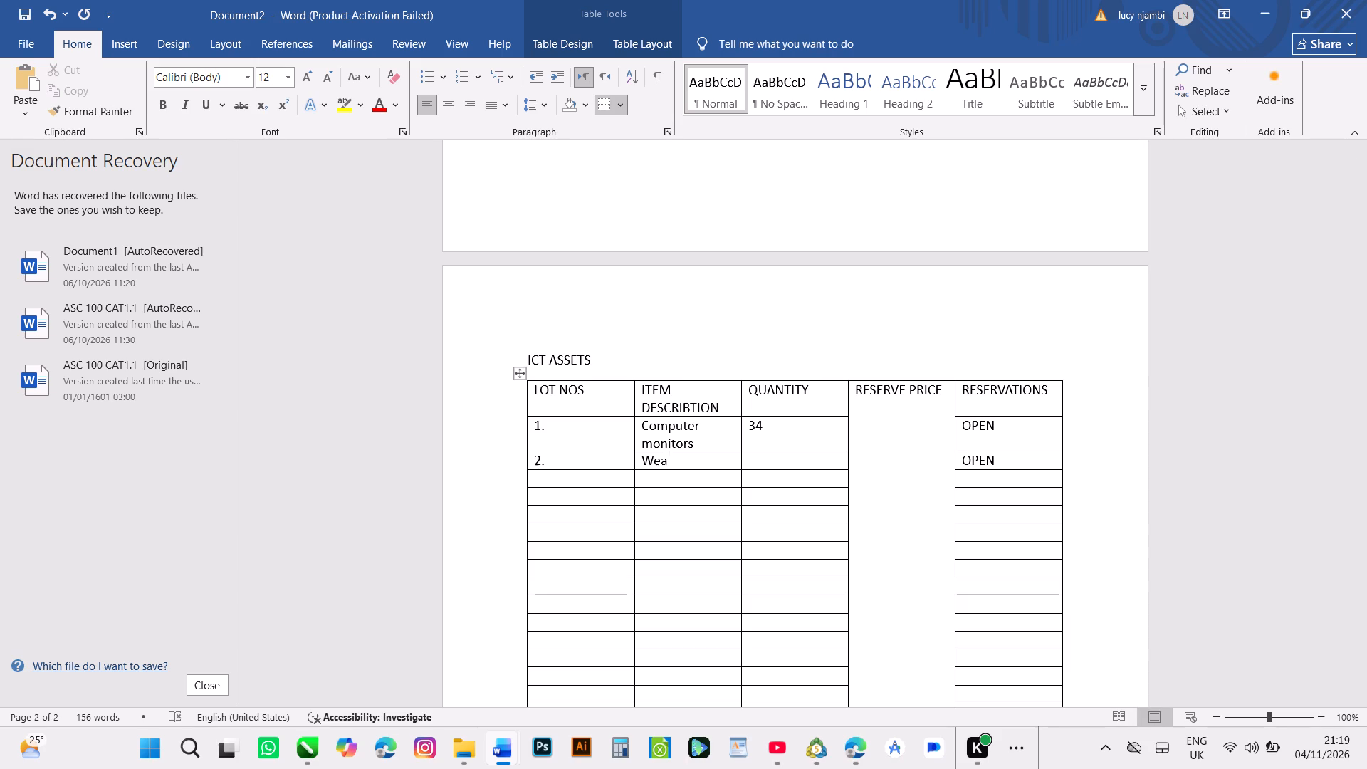
key(BackSpace)
key(i)
key(g)
key(h)
text(in)
key(g)
key(space)
text(sca)
text(le)
key(s)
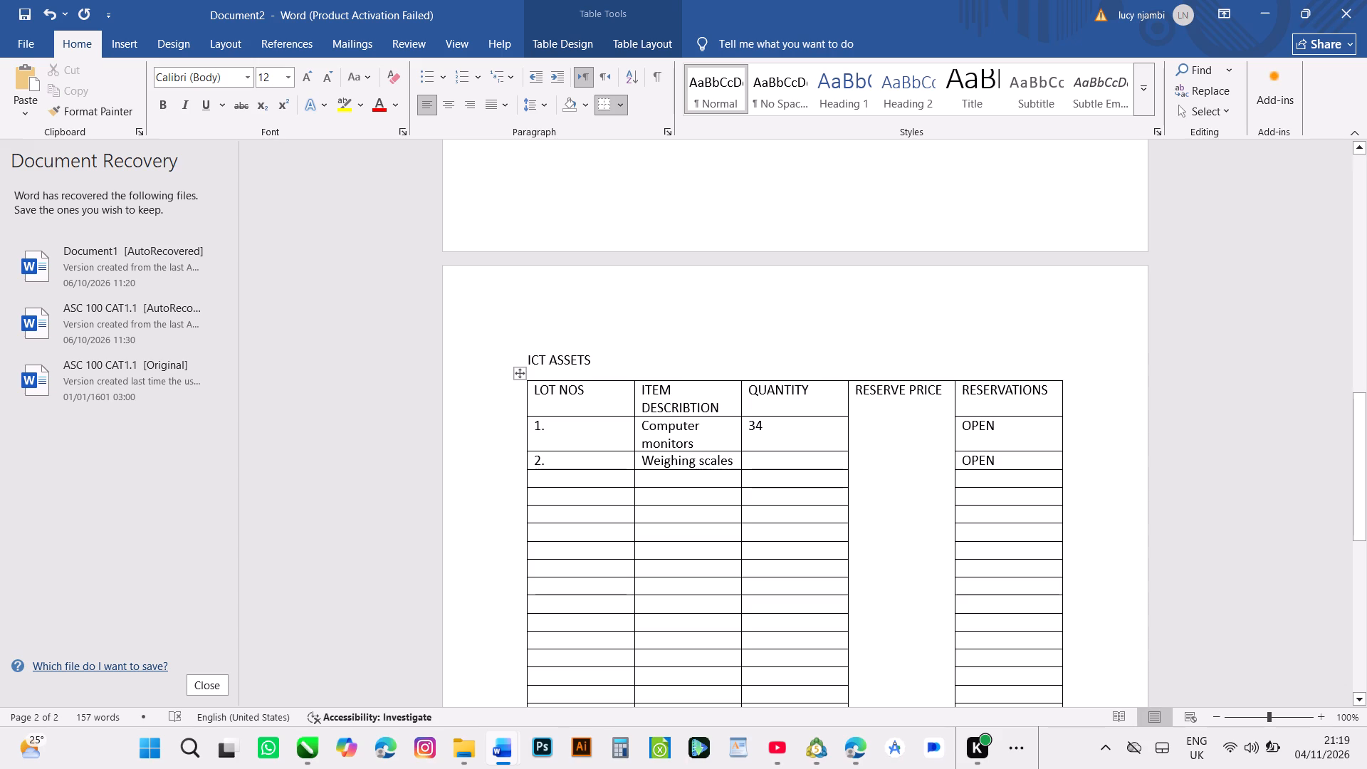
click(760, 465)
key(4)
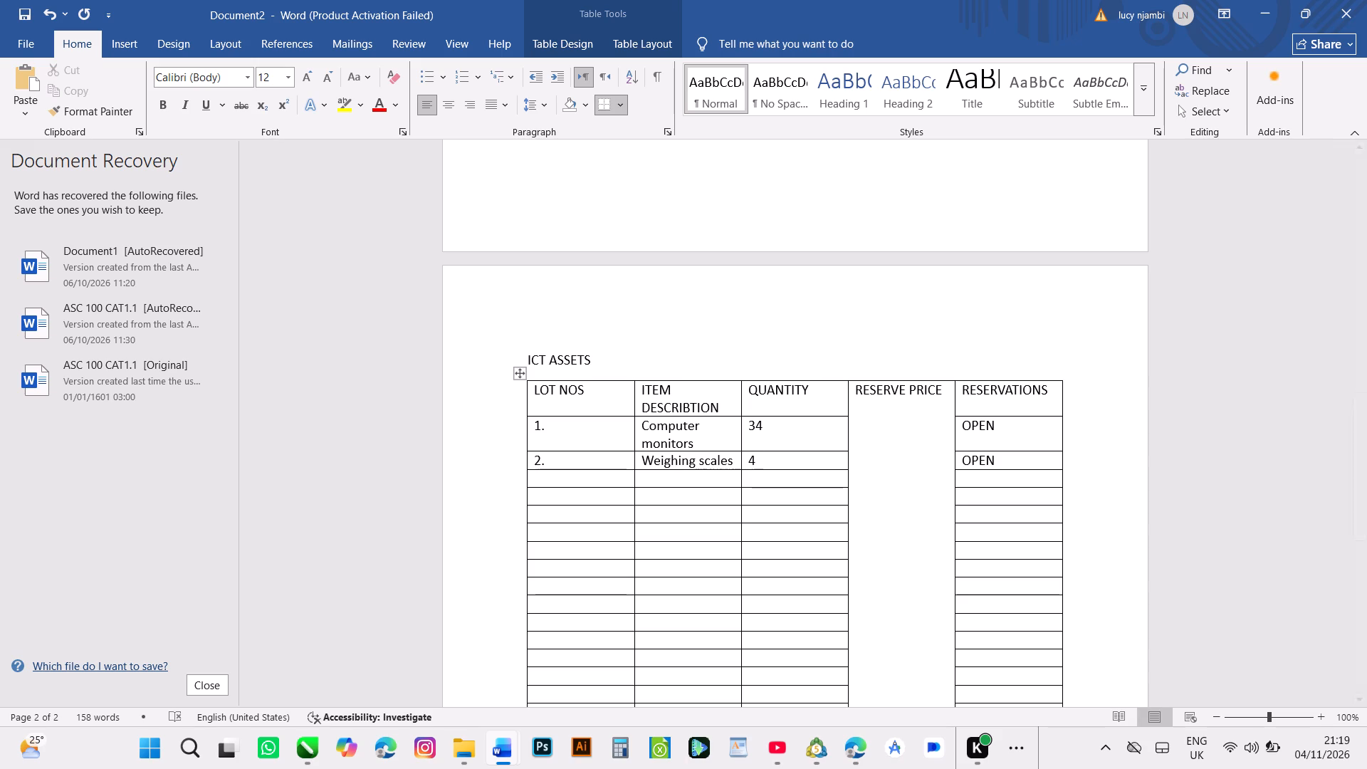
Enter lot number 3. in the third lot row of the ICT ASSETS table.
click(536, 473)
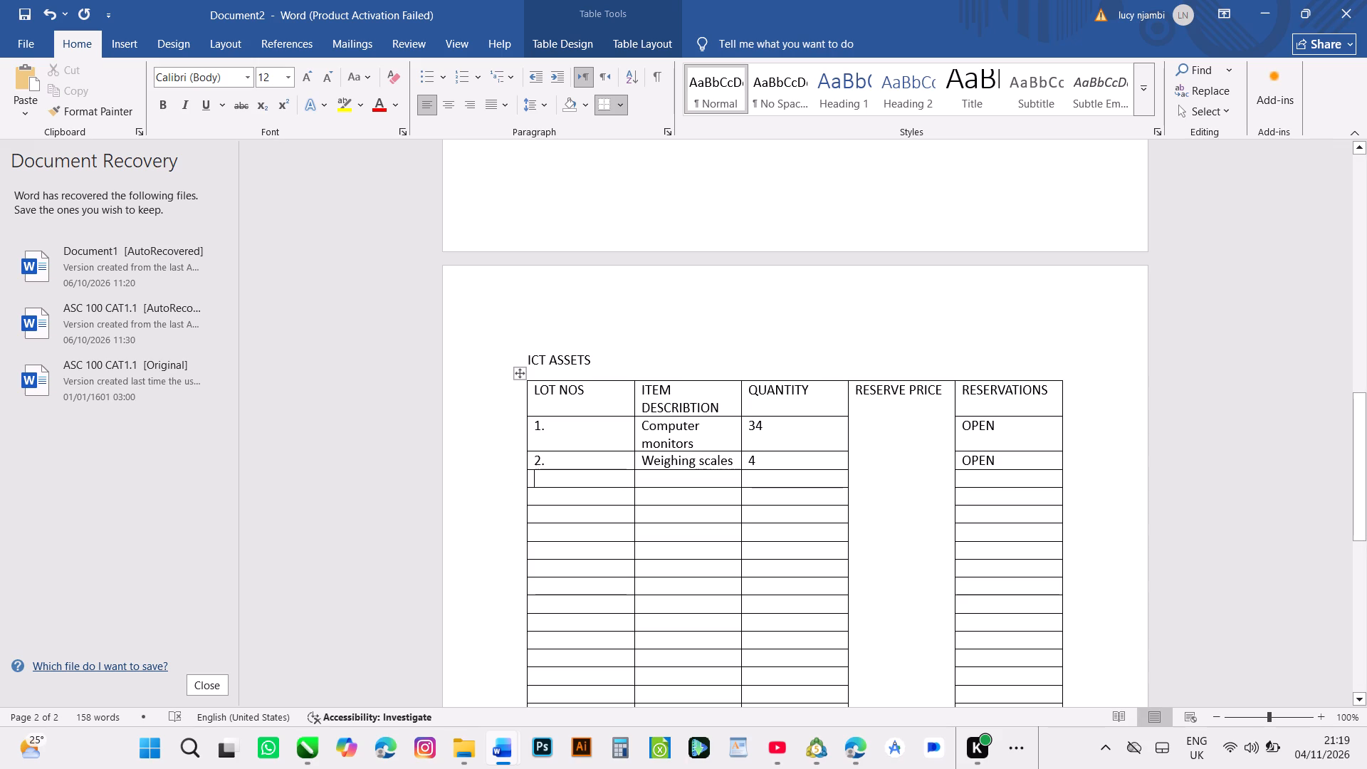
key(3)
key(period)
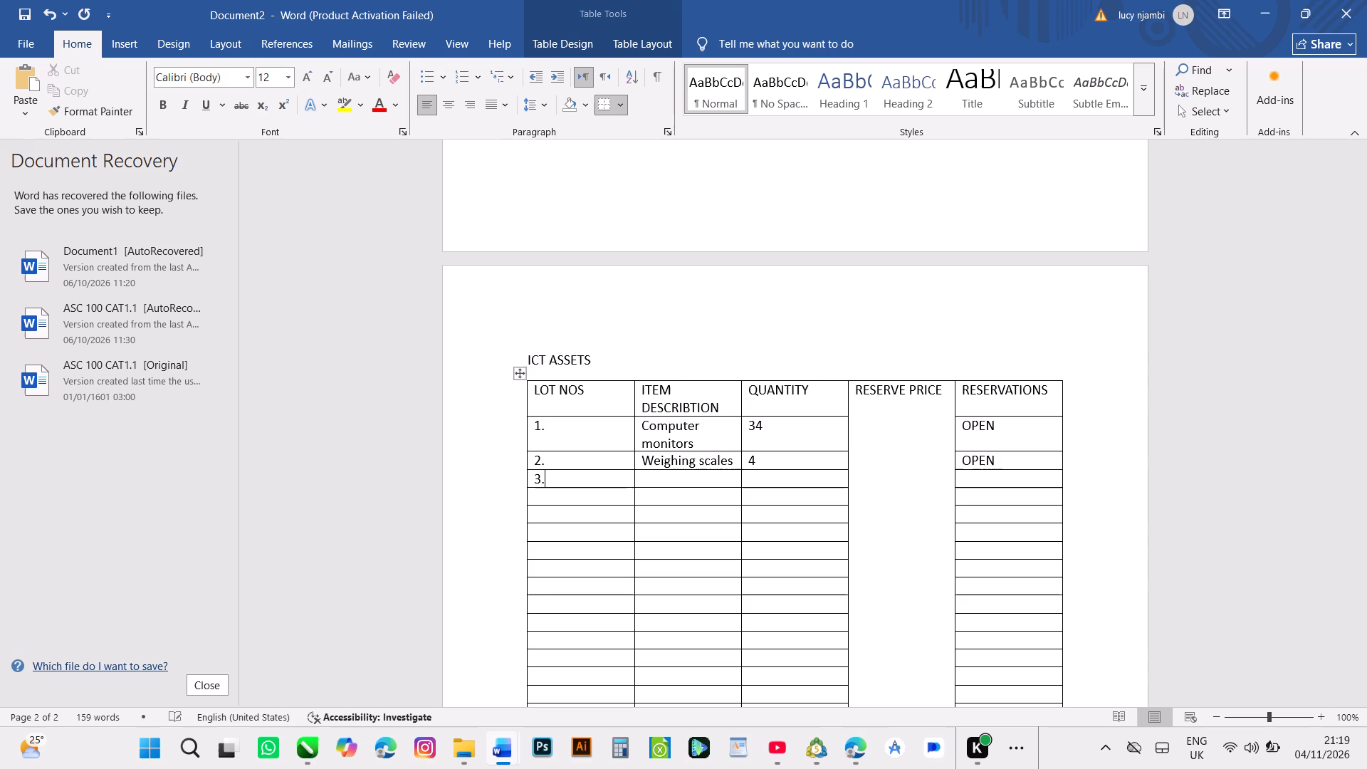
Fill in lot 3 with the item description Backup UPS and a quantity of 46.
click(645, 478)
key(b)
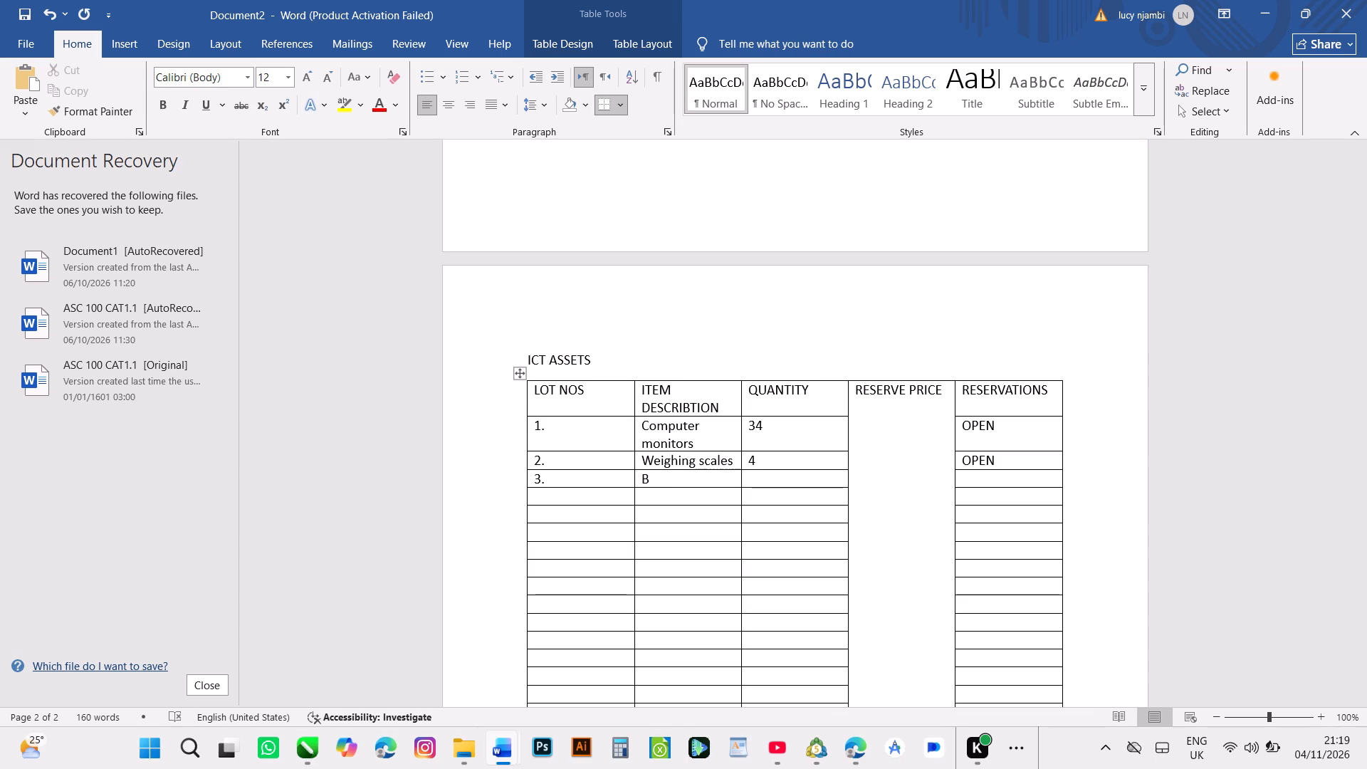
key(a)
key(c)
key(k)
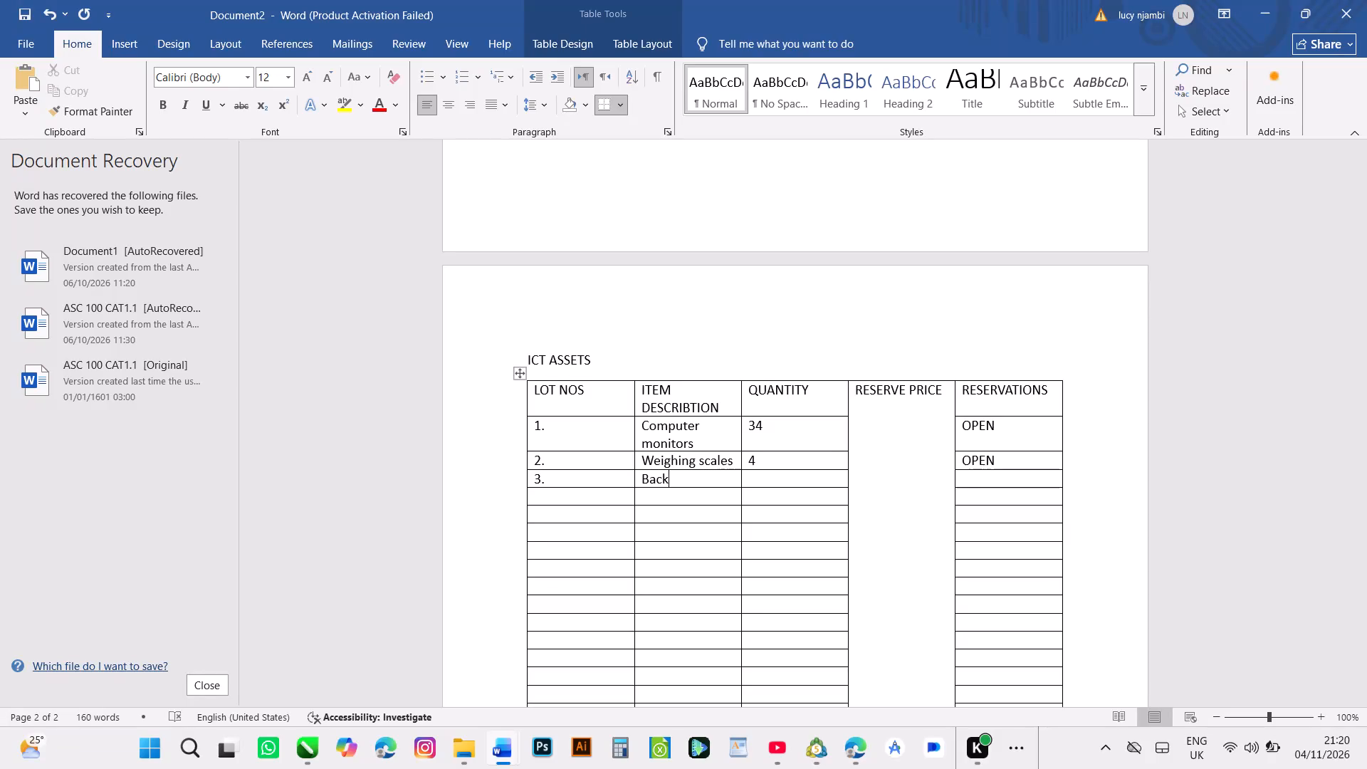
key(u)
text(ps)
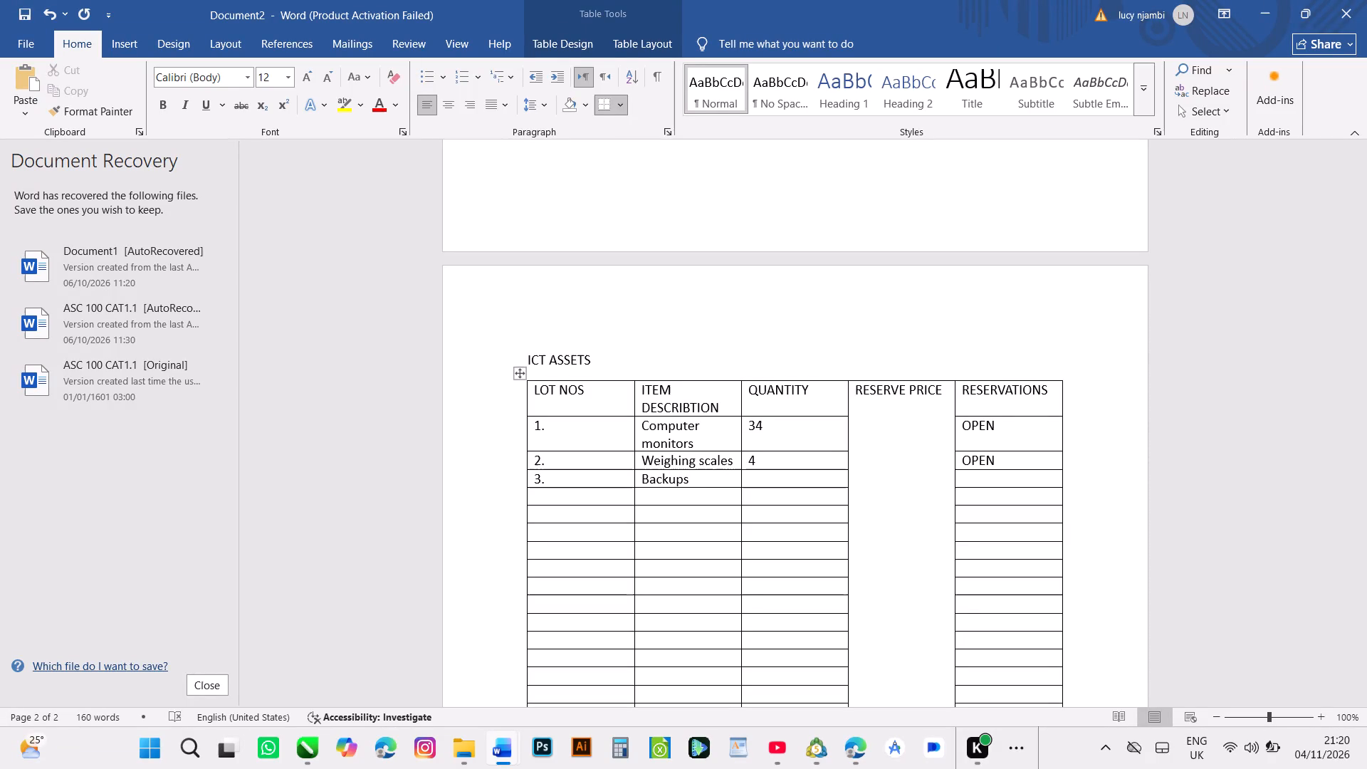
key(BackSpace)
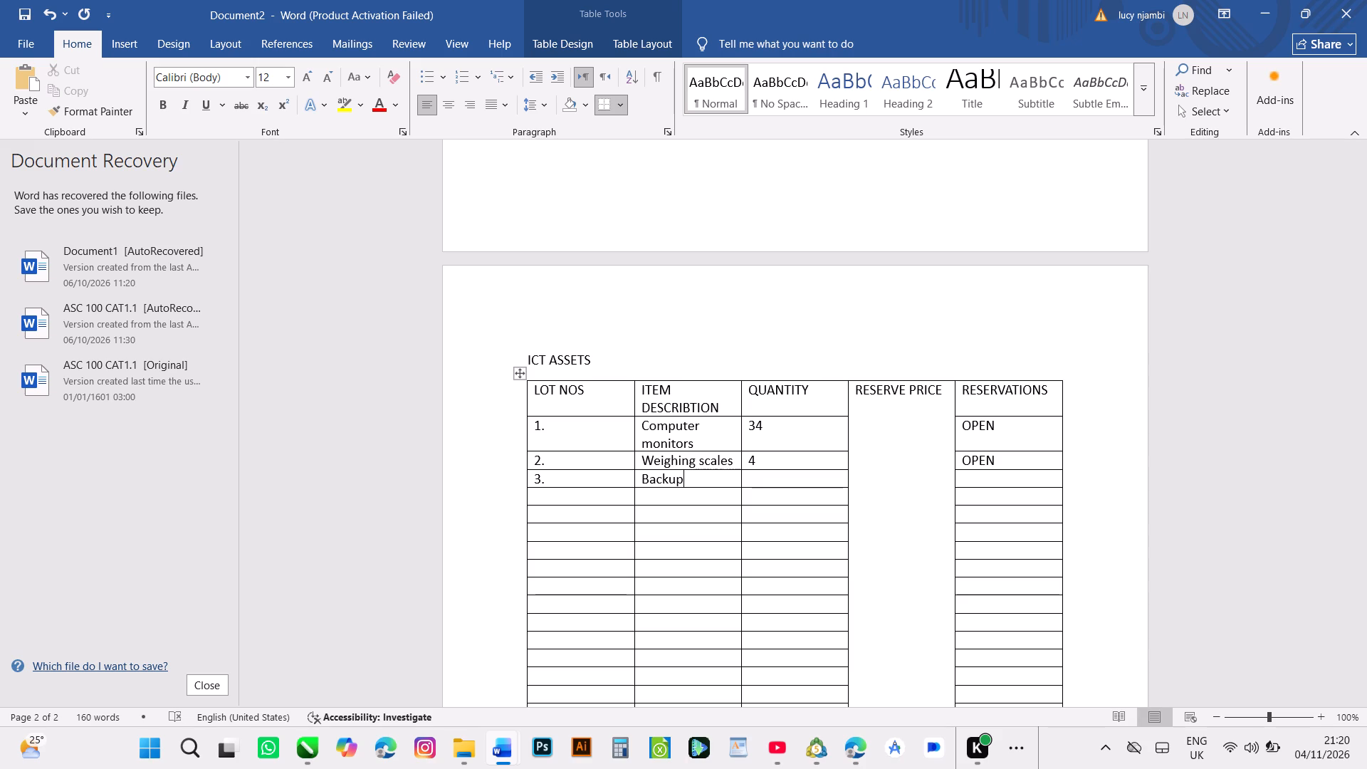
key(space)
key(u)
key(p)
key(s)
click(748, 476)
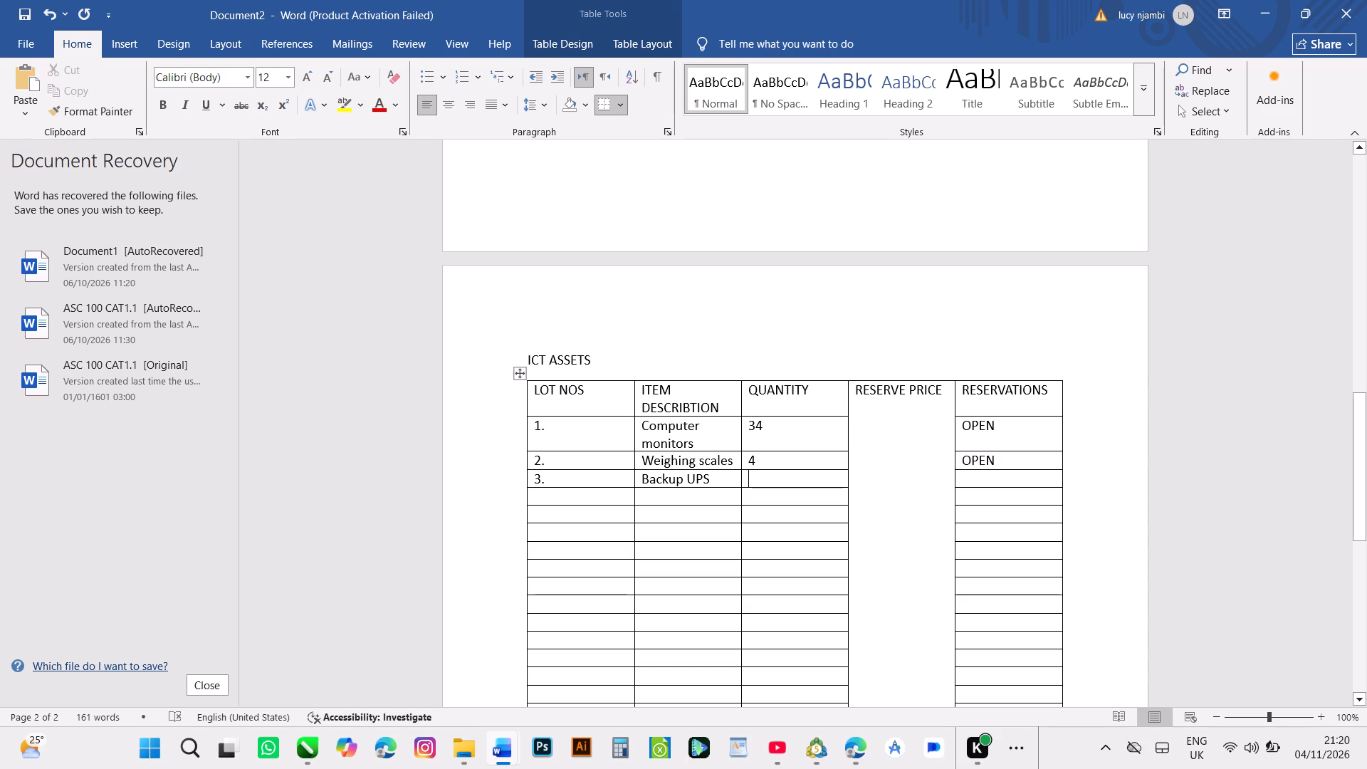
text(46)
Enter OPEN in the RESERVATIONS column for the third and fourth lot rows of the ICT ASSETS table.
click(965, 474)
key(o)
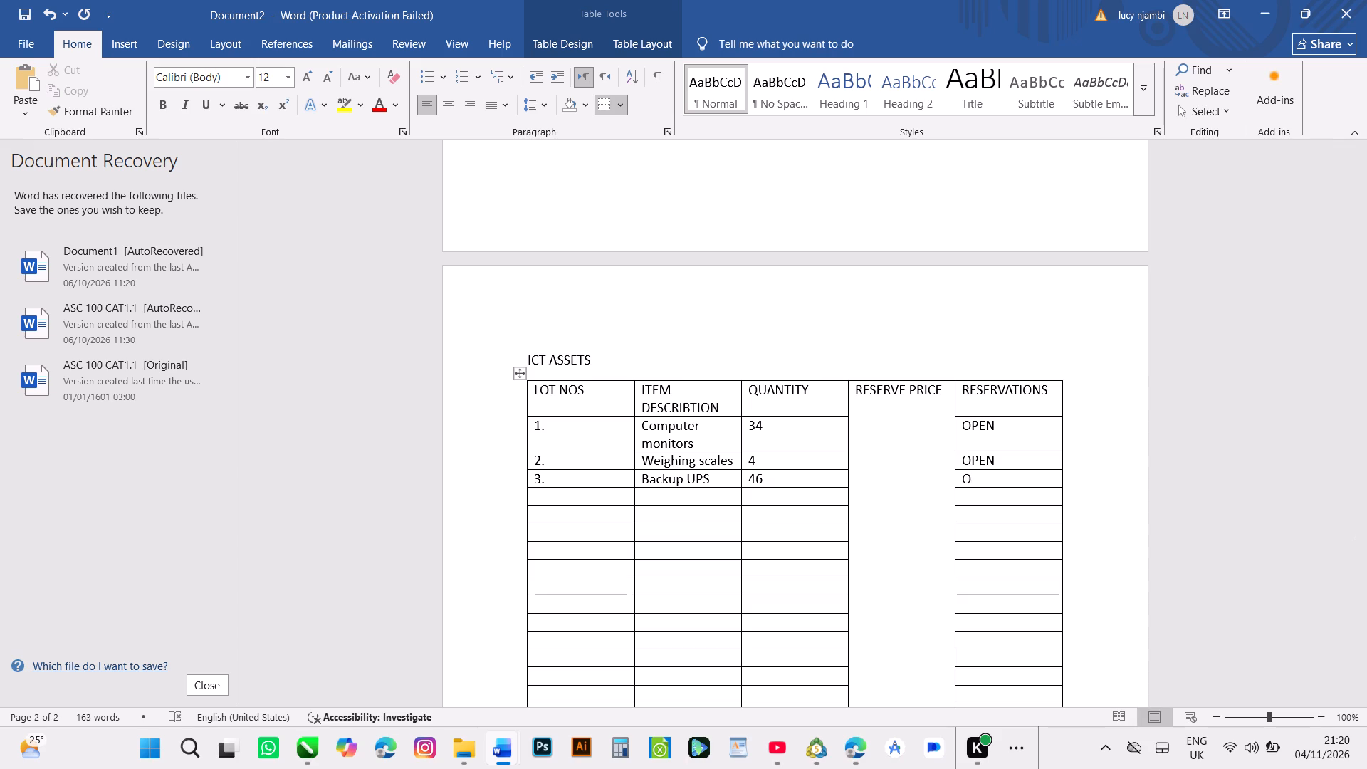
text(EN)
key(BackSpace)
key(BackSpace)
text(PEN)
click(968, 494)
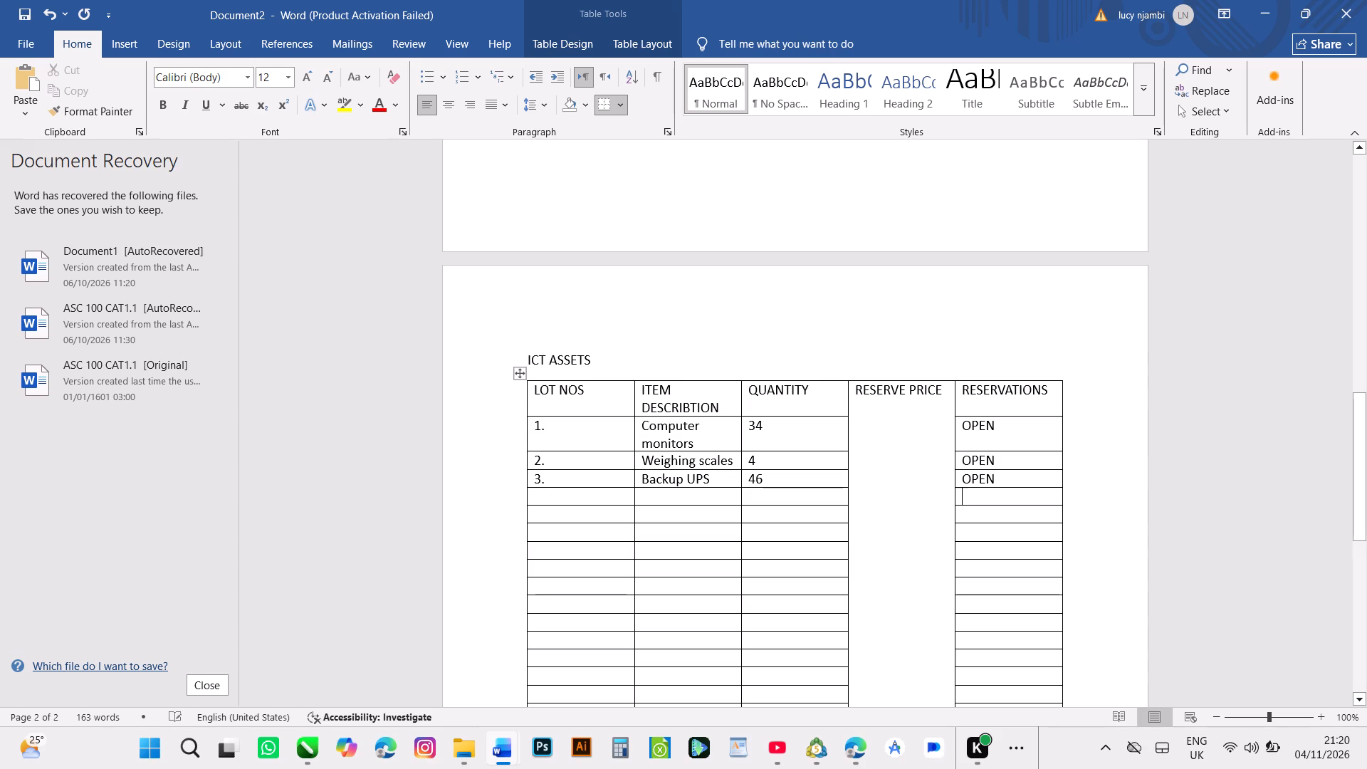
text(OP)
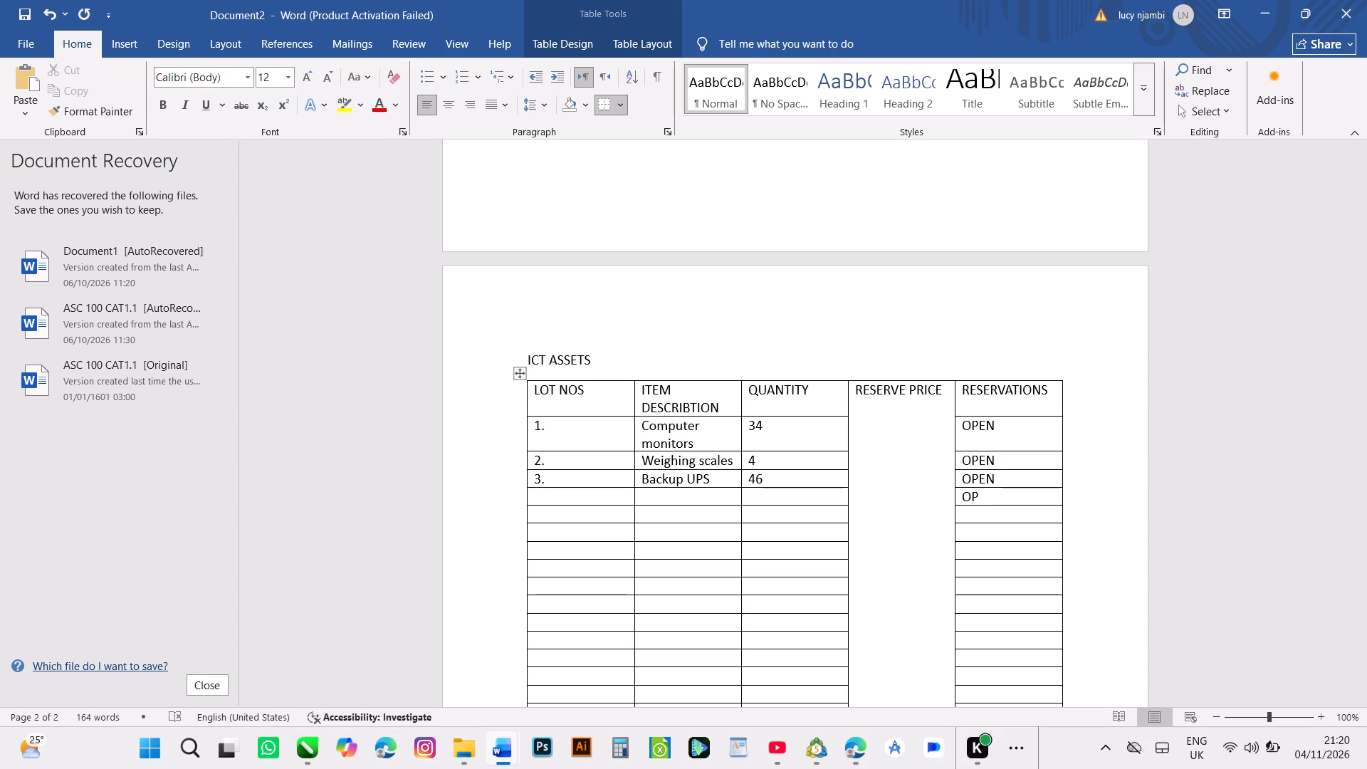
text(EN)
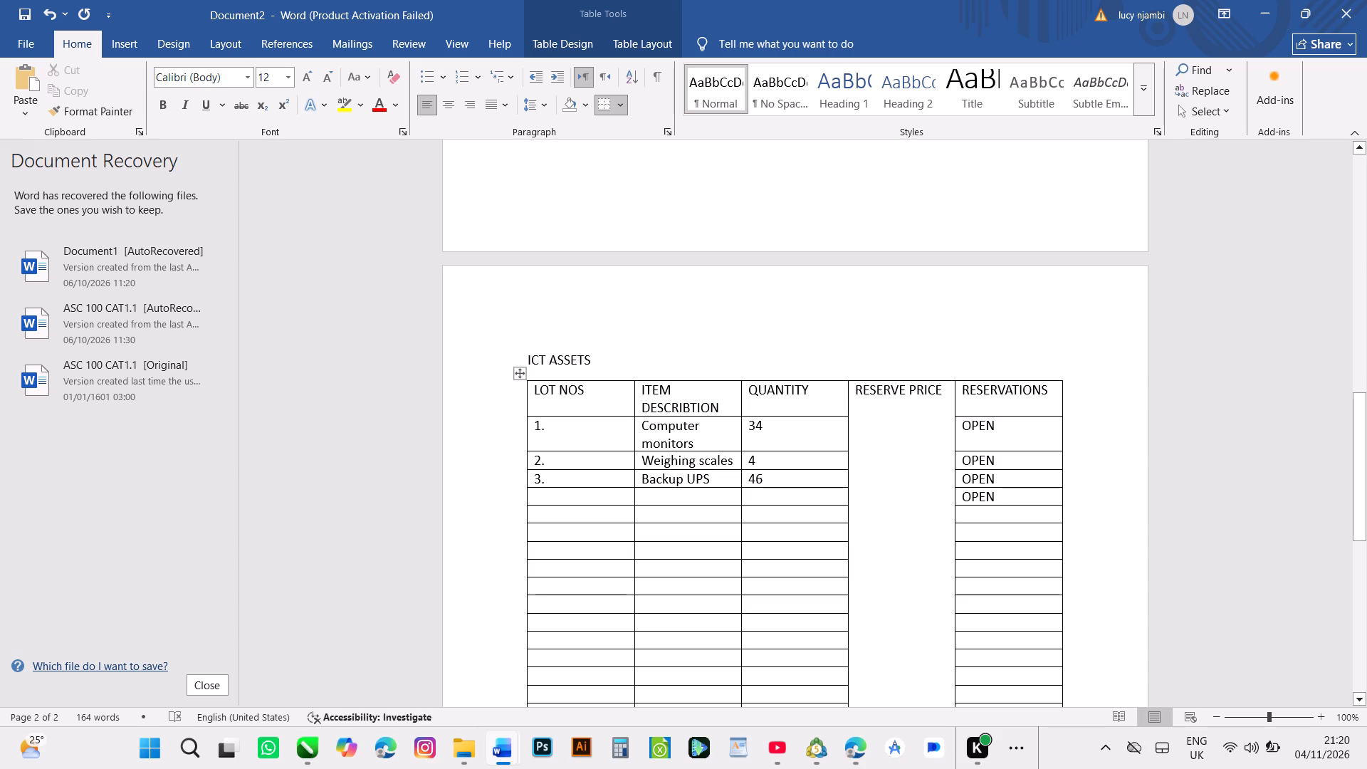
text(OPEN)
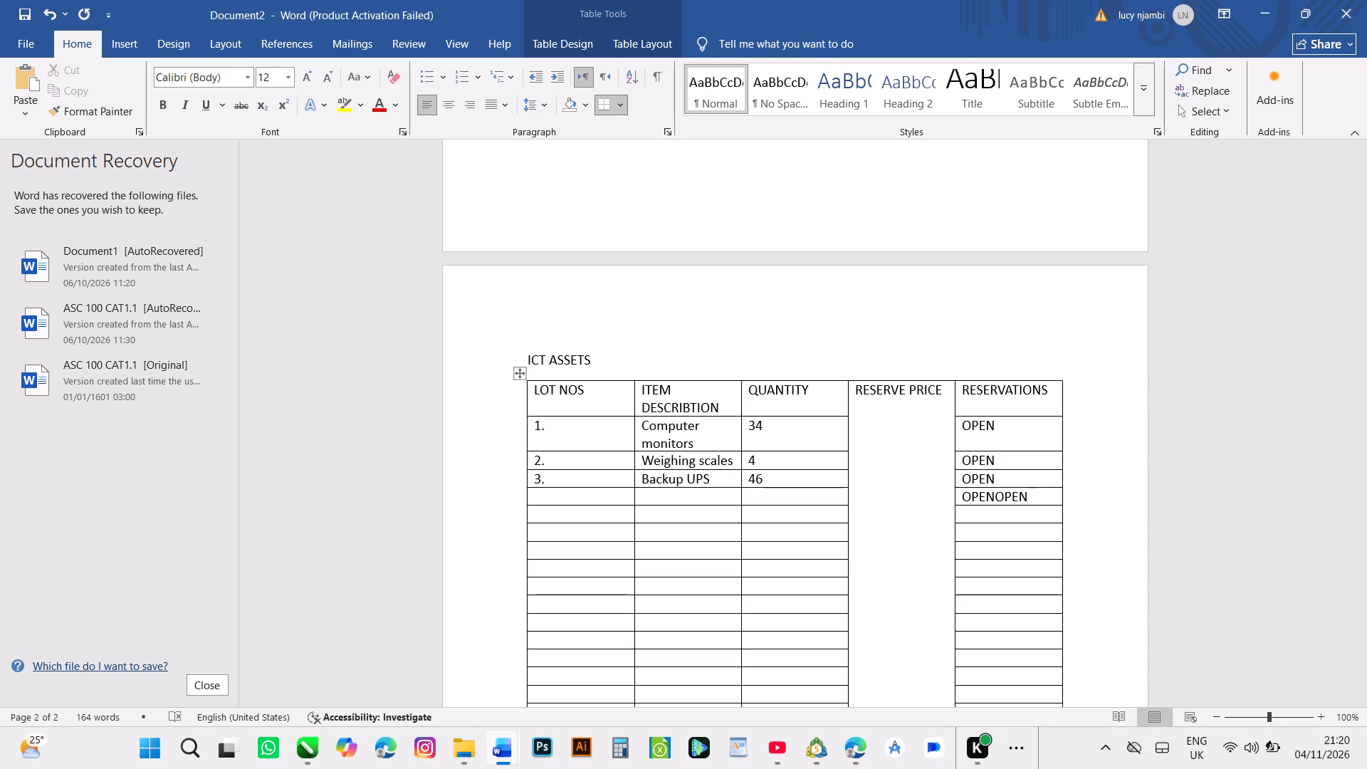
key(BackSpace)
key(BackSpace)
key(BackSpace)
key(BackSpace)
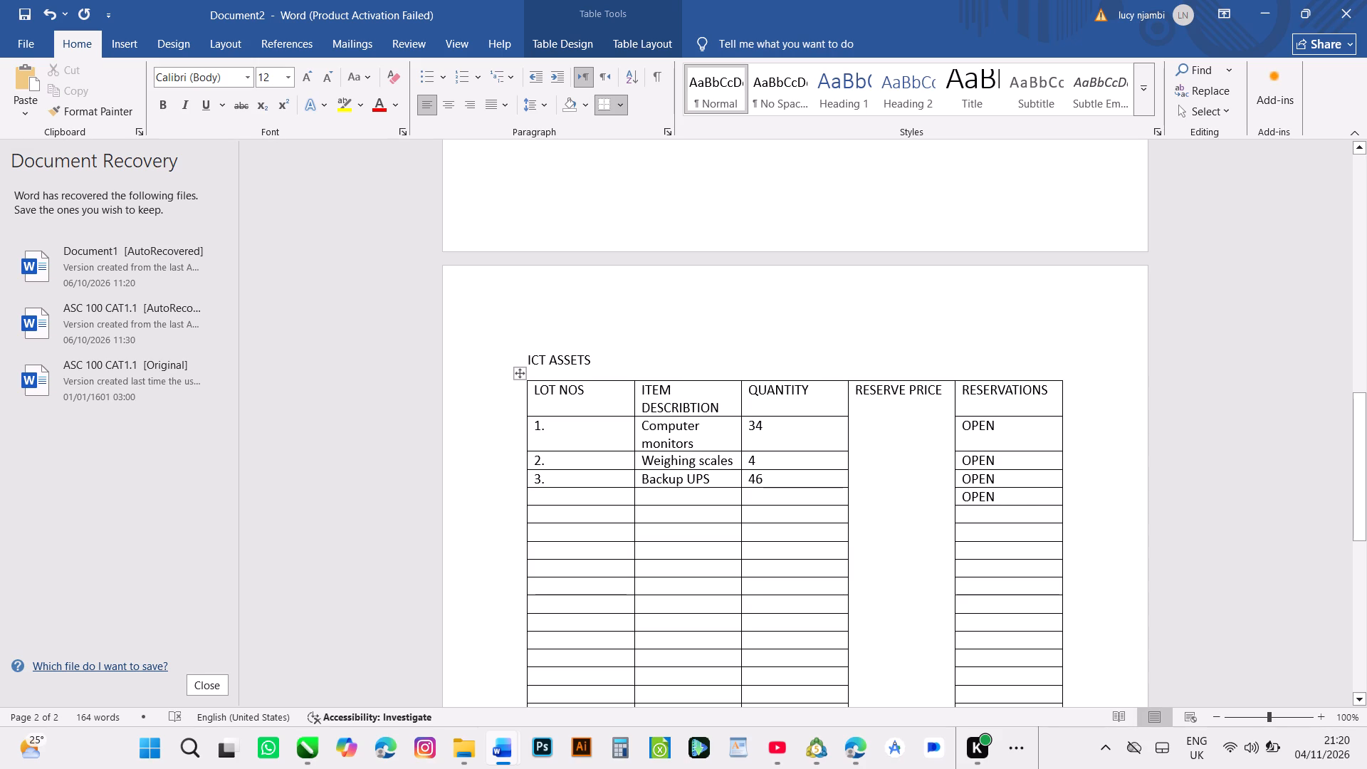
Fill in the fourth lot row with a quantity of 66 and the item description Keyboards.
click(756, 494)
text(66)
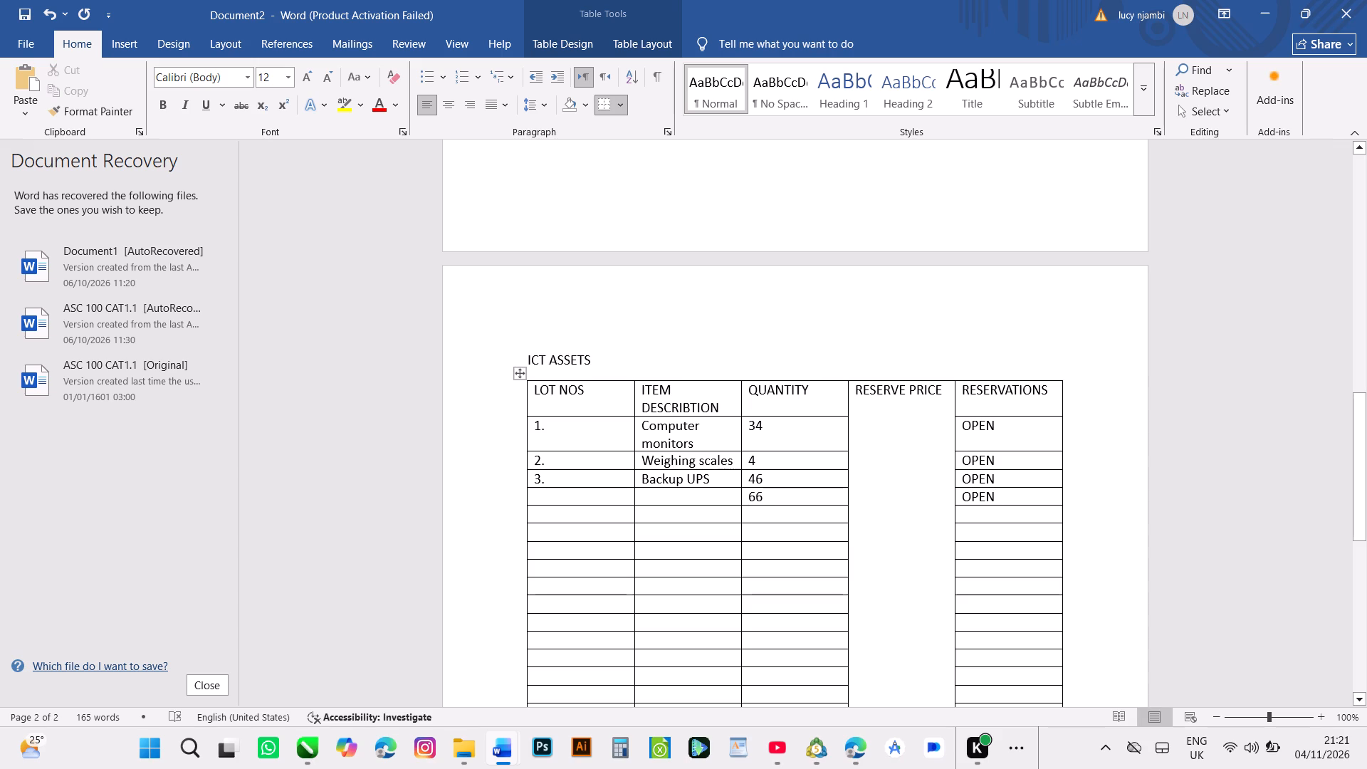
click(649, 496)
key(k)
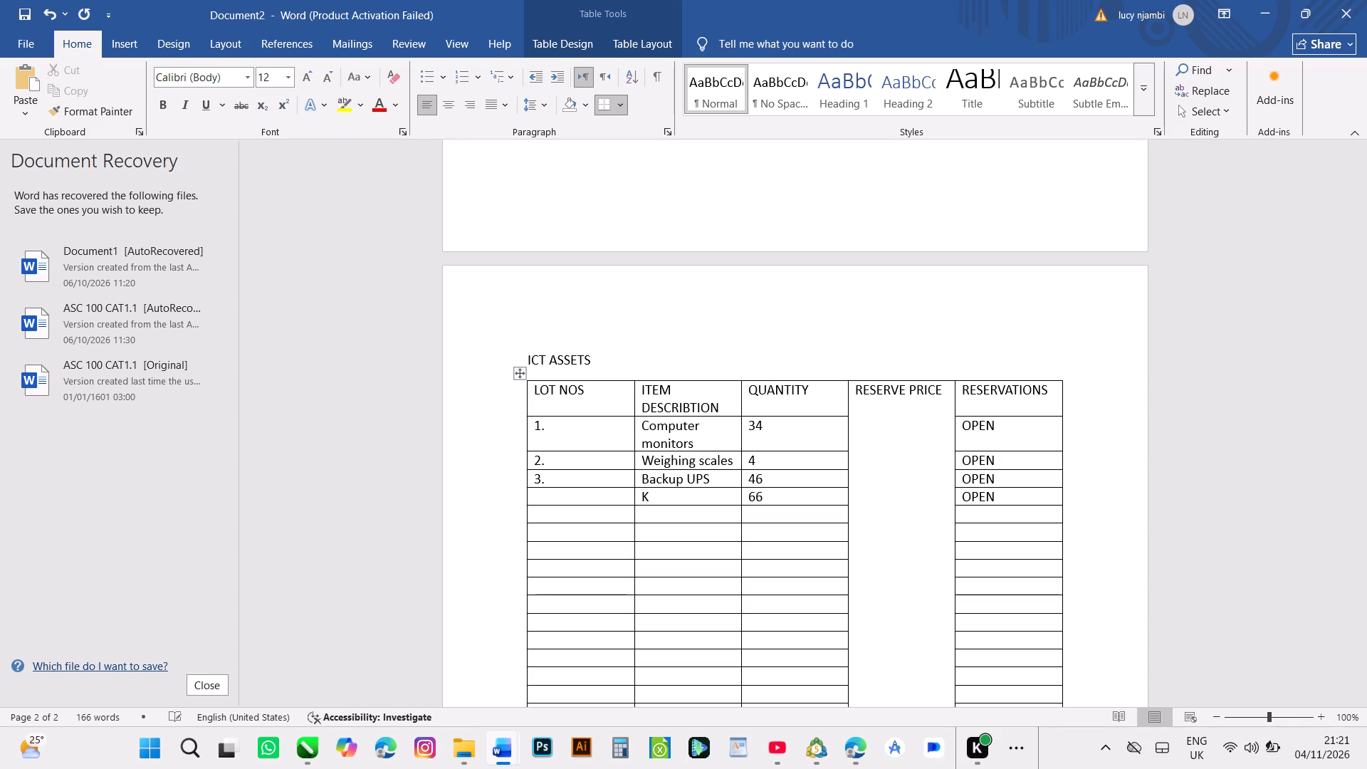
text(ey)
key(b)
key(o)
text(ar)
key(d)
key(s)
Enter lot numbers 4. and 5. in the fourth and fifth lot rows of the ICT ASSETS table.
click(534, 493)
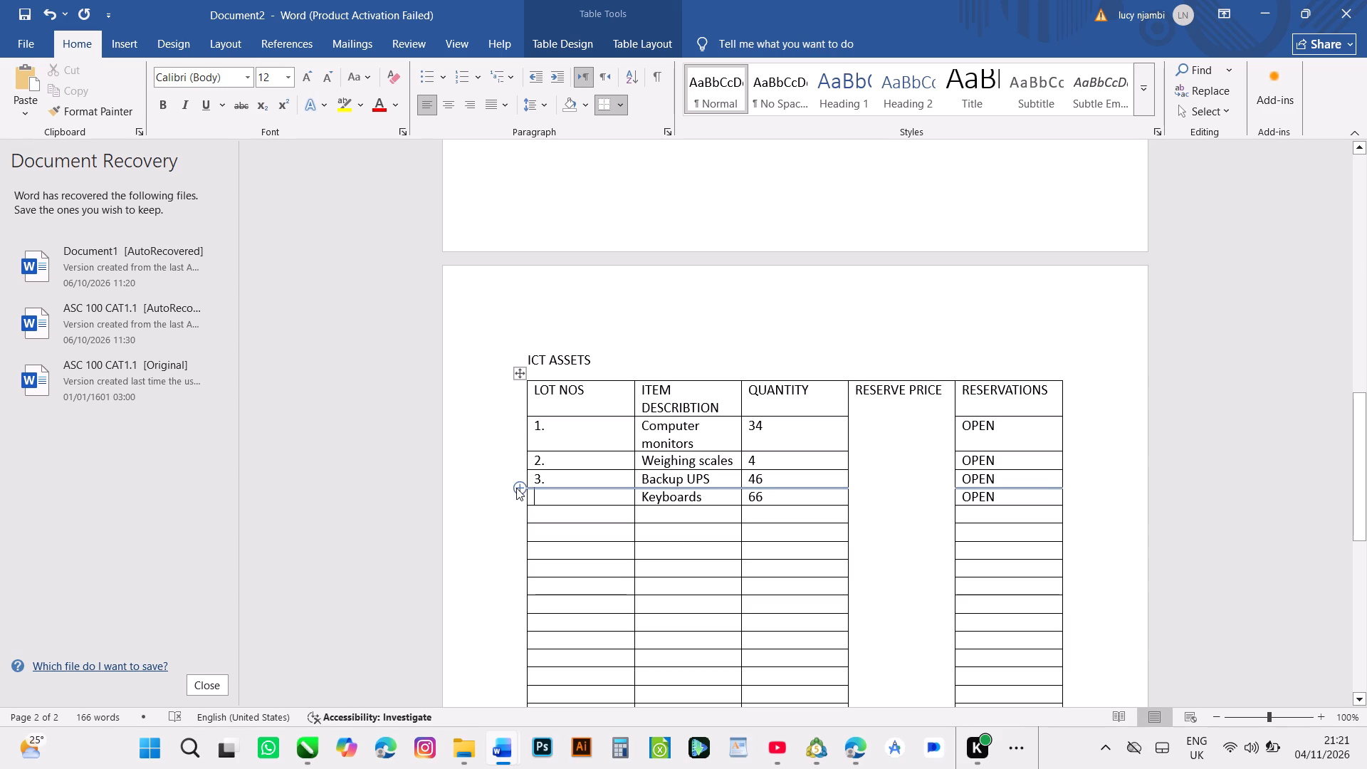
key(4)
key(period)
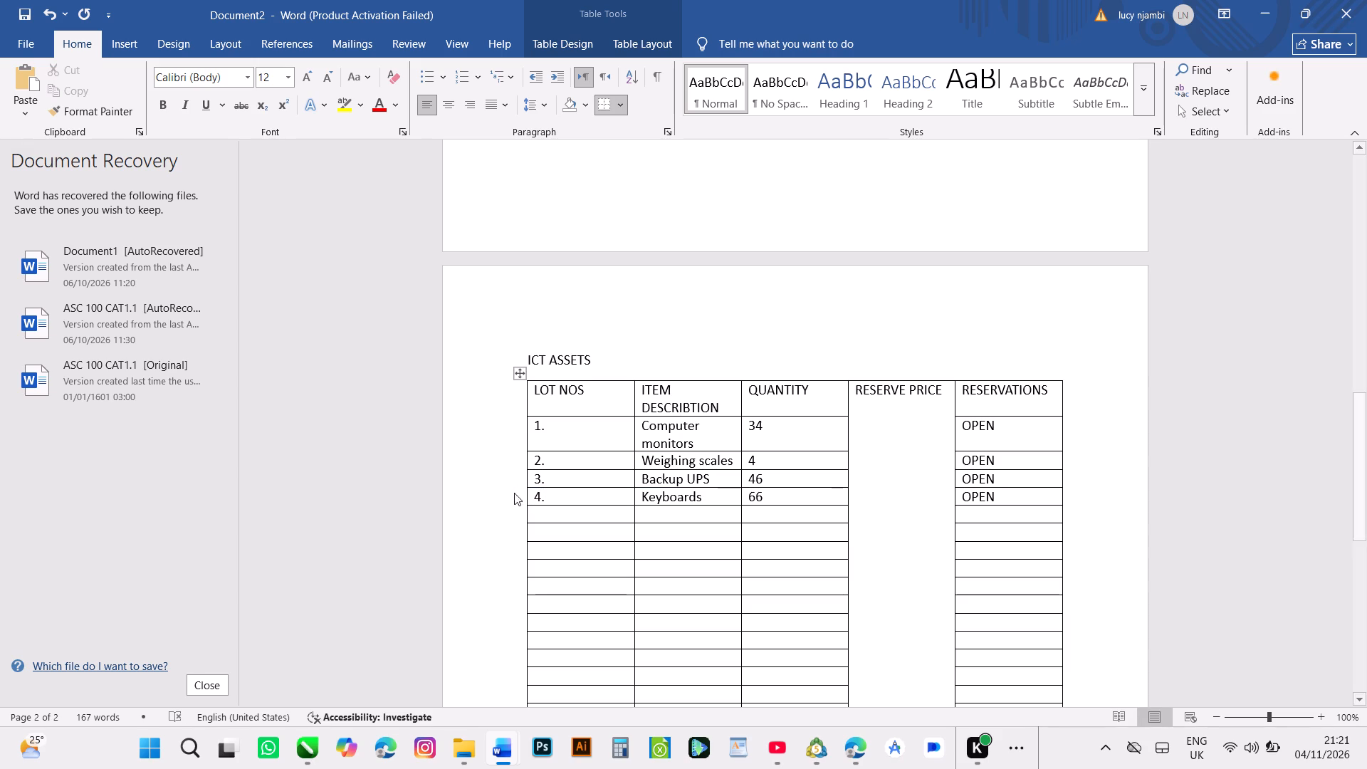
click(535, 514)
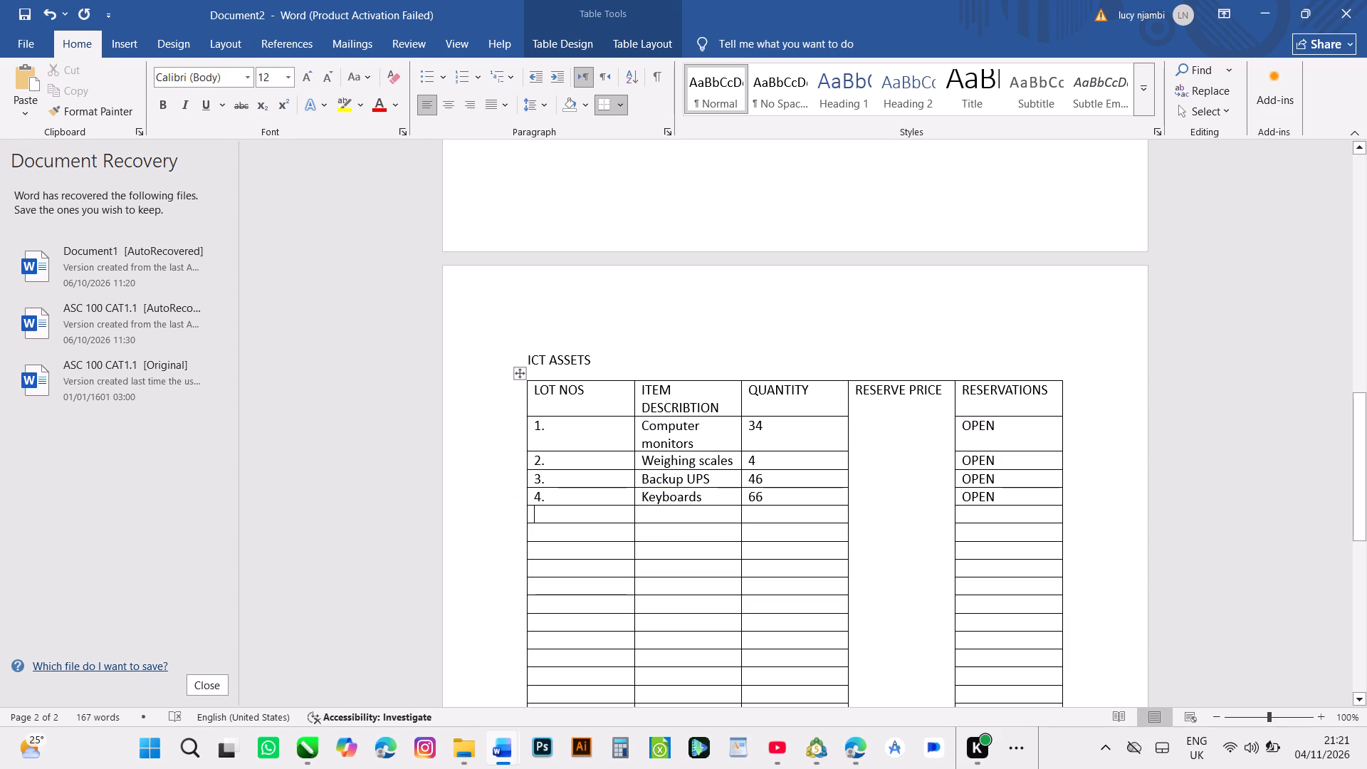
key(5)
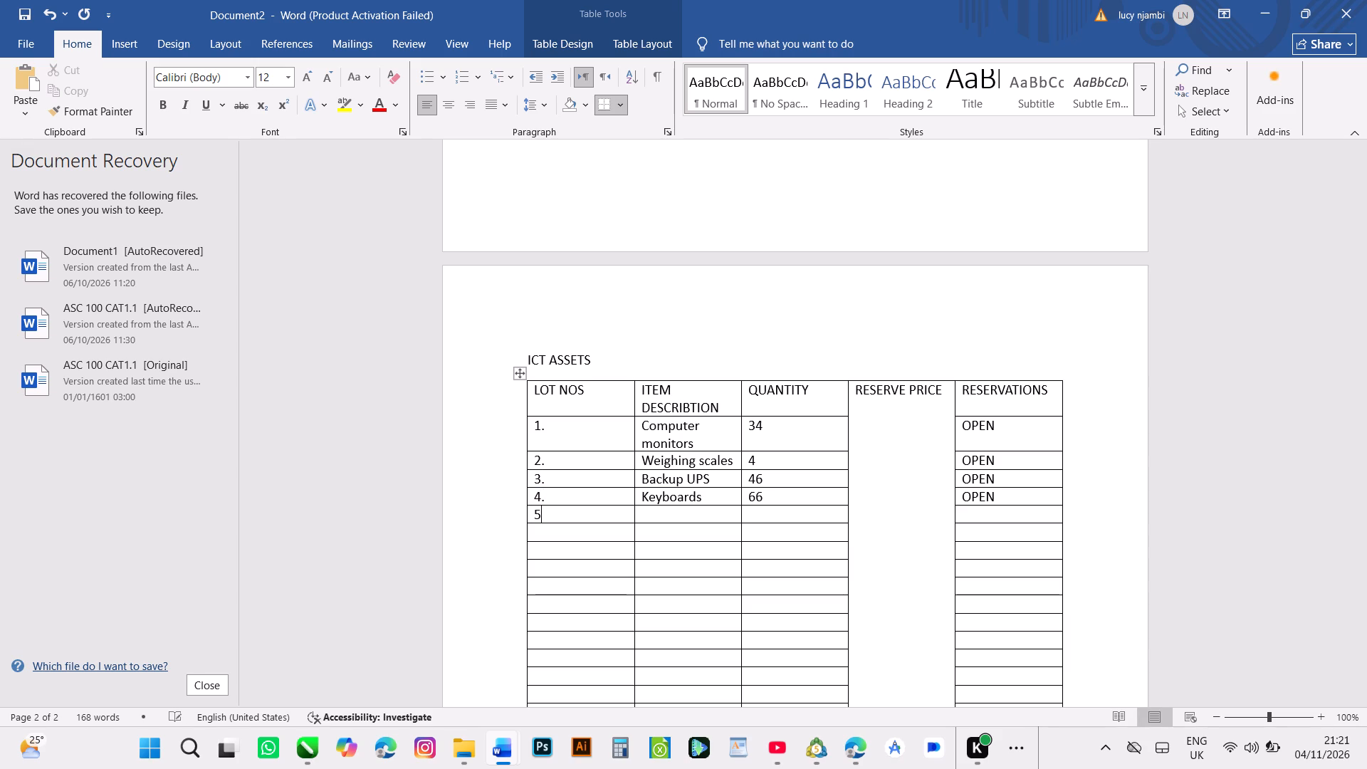
key(period)
Fill in lot 5 with the item description CPU and a quantity of 43.
click(646, 511)
key(c)
key(p)
key(u)
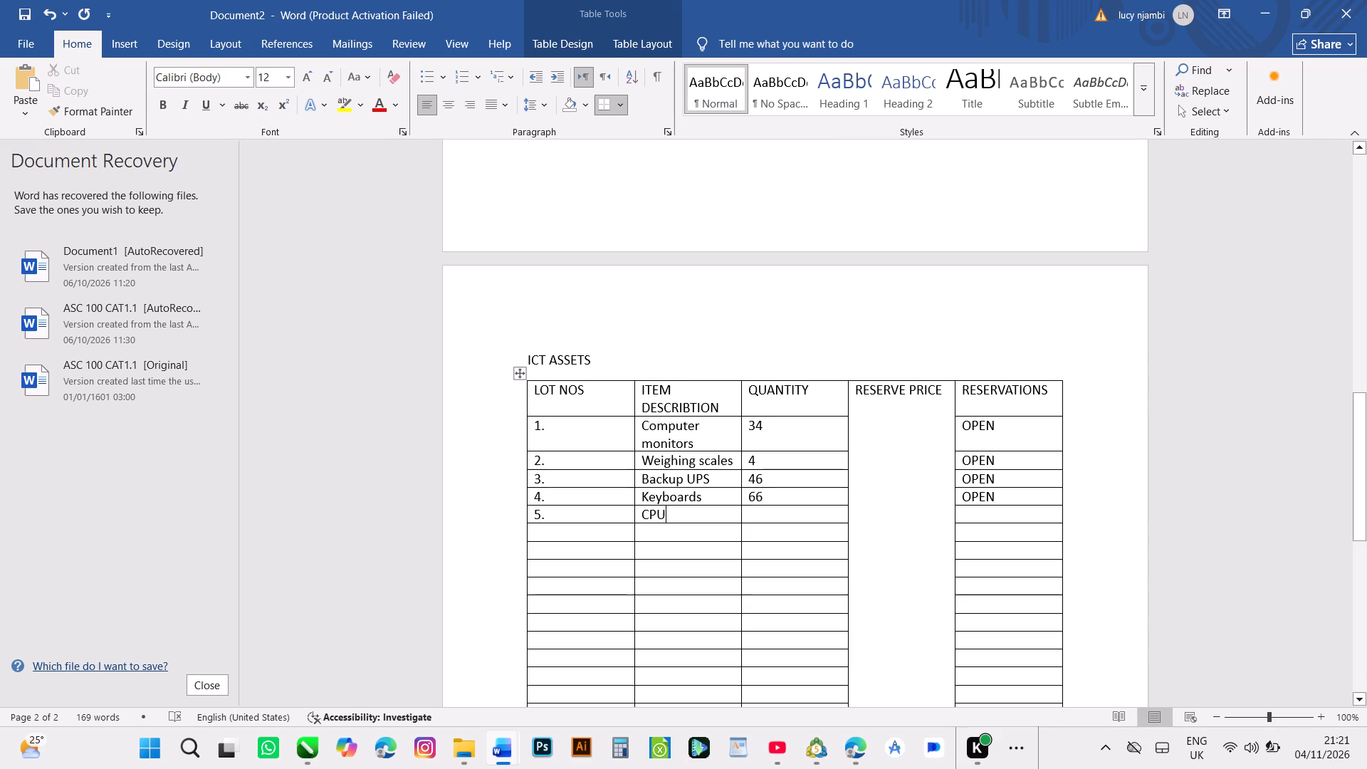
click(749, 511)
key(4)
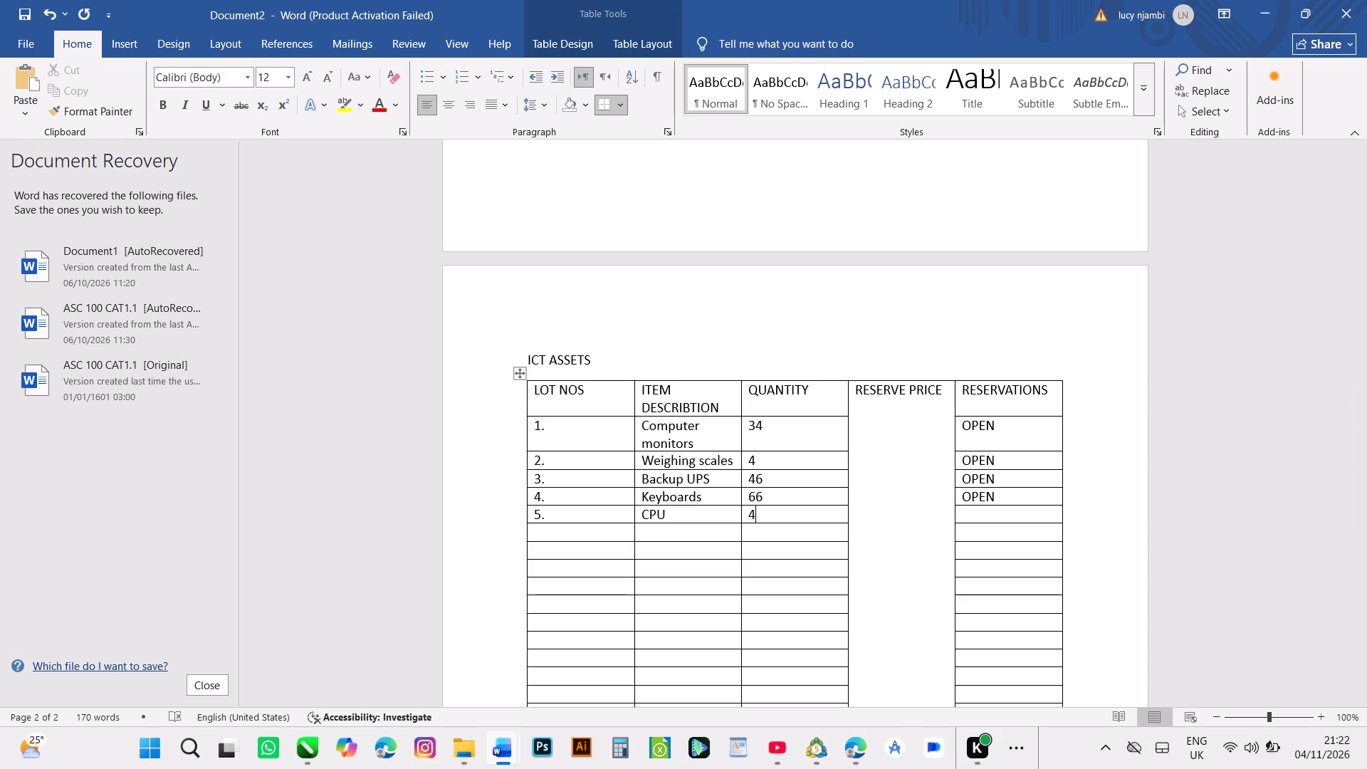
key(3)
key(space)
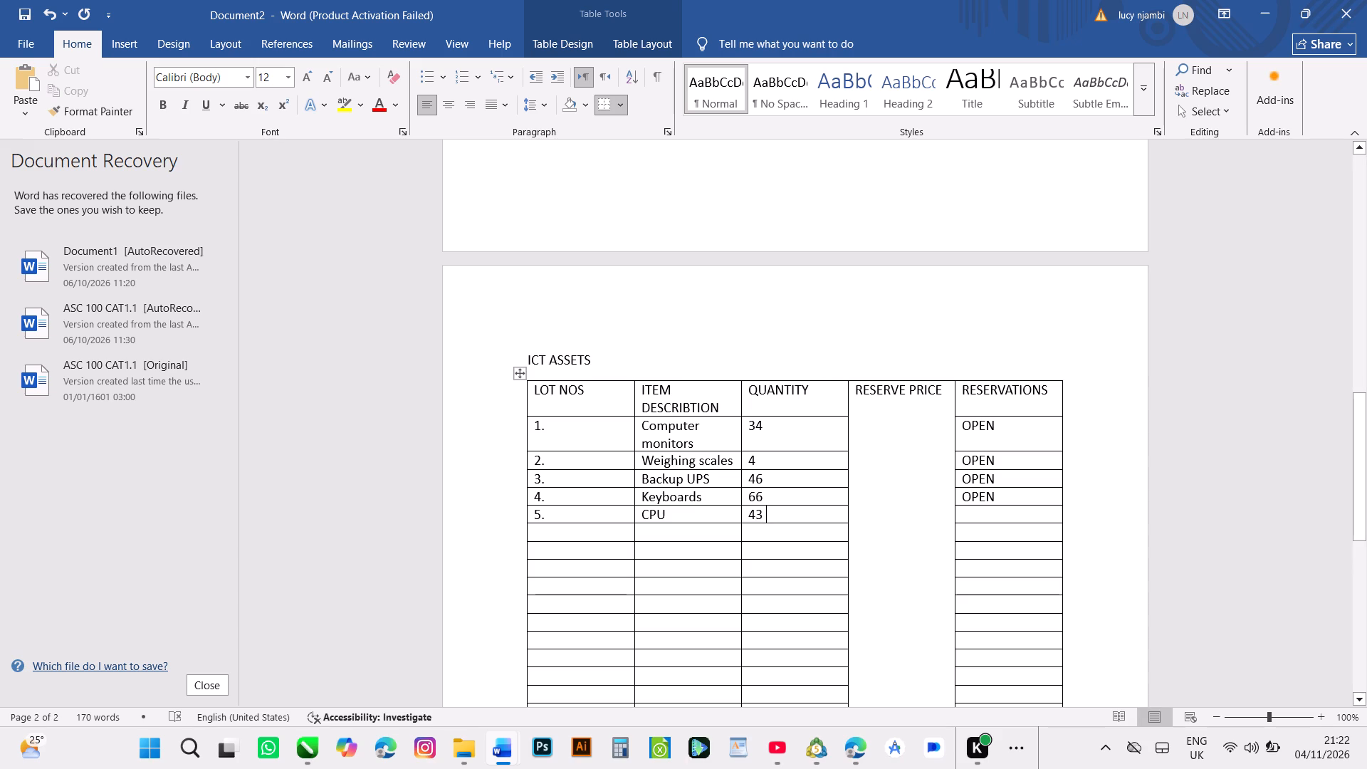
Enter OPEN in the RESERVATIONS column for lot 5 of the ICT ASSETS table.
click(967, 512)
key(o)
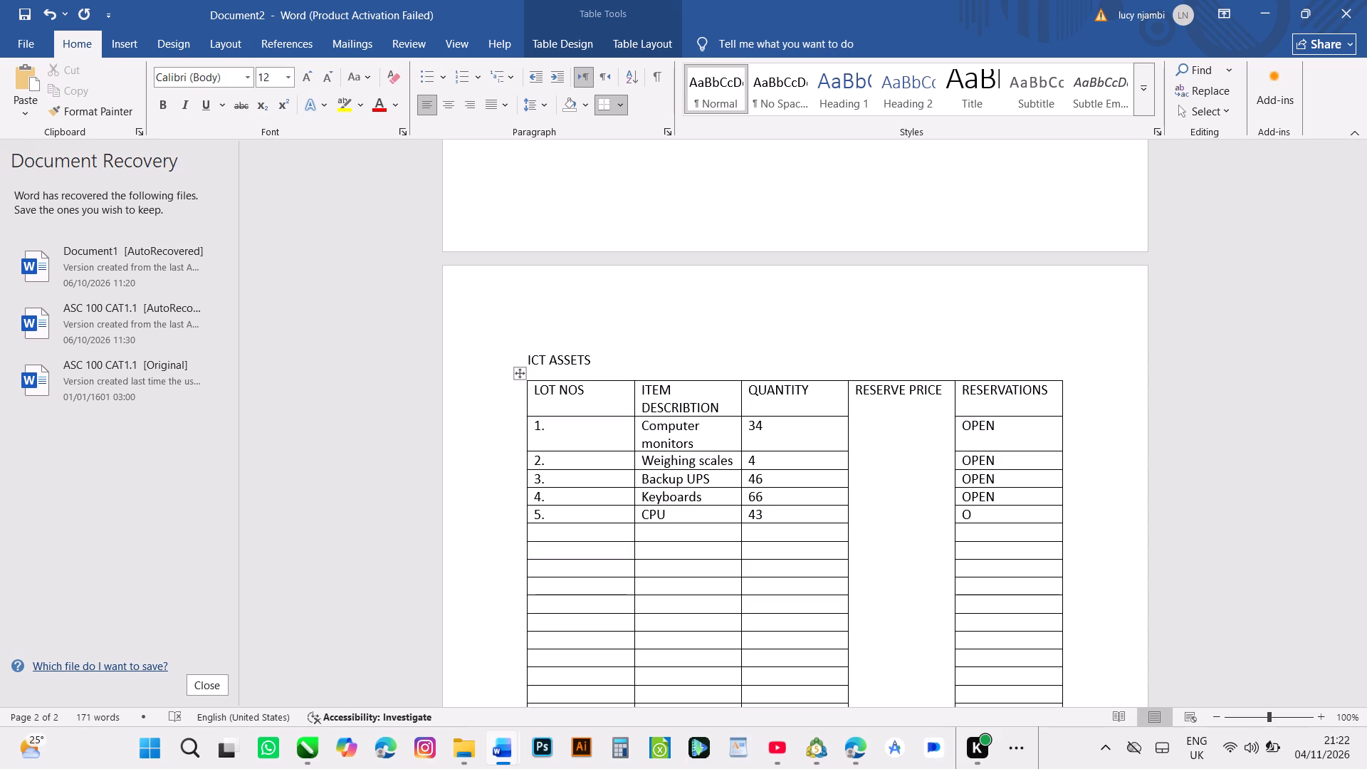
key(p)
text(EN)
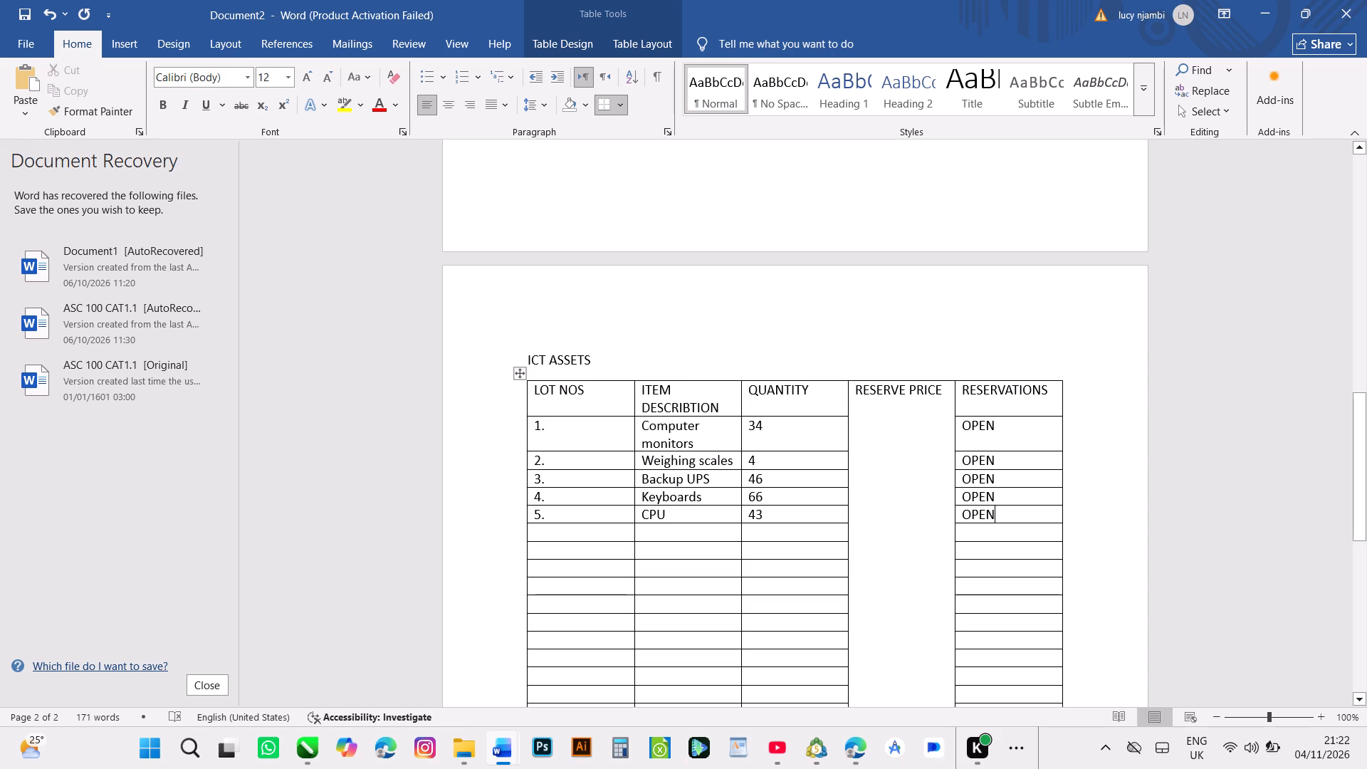
click(966, 525)
text(OP)
key(BackSpace)
key(BackSpace)
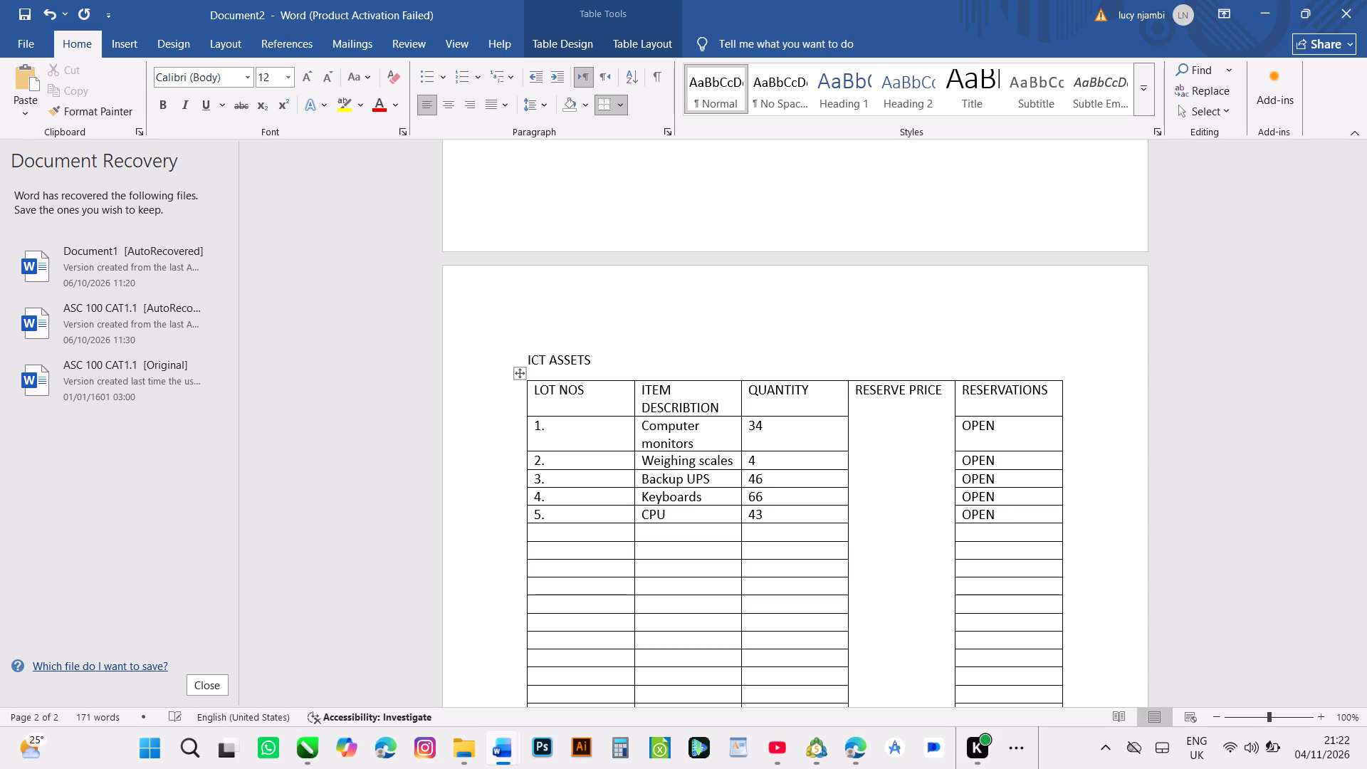
key(BackSpace)
key(n)
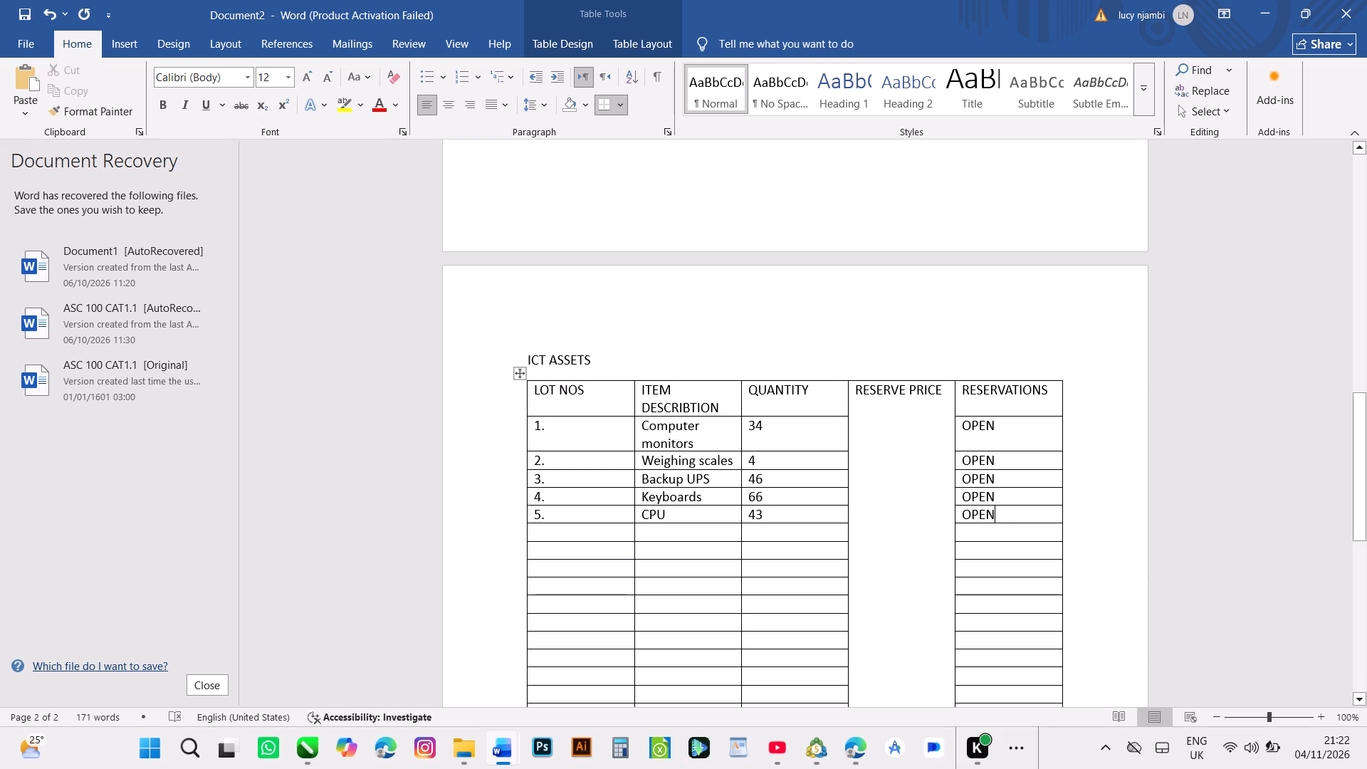
Enter OPEN in the RESERVATIONS column for the sixth and seventh lot rows of the ICT ASSETS table.
click(968, 530)
text(OP)
key(n)
key(BackSpace)
text(EN)
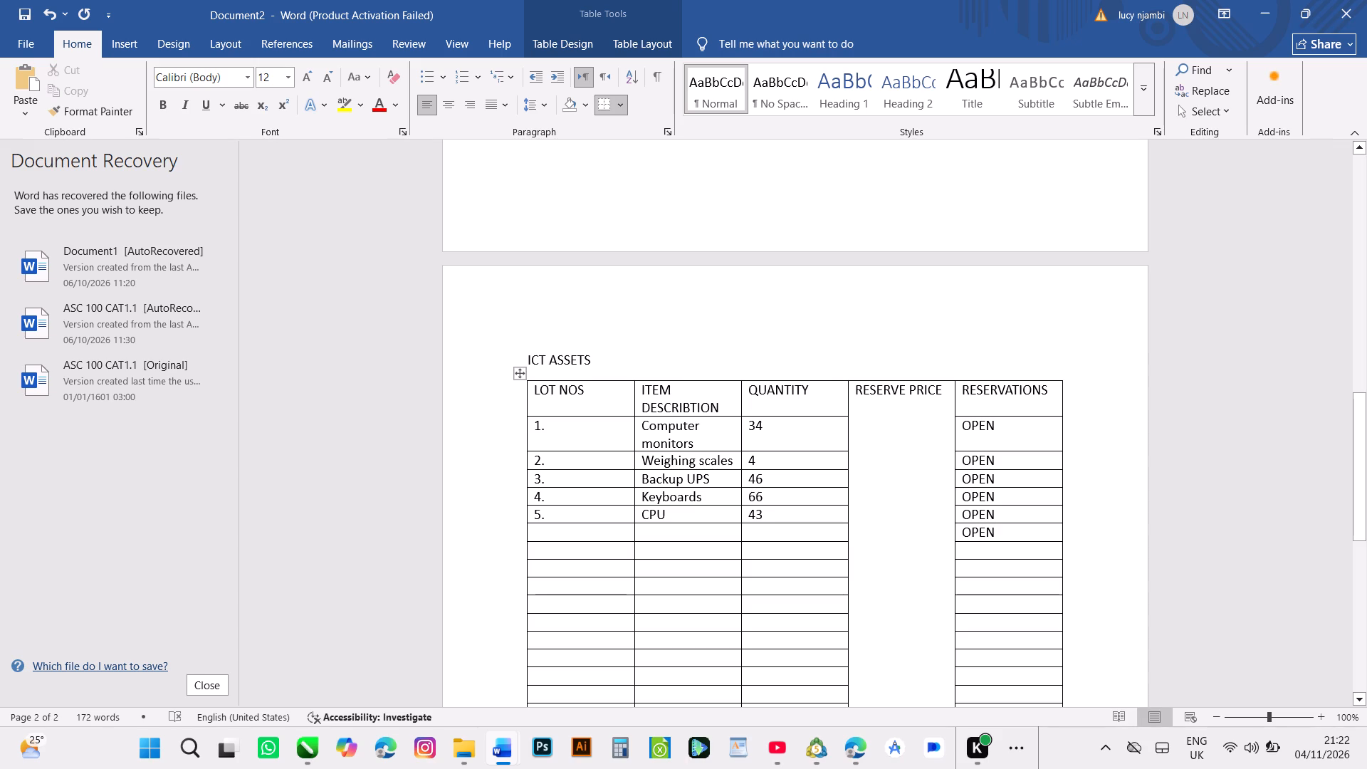
click(965, 547)
text(OPEN)
Fill in the sixth lot row with lot number 6., the item description Printers and a quantity of 19.
click(539, 535)
key(6)
key(period)
key(p)
key(BackSpace)
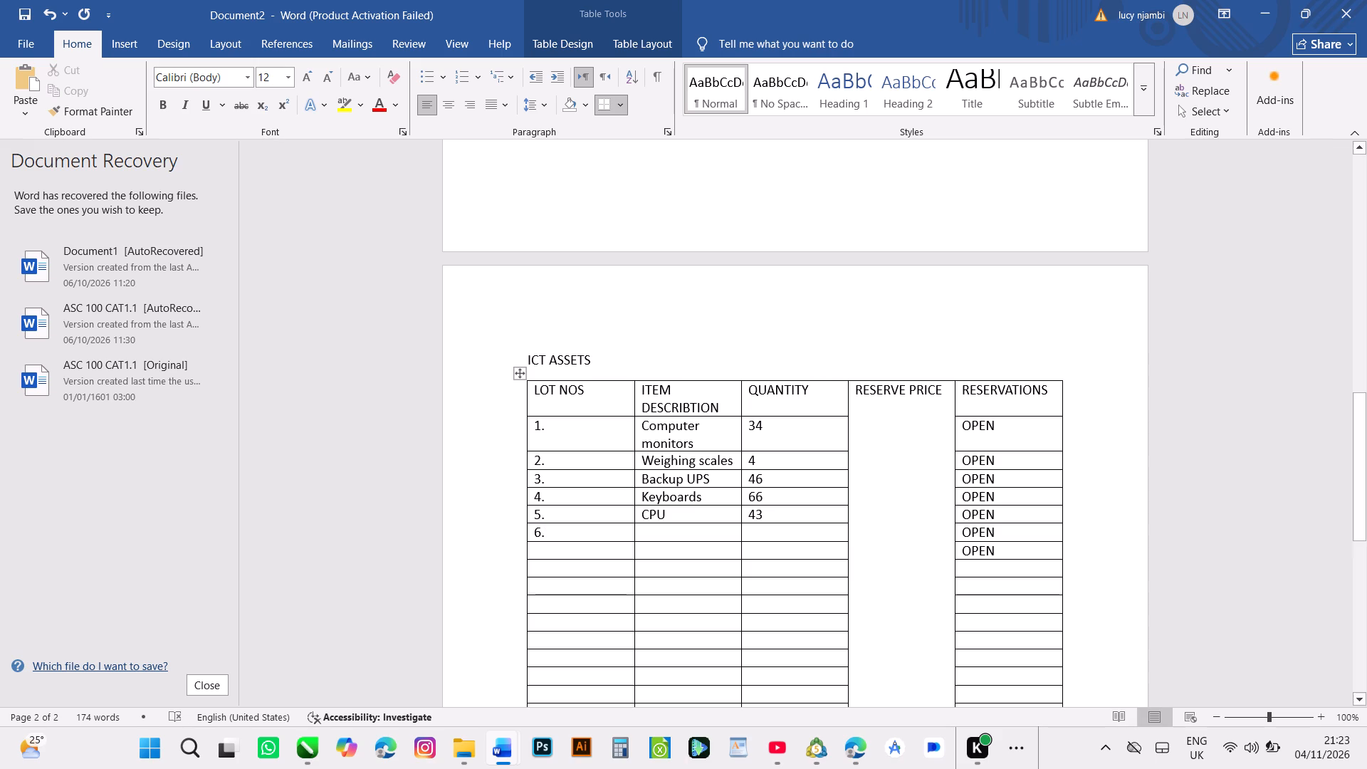
click(646, 528)
key(p)
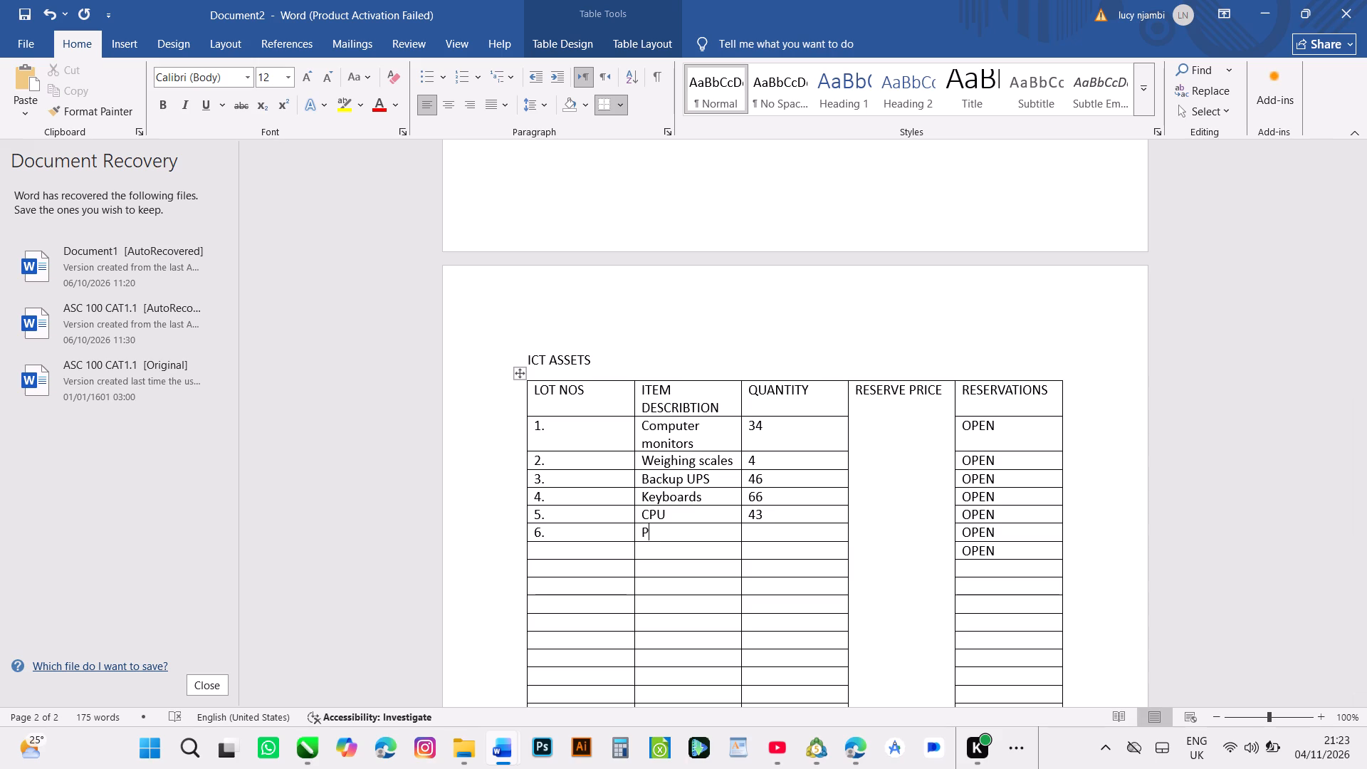
text(rin)
key(t)
text(er)
key(BackSpace)
text(rs)
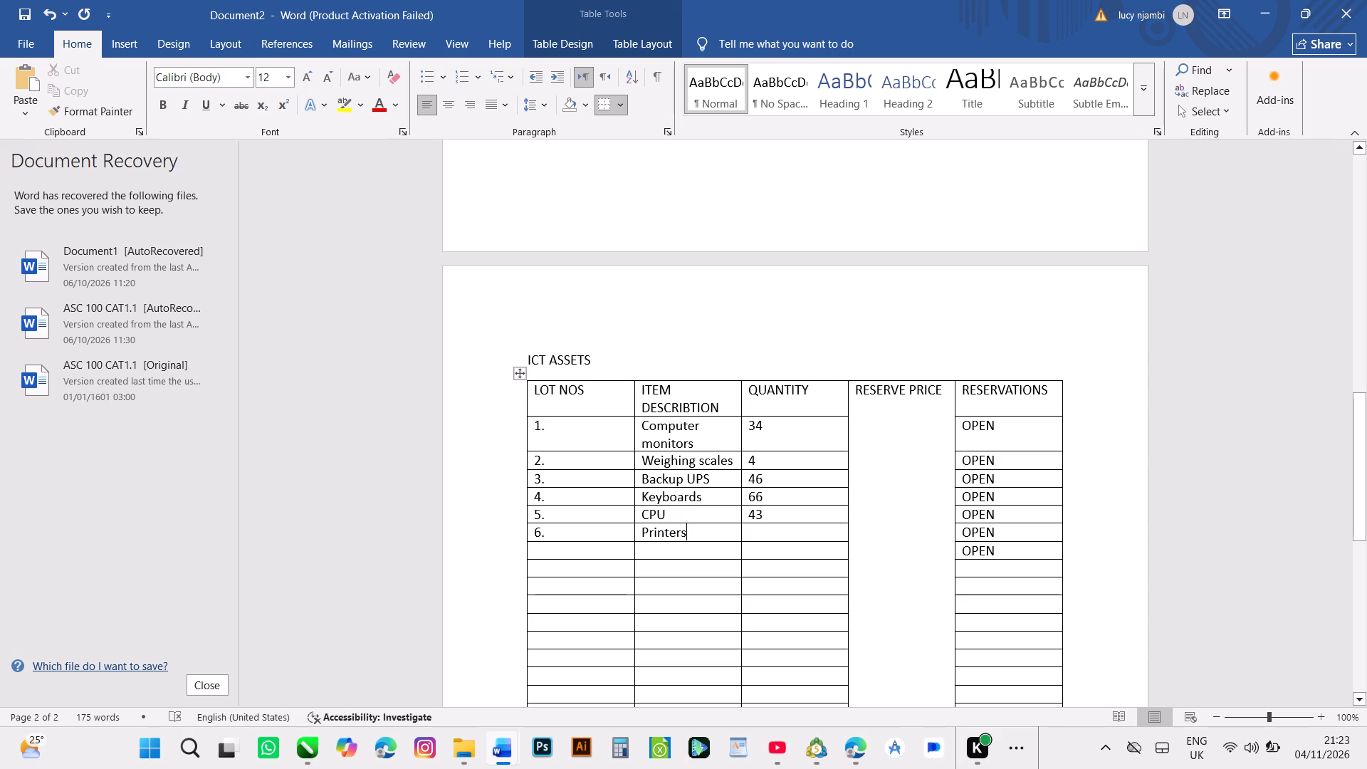
click(755, 529)
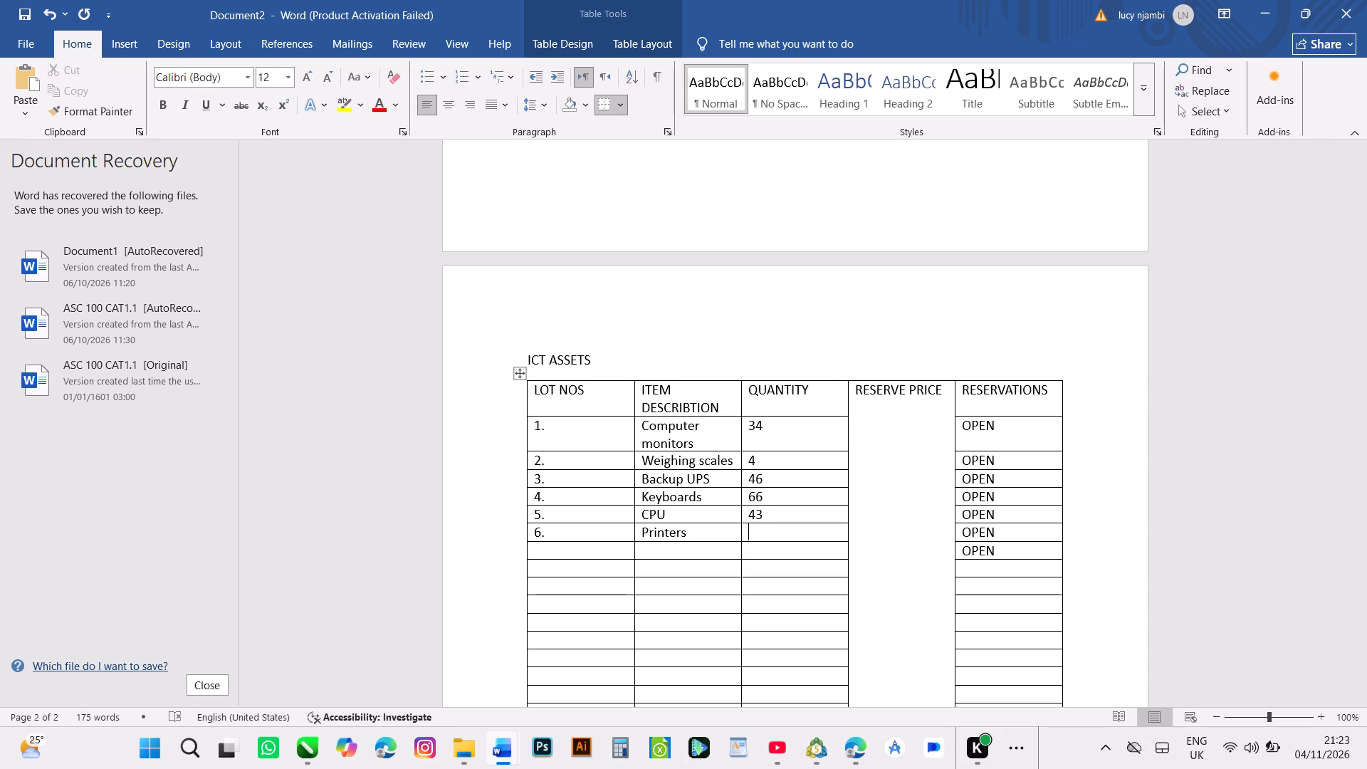
text(19)
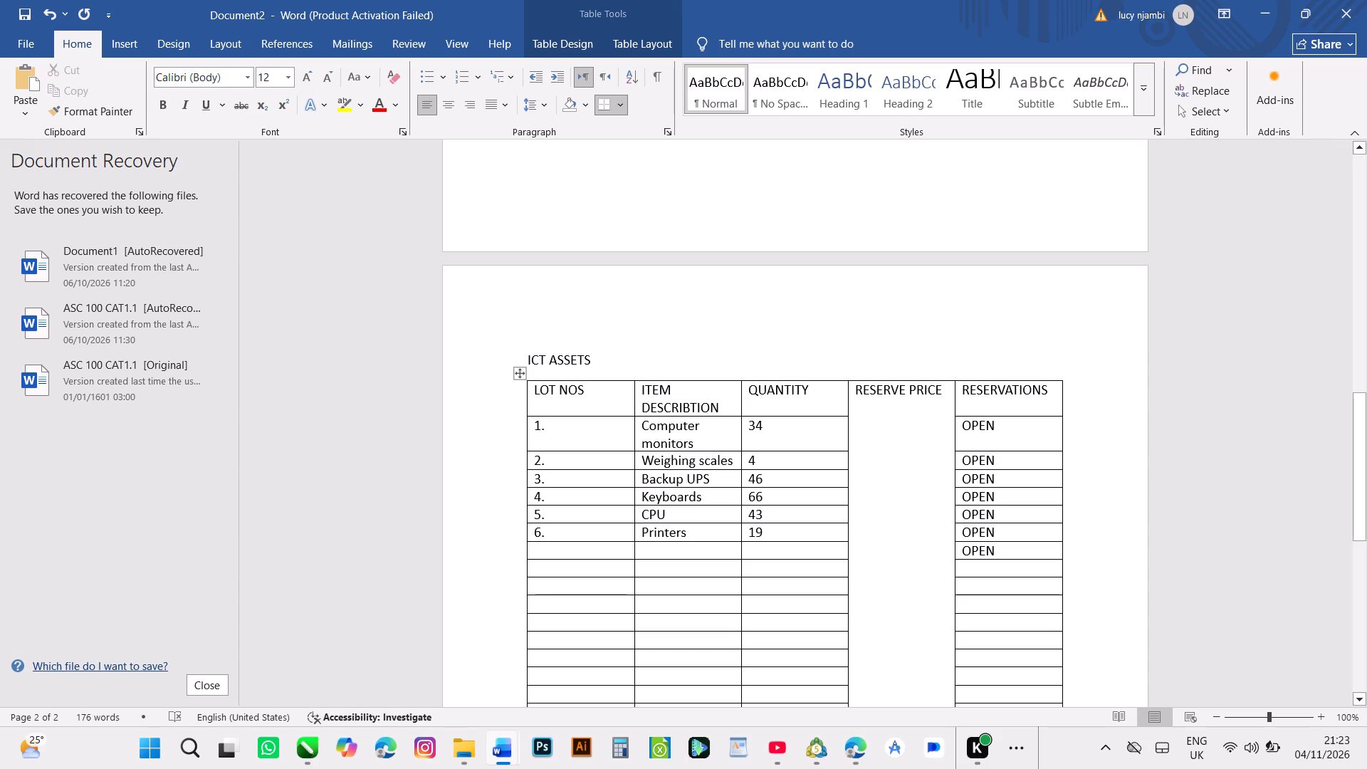
Fill in the seventh lot row of the ICT ASSETS table with quantity 1, item description TV screen 42 inch and lot number 7.
click(753, 553)
key(1)
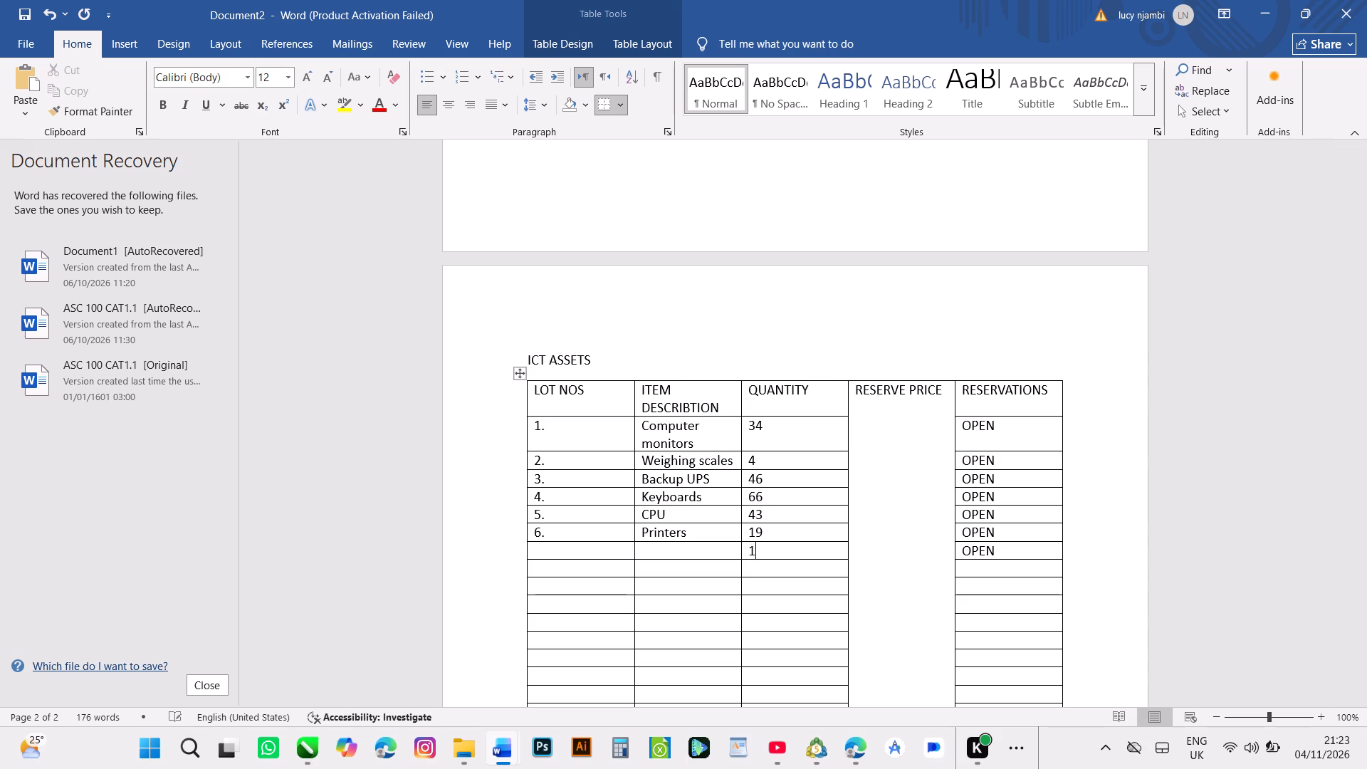
click(650, 548)
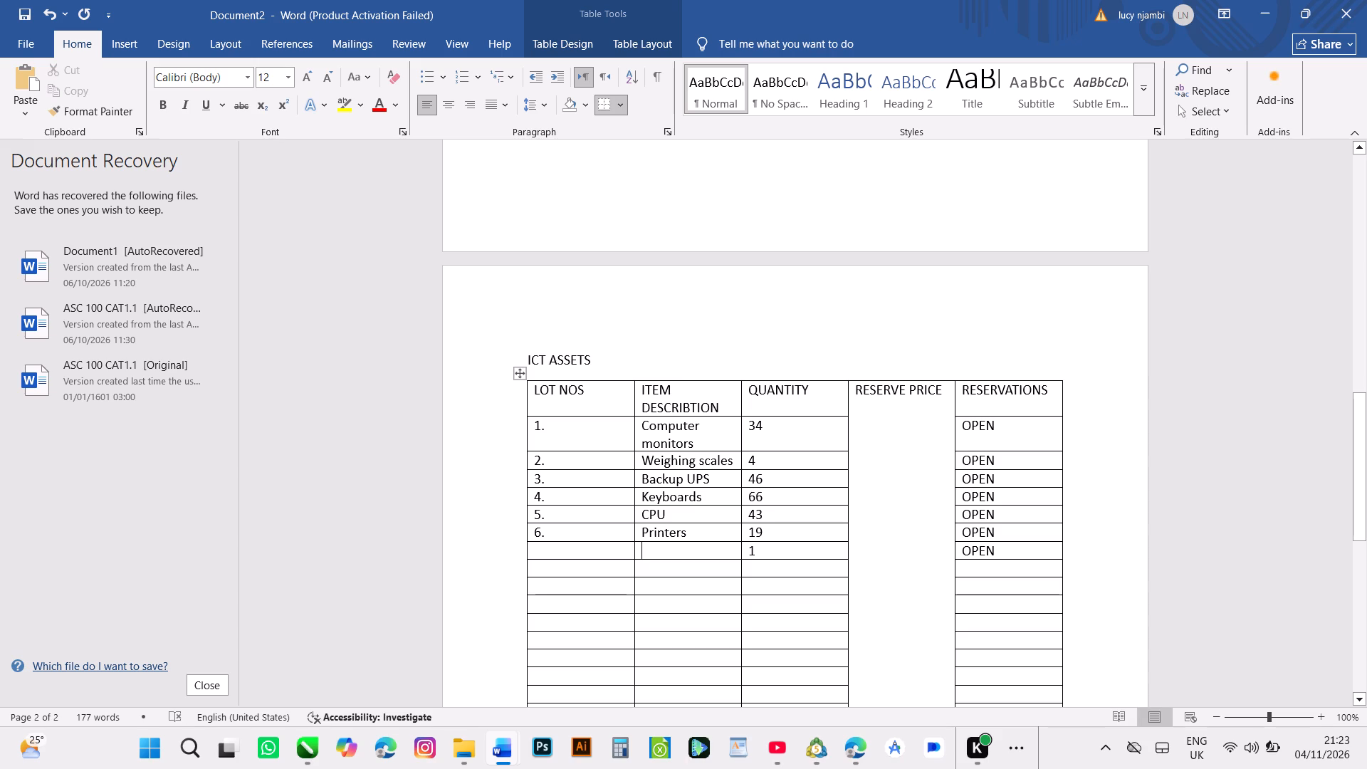
key(t)
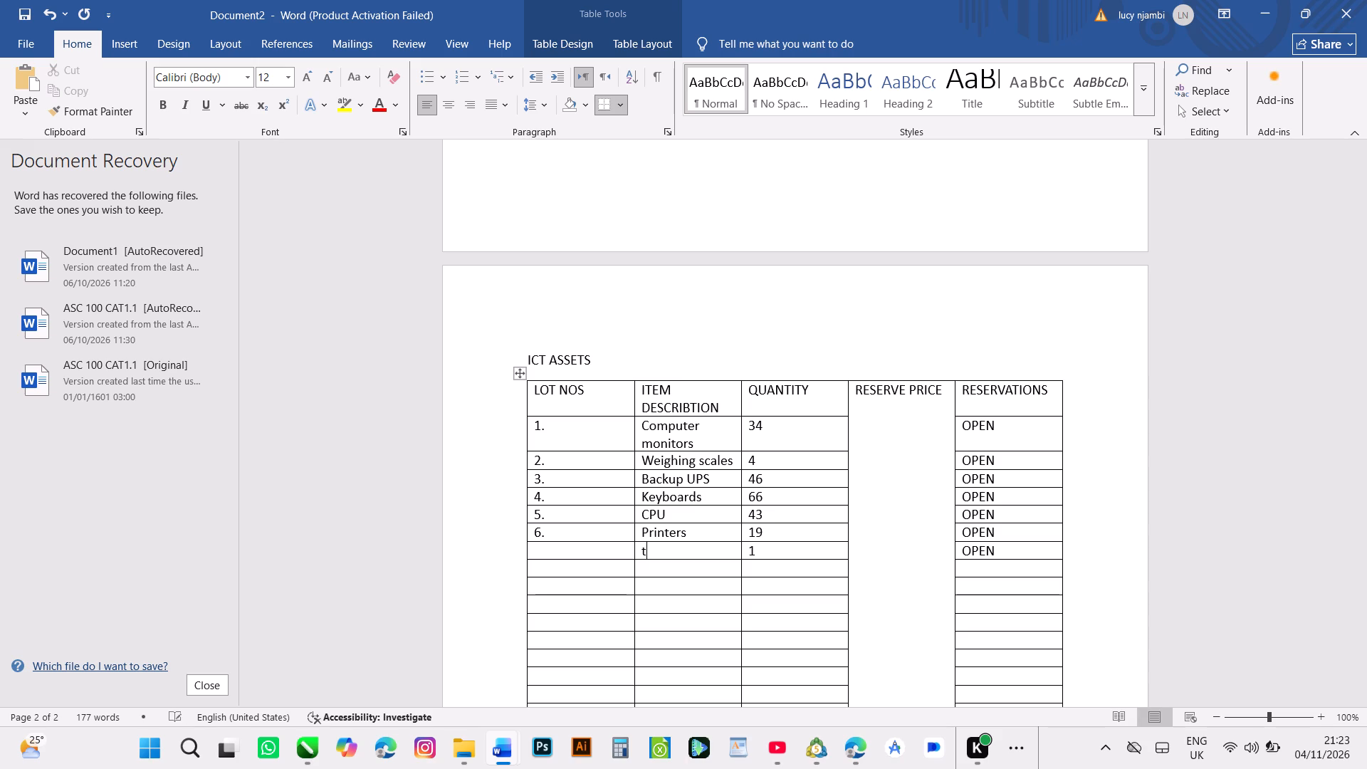
key(BackSpace)
key(t)
key(v)
key(BackSpace)
key(BackSpace)
key(t)
key(v)
key(space)
key(s)
key(c)
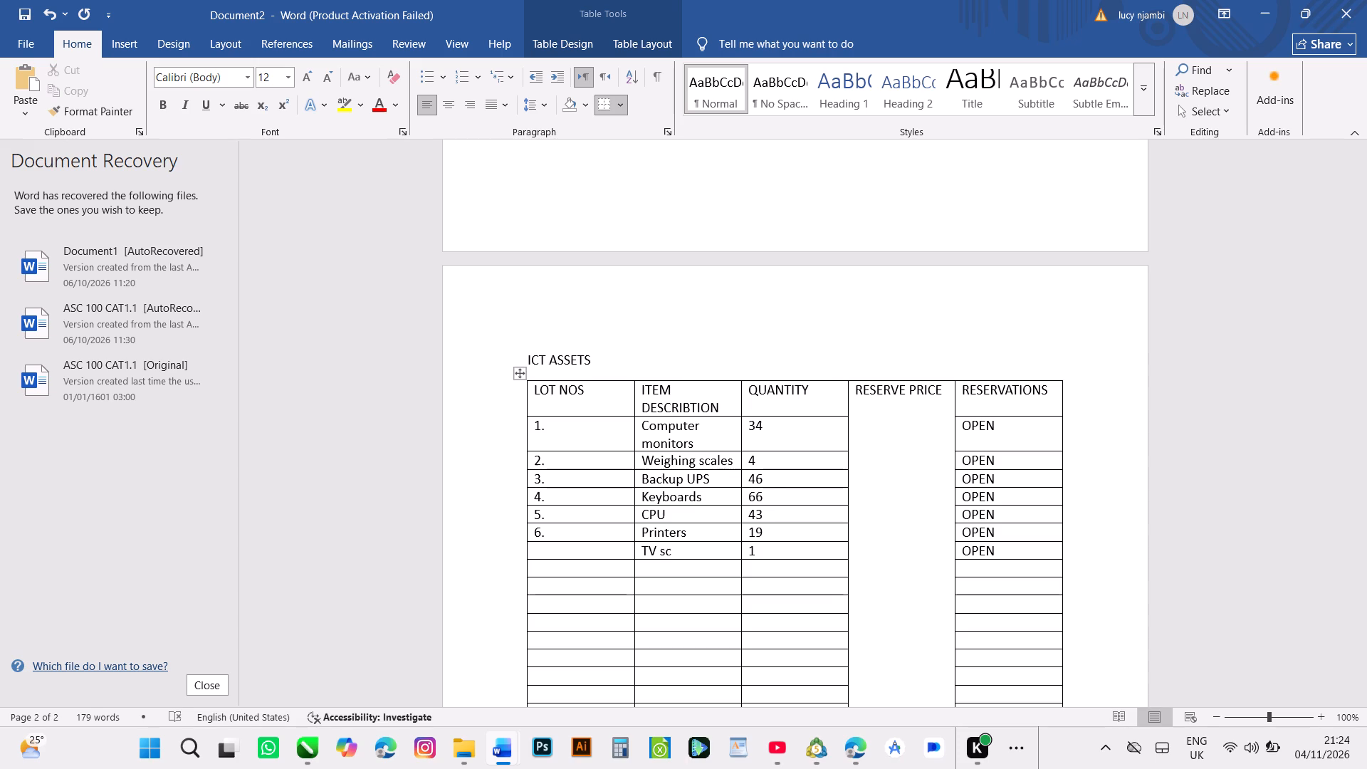
text(ree)
key(n)
key(space)
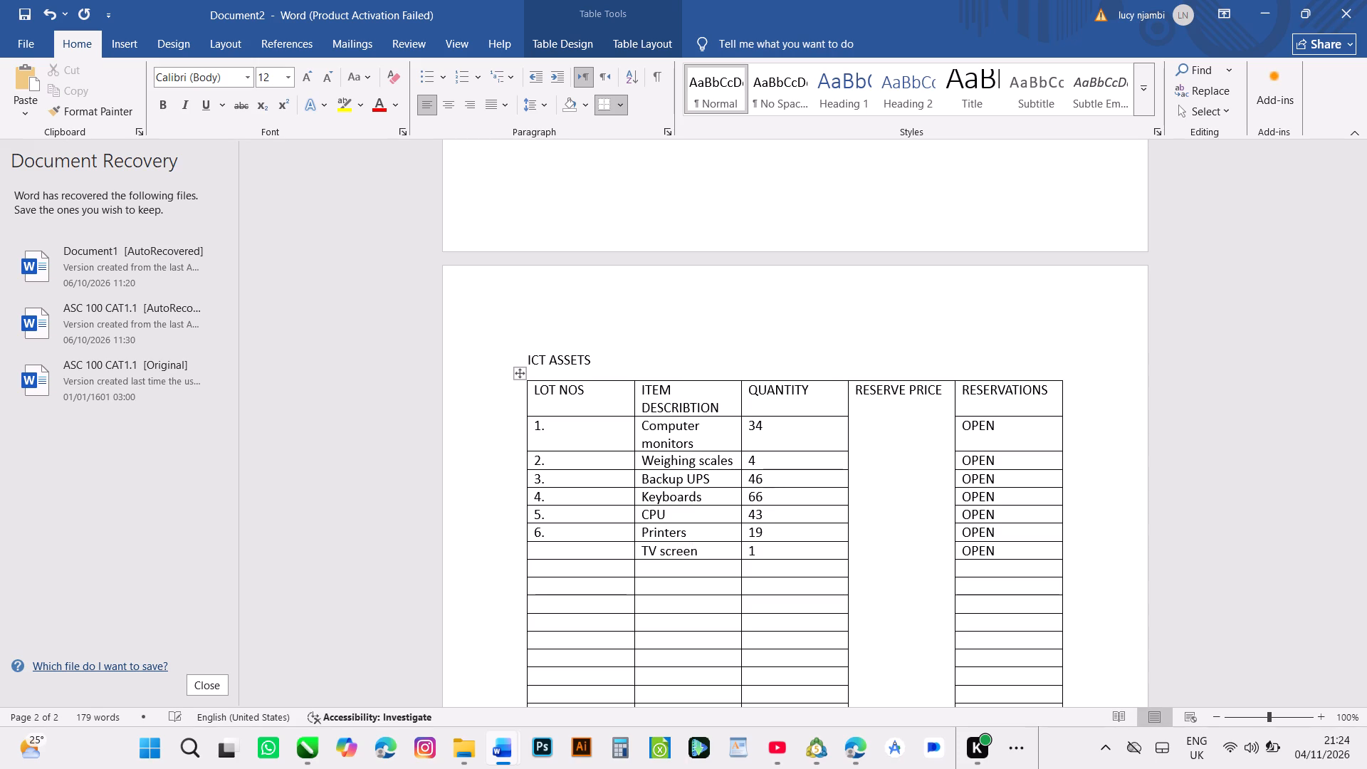
text(42)
key(space)
text(in)
text(ch)
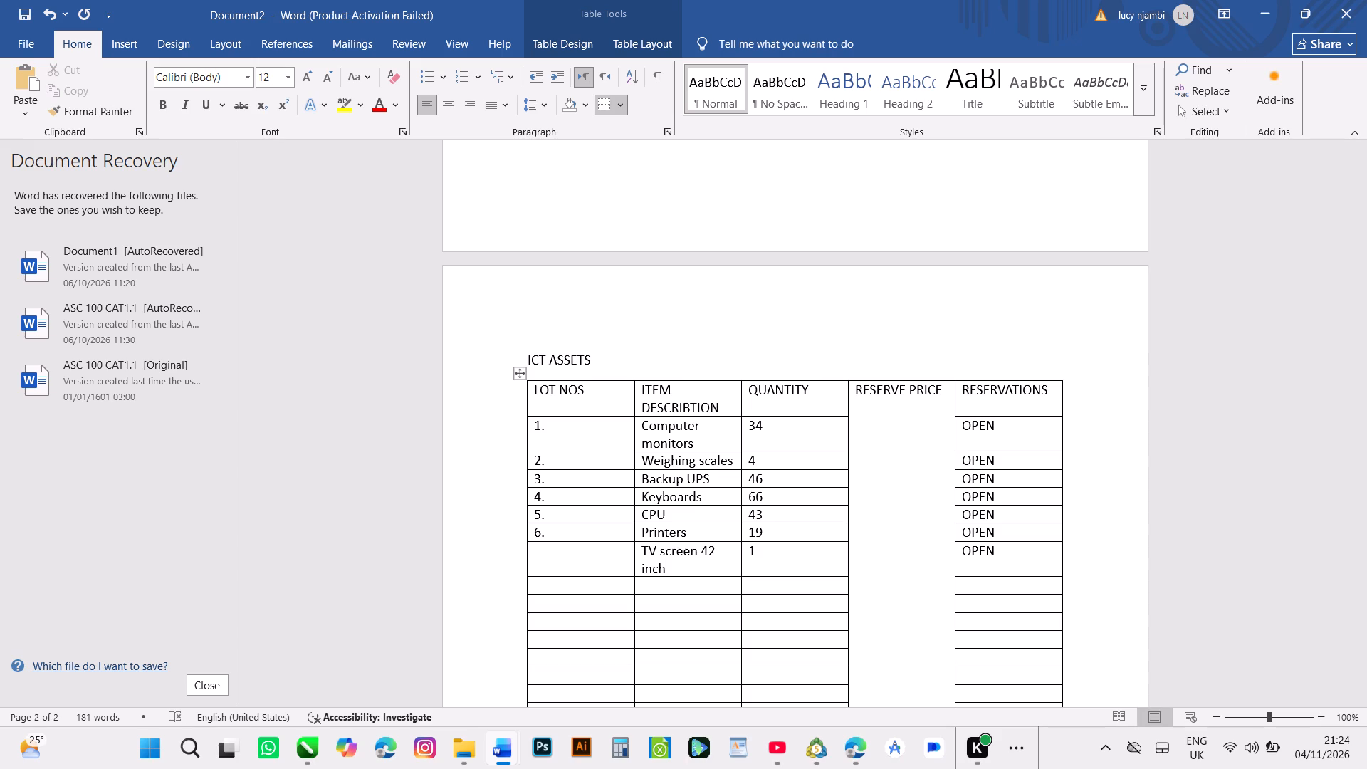
click(539, 555)
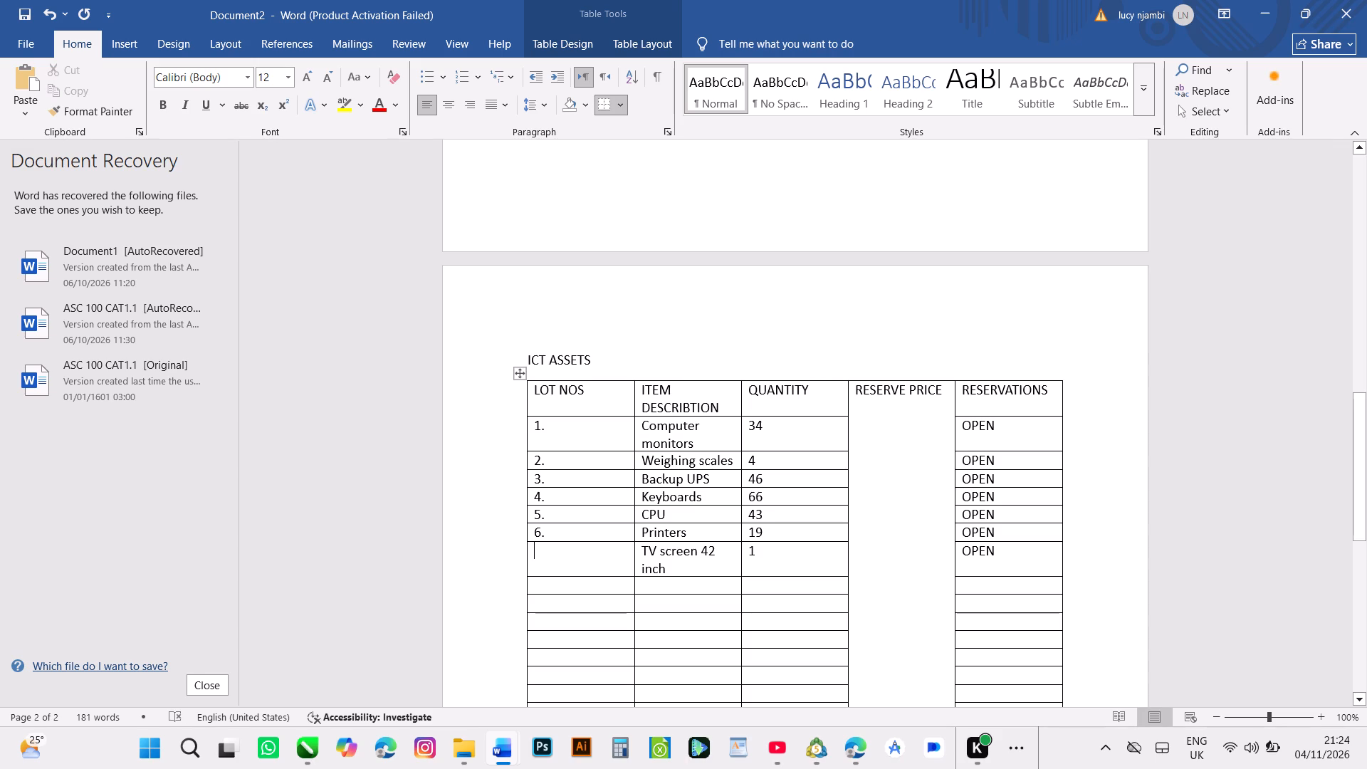
key(7)
key(period)
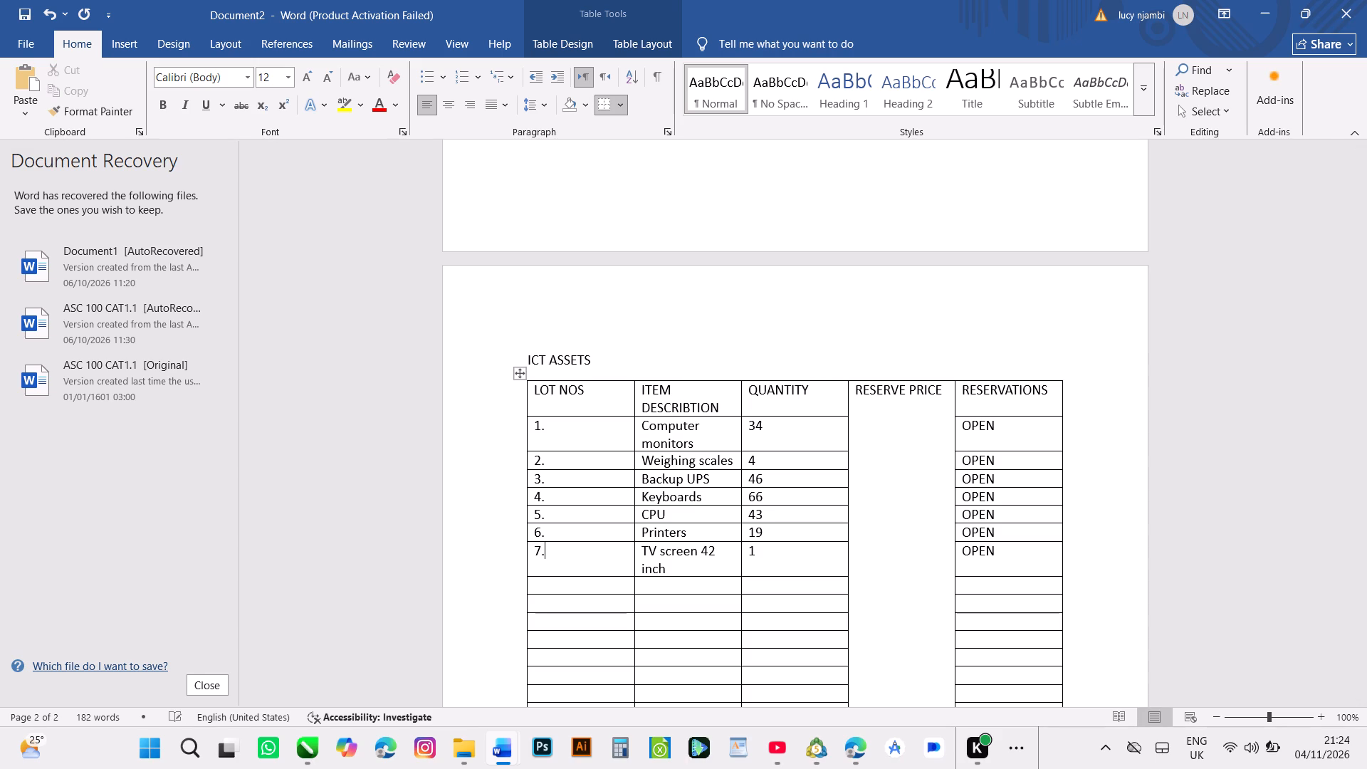
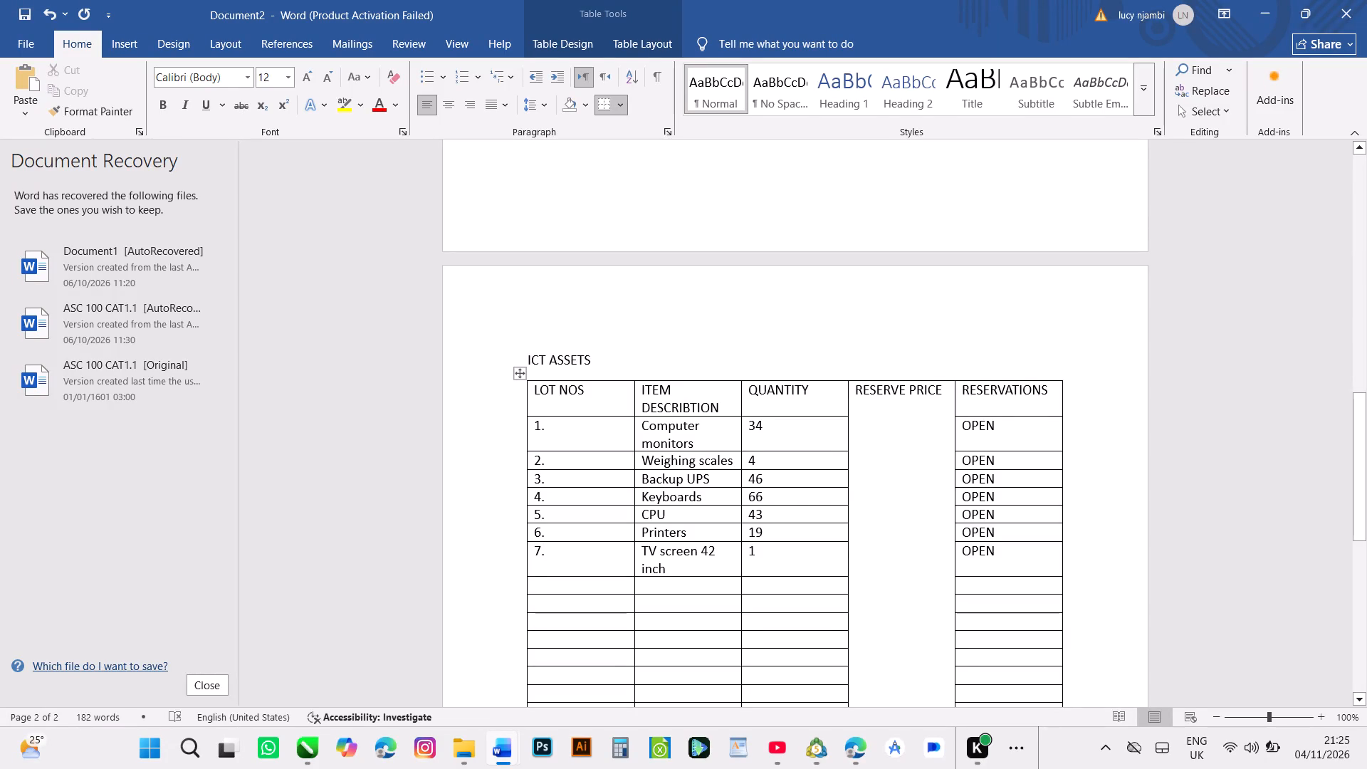
Fill in the eighth lot row of the ICT ASSETS table with lot number 8., item description Network cabinet and quantity 7.
click(538, 586)
key(8)
key(period)
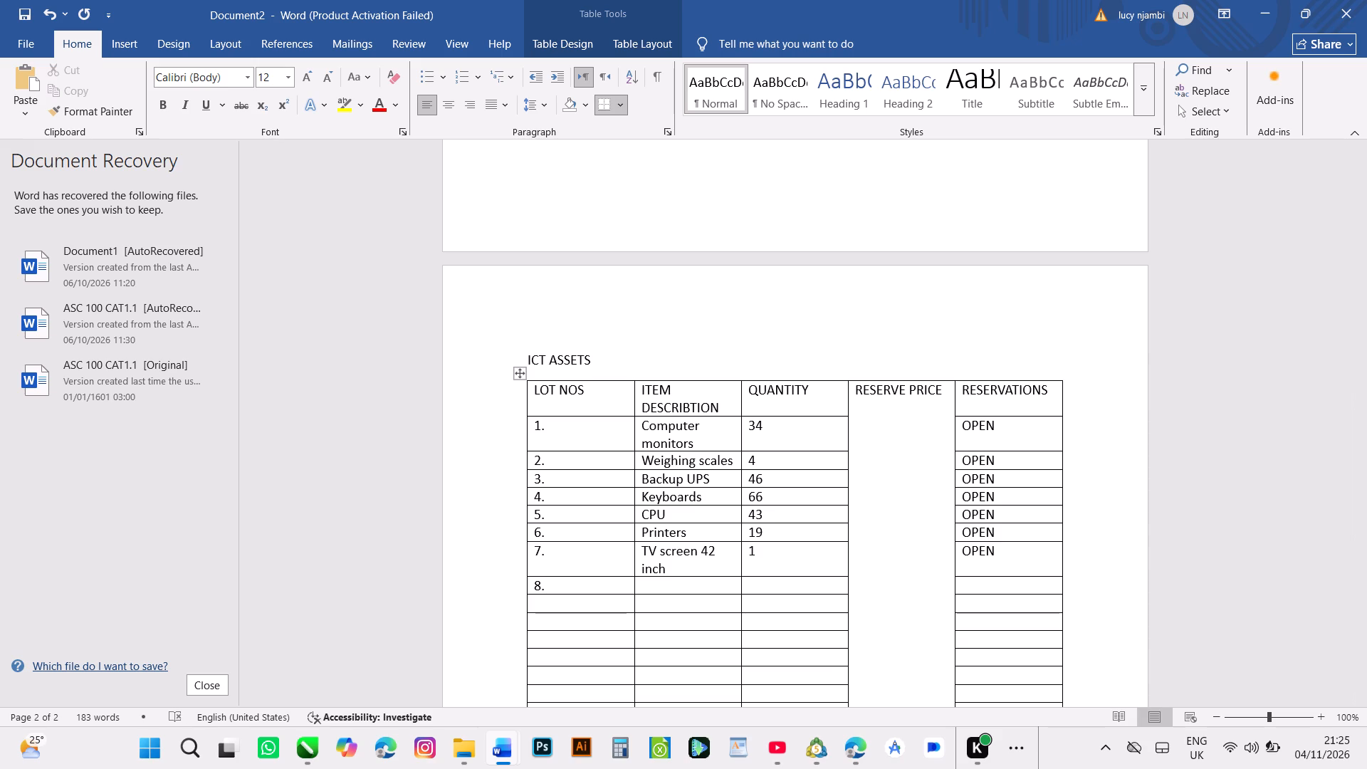
click(640, 578)
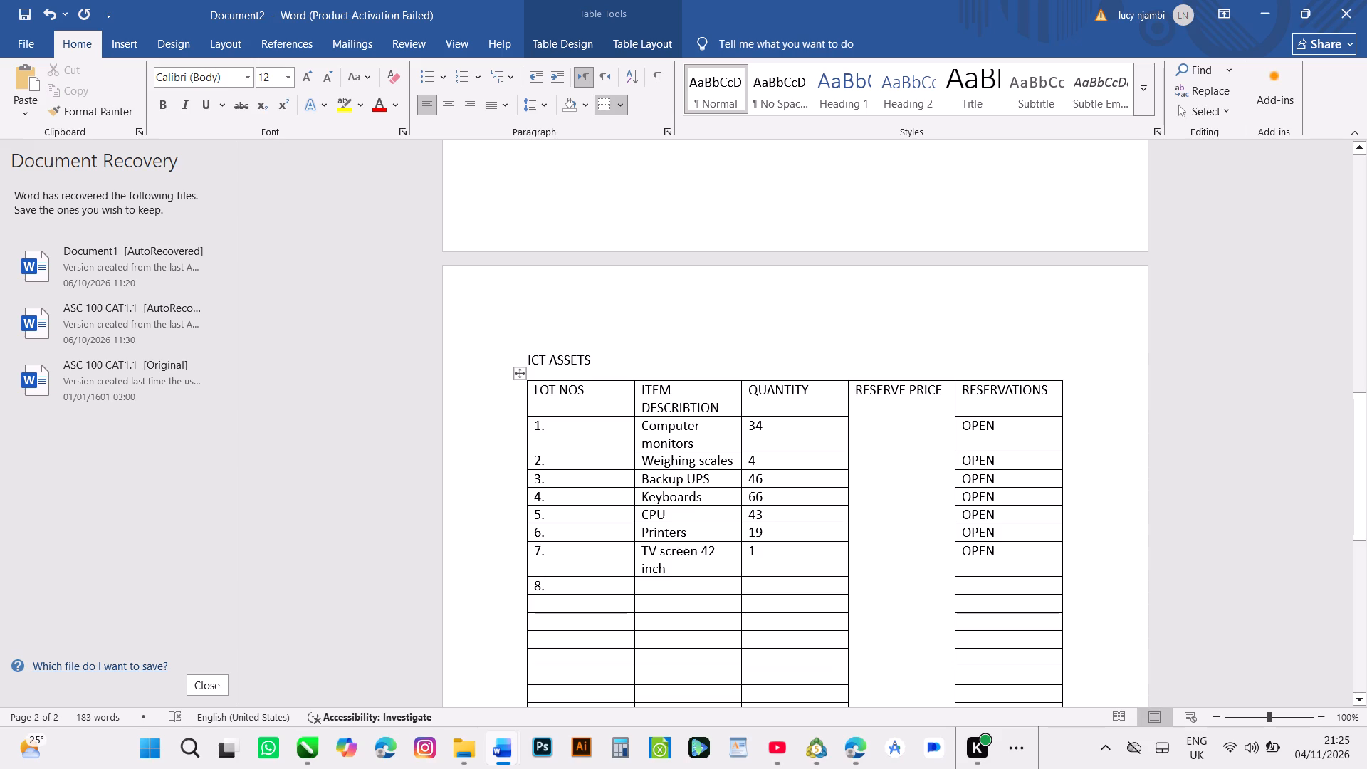
click(642, 581)
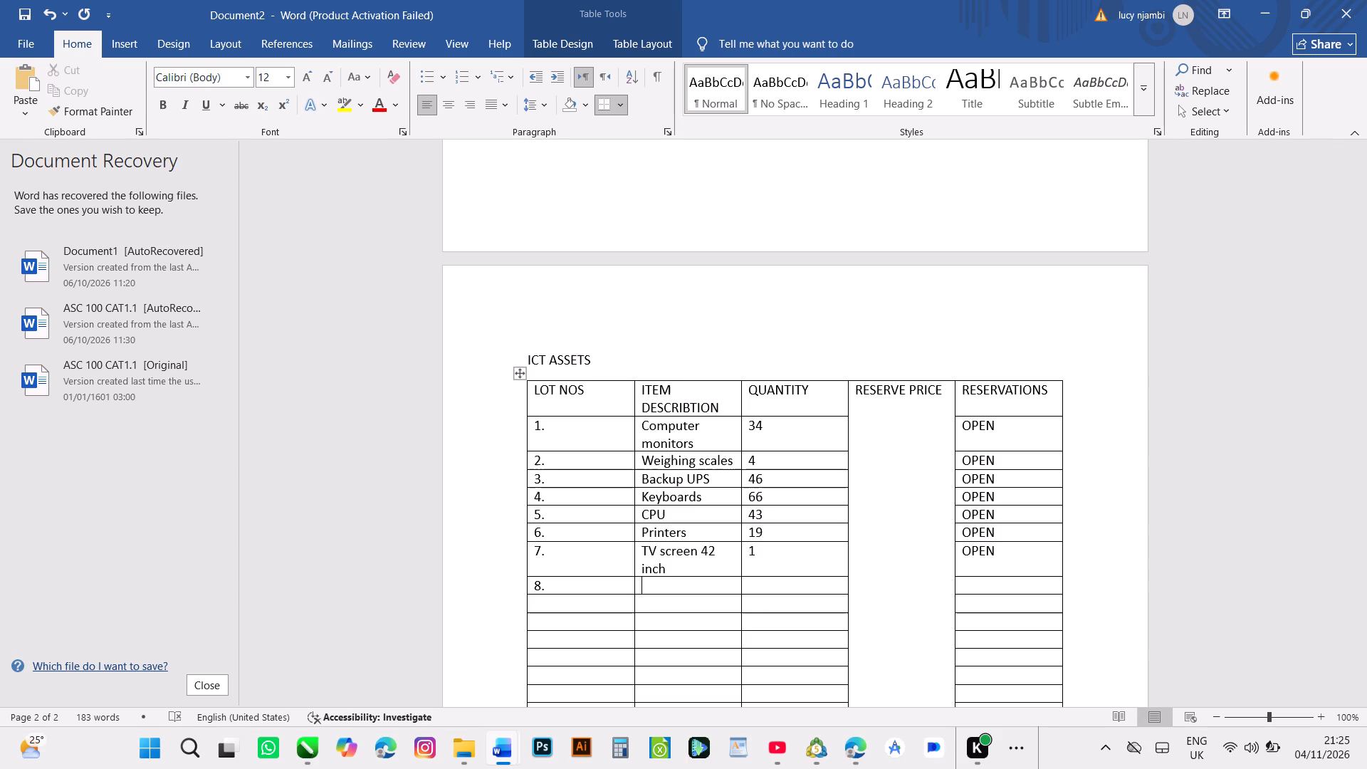
key(n)
key(BackSpace)
key(n)
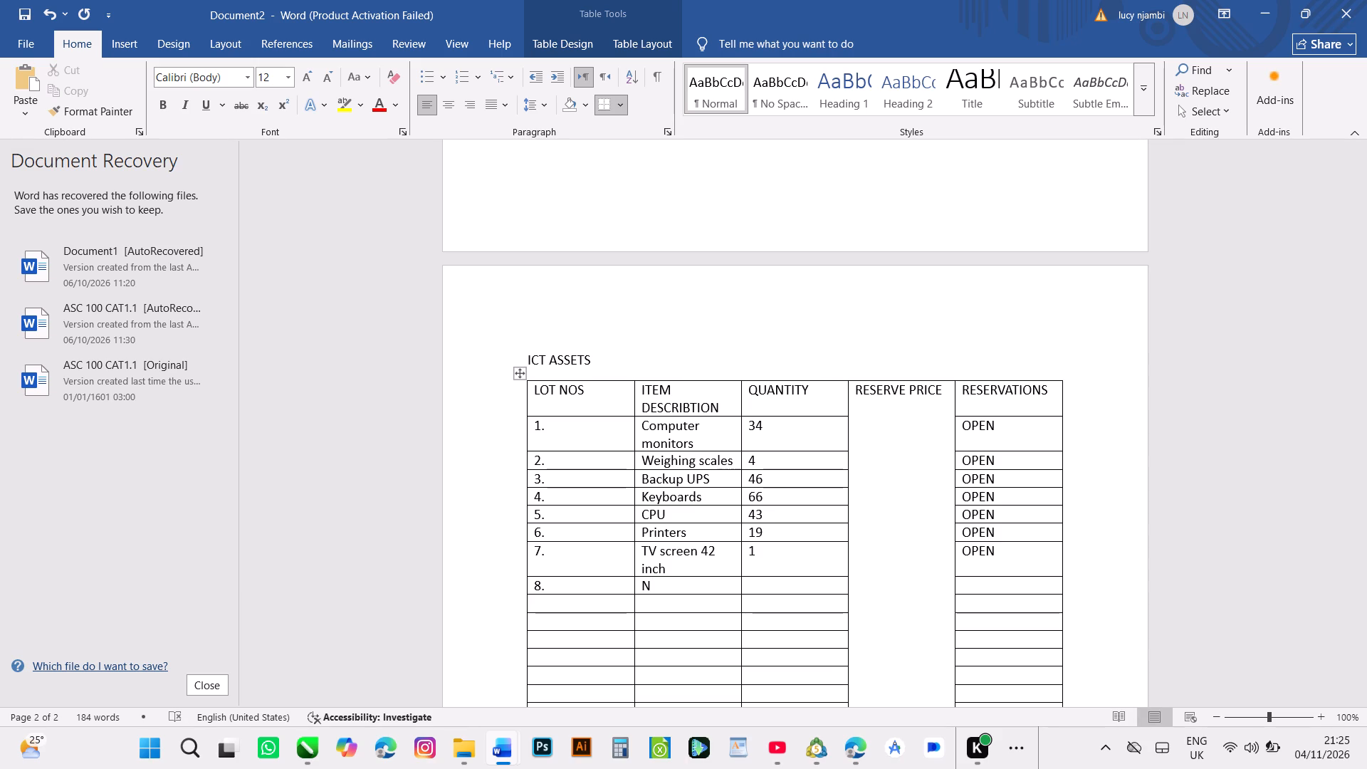
text(et)
text(wor)
key(k)
key(space)
text(ca)
key(b)
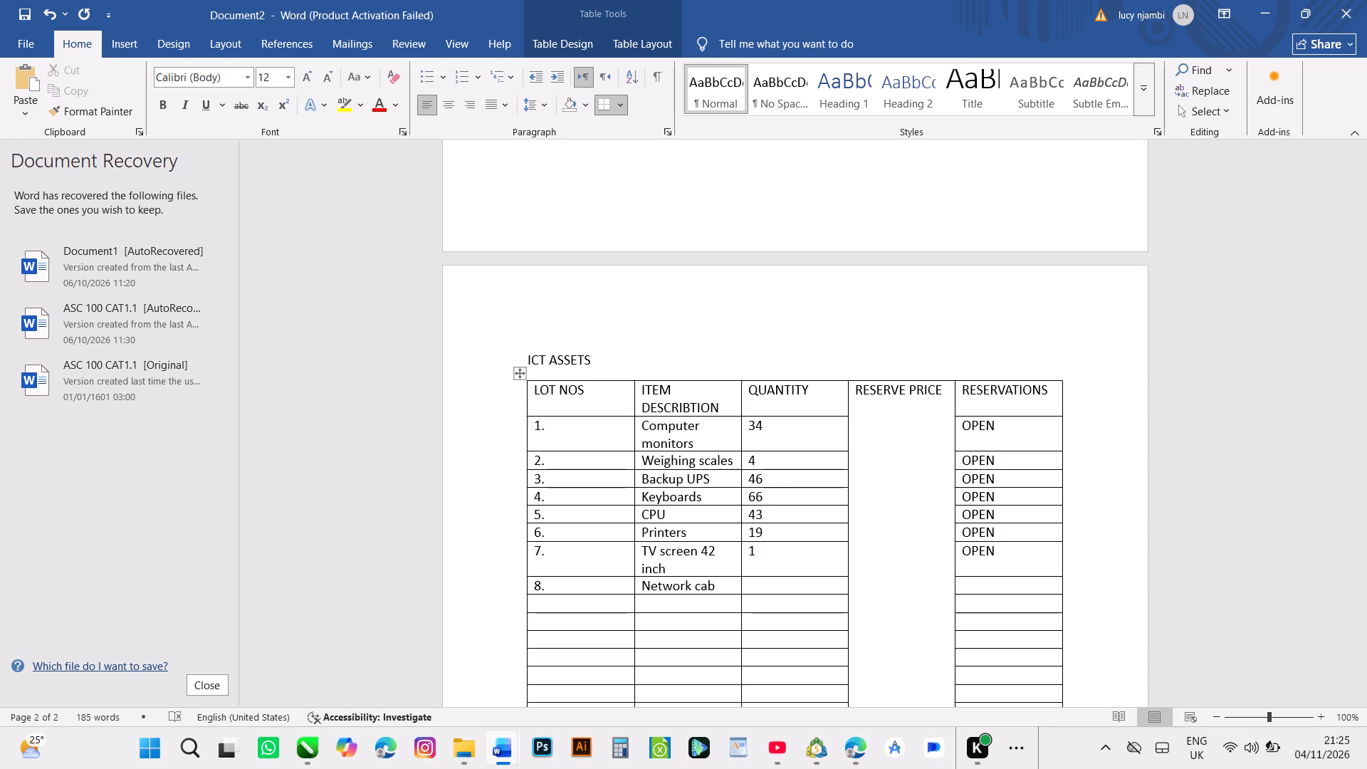
text(inet)
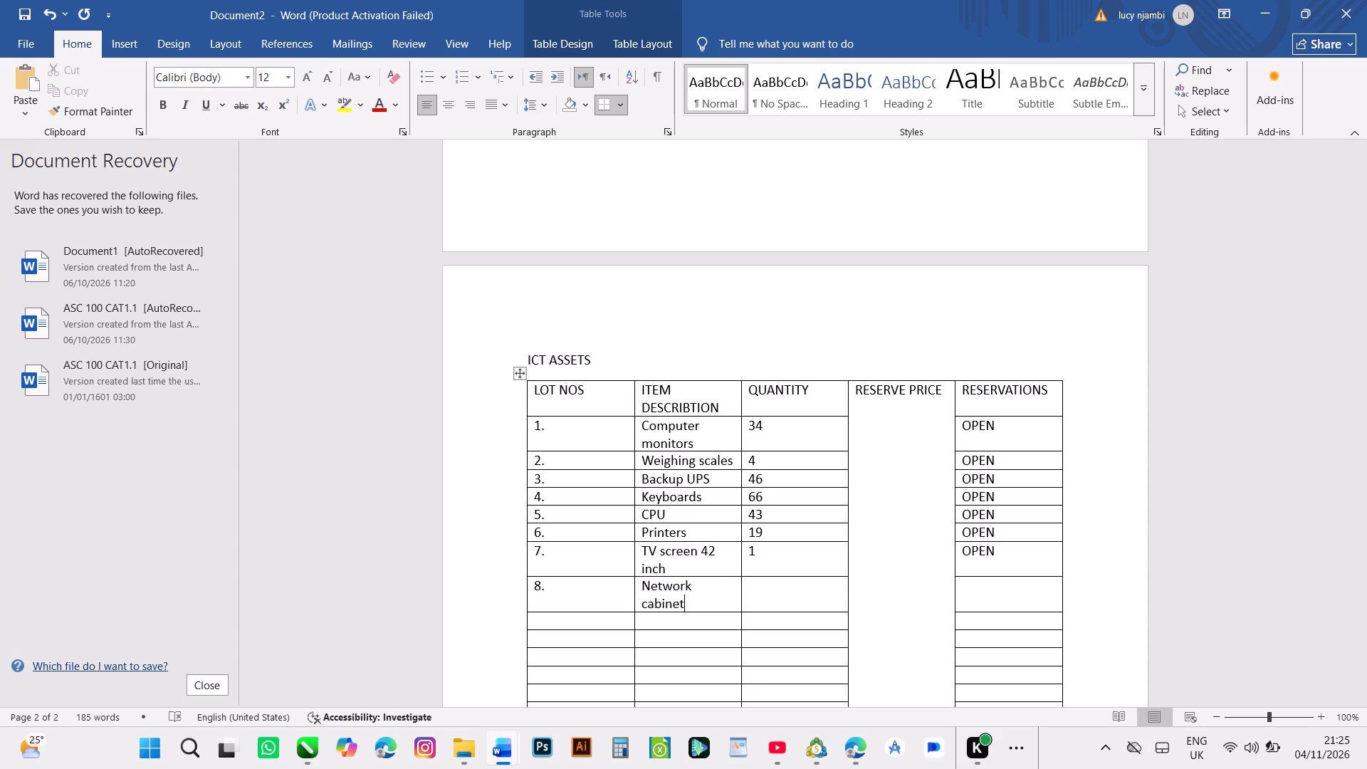
click(757, 587)
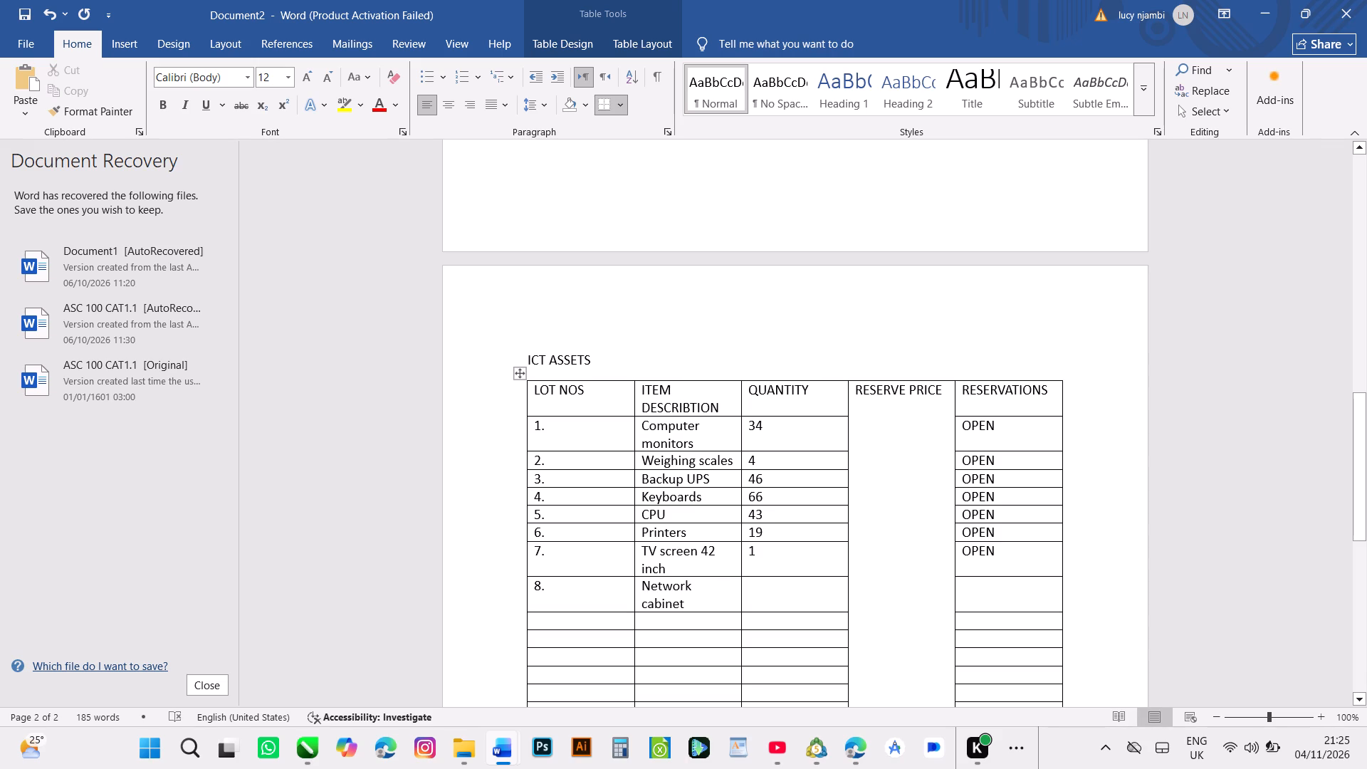
key(7)
Enter OPEN in the RESERVATIONS column for lot 8 of the ICT ASSETS table.
click(973, 594)
key(o)
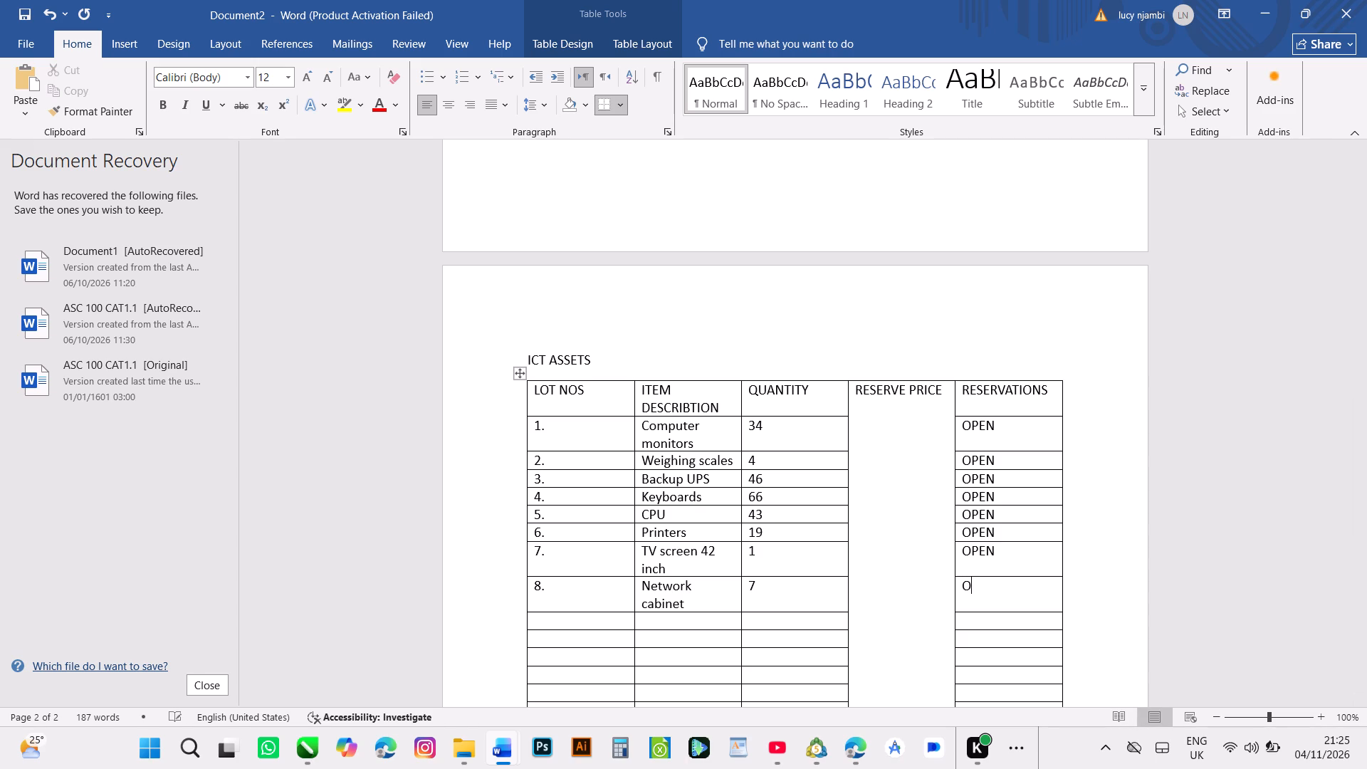
text(EN)
key(BackSpace)
key(BackSpace)
key(p)
text(EN)
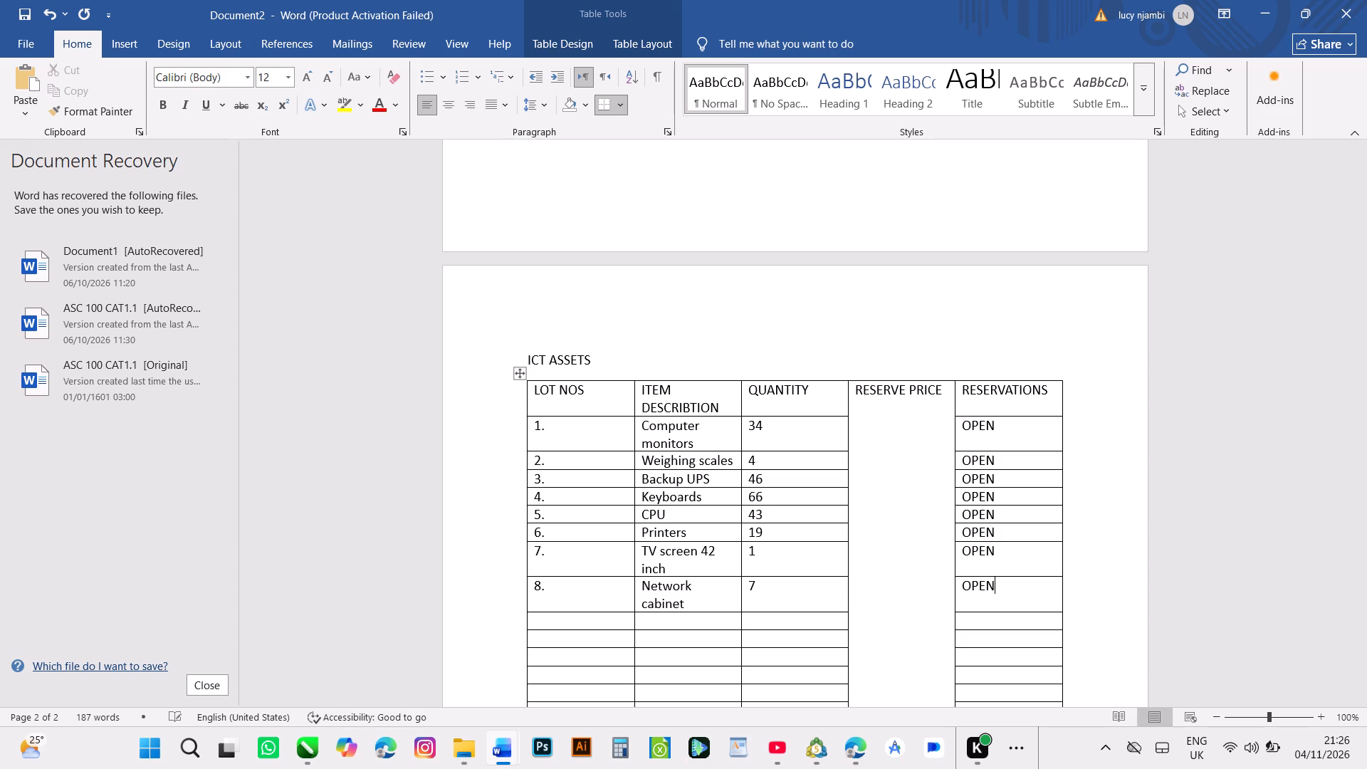
Enter OPEN in the RESERVATIONS column for the ninth, tenth and eleventh lot rows of the ICT ASSETS table.
click(968, 615)
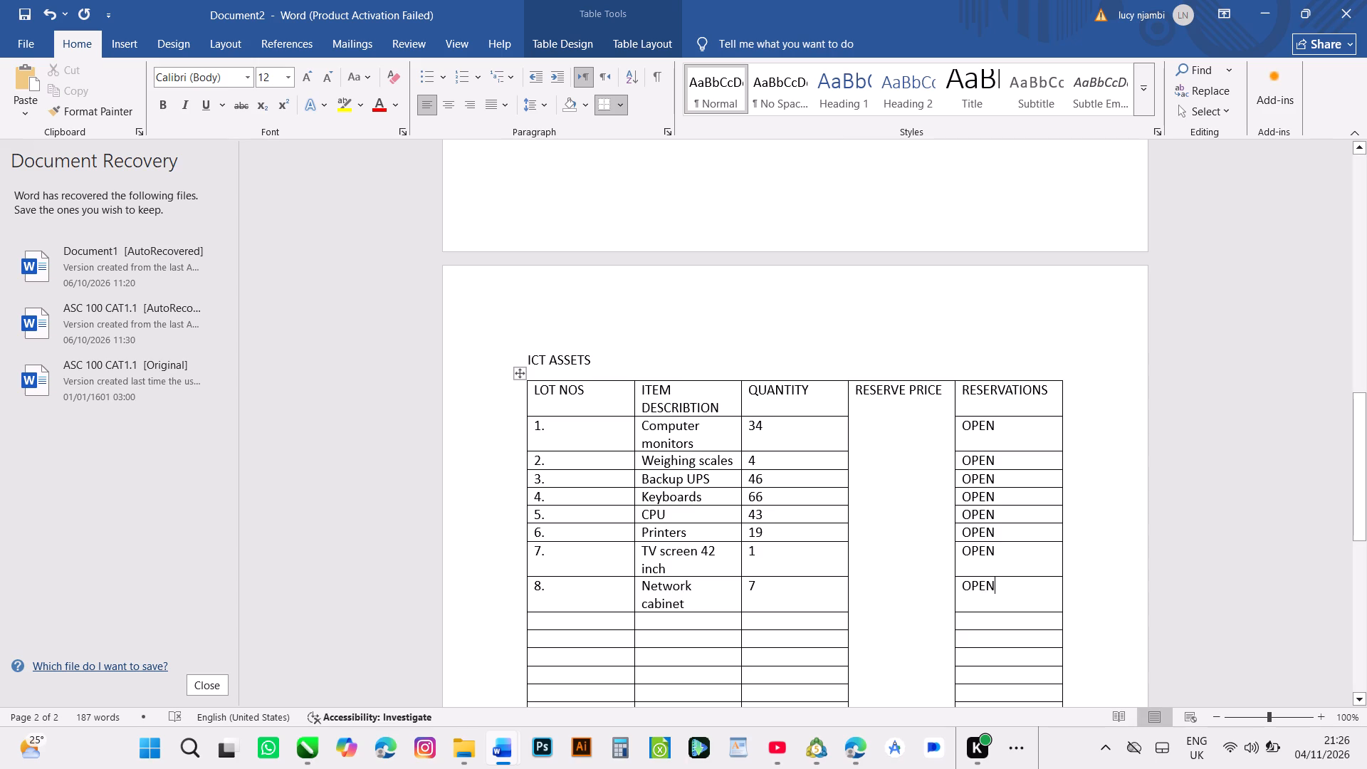
text(OPEN)
text(OP)
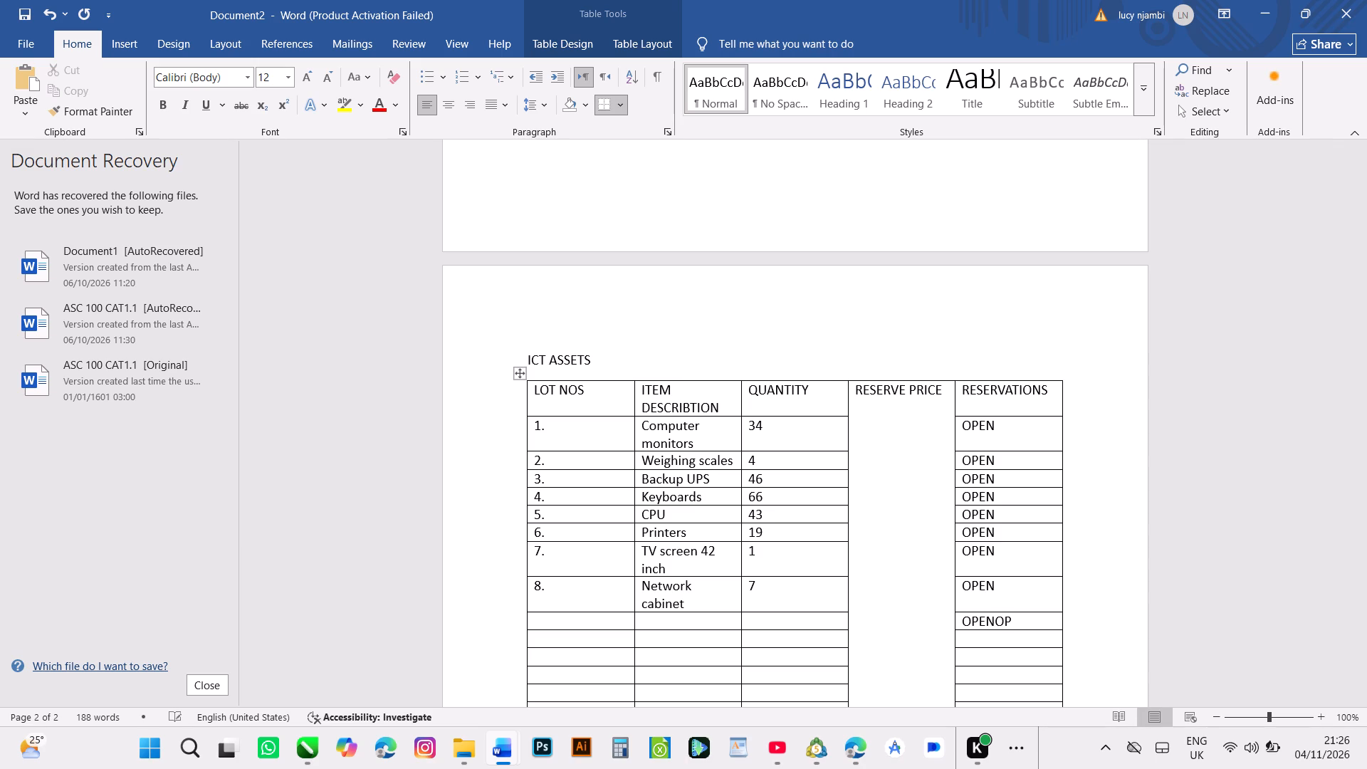
key(BackSpace)
key(BackSpace)
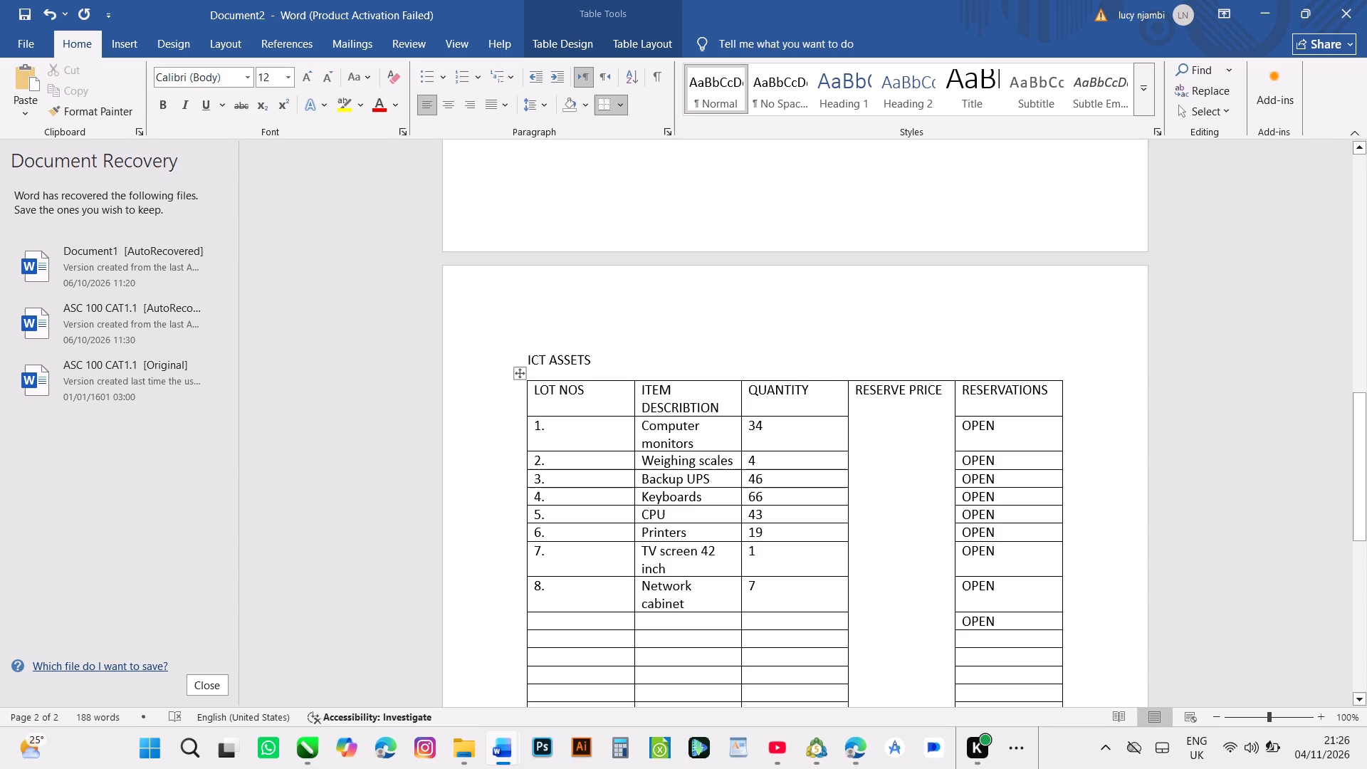
text(OPEN)
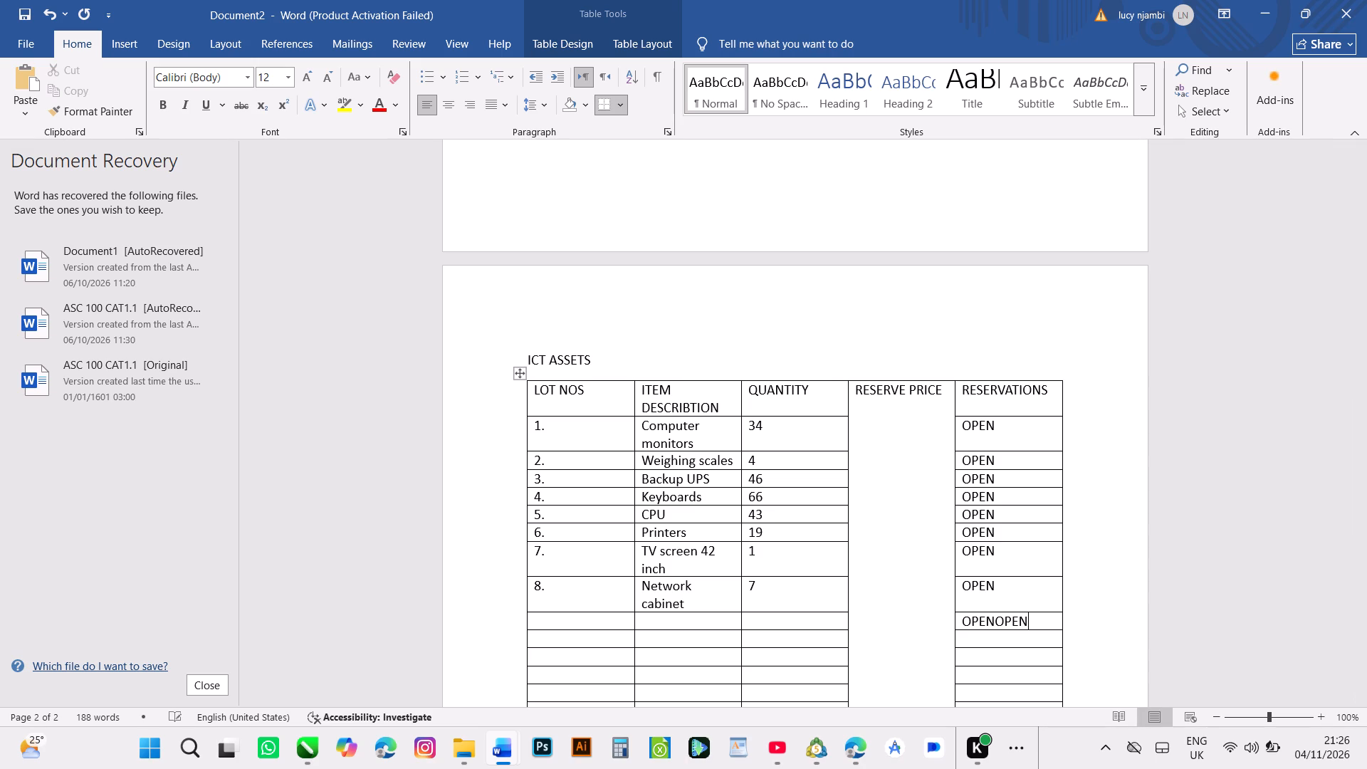
key(BackSpace)
key(BackSpace)
key(BackSpace)
key(BackSpace)
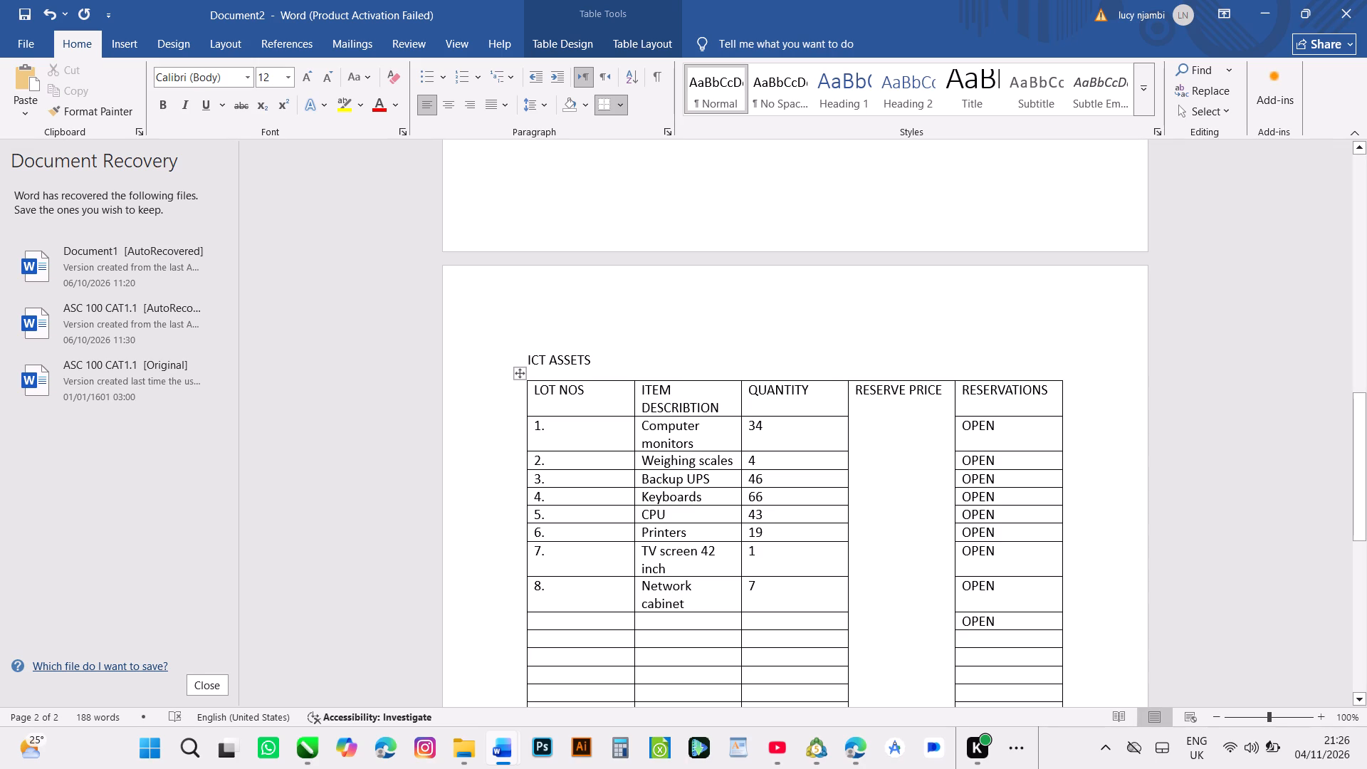
click(964, 634)
text(OPEN)
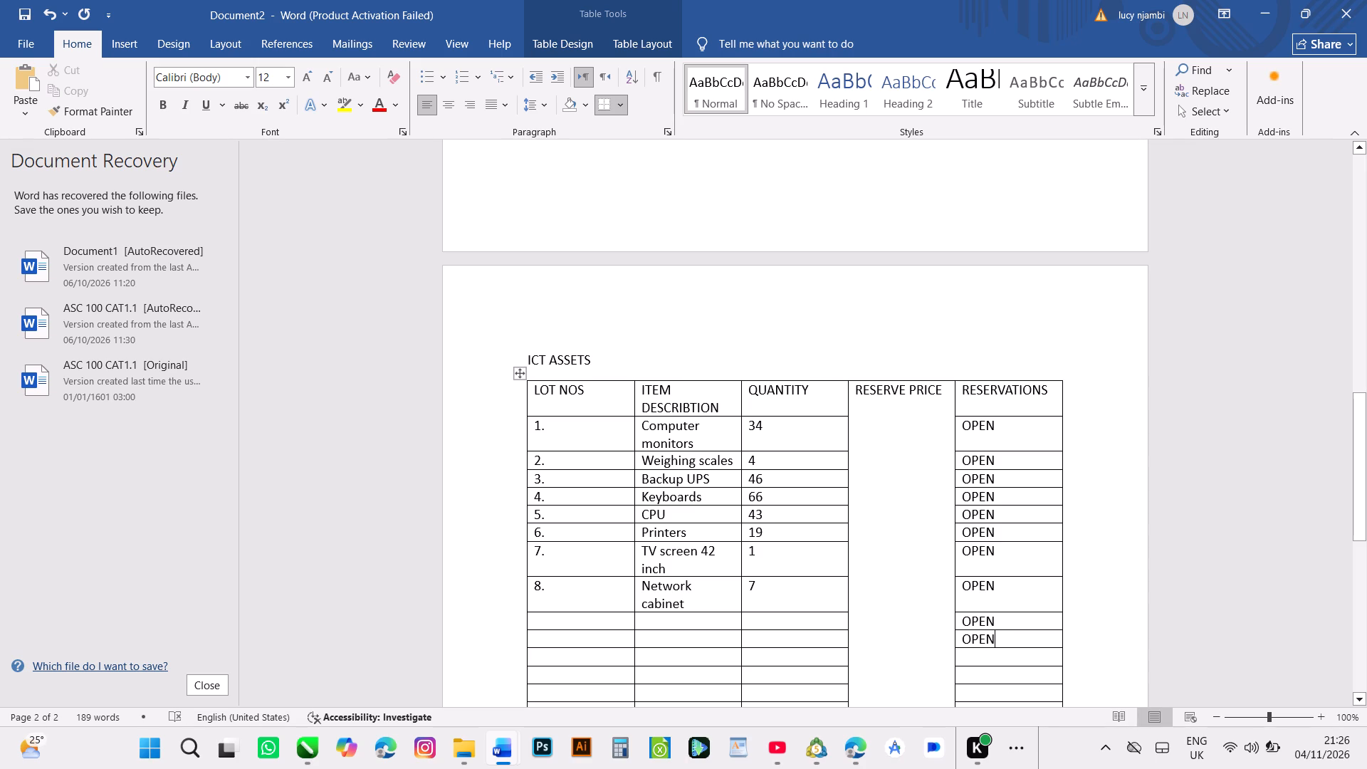
click(967, 655)
text(OPEN)
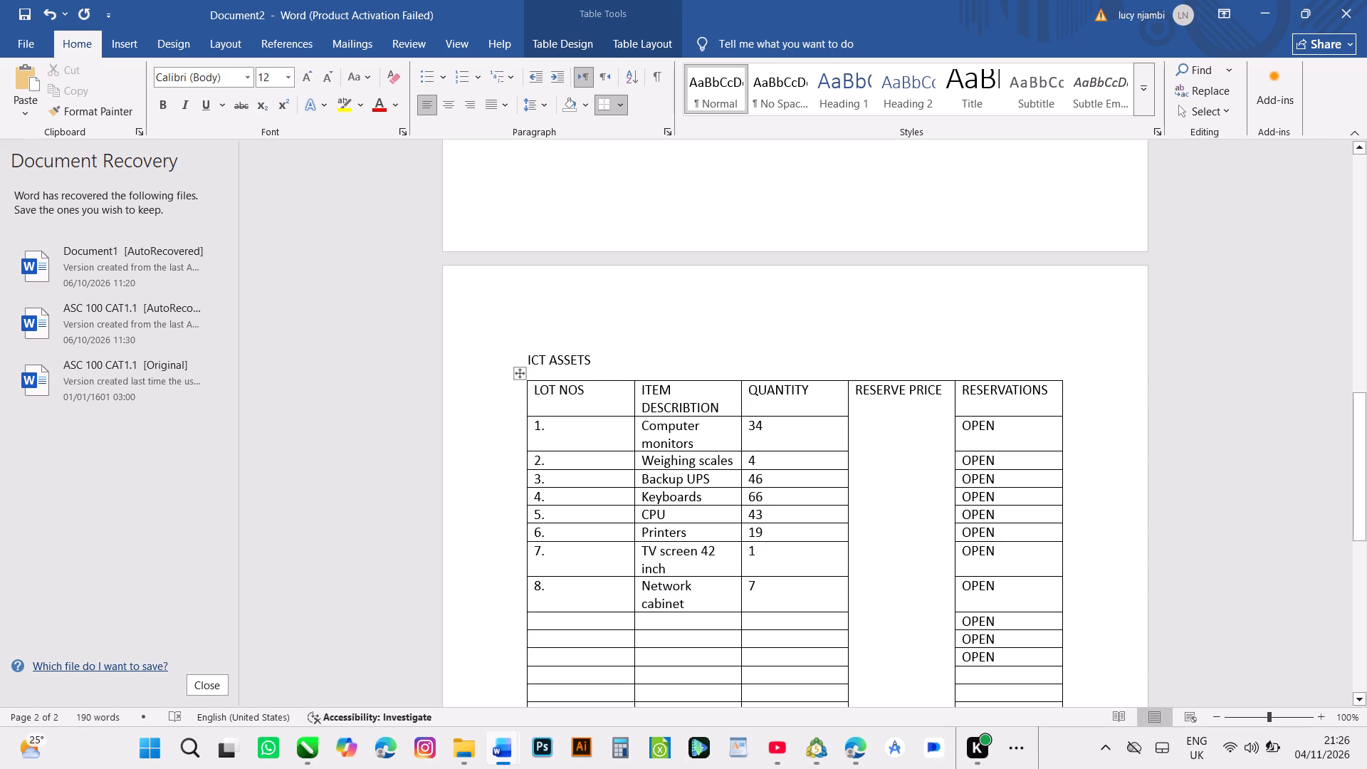
Enter OPEN in the RESERVATIONS column for the twelfth and thirteenth lot rows of the ICT ASSETS table.
click(968, 669)
click(970, 669)
key(o)
text(PEN)
text(OPEN)
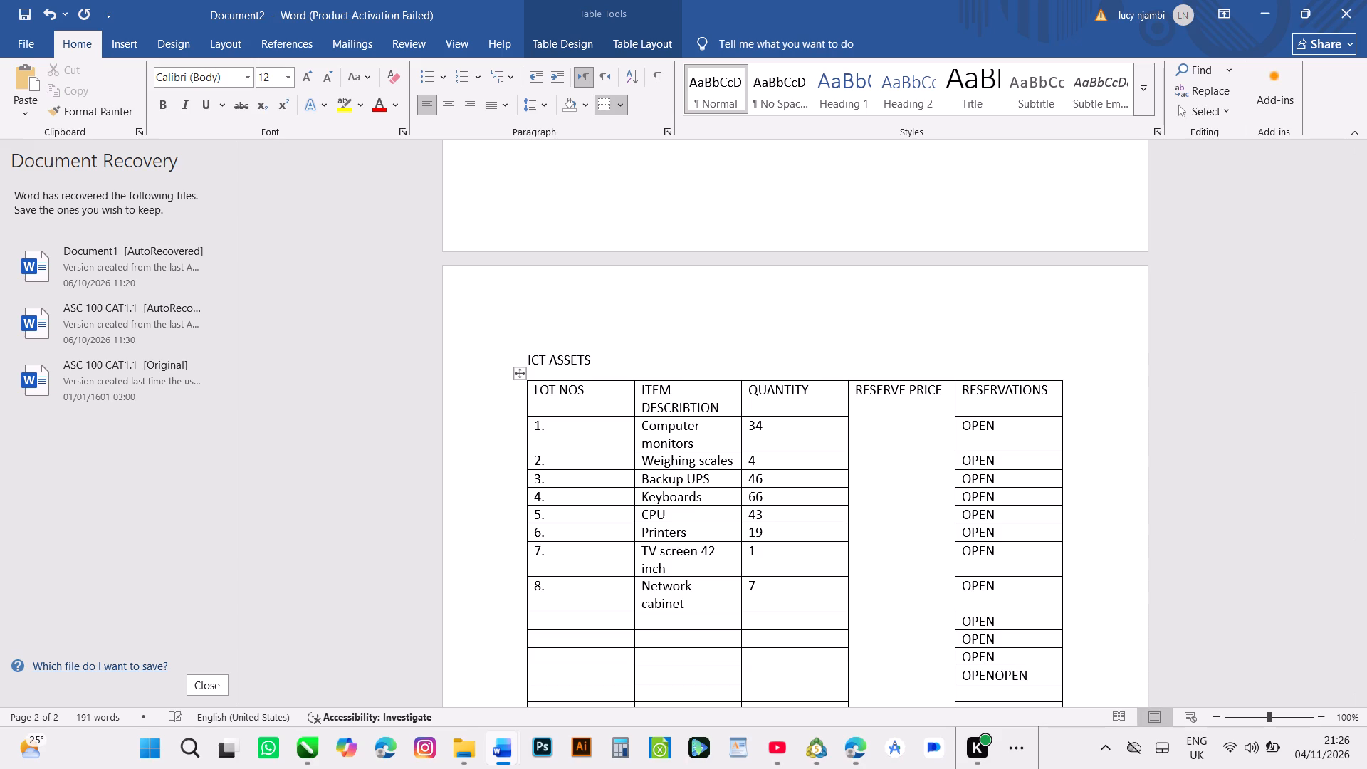
key(BackSpace)
key(BackSpace)
key(BackSpace)
key(BackSpace)
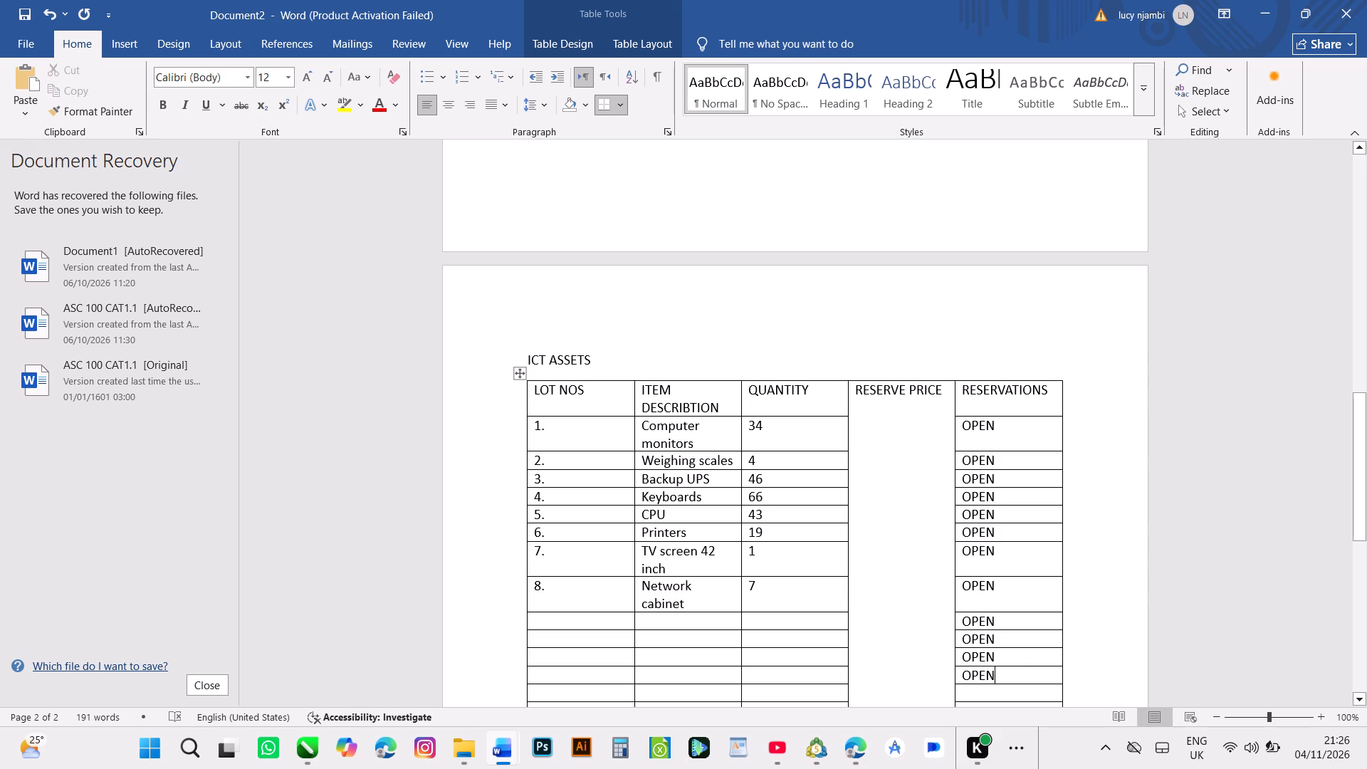
click(969, 686)
text(OPEN)
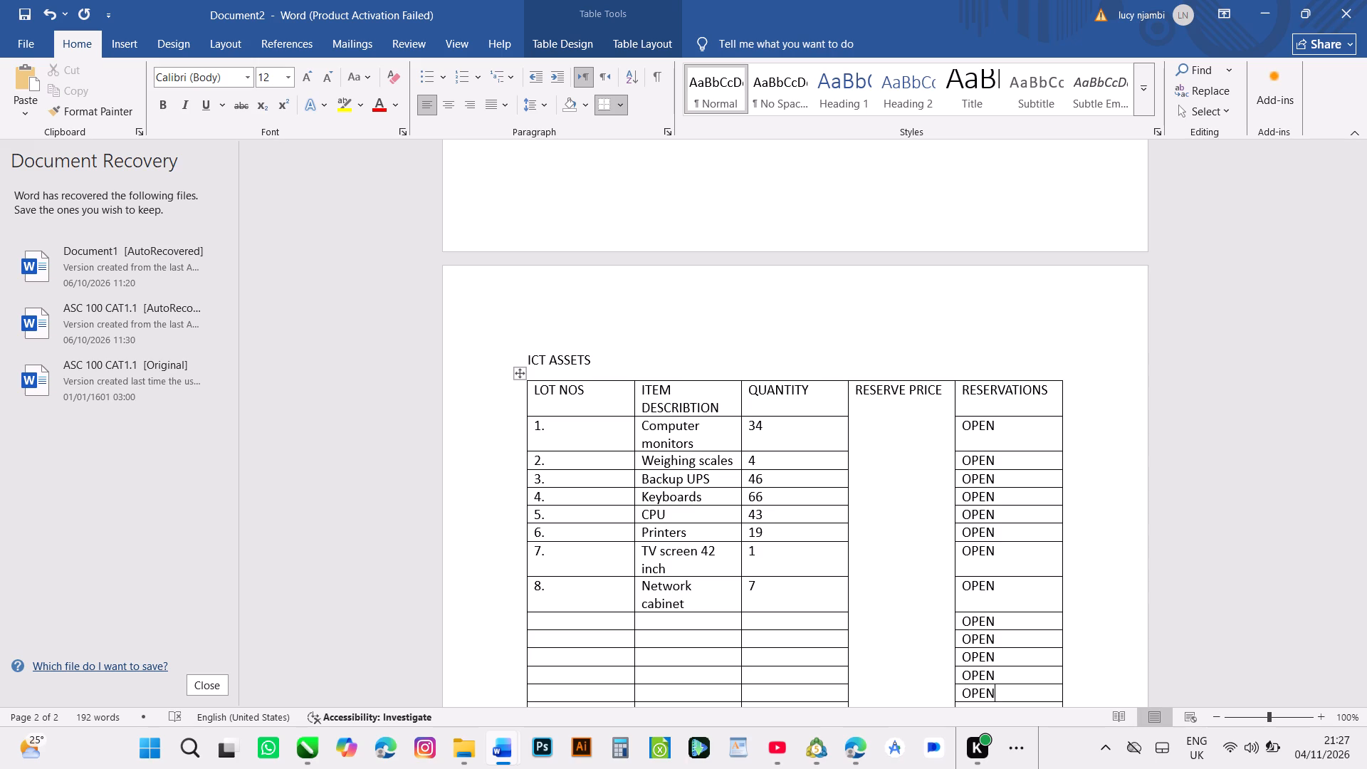
Fill in the ninth lot row of the ICT ASSETS table with lot number 9., item description Telphone and quantity 45.
click(535, 620)
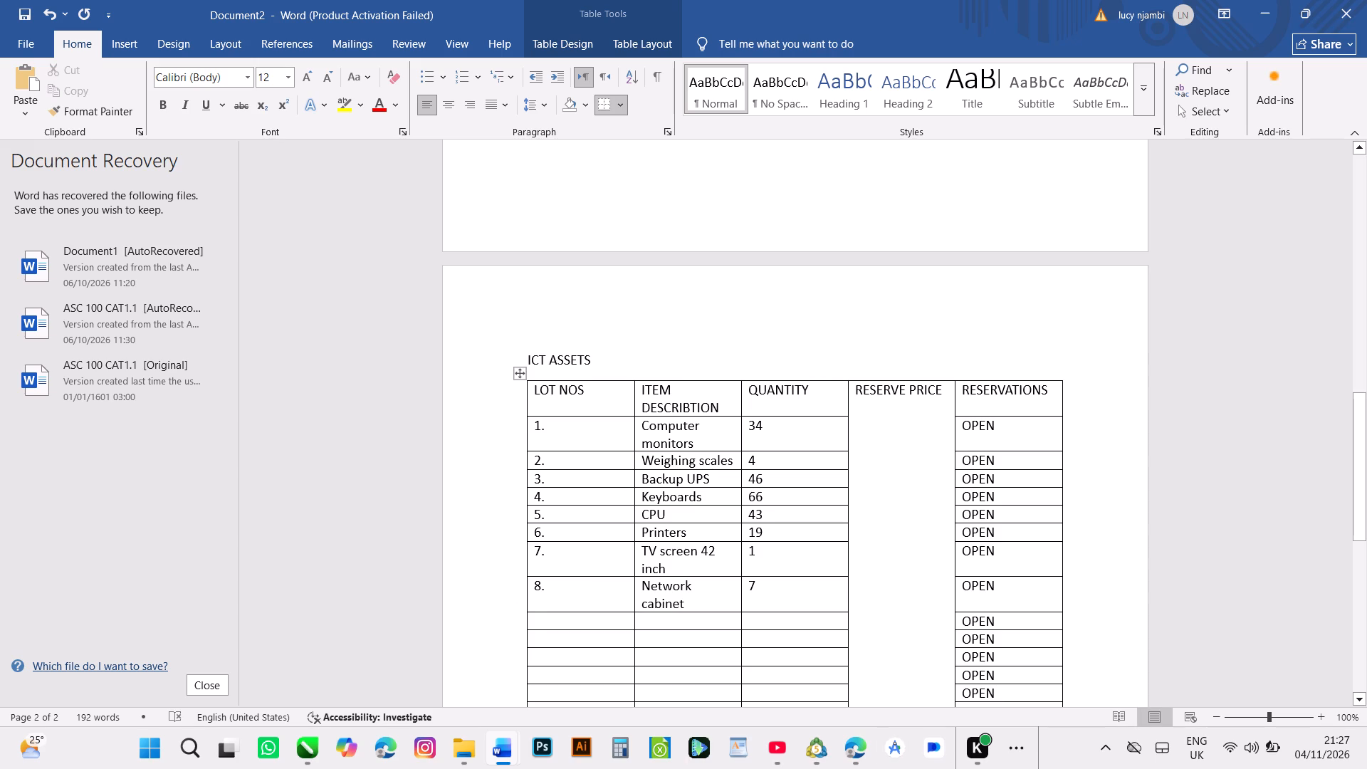
key(9)
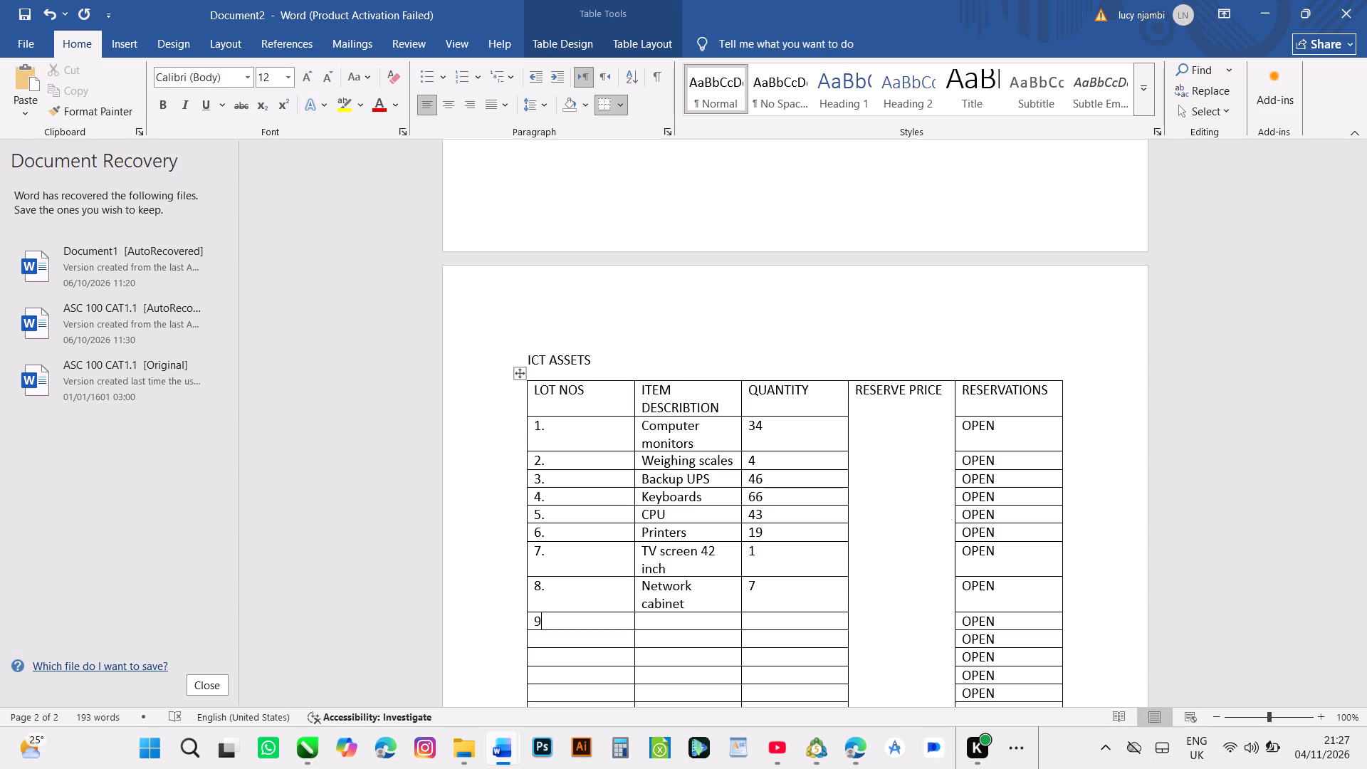
key(period)
click(645, 619)
key(t)
key(space)
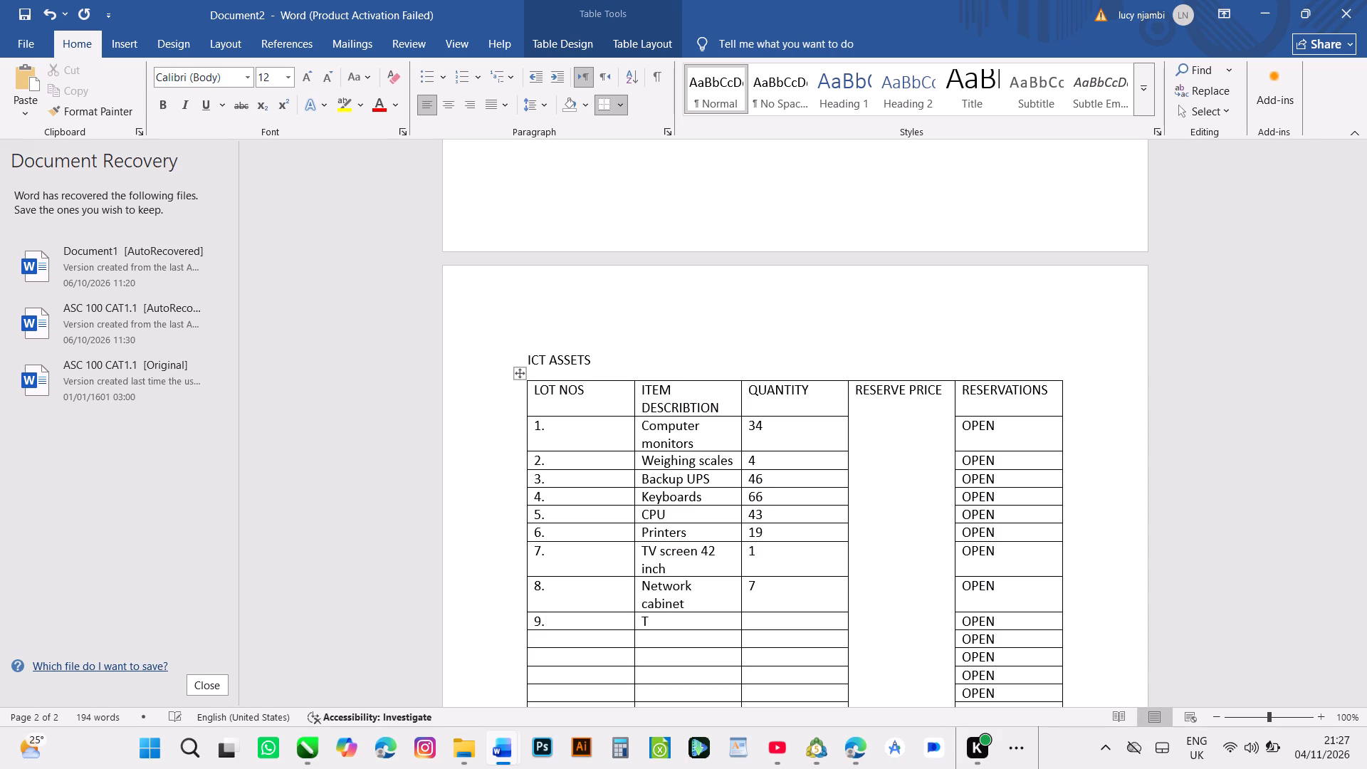
key(BackSpace)
text(el)
key(p)
text(ho)
key(m)
key(BackSpace)
text(ne)
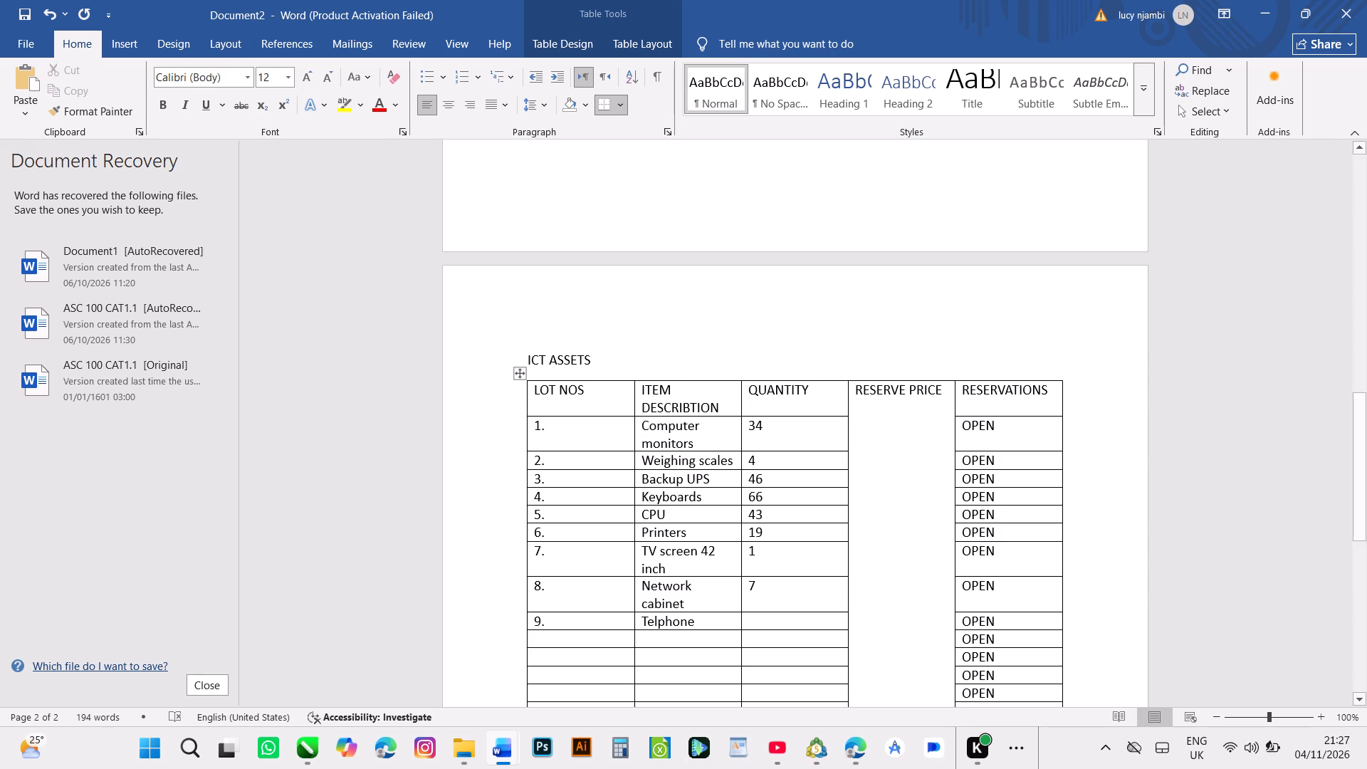
click(751, 617)
text(45)
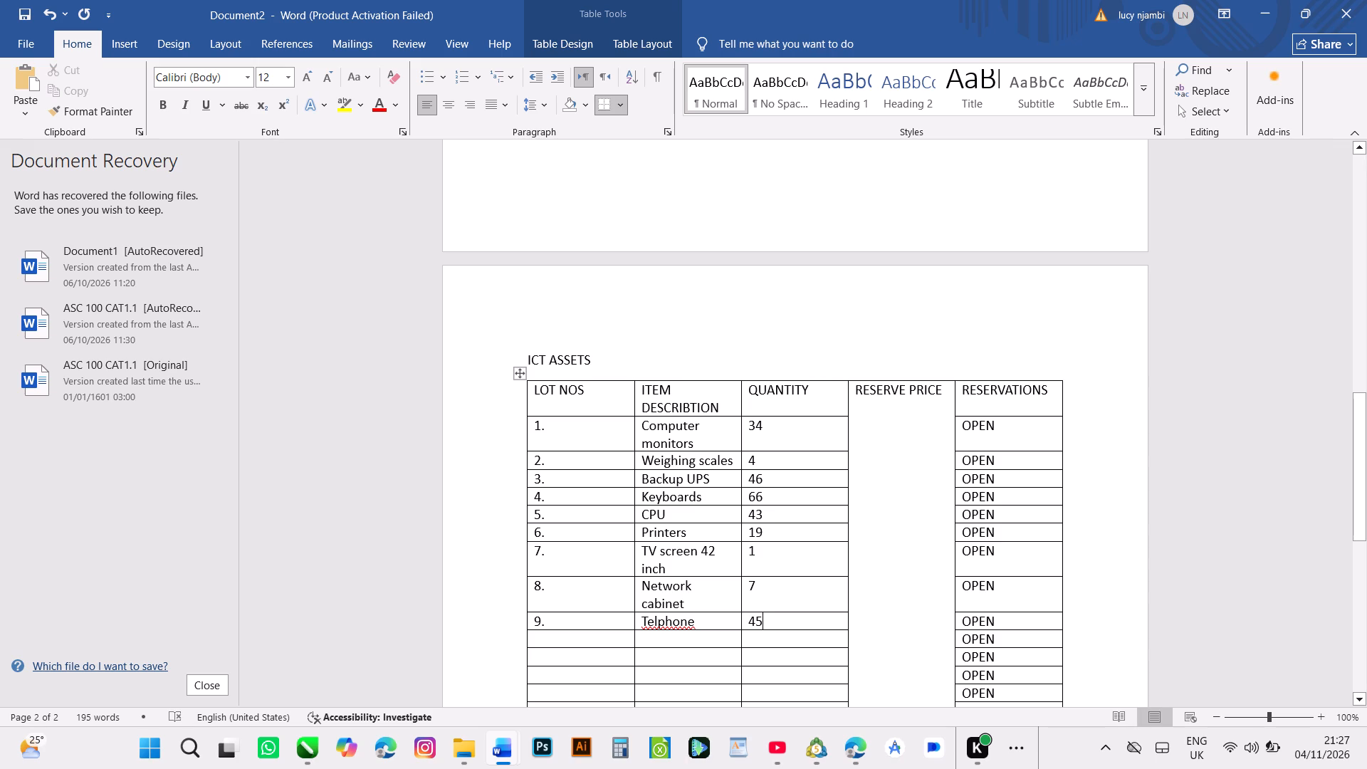
Correct the spelling of lot 9's item description to Telephone.
click(695, 620)
key(BackSpace)
key(BackSpace)
key(BackSpace)
key(BackSpace)
key(BackSpace)
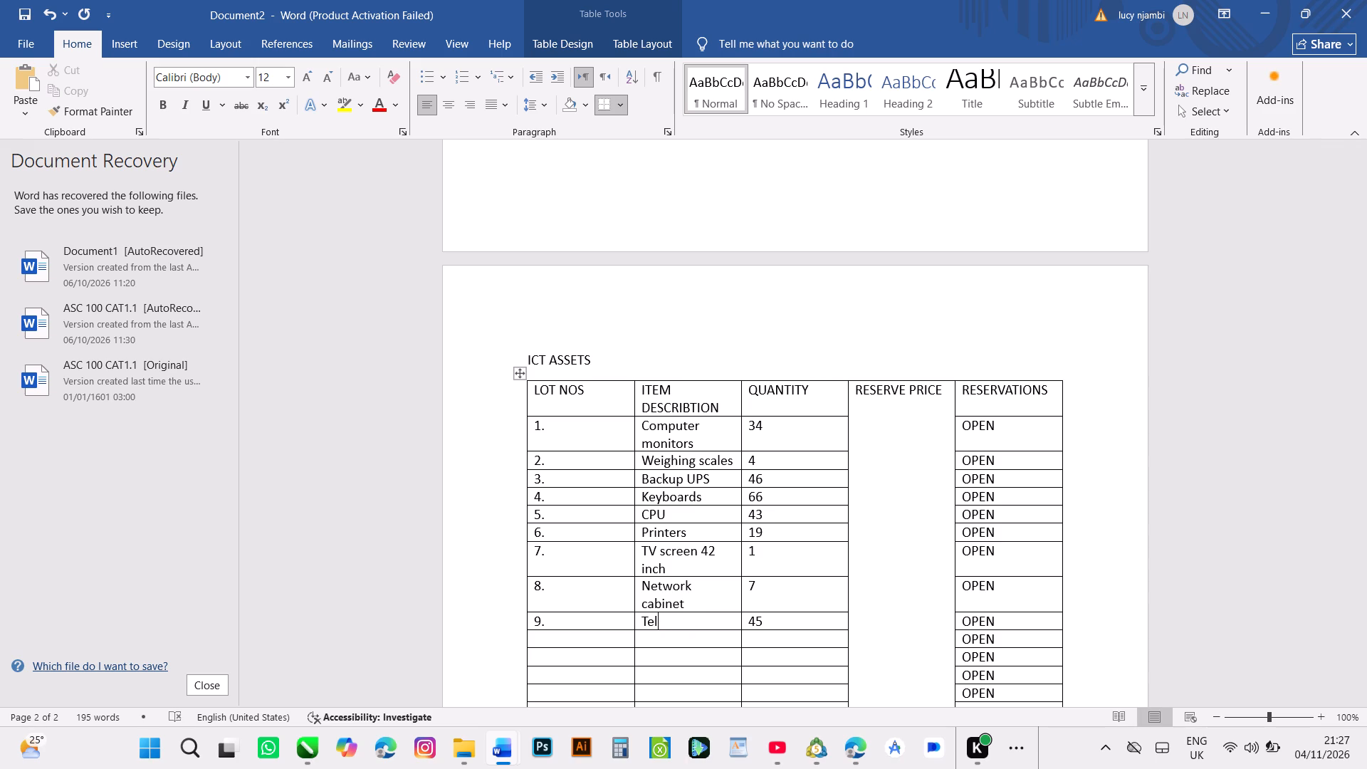
text(el)
key(BackSpace)
key(p)
text(hone)
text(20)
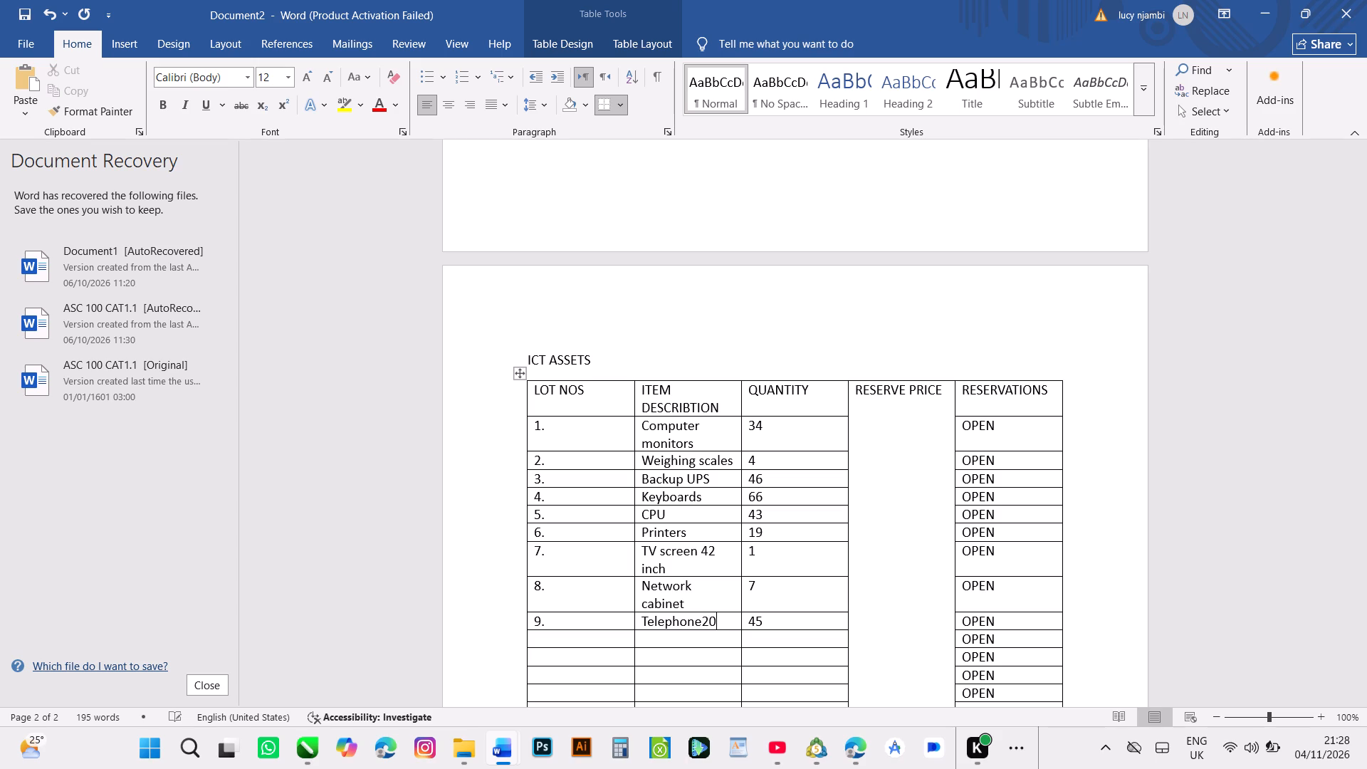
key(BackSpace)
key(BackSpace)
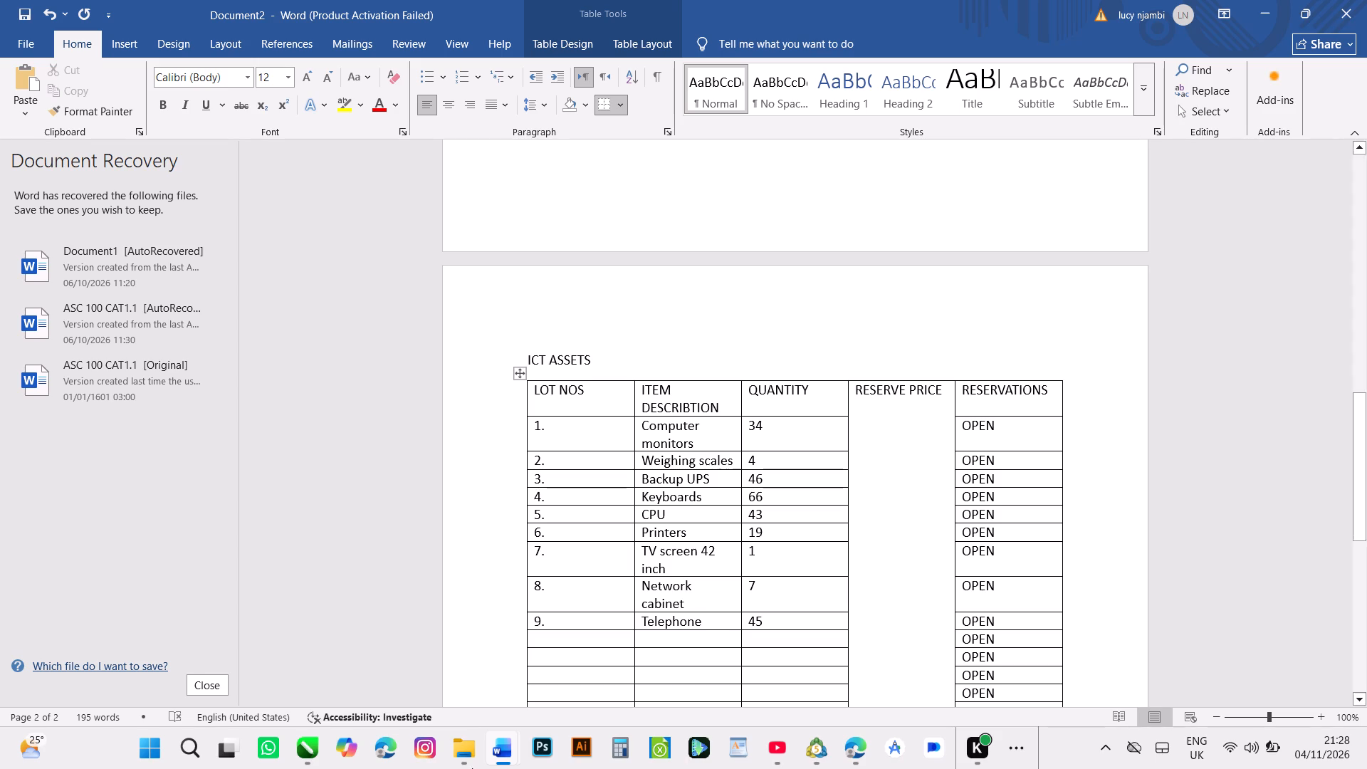
Fill in the tenth lot row of the ICT ASSETS table with quantity 20, item description Switches and lot number 10.
click(753, 636)
text(20)
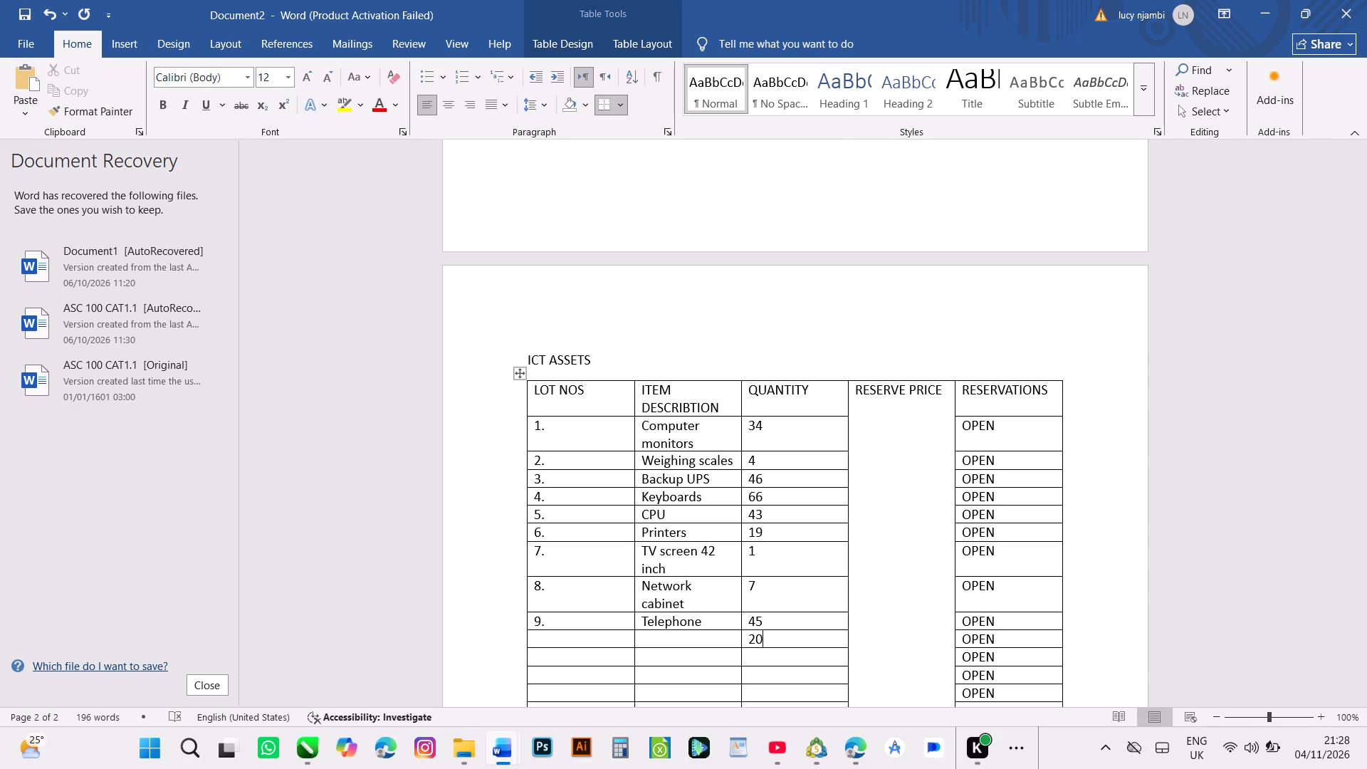
key(s)
key(BackSpace)
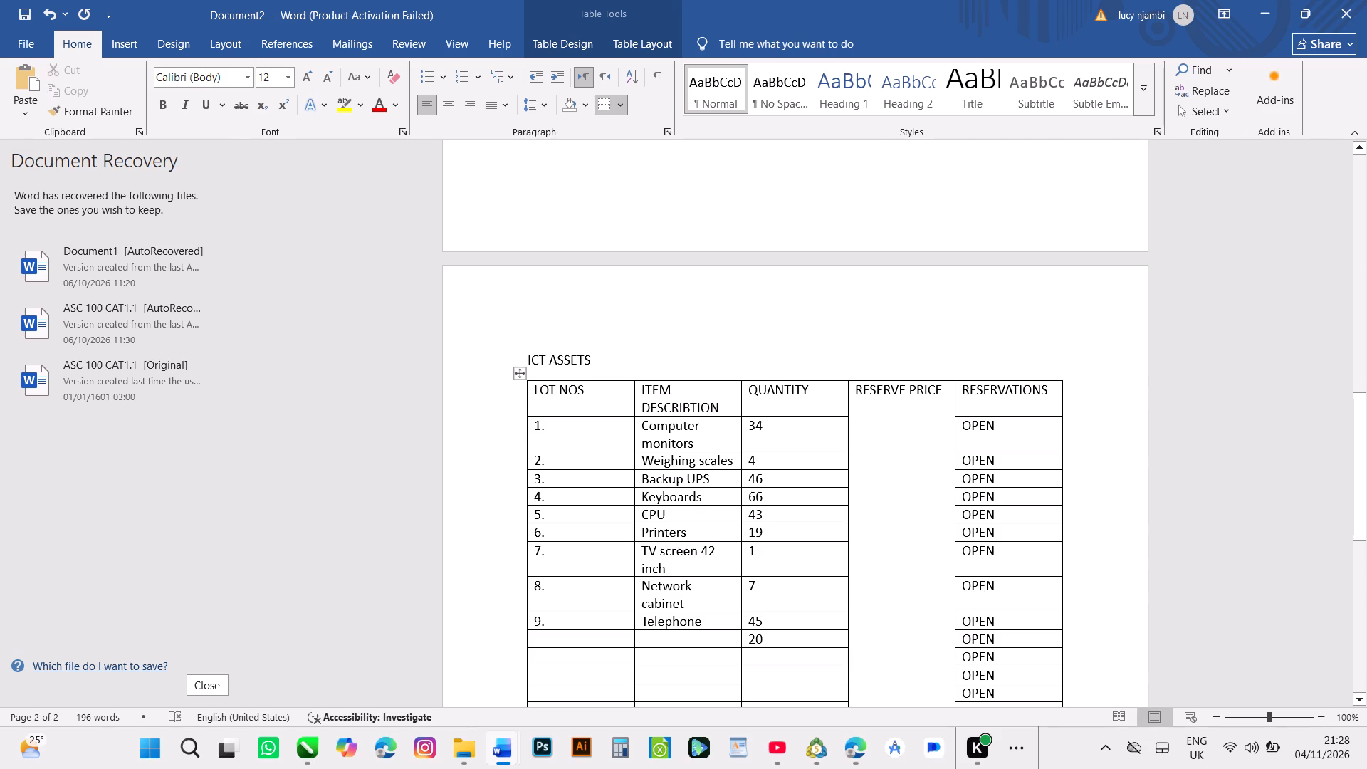
click(648, 635)
key(s)
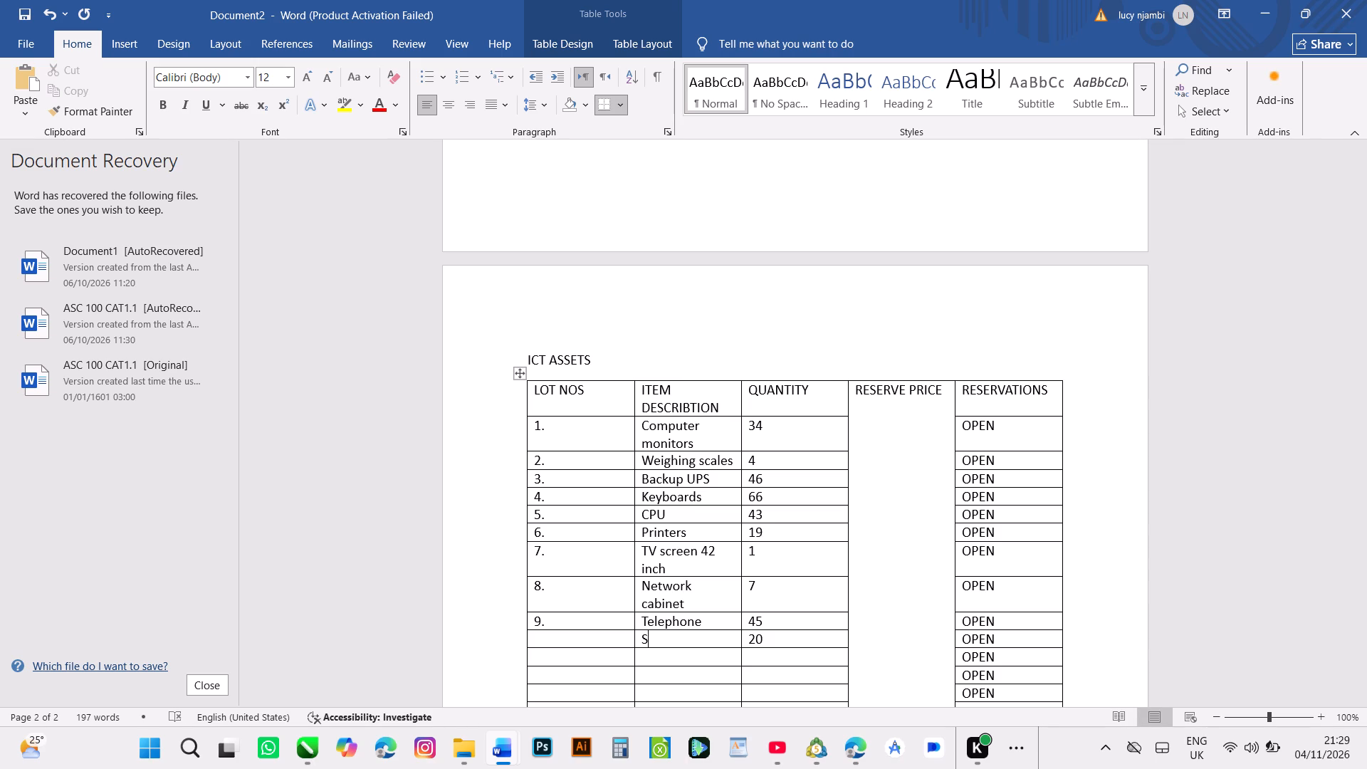
text(wi)
key(t)
text(che)
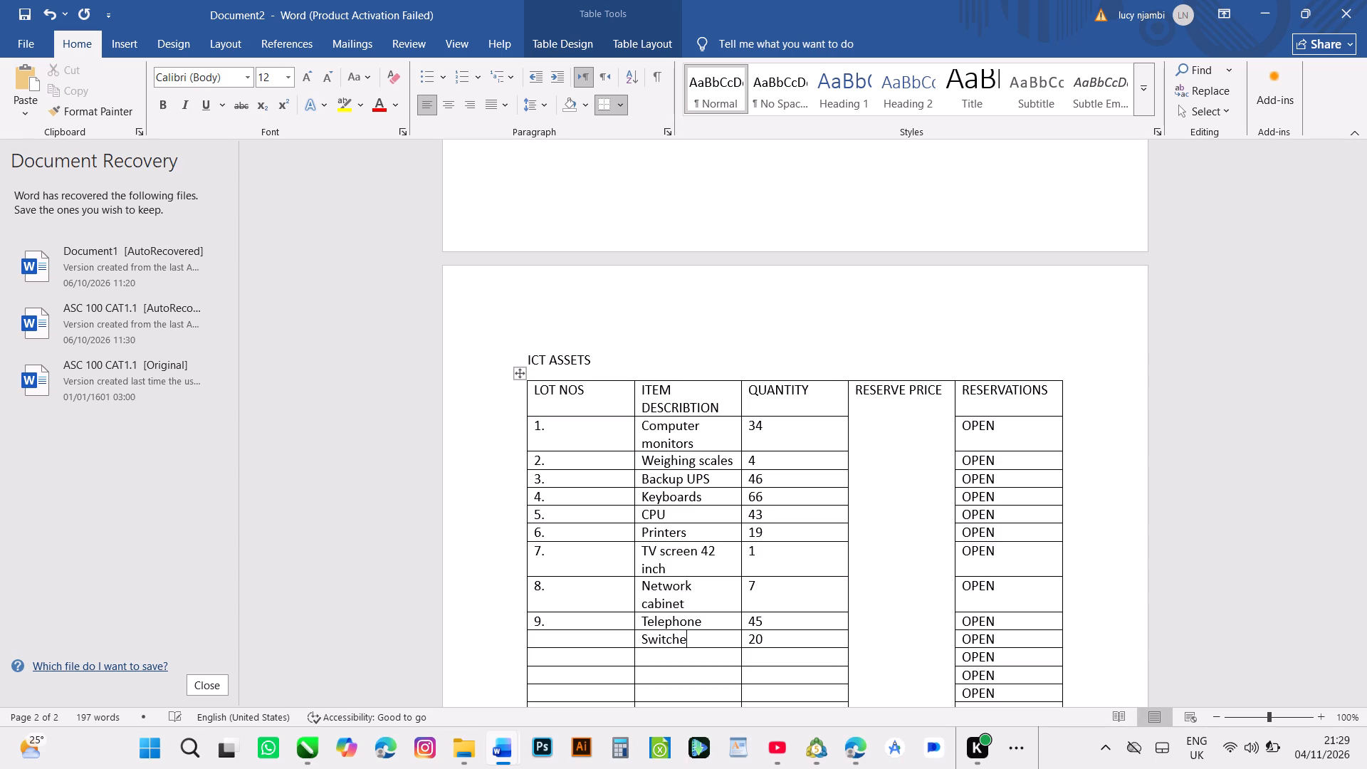
key(r)
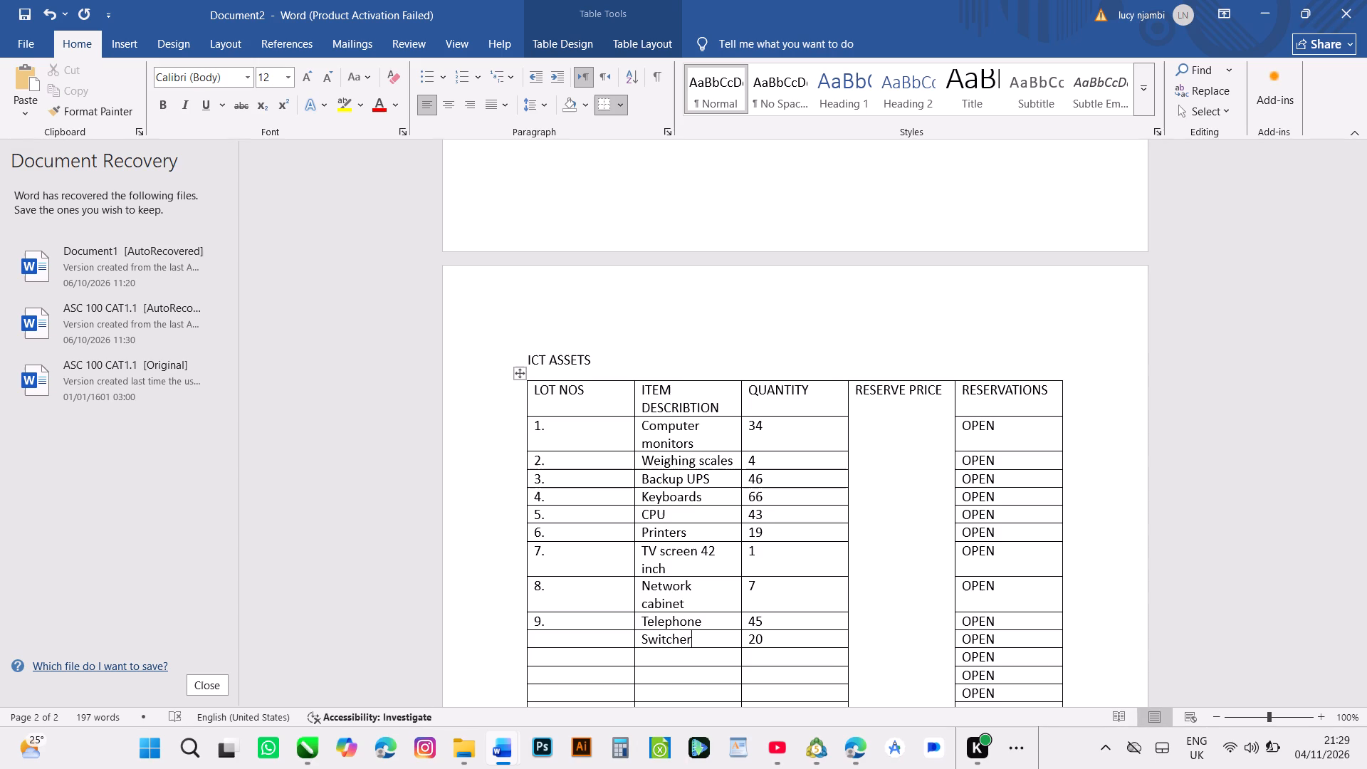
key(BackSpace)
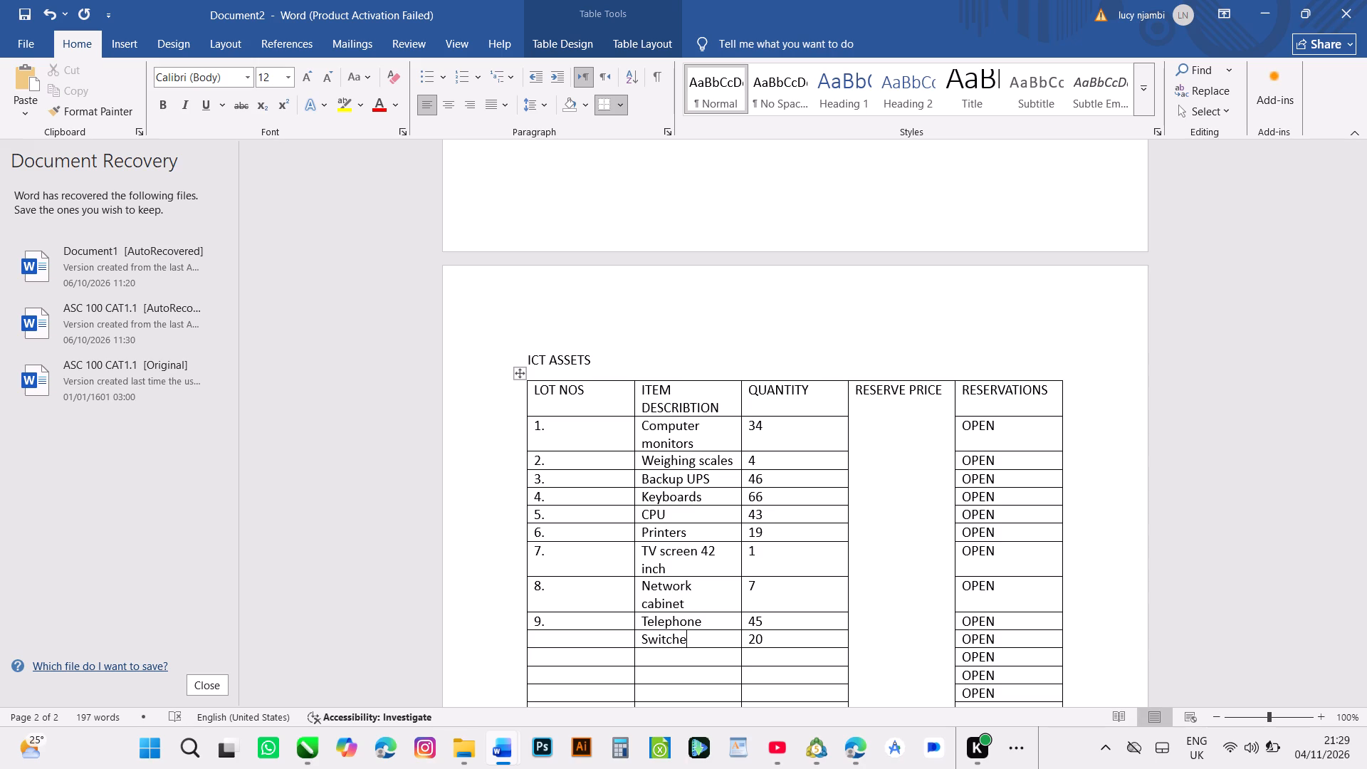
key(s)
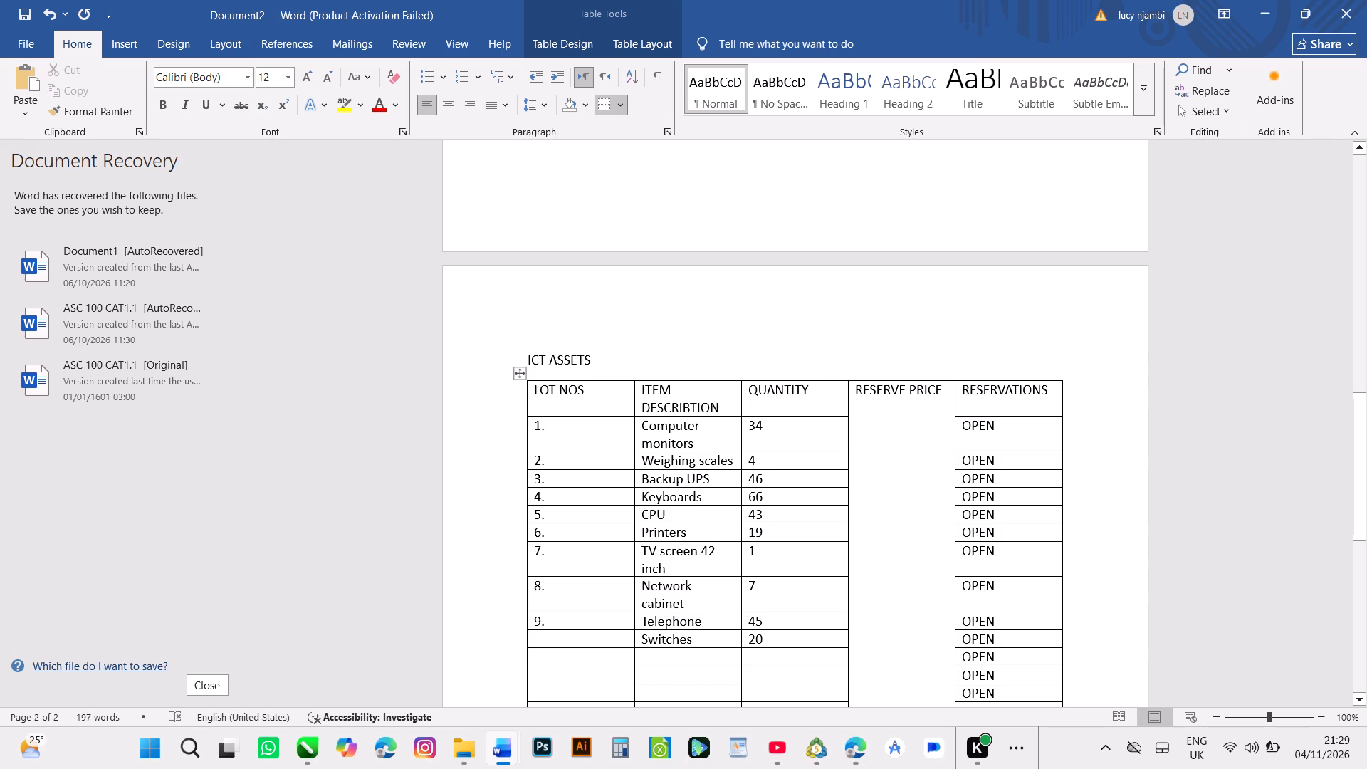
click(540, 637)
text(10)
key(period)
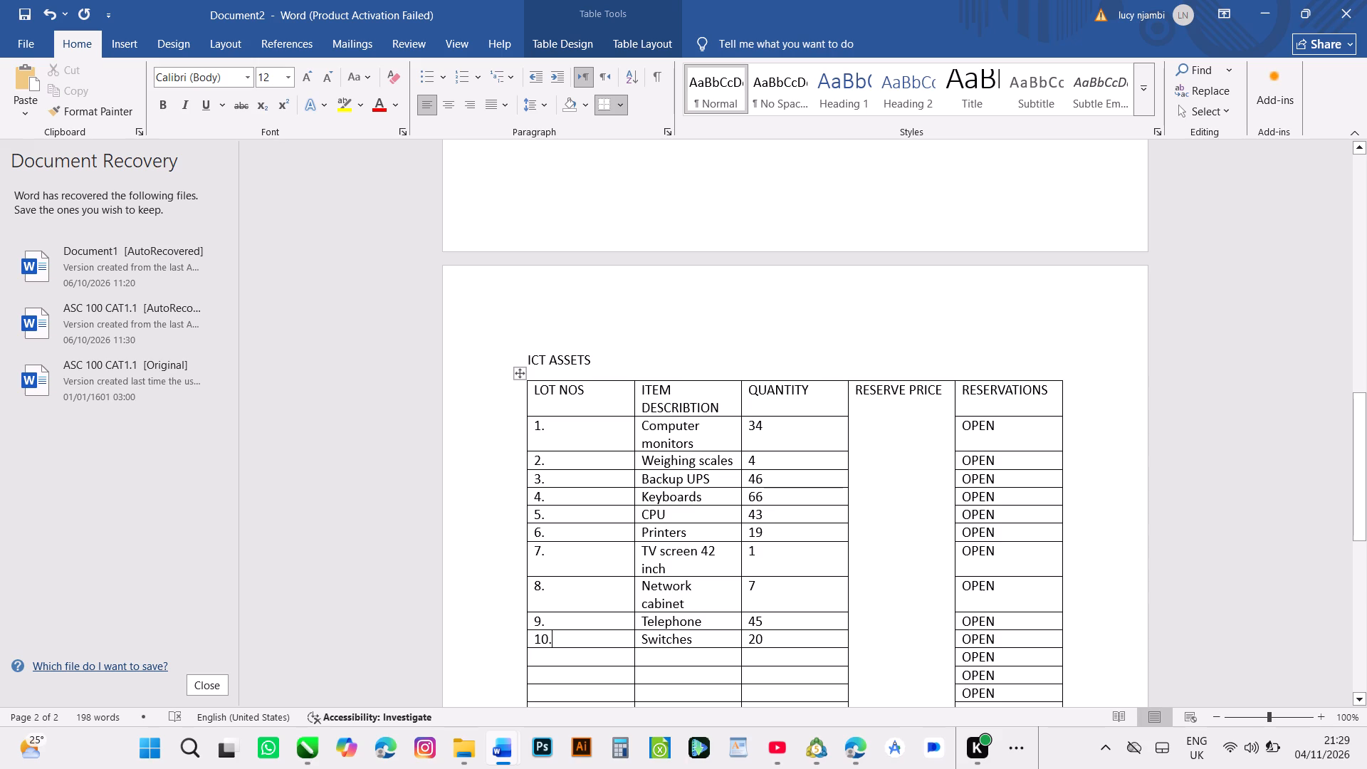
Fill in the eleventh lot row of the ICT ASSETS table with lot number 11., item description Shredders and quantity 1.
click(543, 653)
text(11)
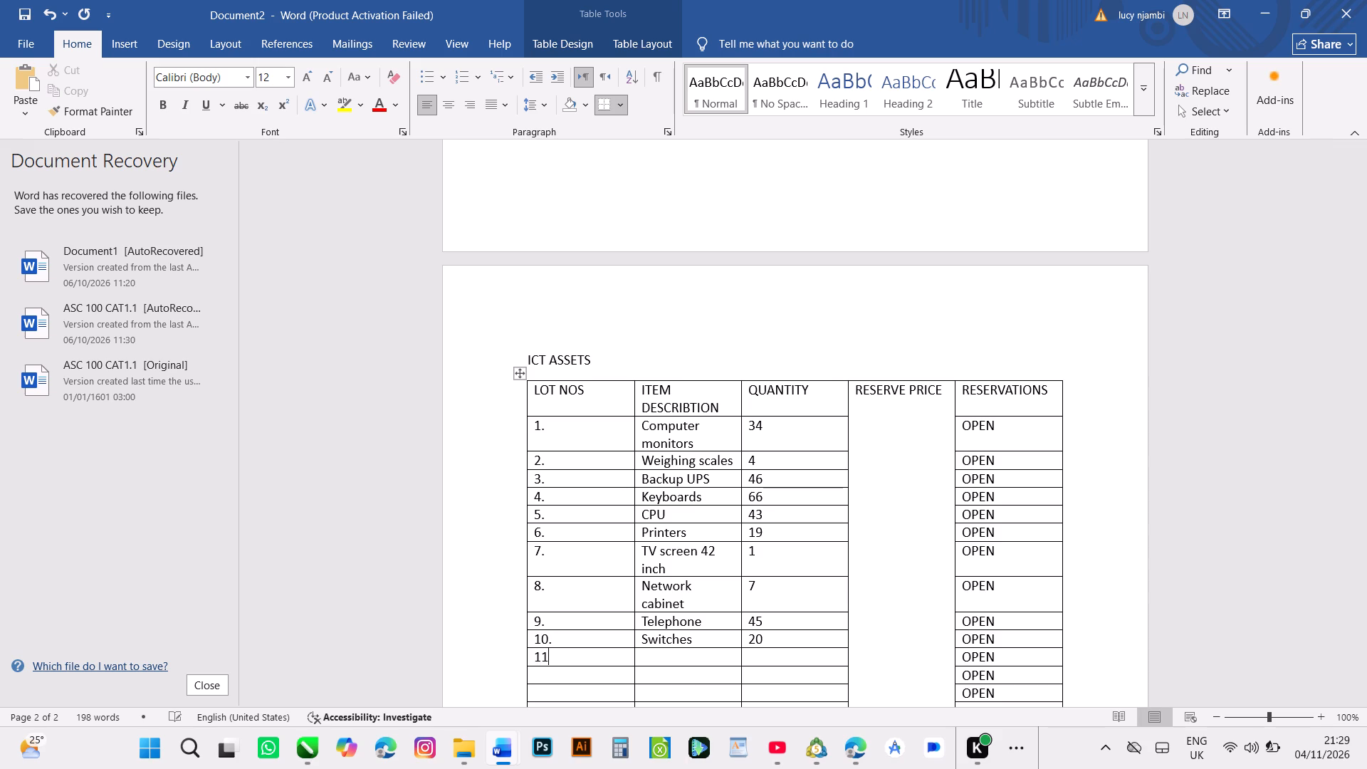
key(period)
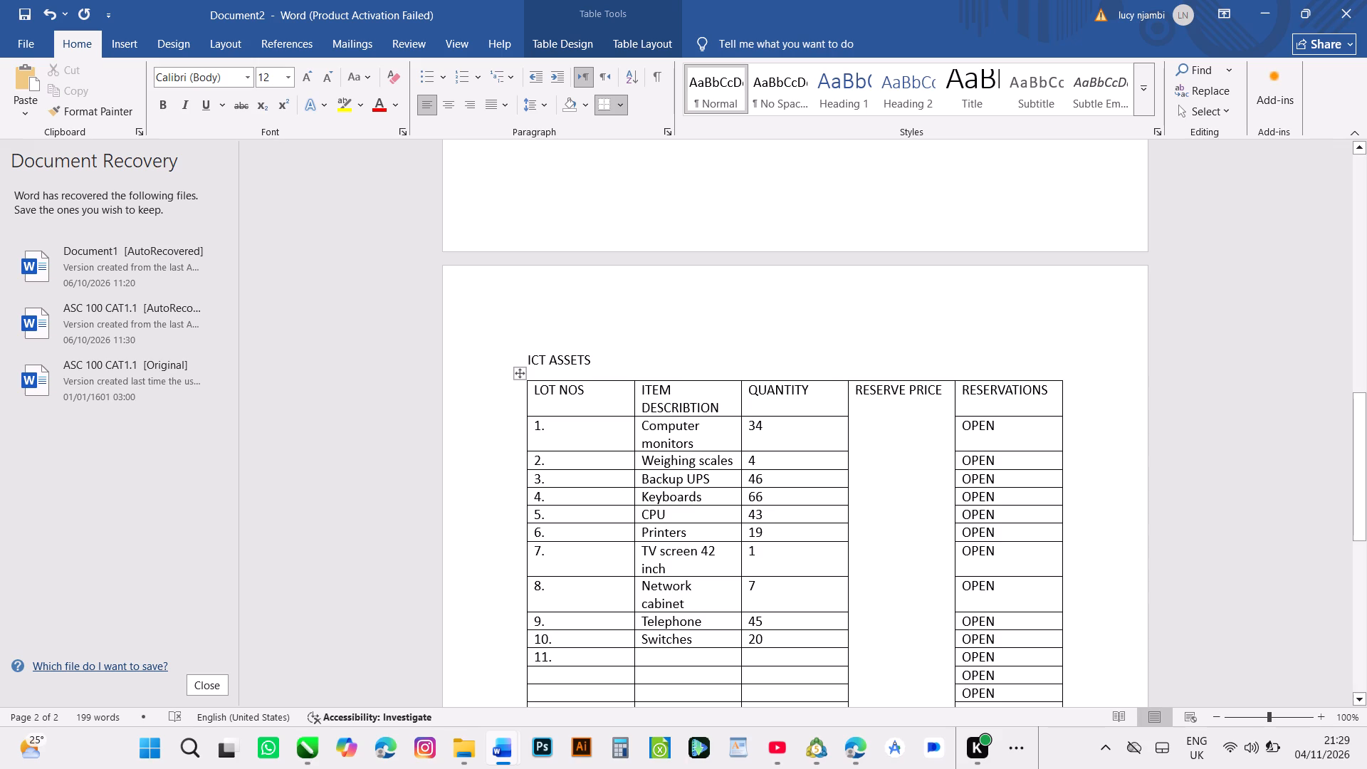
click(646, 656)
key(s)
key(BackSpace)
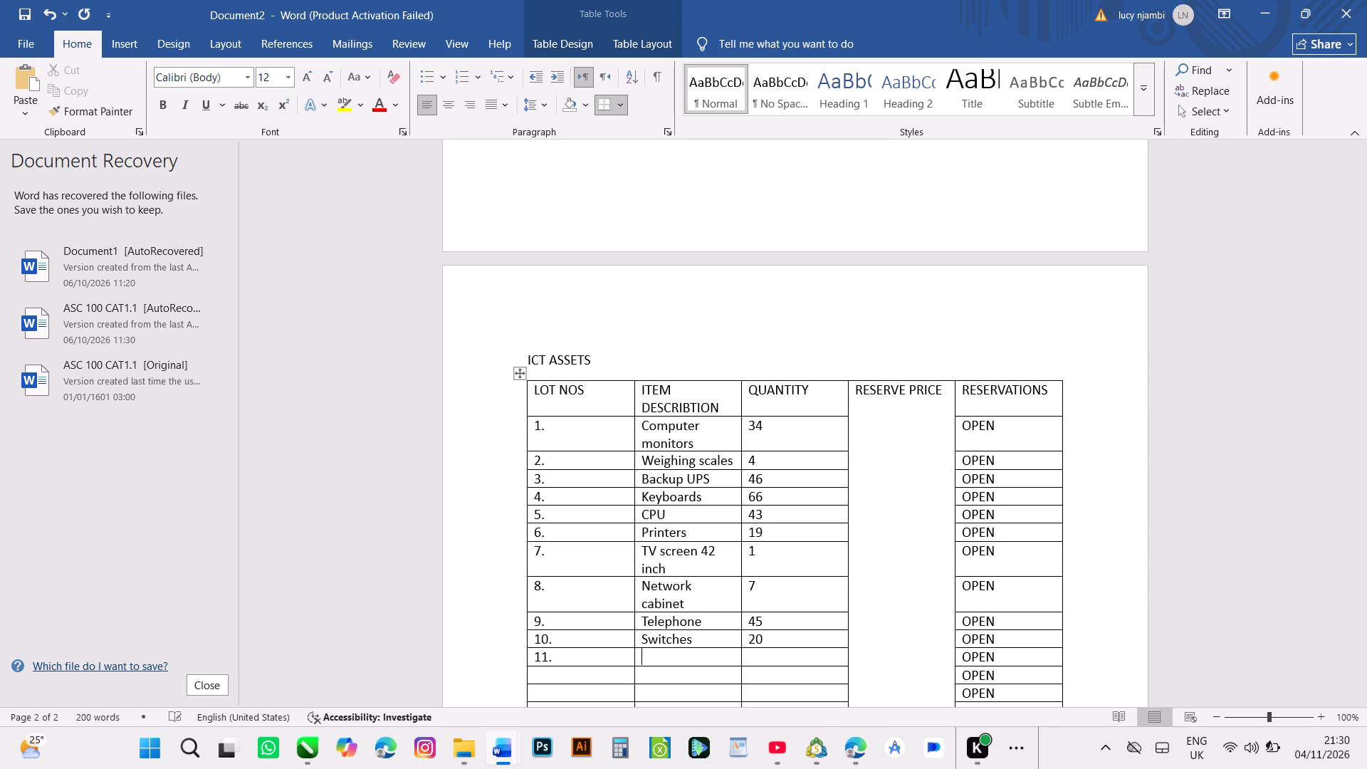
key(s)
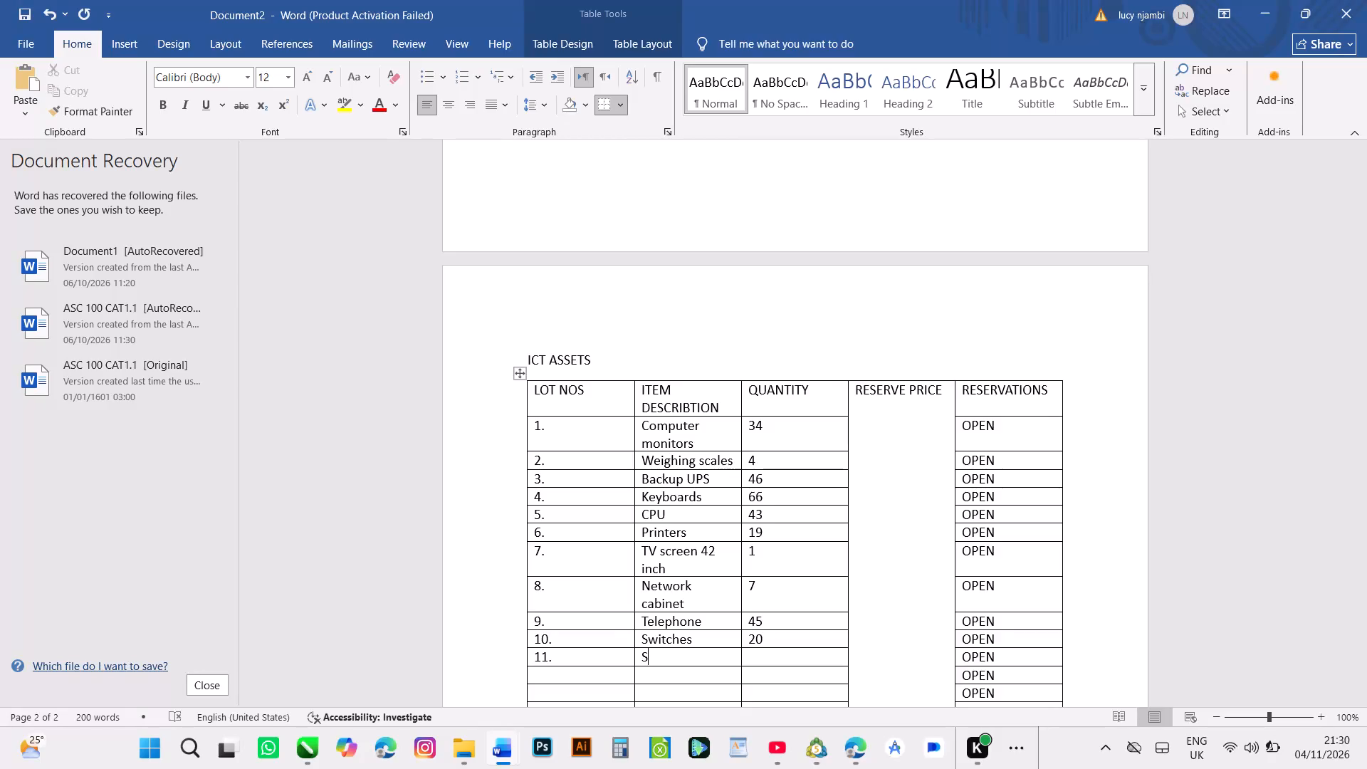
key(h)
text(re)
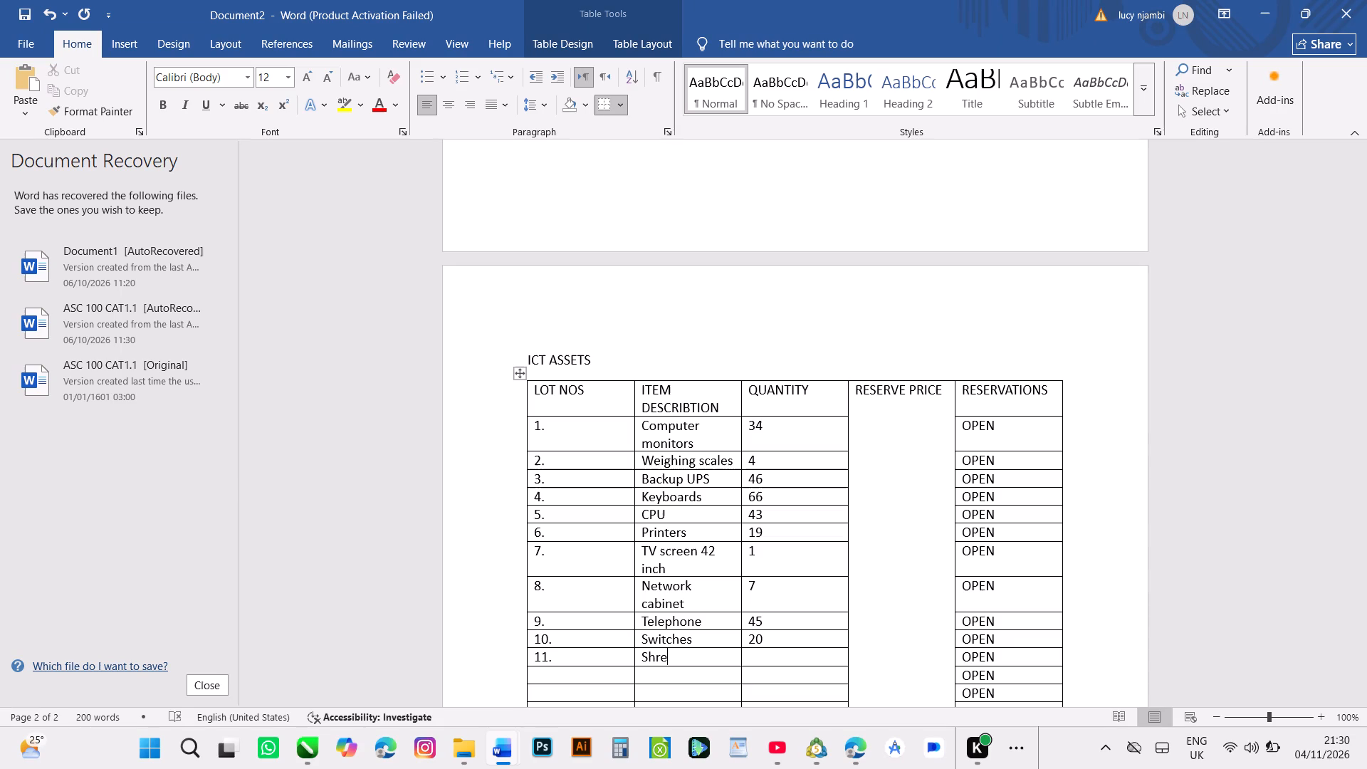
text(dders)
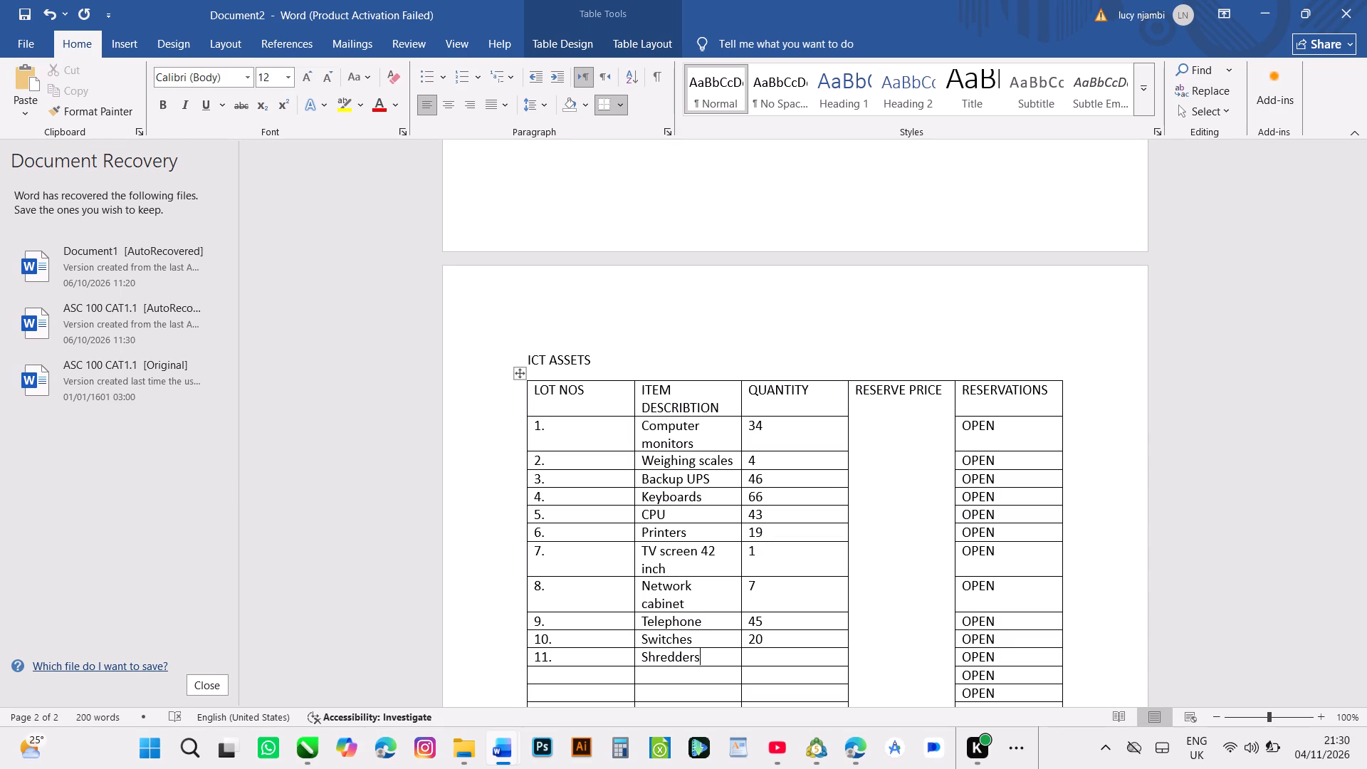
click(756, 654)
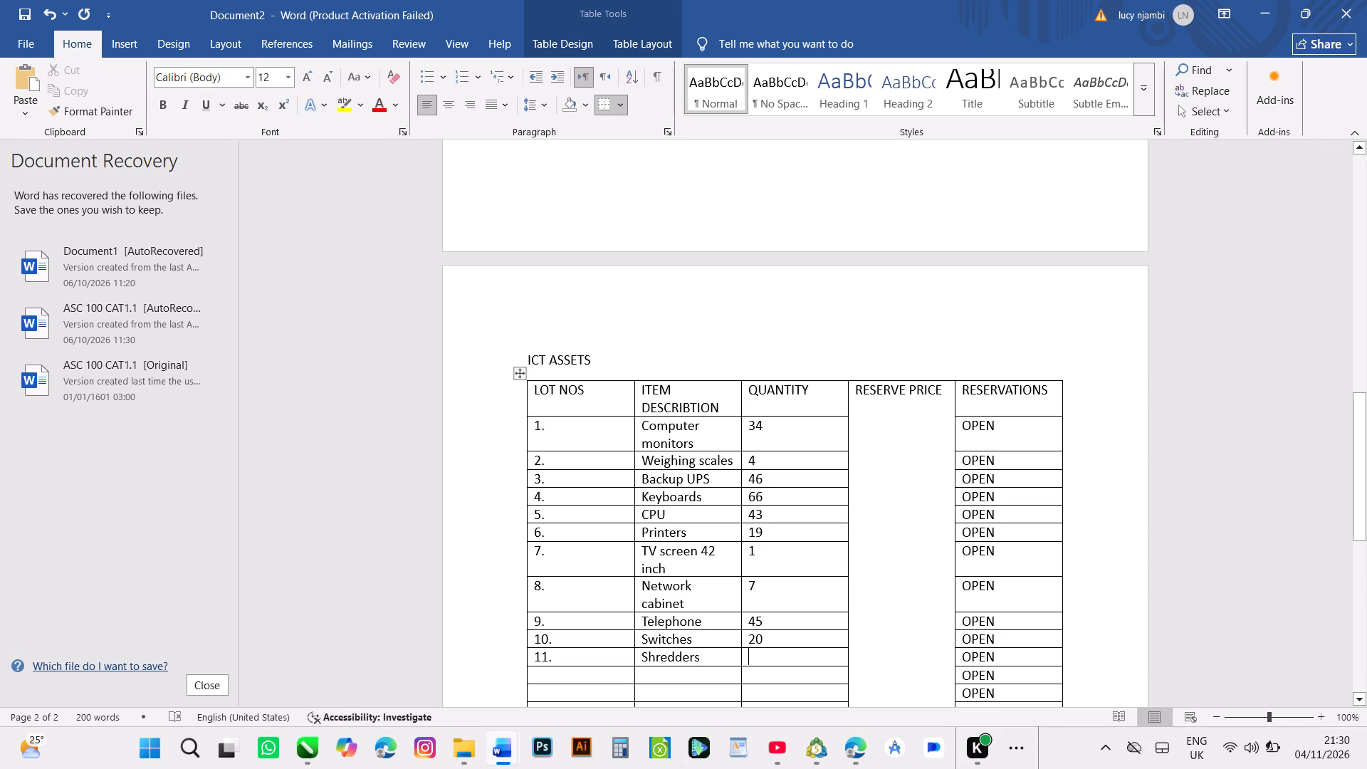
key(1)
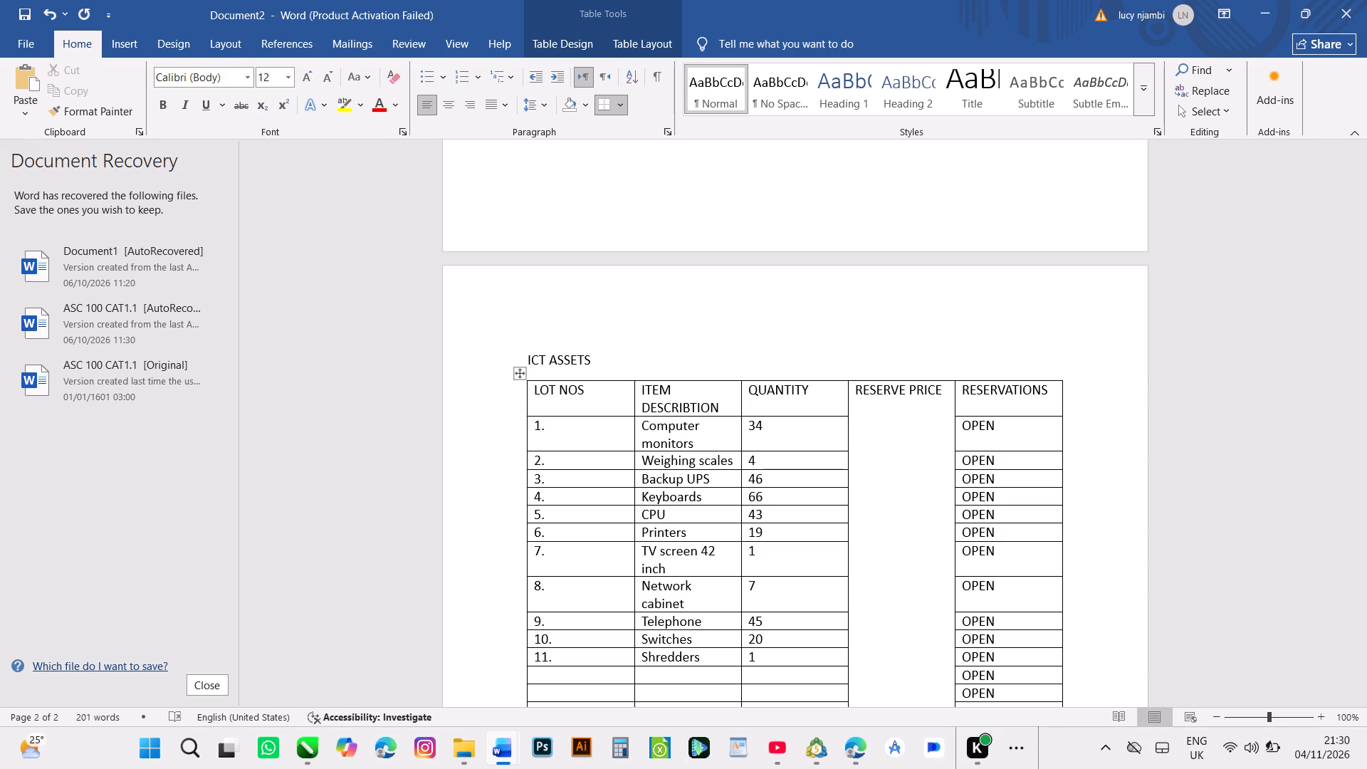
Fill in the twelfth lot row of the ICT ASSETS table with quantity 7, item description Servers and lot number 12.
click(758, 670)
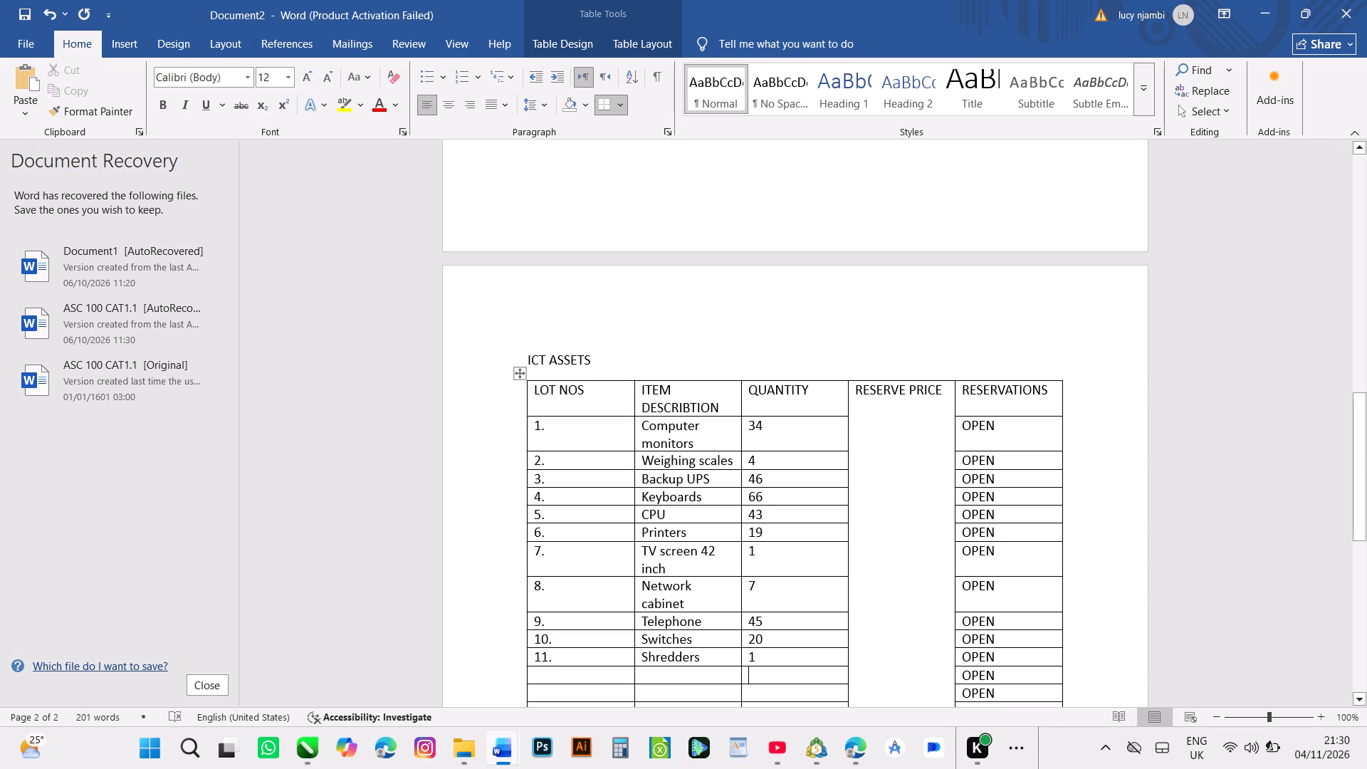
key(7)
click(657, 676)
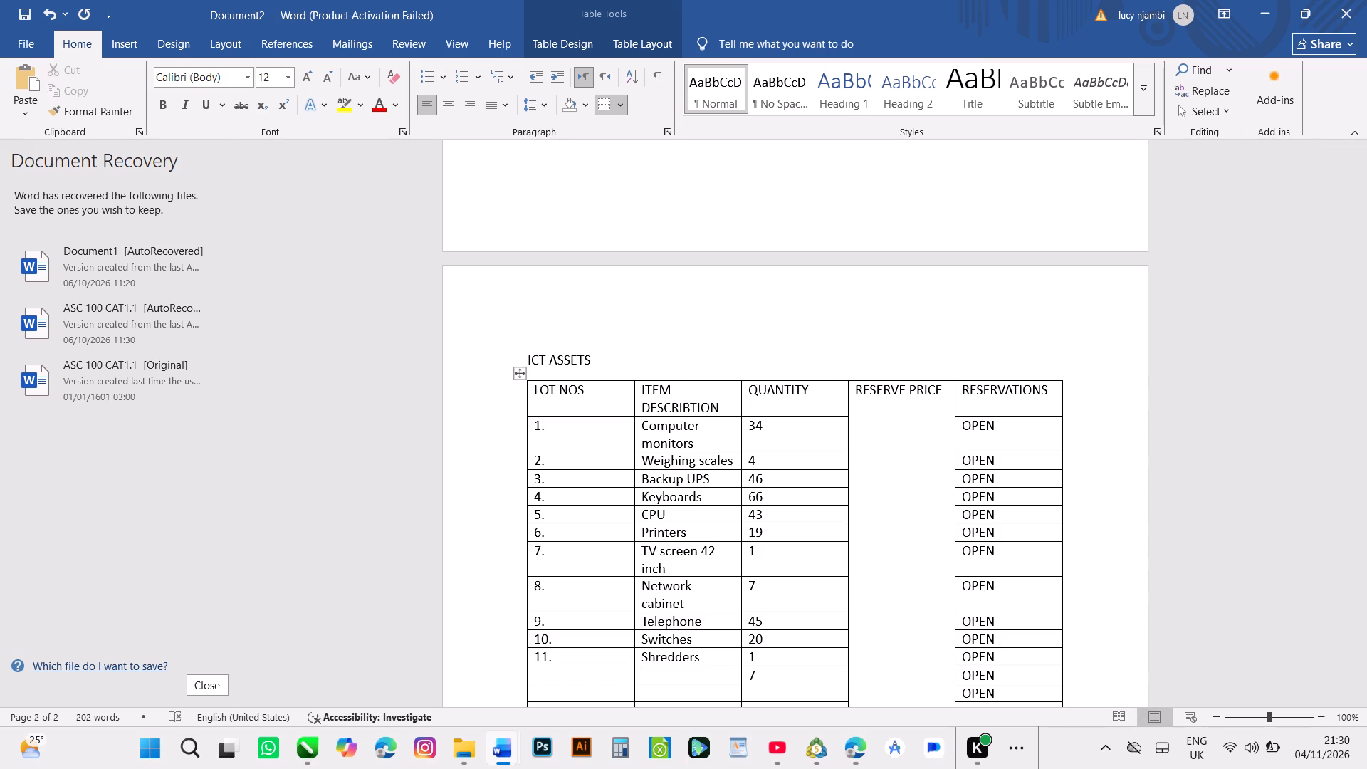
key(s)
text(er)
text(vers)
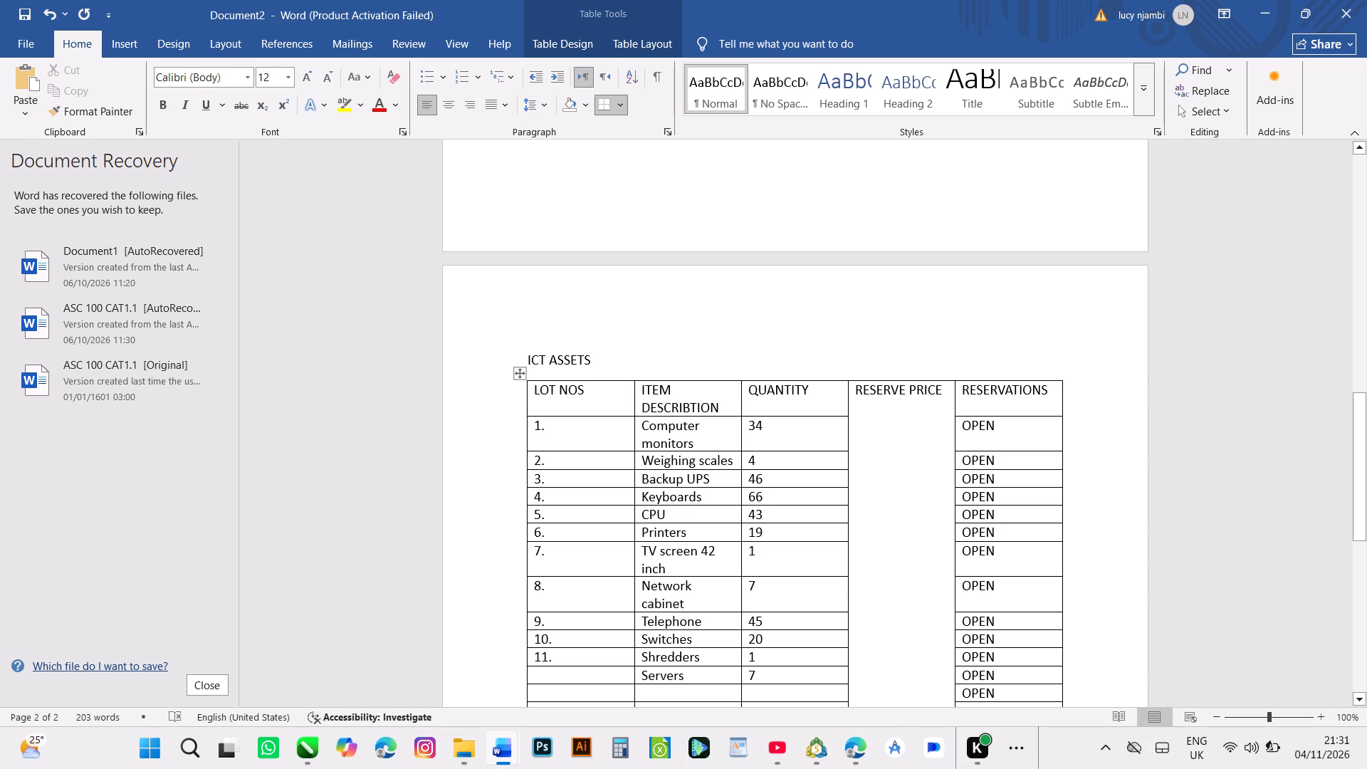
key(1)
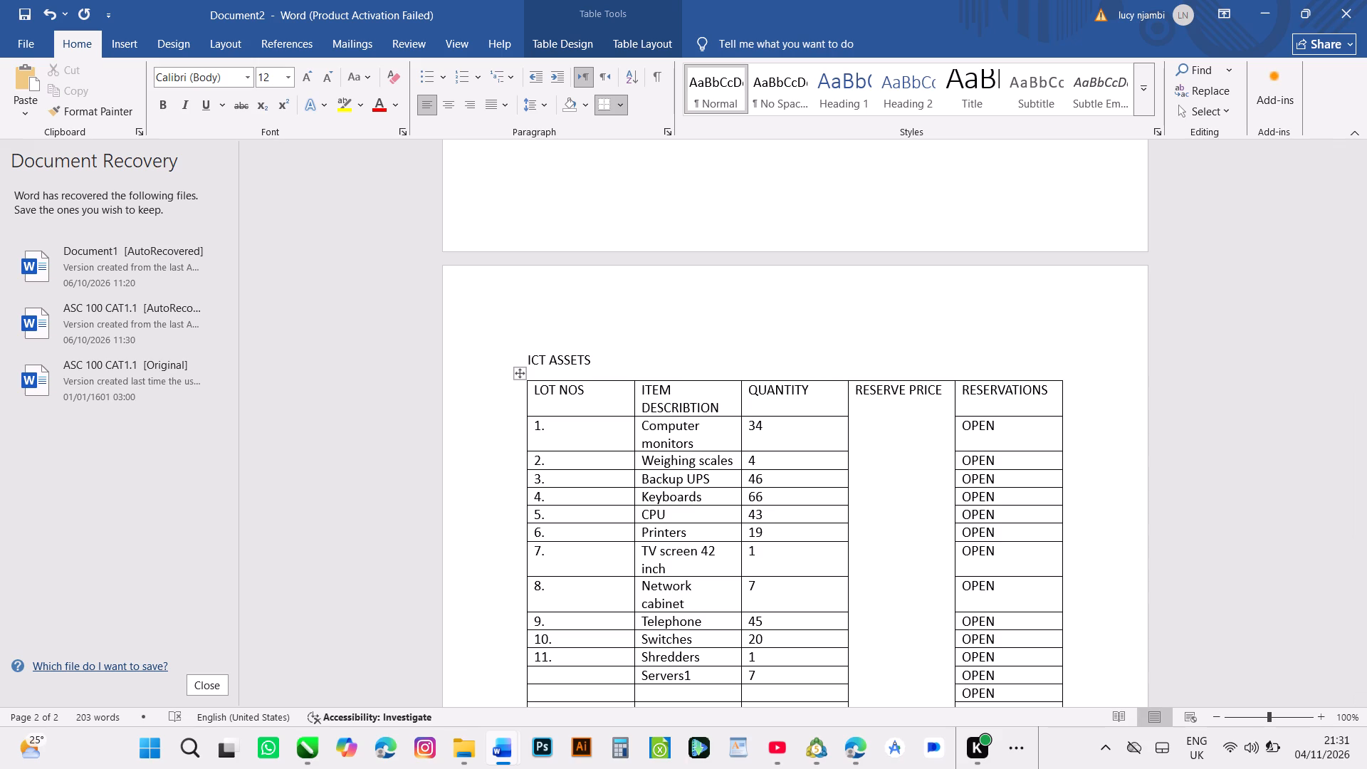
key(BackSpace)
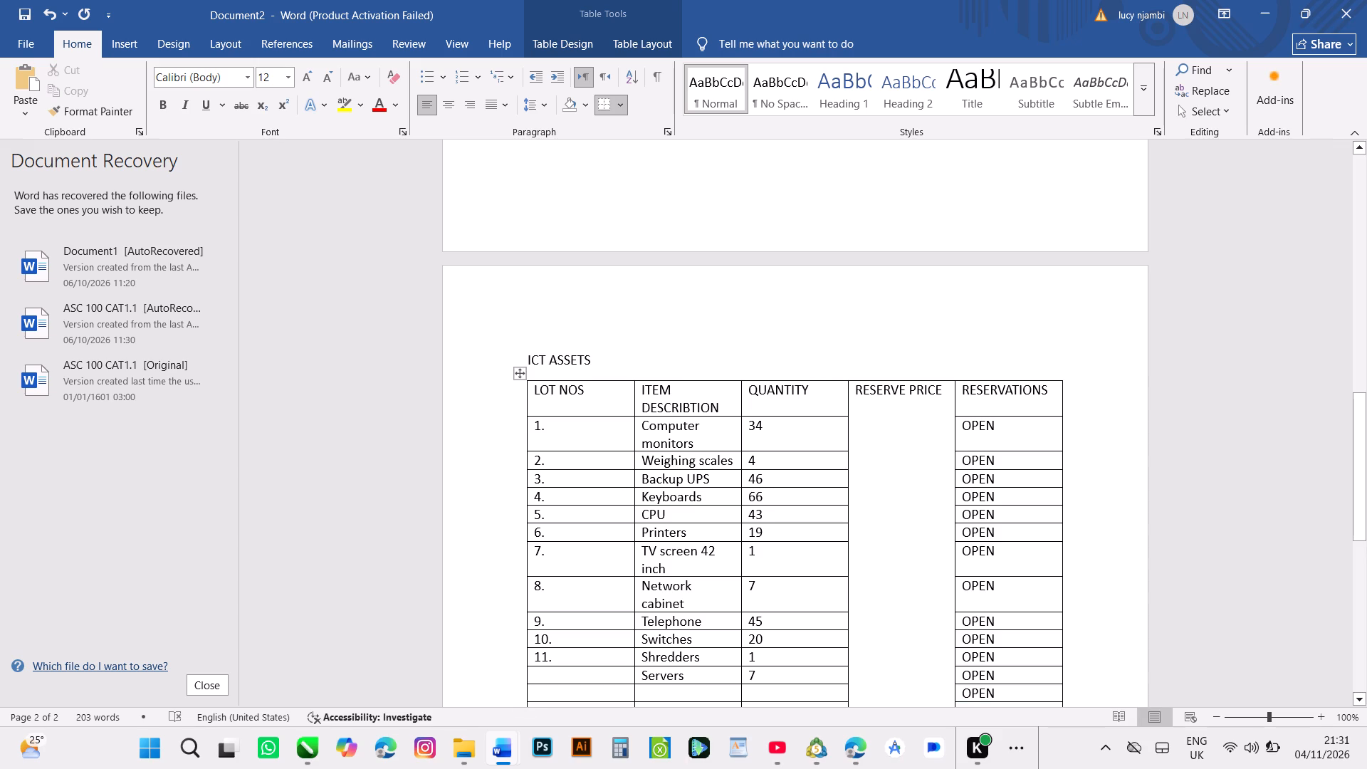
click(538, 669)
text(12)
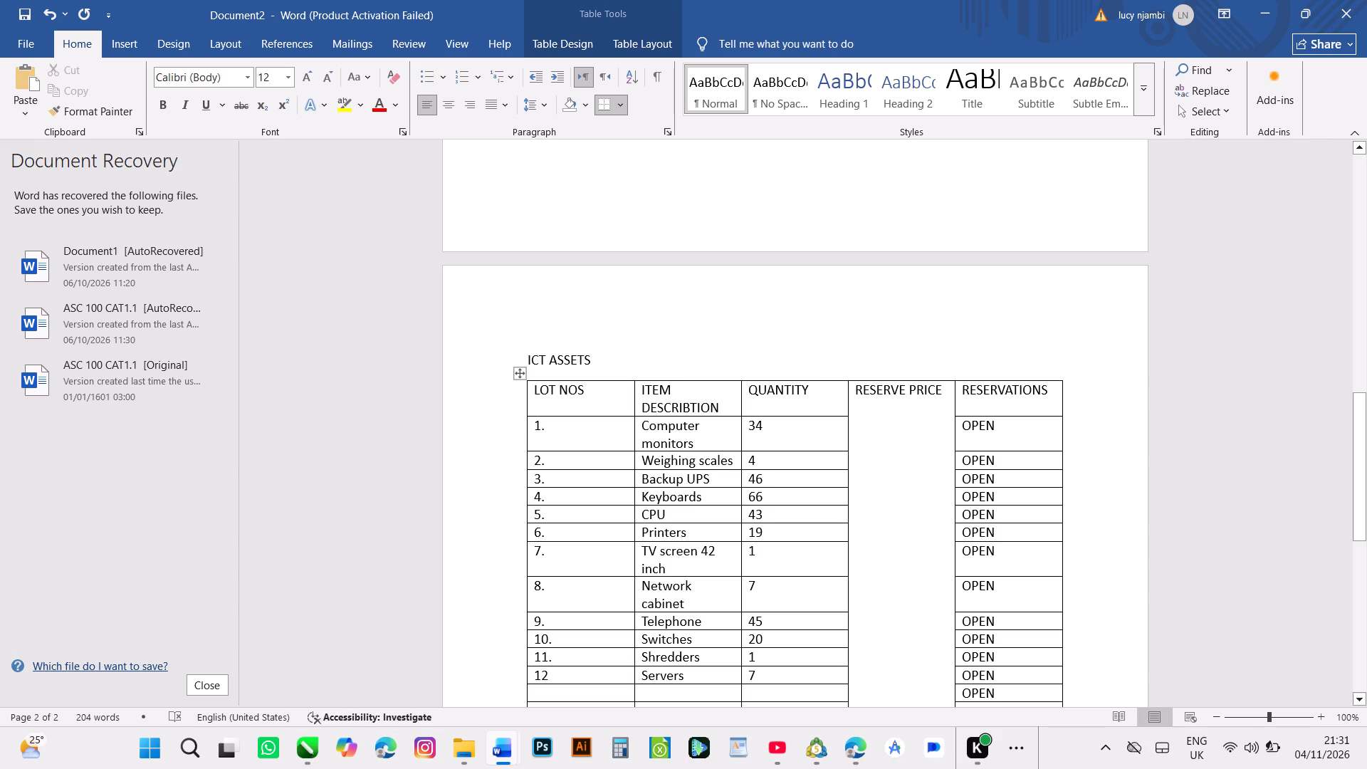
Fill in the thirteenth lot row of the ICT ASSETS table with lot number 13, item description Hard disk and quantity 3.
click(537, 690)
key(1)
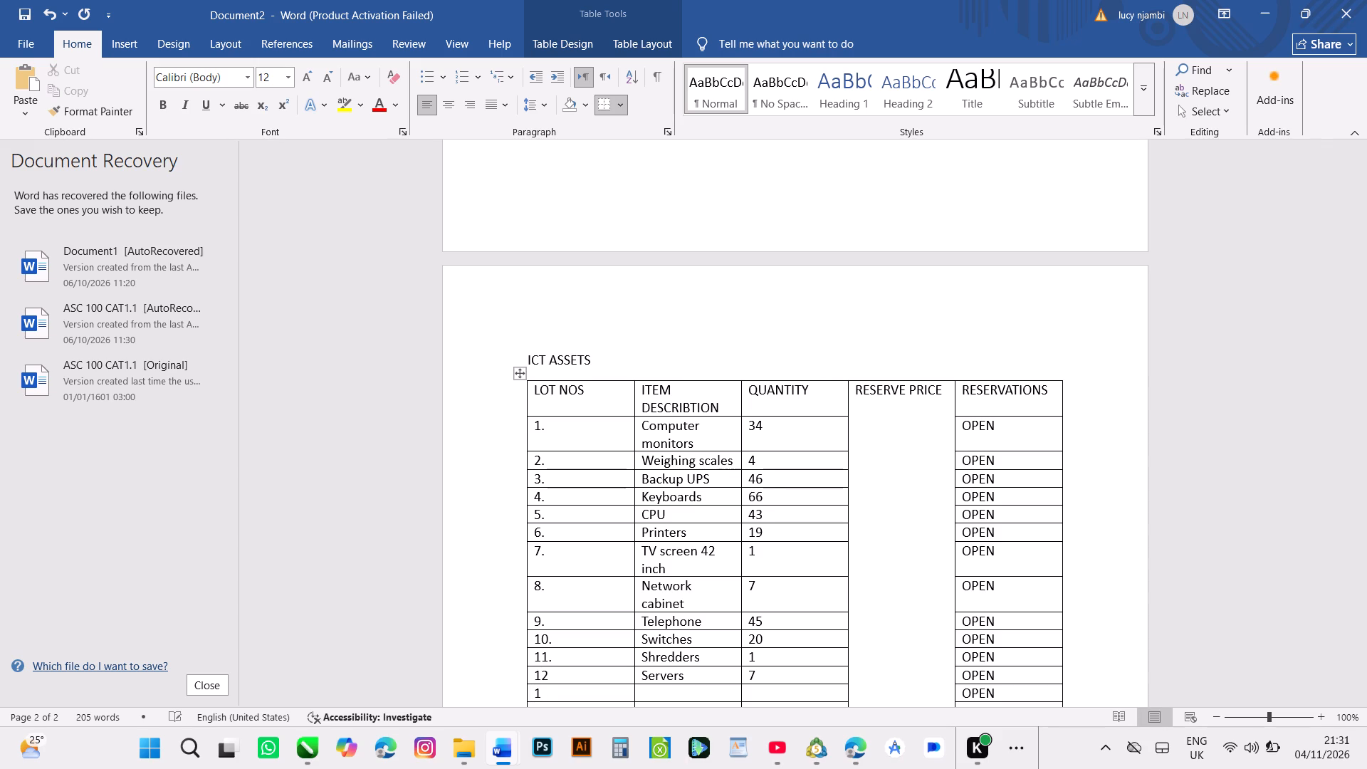
key(3)
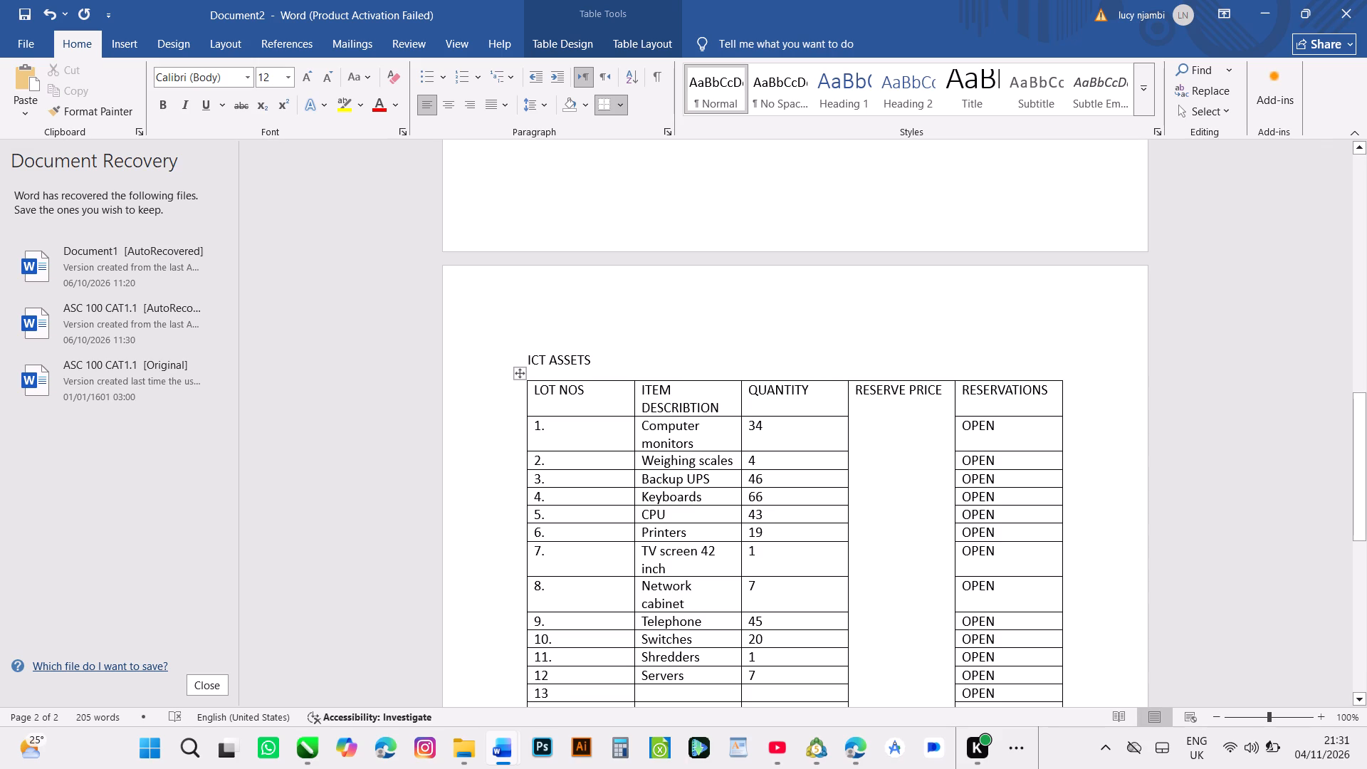
click(650, 690)
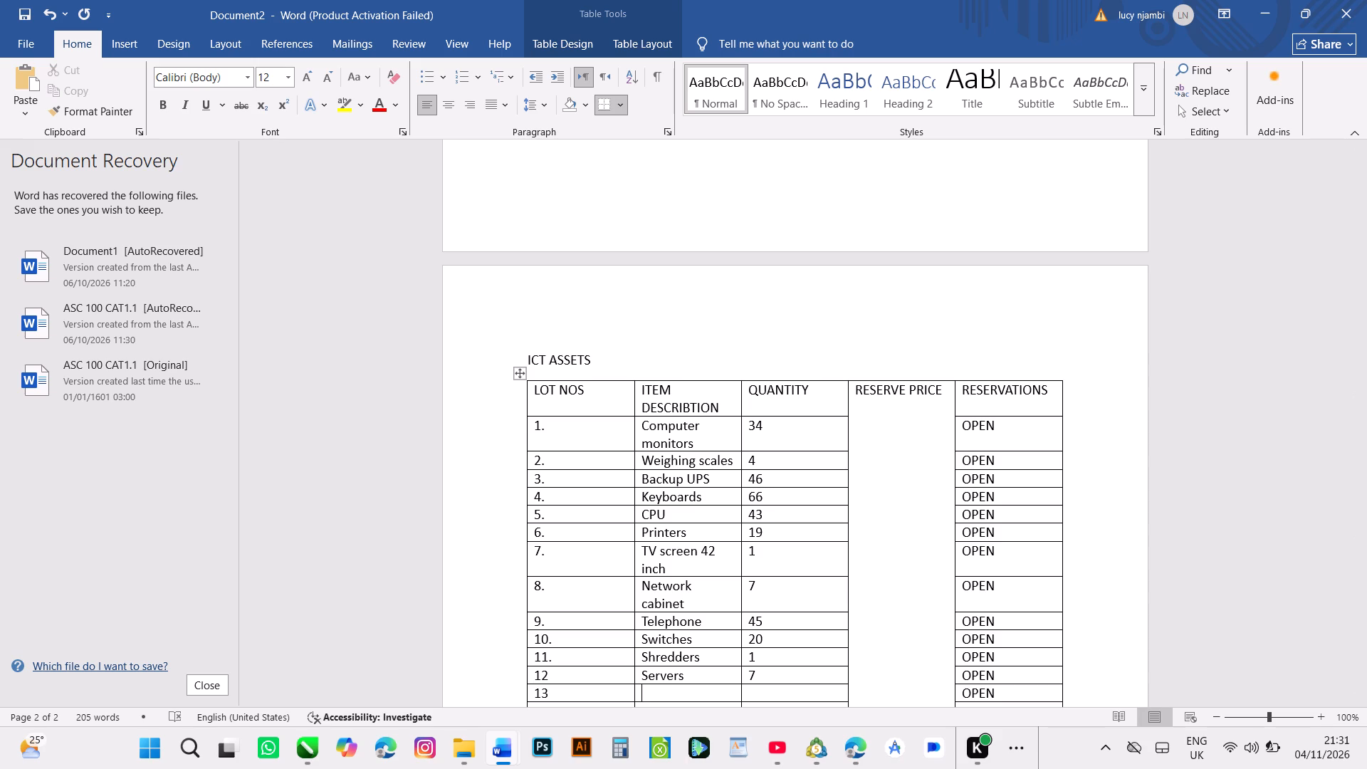
key(h)
key(BackSpace)
key(h)
key(a)
text(rd)
key(space)
text(dis)
key(k)
click(754, 690)
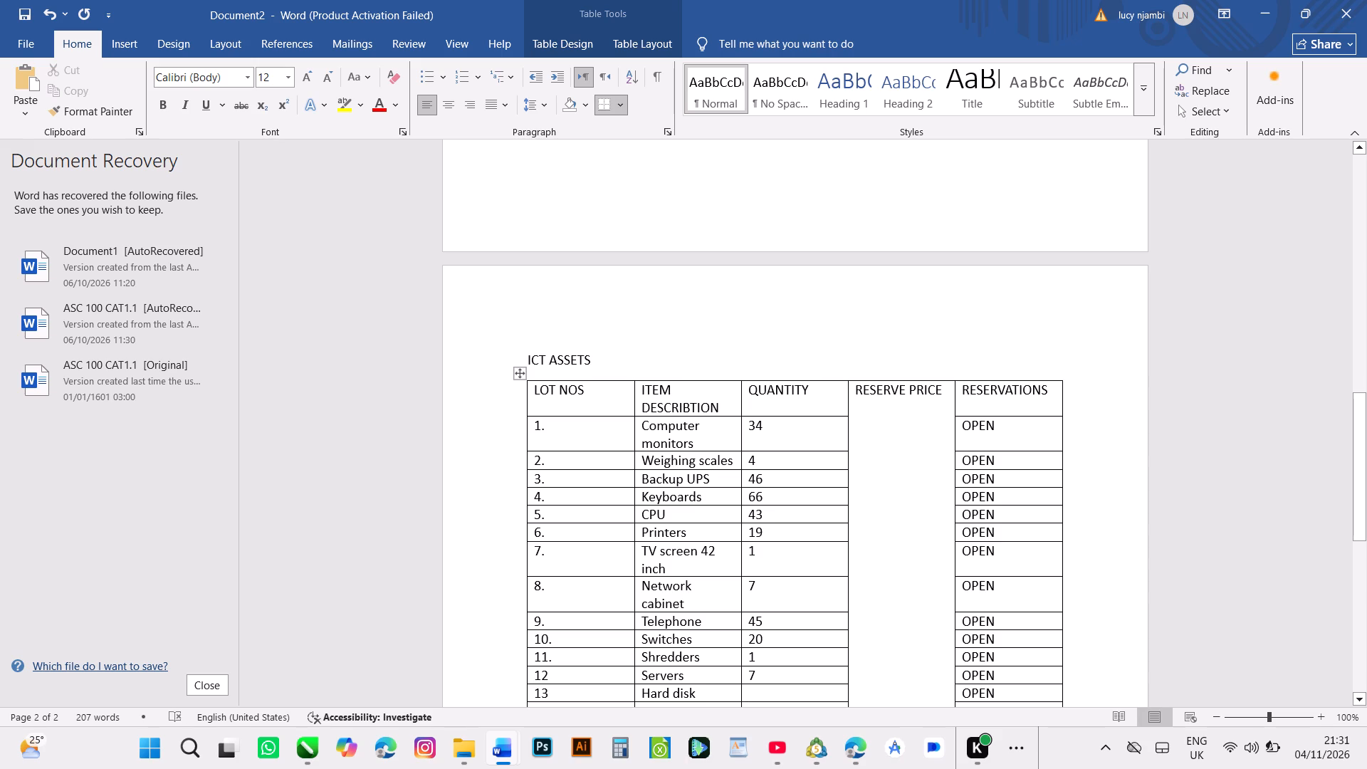
key(3)
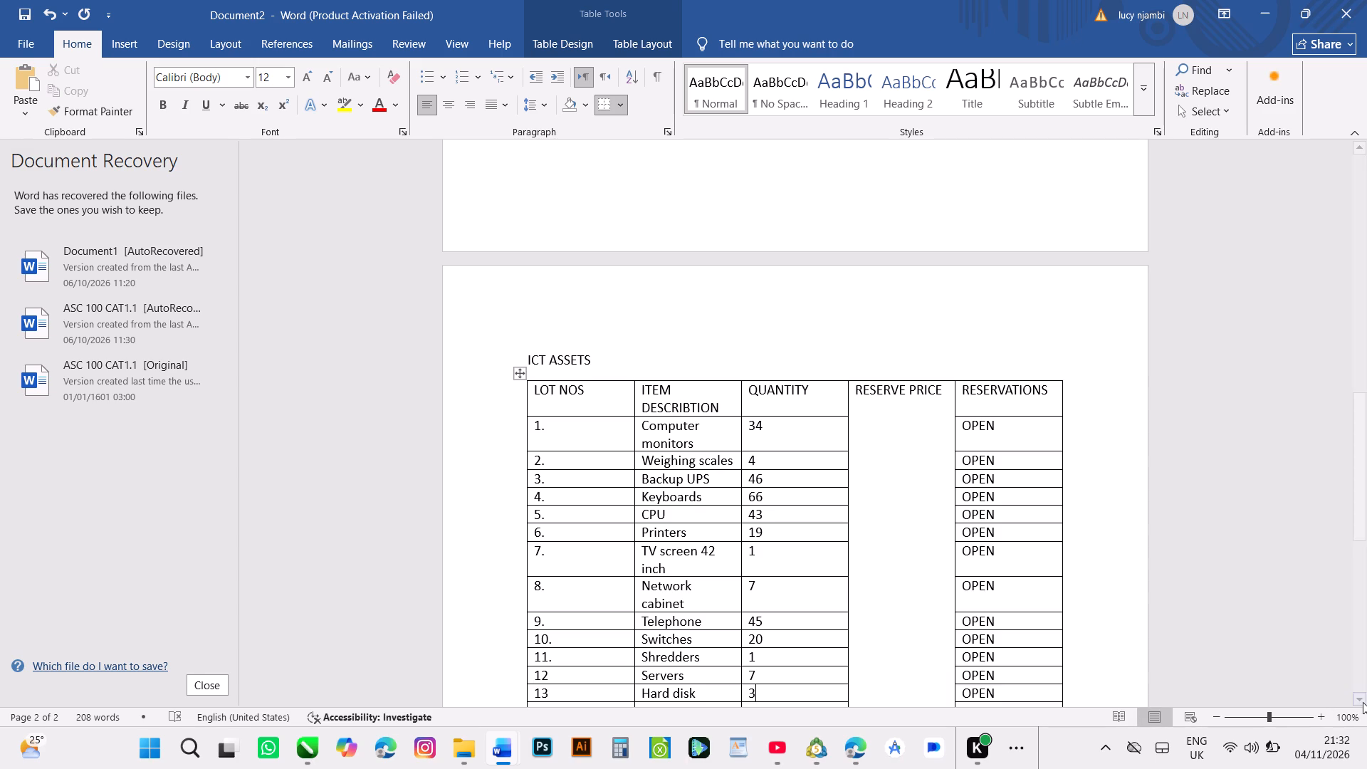
Fill in the fourteenth lot row of the ICT ASSETS table with lot number 14, item description Projector and quantity 1.
triple_click(1357, 699)
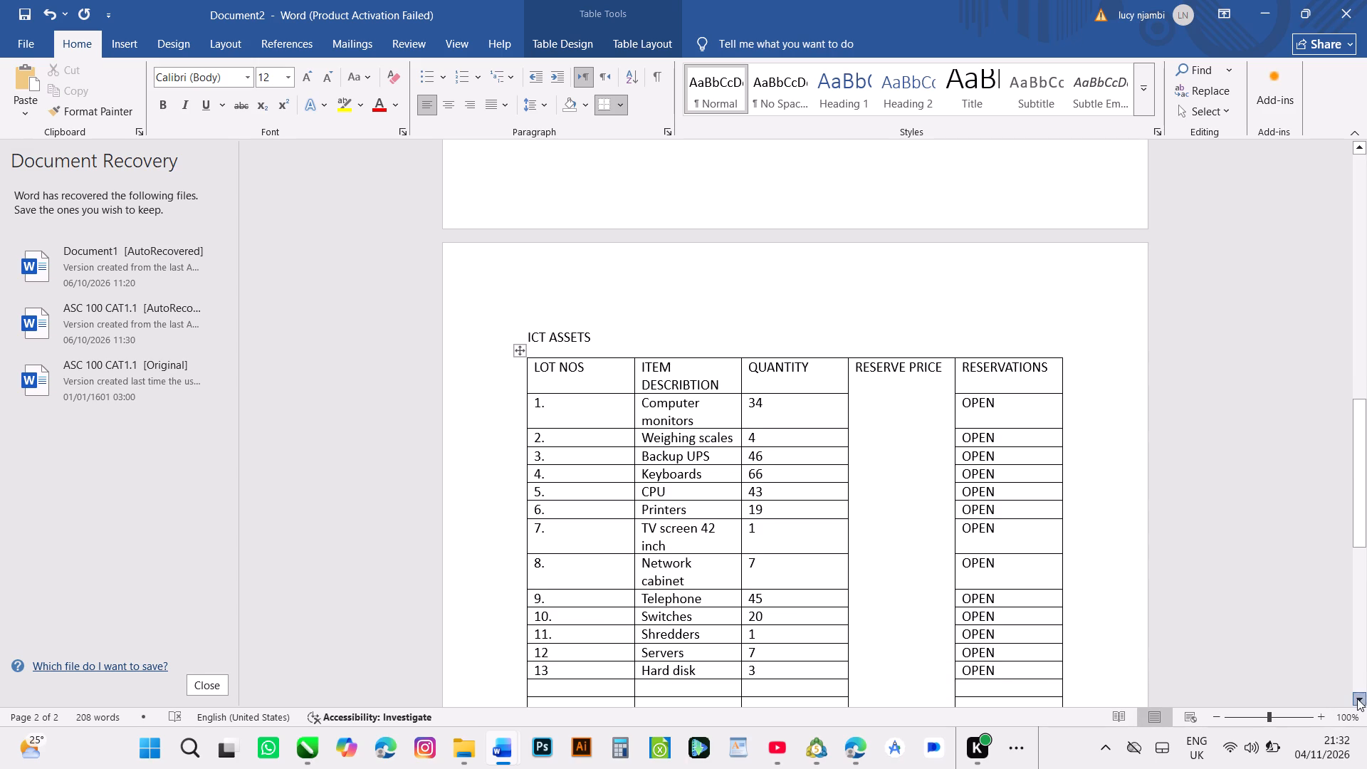
triple_click(1357, 699)
triple_click(1357, 699)
triple_click(1357, 699)
triple_click(1357, 699)
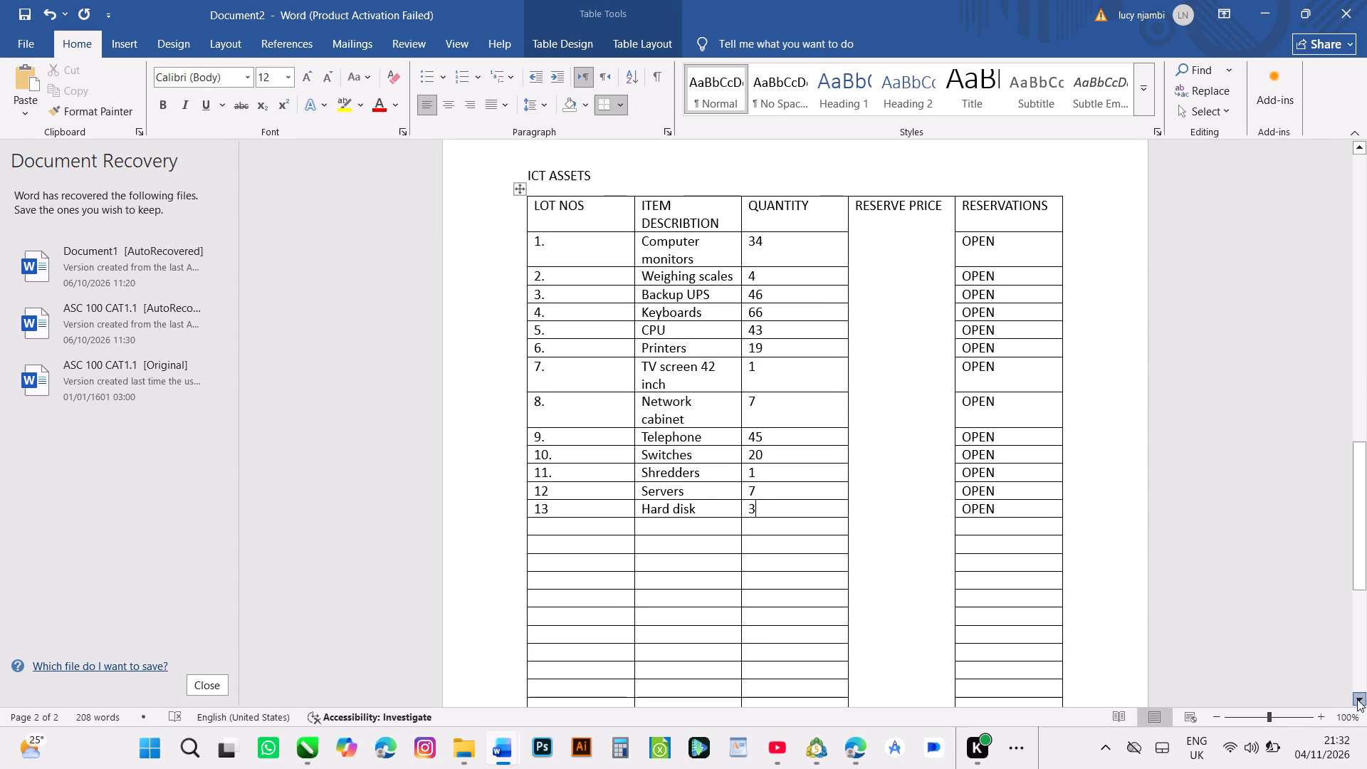
triple_click(1357, 699)
triple_click(1357, 700)
triple_click(1357, 700)
triple_click(1357, 699)
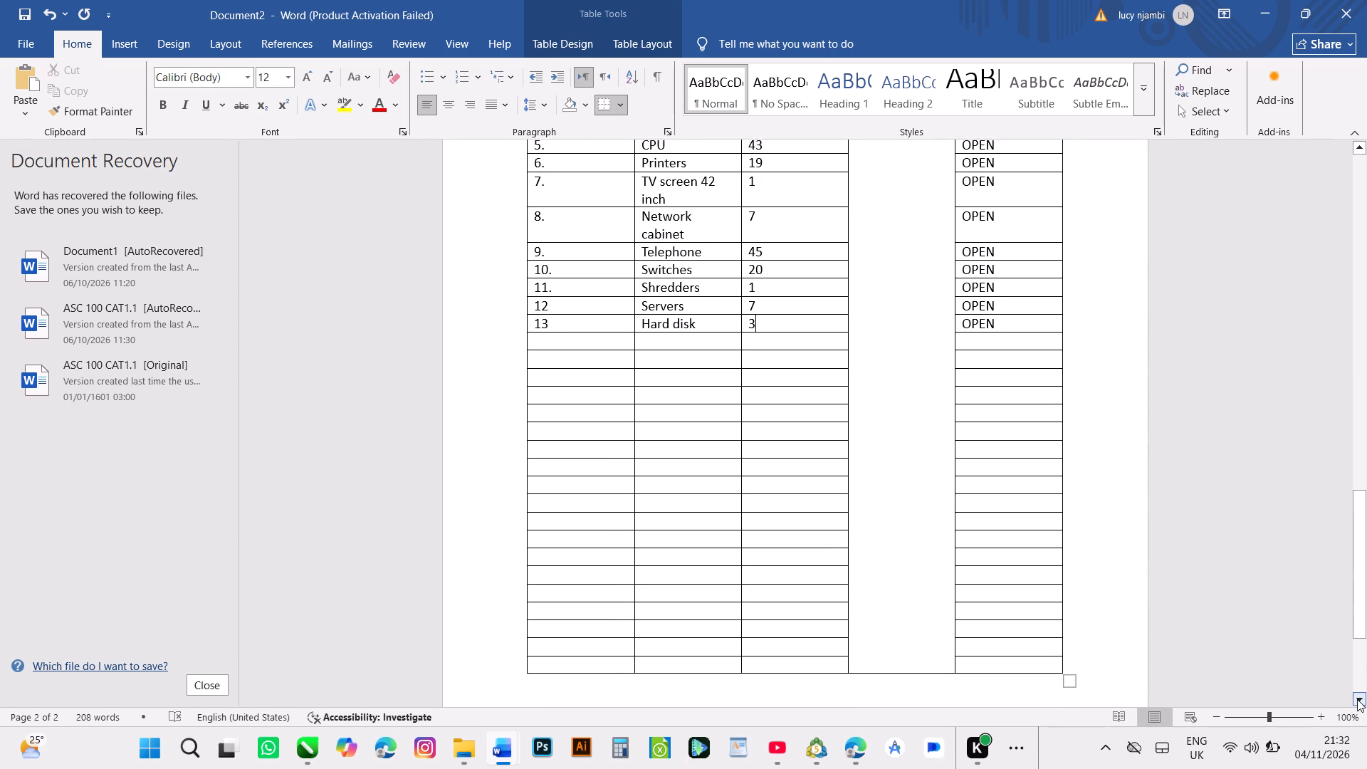
triple_click(1357, 699)
triple_click(1357, 699)
click(1357, 699)
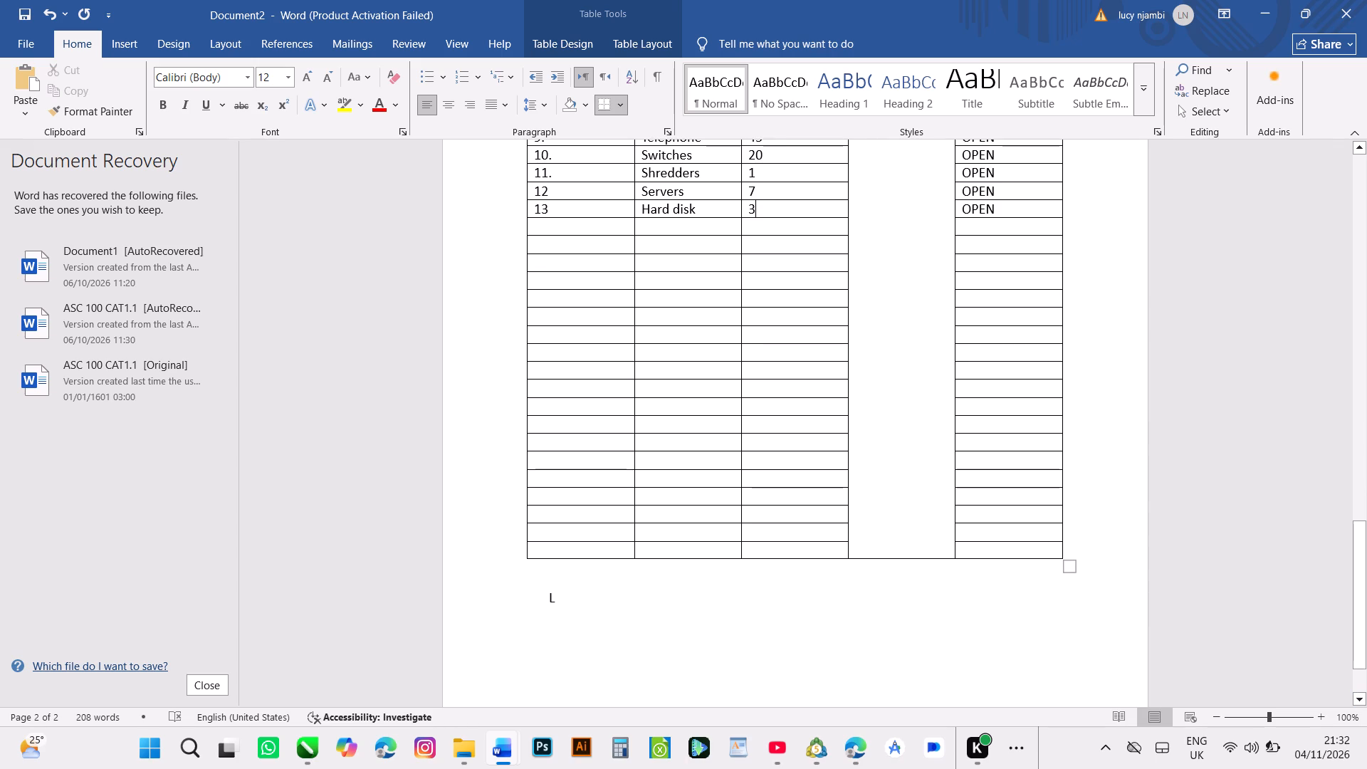
click(540, 224)
text(14)
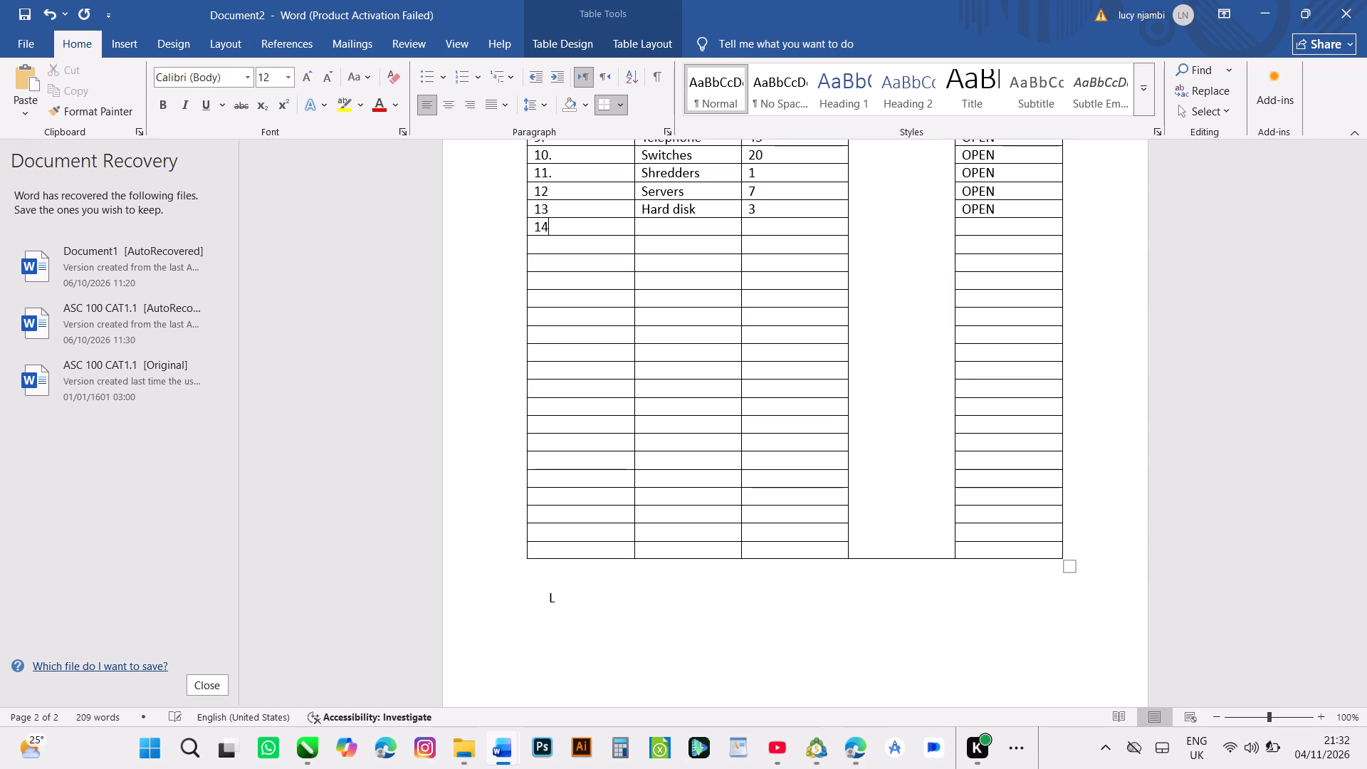
click(649, 223)
key(p)
key(r)
key(BackSpace)
text(ro)
text(jecto)
key(r)
key(space)
click(750, 222)
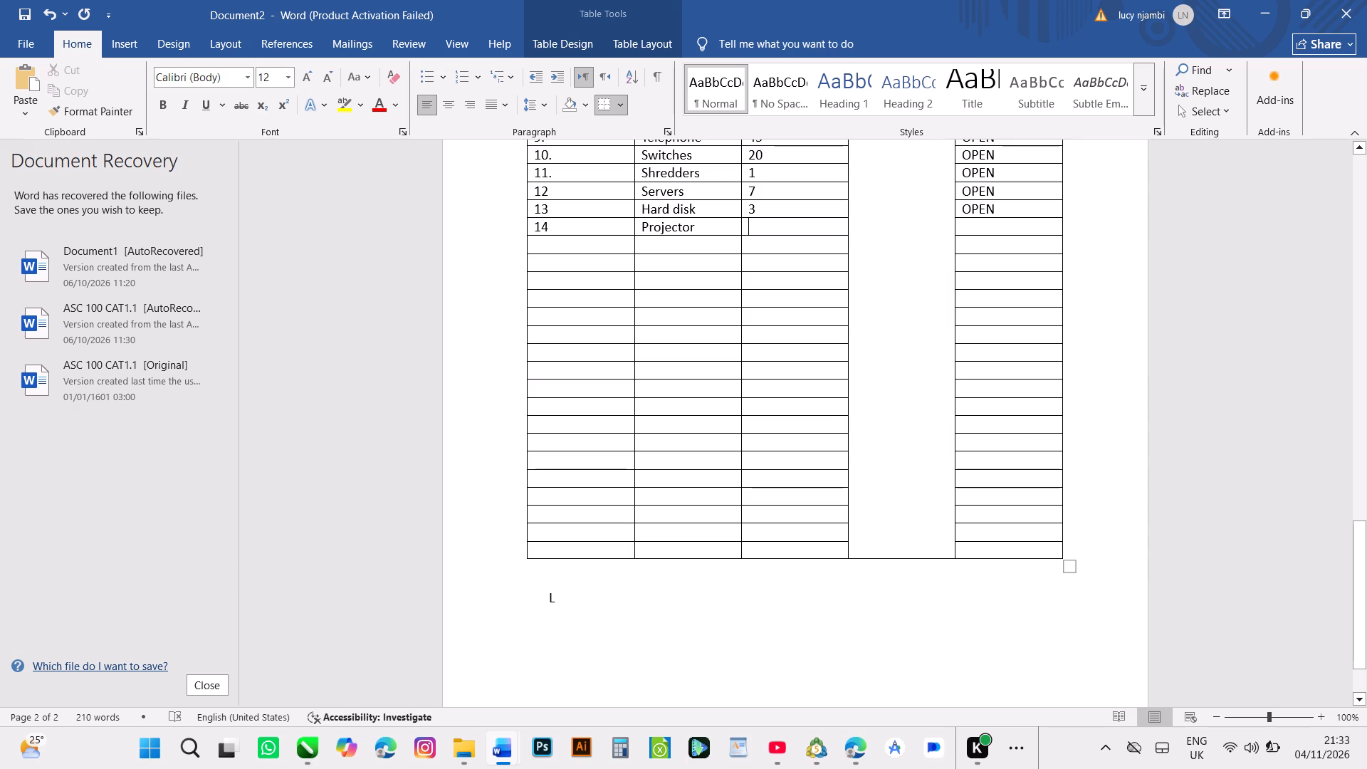
key(1)
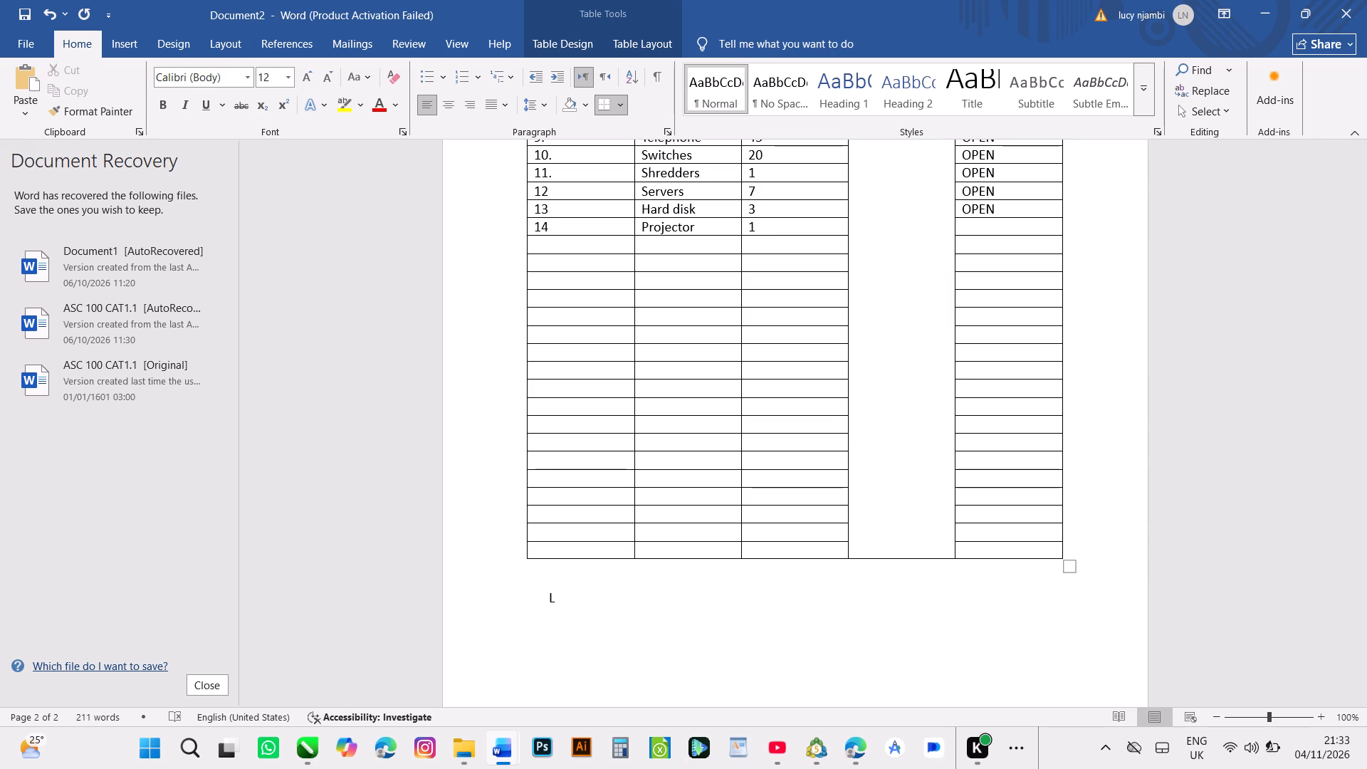
Enter OPEN in the RESERVATIONS column of the ICT ASSETS table for the fourteenth through twentieth lot rows.
click(972, 223)
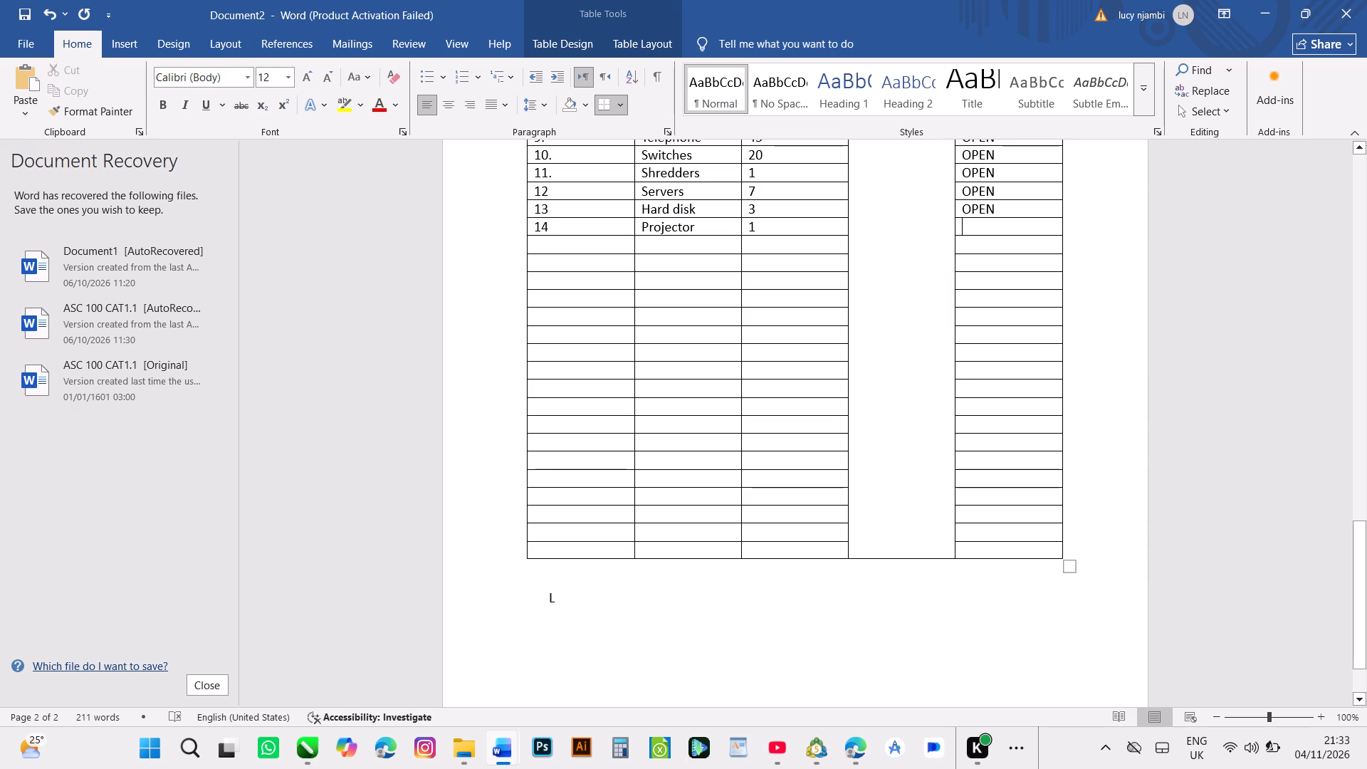
text(OPEN)
click(970, 241)
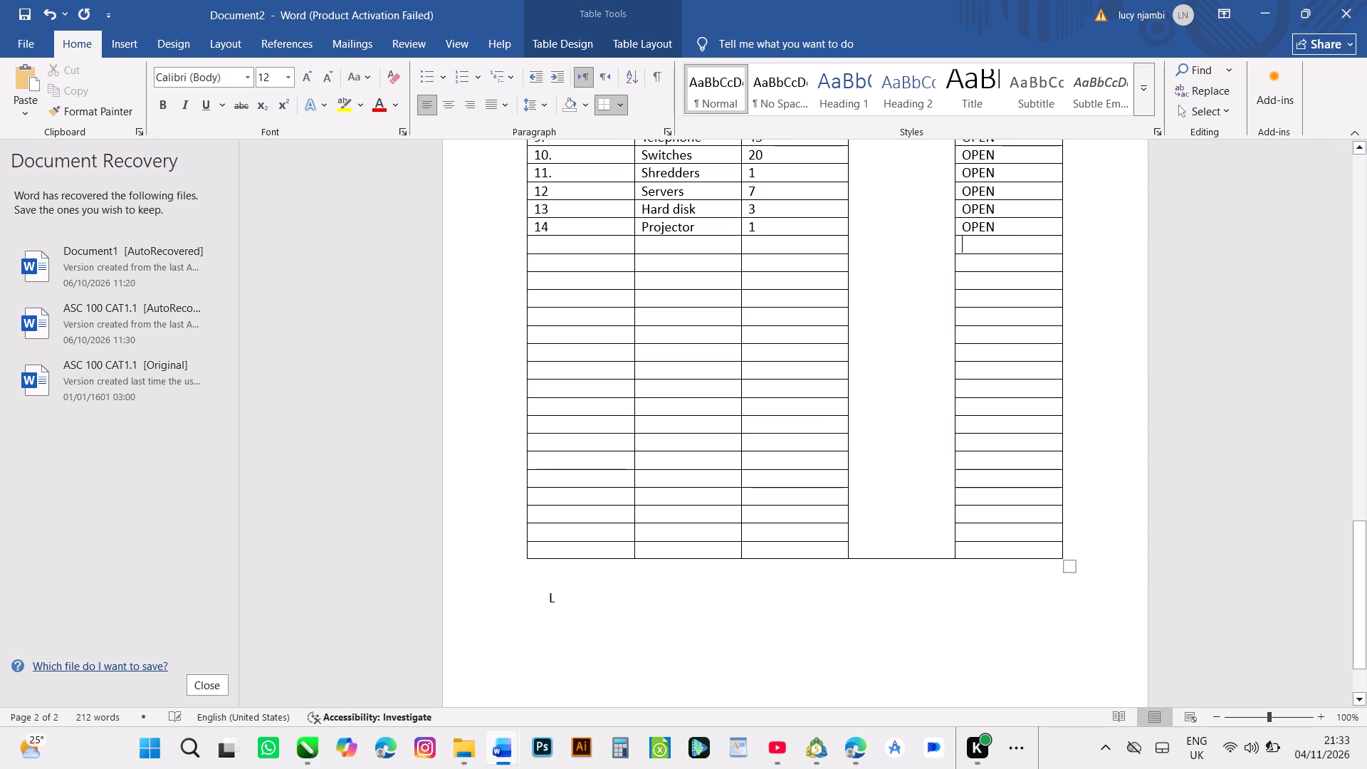
text(OPEN)
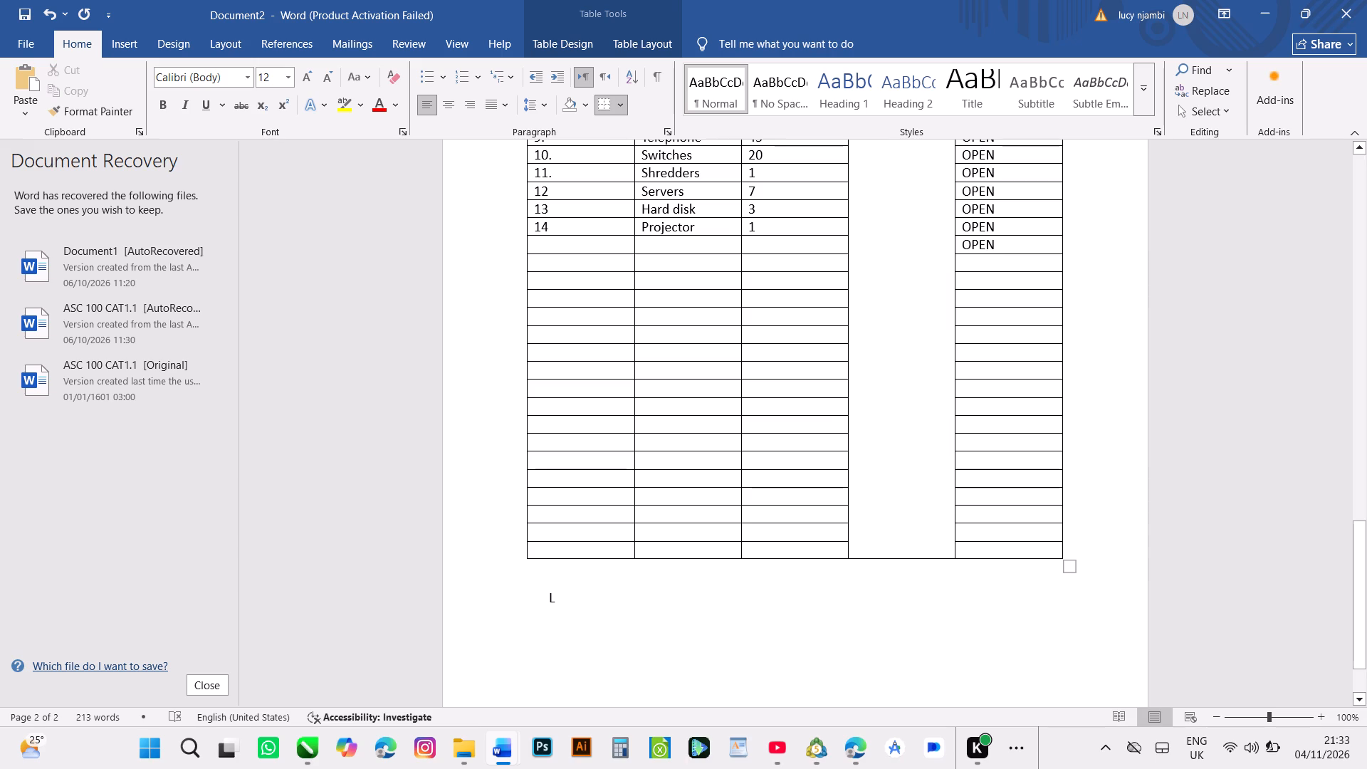
click(963, 260)
text(OPE)
key(n)
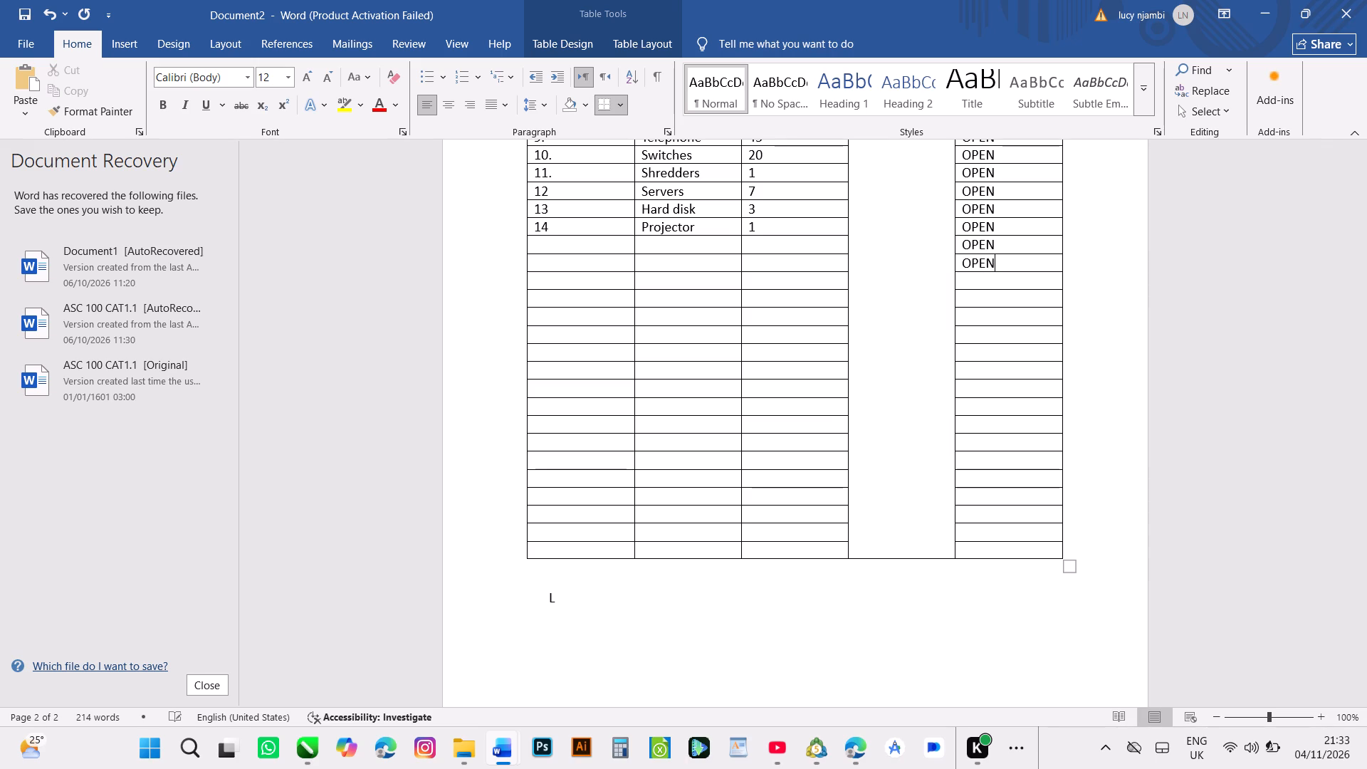
click(967, 279)
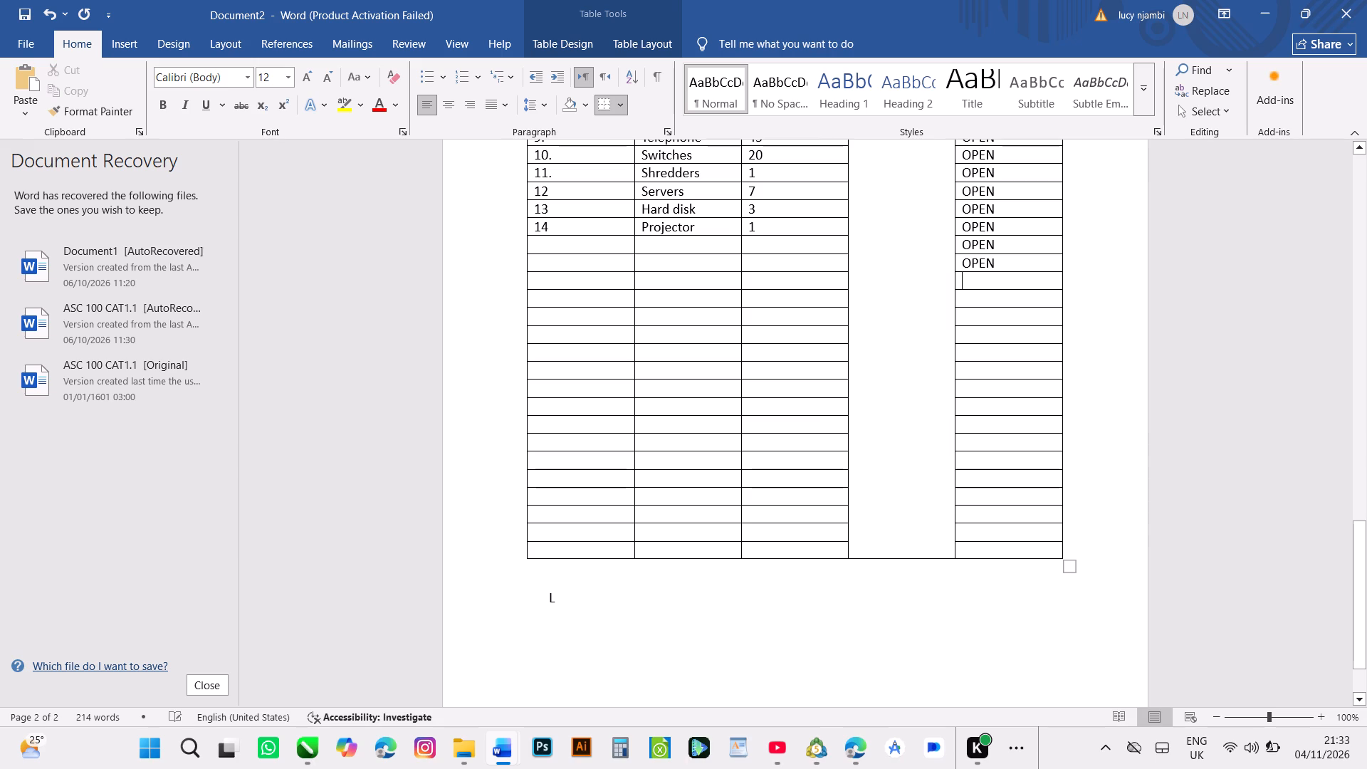
text(OP)
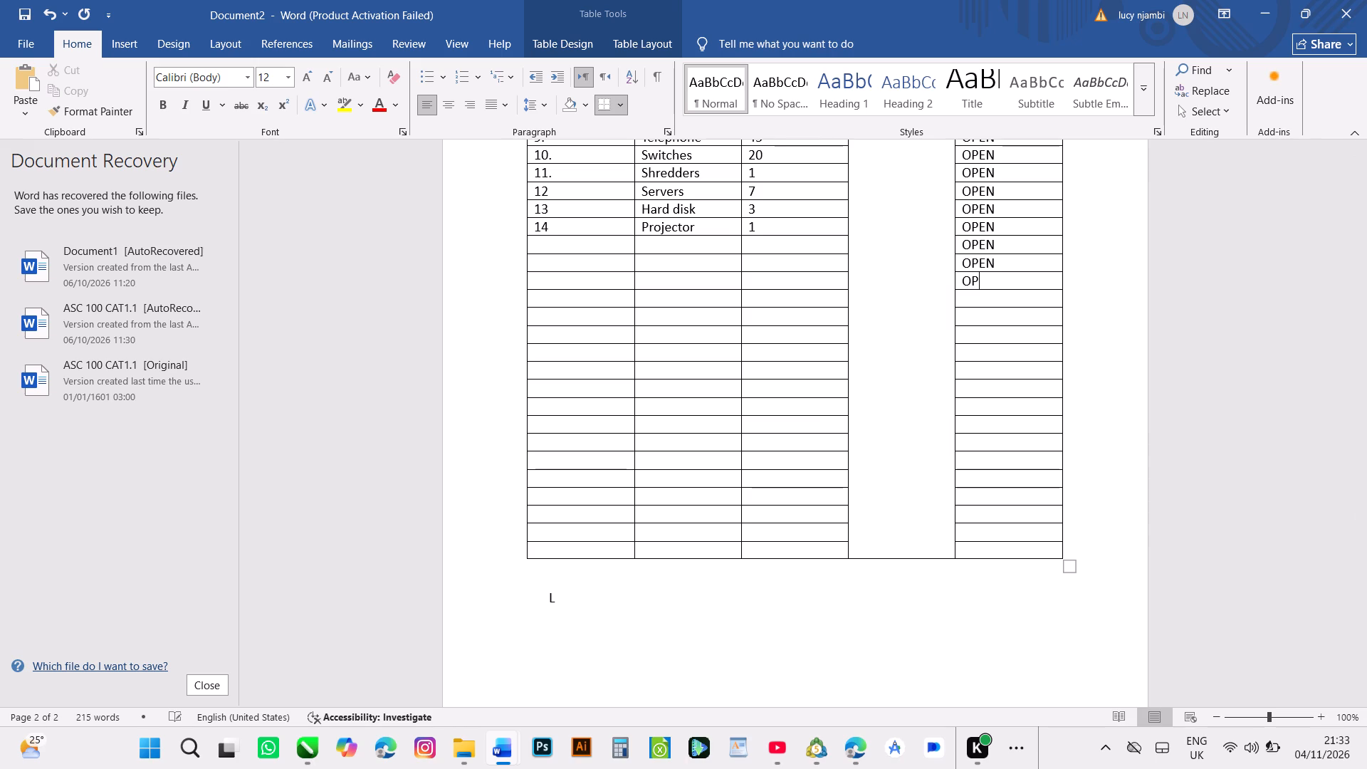
text(EN)
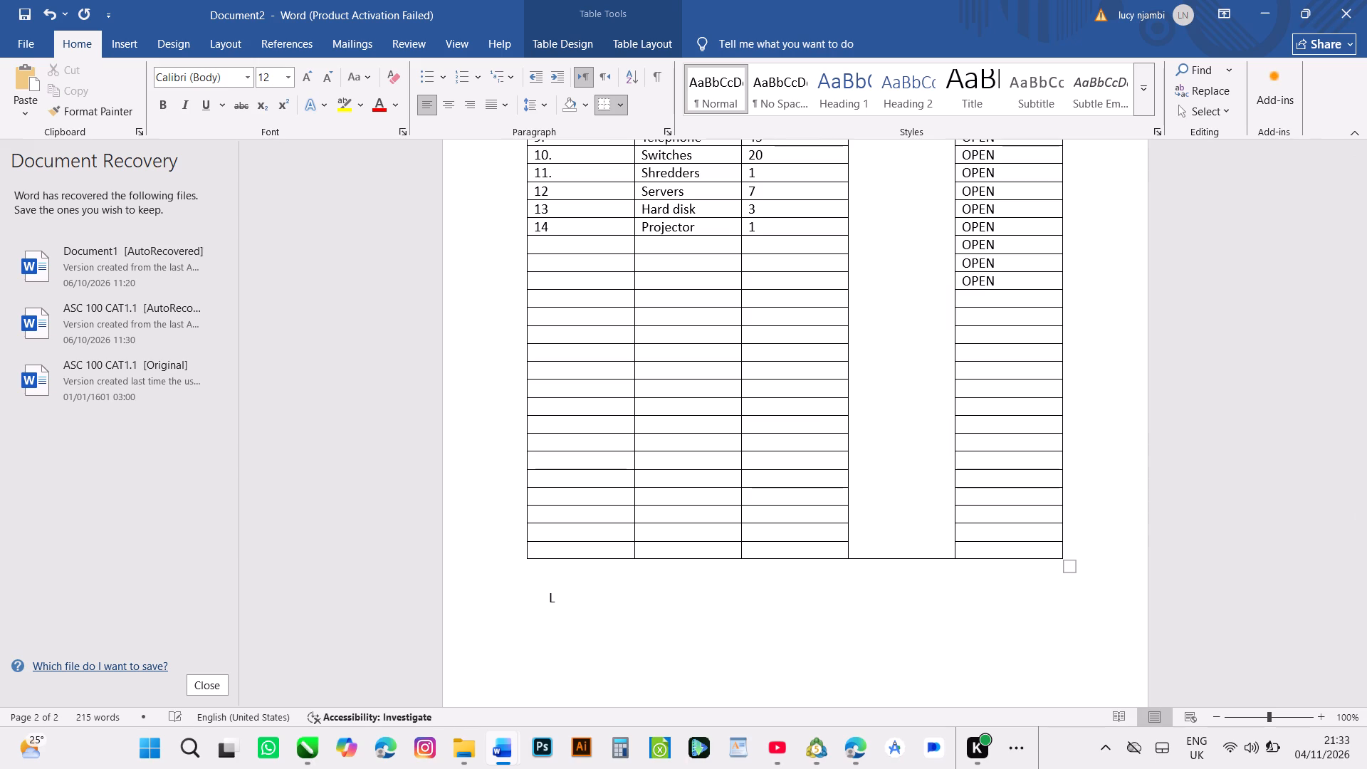
click(967, 296)
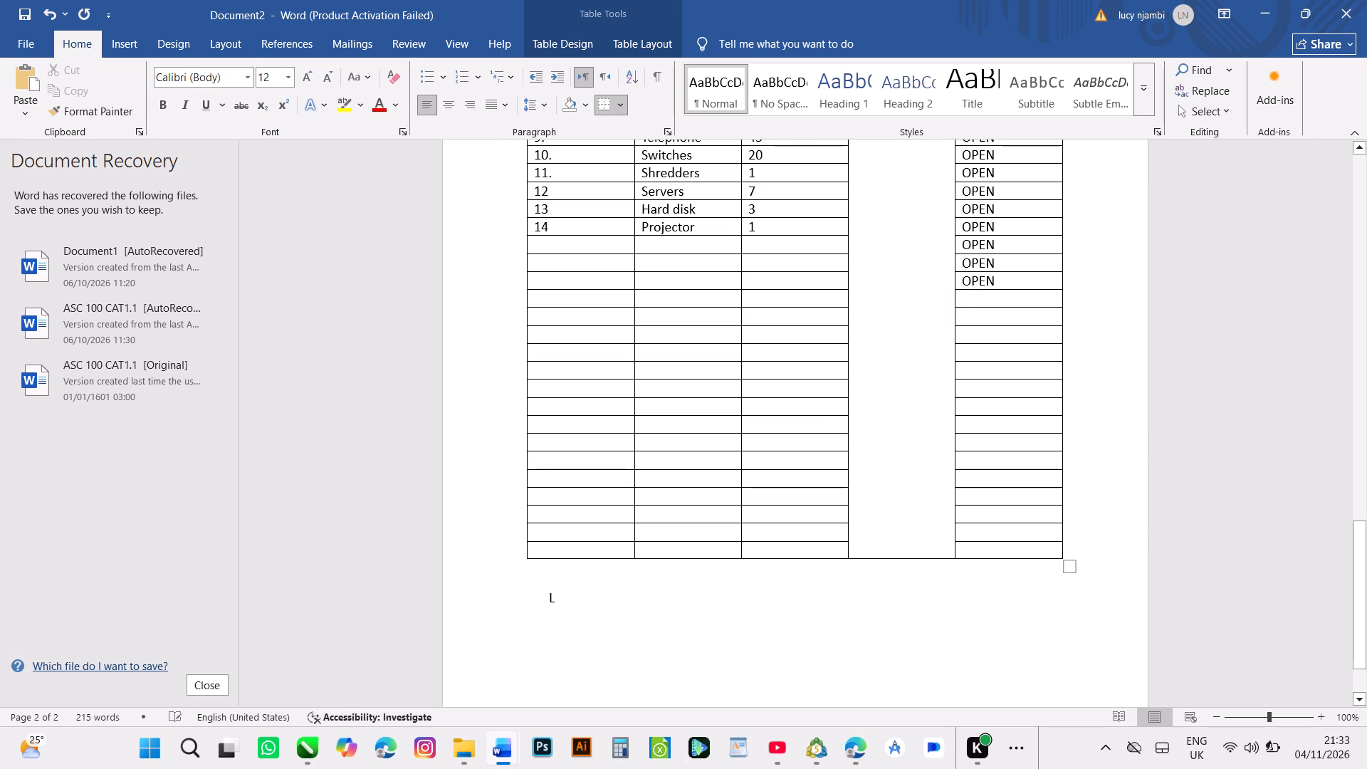
text(OPEN)
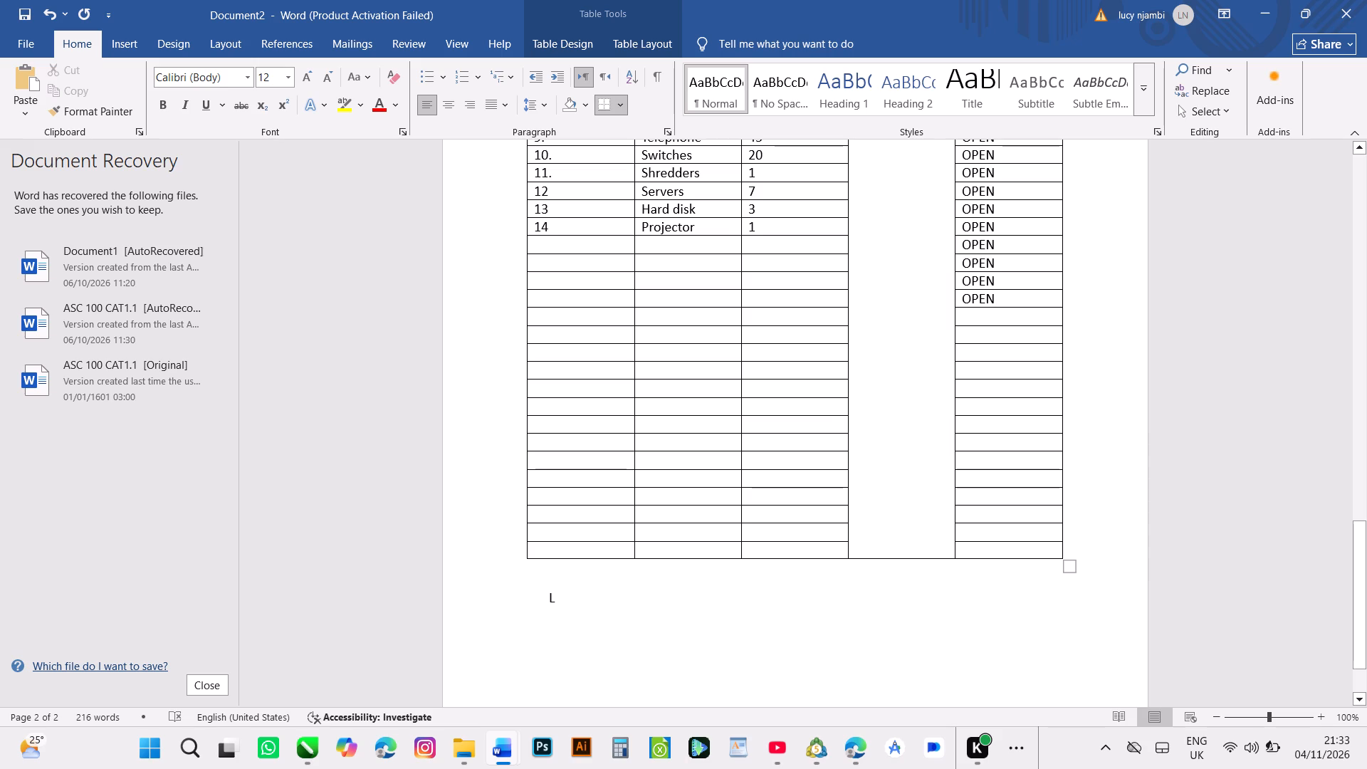
click(968, 314)
text(OPEN)
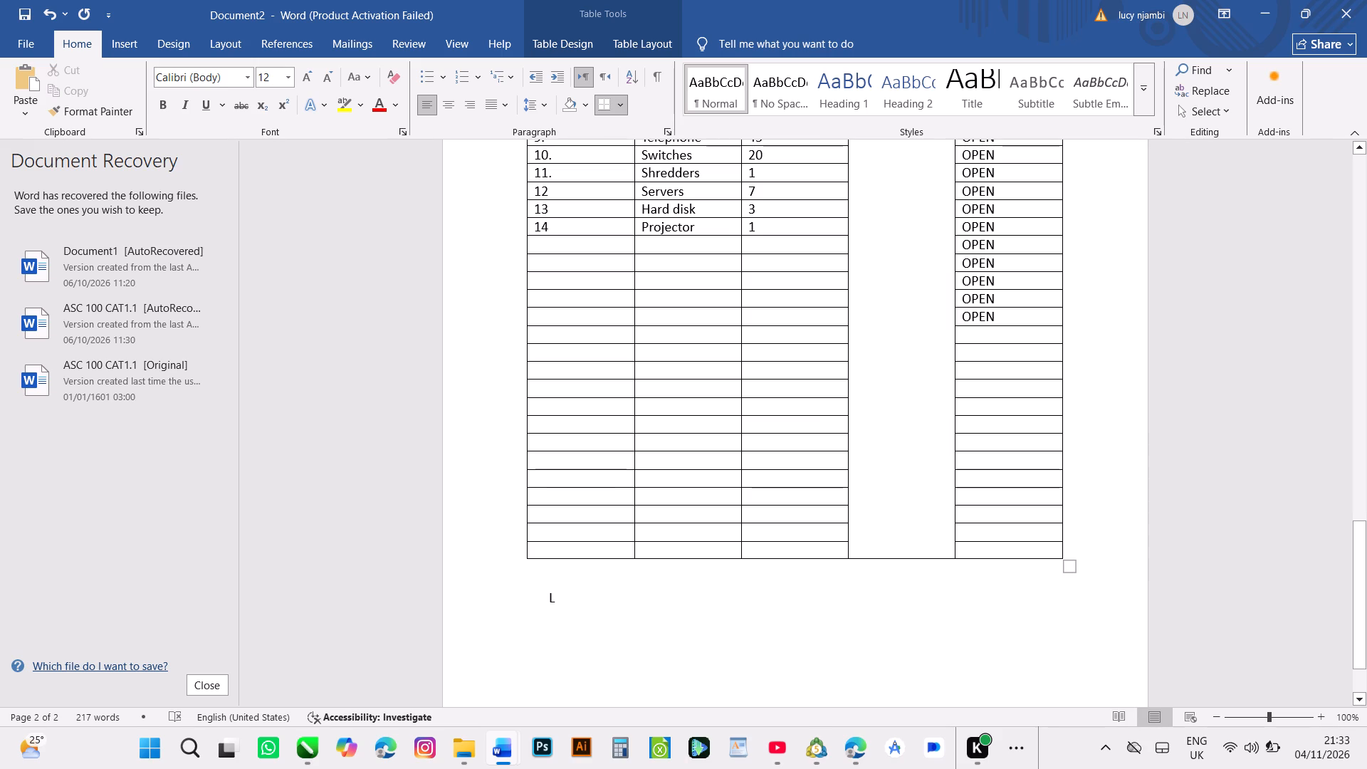
click(968, 332)
text(OPE)
key(n)
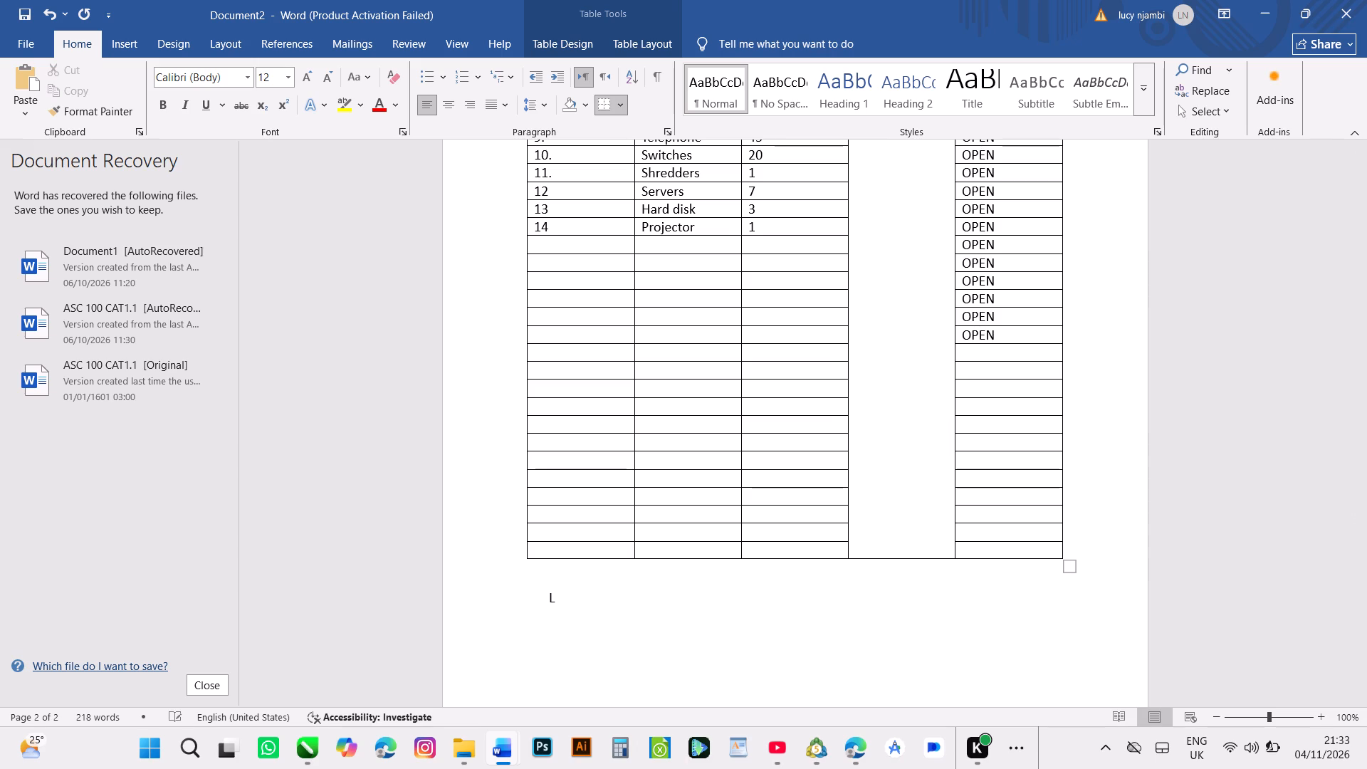
click(958, 352)
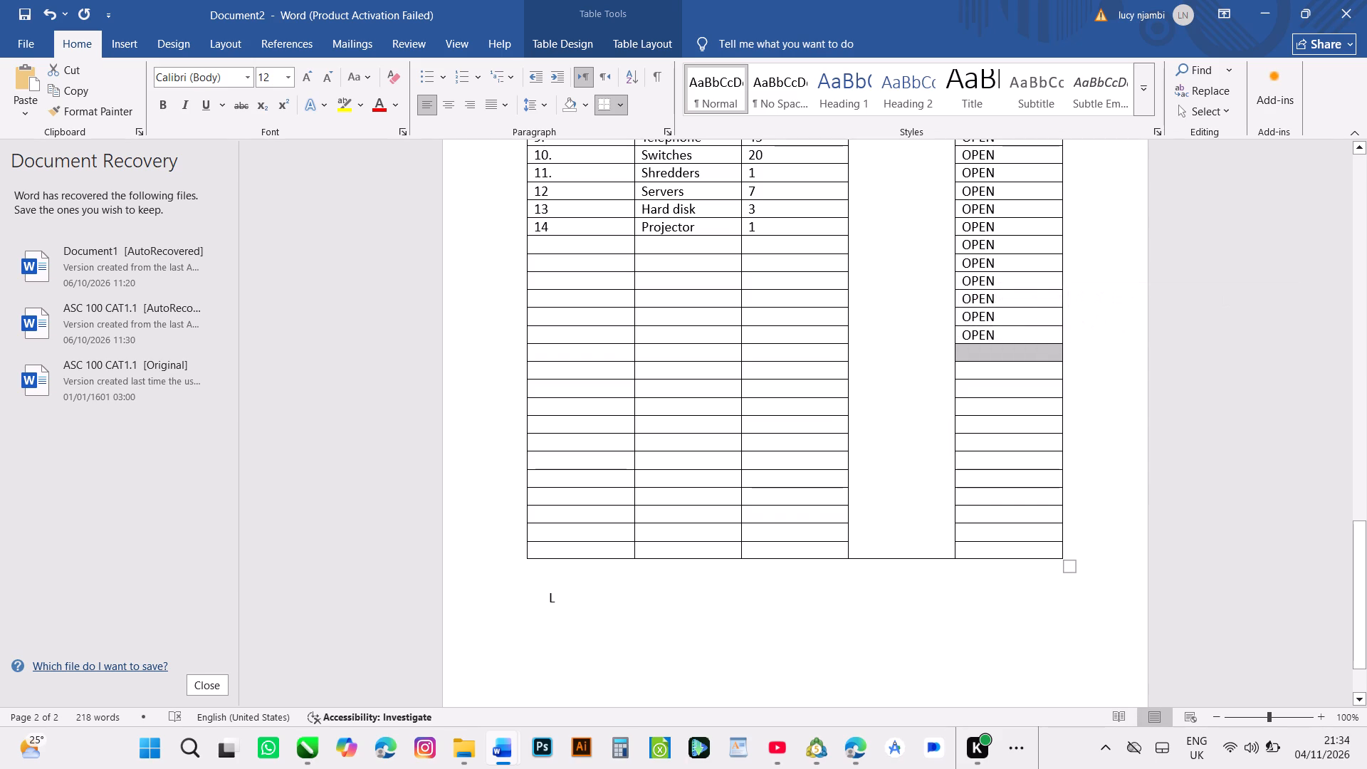
click(958, 354)
Fill in the fifteenth lot row of the ICT ASSETS table with lot number 15, item description Typewriters and quantity 3.
click(536, 243)
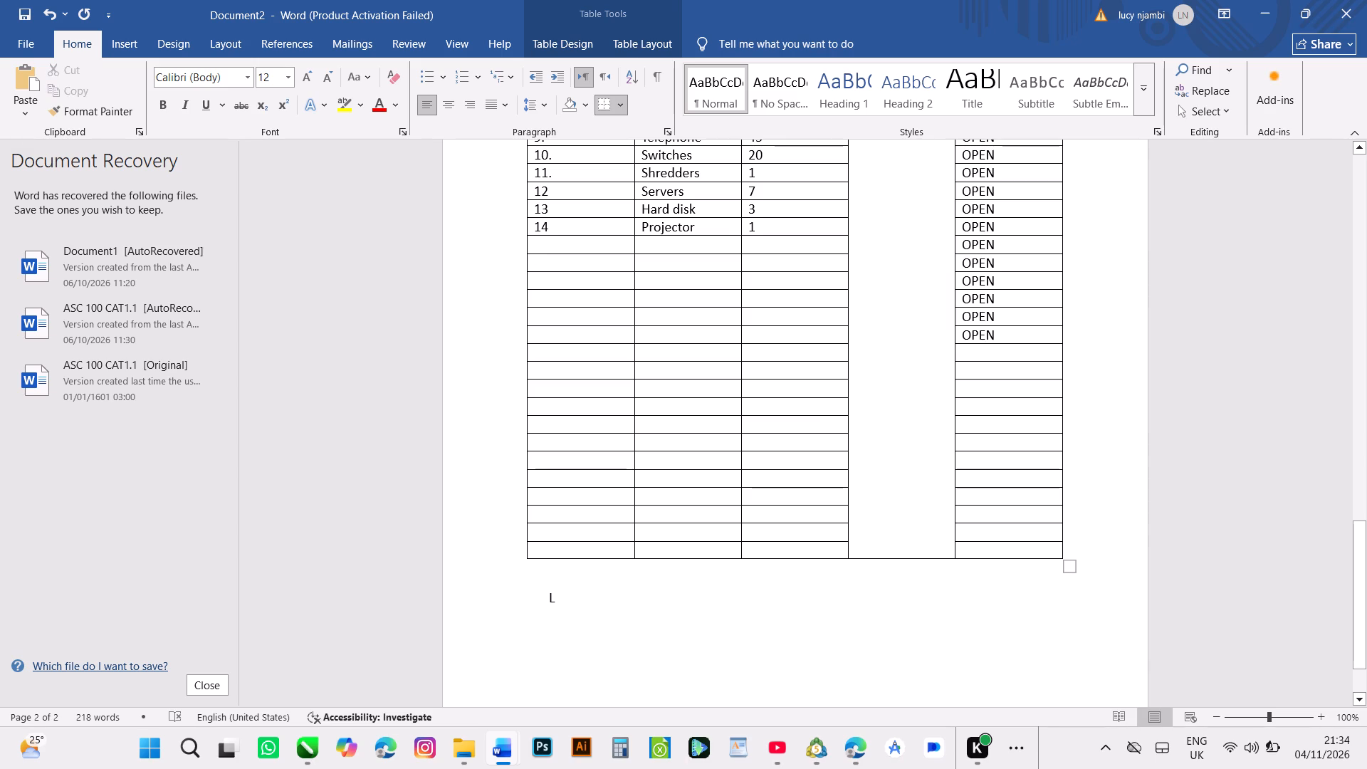
text(15)
click(647, 239)
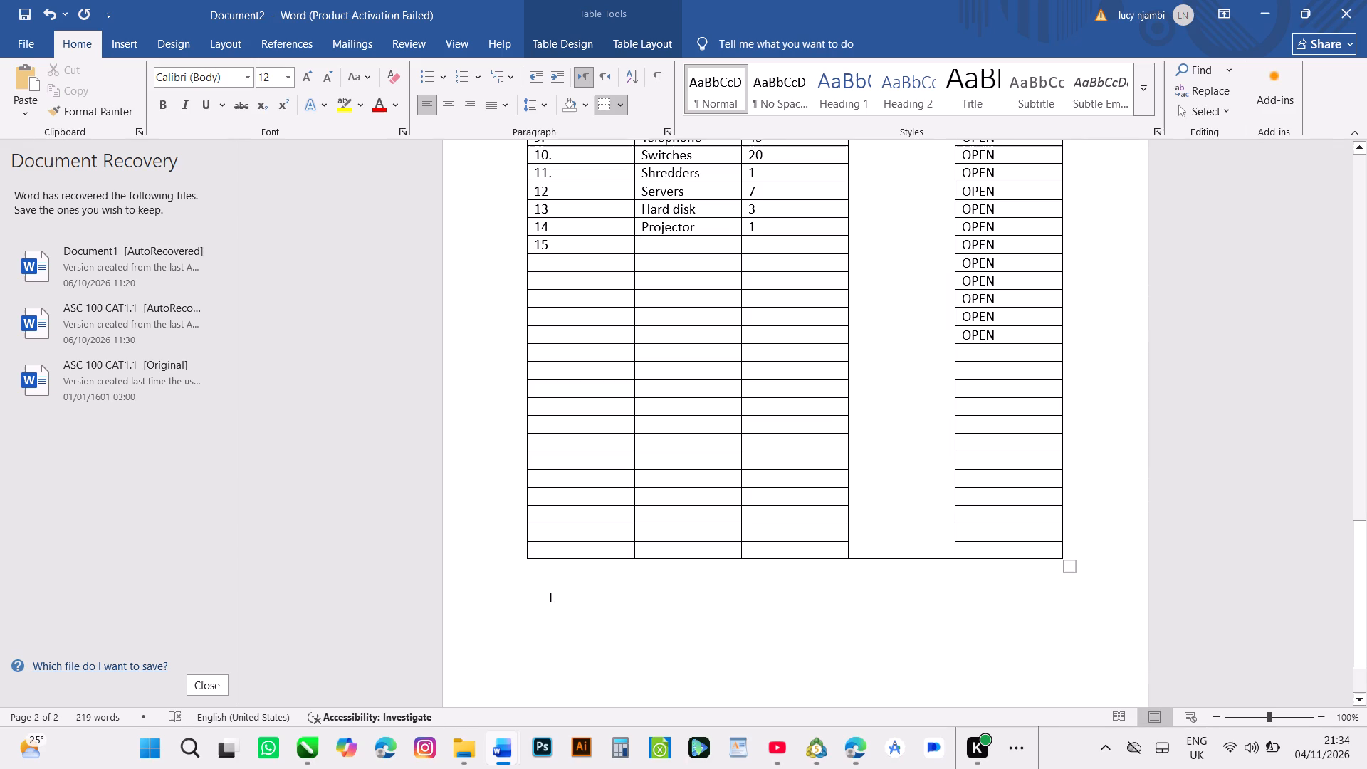
key(t)
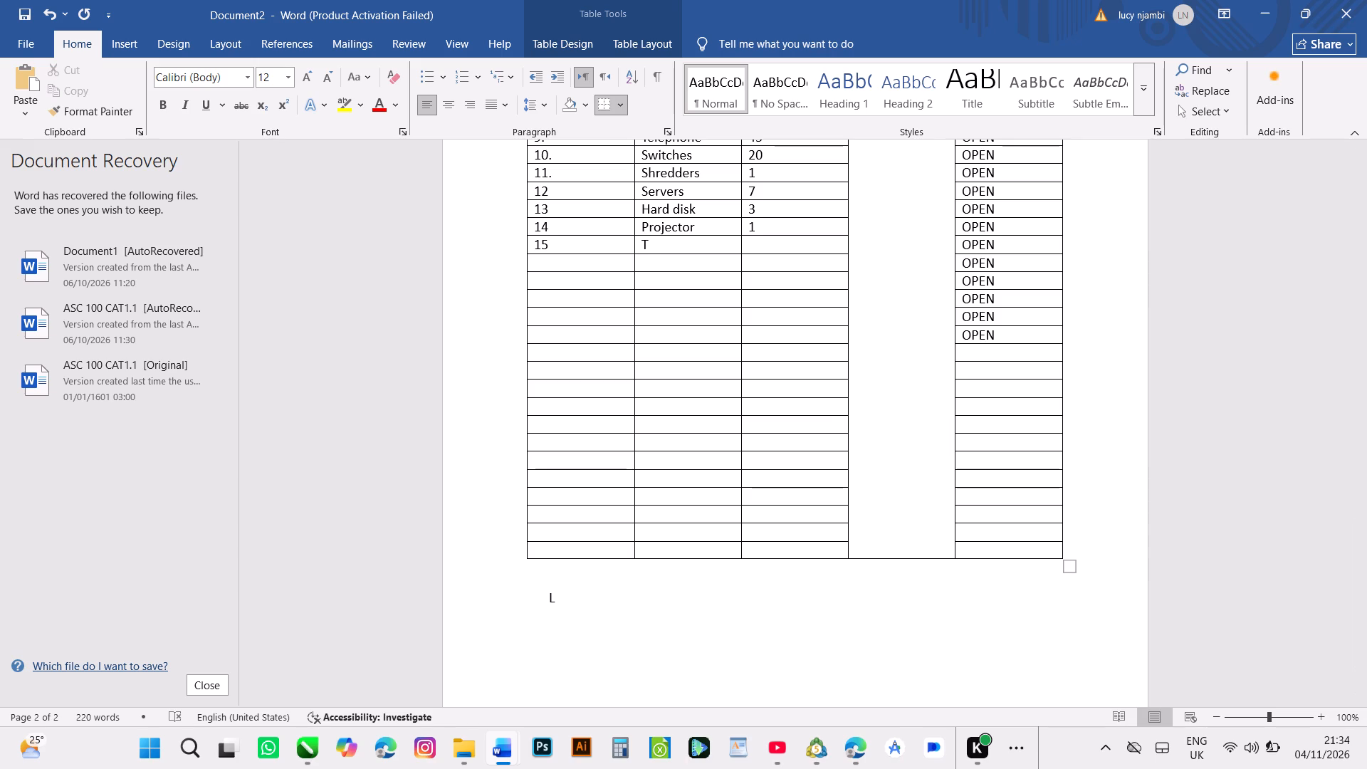
key(y)
key(p)
key(e)
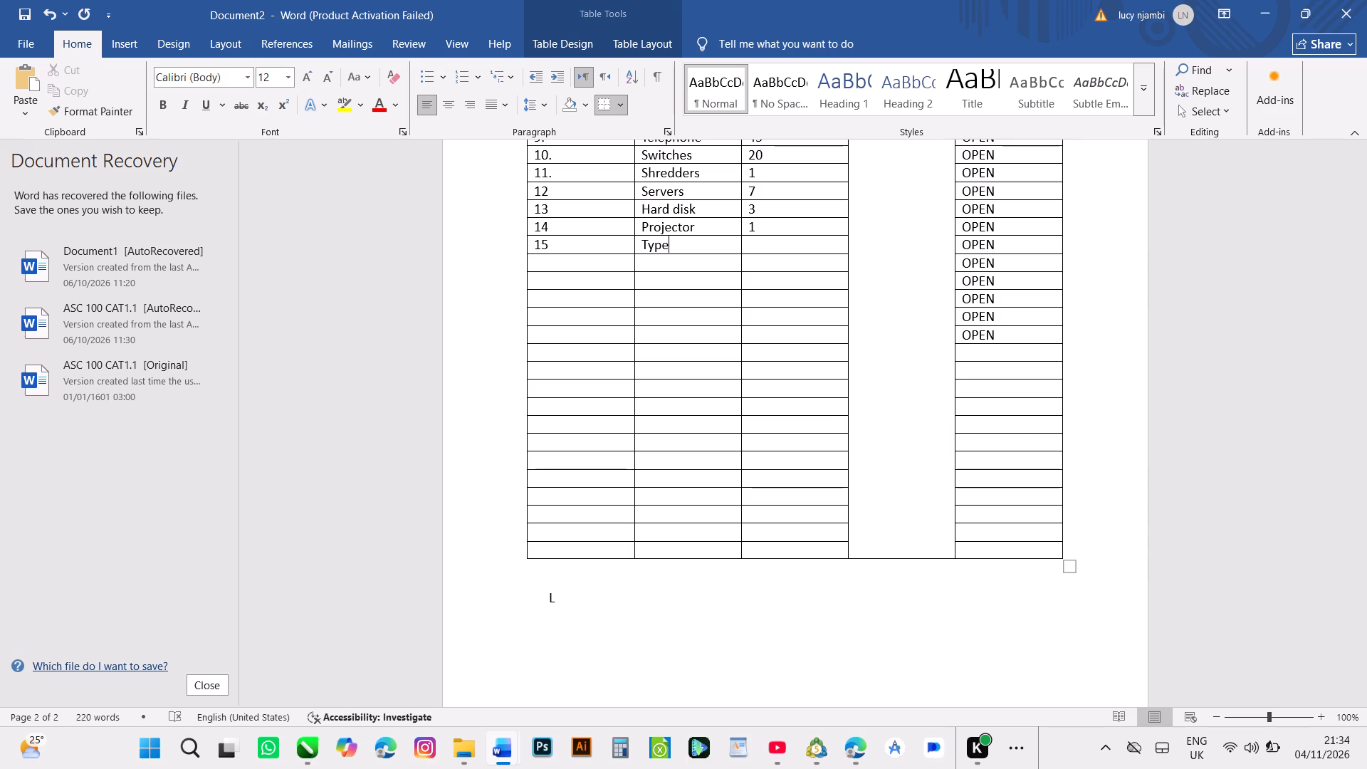
key(w)
key(r)
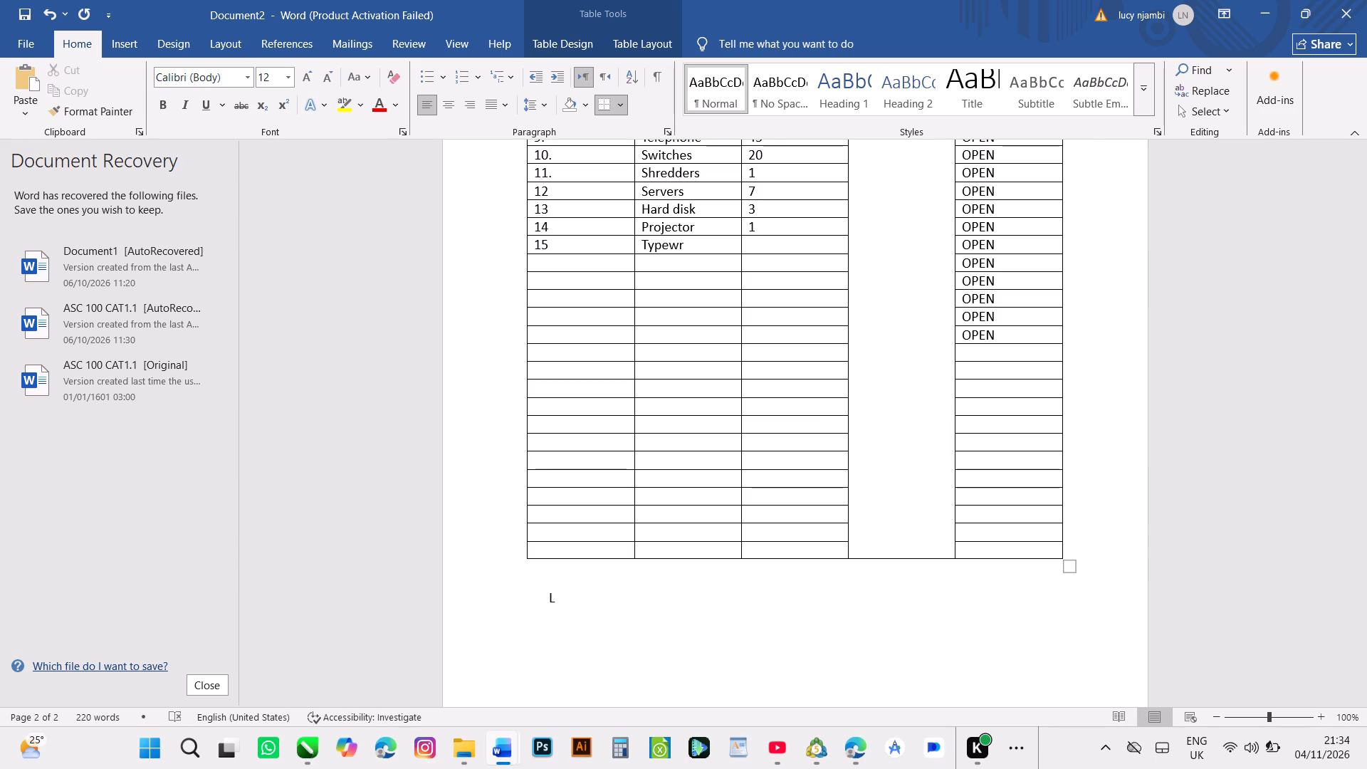
text(iter)
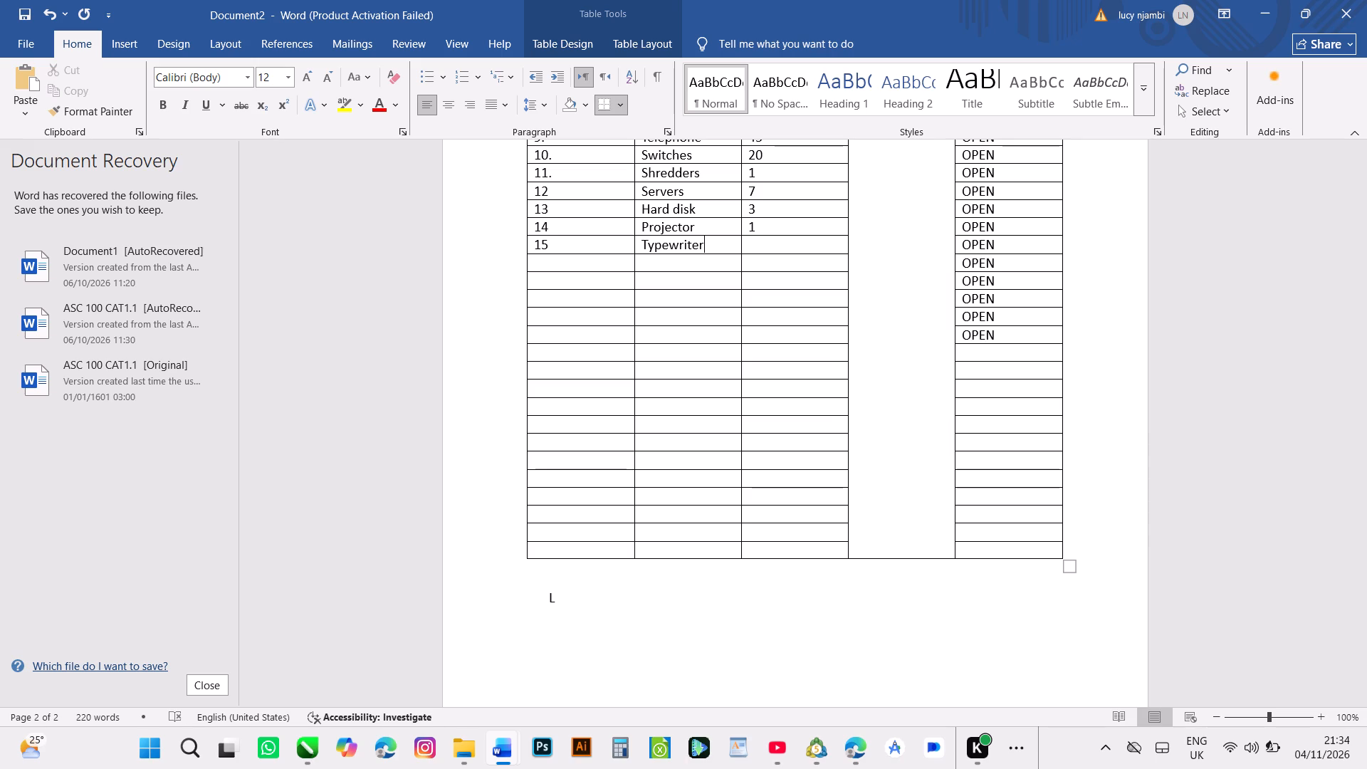
key(s)
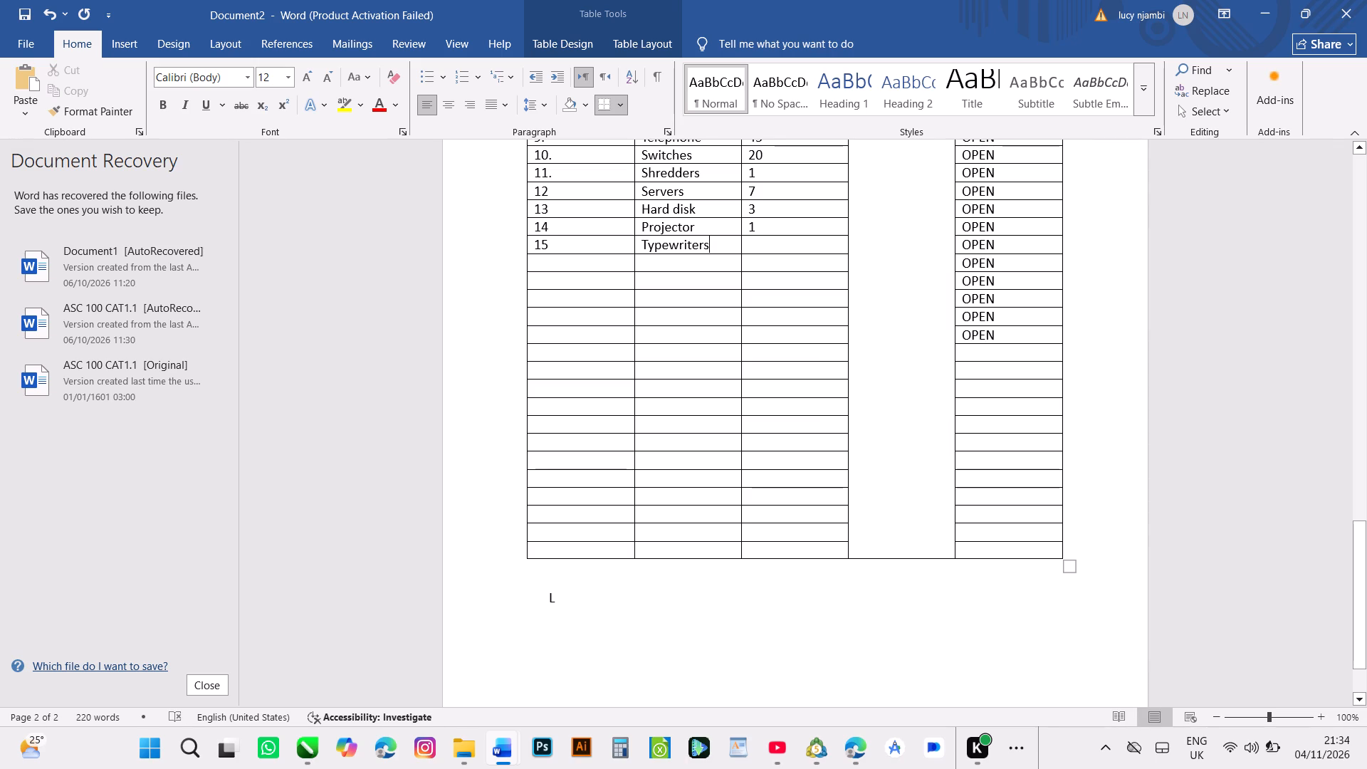
click(758, 242)
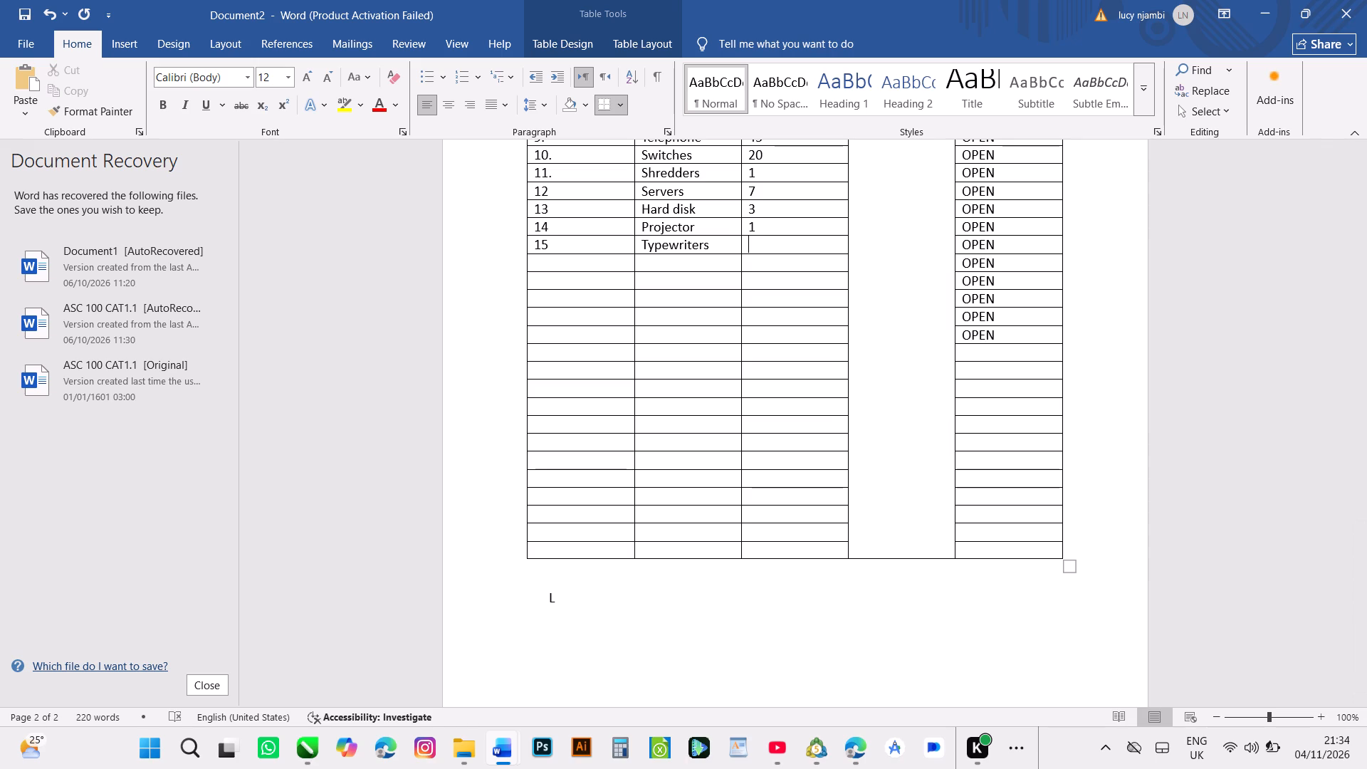
key(3)
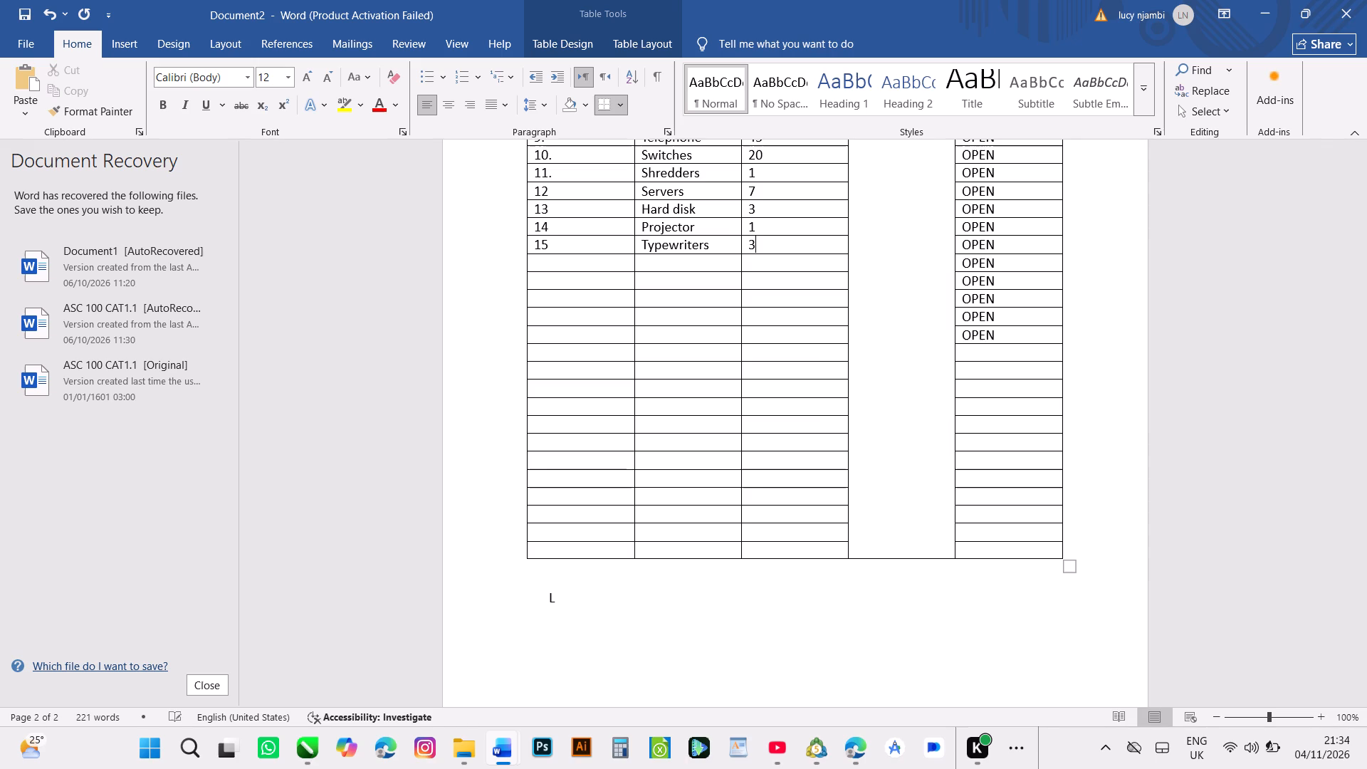
Enter lot number 16 and item description Research equpments in the sixteenth lot row of the ICT ASSETS table.
click(536, 261)
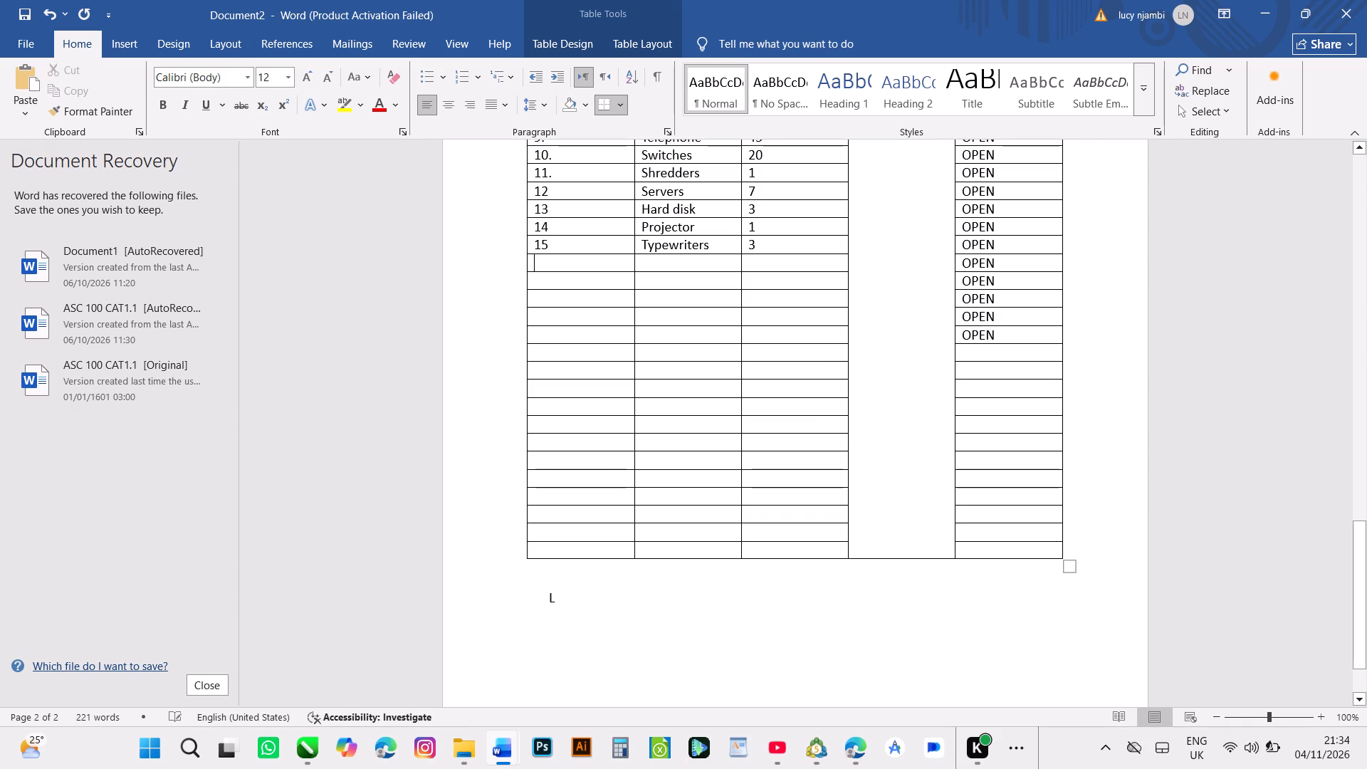
text(16)
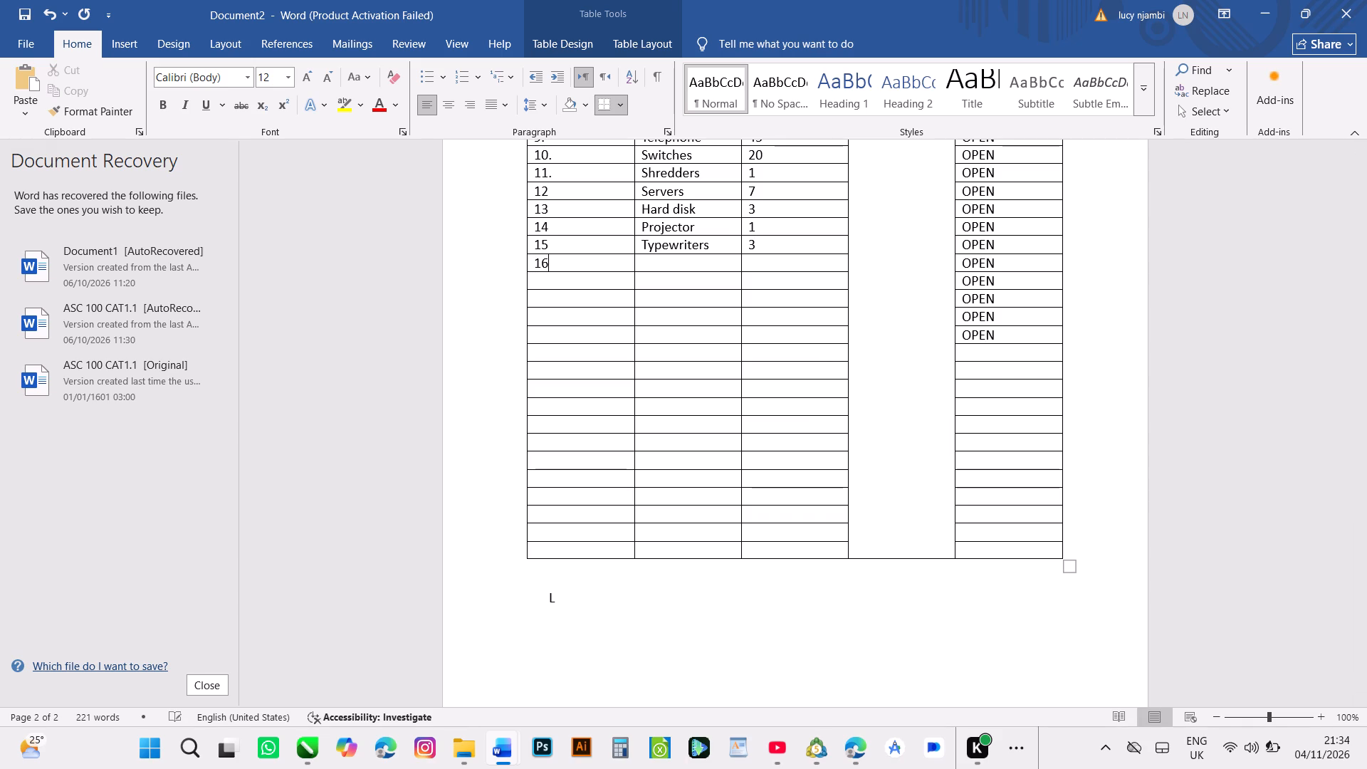
click(646, 261)
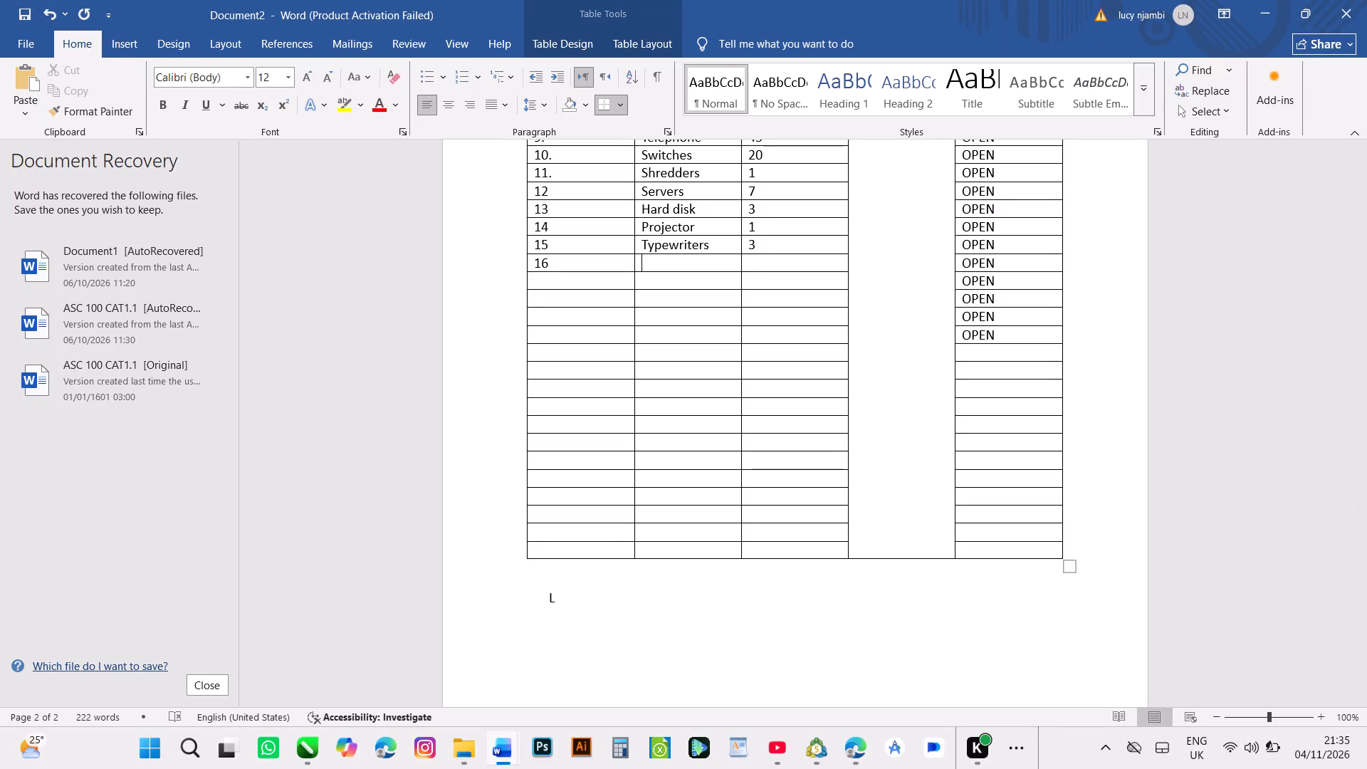
key(r)
key(e)
text(se)
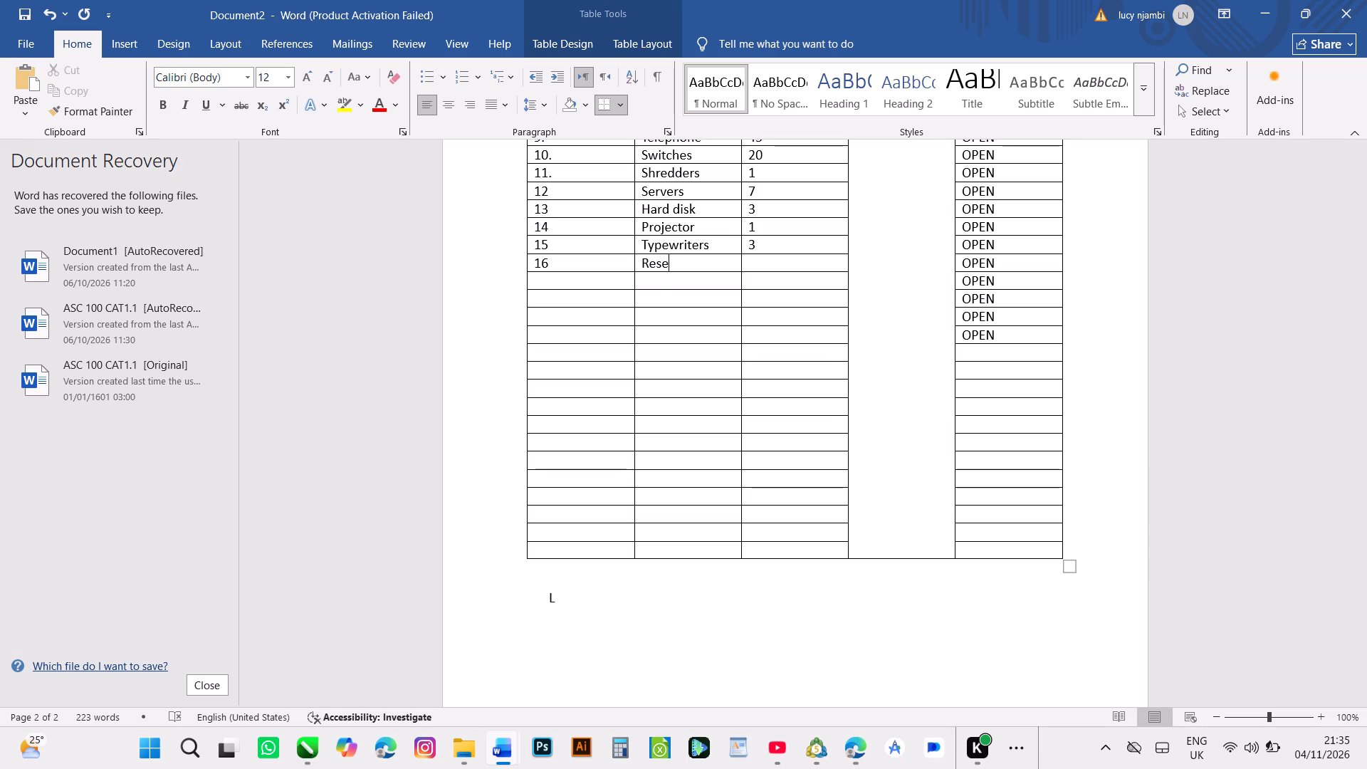
key(a)
text(rch)
key(space)
key(e)
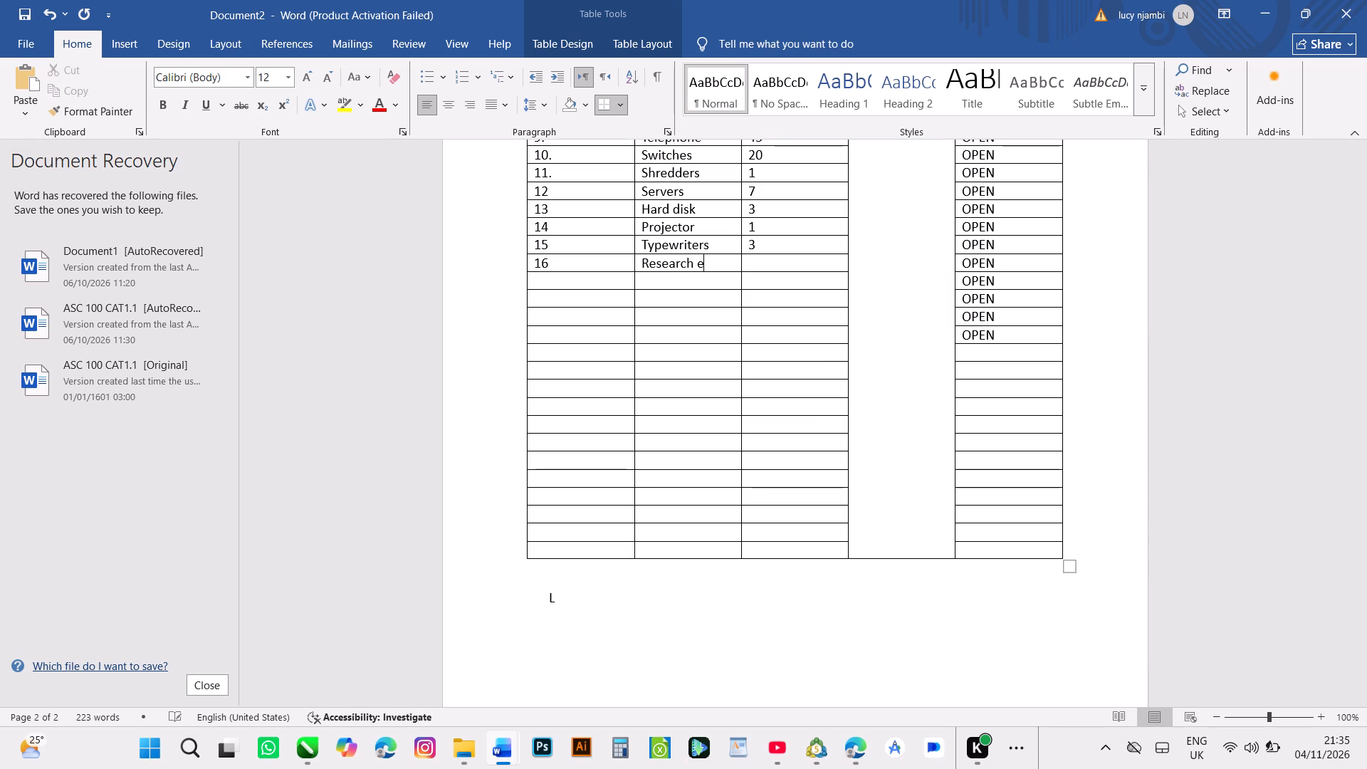
key(q)
key(u)
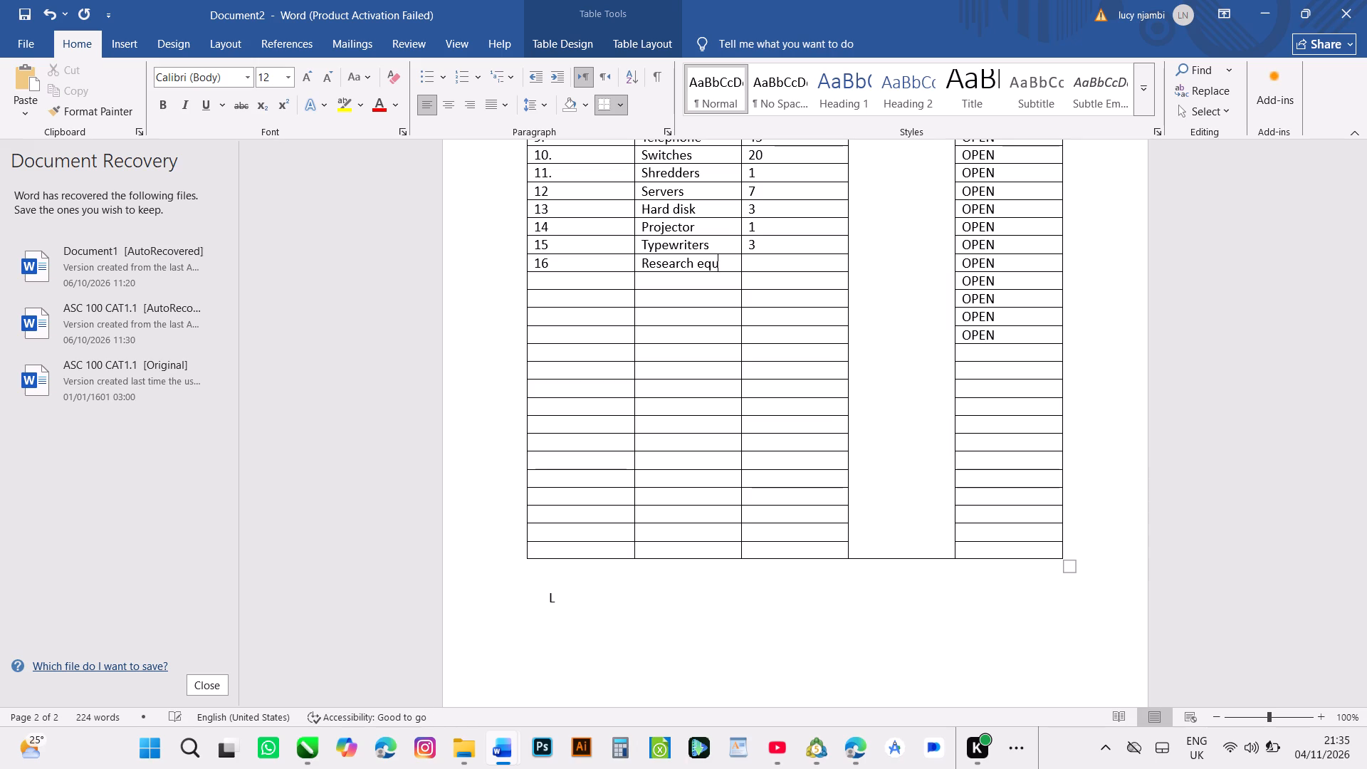
text(pments)
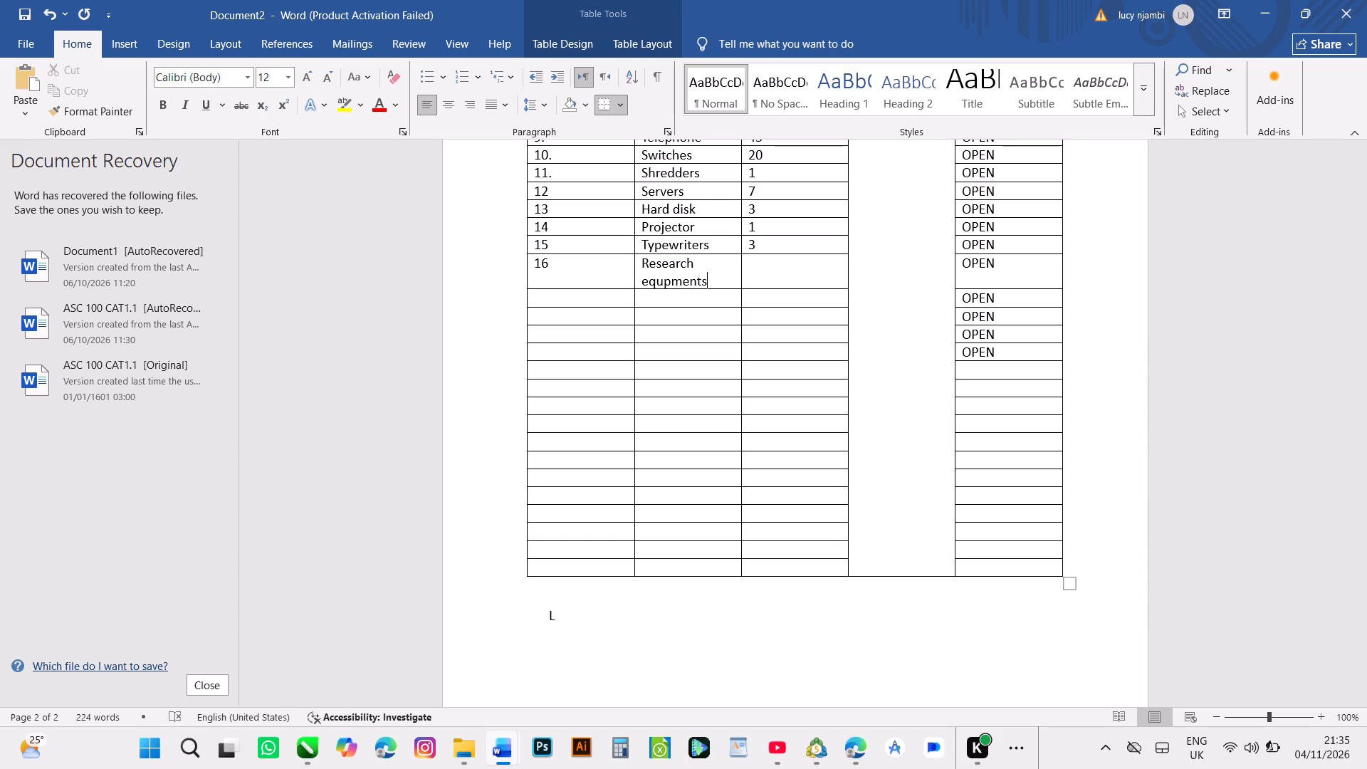
click(771, 269)
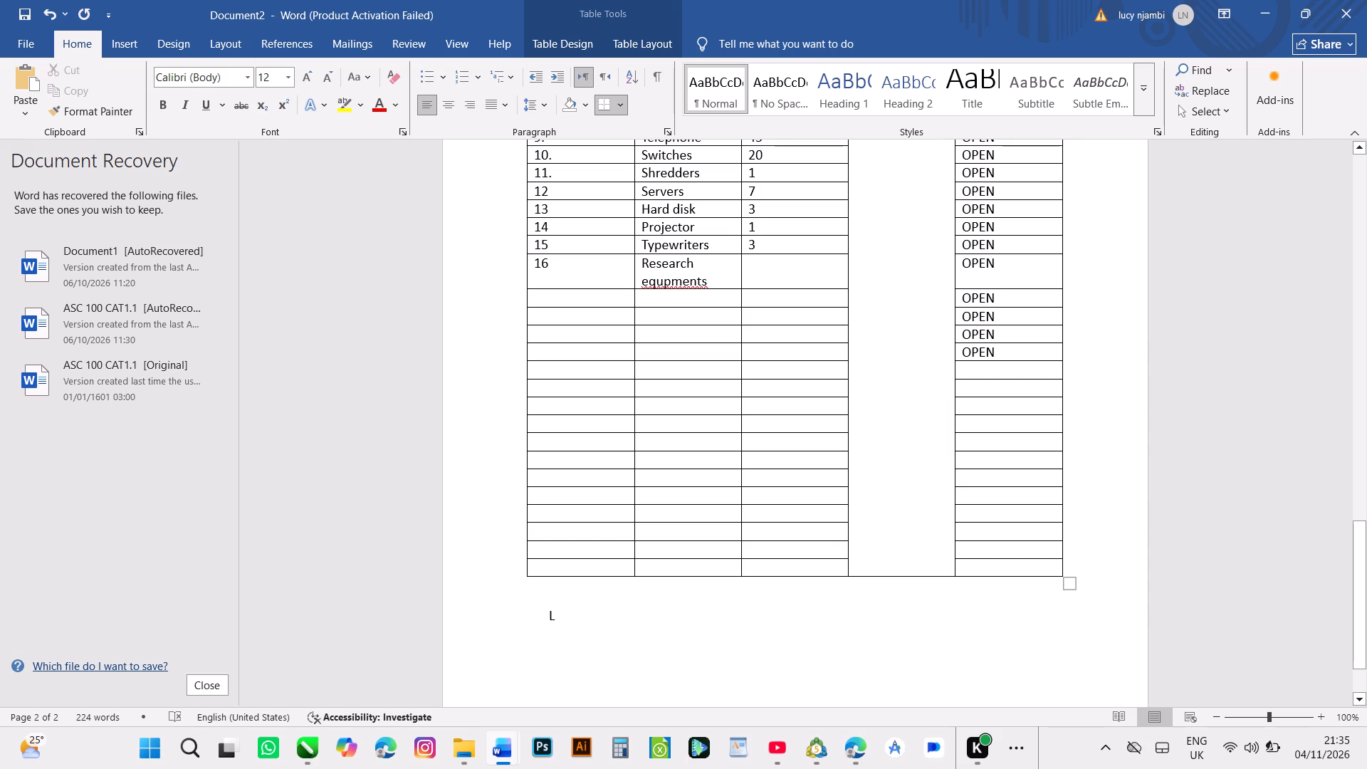
Correct the spelling of lot 16's item description to Research equipments.
click(707, 284)
key(BackSpace)
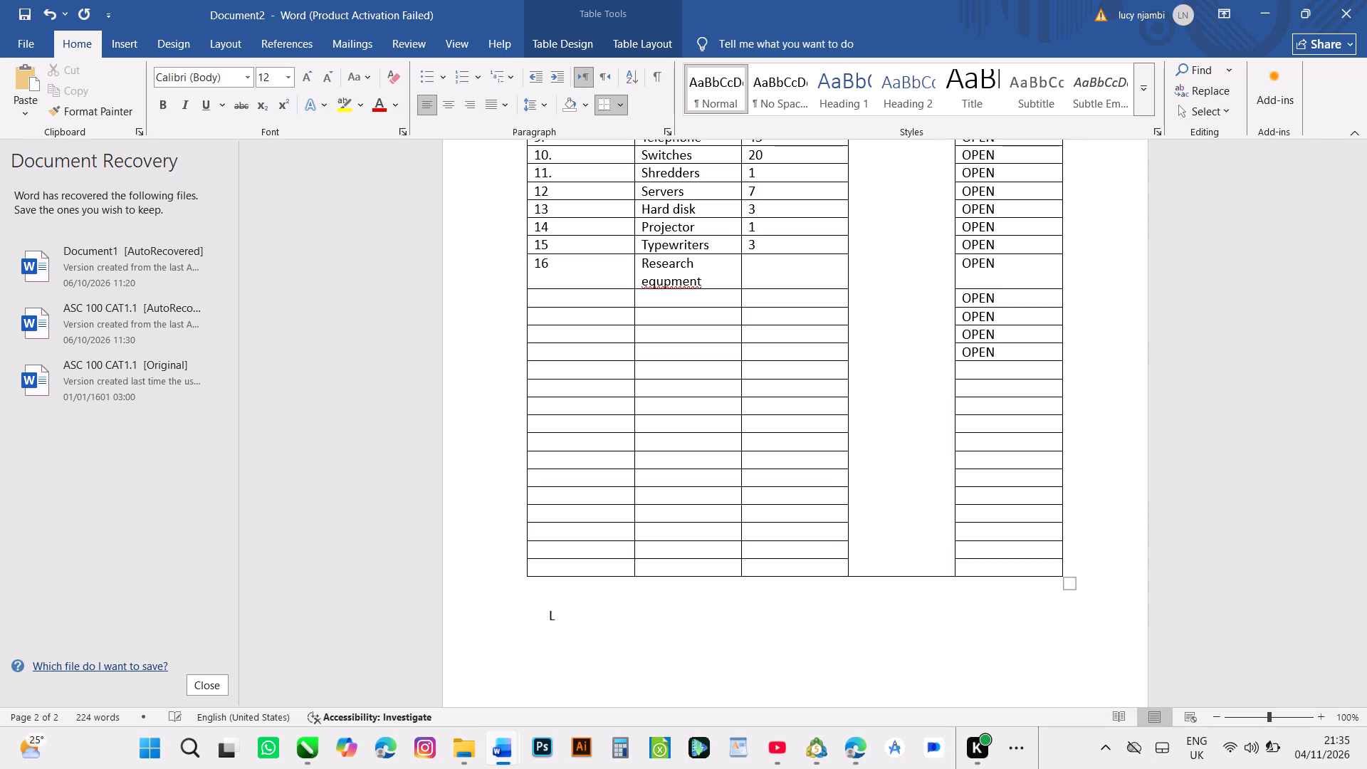
click(758, 280)
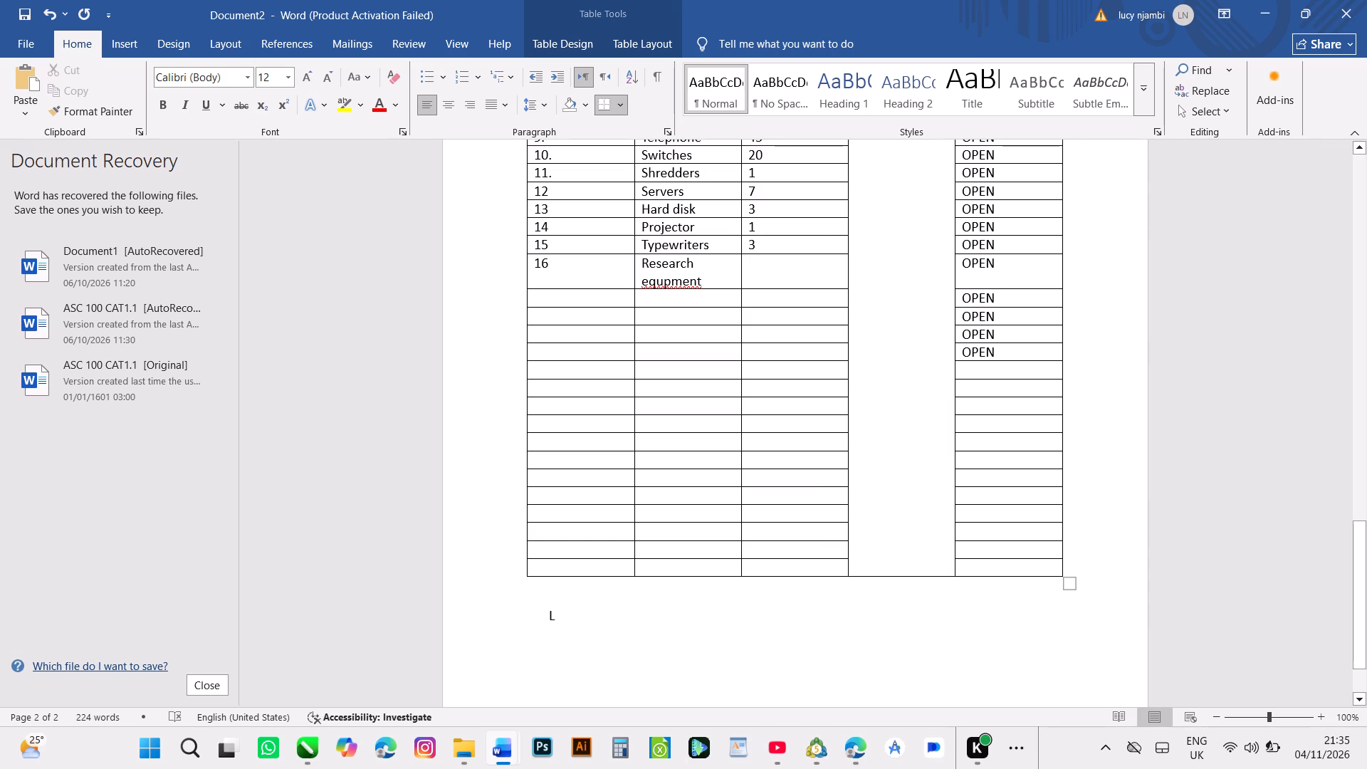
double_click(703, 282)
key(BackSpace)
key(BackSpace)
key(BackSpace)
key(BackSpace)
key(BackSpace)
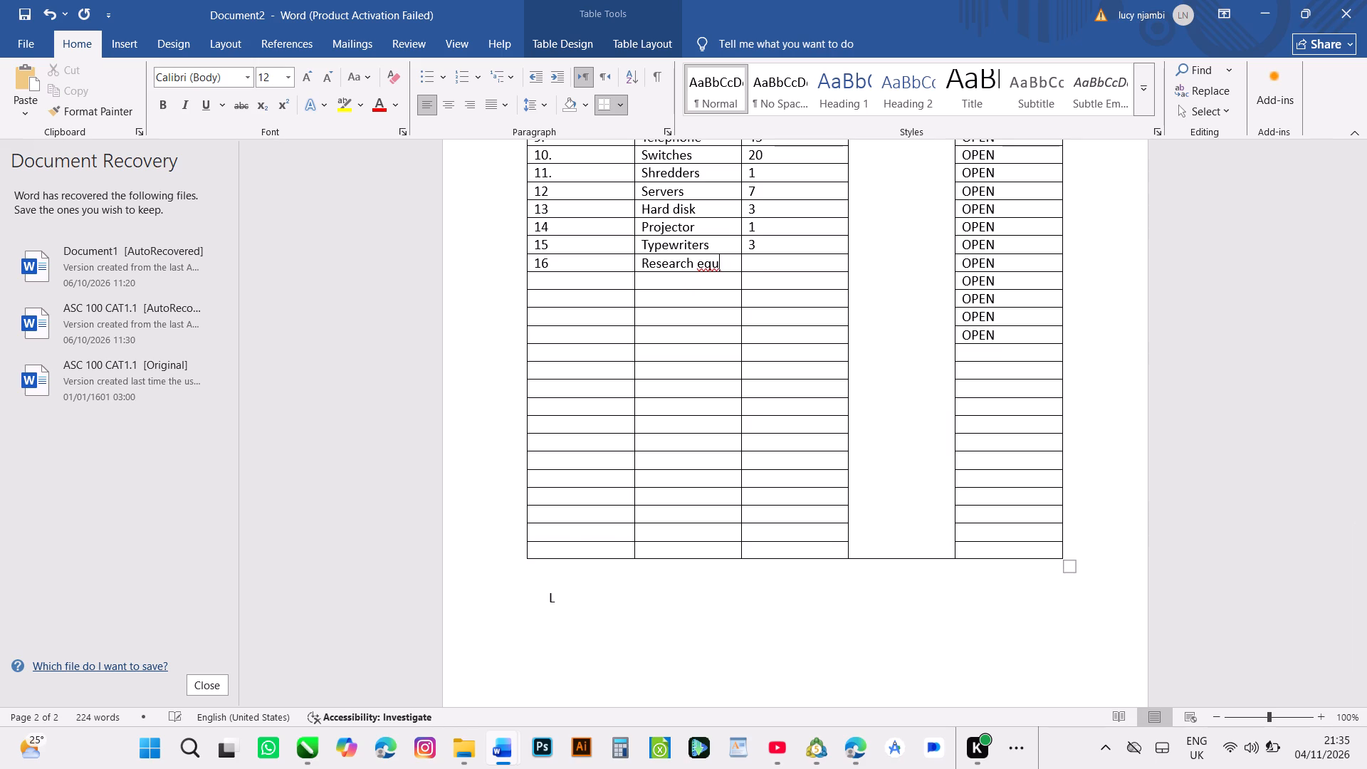
key(p)
key(BackSpace)
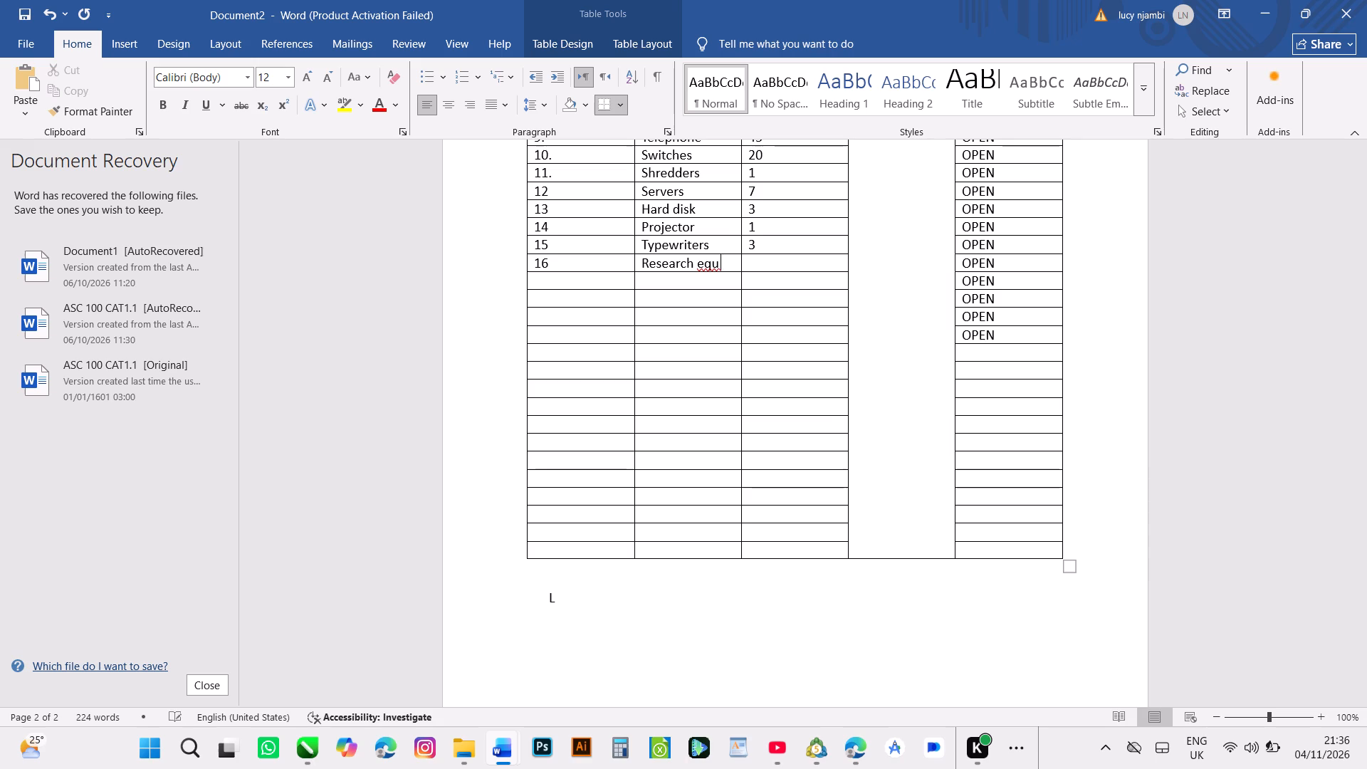
text(ip)
text(me)
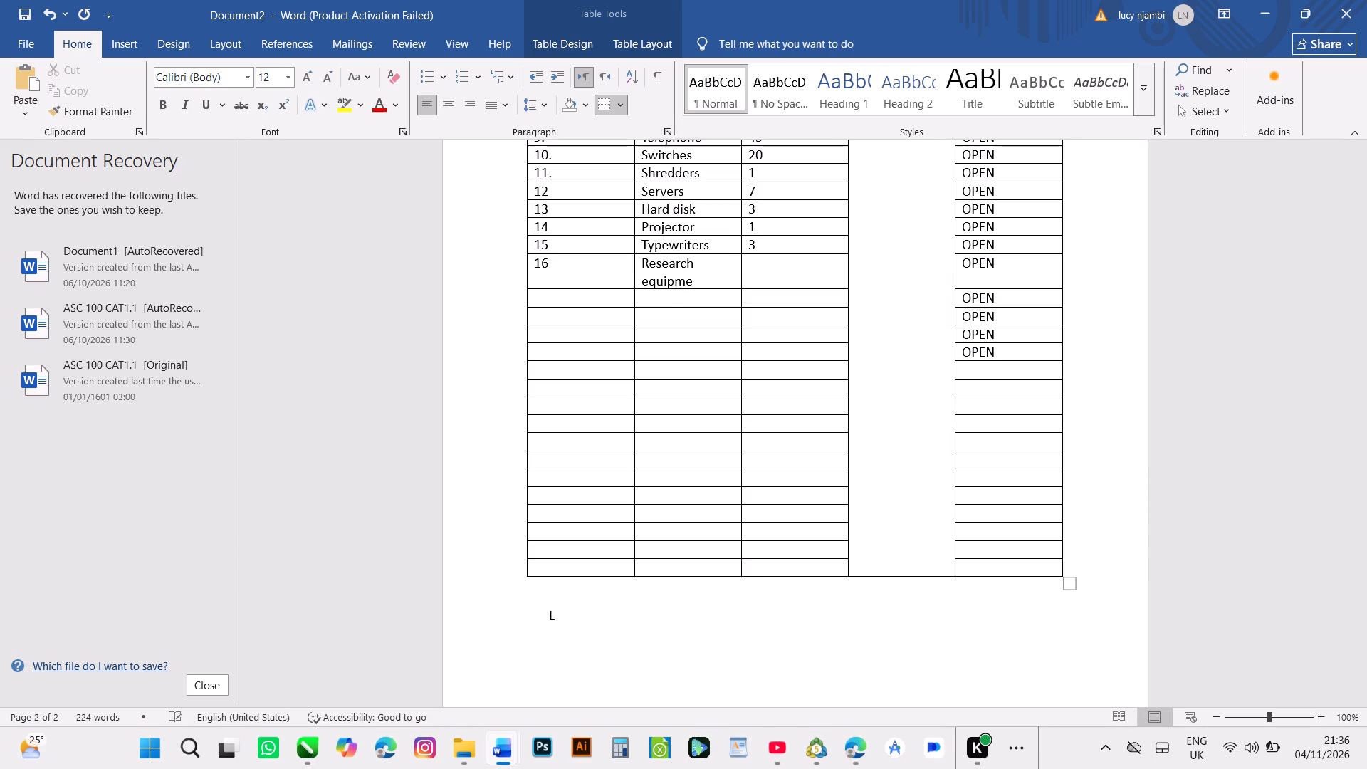
text(nt)
key(s)
click(764, 273)
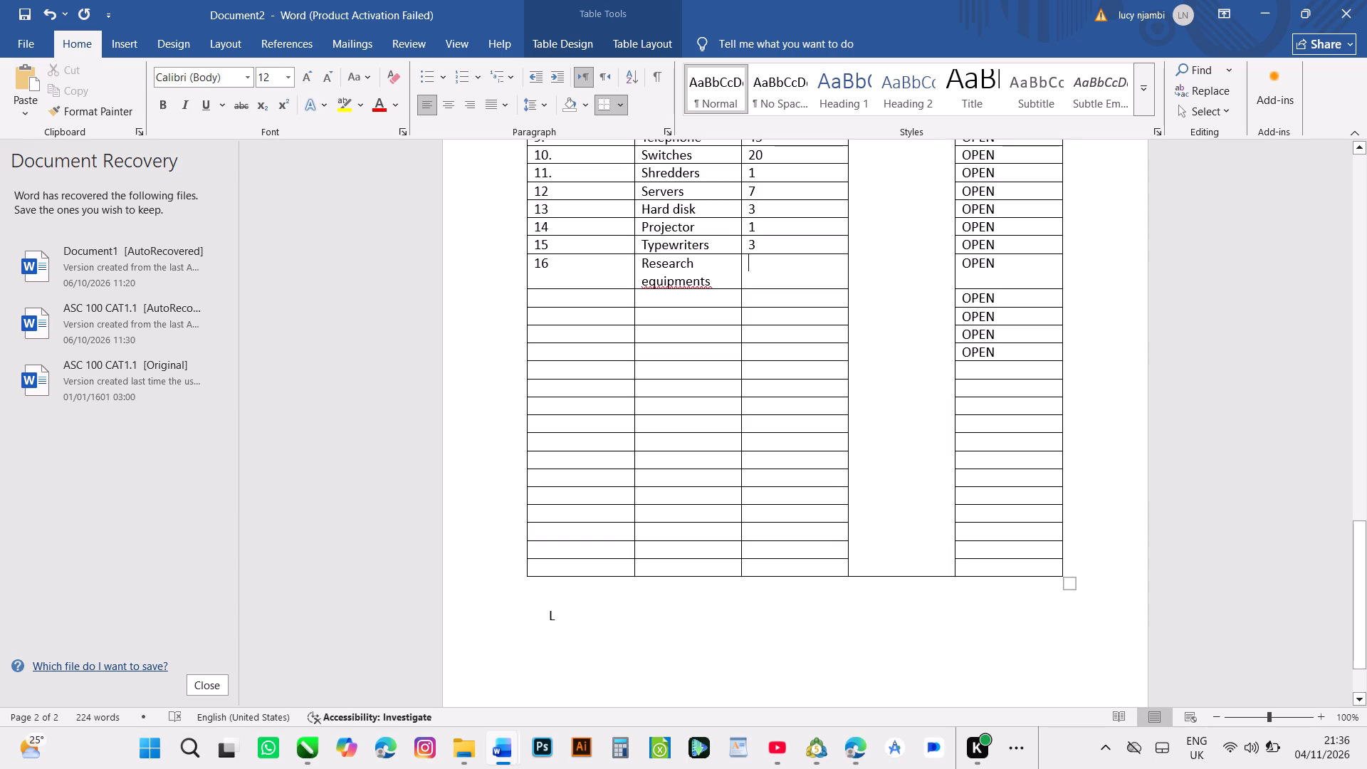
Enter quantity 1 for lot 16 in the ICT ASSETS table and change its item description to Research equipment.
key(1)
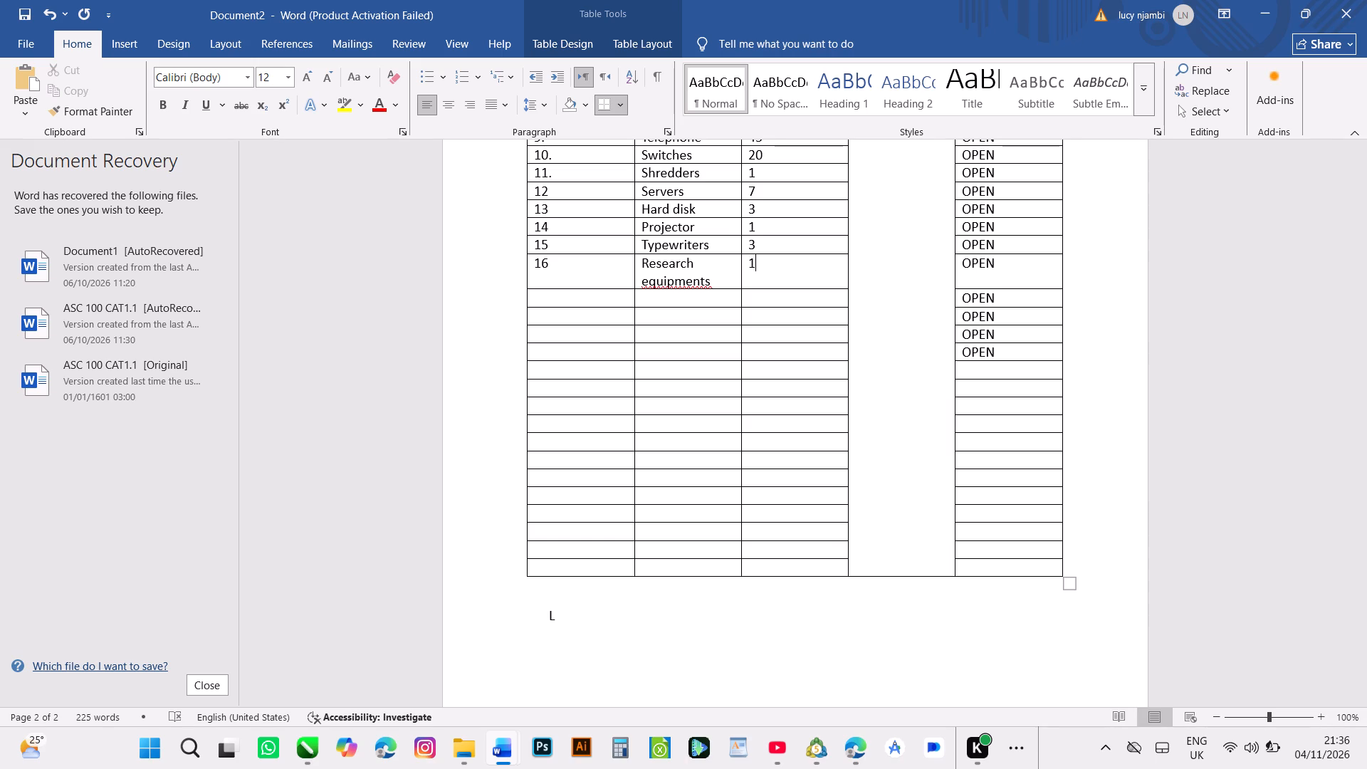
click(710, 279)
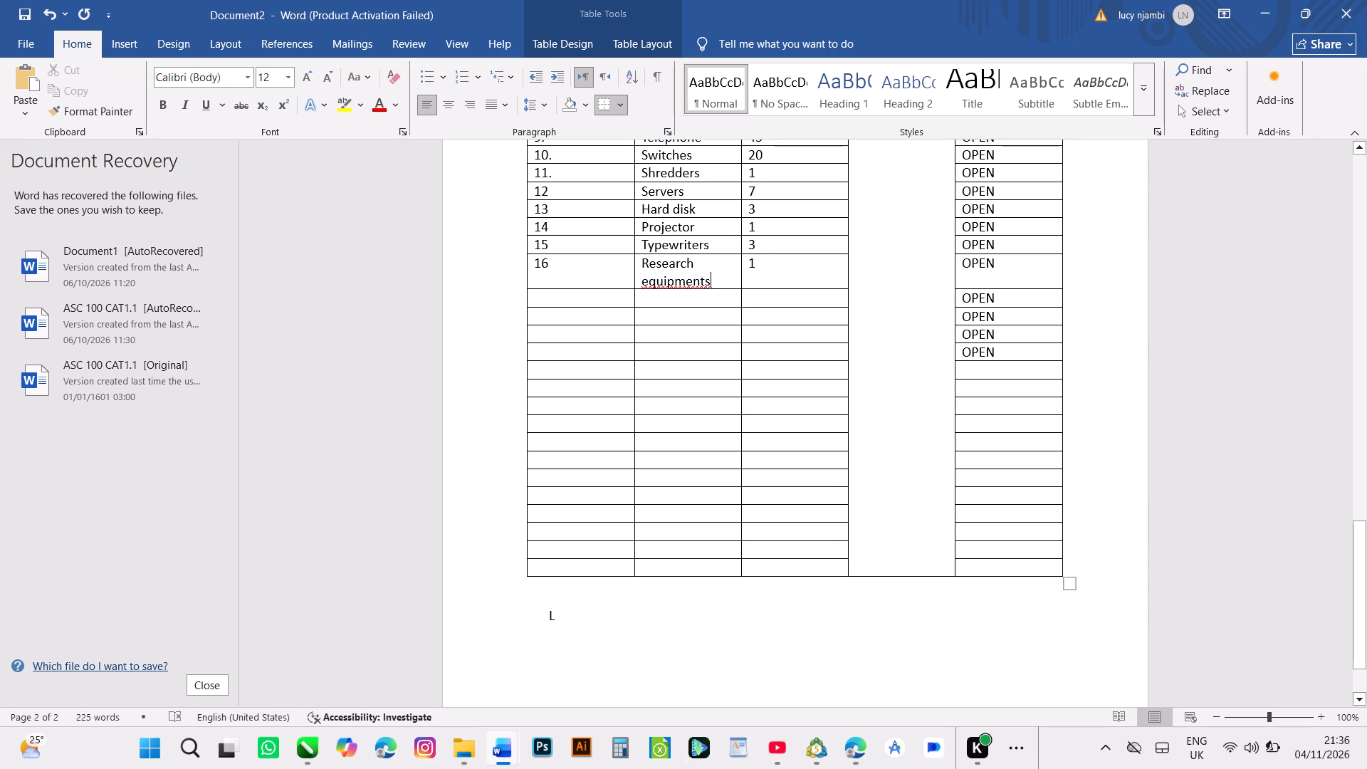
key(BackSpace)
Fill in the seventeenth lot row of the ICT ASSETS table with lot number 17, item description Scanner and quantity 1.
click(540, 301)
text(17)
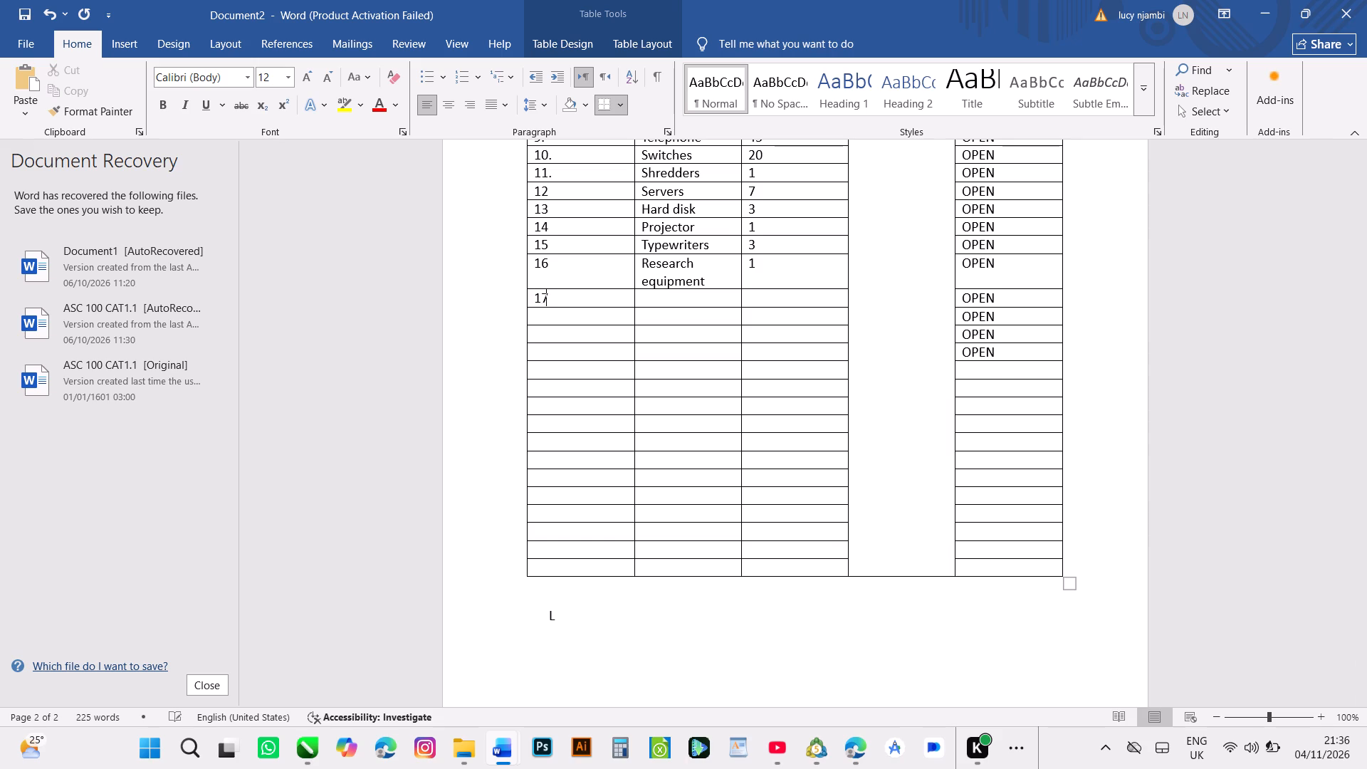
click(643, 291)
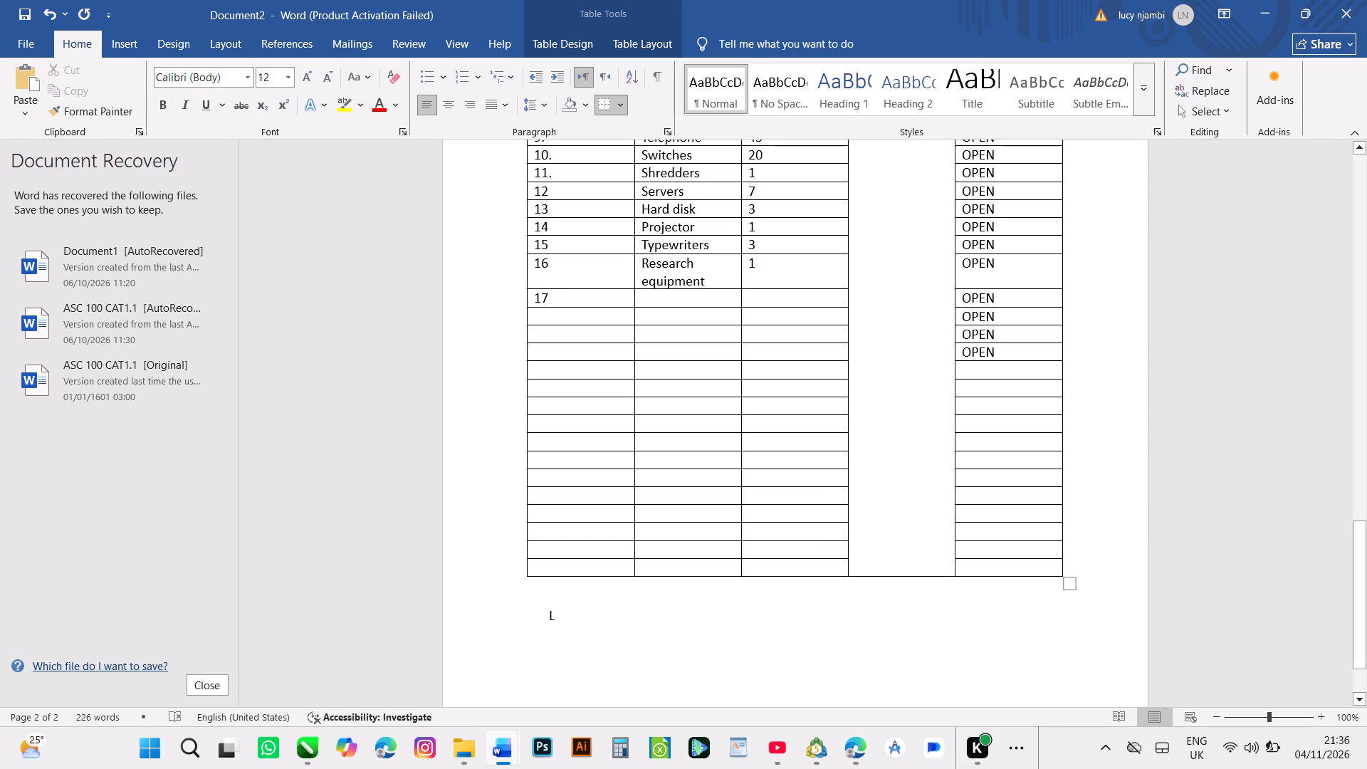
click(647, 300)
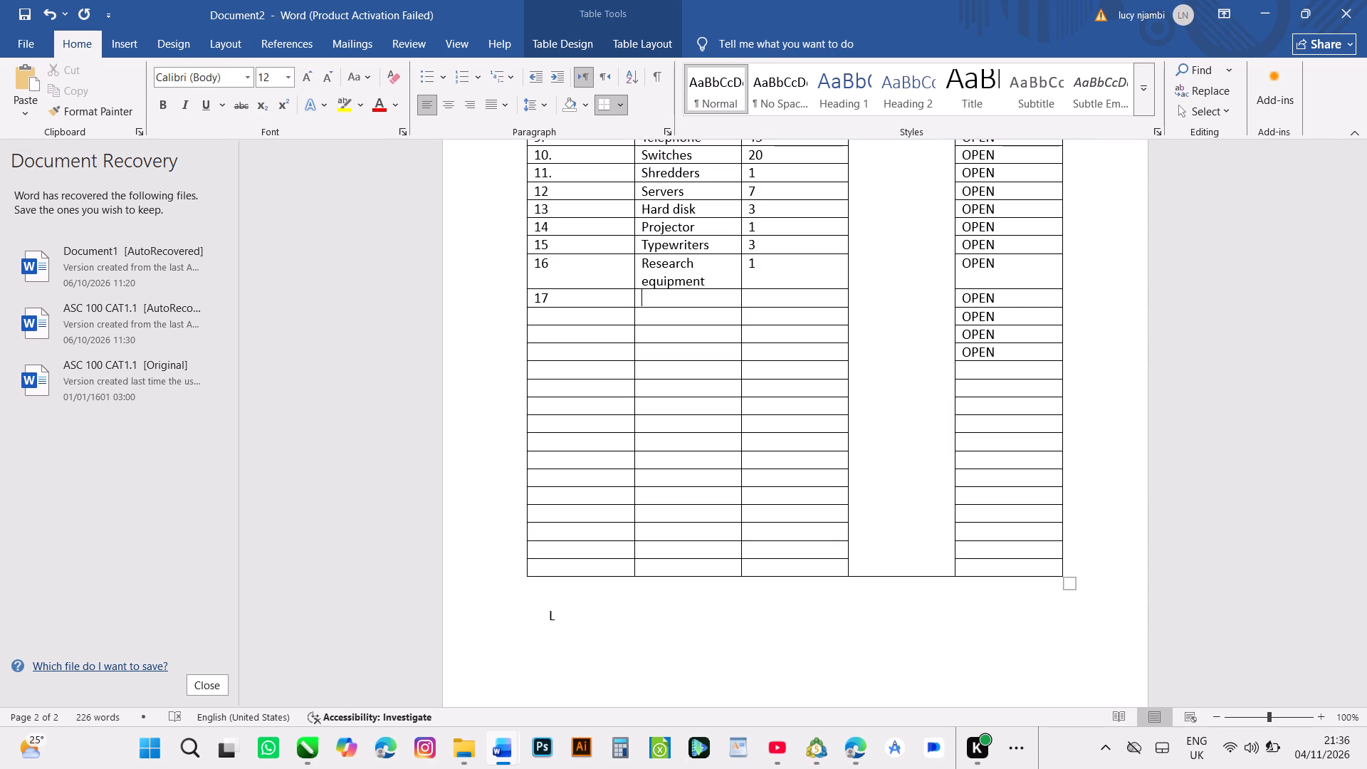
key(s)
text(can)
key(n)
text(er)
click(756, 298)
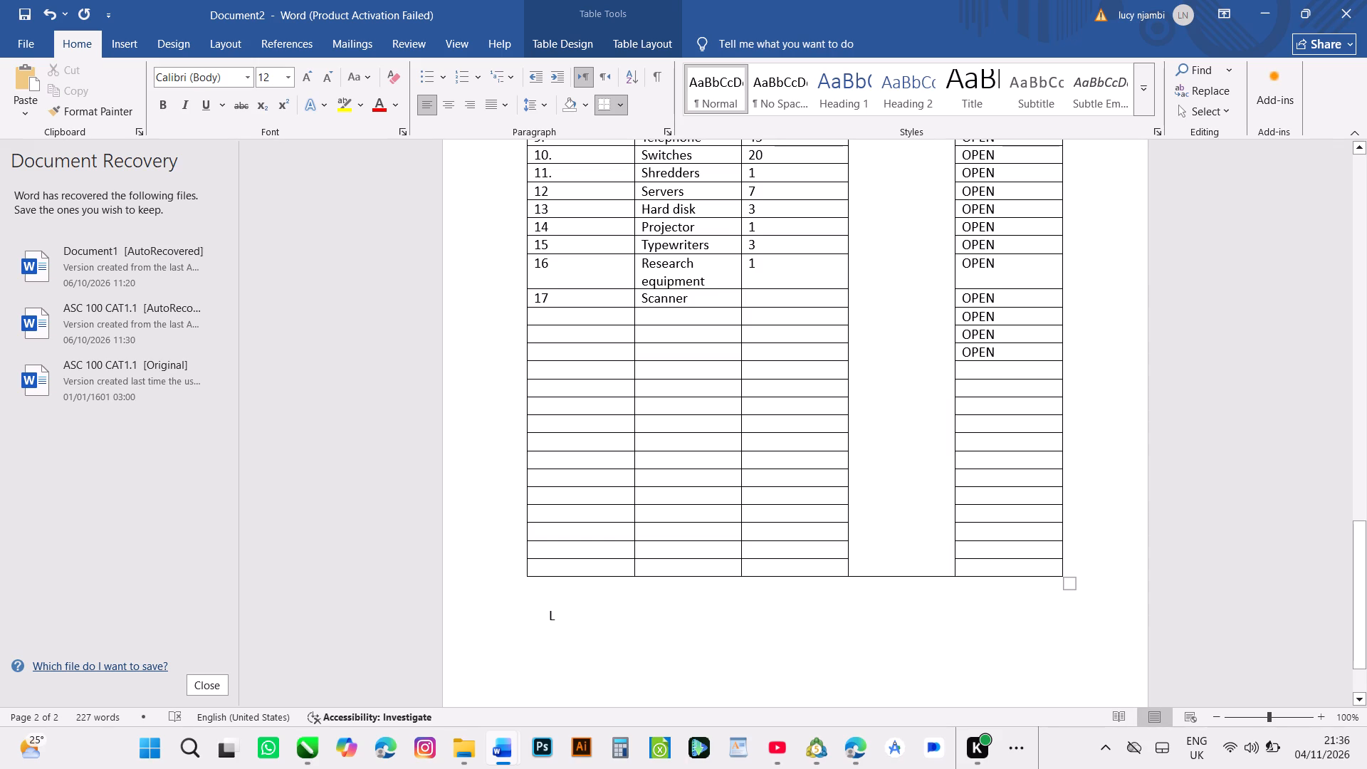
key(1)
Fill in the eighteenth lot row of the ICT ASSETS table with lot number 18, item description Inverter and quantity 1.
click(536, 314)
text(18)
click(648, 312)
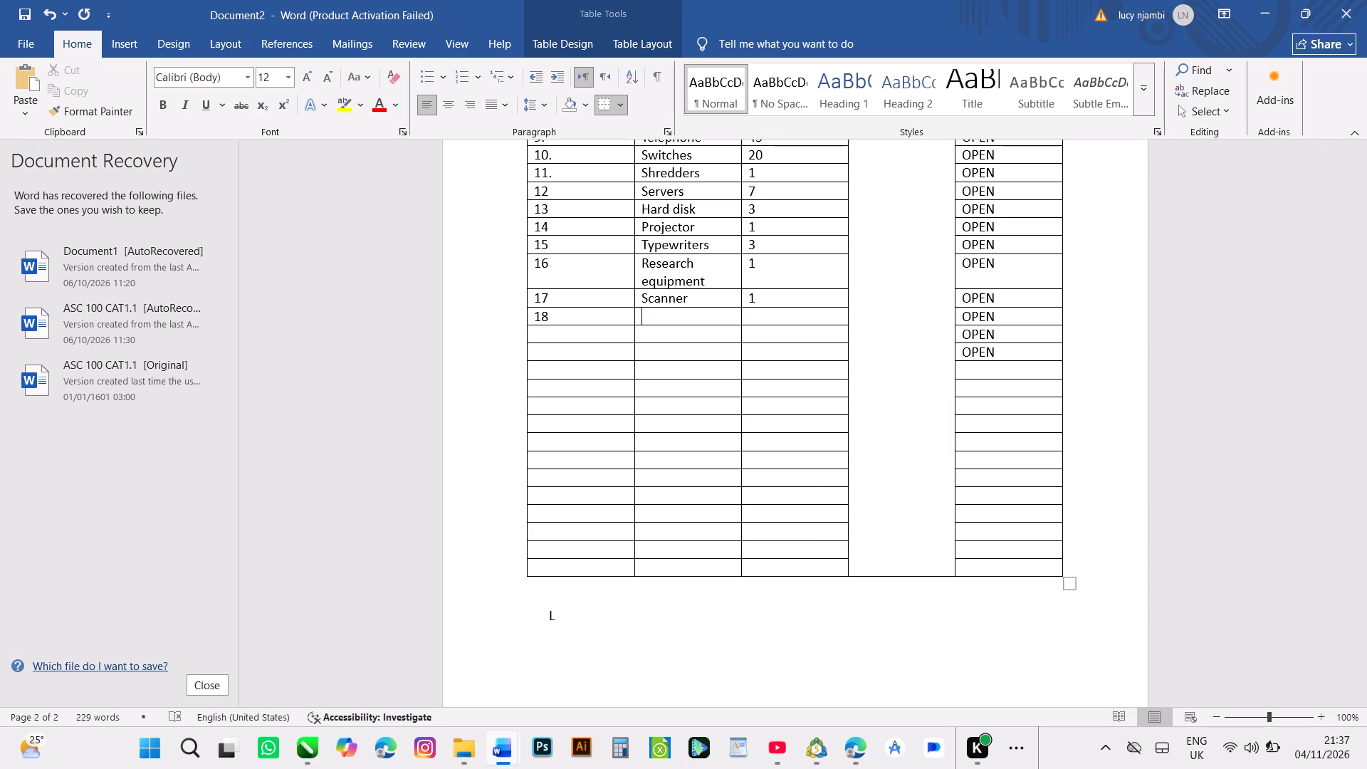
key(i)
text(NVE)
key(BackSpace)
key(BackSpace)
key(BackSpace)
key(n)
text(ve)
key(r)
text(ter)
click(750, 314)
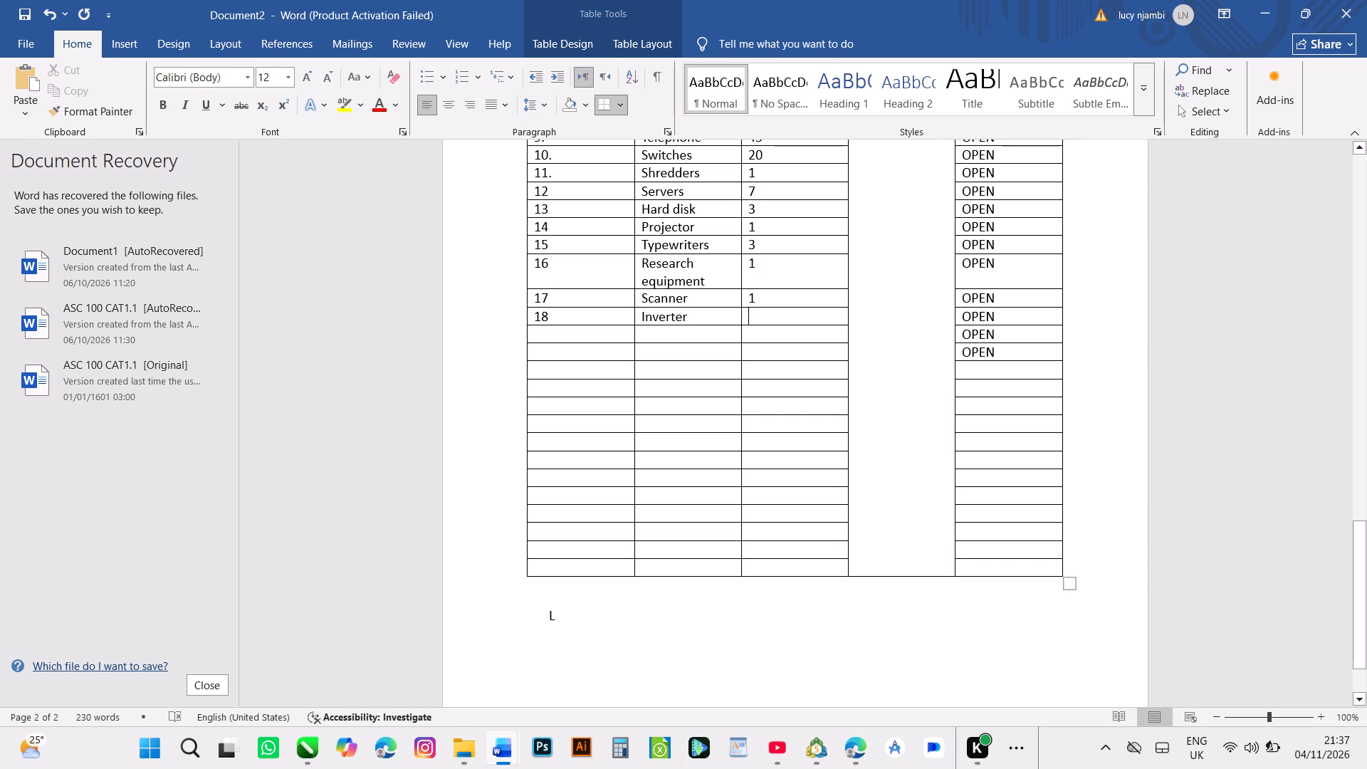
key(1)
Fill in the nineteenth lot row of the ICT ASSETS table with lot number 19, item description POEs and quantity 5.
click(535, 333)
text(19)
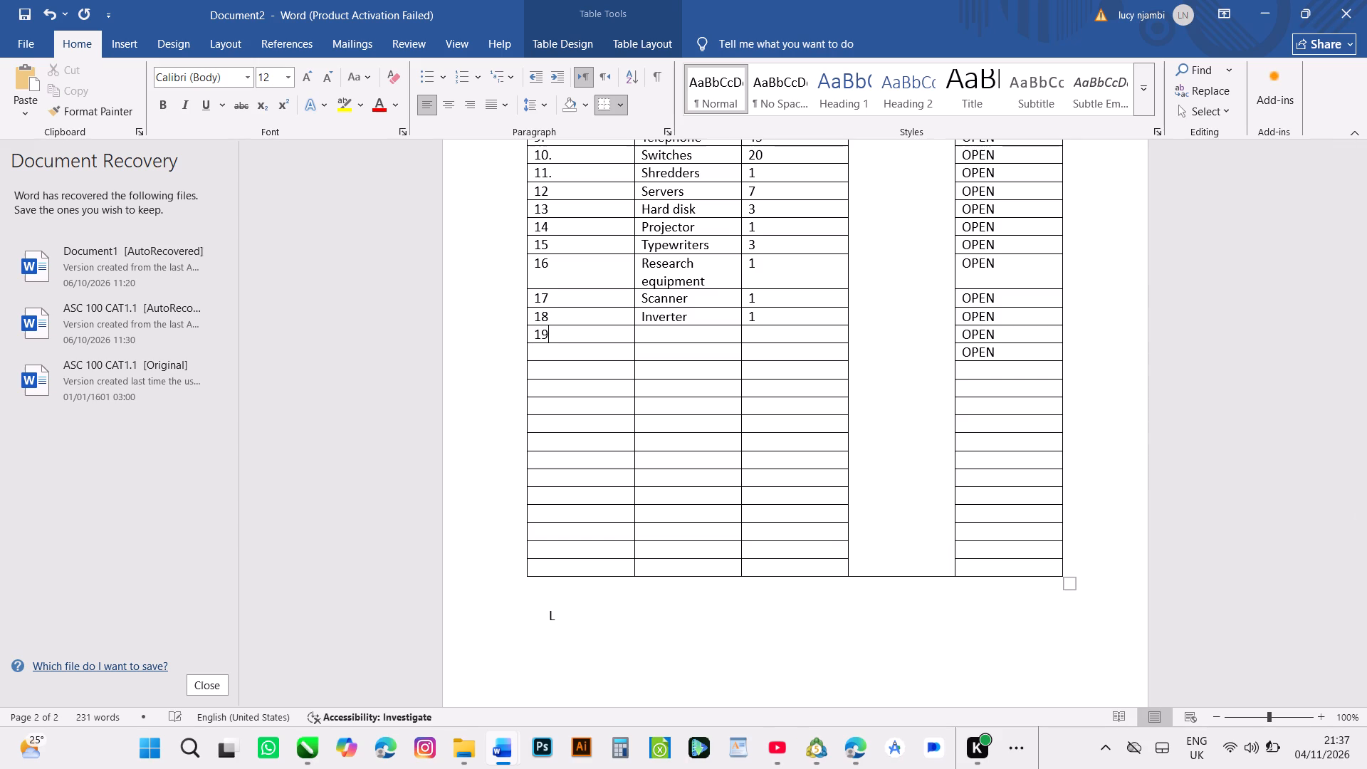
click(647, 334)
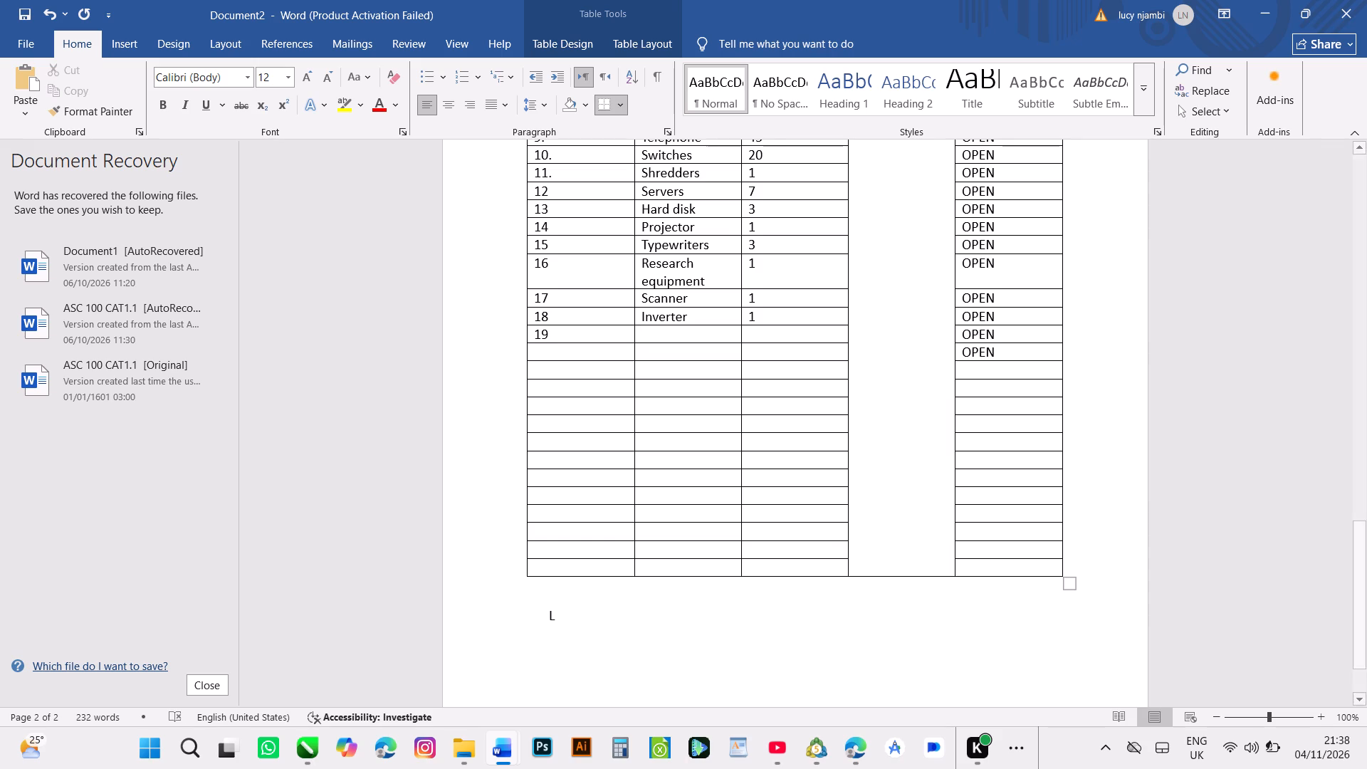
key(p)
key(o)
key(e)
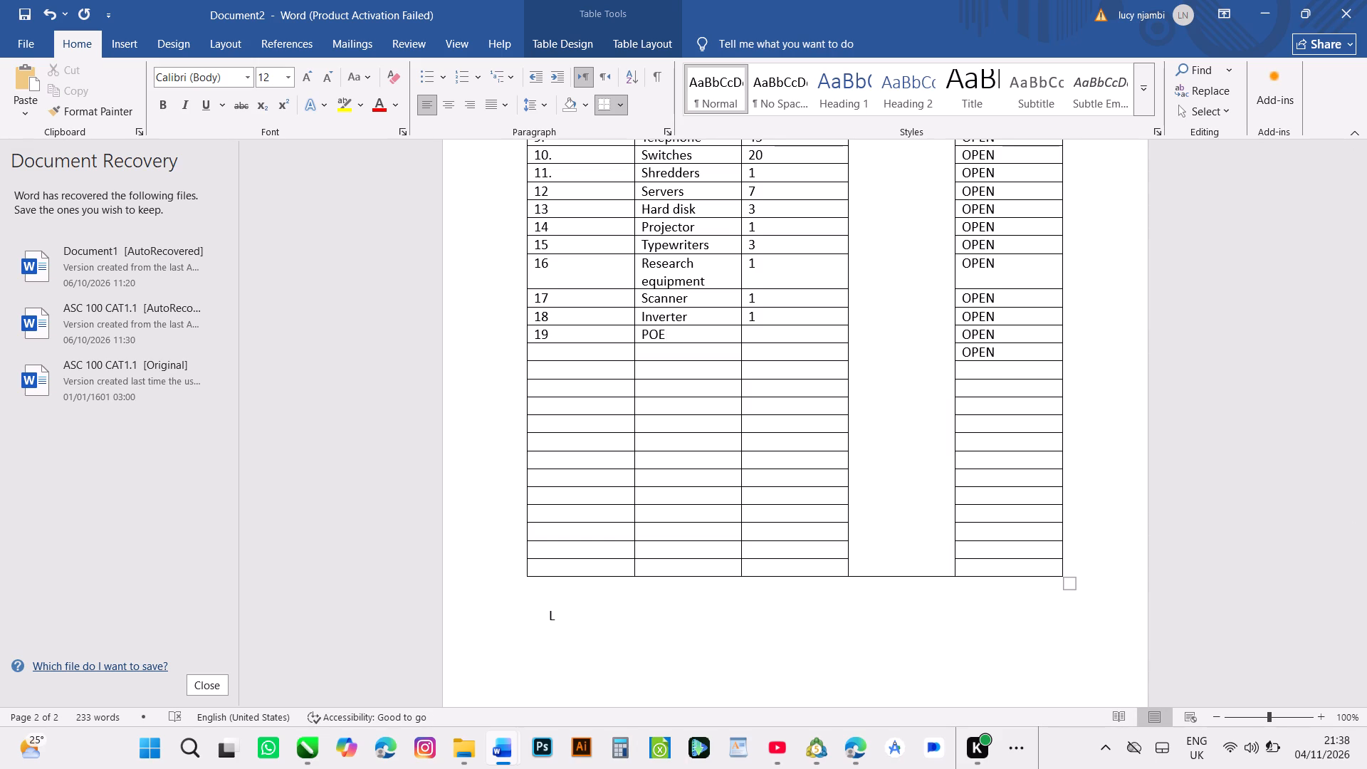
key(s)
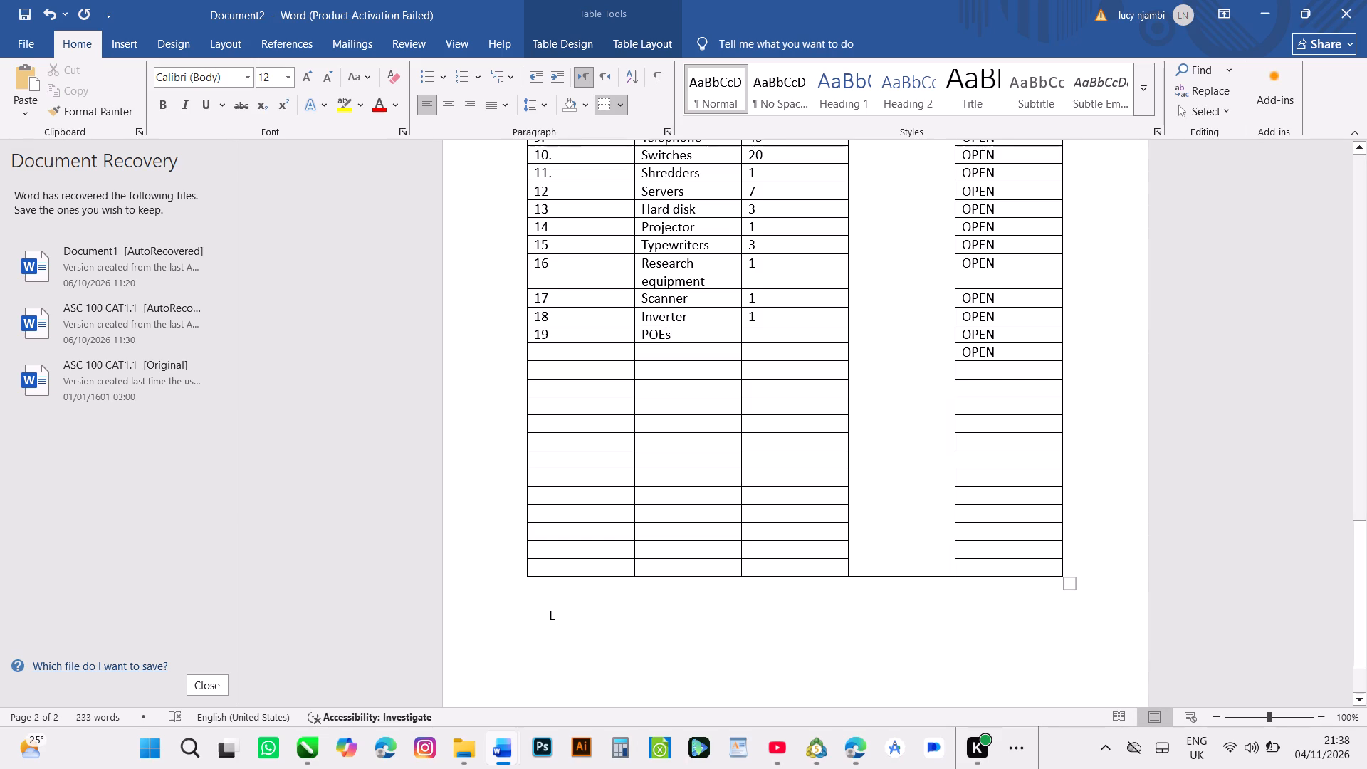
click(755, 331)
key(5)
Fill in the twentieth lot row of the ICT ASSETS table with lot number 20, item description Mouse and quantity 5.
click(538, 352)
text(20)
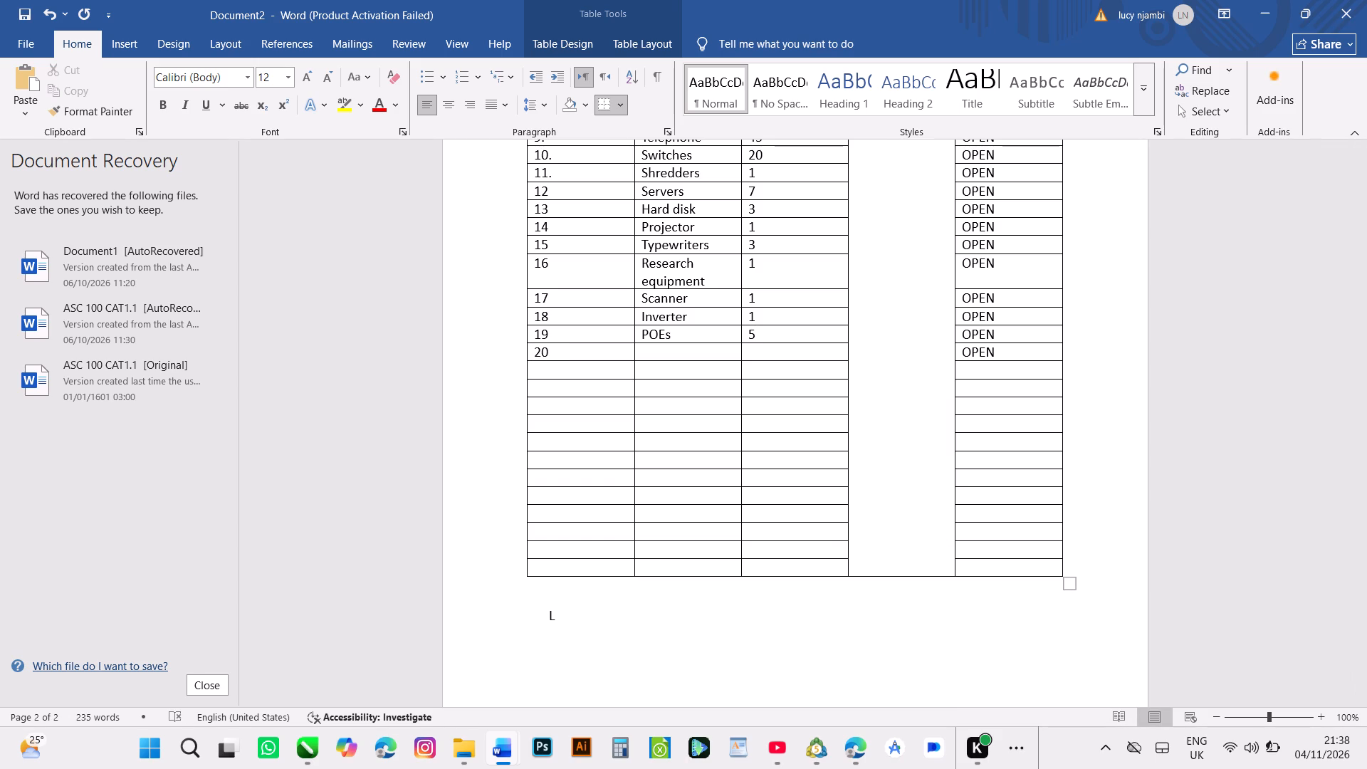
click(646, 348)
key(m)
key(o)
key(u)
key(s)
key(e)
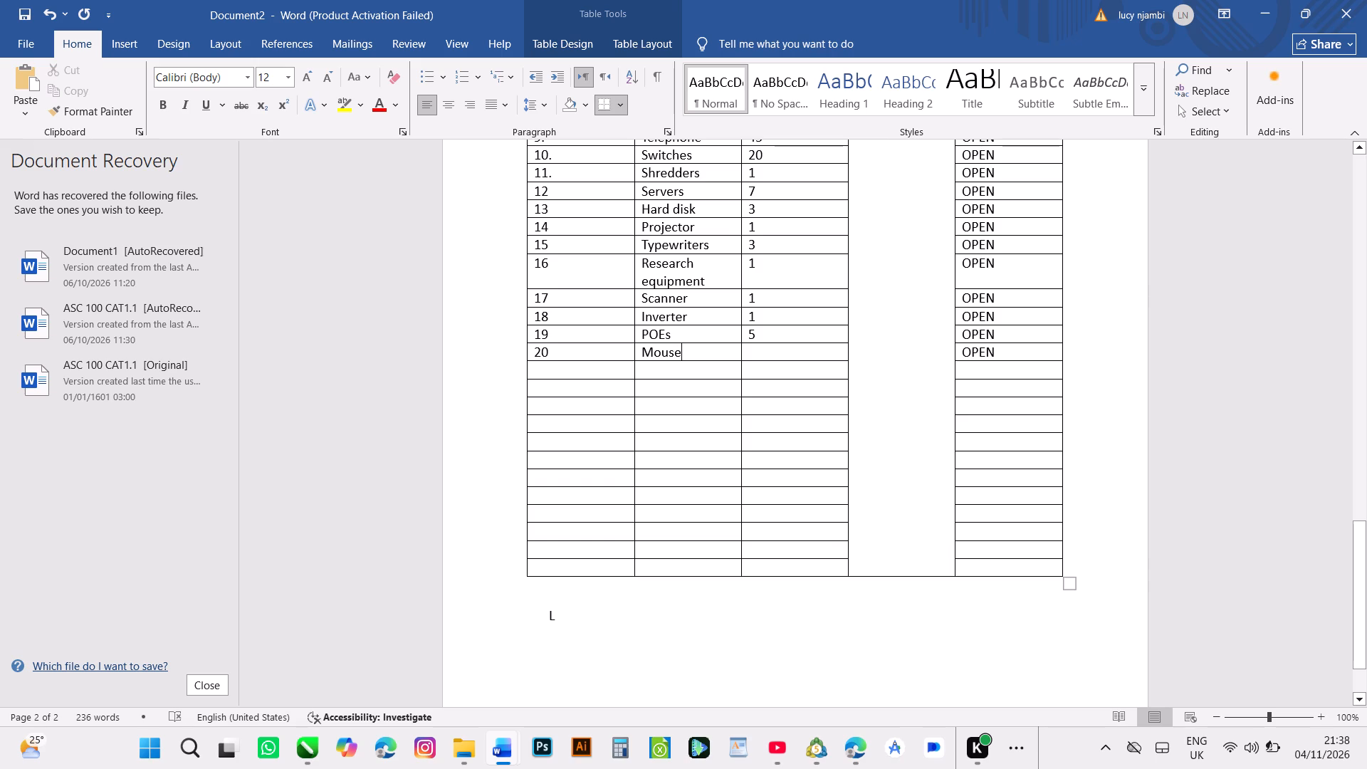
click(750, 351)
key(5)
Fill in the twenty-first lot row of the ICT ASSETS table with lot number 21, item description HP Laptops and quantity 7.
click(535, 366)
text(21)
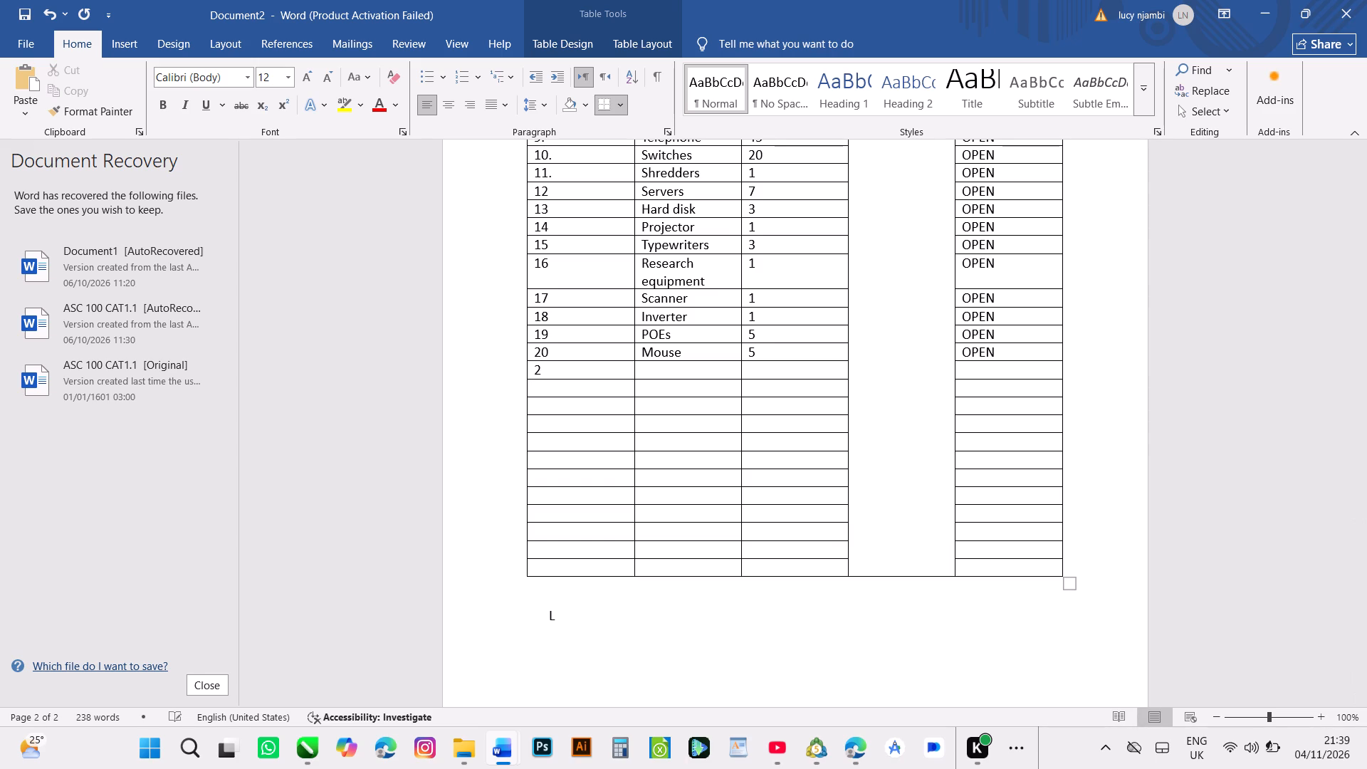
click(646, 369)
key(h)
key(p)
key(space)
key(i)
key(BackSpace)
key(l)
key(a)
key(p)
key(t)
text(op)
key(s)
click(748, 369)
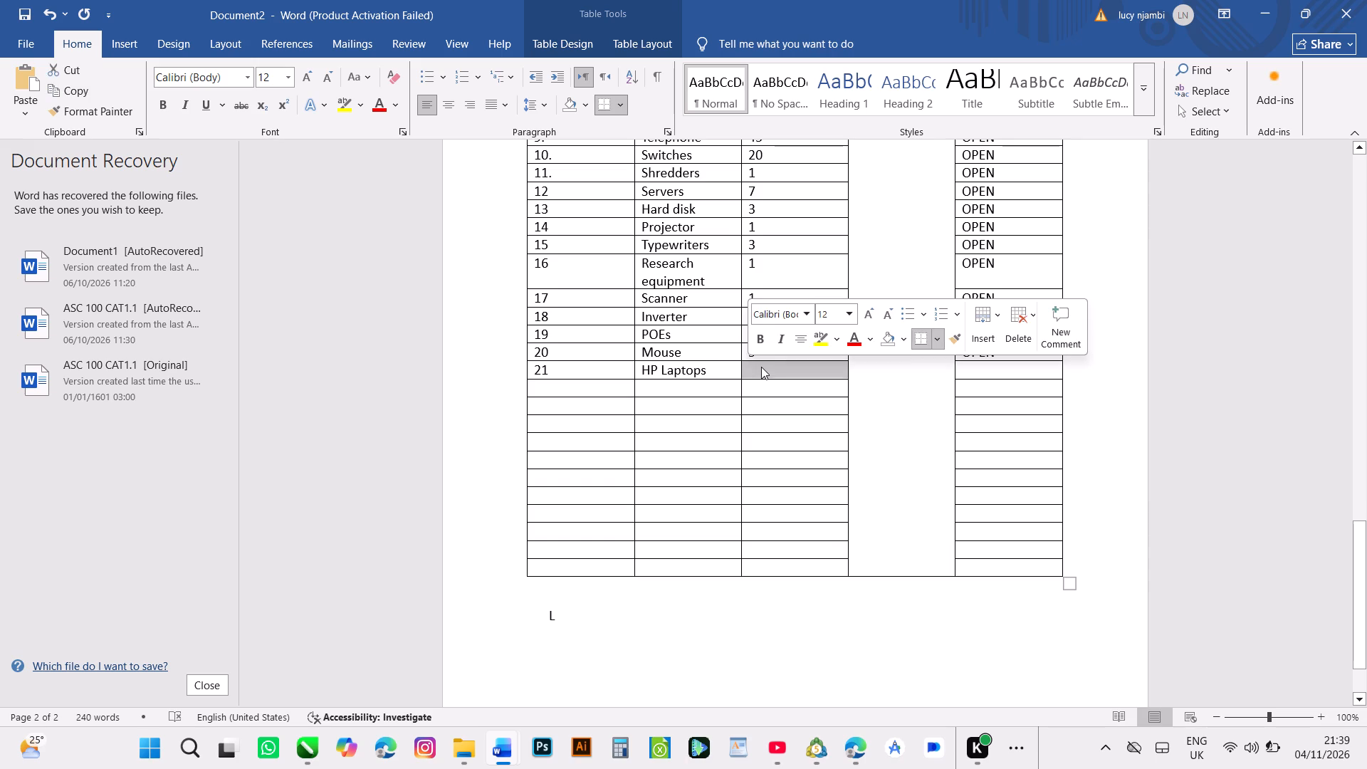
click(875, 367)
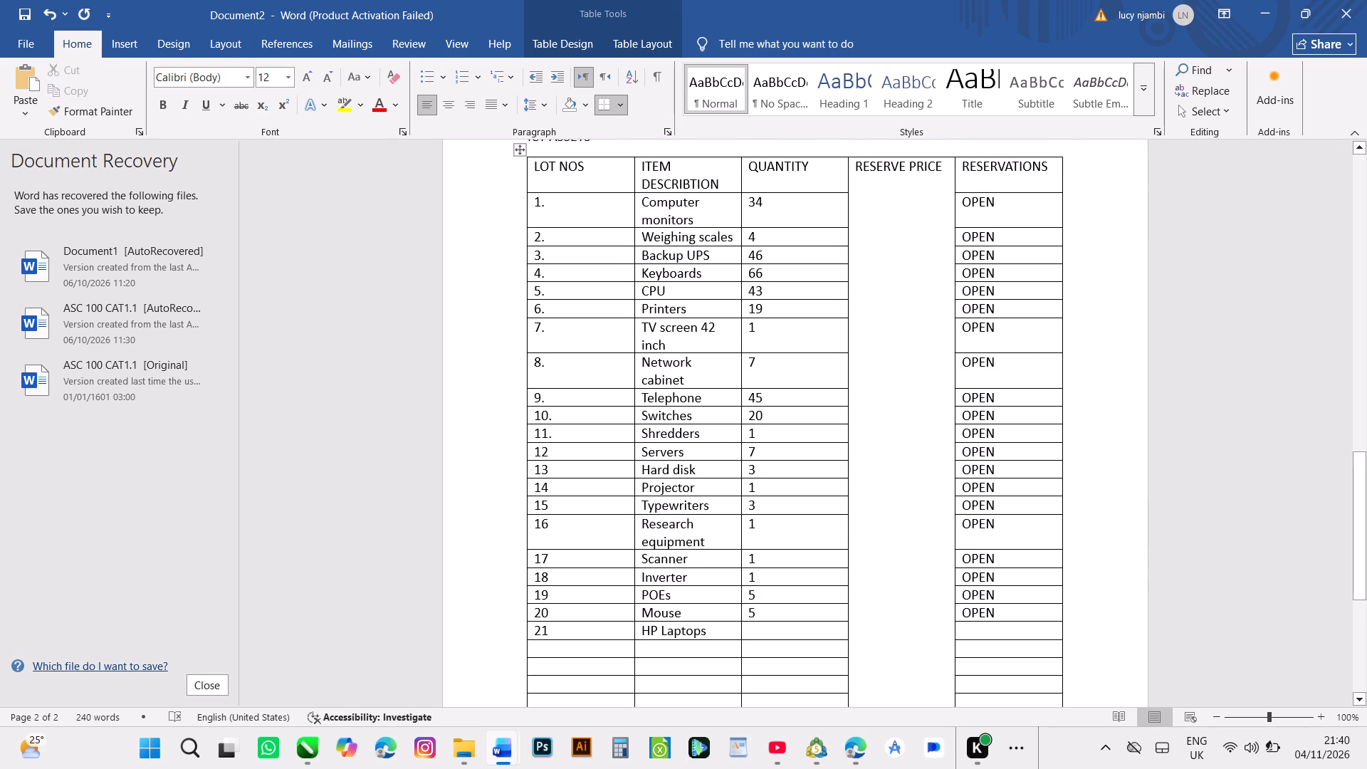
click(752, 632)
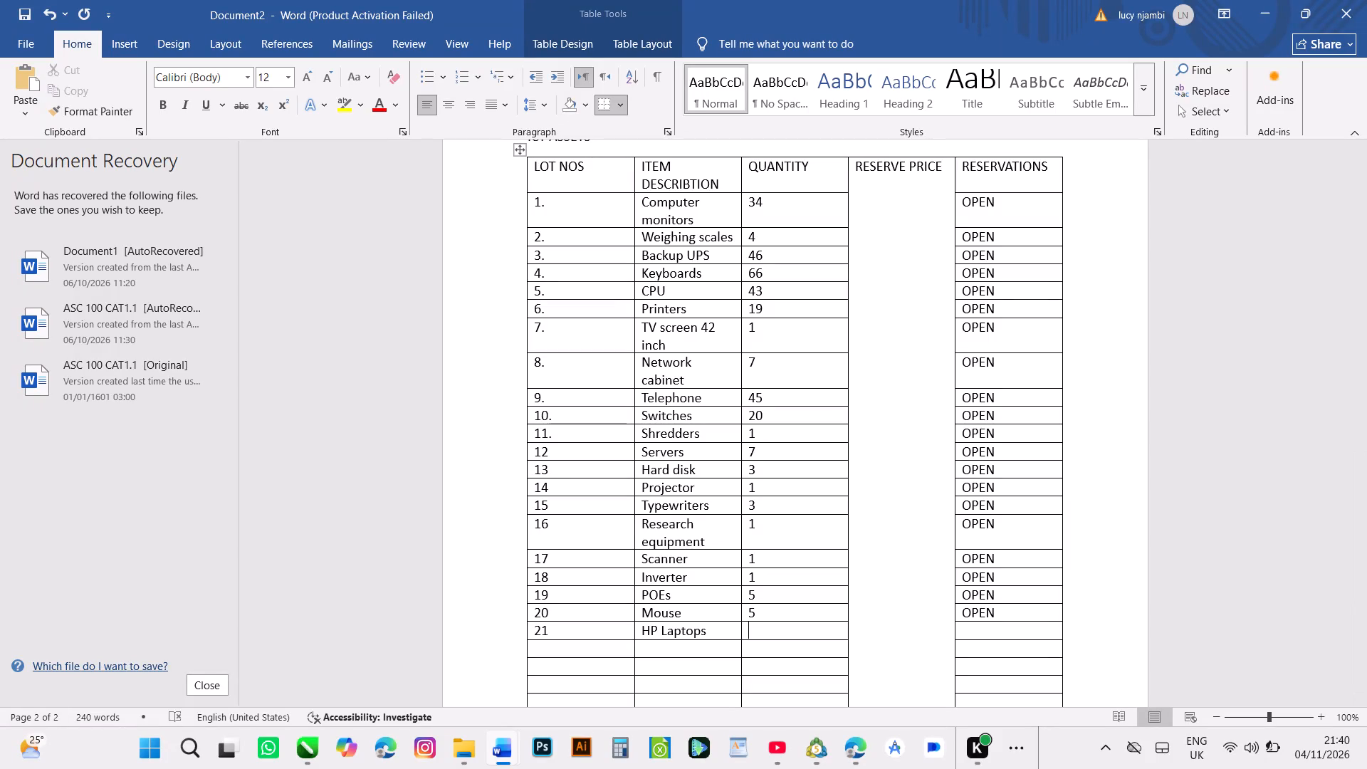
key(7)
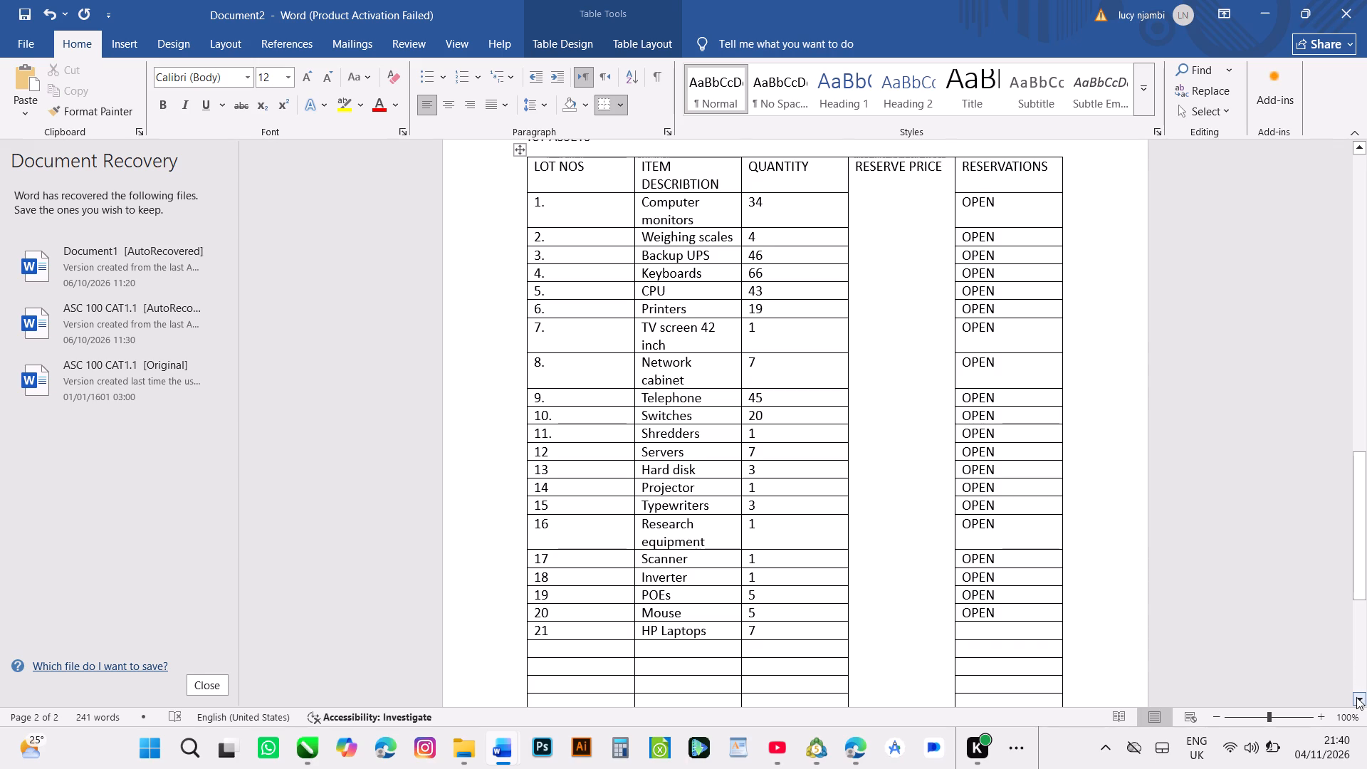
Enter OPEN in the RESERVATIONS column for lot 21 and for the empty row directly below it.
triple_click(1356, 696)
triple_click(1356, 696)
triple_click(1356, 696)
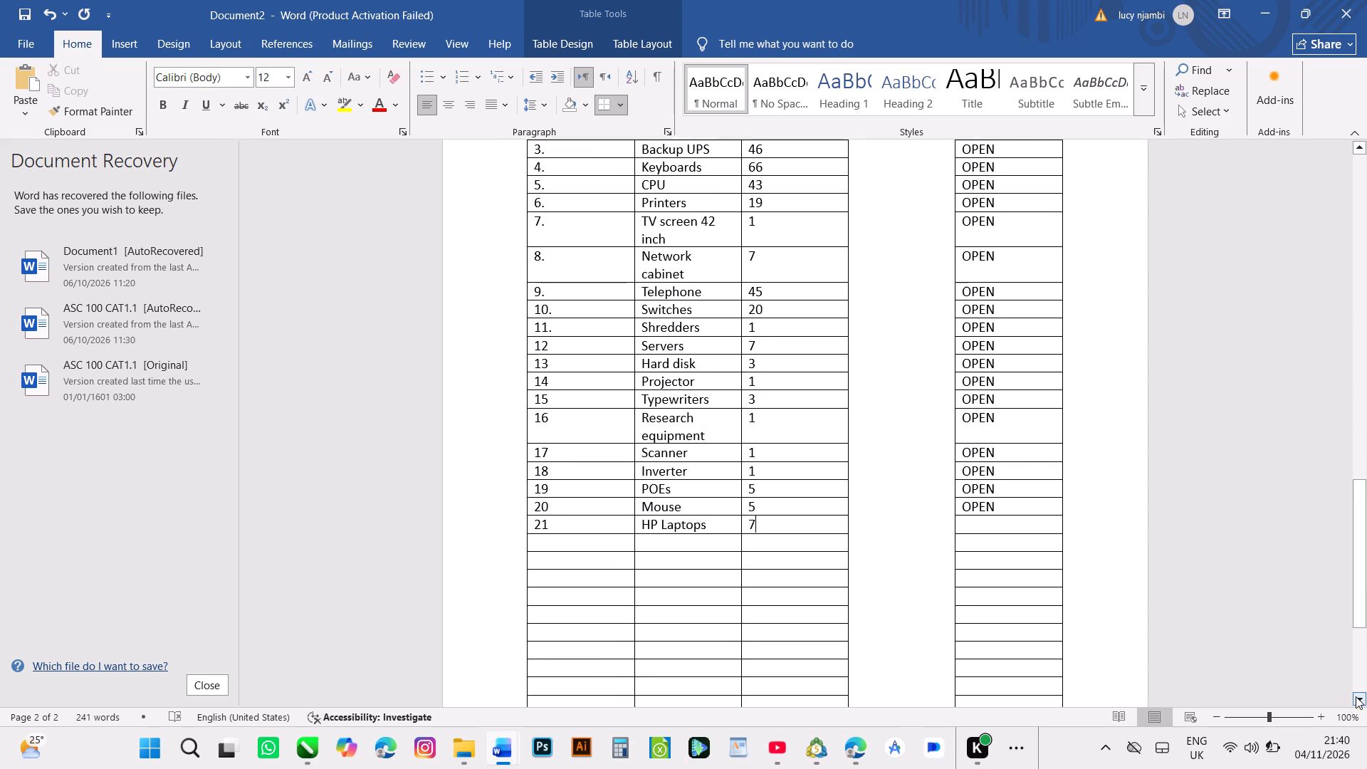
triple_click(1356, 696)
triple_click(1356, 696)
triple_click(1356, 696)
triple_click(1356, 696)
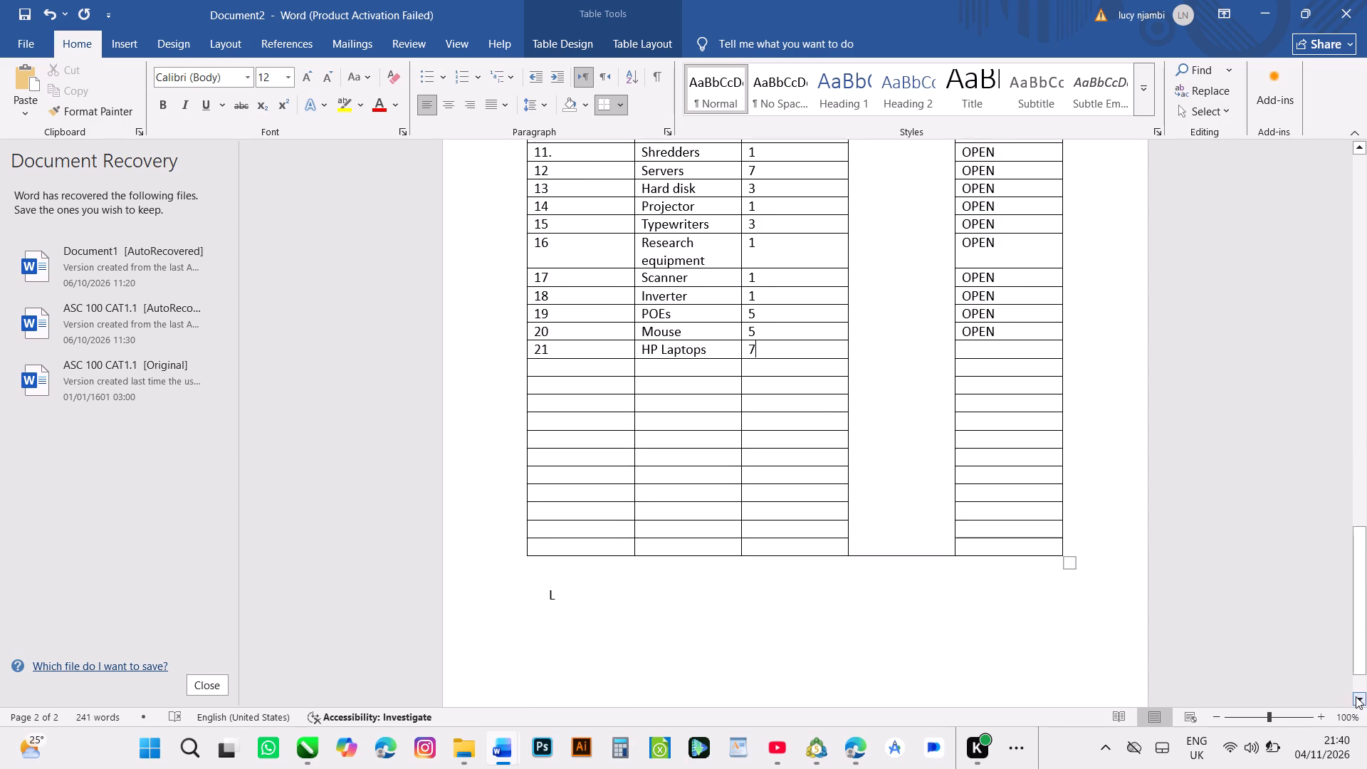
double_click(1356, 696)
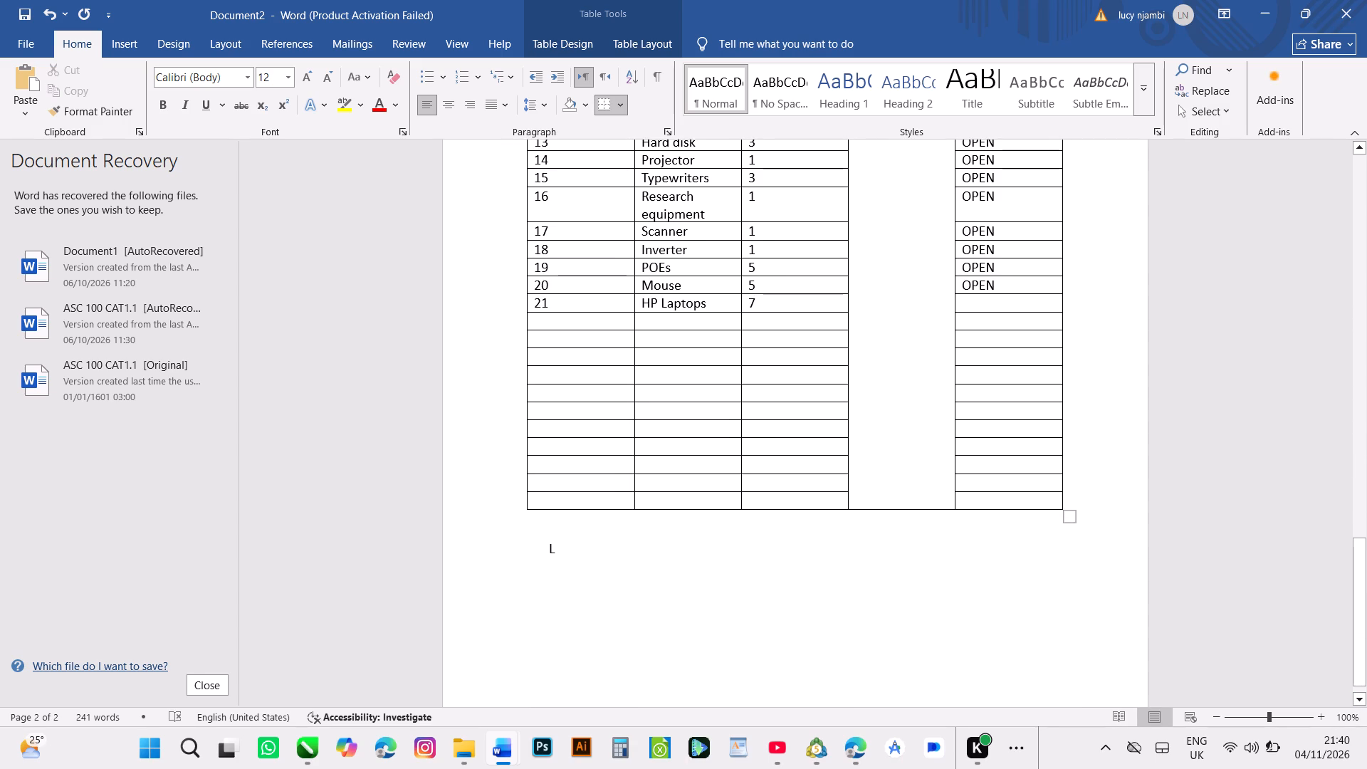
click(964, 305)
key(o)
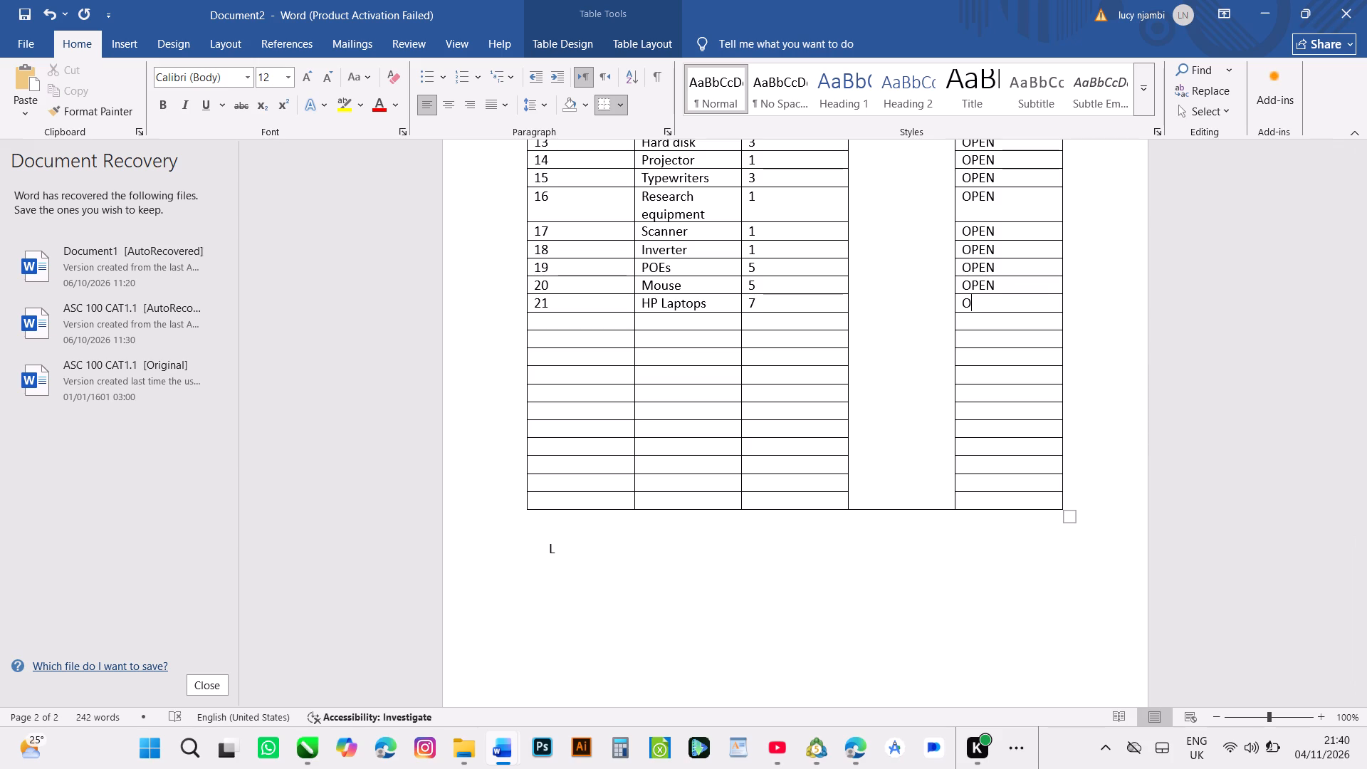
text(EN)
key(BackSpace)
key(BackSpace)
text(PEN)
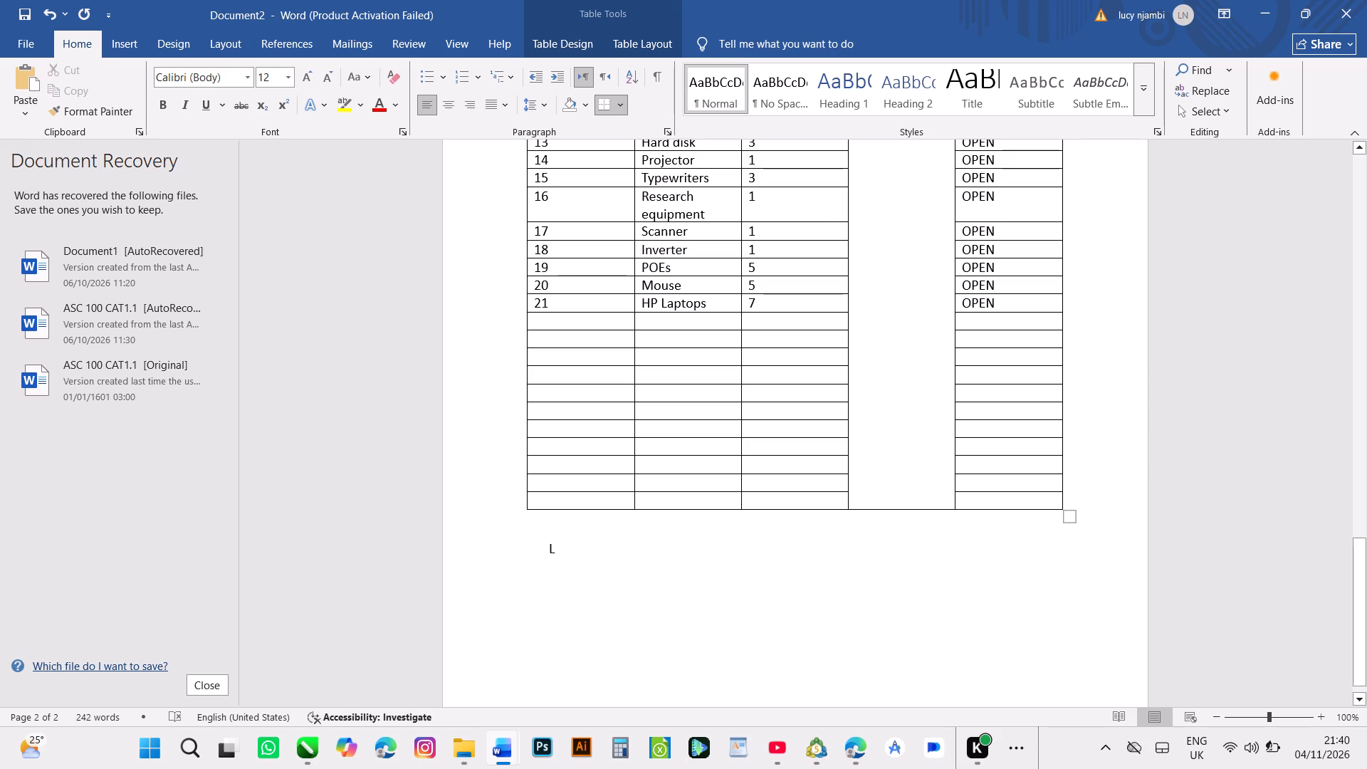
click(966, 315)
text(OPEN)
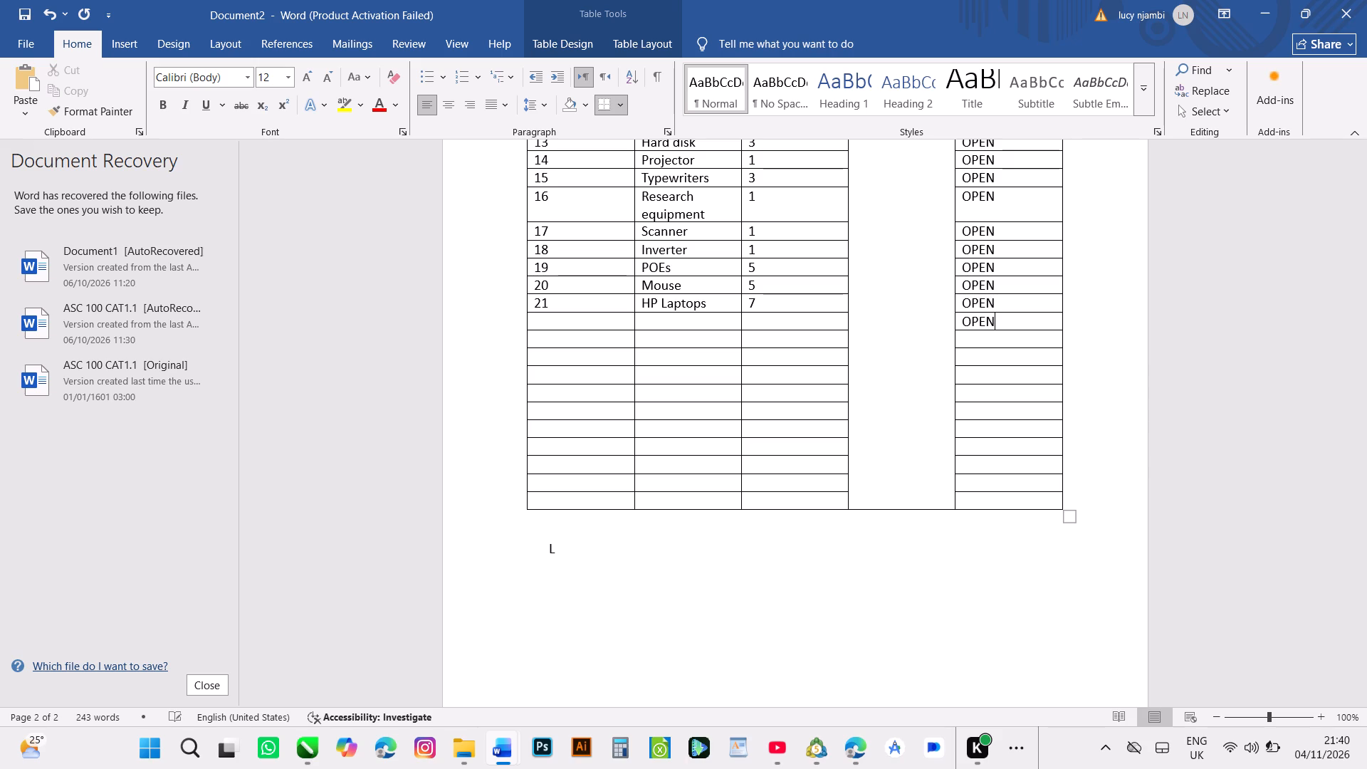
Enter OPEN in the RESERVATIONS column of the ICT ASSETS table for the next five empty rows.
click(965, 338)
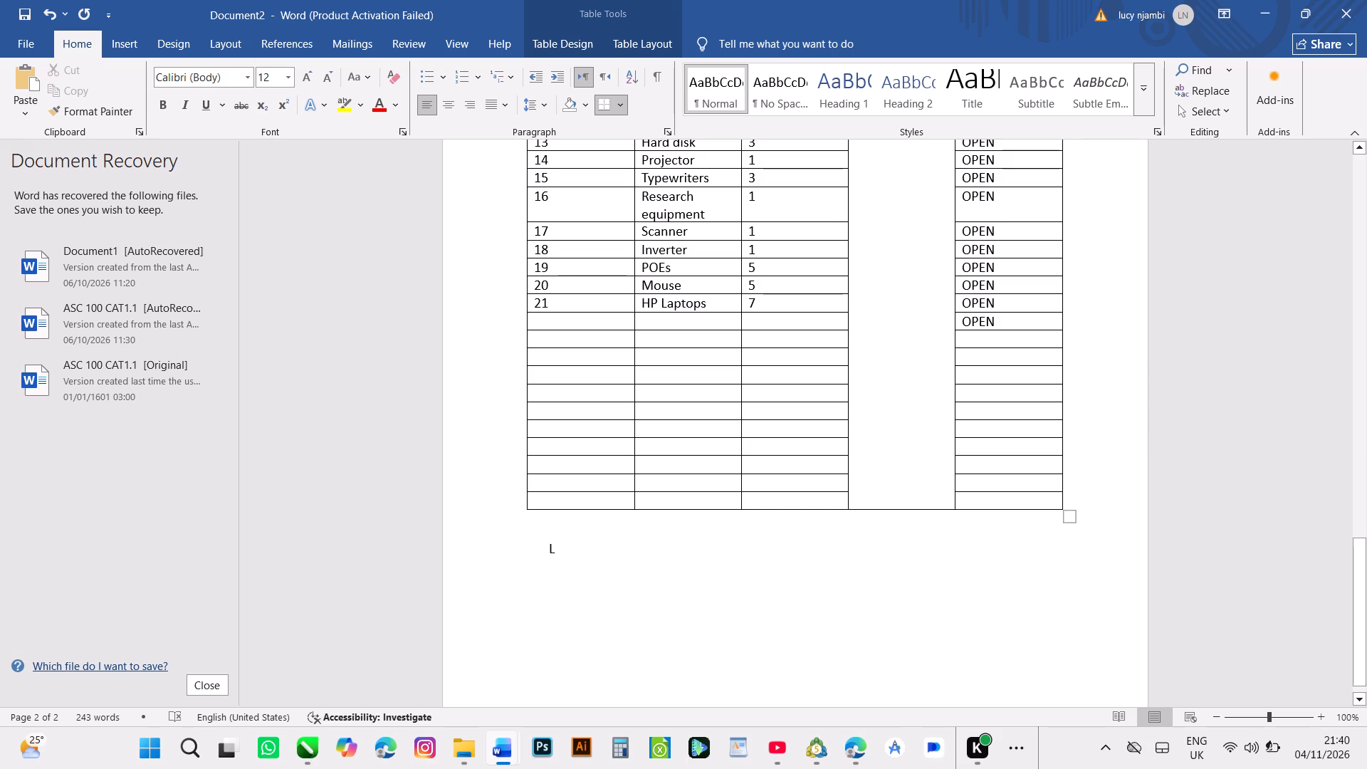
text(OPEN)
key(o)
key(BackSpace)
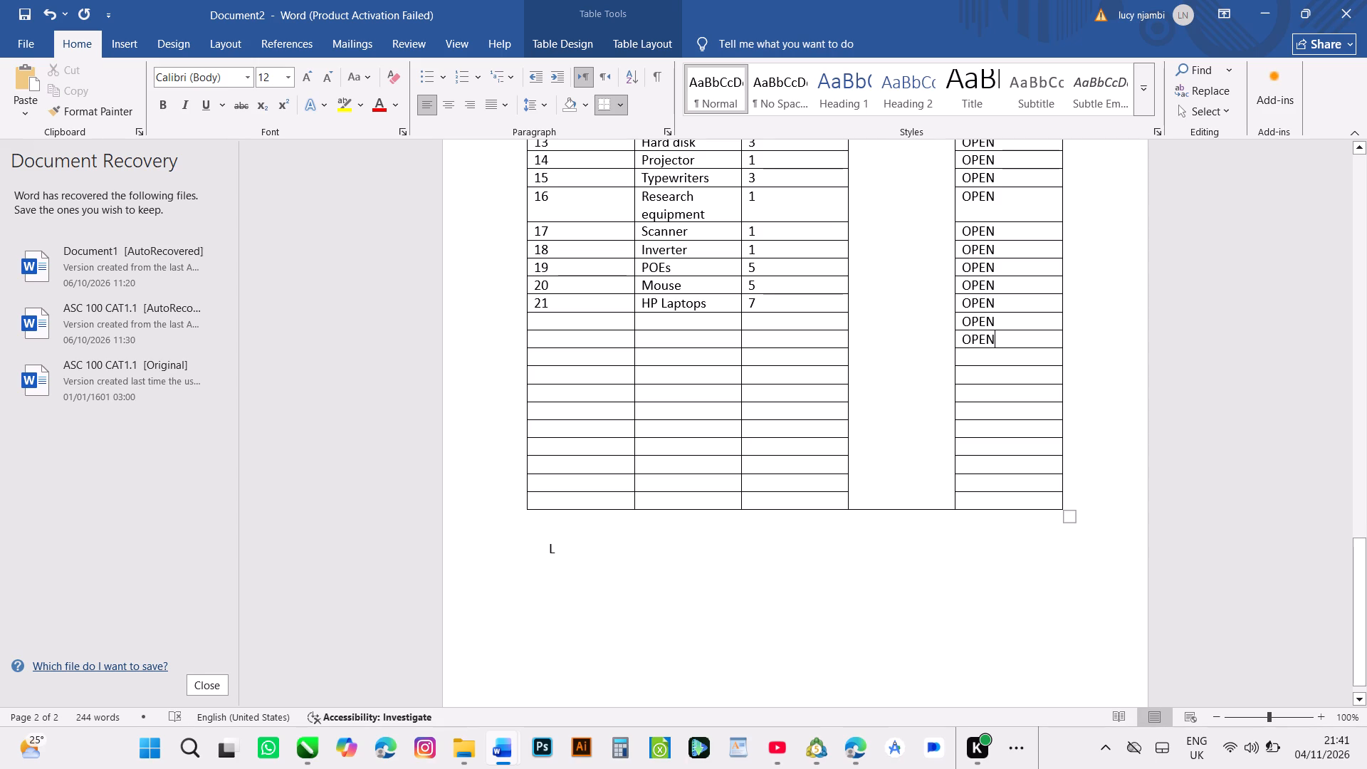
click(965, 356)
text(OPEN)
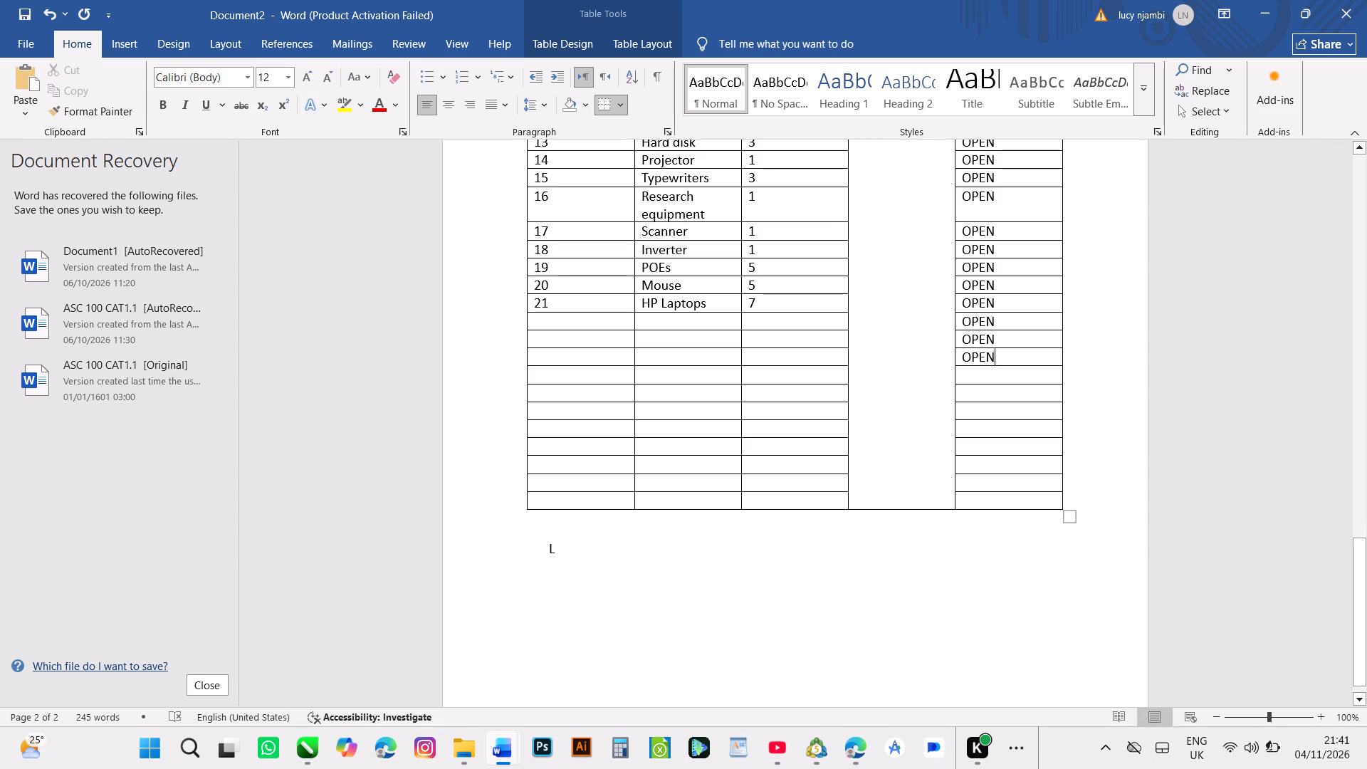
click(967, 373)
text(OPEN)
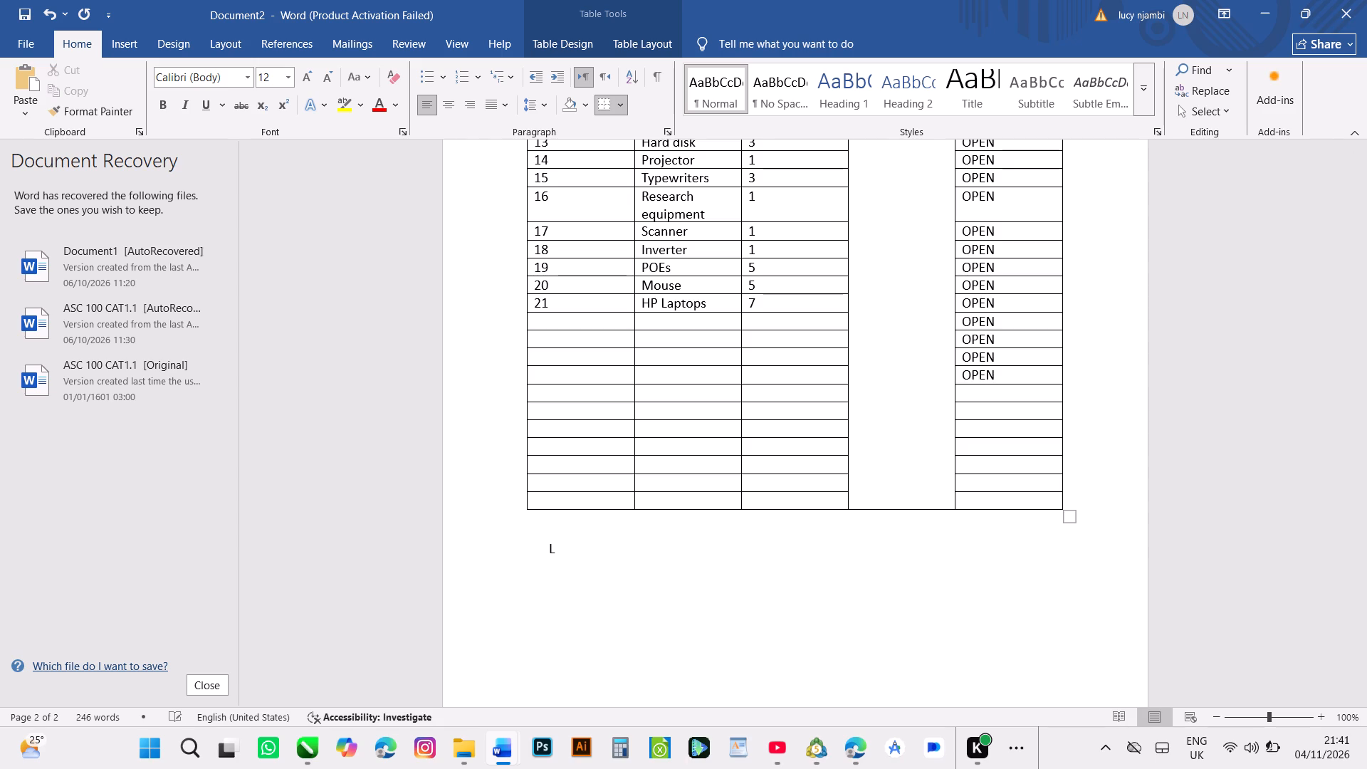
click(965, 392)
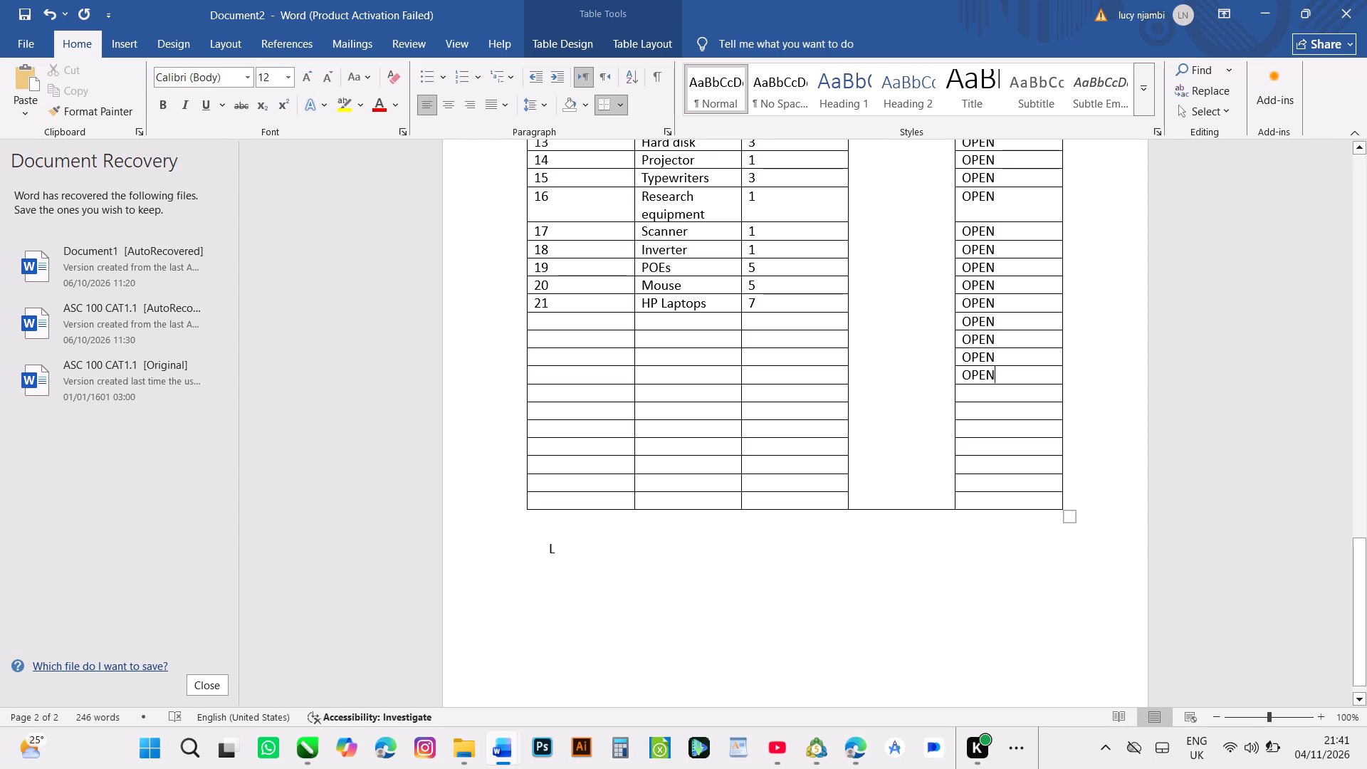
text(OPEN)
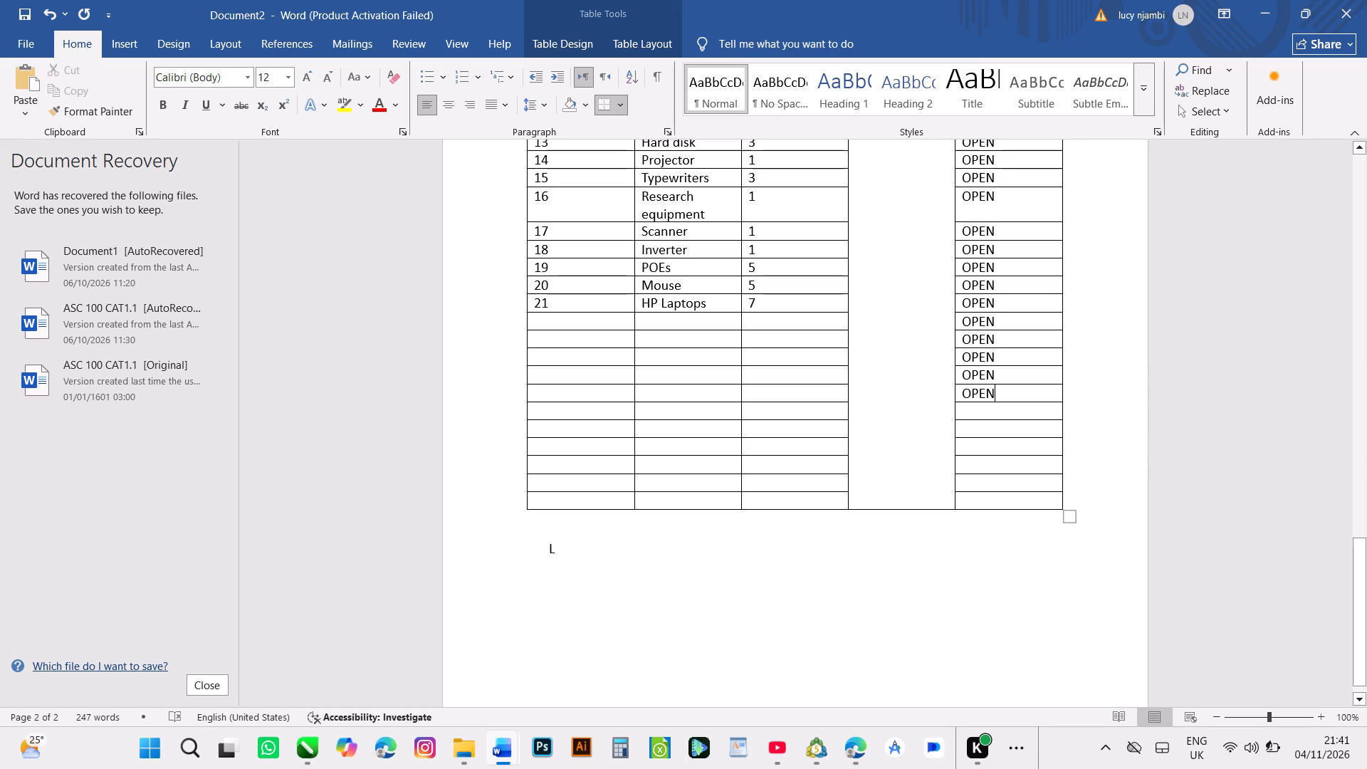
click(969, 410)
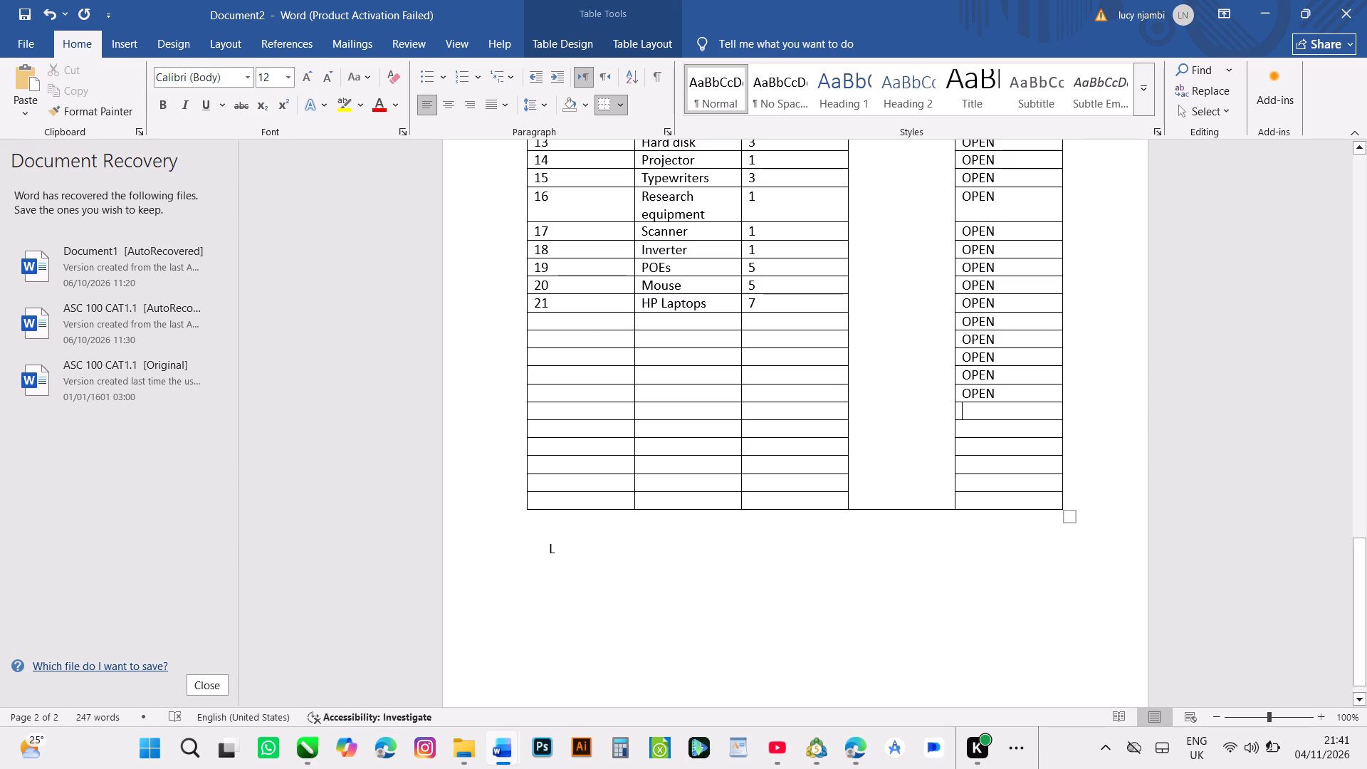
text(OPEN)
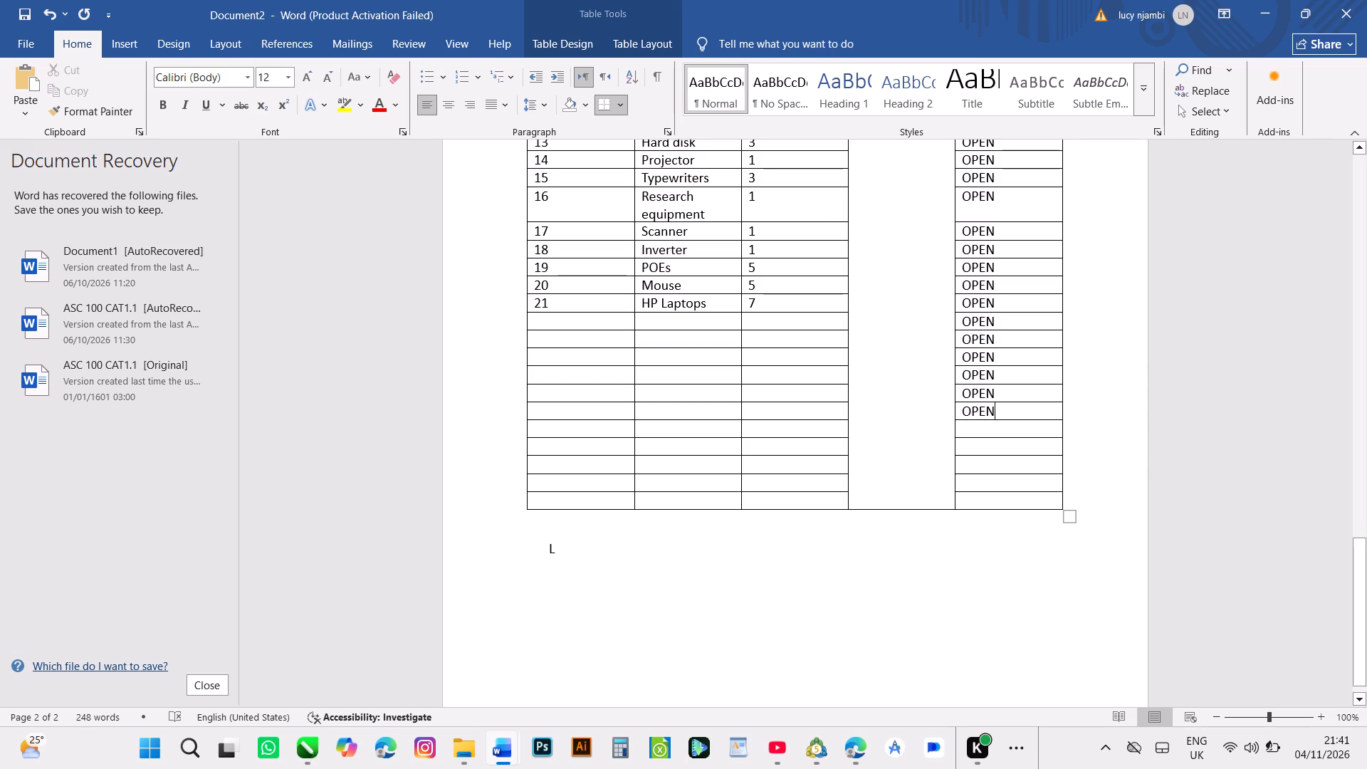
Enter OPEN in the RESERVATIONS column for the following two empty rows of the ICT ASSETS table.
click(967, 427)
key(o)
text(PEN)
text(OPEN)
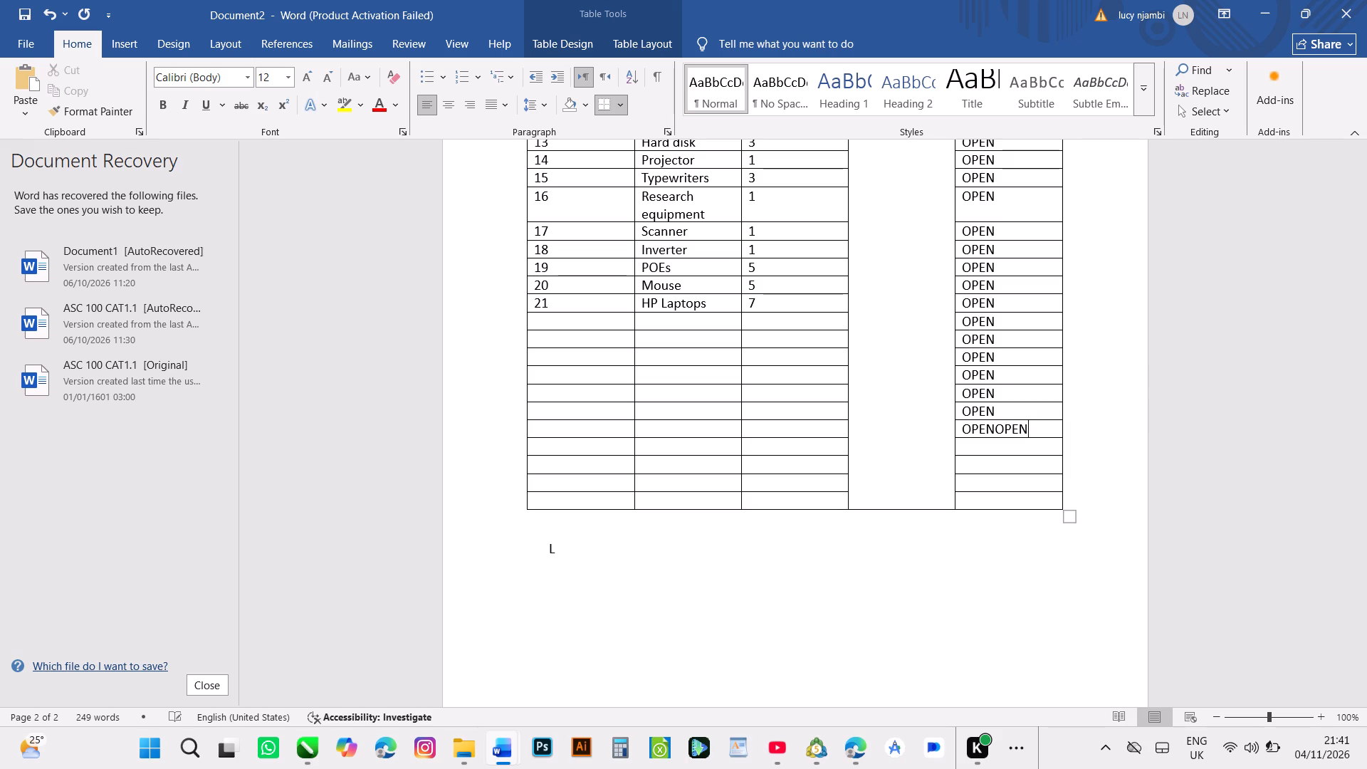
key(BackSpace)
key(BackSpace)
key(BackSpace)
key(BackSpace)
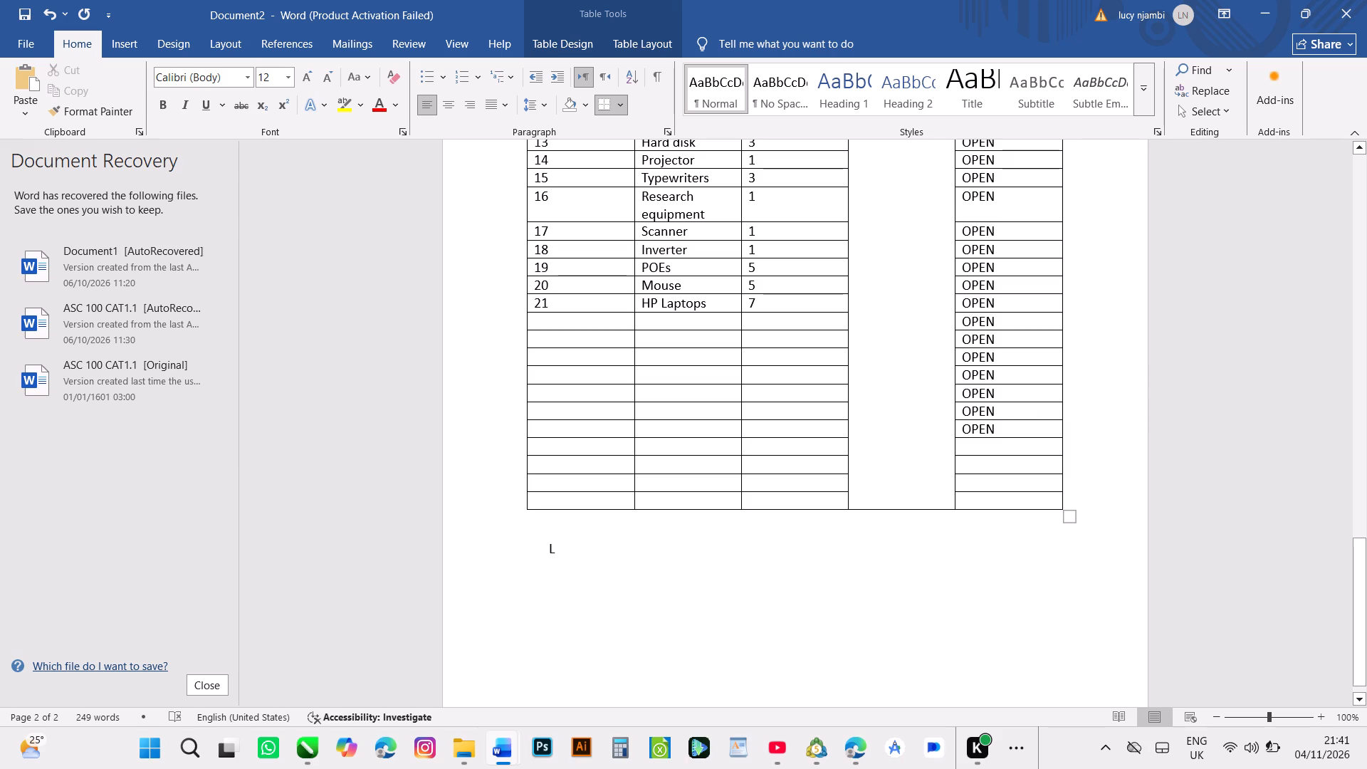
click(962, 443)
text(OPEN)
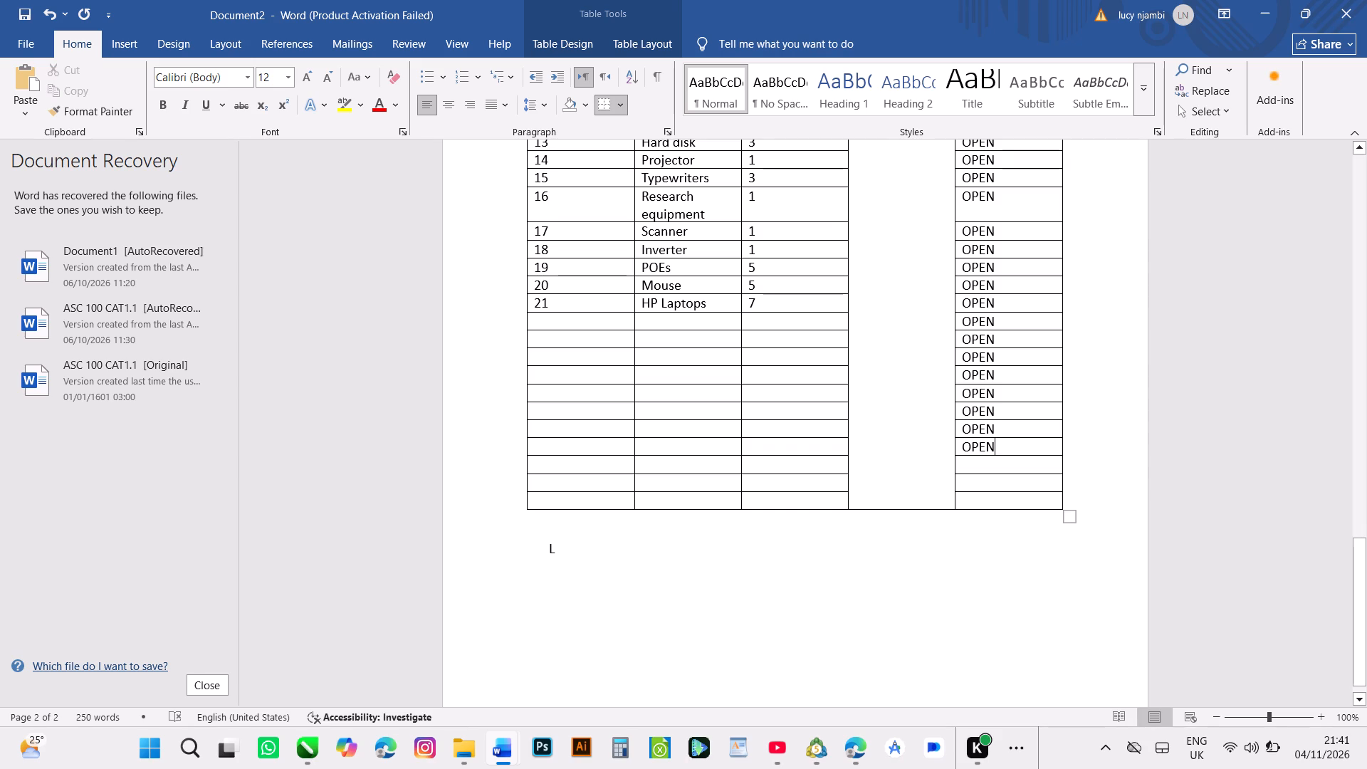
Enter OPEN in the RESERVATIONS column for the last three rows of the ICT ASSETS table.
click(965, 468)
text(OPE)
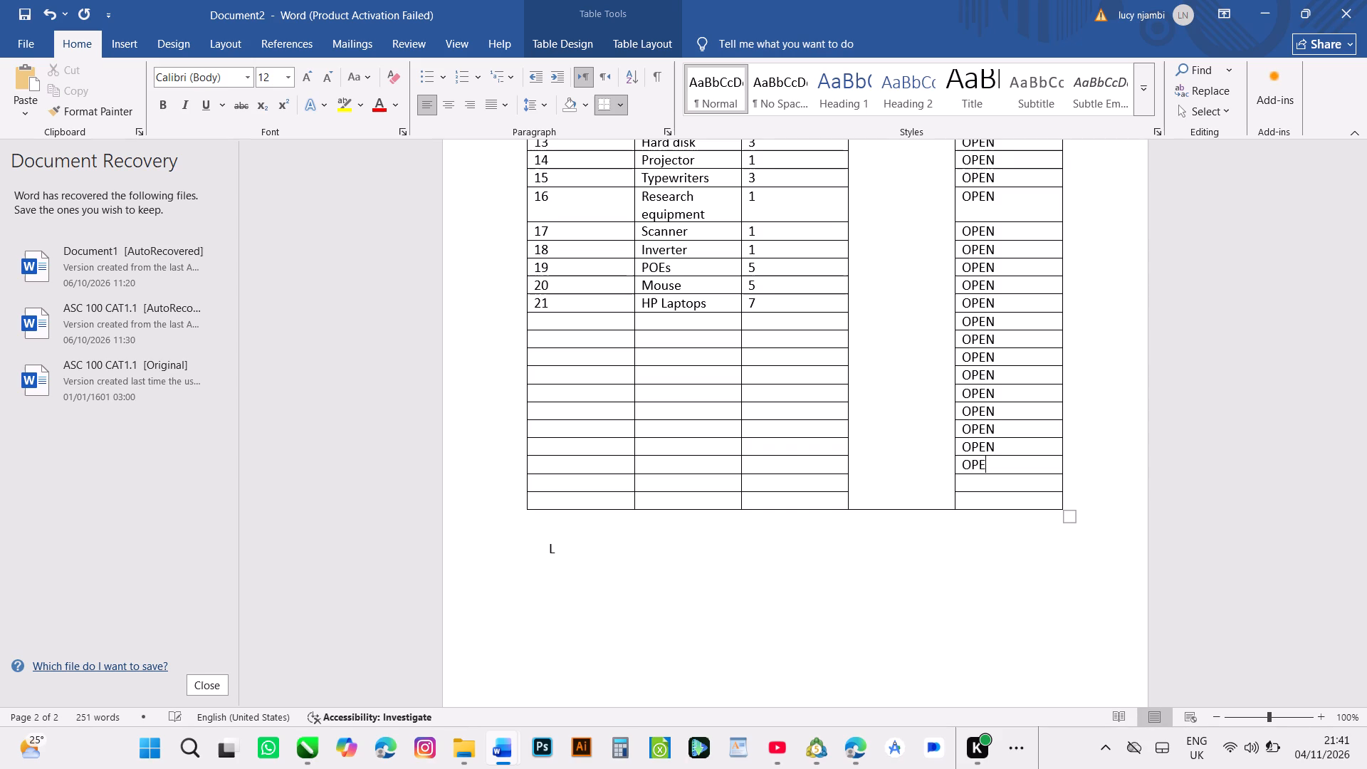
key(n)
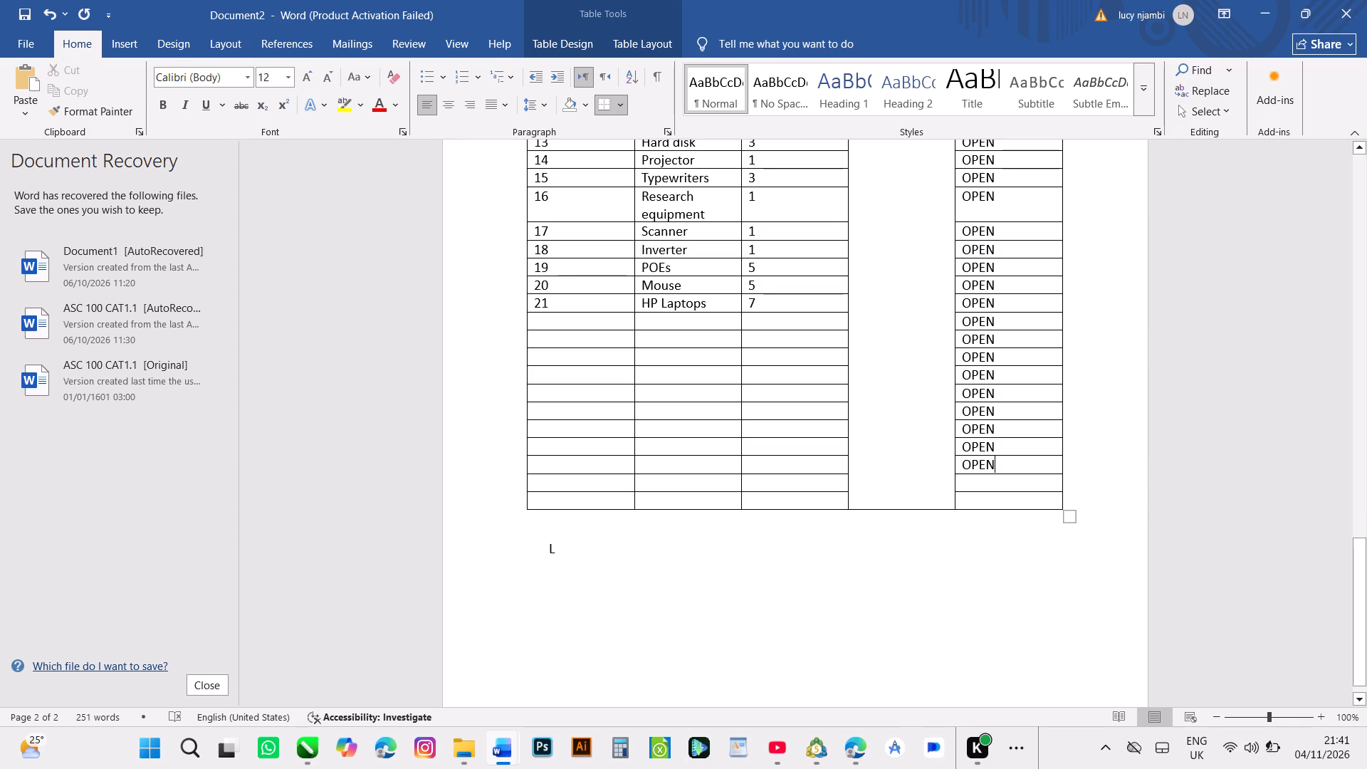
click(963, 478)
text(OPEN)
click(971, 496)
key(o)
text(PEN)
text(22)
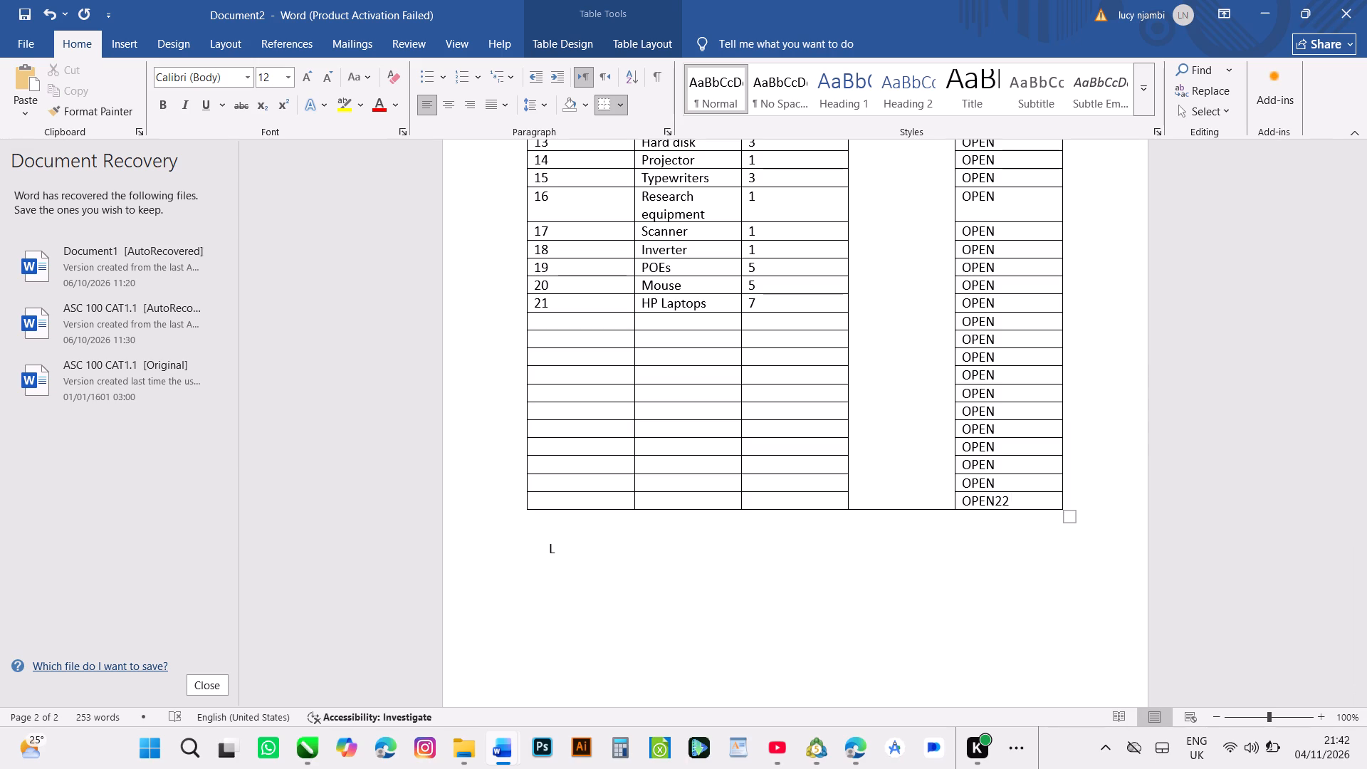
key(BackSpace)
key(BackSpace)
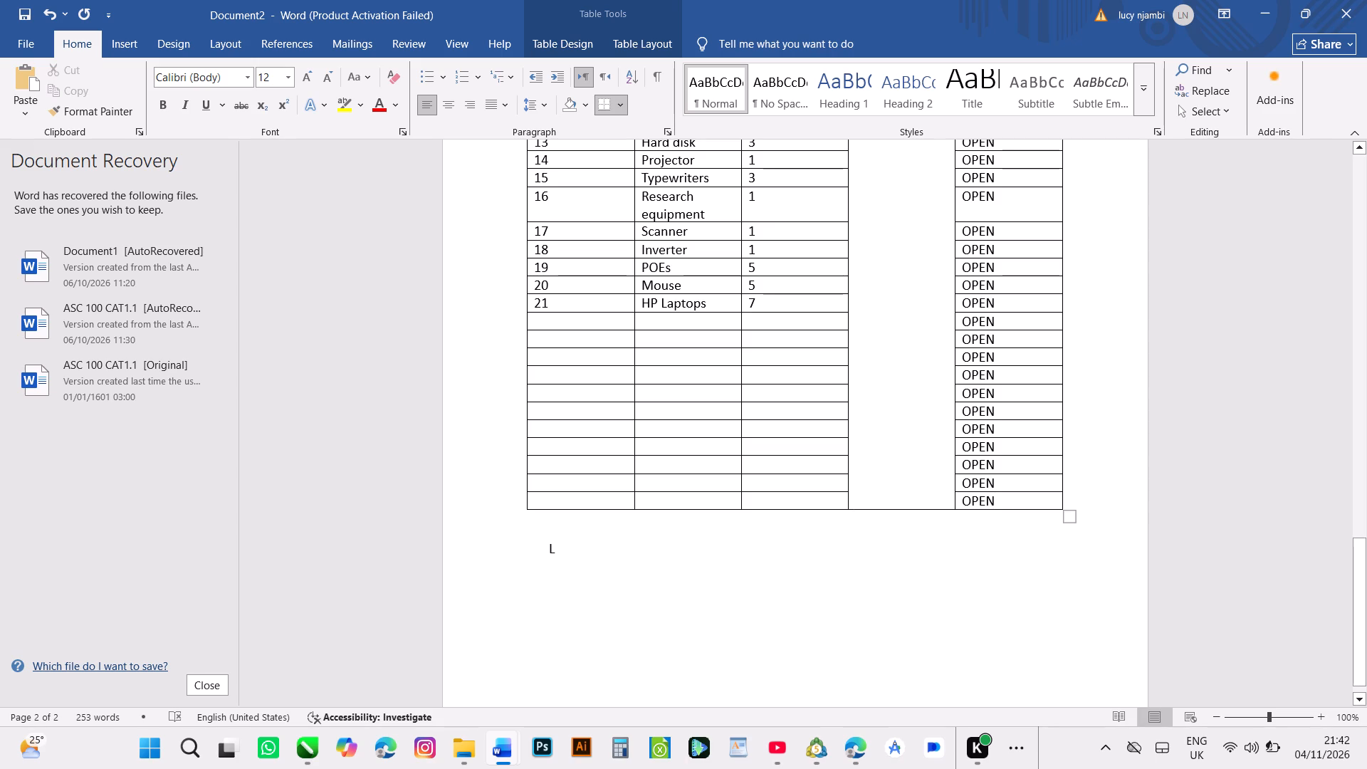
Fill in the twenty-second lot row of the ICT ASSETS table with lot number 22, item description CPU and quantity 4.
click(539, 315)
text(22)
click(645, 320)
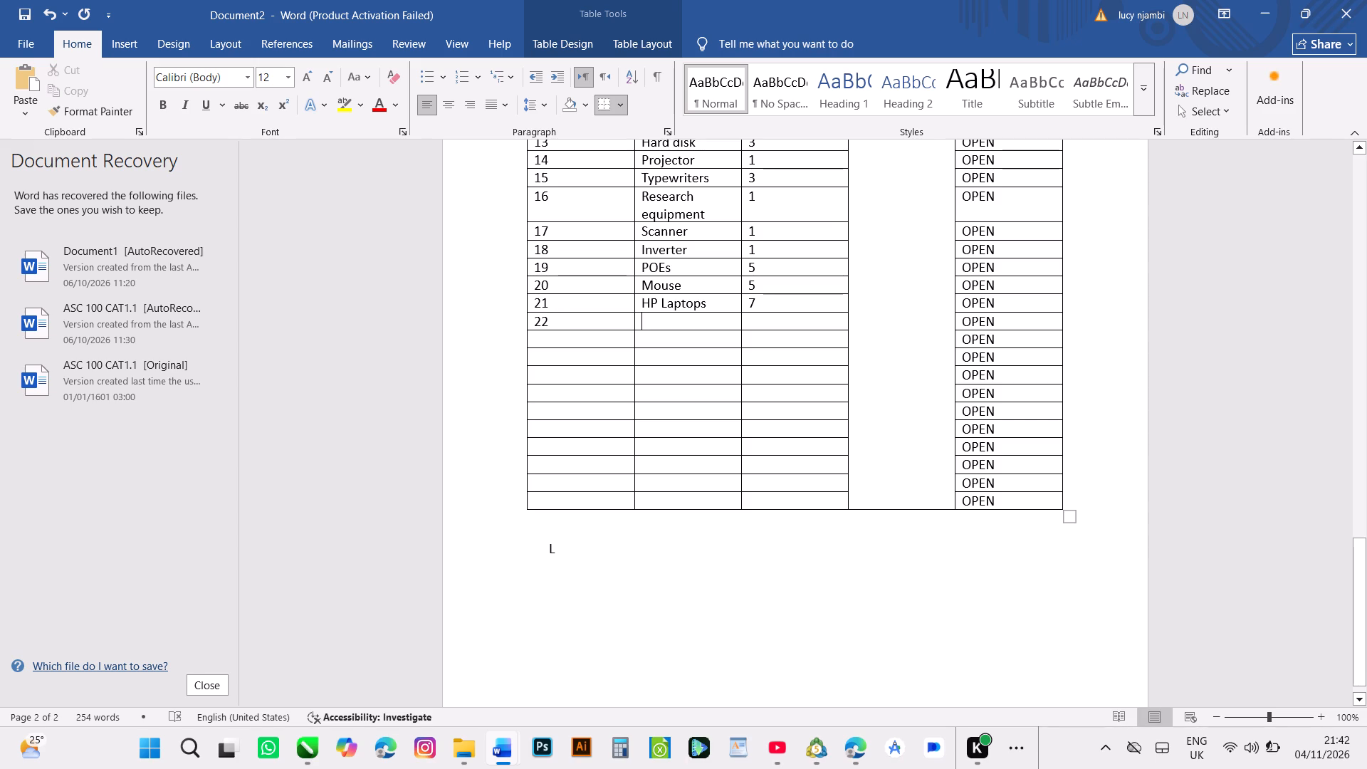
key(c)
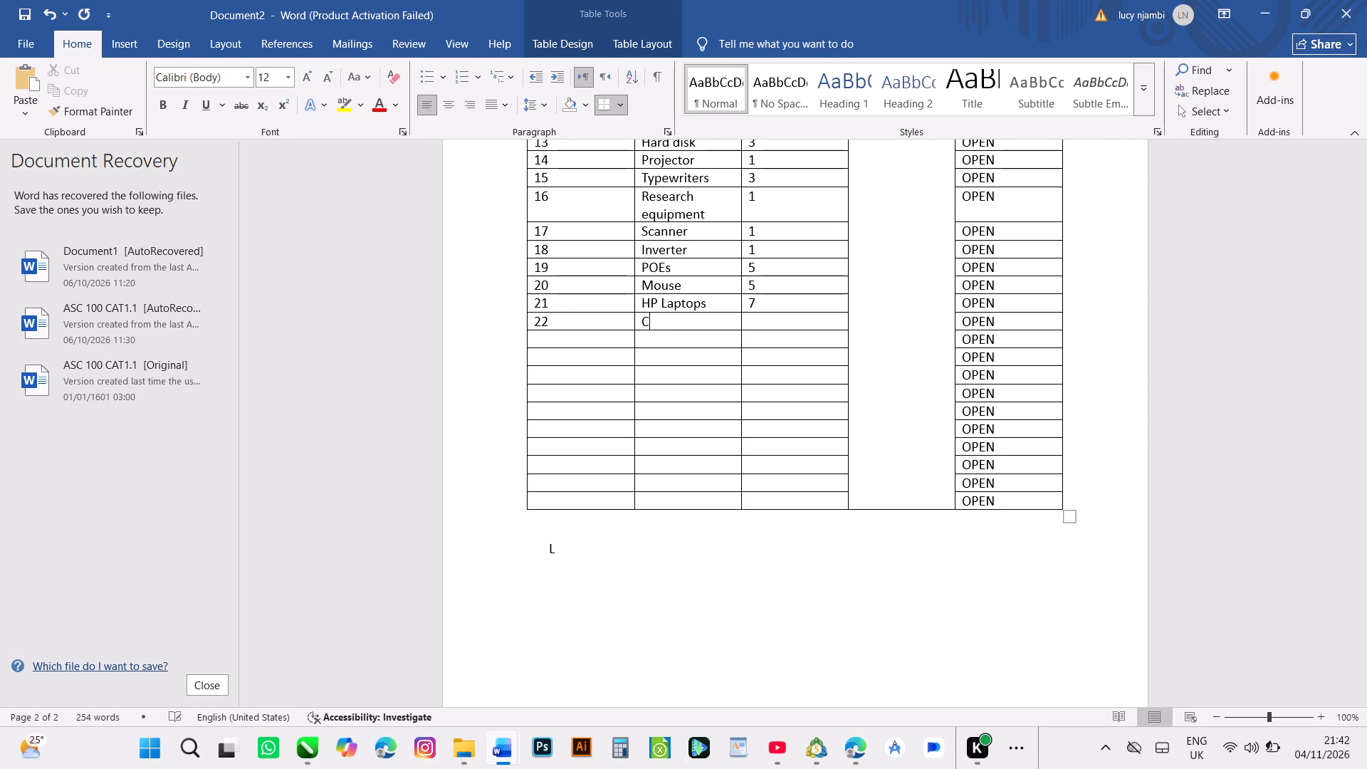
key(p)
key(u)
click(755, 318)
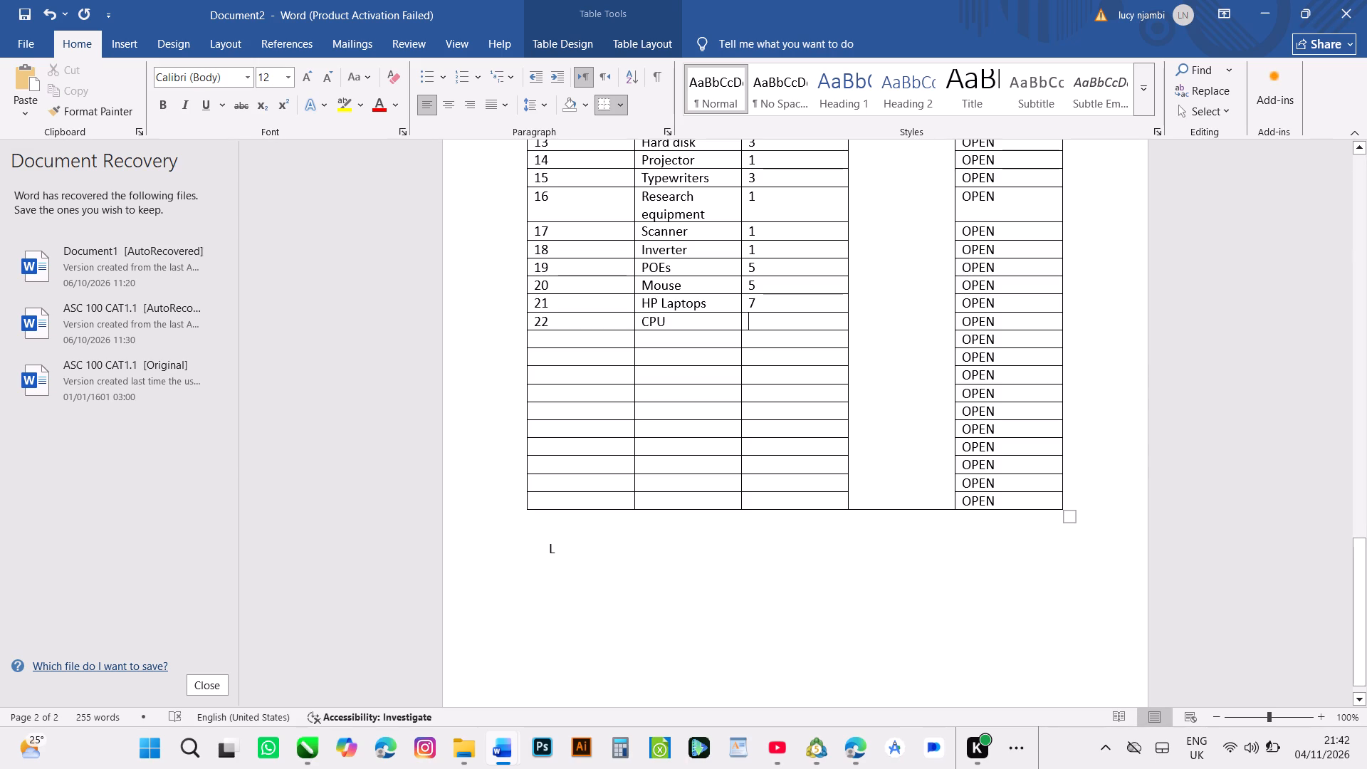
key(4)
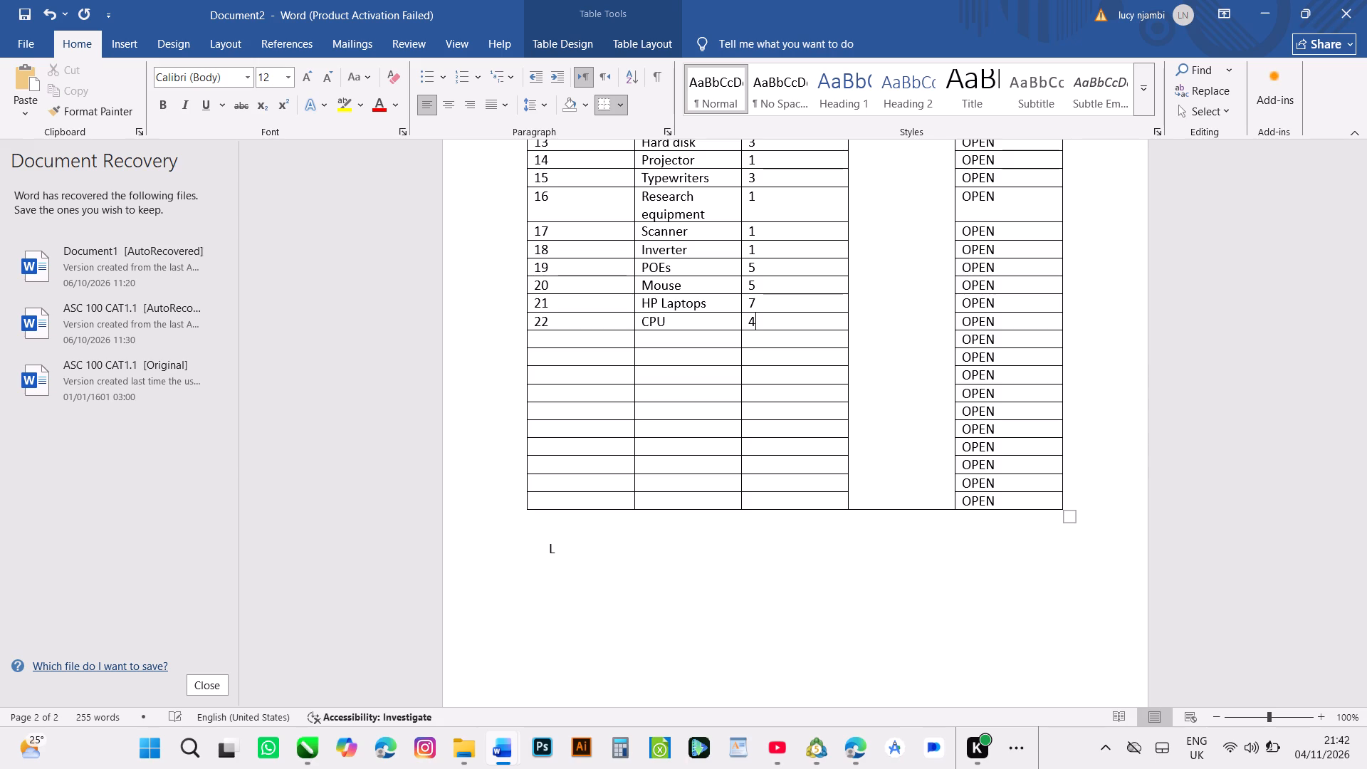
Fill in the next empty row of the ICT ASSETS table with lot number 23, item description Toner and quantity 4.
click(537, 338)
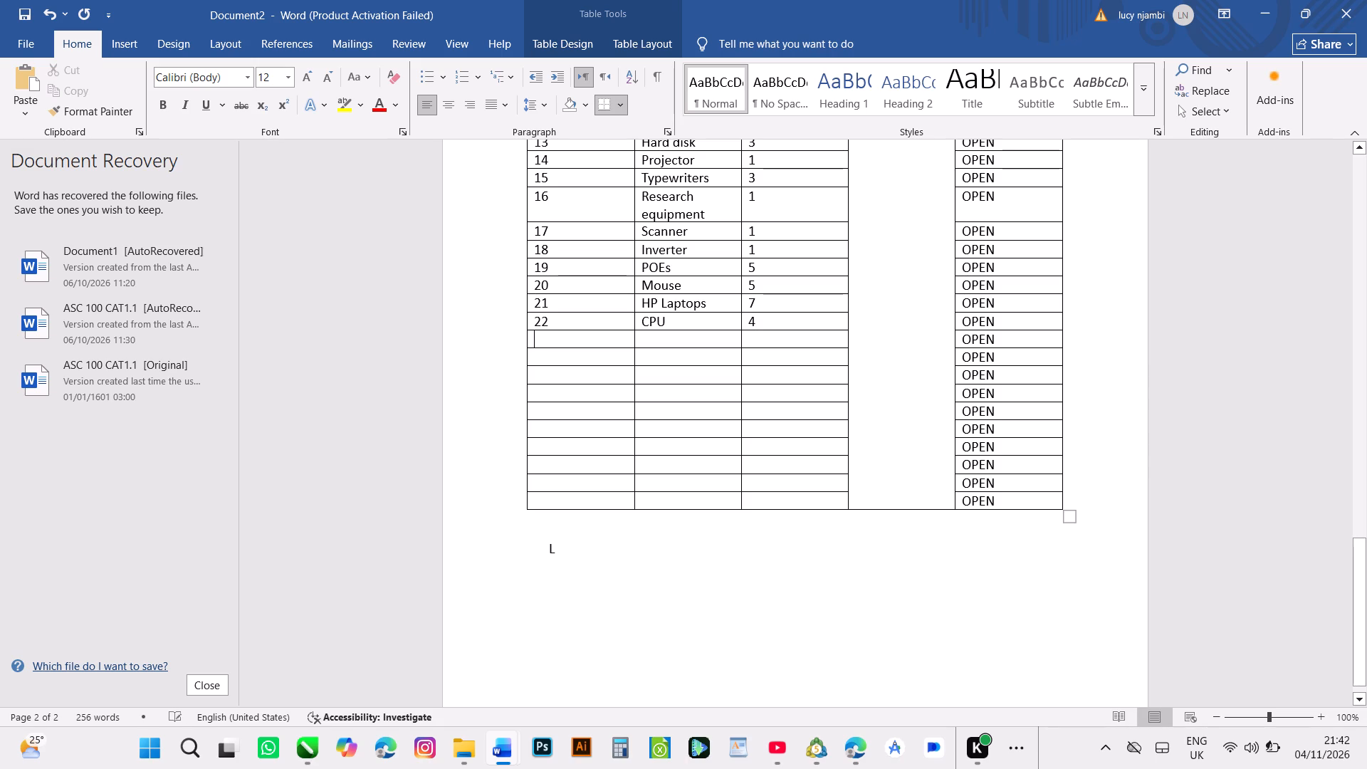
text(23)
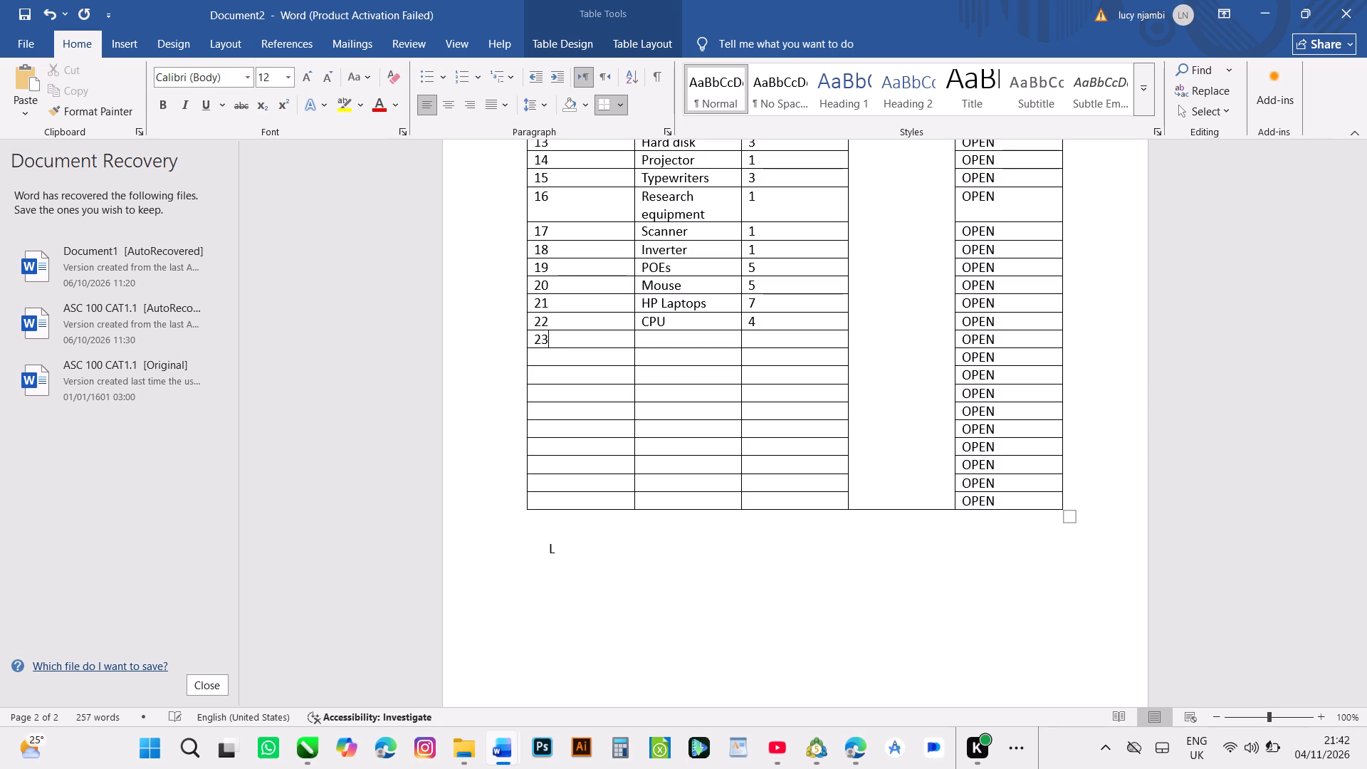
click(644, 337)
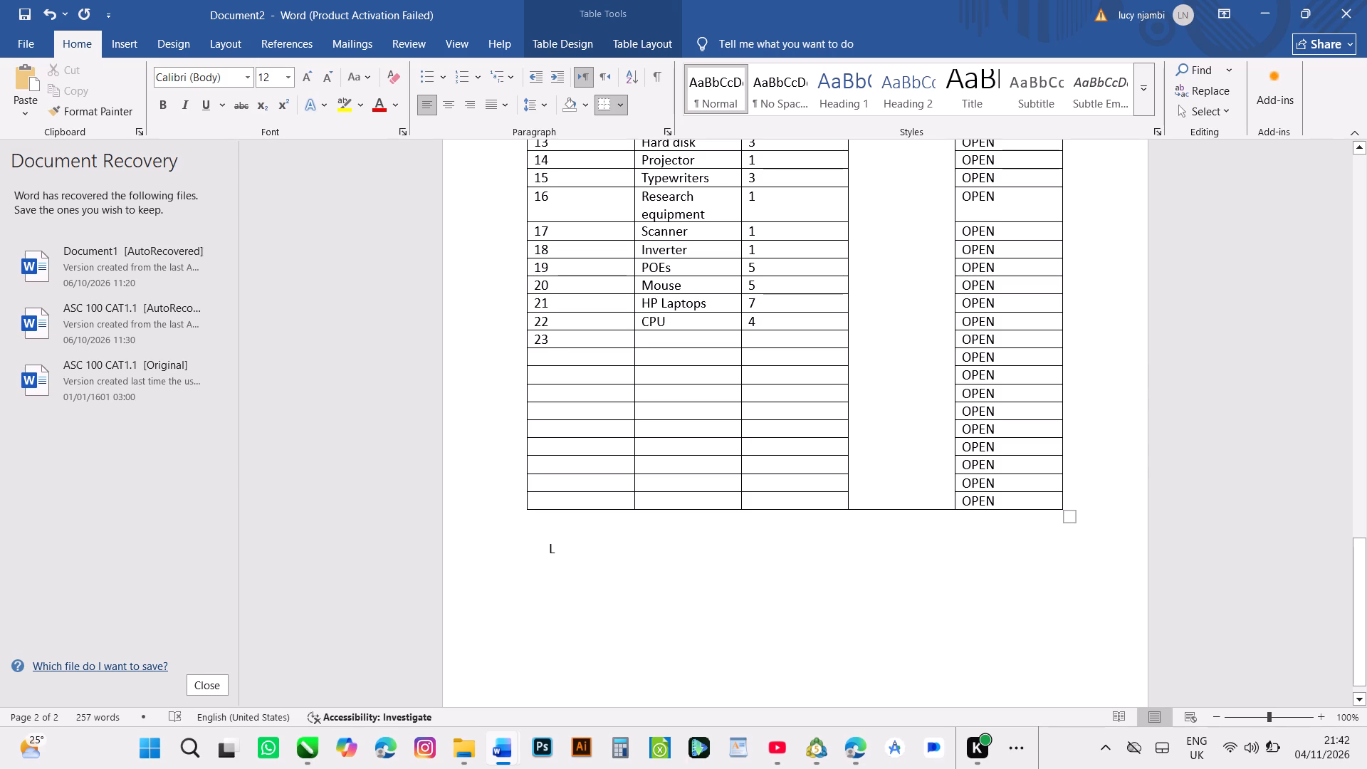
key(t)
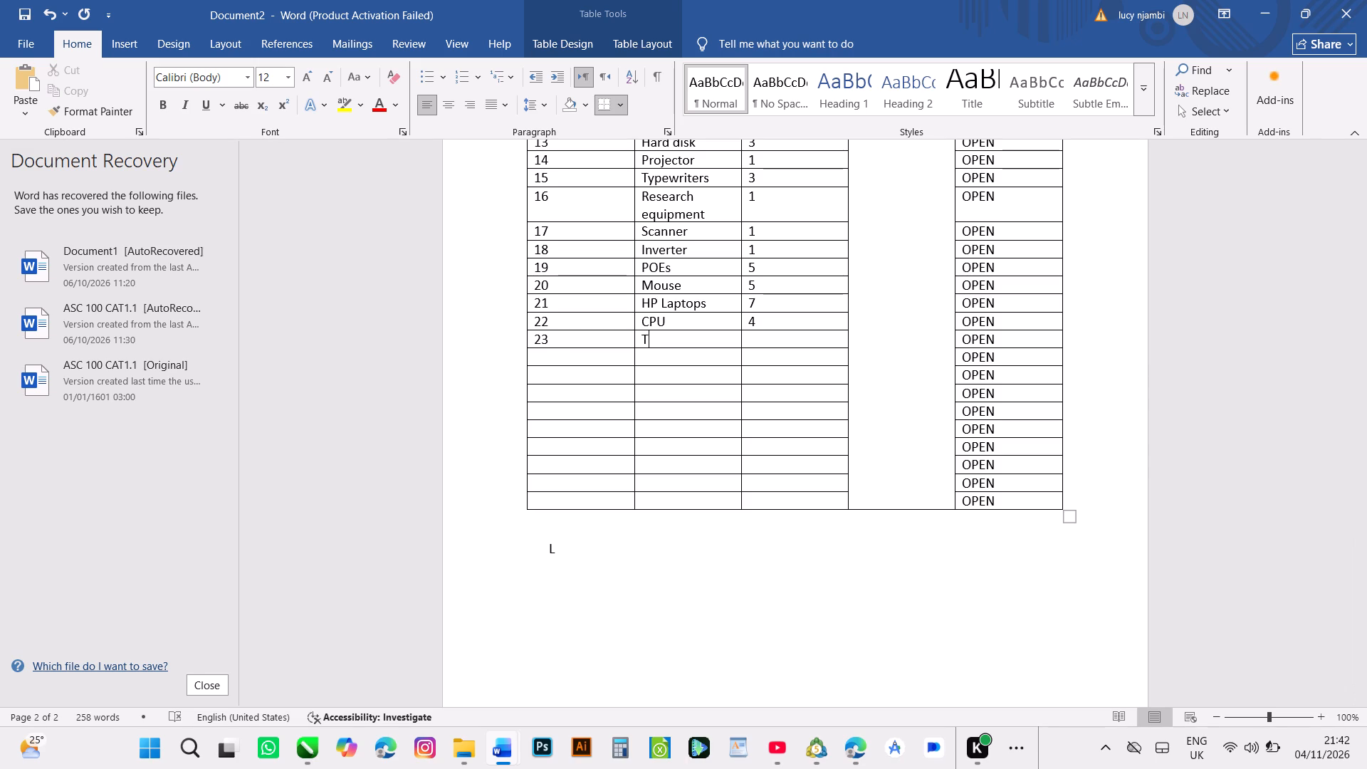
text(oner)
click(756, 339)
key(4)
Fill in the following row of the ICT ASSETS table with lot number 24, item description Printer and quantity 5.
click(535, 355)
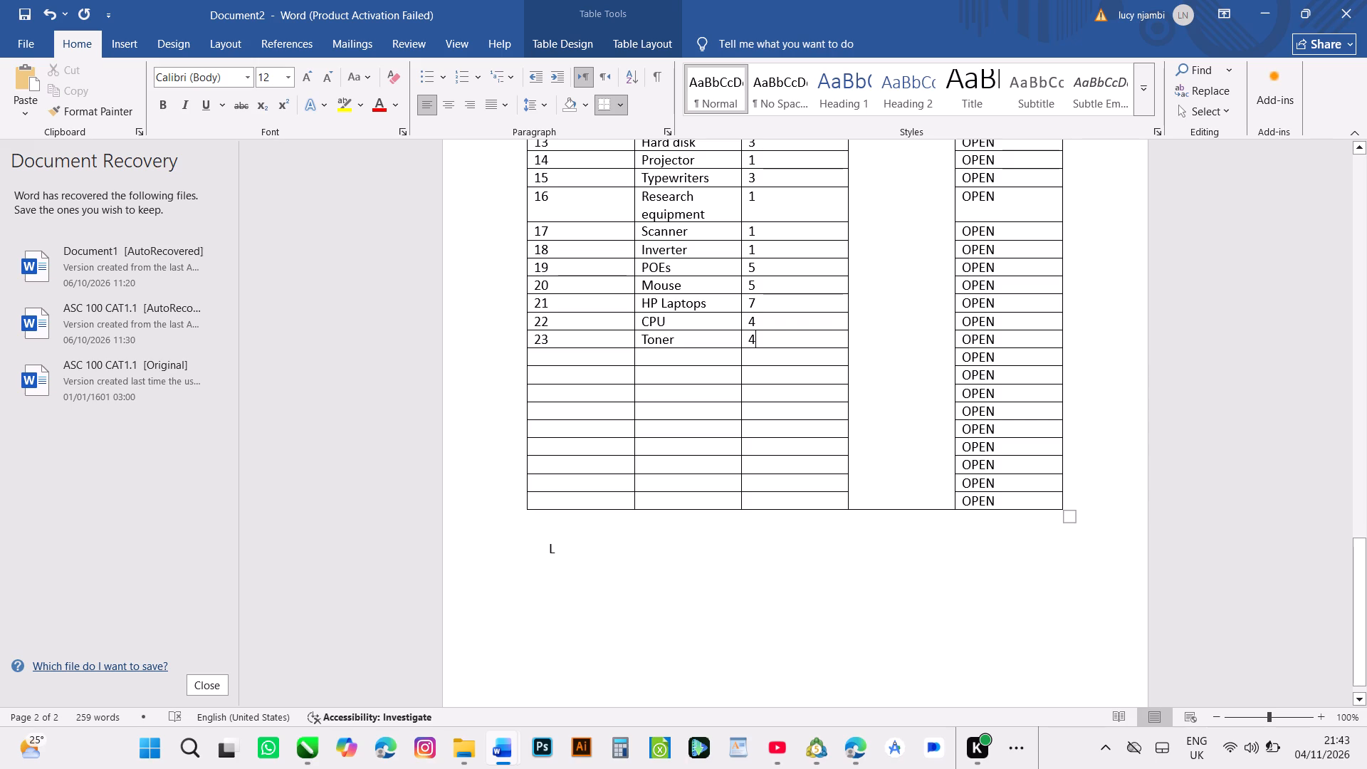
text(24)
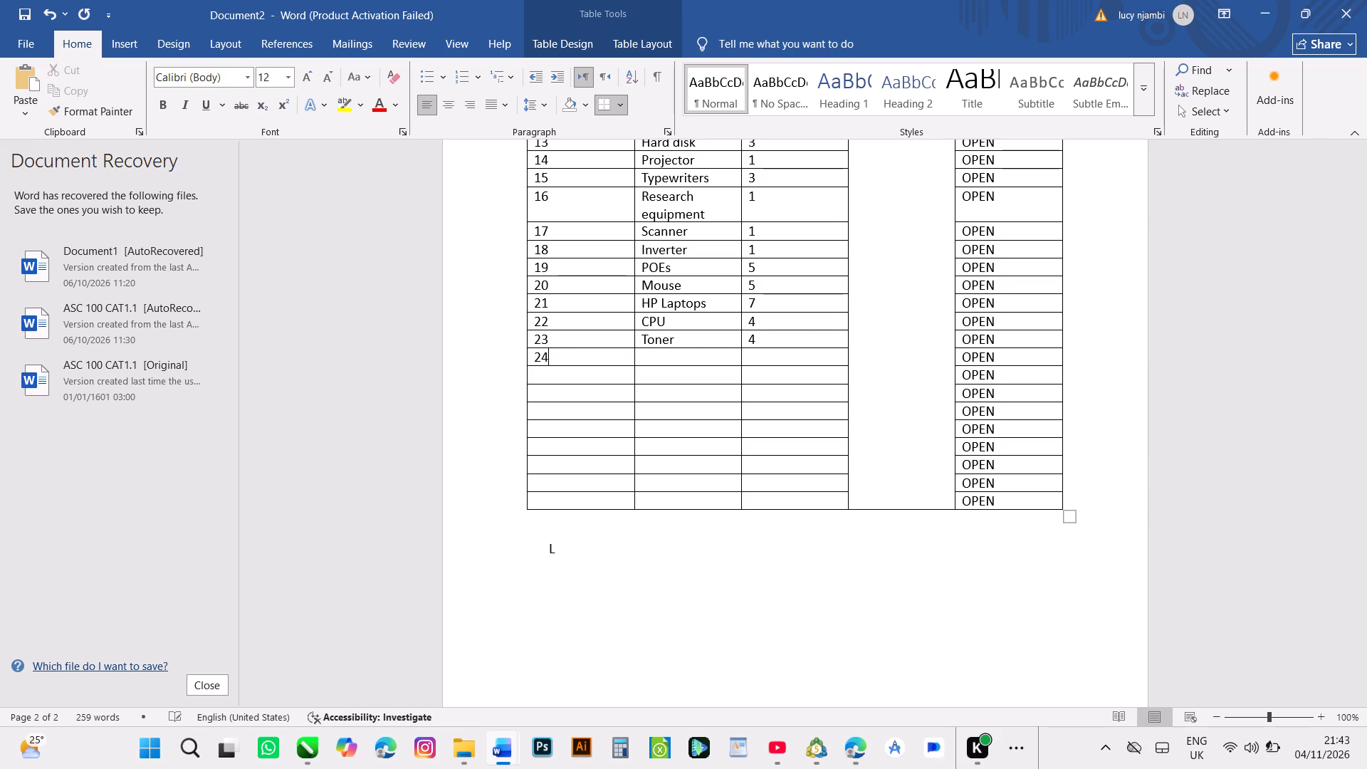
click(644, 352)
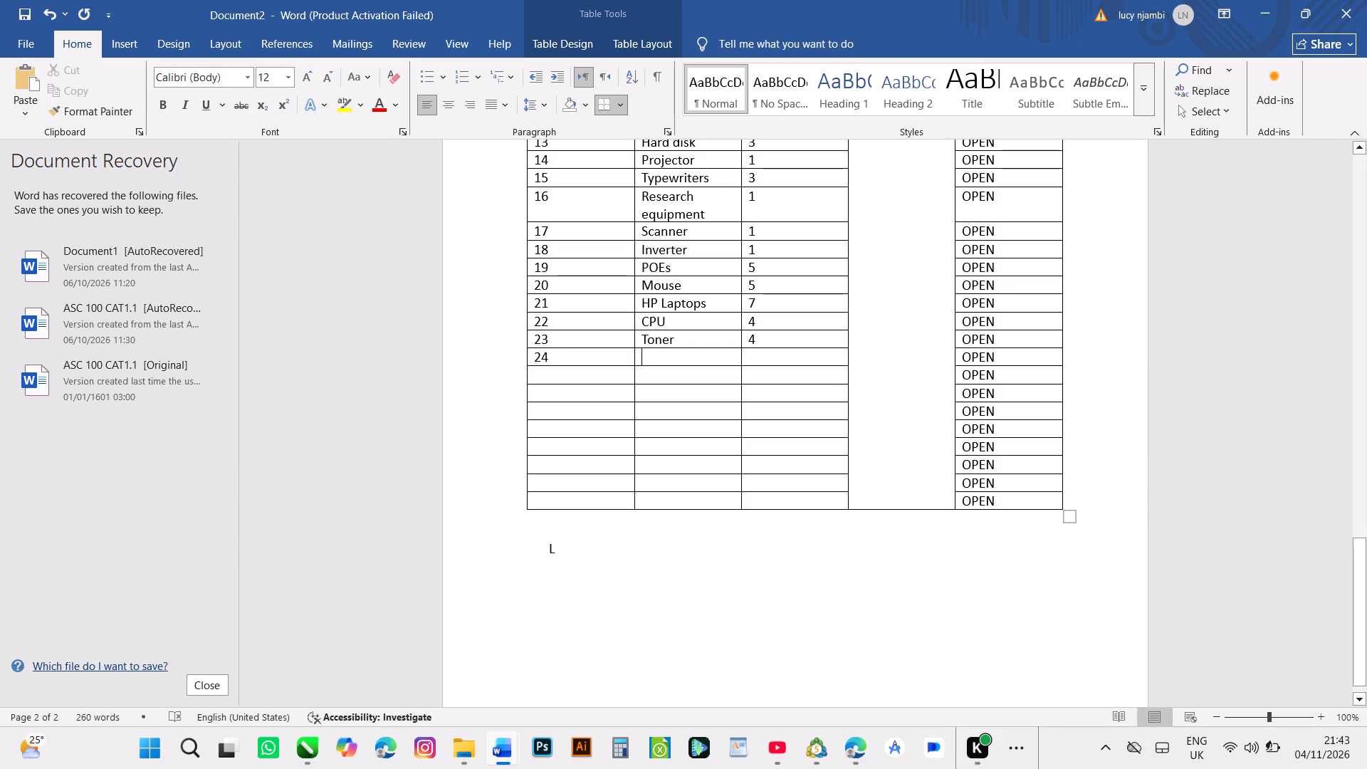
key(p)
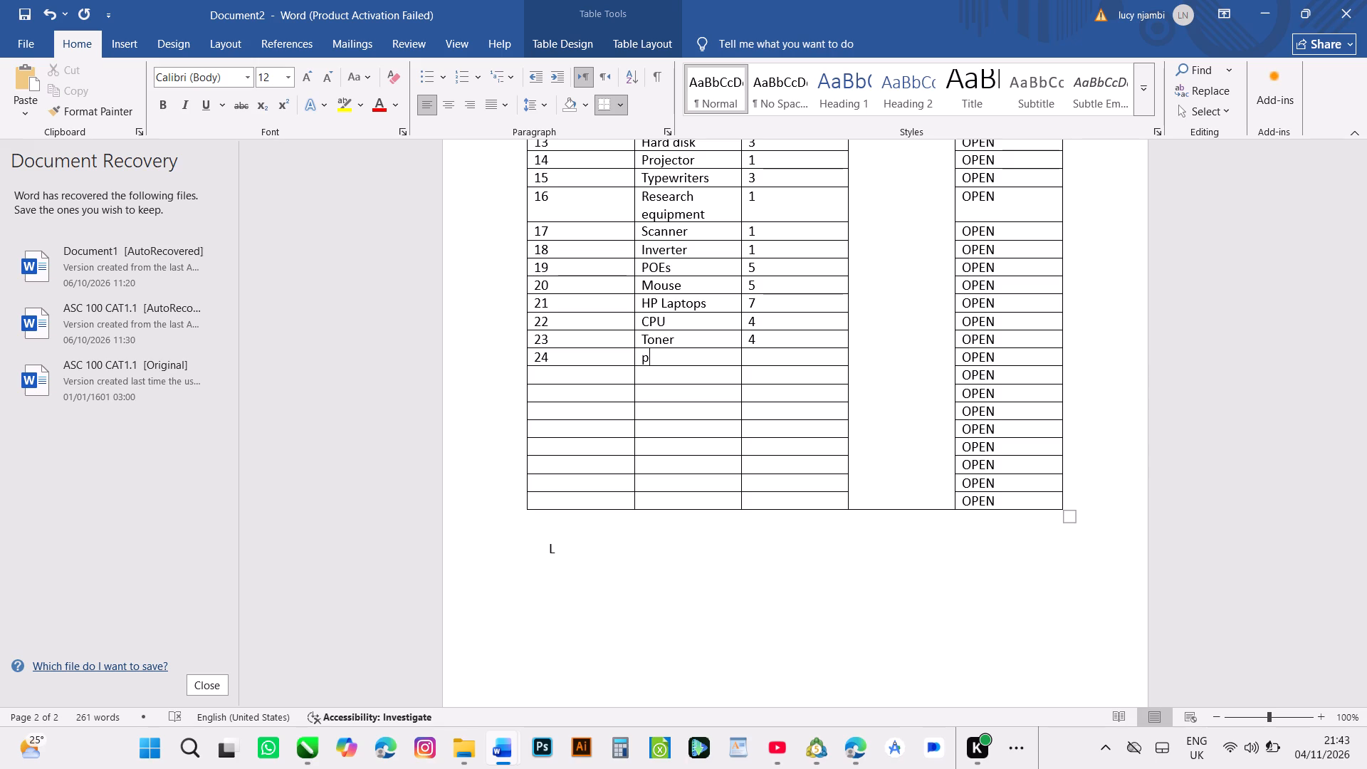
text(RIN)
key(BackSpace)
key(BackSpace)
key(BackSpace)
key(BackSpace)
key(BackSpace)
key(p)
text(rin)
text(ter)
click(750, 355)
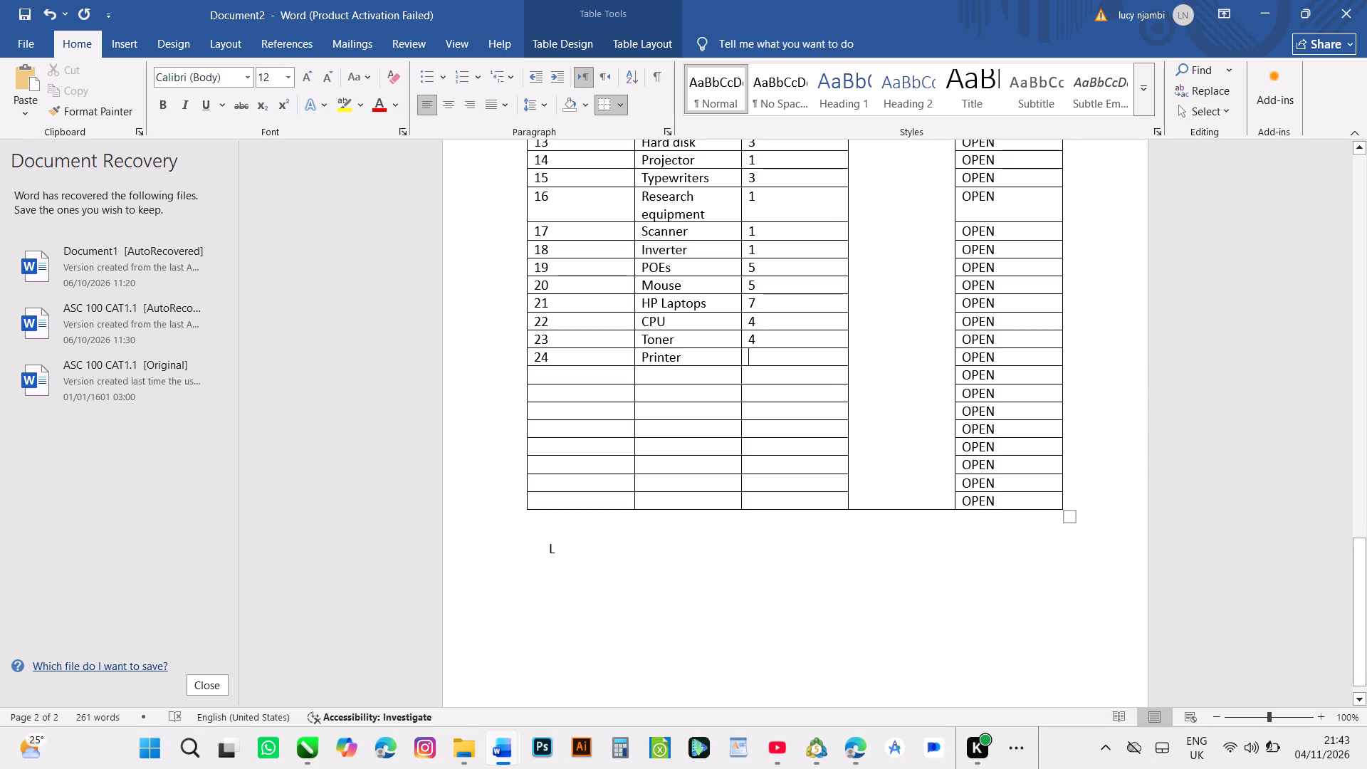
key(5)
Fill in the row below the Printer lot with lot number 25, item description UPS and quantity 4.
click(537, 372)
text(25)
click(647, 370)
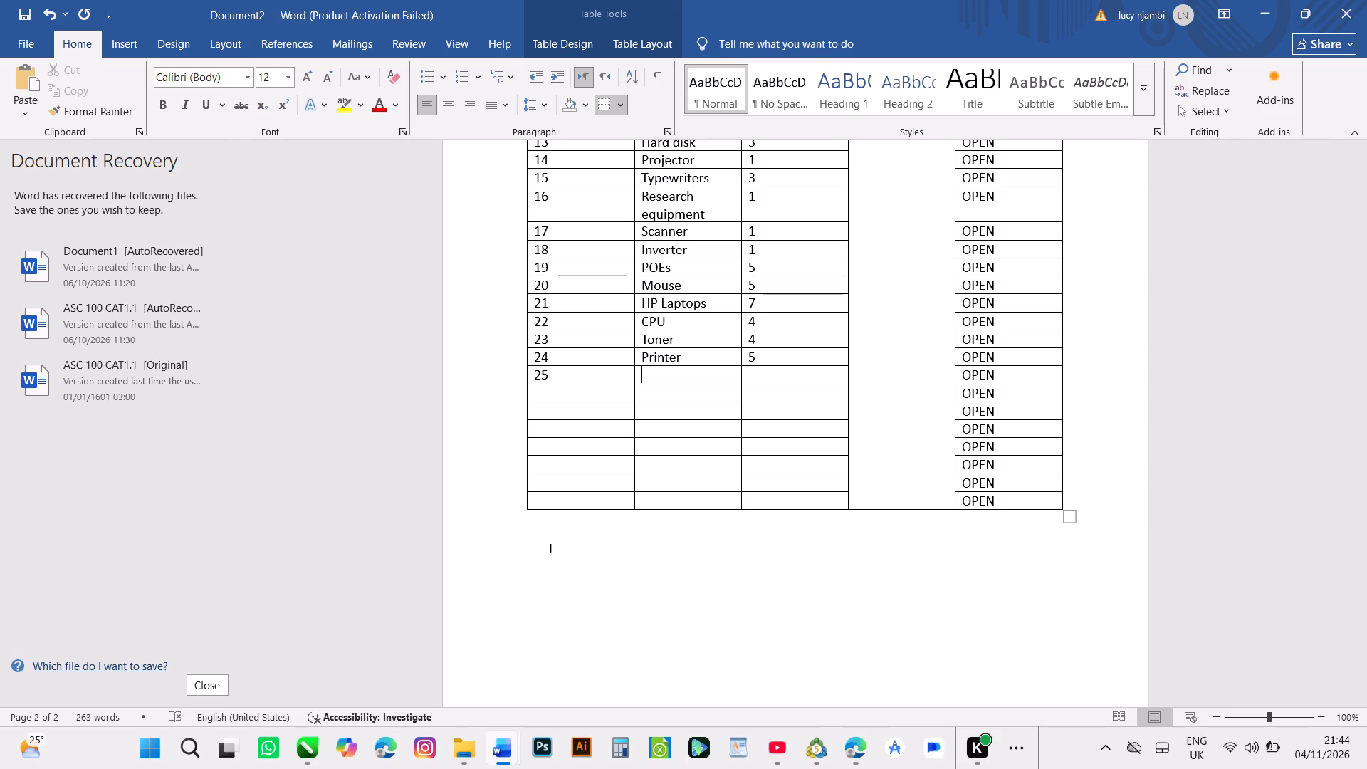
key(u)
key(BackSpace)
text(UP)
key(s)
click(754, 367)
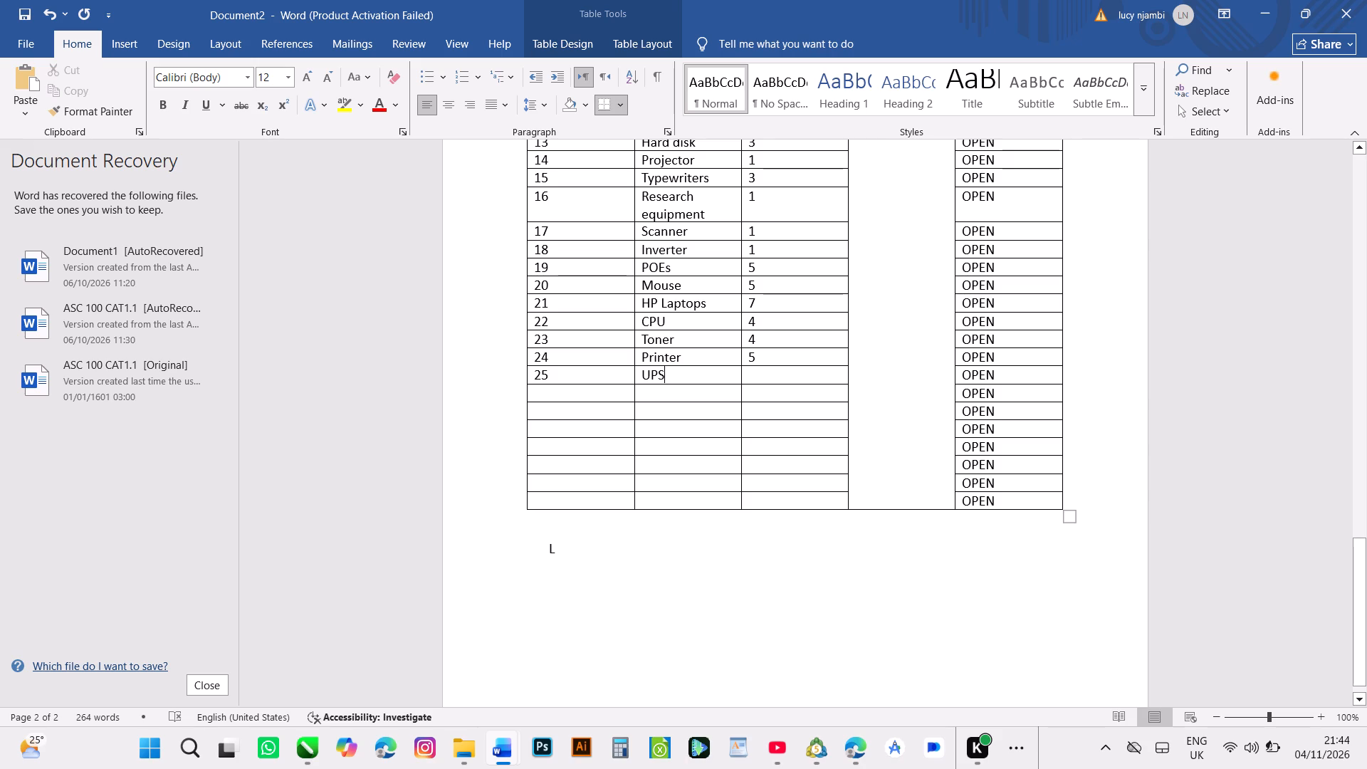
key(4)
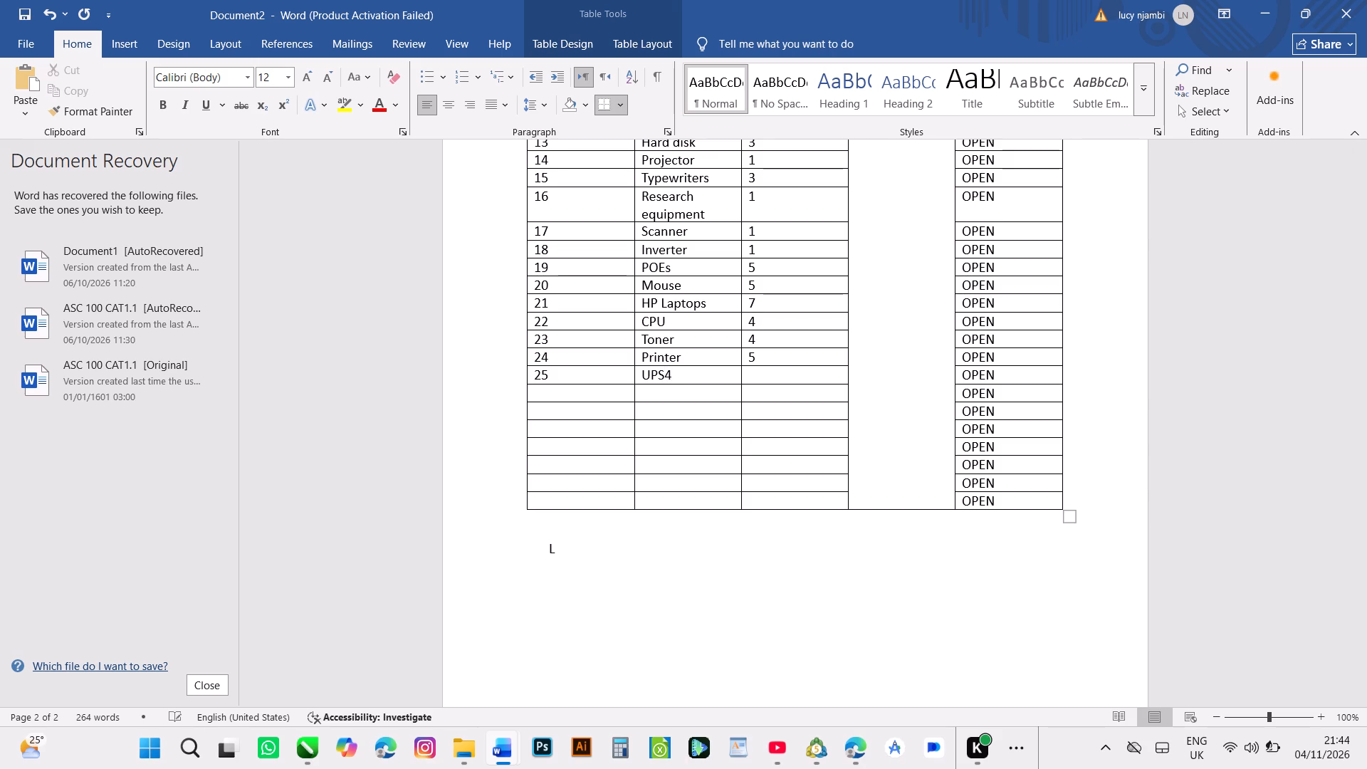
key(BackSpace)
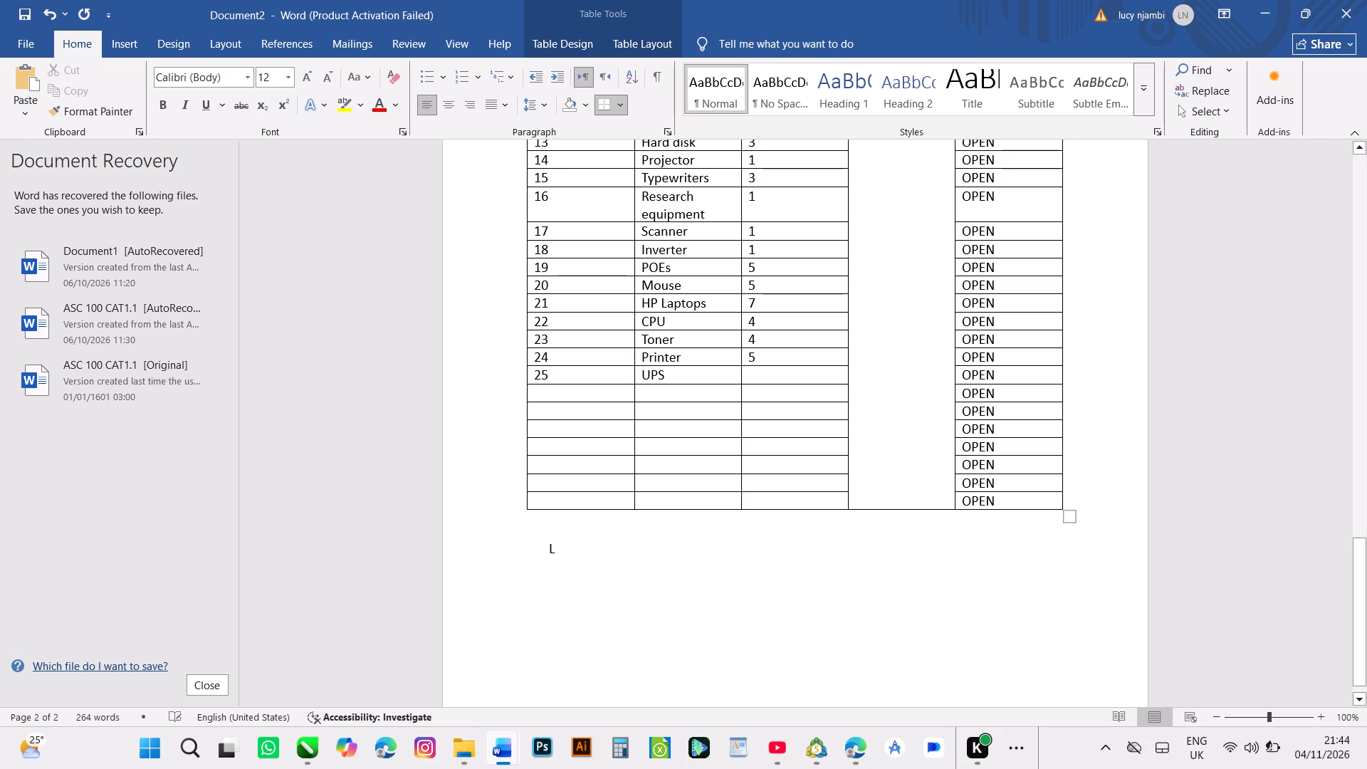
click(752, 372)
key(4)
Fill in the row below the UPS lot with lot number 26, item description Keyboard and quantity 1.
click(534, 392)
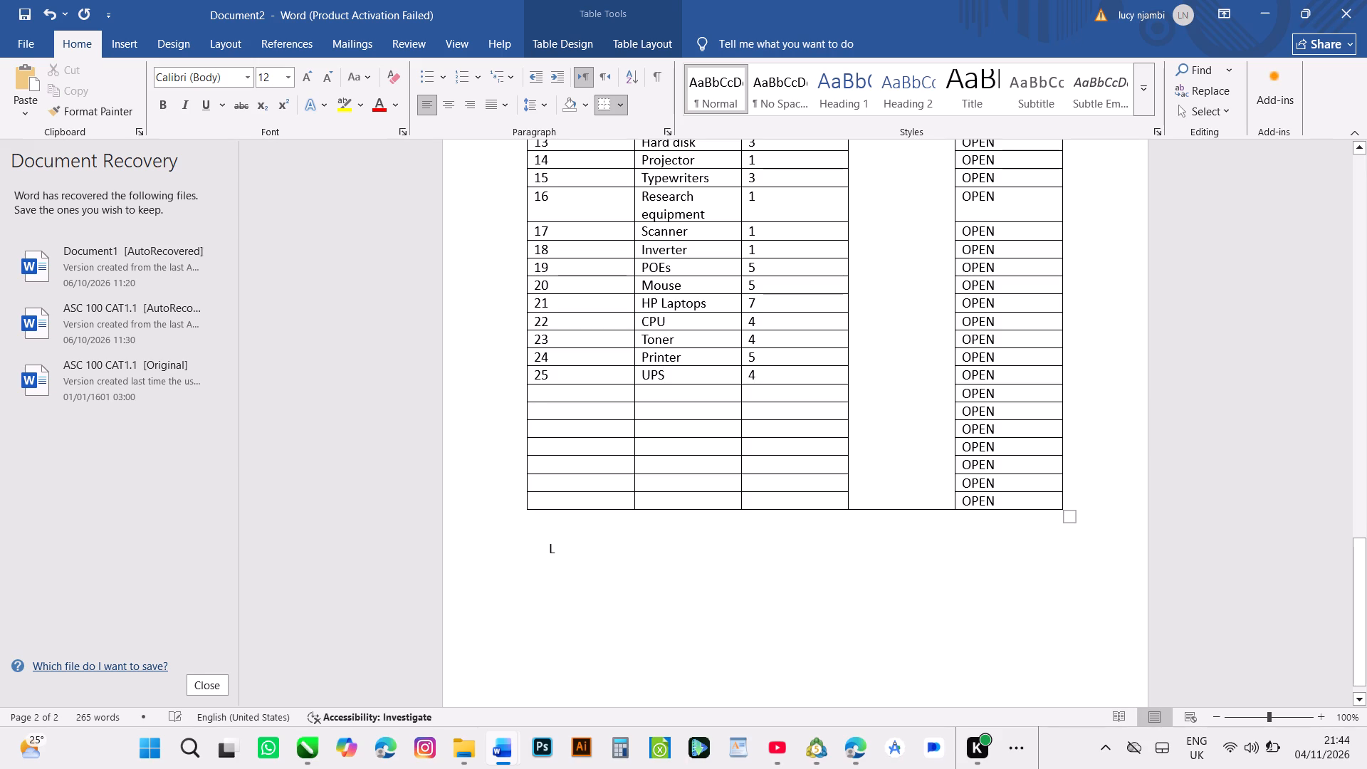
text(26)
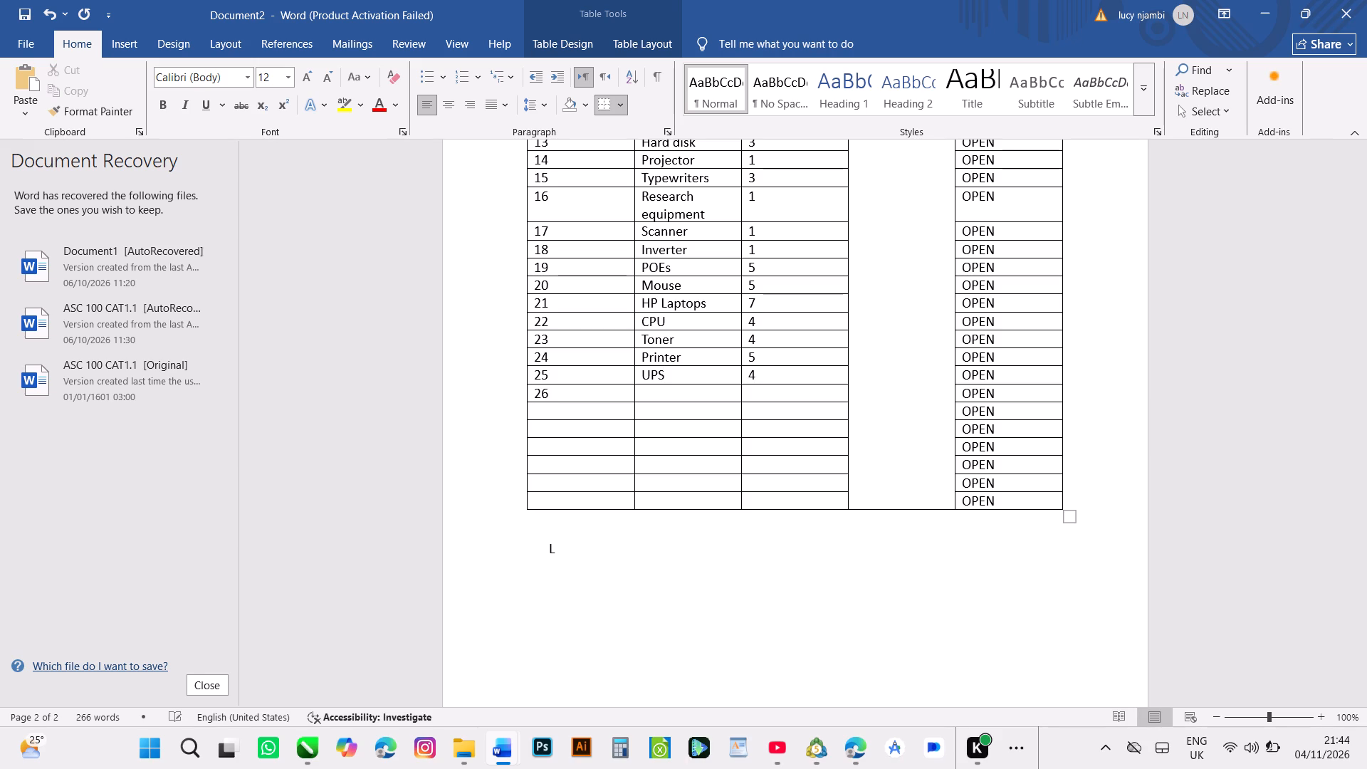
click(647, 392)
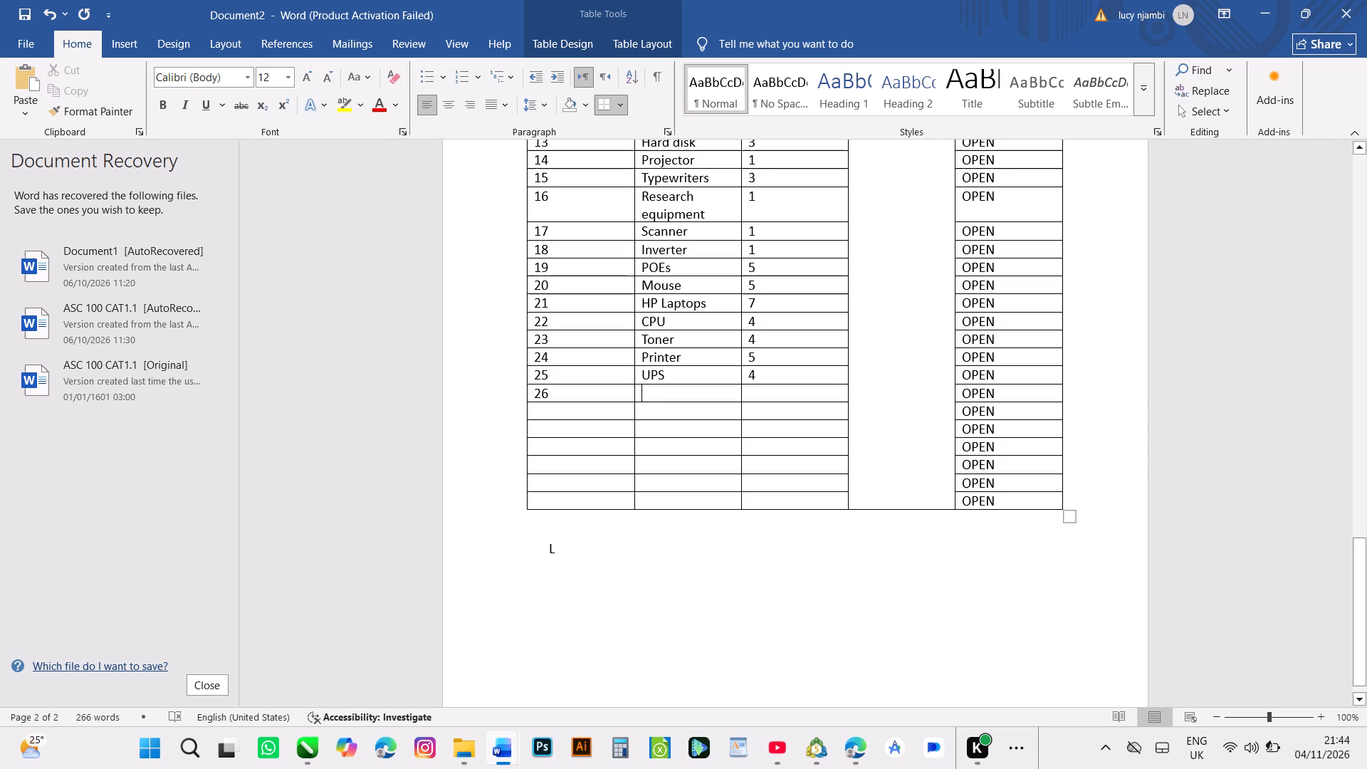
key(k)
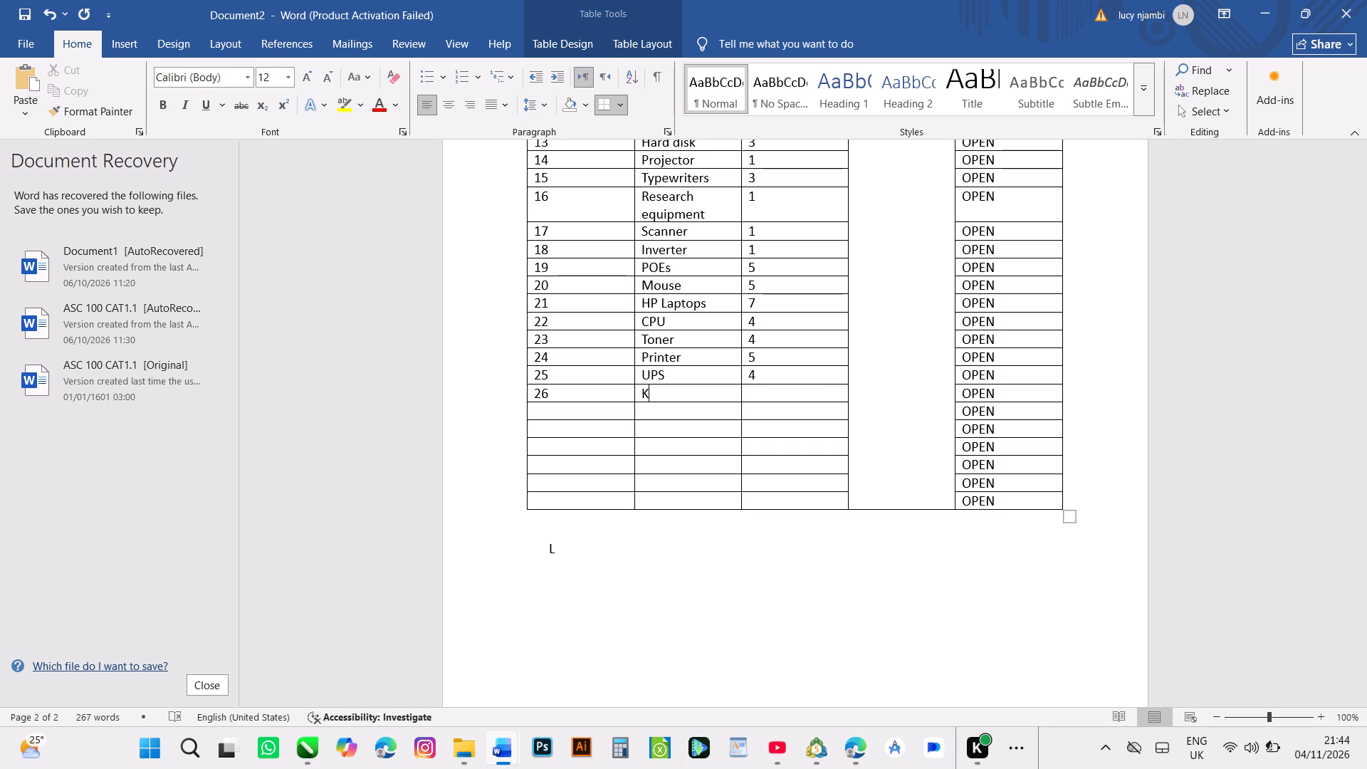
text(ey)
text(bo)
text(ard)
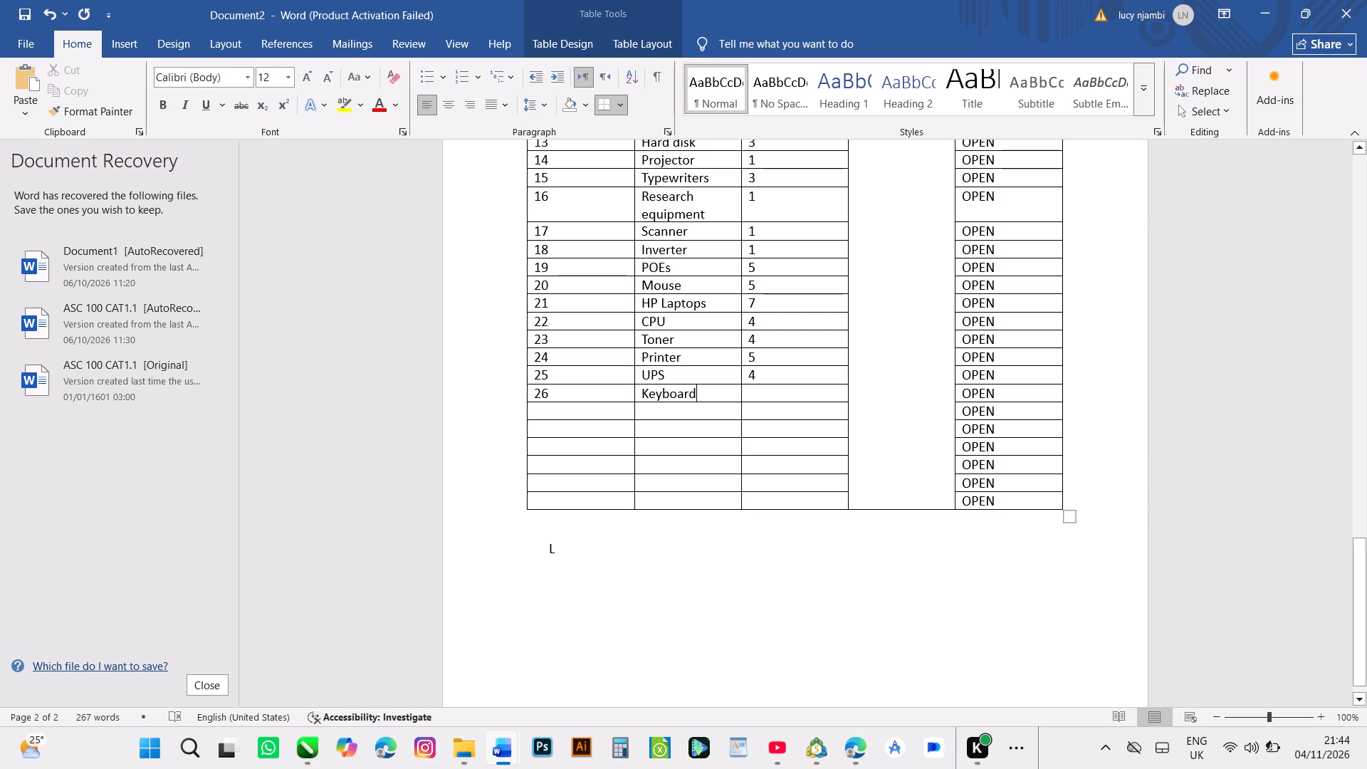
click(754, 393)
key(1)
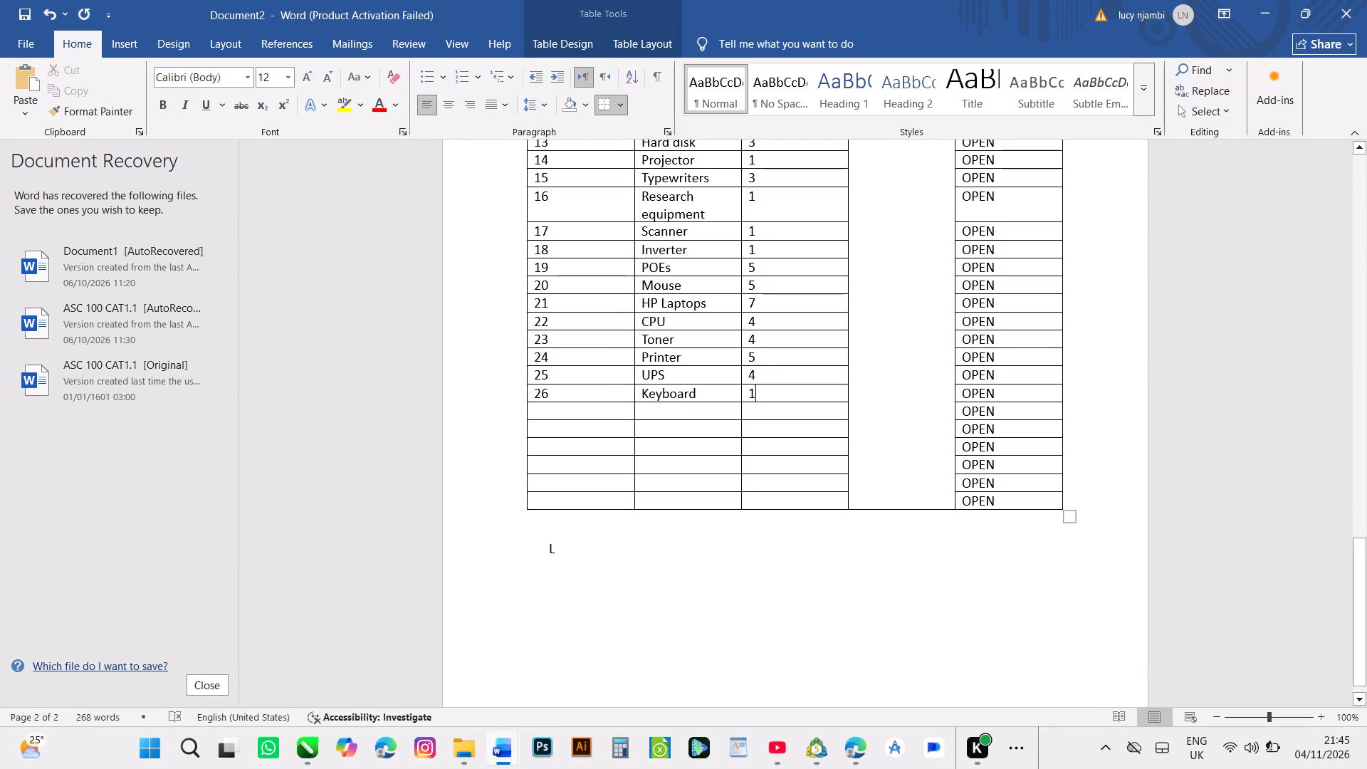
Fill in the row below the Keyboard lot with lot number 27, item description Phone server and quantity 1.
click(534, 412)
text(27)
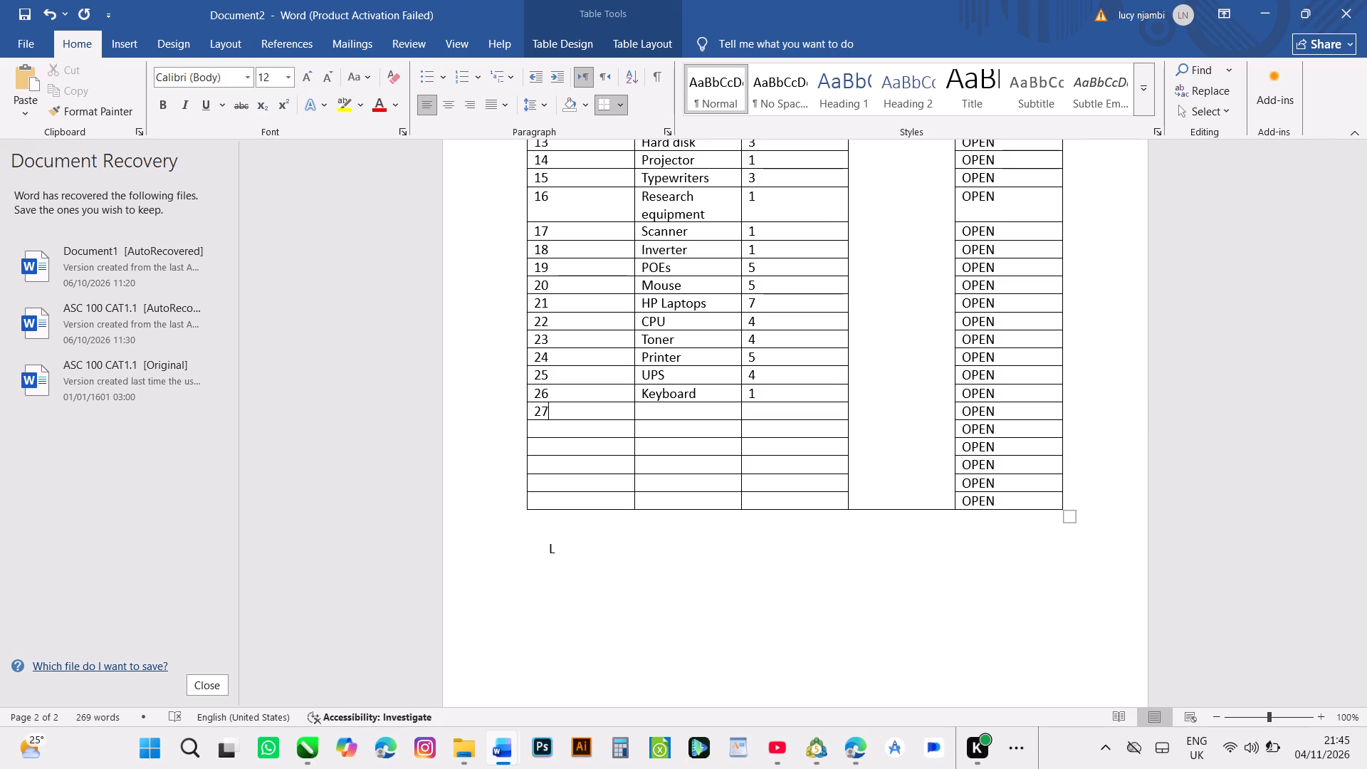
click(646, 409)
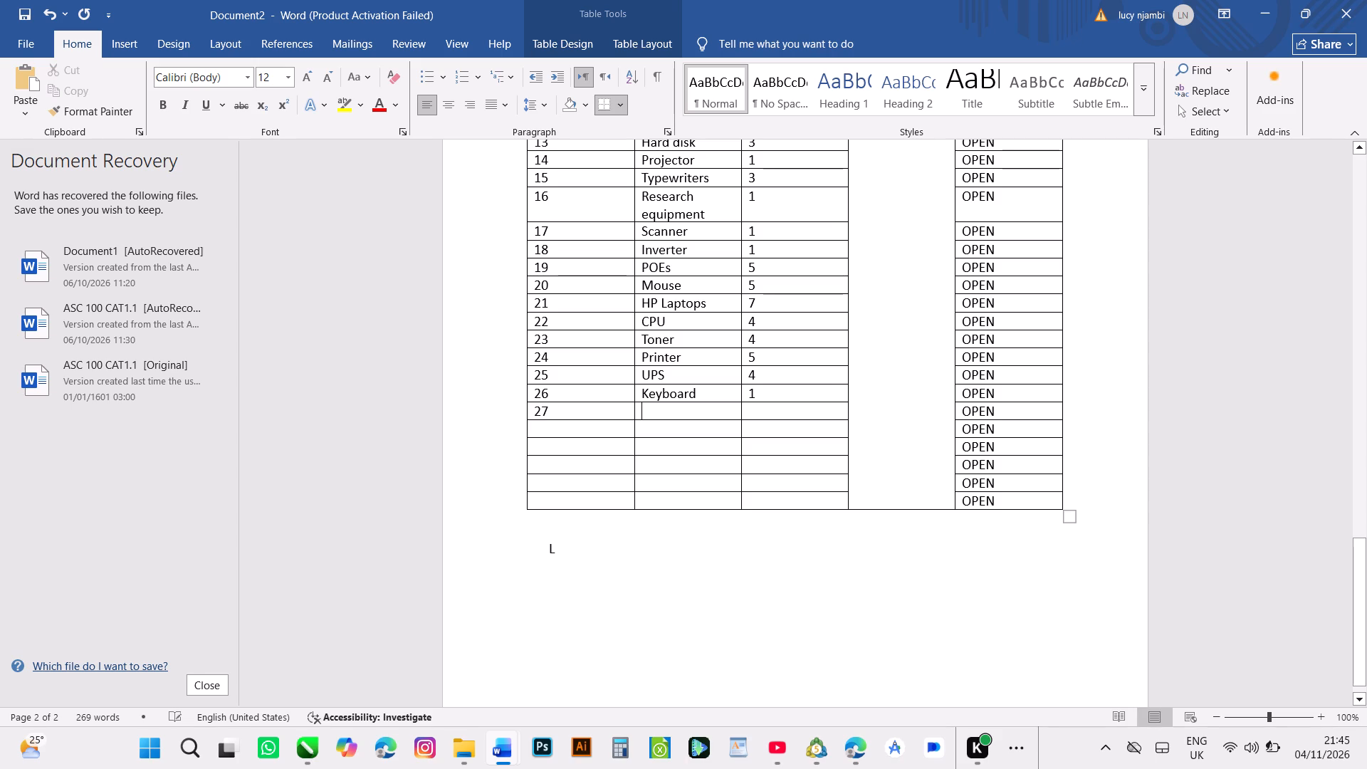
click(646, 409)
key(p)
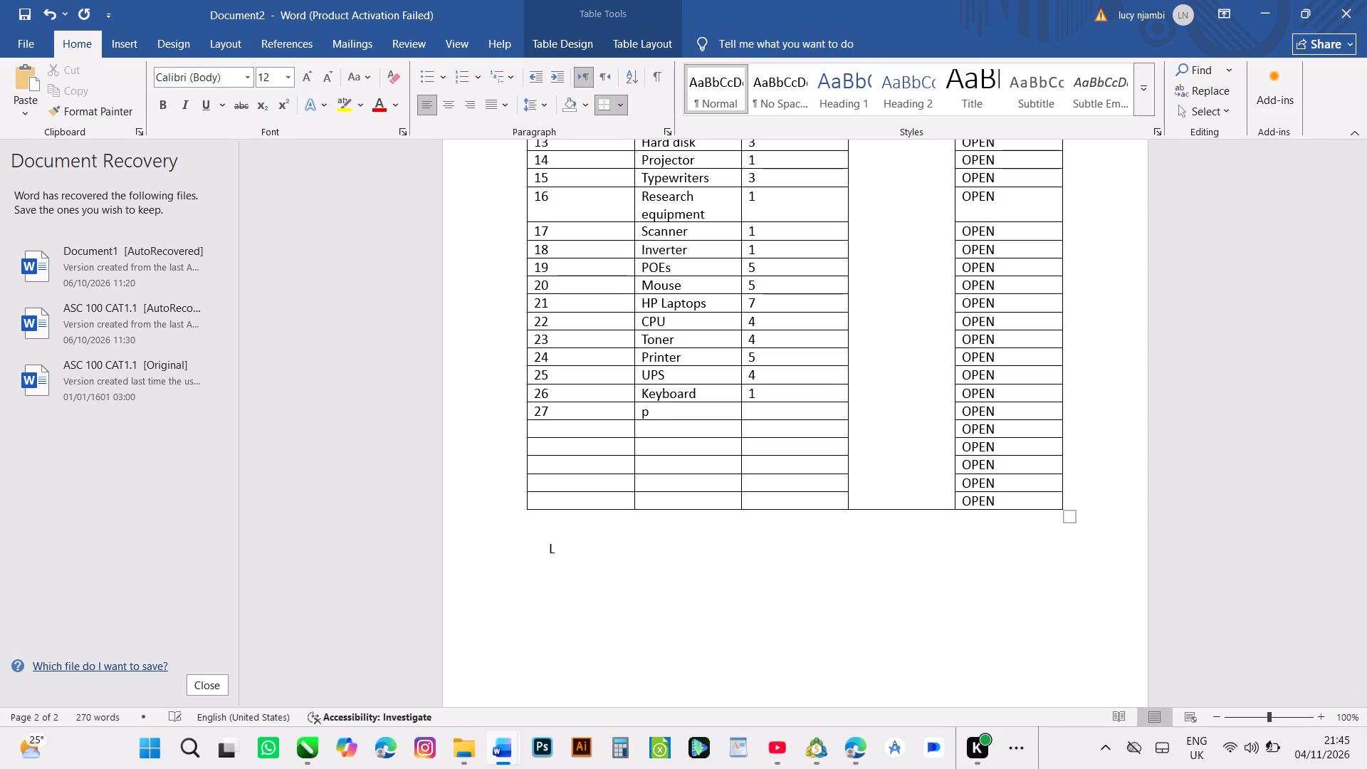
key(BackSpace)
key(p)
text(ho)
text(ne)
key(space)
text(se)
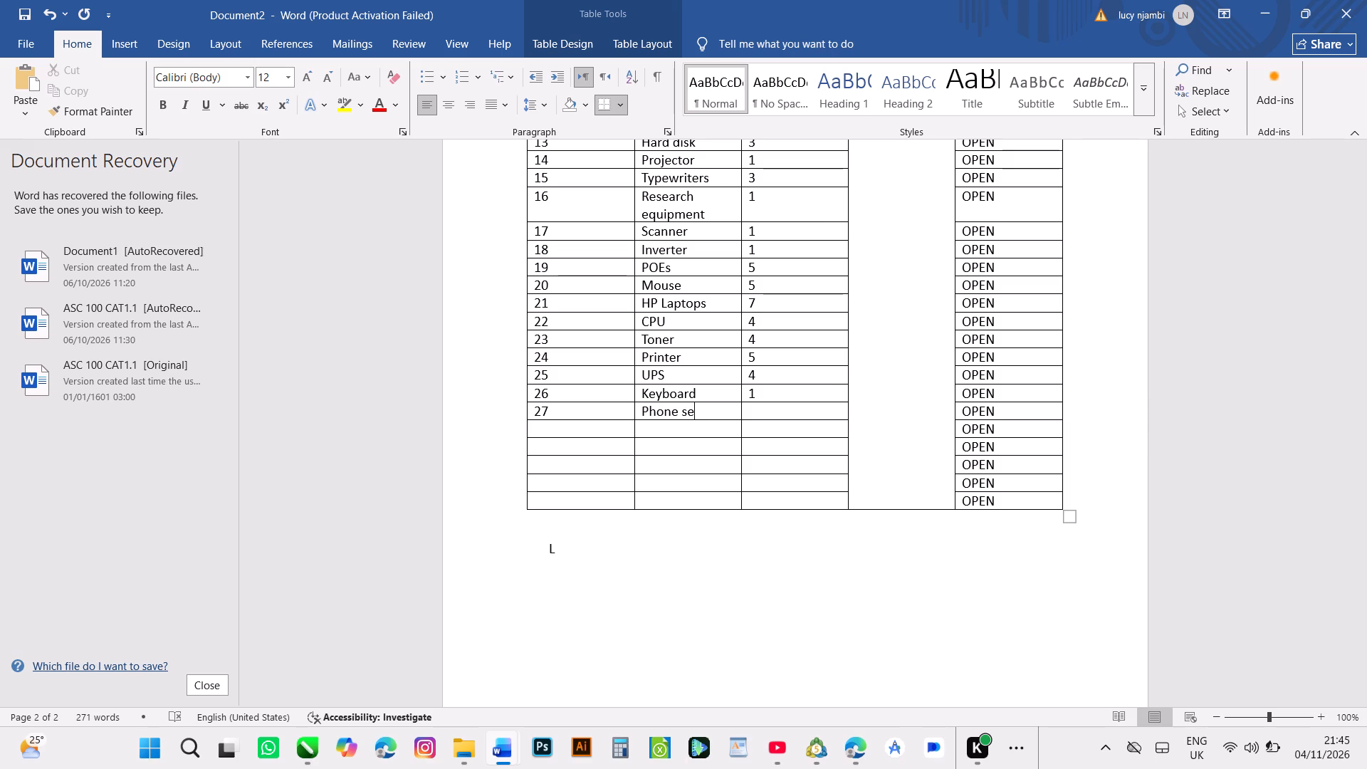
text(rver)
click(752, 399)
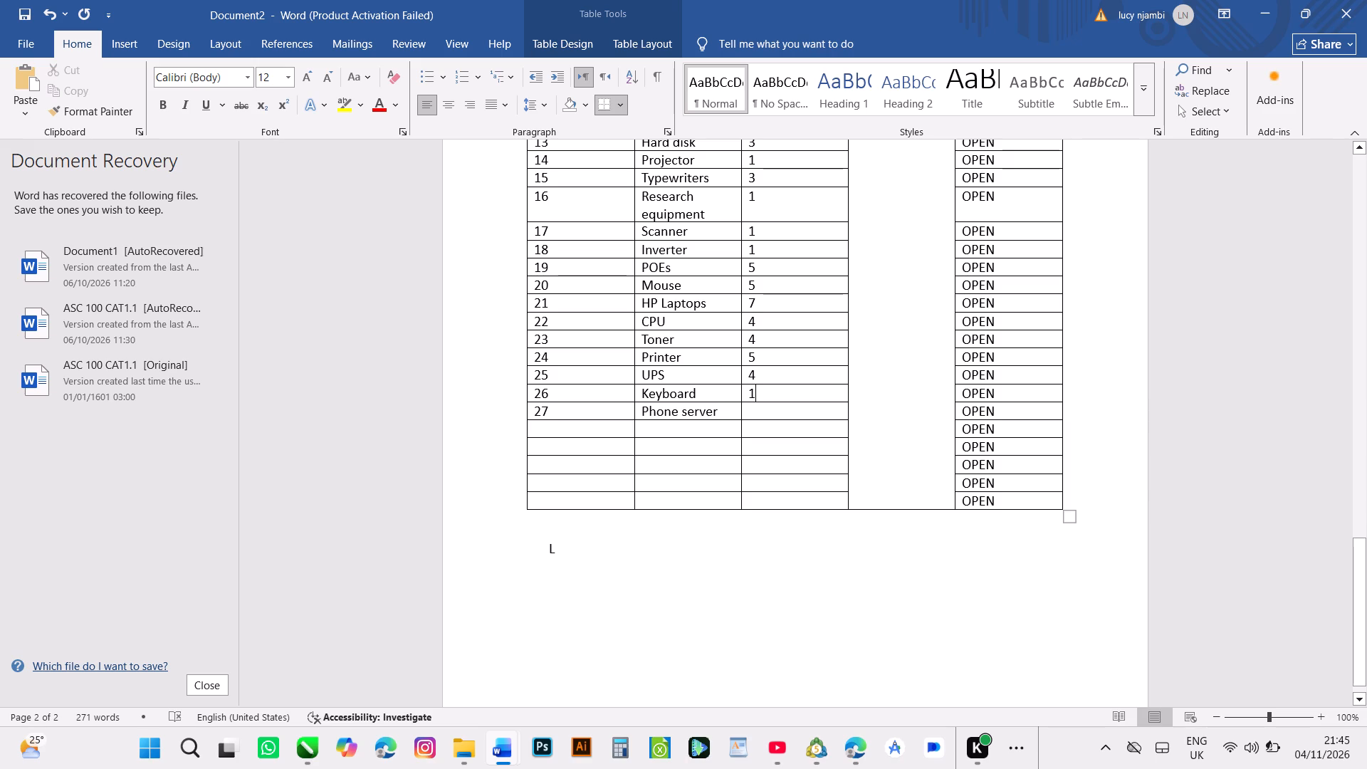
click(750, 417)
key(1)
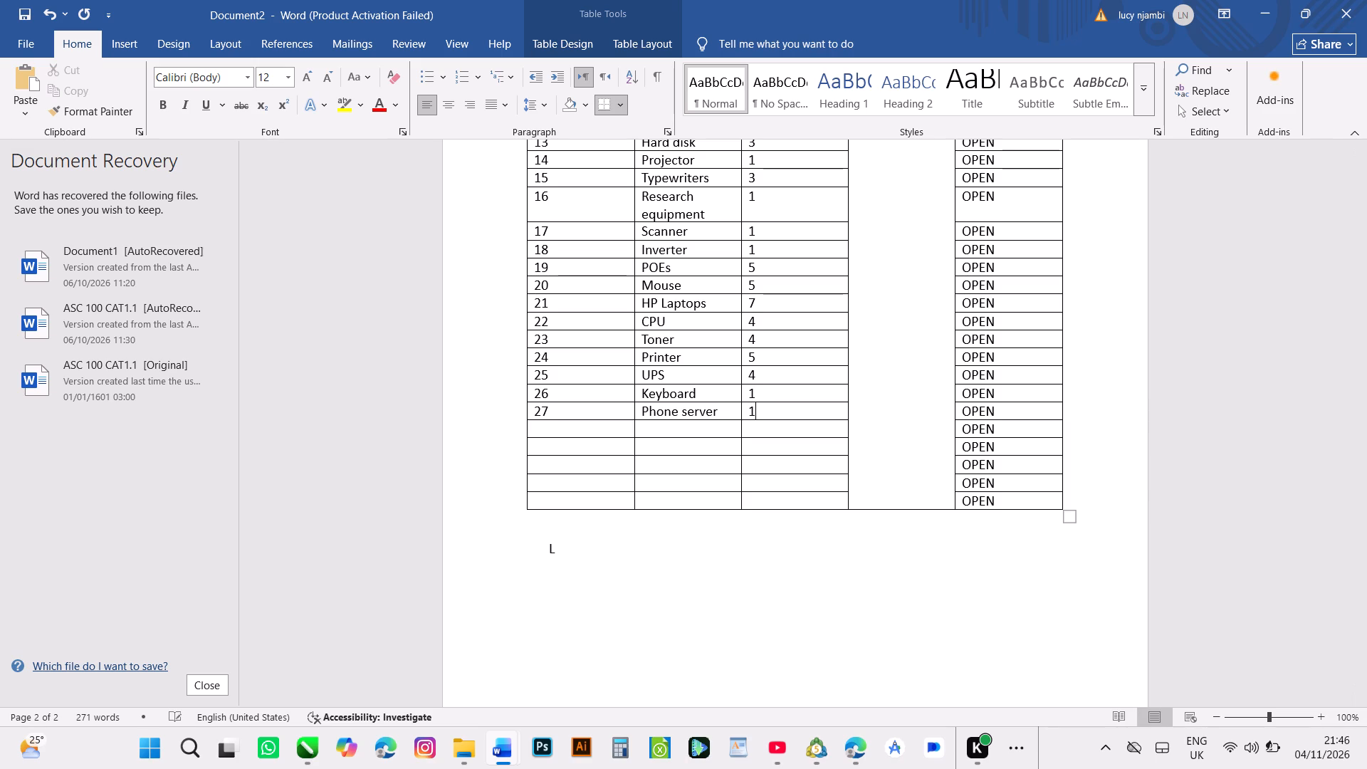
Fill in the next empty row of the ICT ASSETS table with lot number 28, item description Router and quantity 1.
click(537, 432)
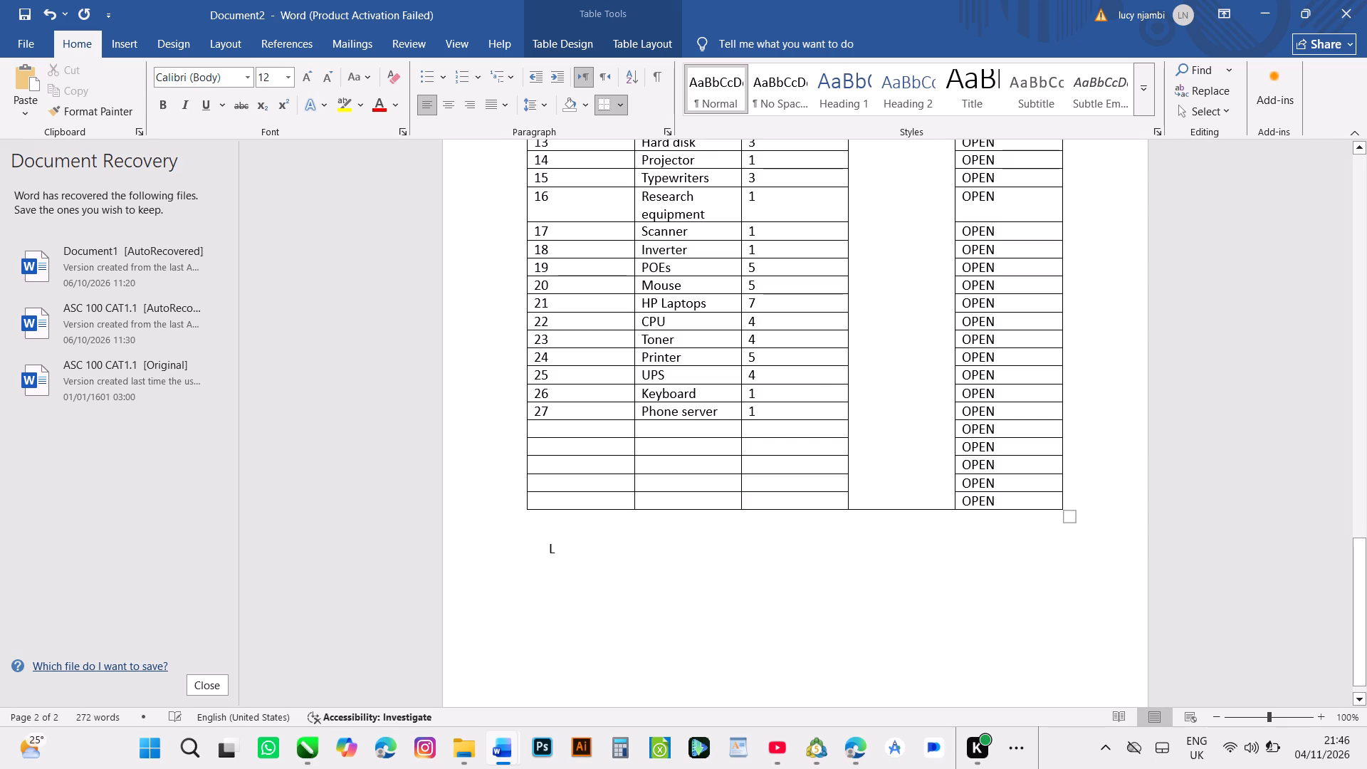
text(28)
click(644, 425)
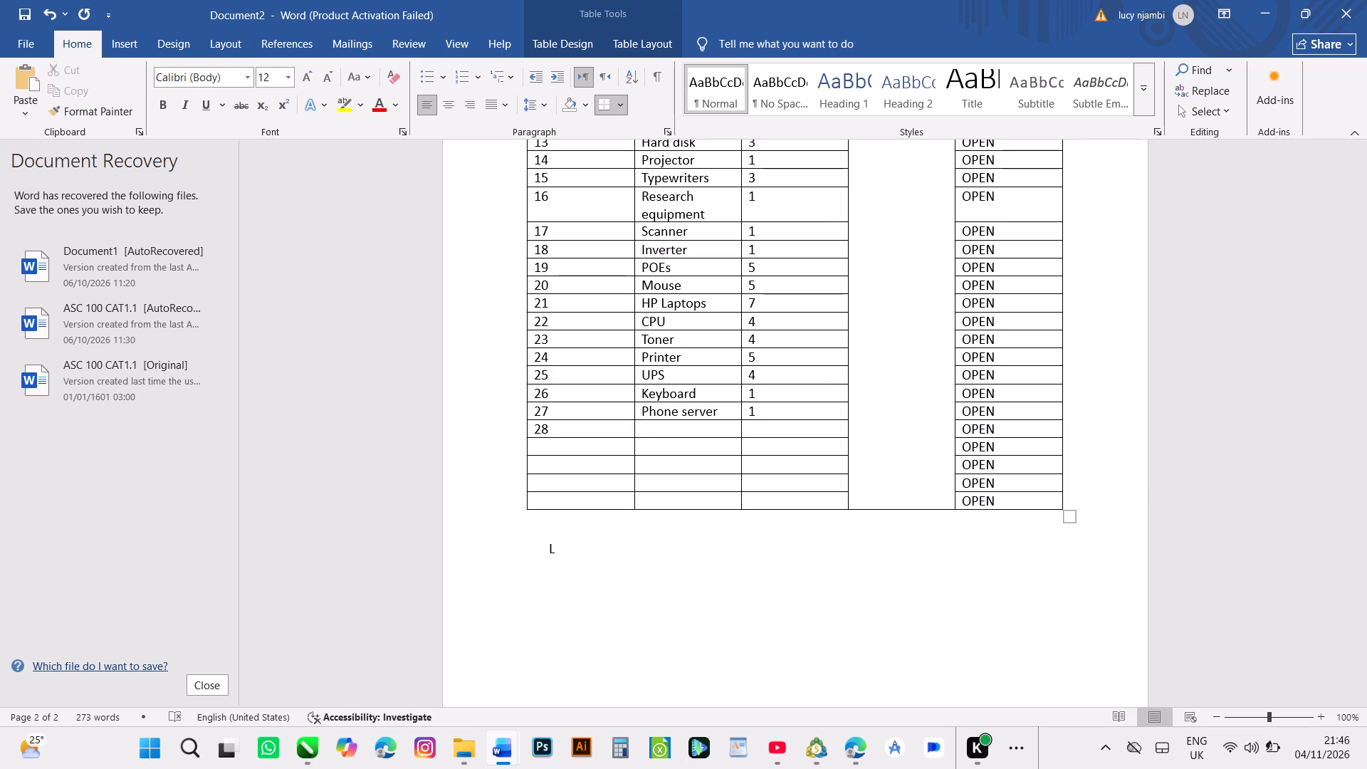
key(r)
text(ou)
key(t)
text(er)
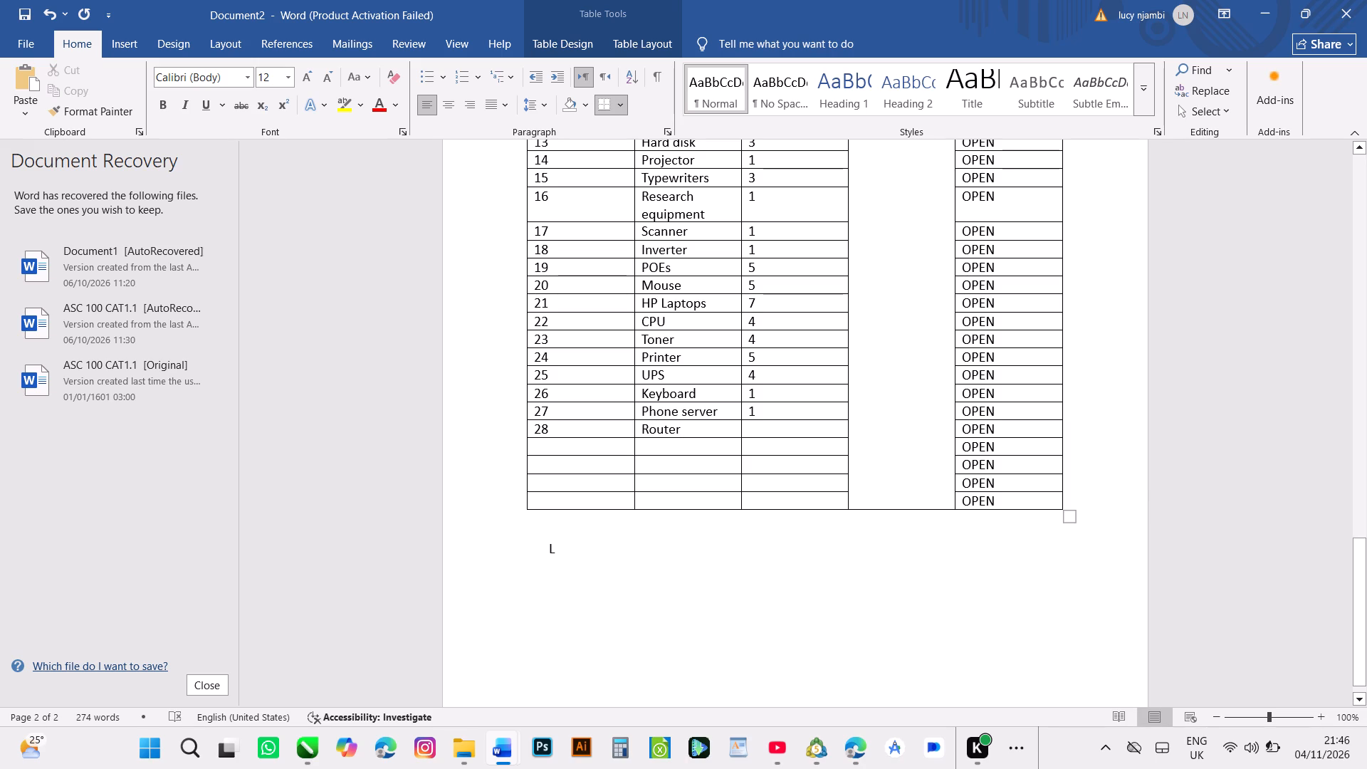
click(750, 426)
key(1)
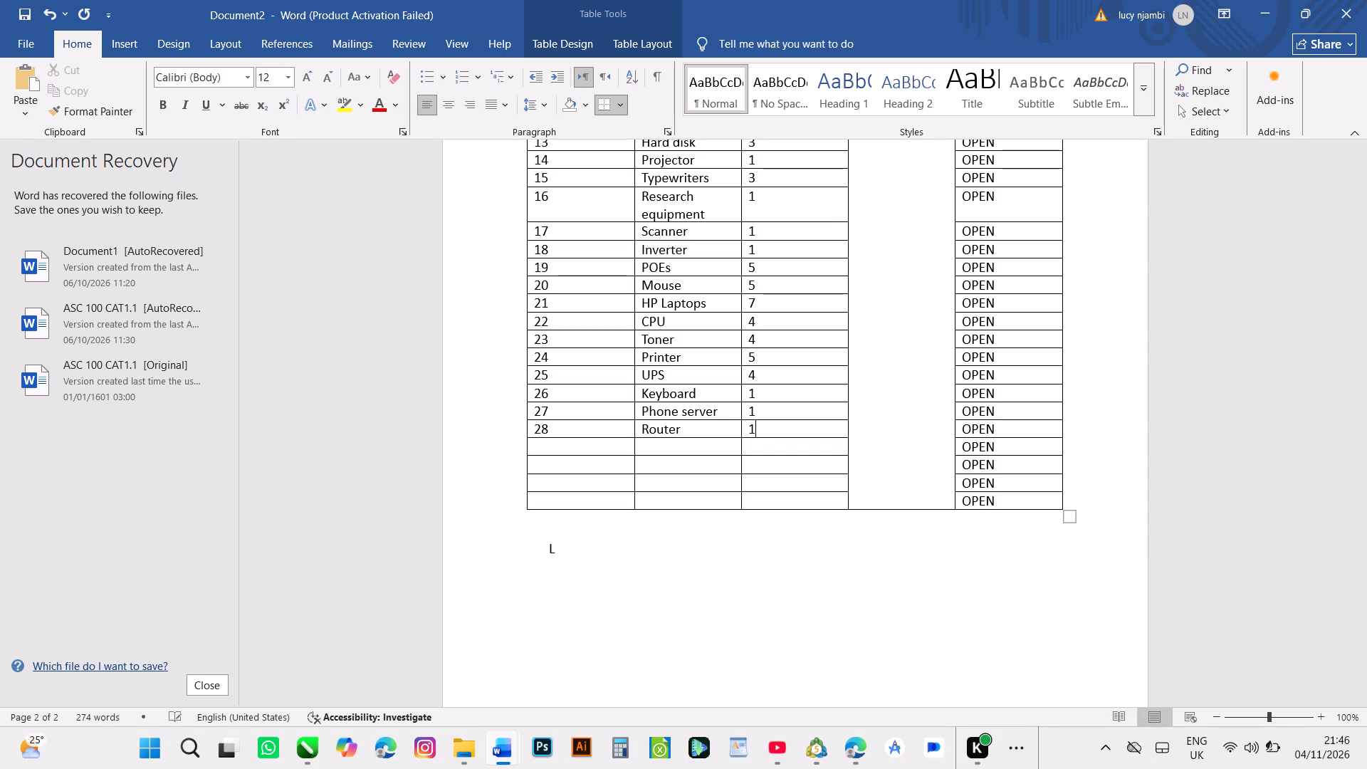
Fill in the row below the Router lot with lot number 29, item description Mouse and quantity 5.
click(534, 445)
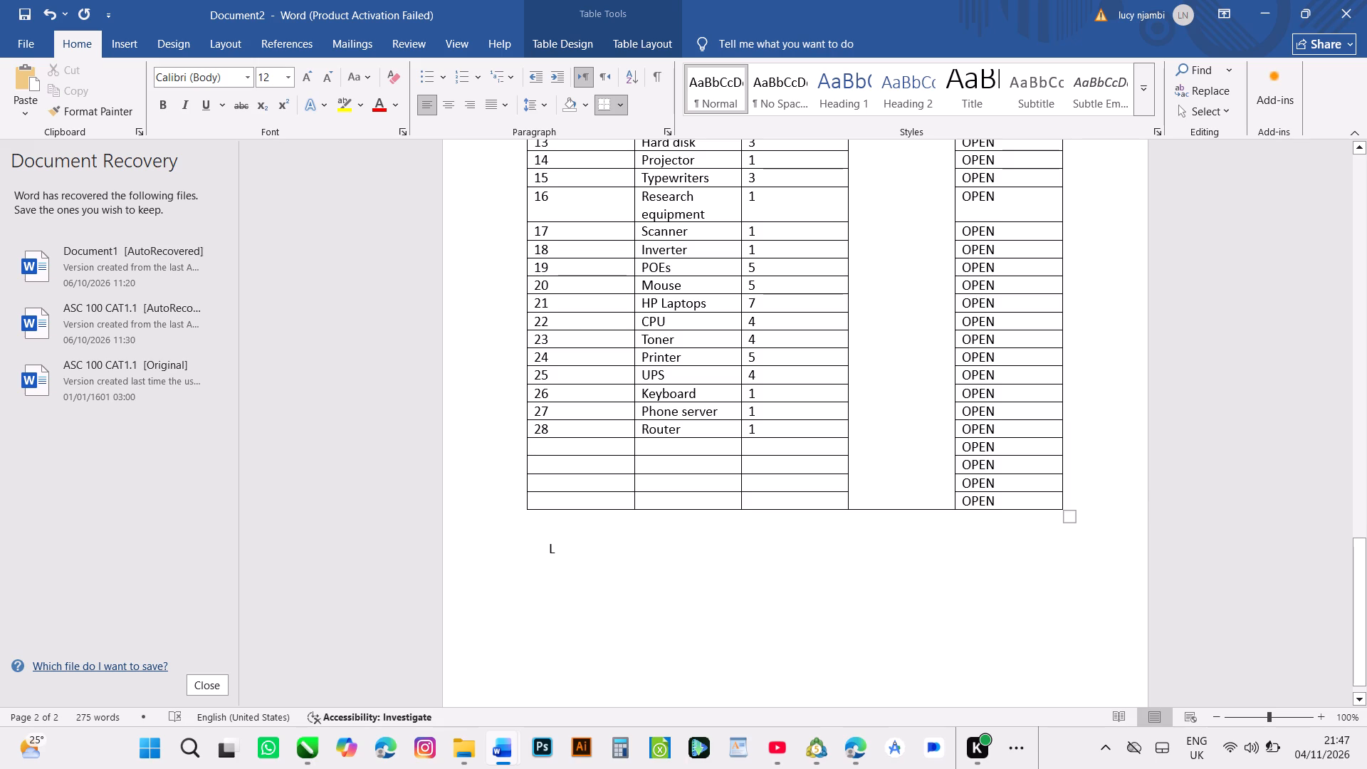
text(29)
click(646, 445)
key(m)
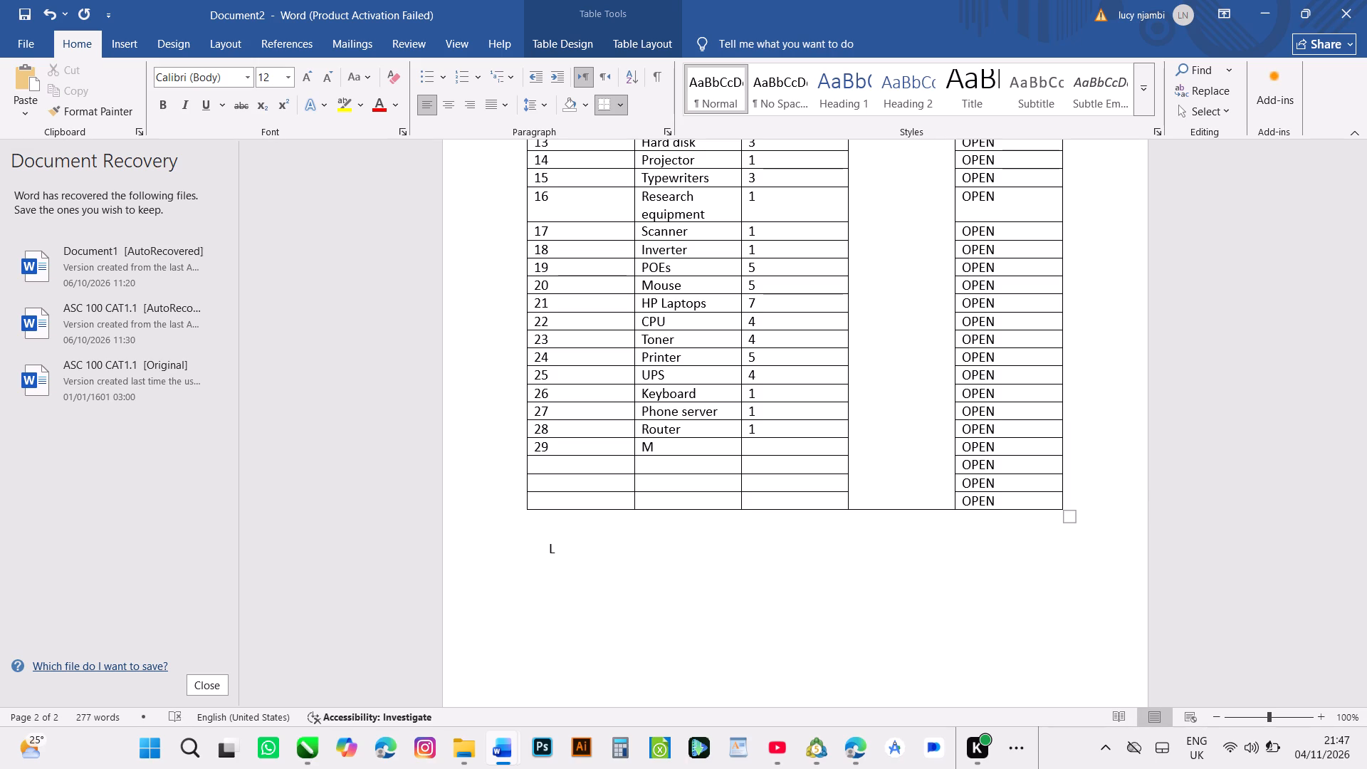
text(ouse)
click(753, 443)
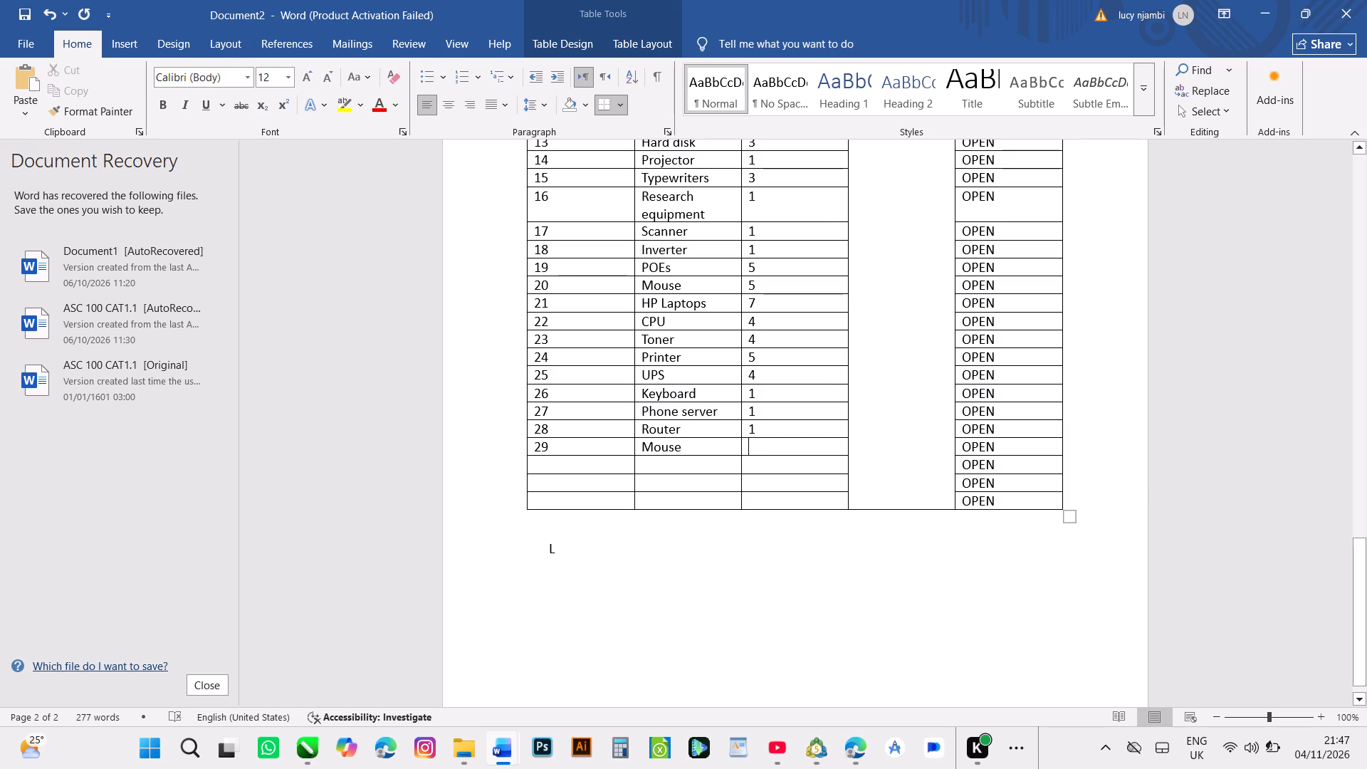
key(5)
text(30)
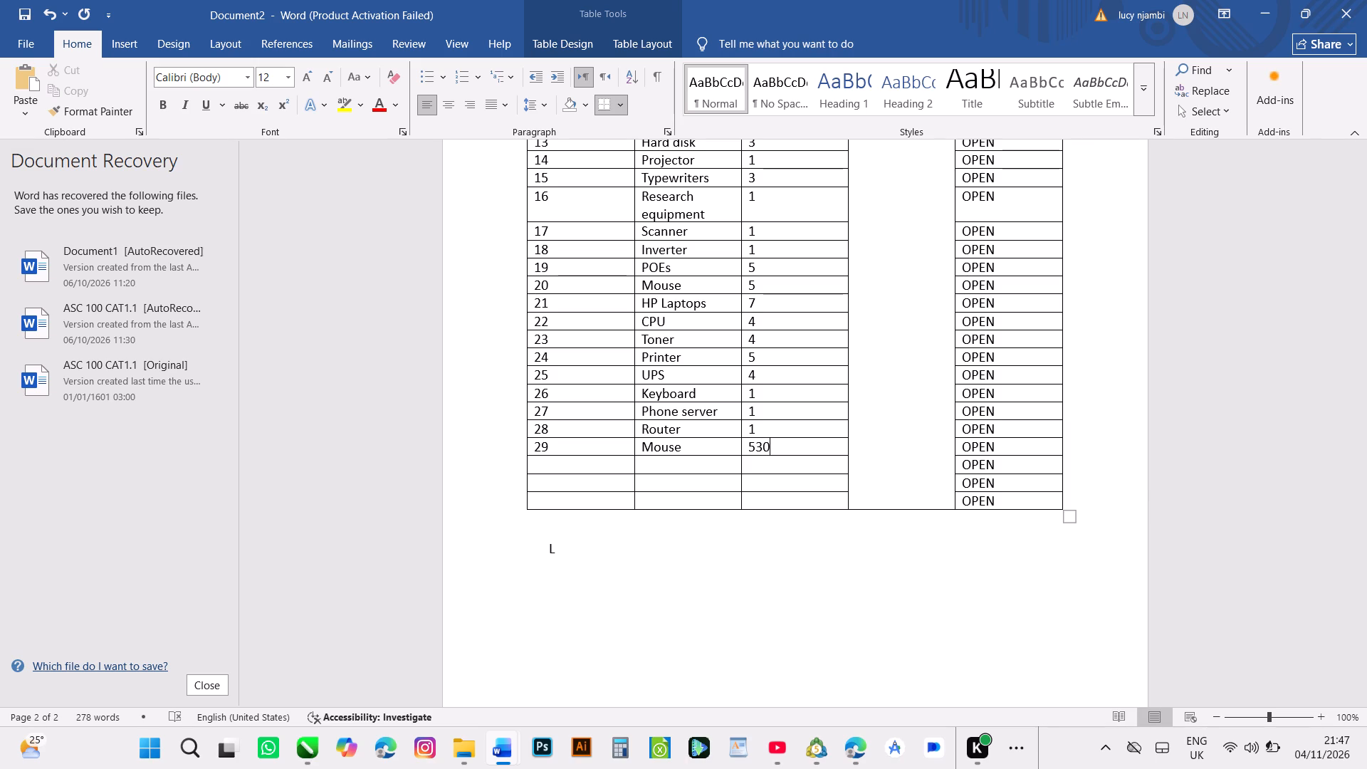
key(BackSpace)
key(BackSpace)
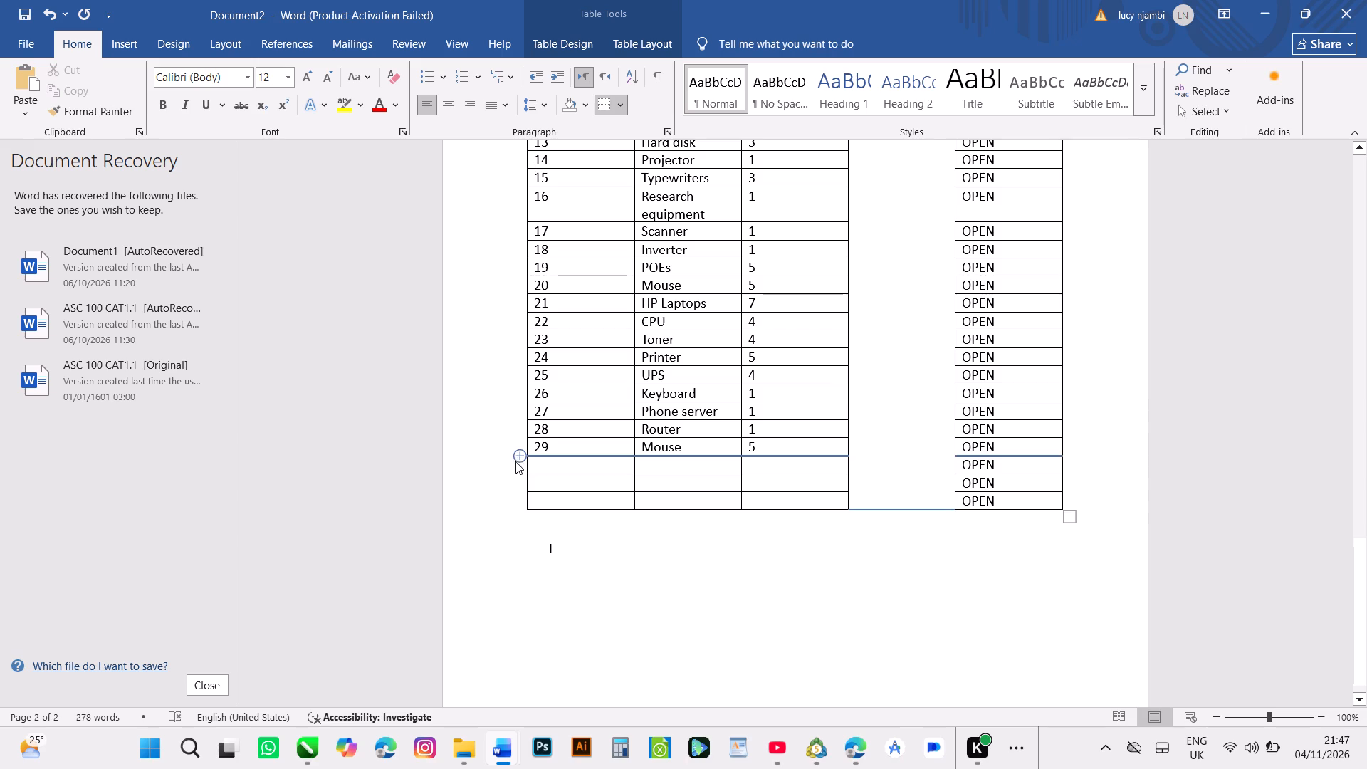
Fill in the next empty row, below lot 29, with lot number 30, item description Monitor and quantity 2.
click(536, 461)
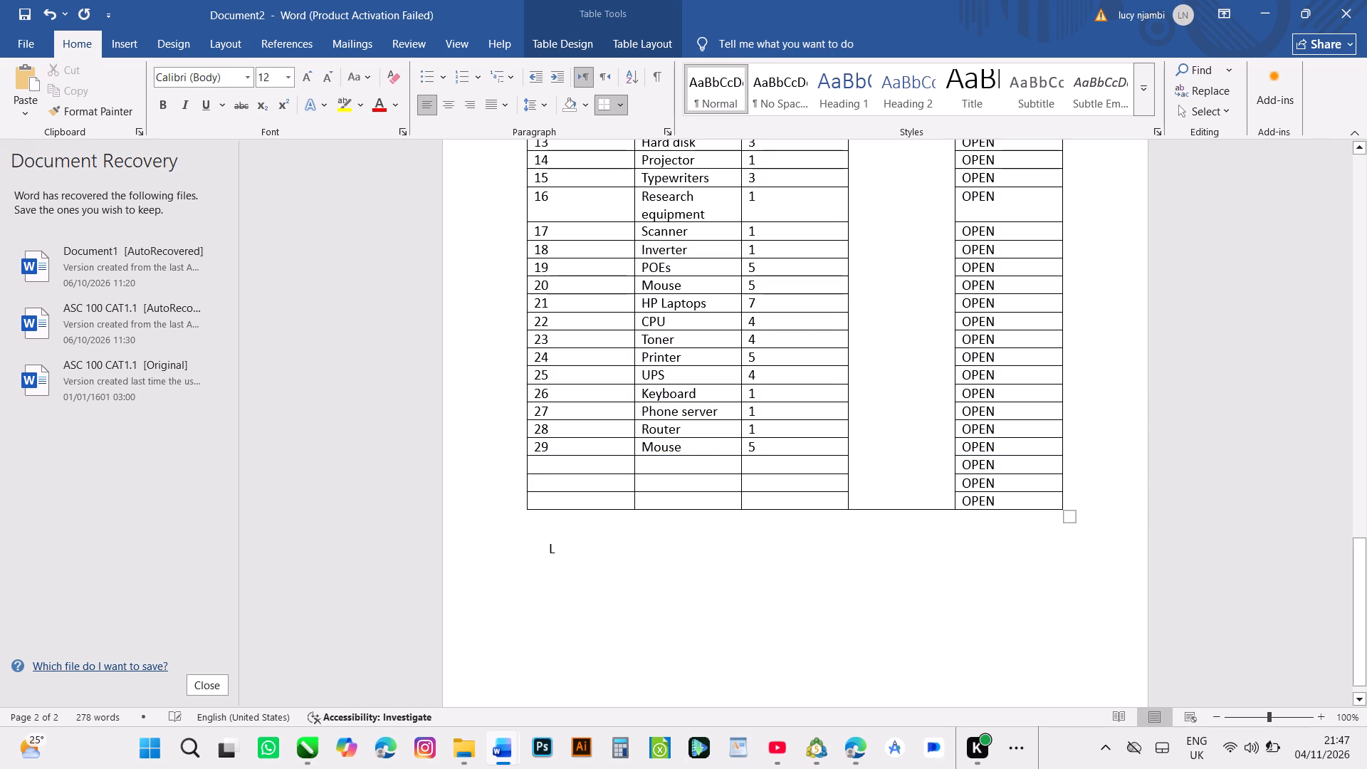
text(30)
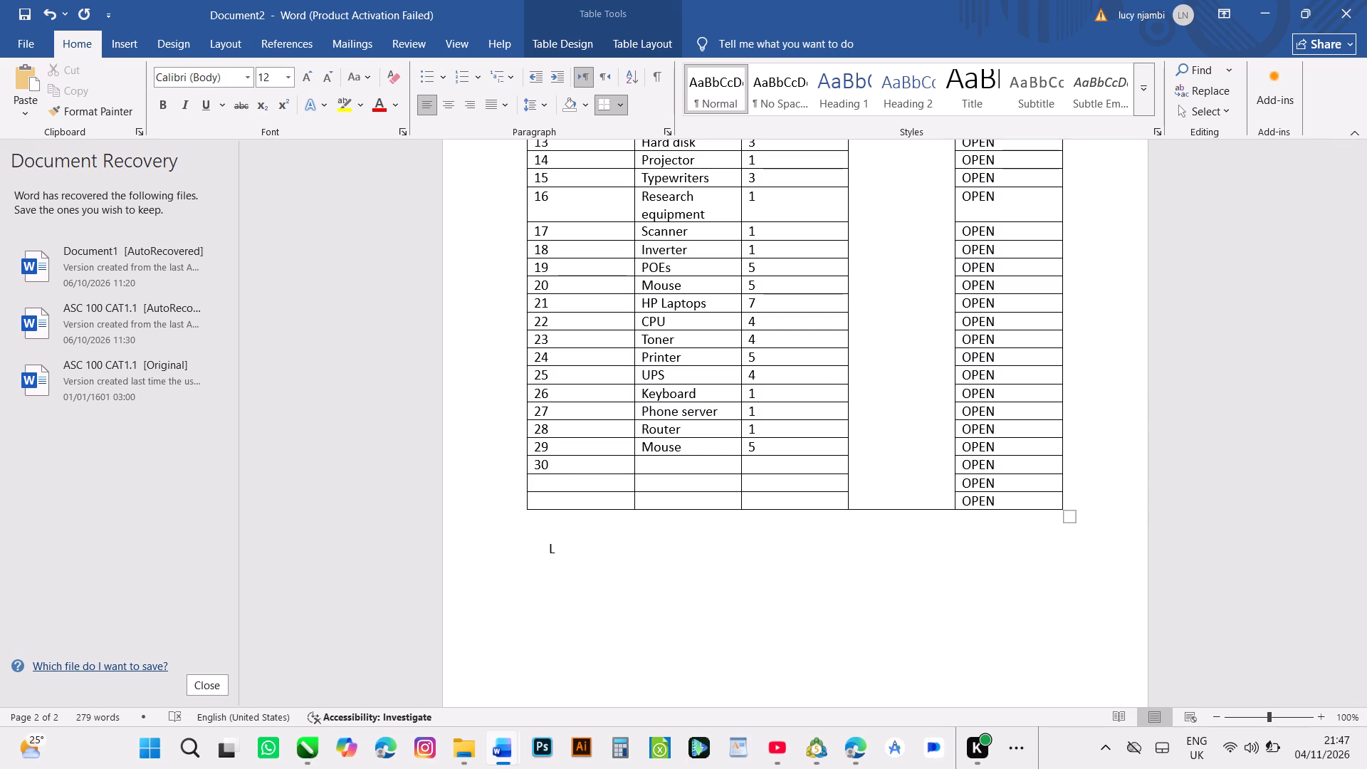
click(646, 461)
key(m)
key(o)
key(n)
key(t)
key(i)
key(BackSpace)
key(BackSpace)
key(i)
key(t)
key(o)
key(r)
click(751, 466)
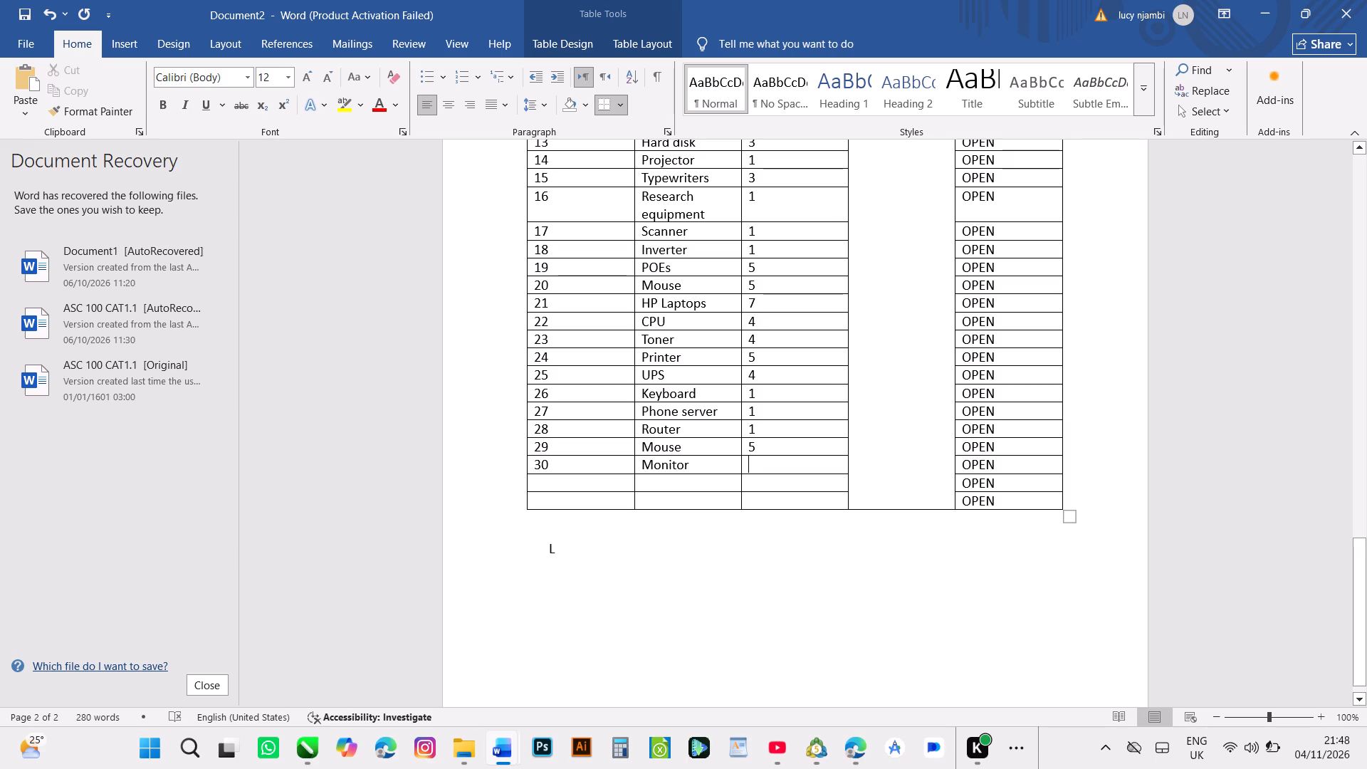
key(2)
Fill in the row below the Monitor lot with lot number 31, item description Laptop and quantity 7.
click(536, 481)
key(3)
key(1)
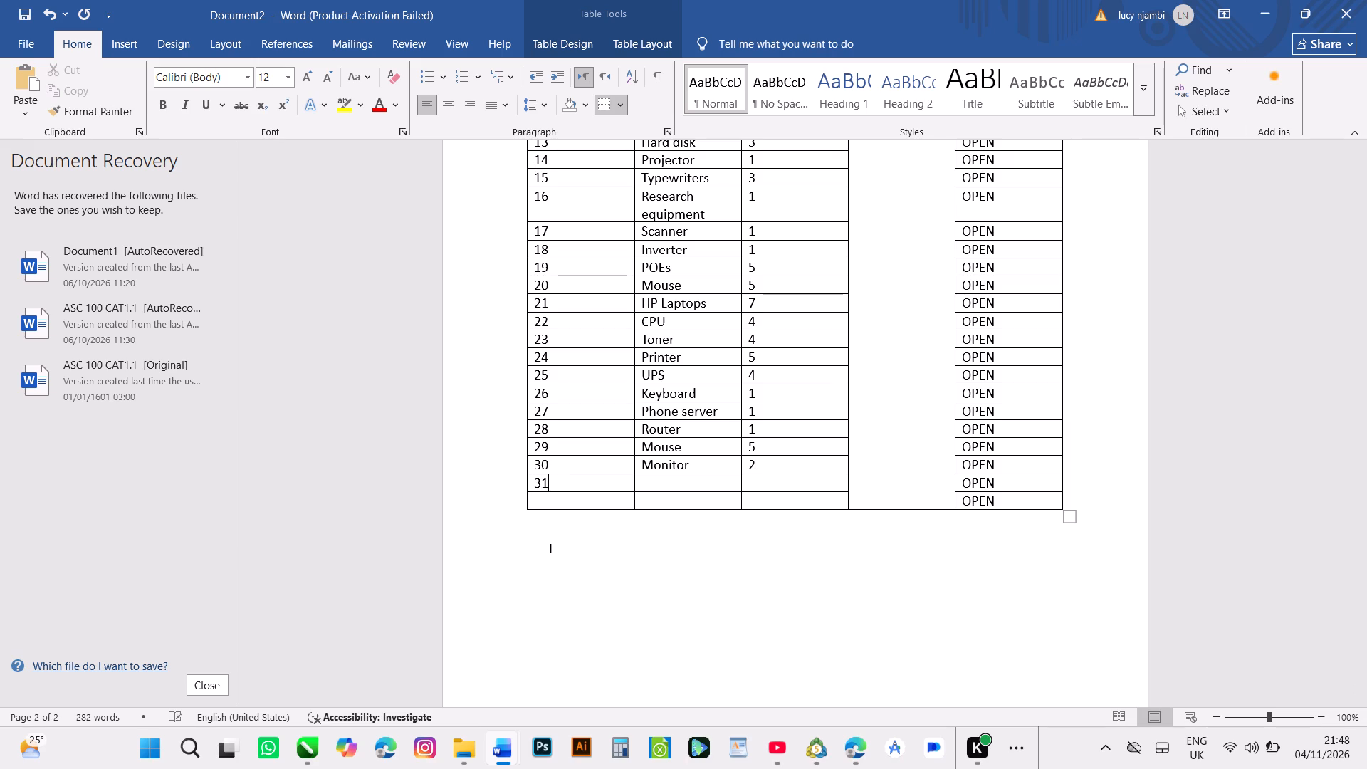
click(641, 481)
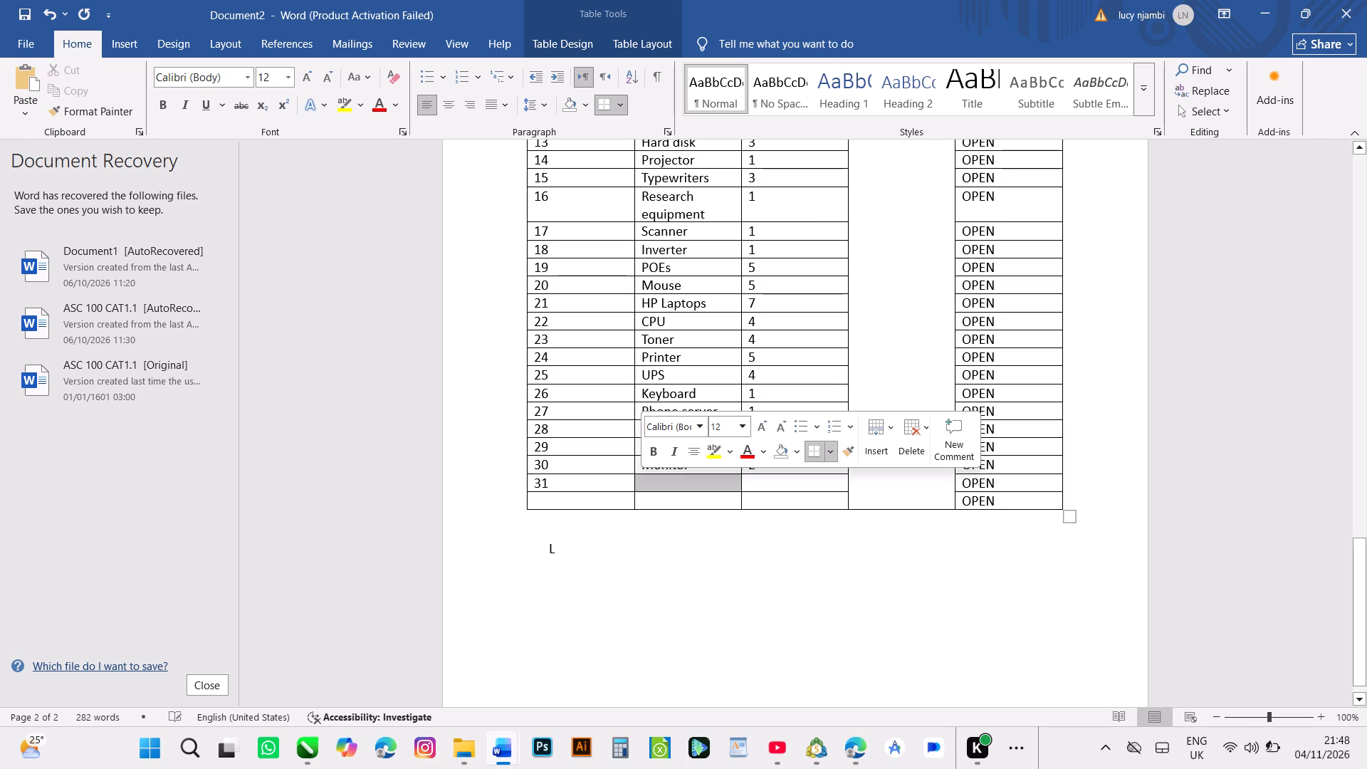
click(641, 481)
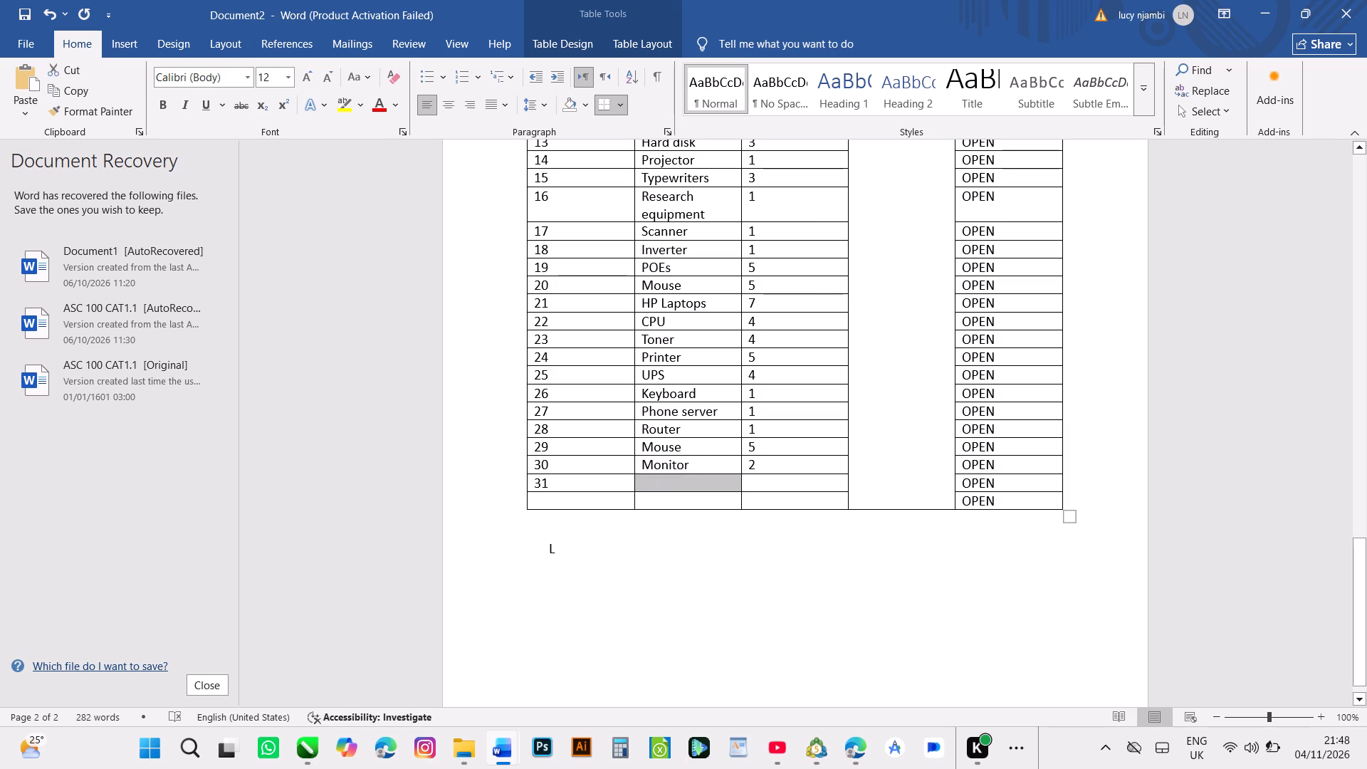
click(755, 478)
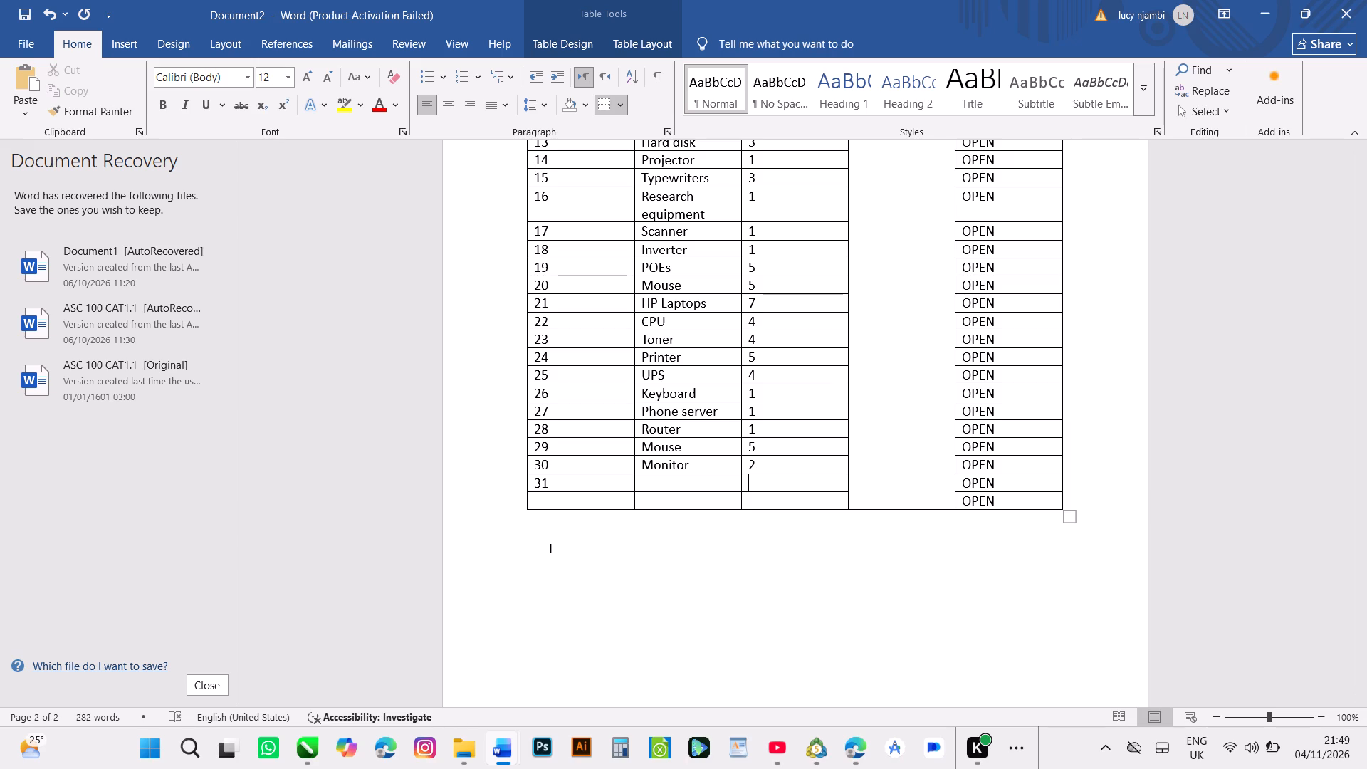
key(7)
click(641, 478)
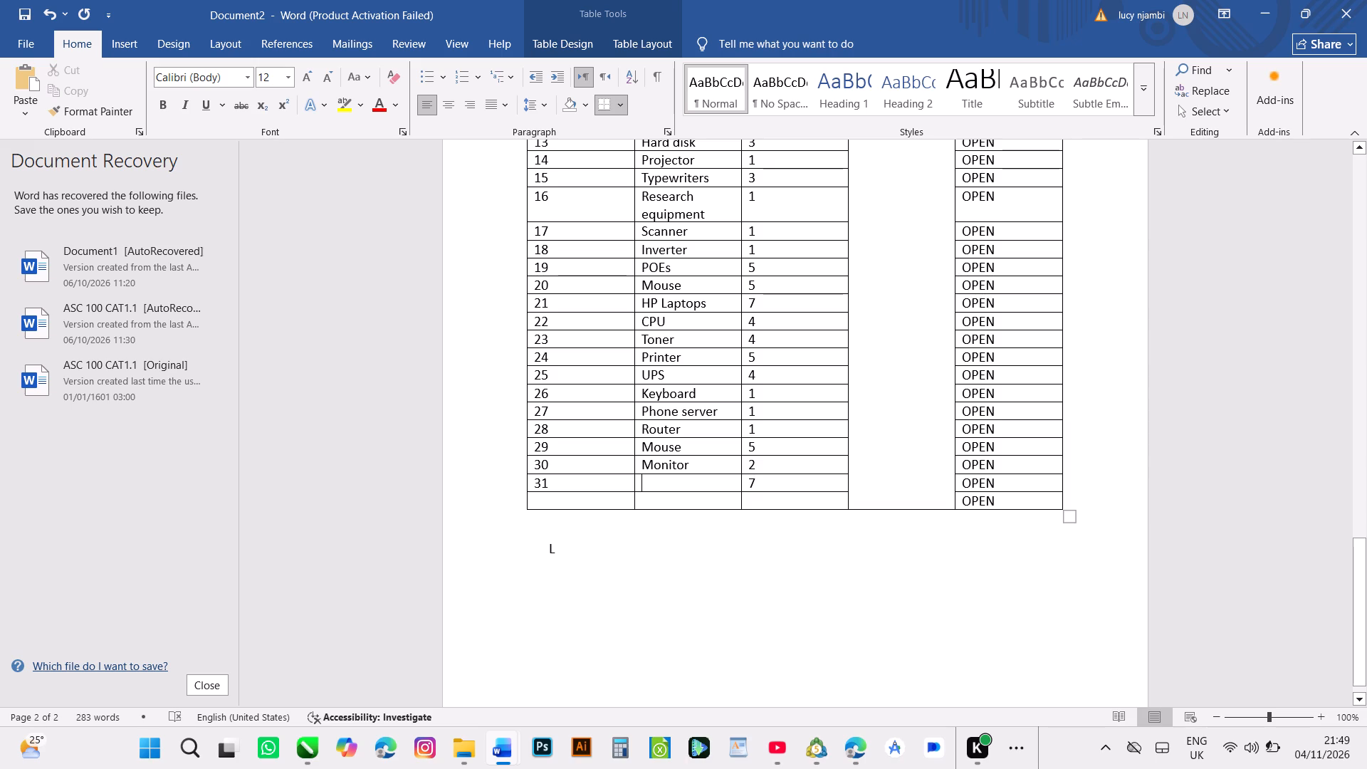
key(l)
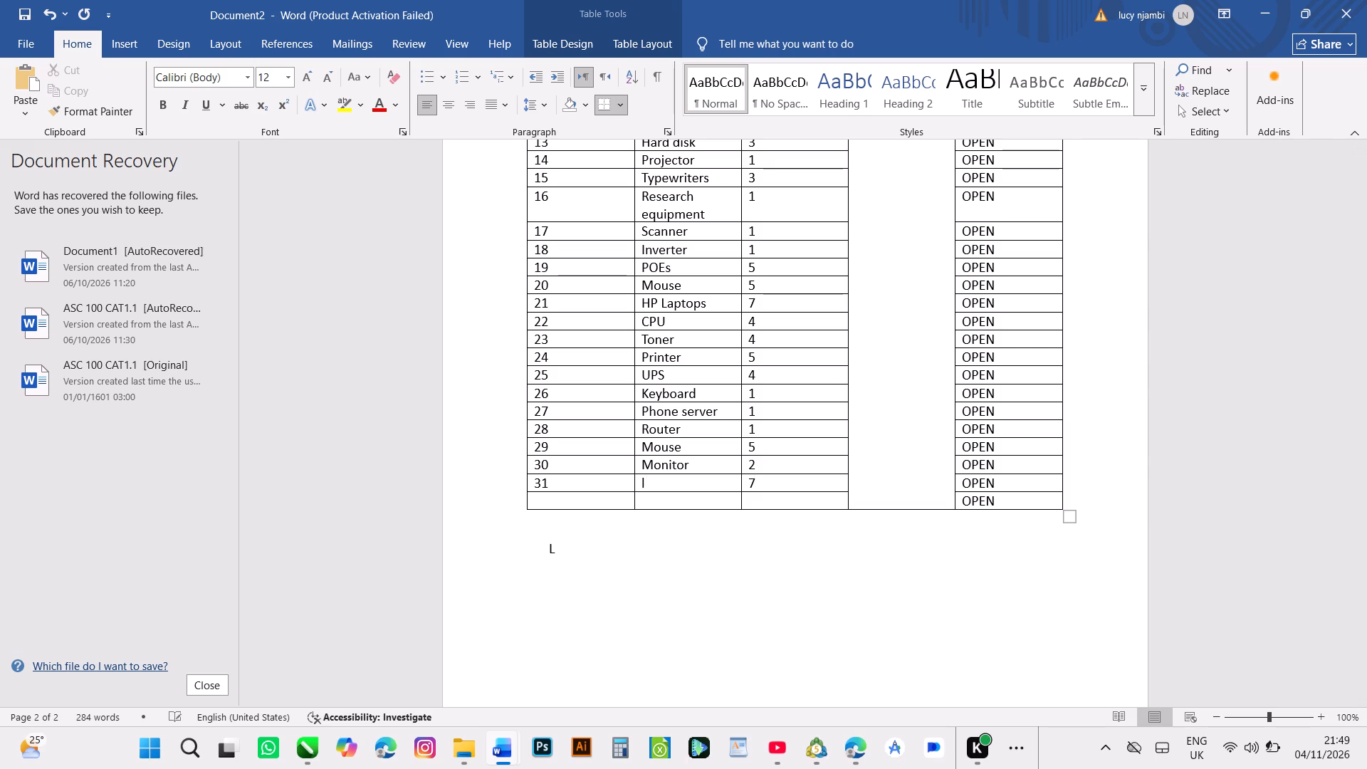
key(BackSpace)
key(l)
key(a)
key(p)
text(to)
key(p)
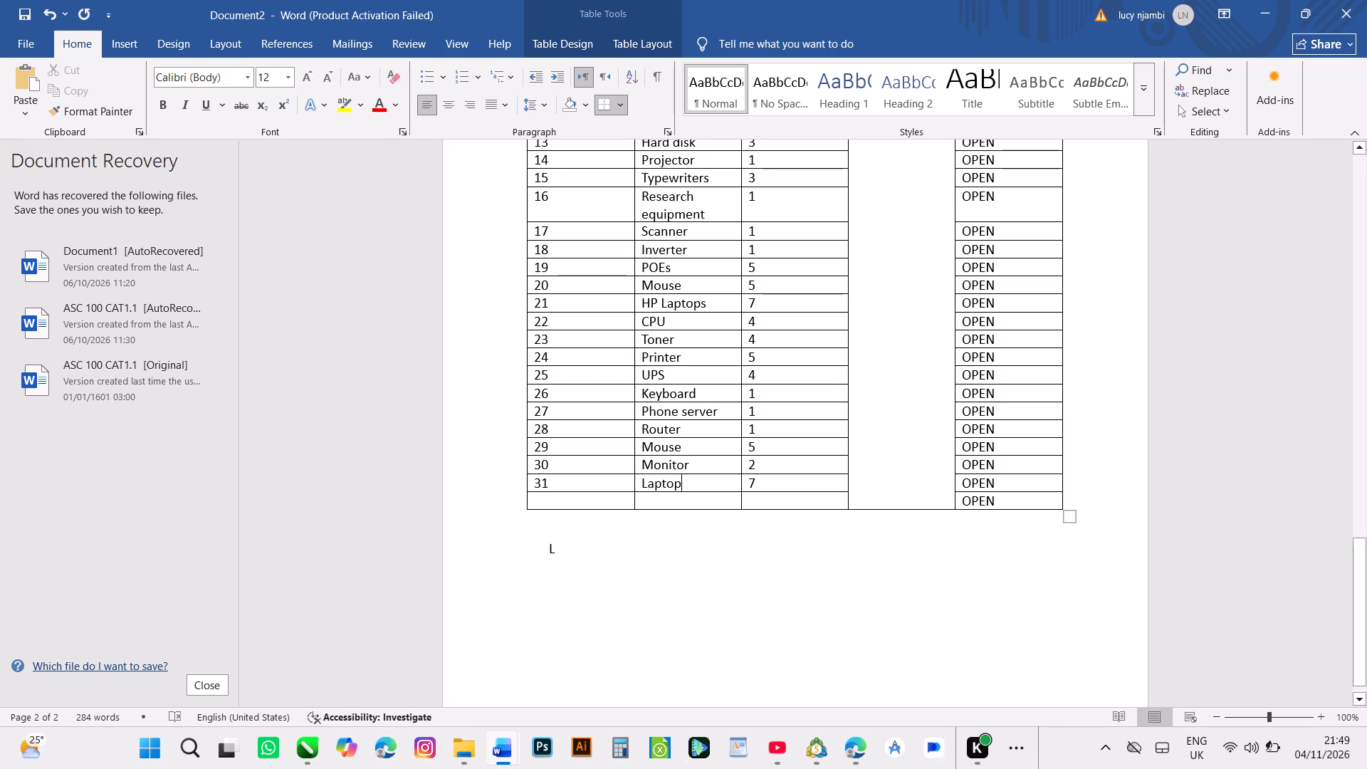
Fill in the last row of the ICT ASSETS table with lot number 32, item description CCTV Camera and quantity 1.
double_click(538, 498)
text(32)
click(651, 497)
text(CC)
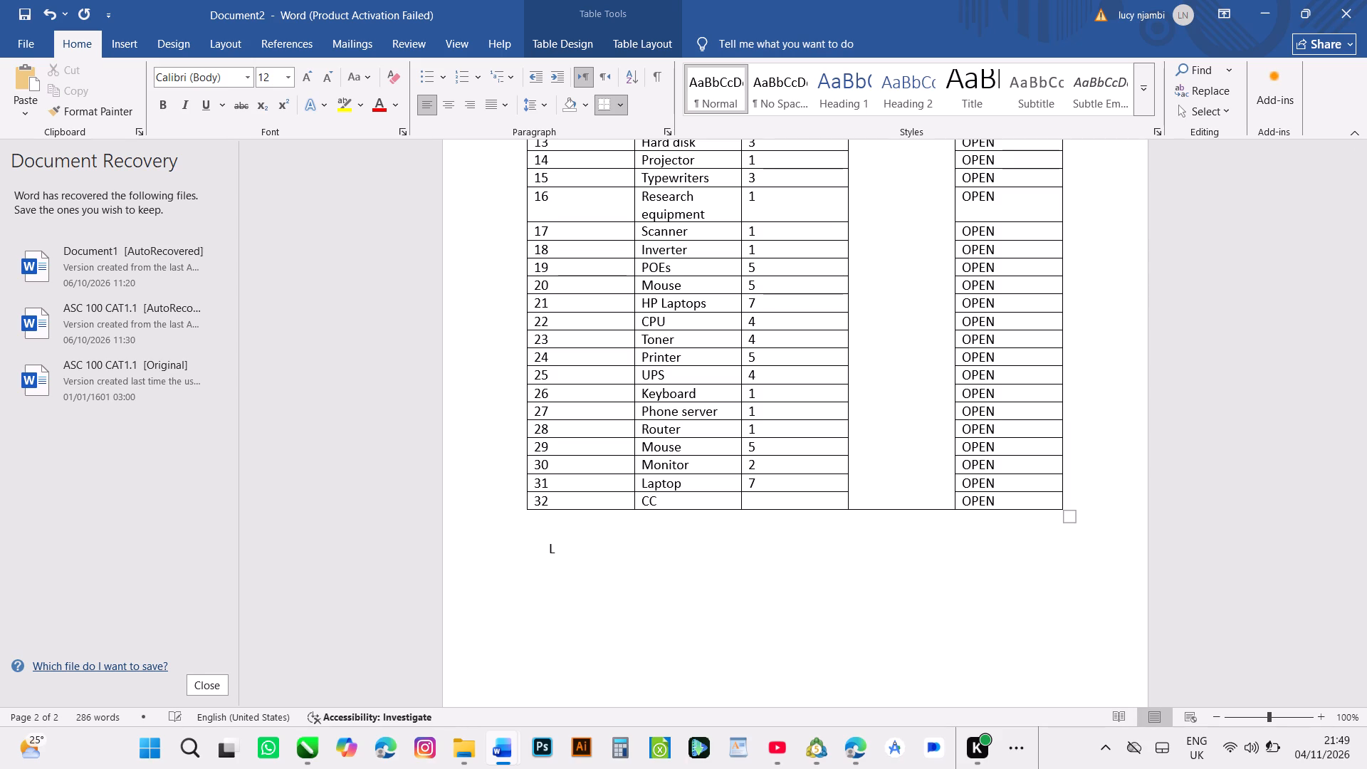
text(TV)
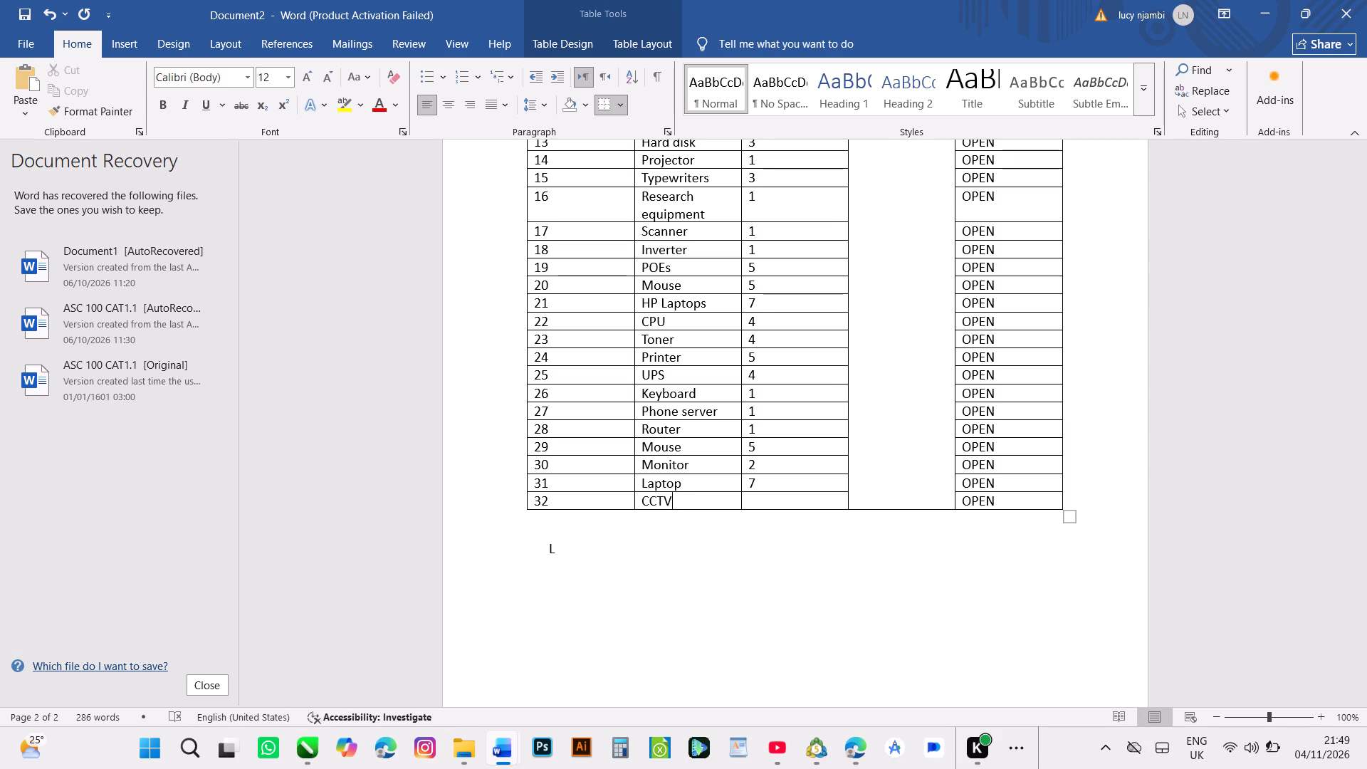
click(651, 497)
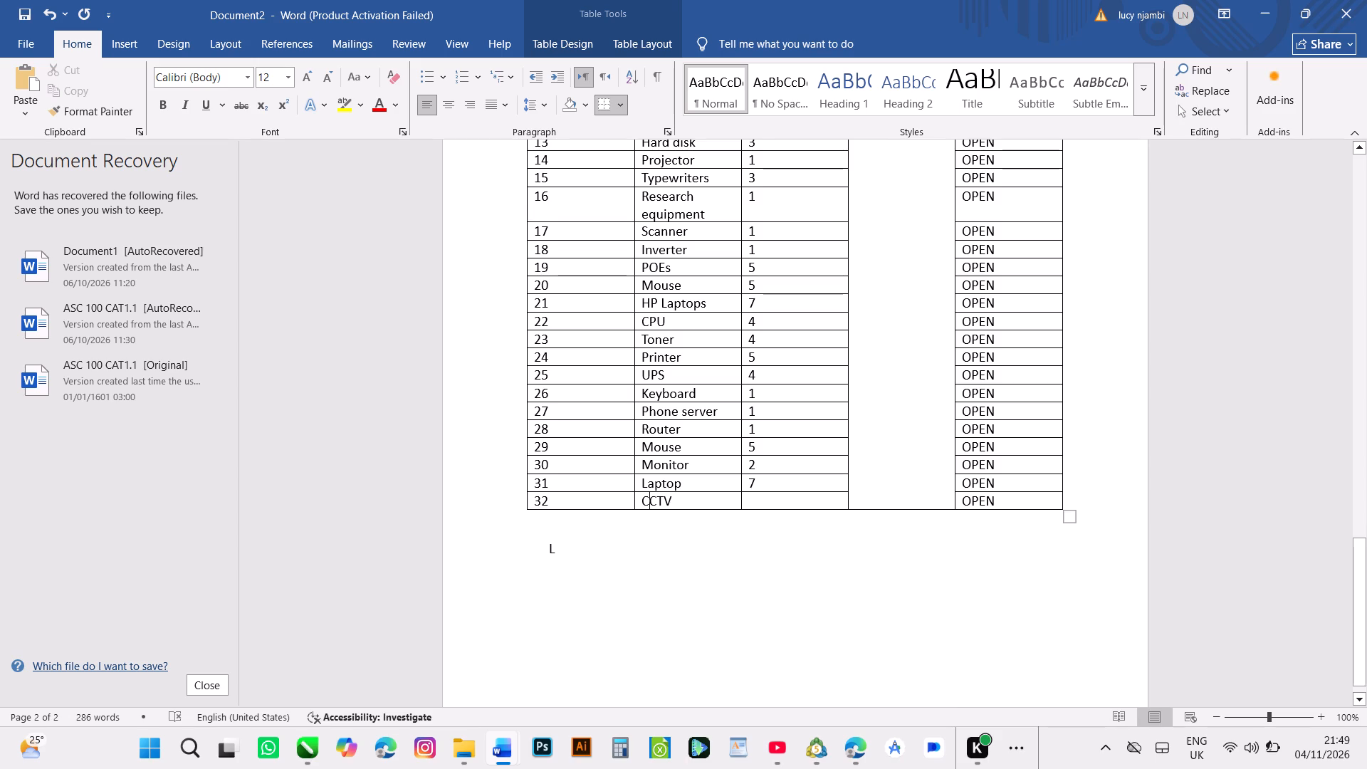
key(space)
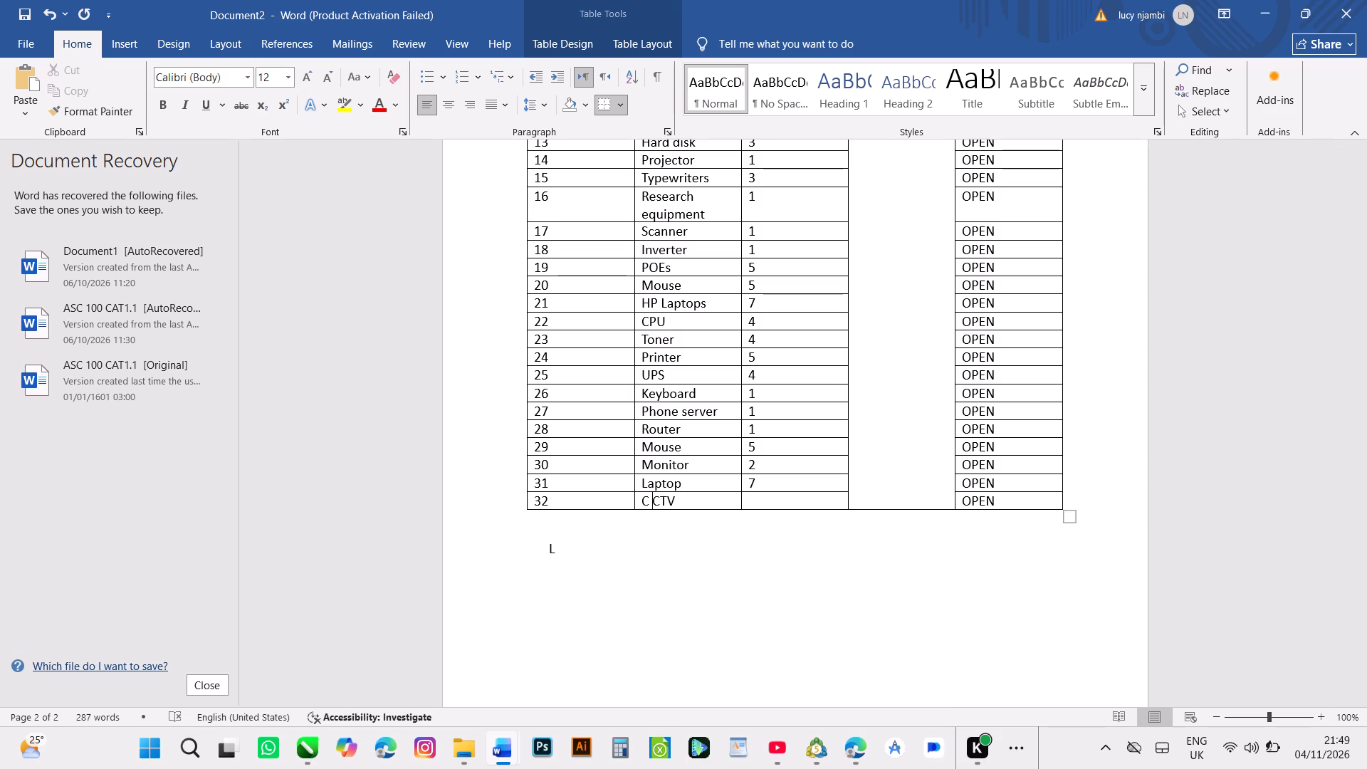
key(BackSpace)
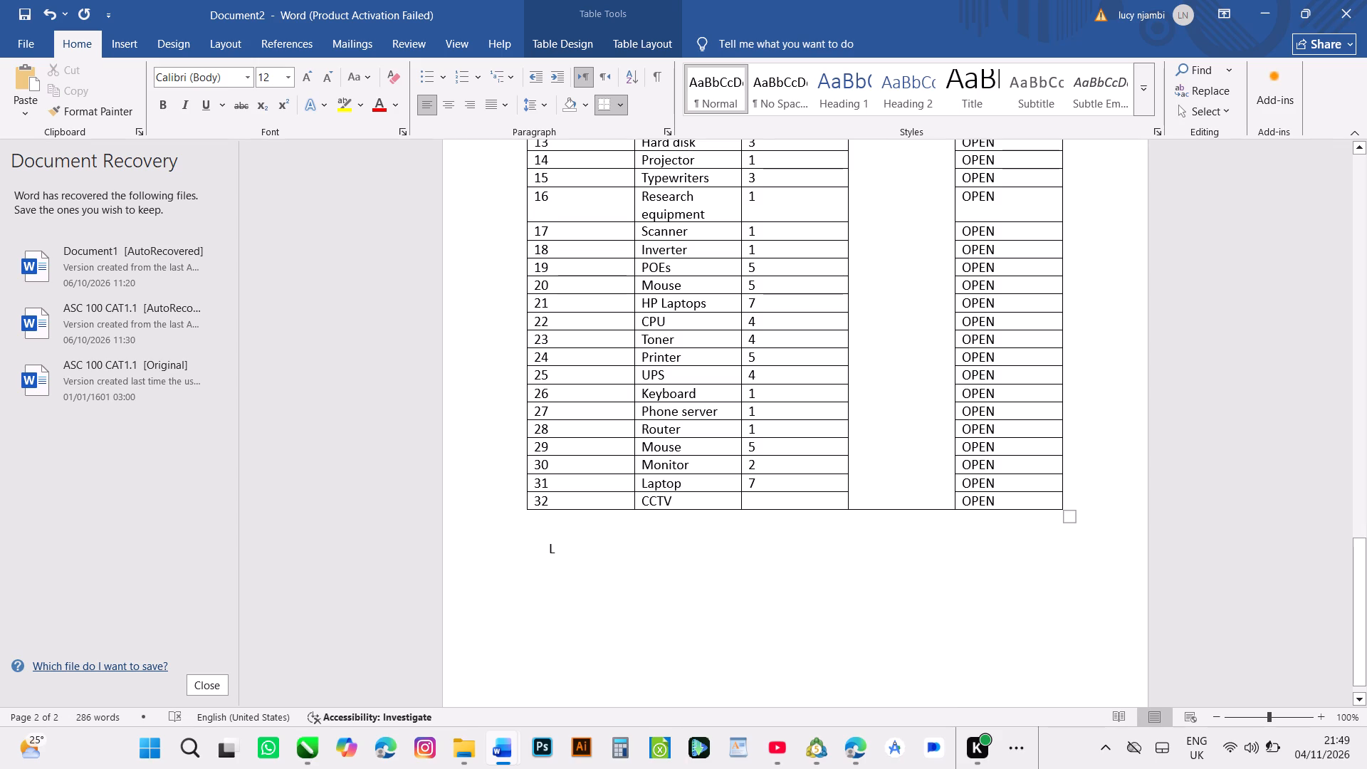
click(674, 499)
key(space)
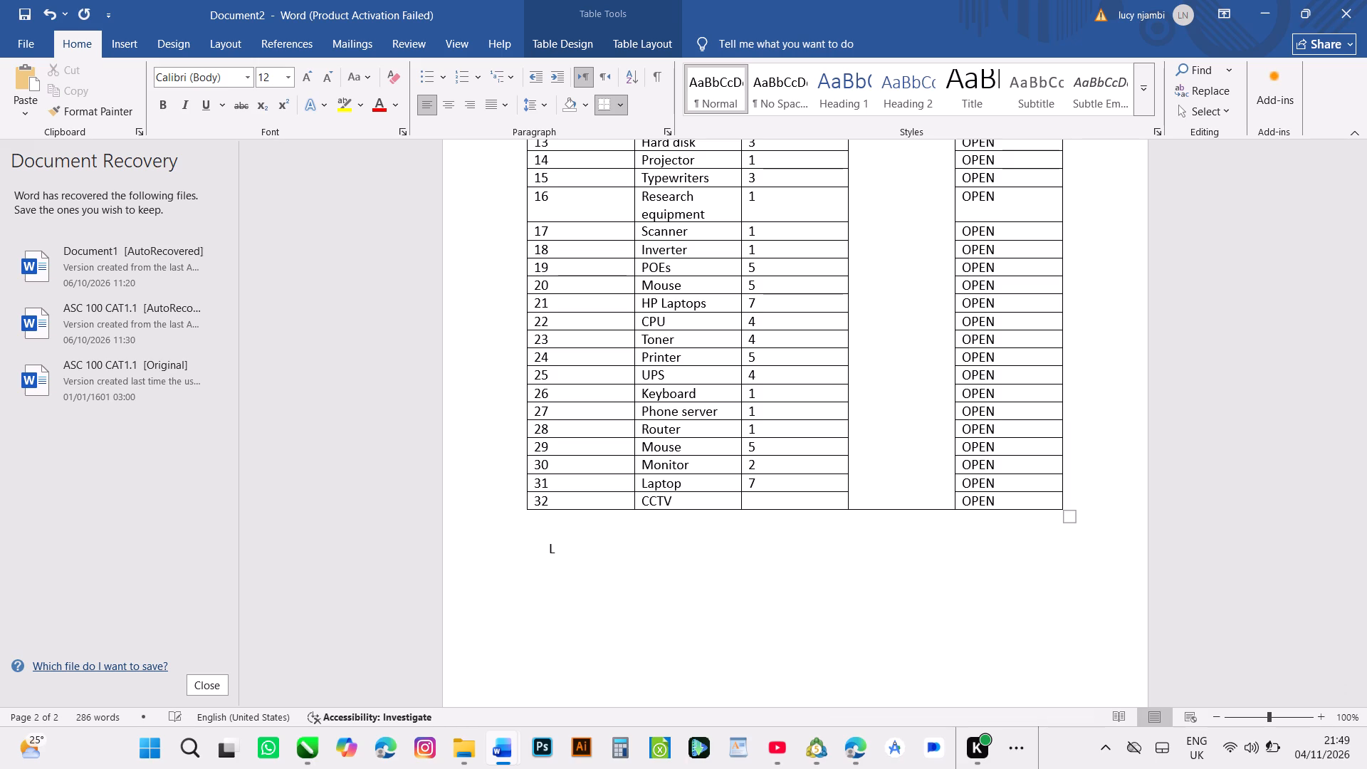
key(c)
text(am)
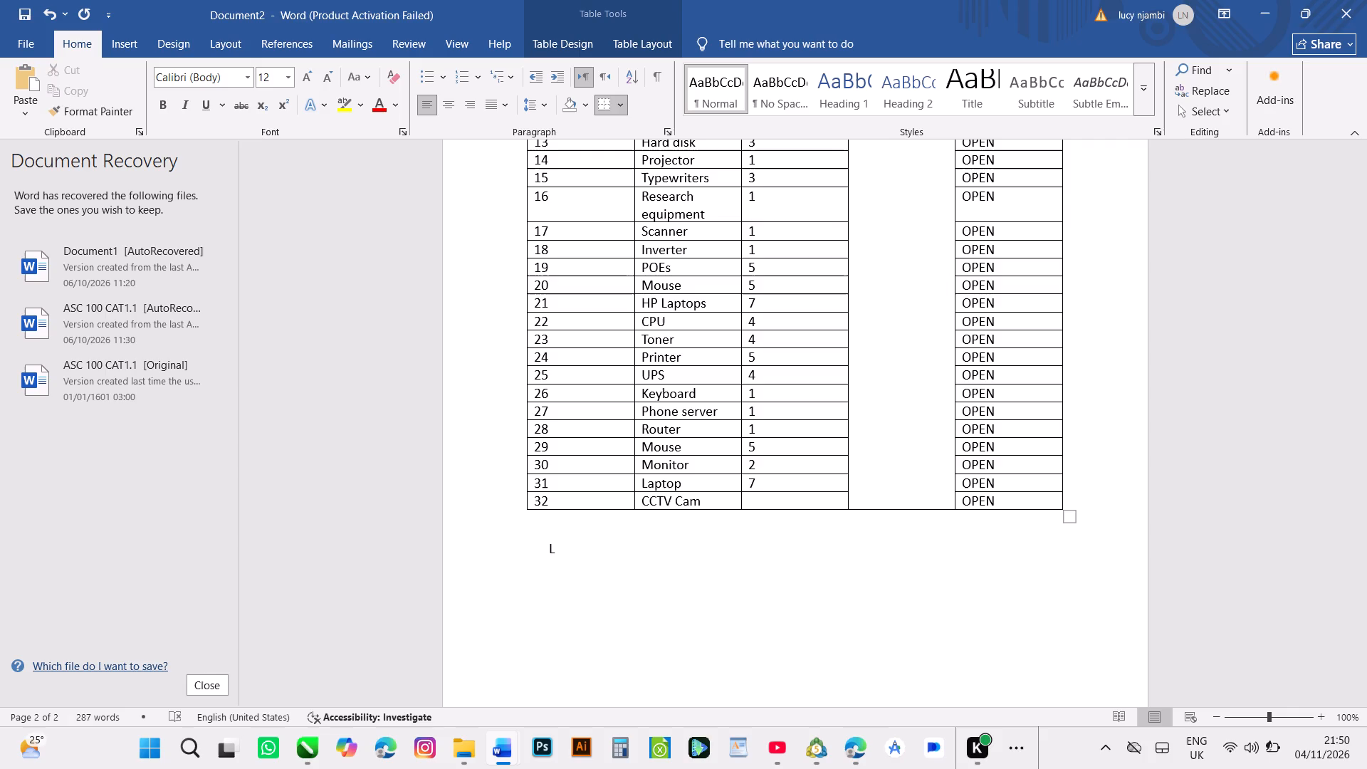
text(era)
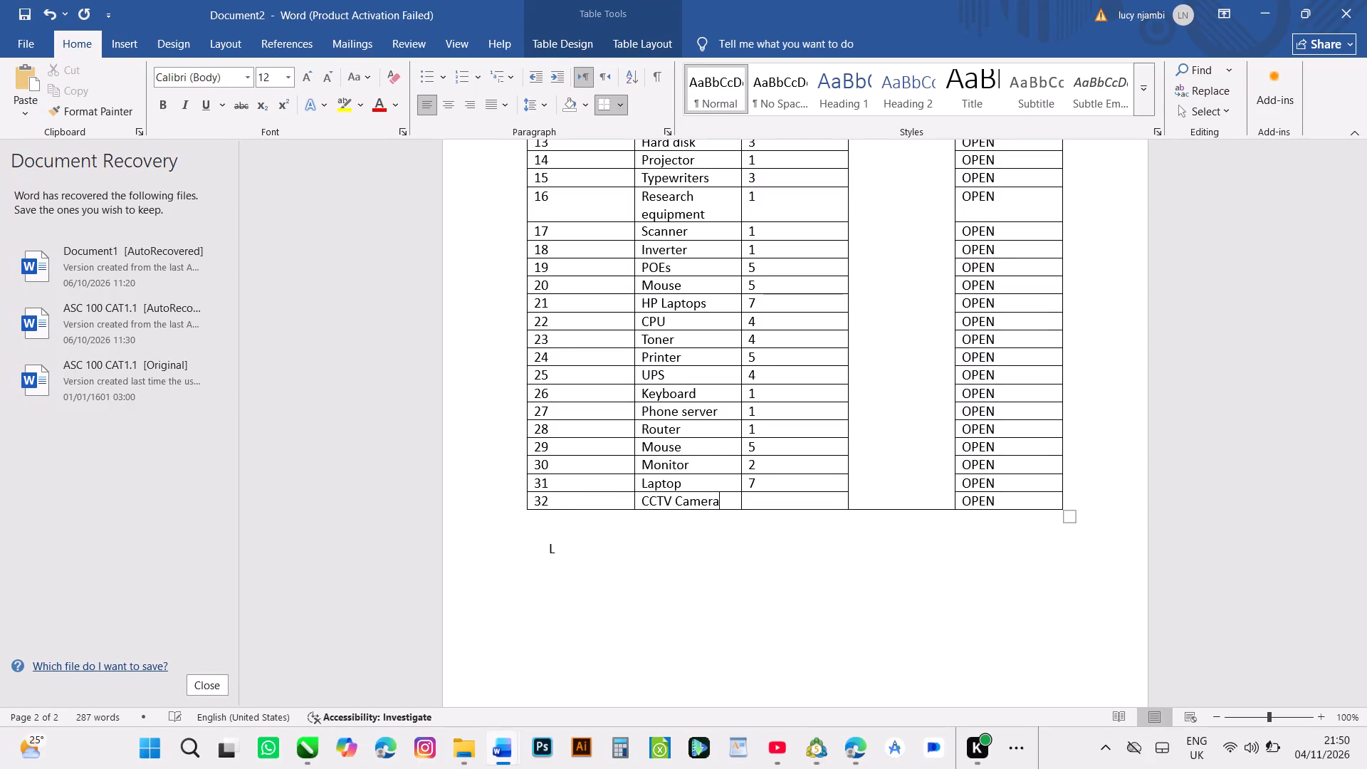
click(748, 494)
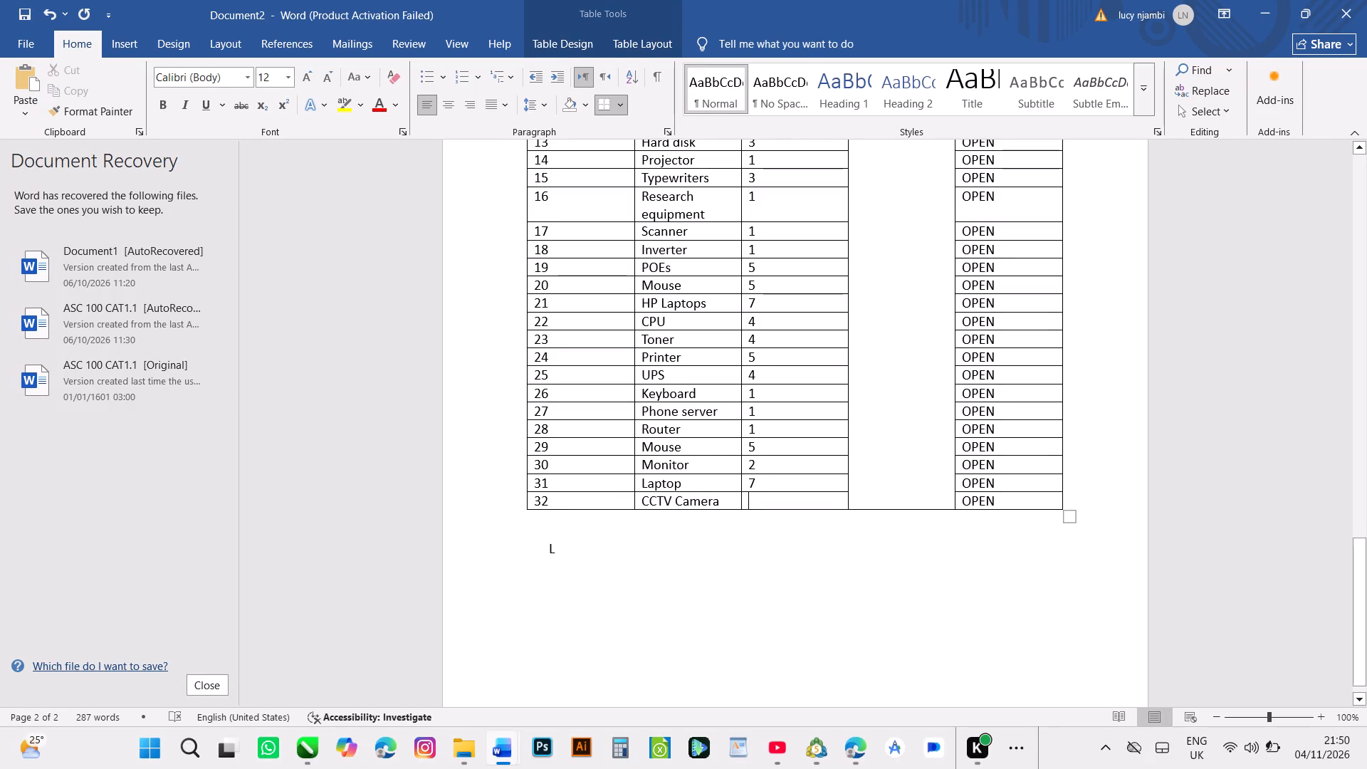
key(1)
Add a full stop after lot numbers 32, 31, 30, 29 and 28 in the ICT ASSETS table.
click(549, 503)
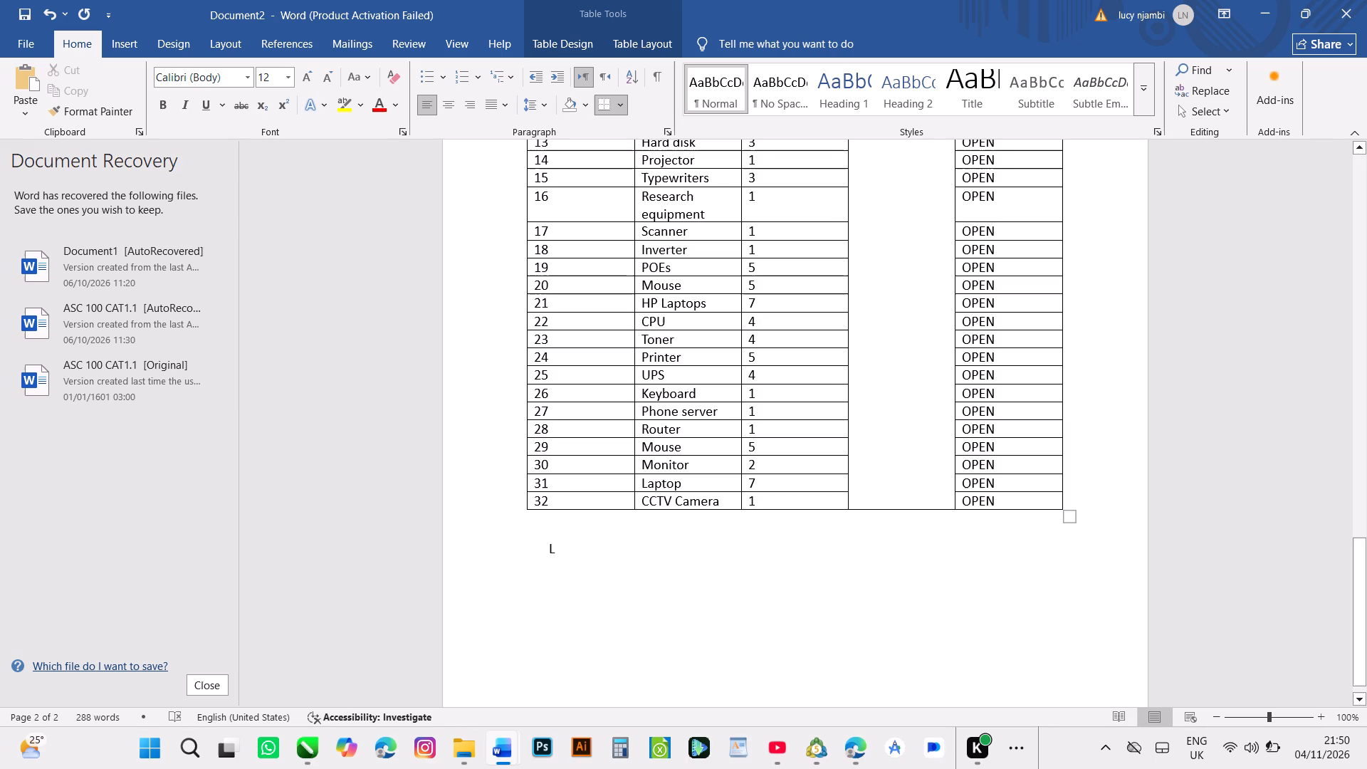
click(548, 502)
key(period)
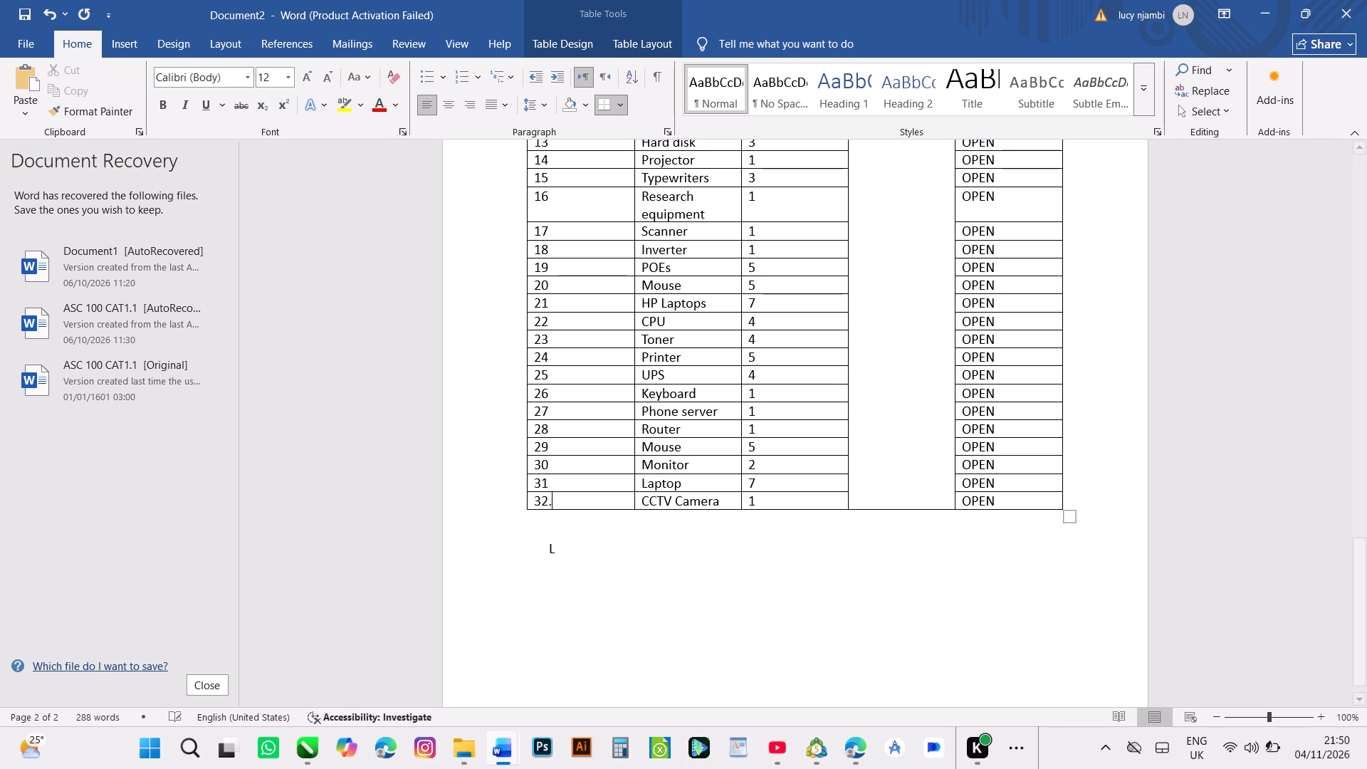
click(546, 483)
key(period)
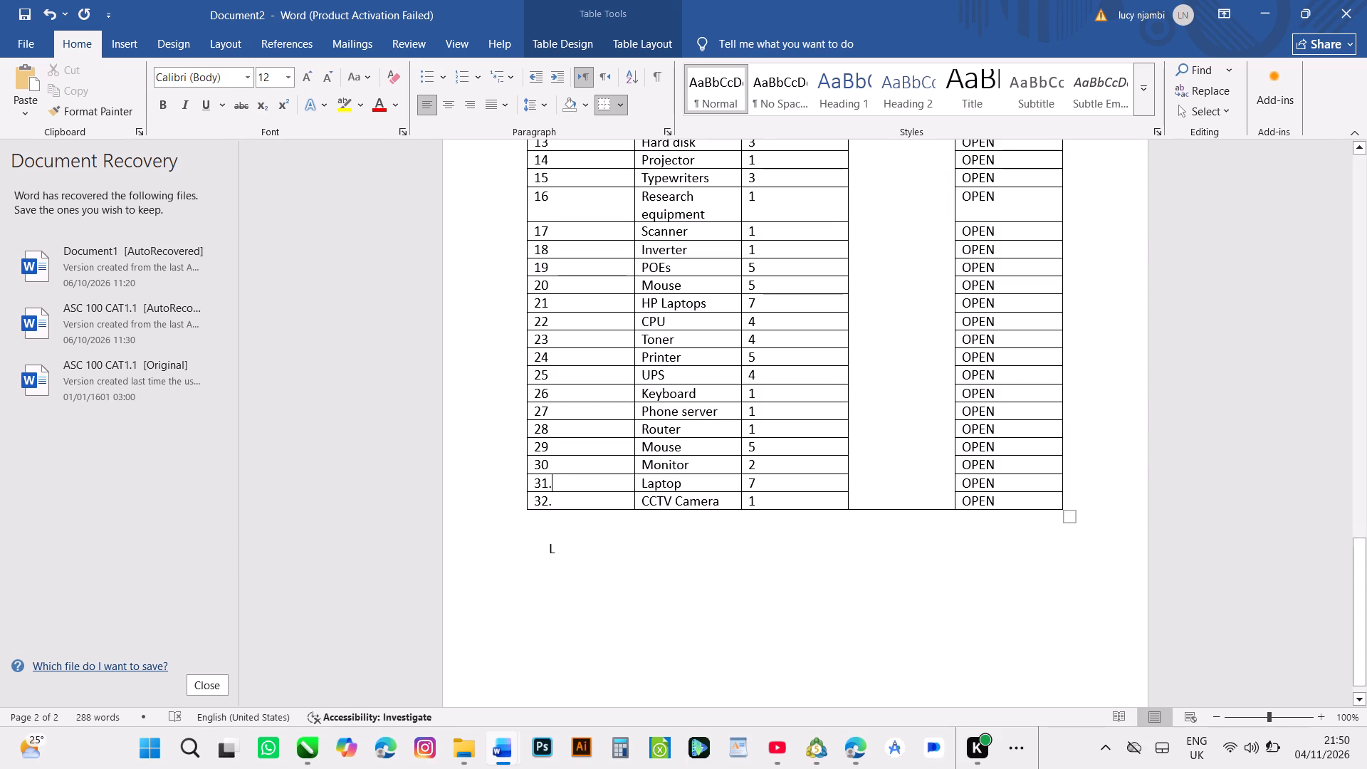
click(552, 463)
key(period)
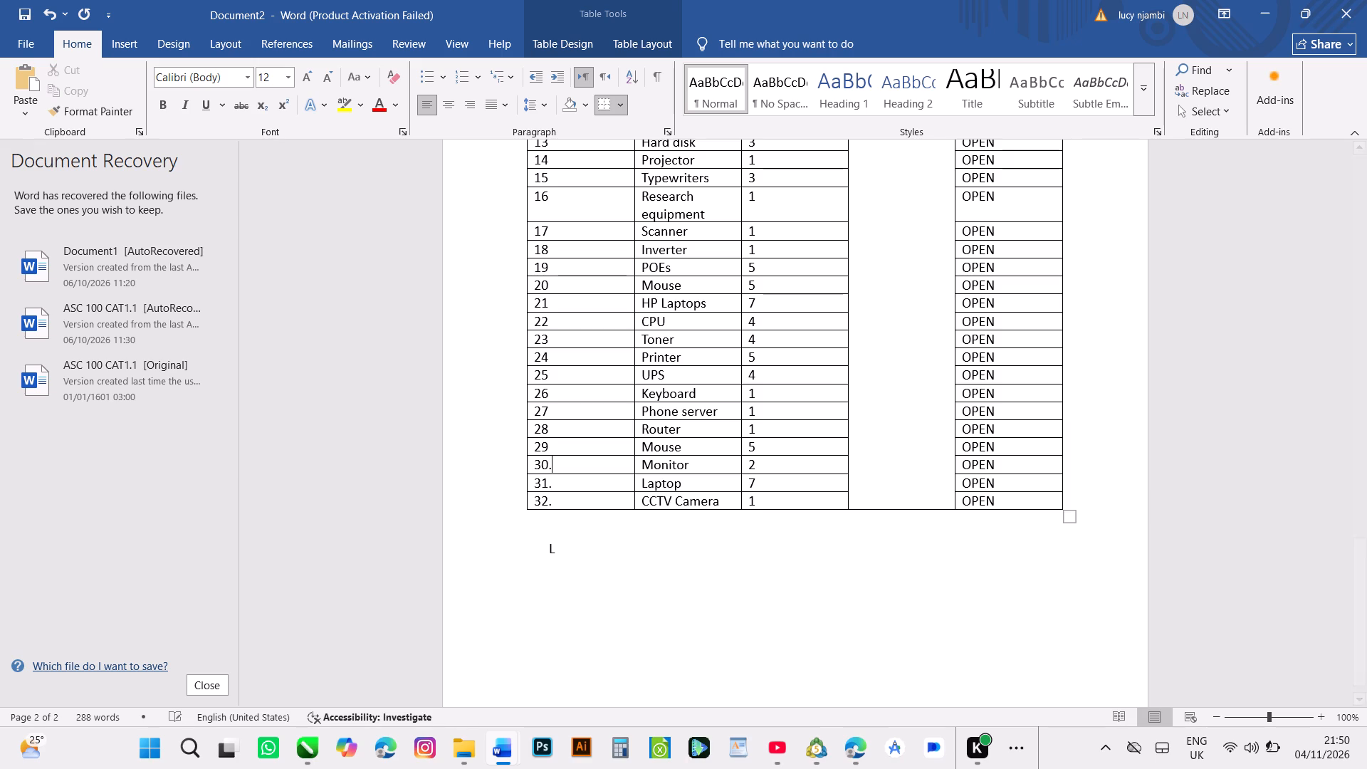
click(548, 444)
key(period)
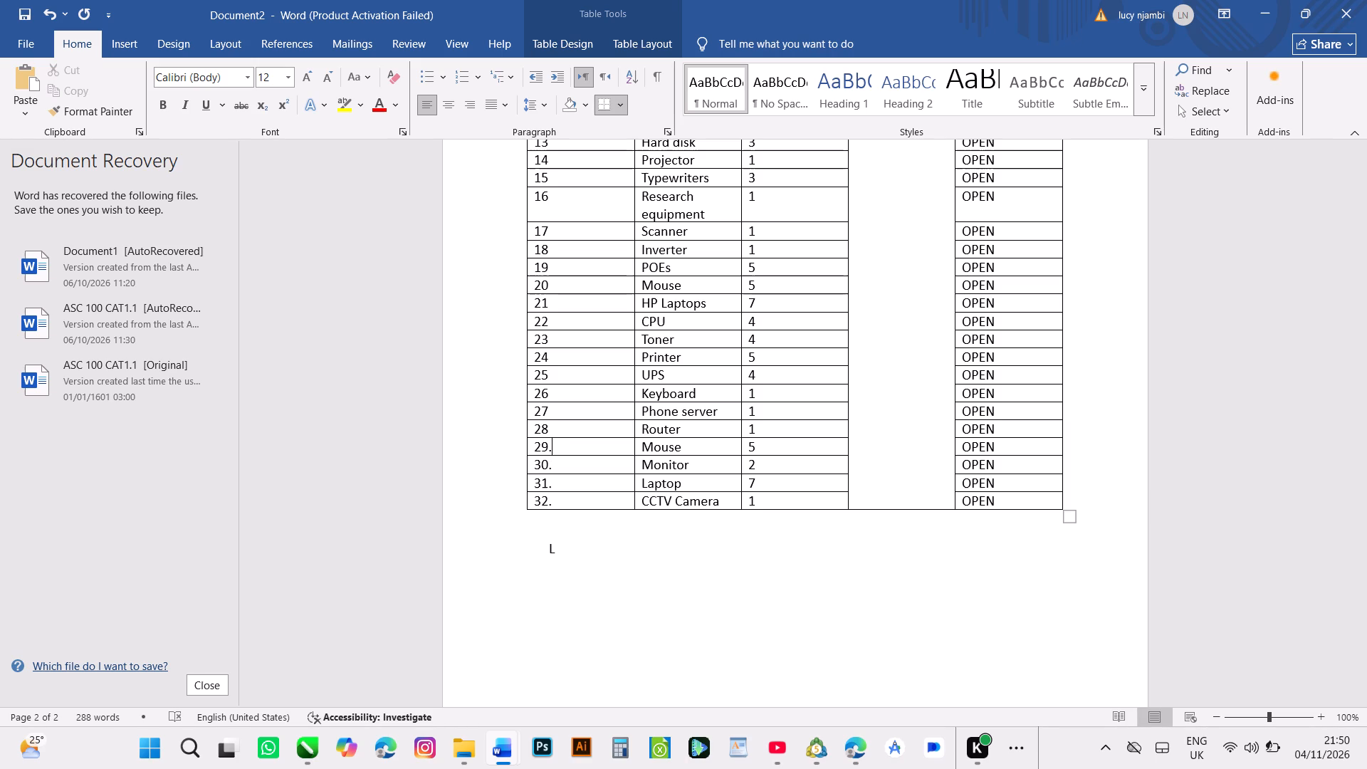
click(551, 428)
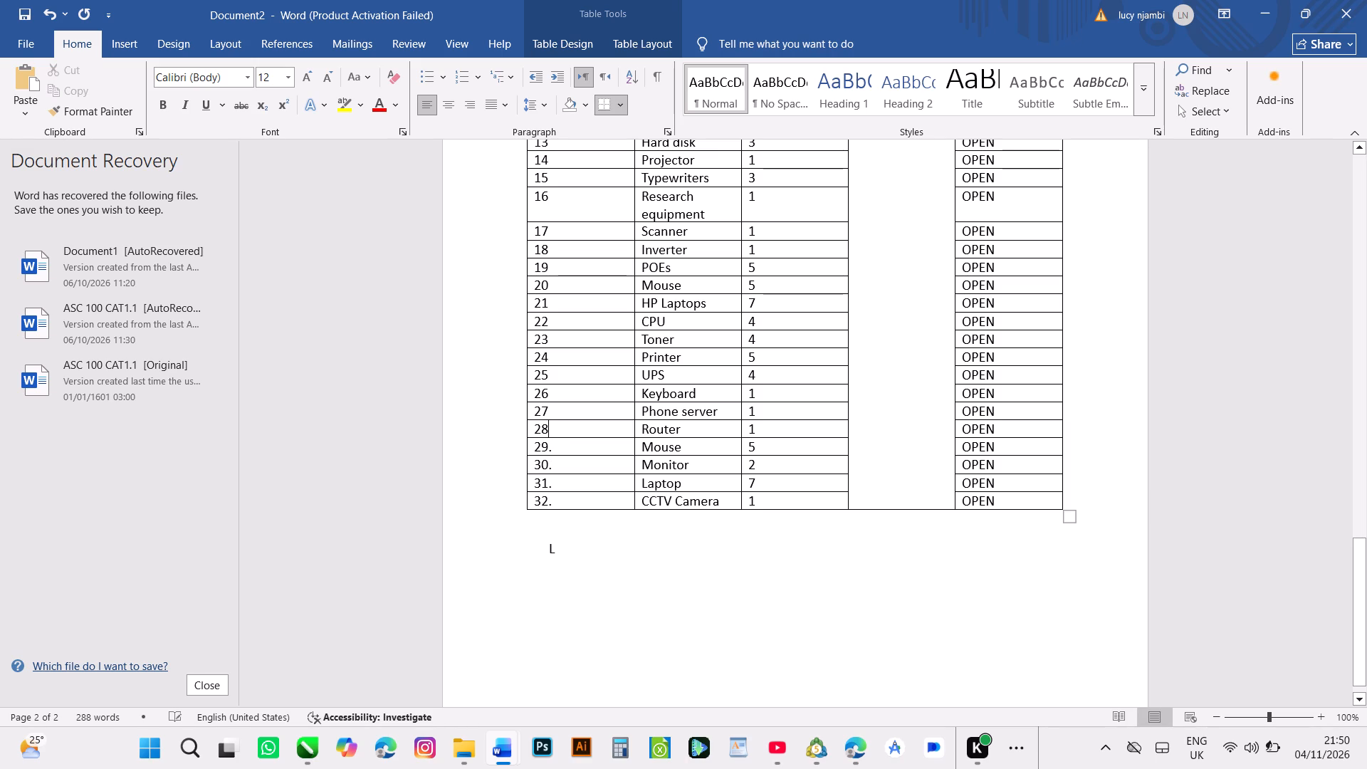
key(period)
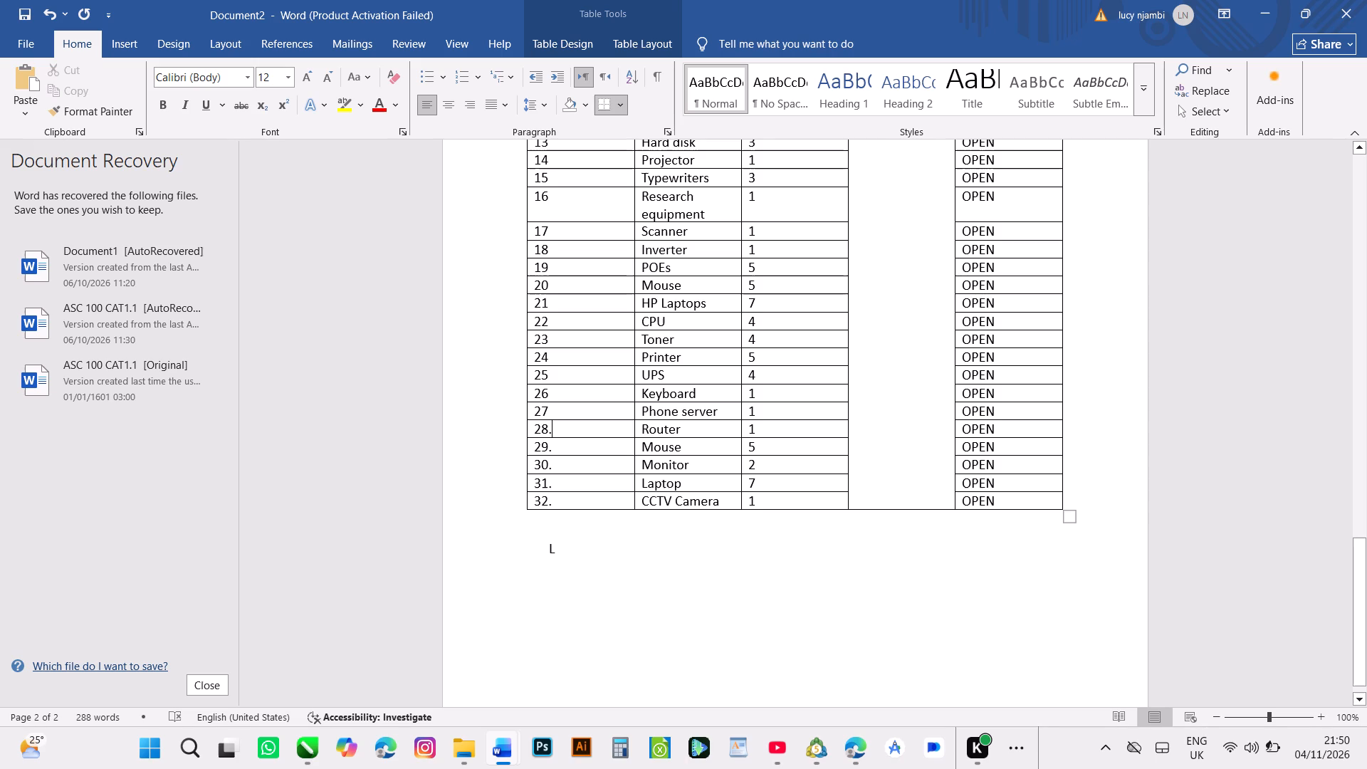
Add a full stop after lot numbers 27, 26, 25, 24 and 23 in the ICT ASSETS table.
click(550, 408)
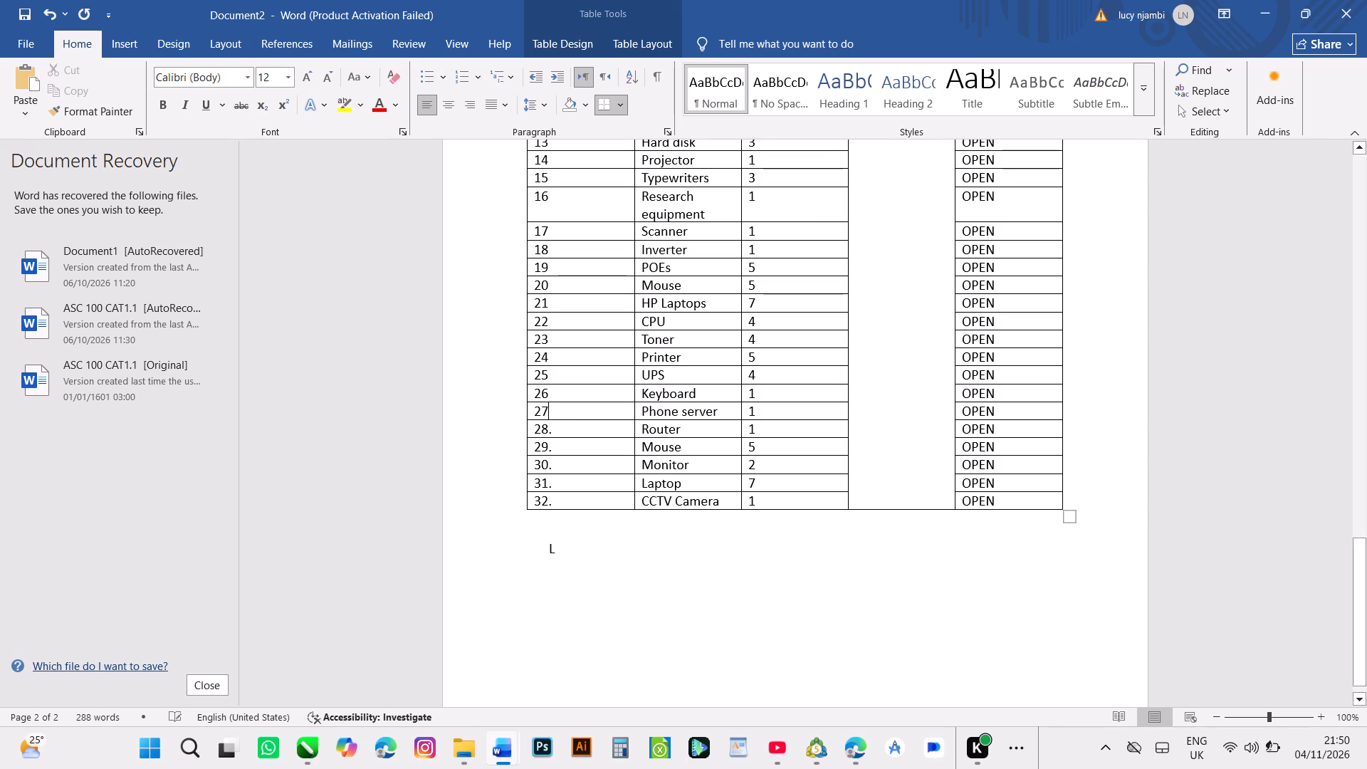
key(period)
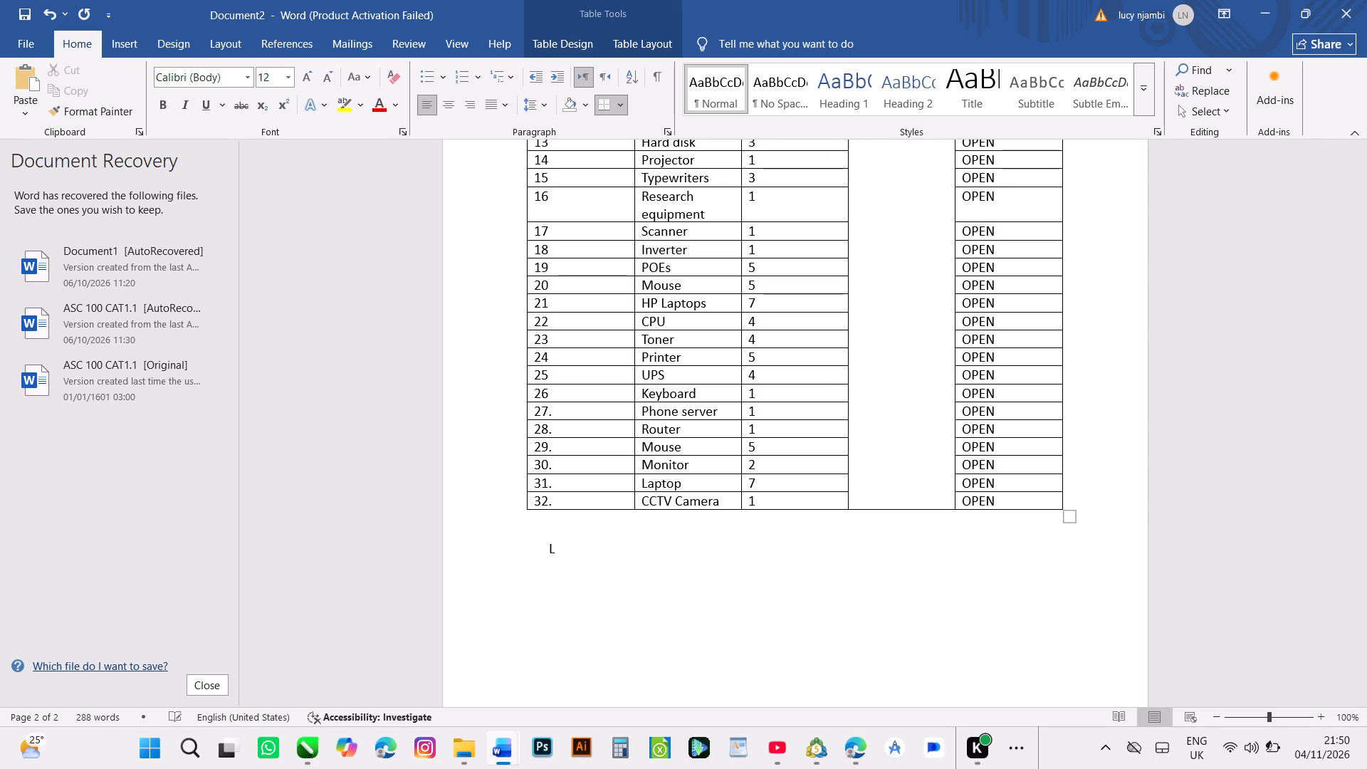
click(550, 389)
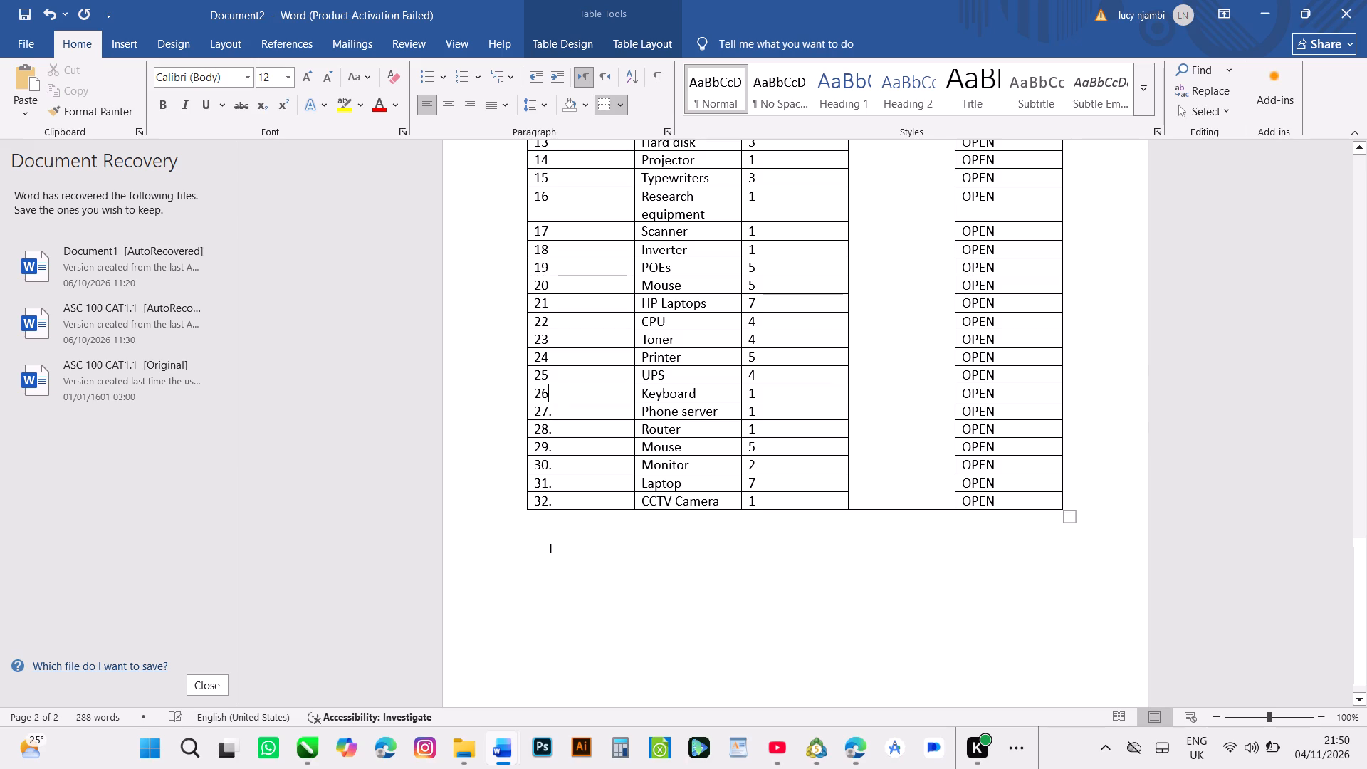
click(550, 389)
key(period)
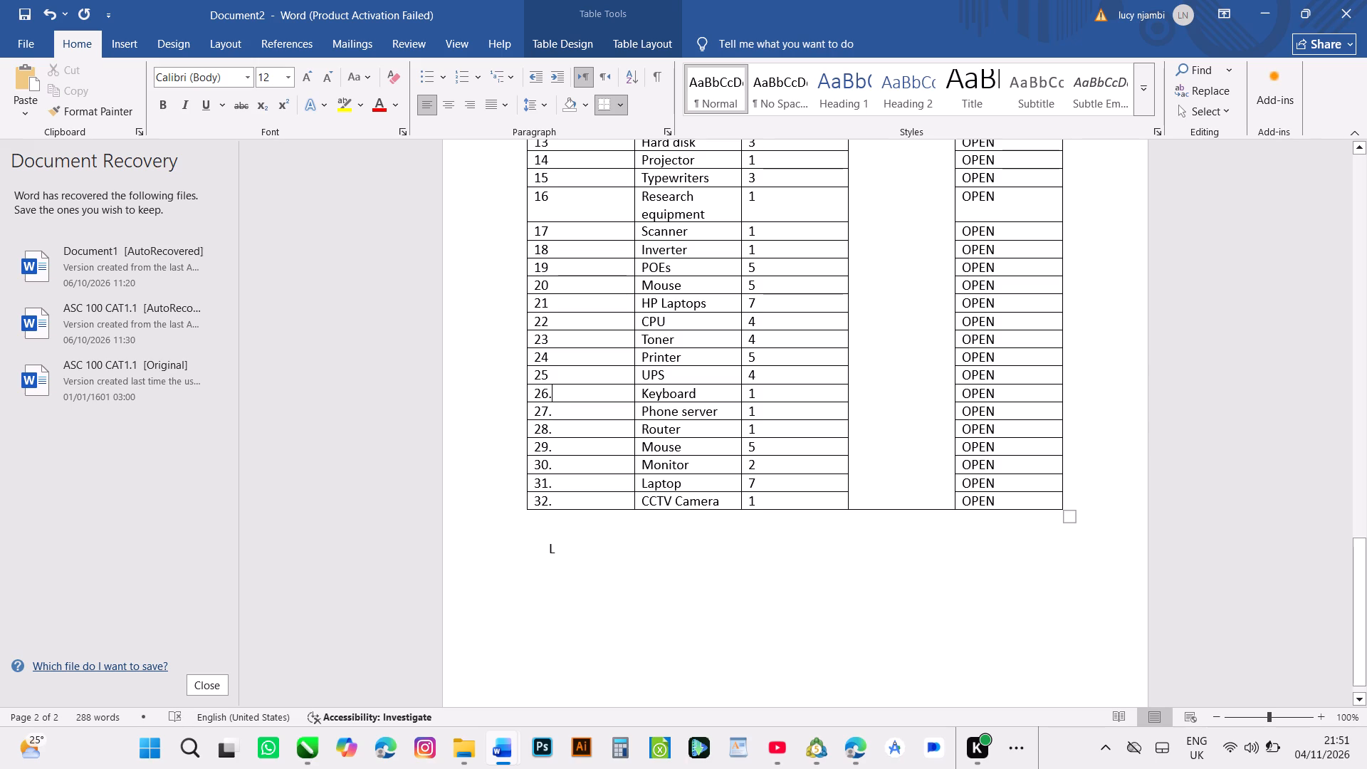
click(548, 377)
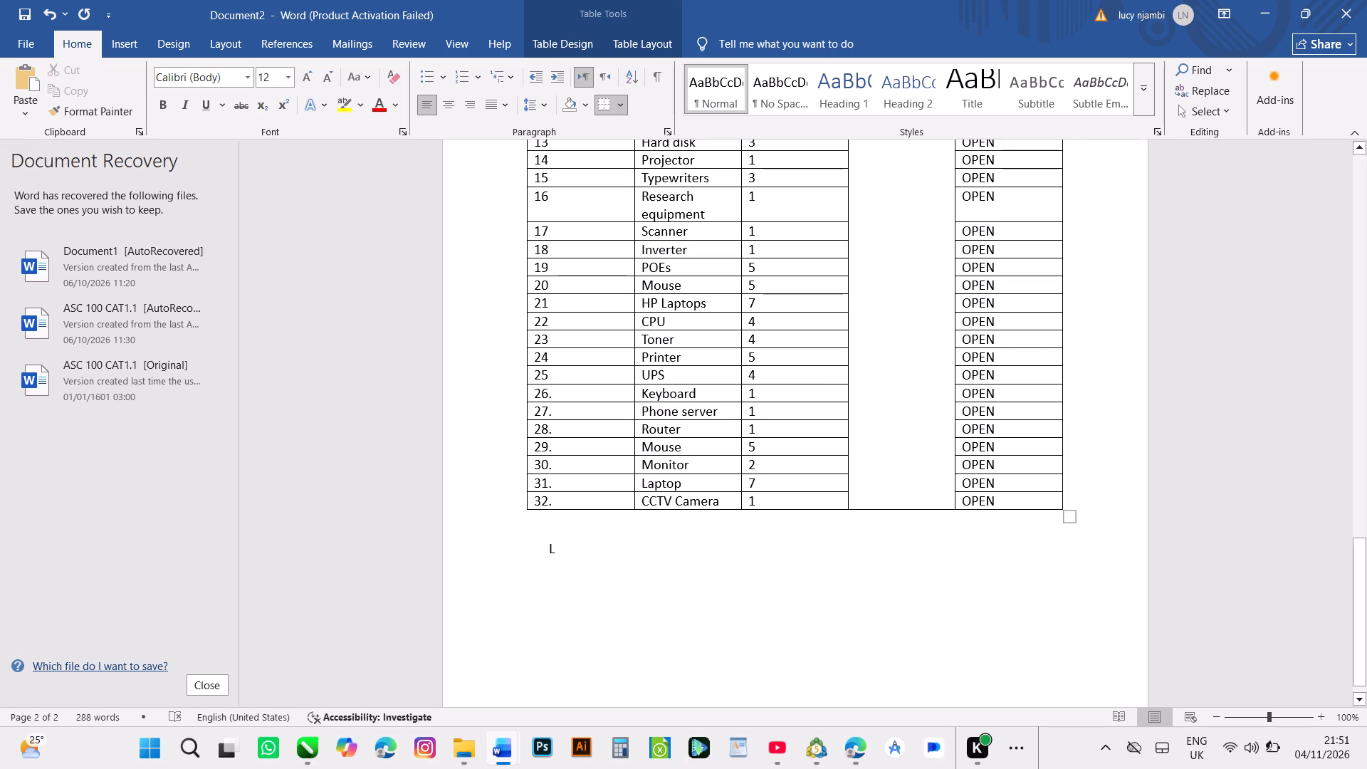
click(548, 377)
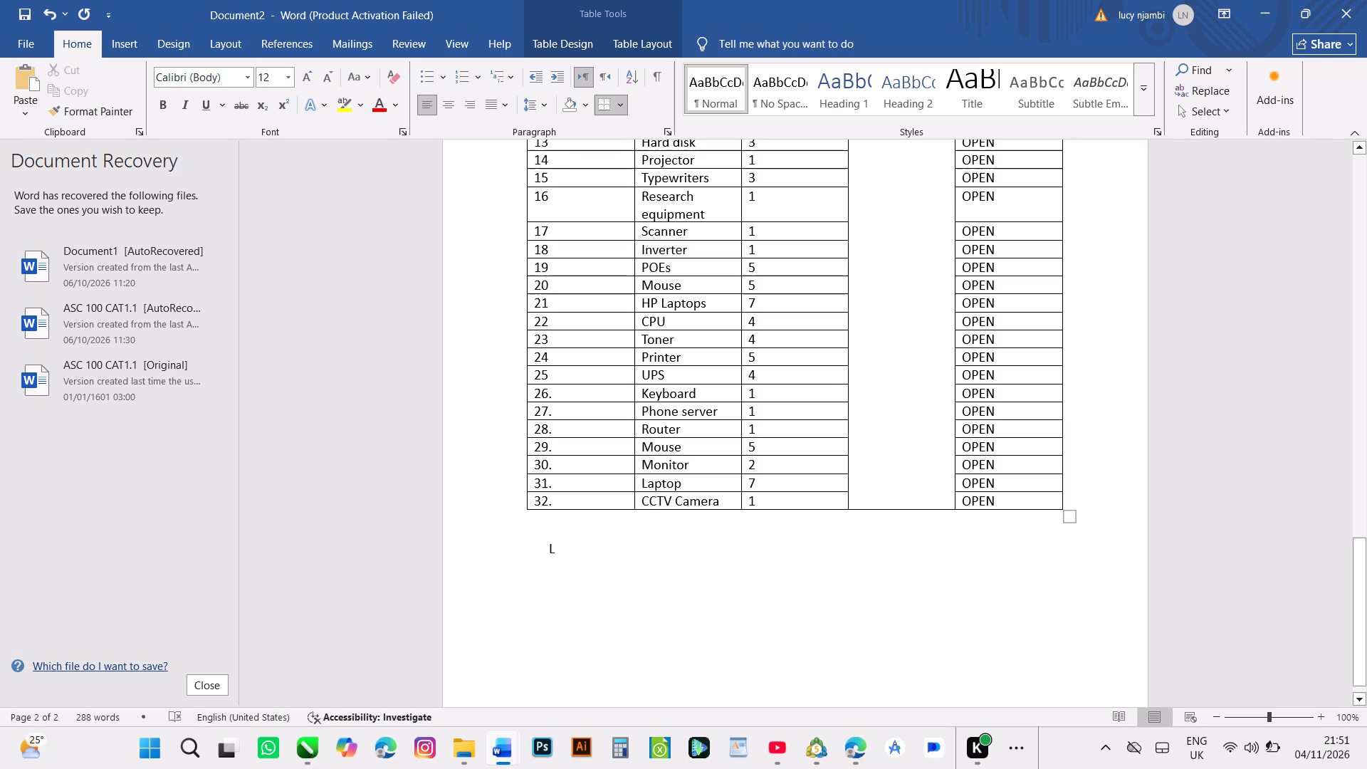
key(period)
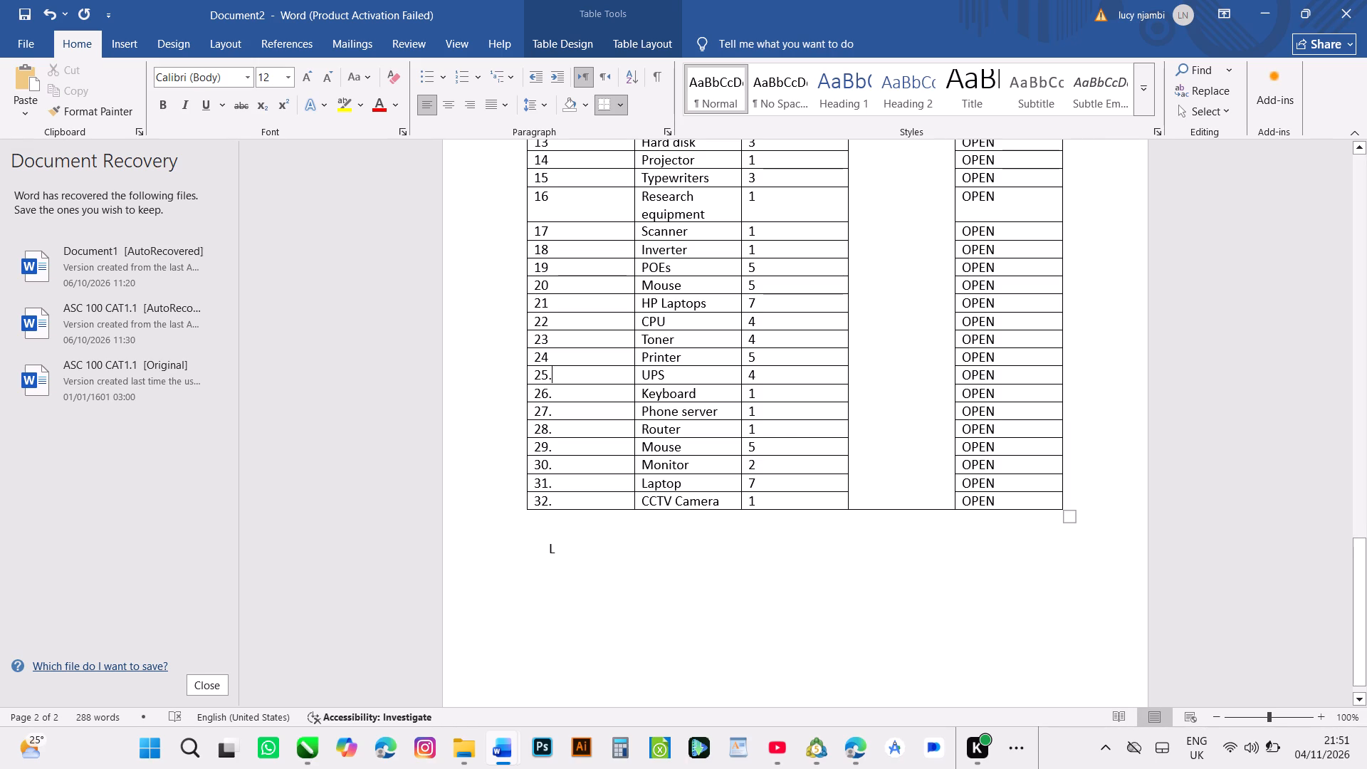
click(549, 352)
key(period)
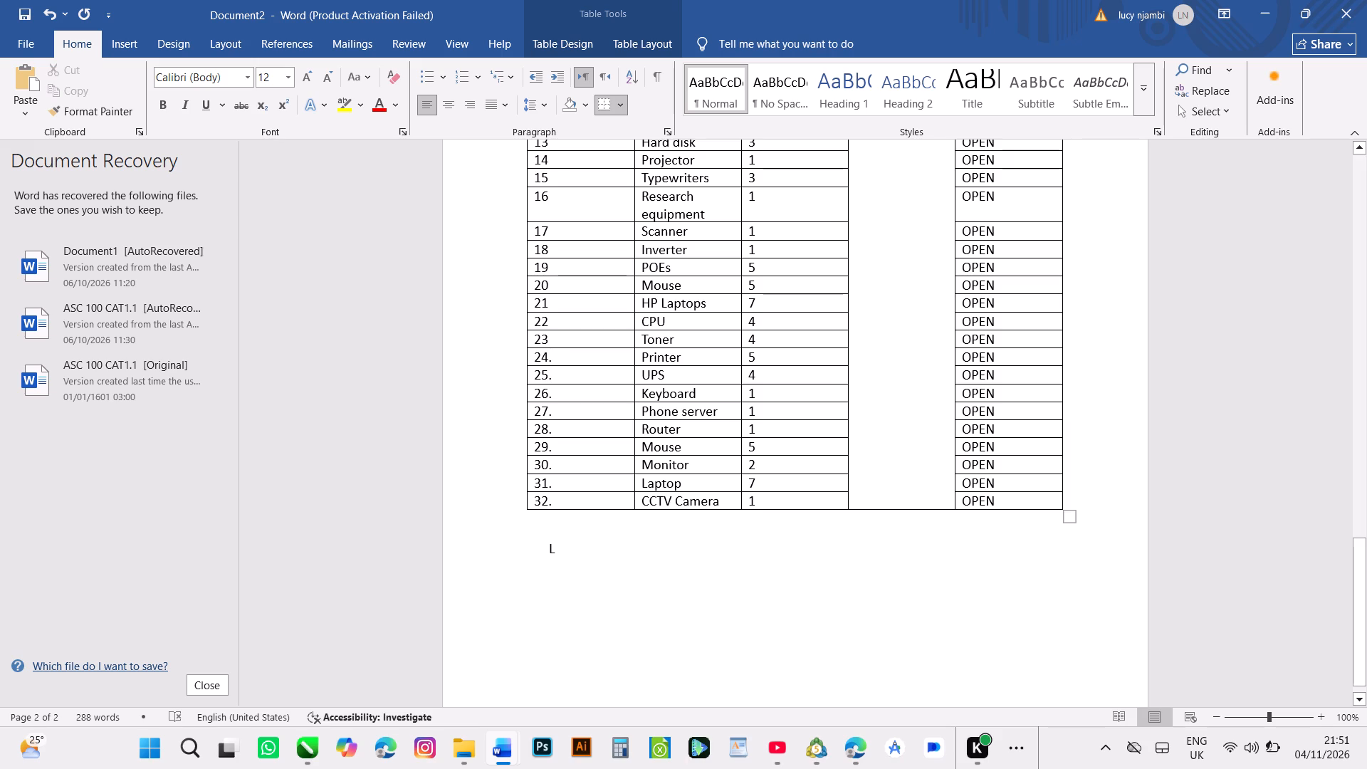
click(548, 333)
key(period)
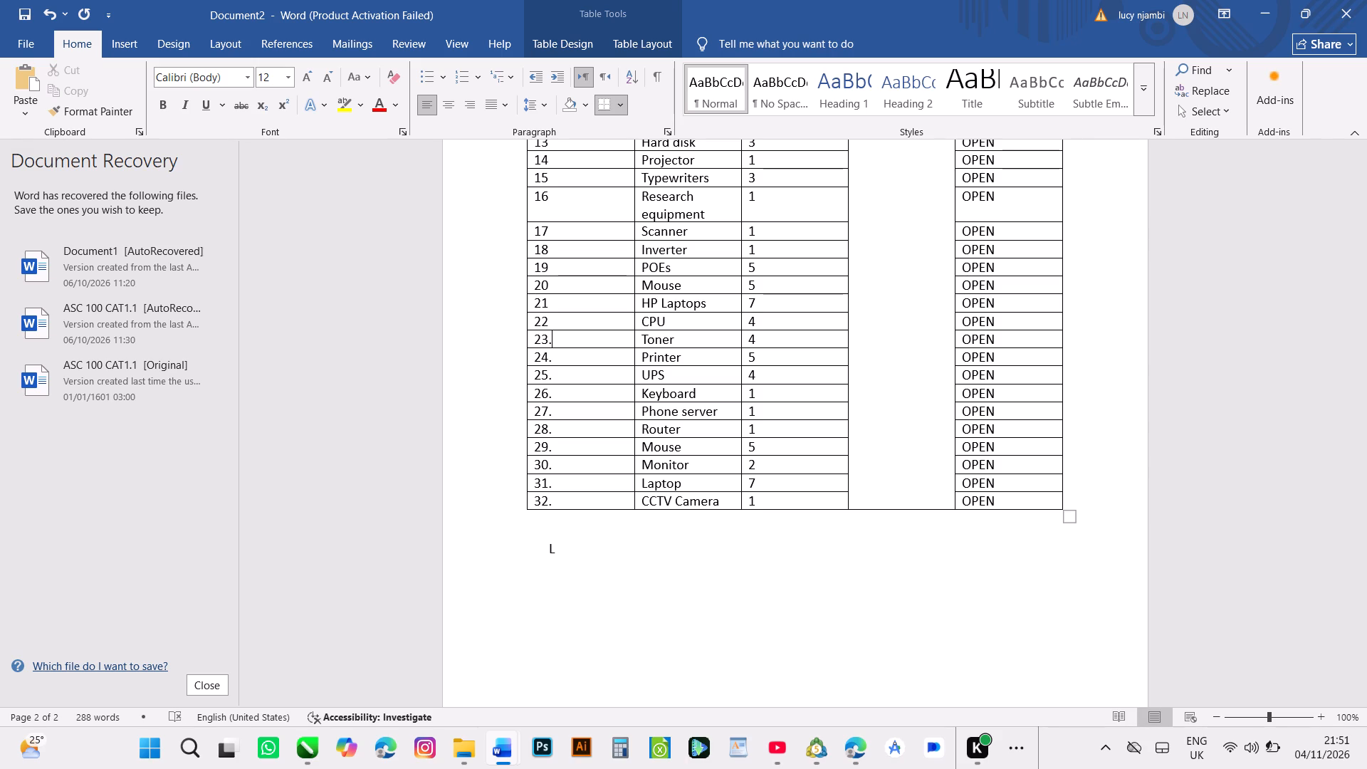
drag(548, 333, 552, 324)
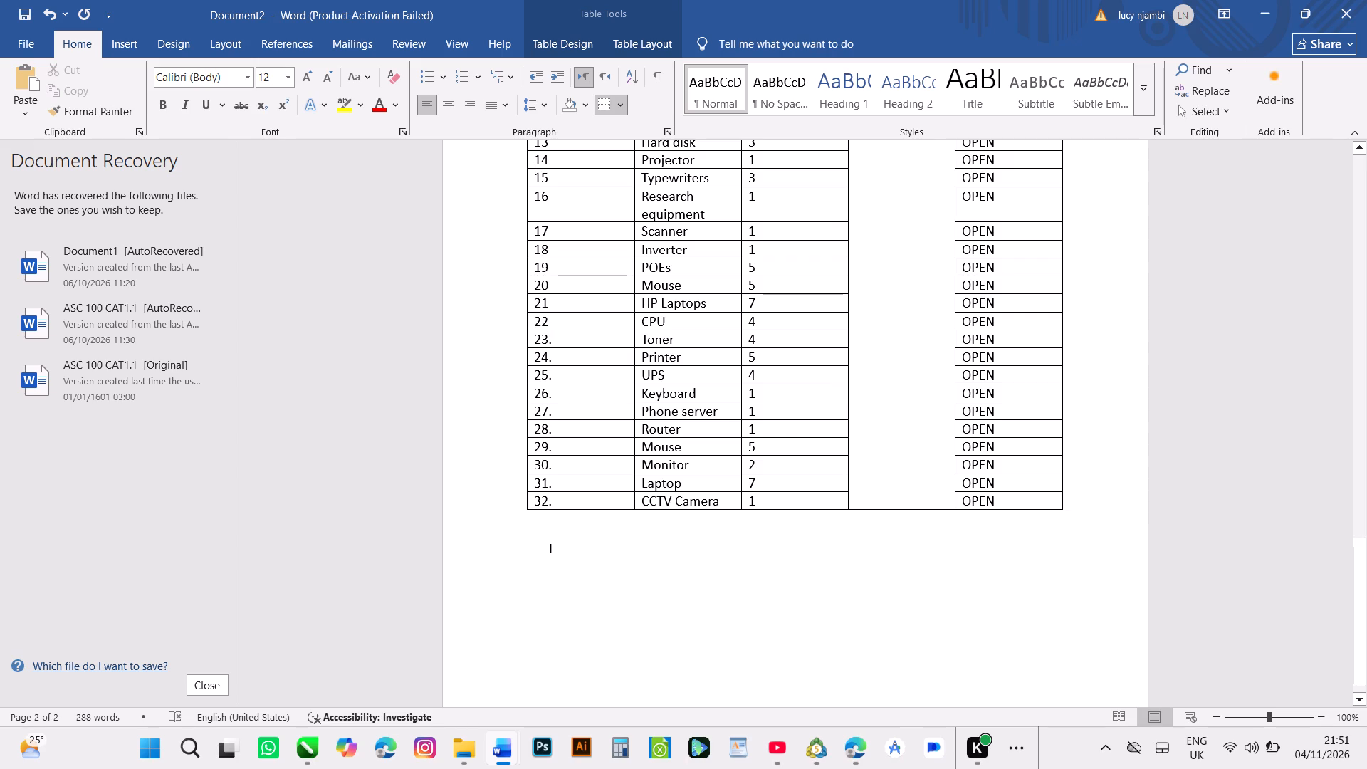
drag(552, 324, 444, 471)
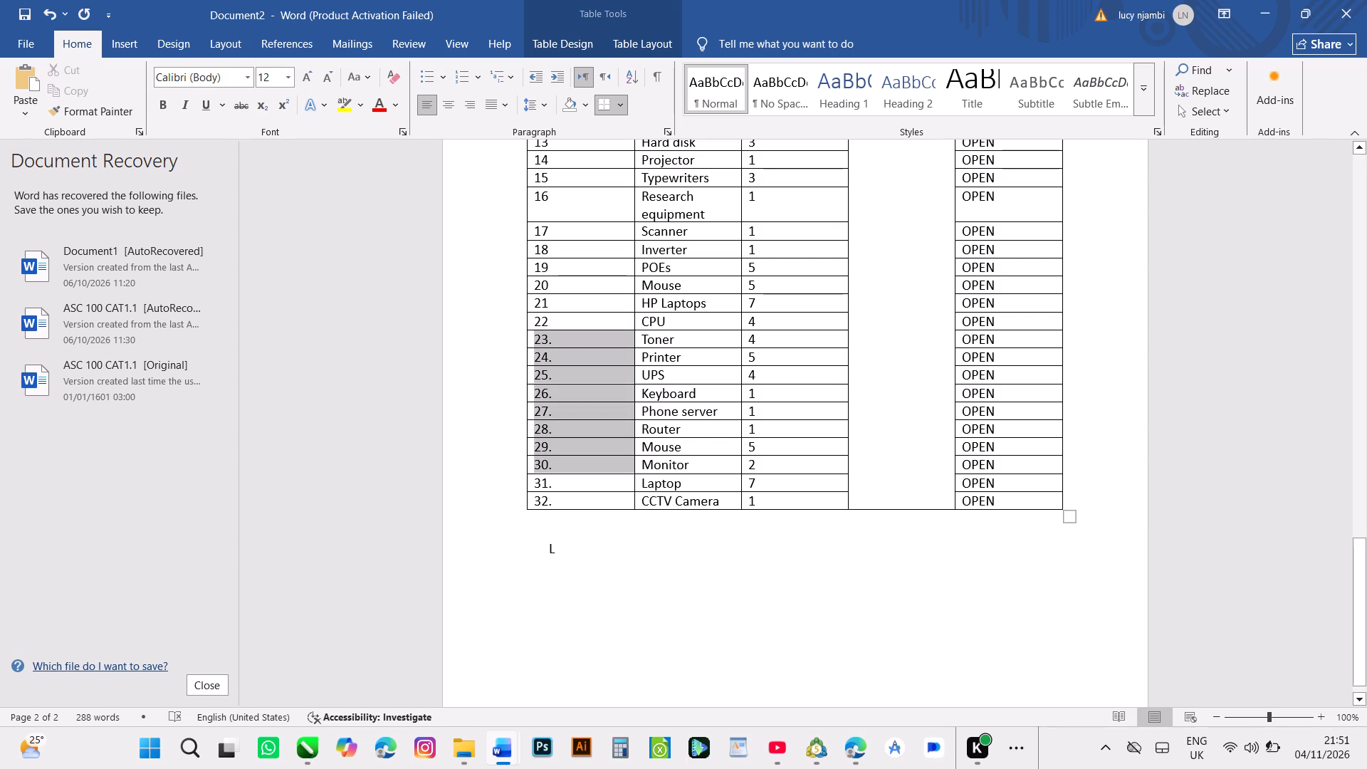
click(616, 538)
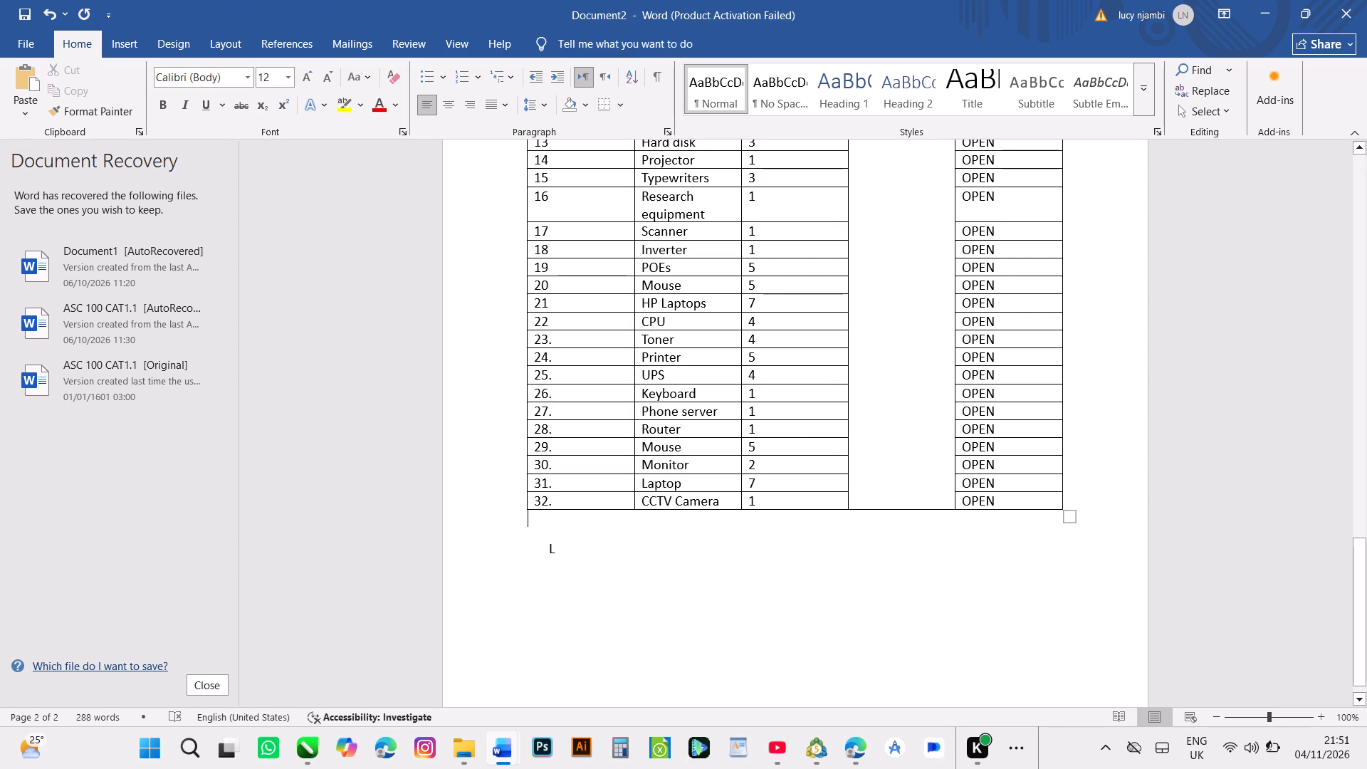
Add a full stop after lot numbers 22, 21, 20, 19 and 18 in the ICT ASSETS table.
click(550, 320)
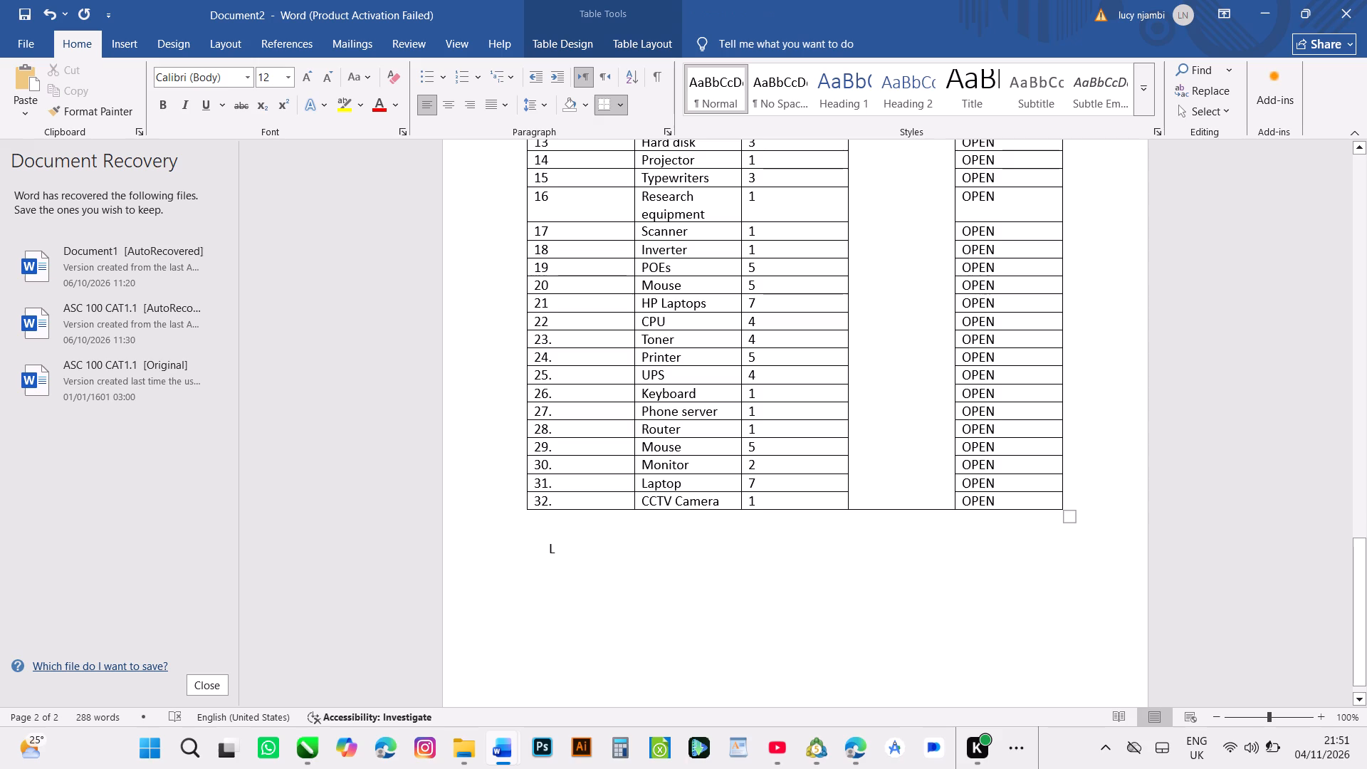
key(period)
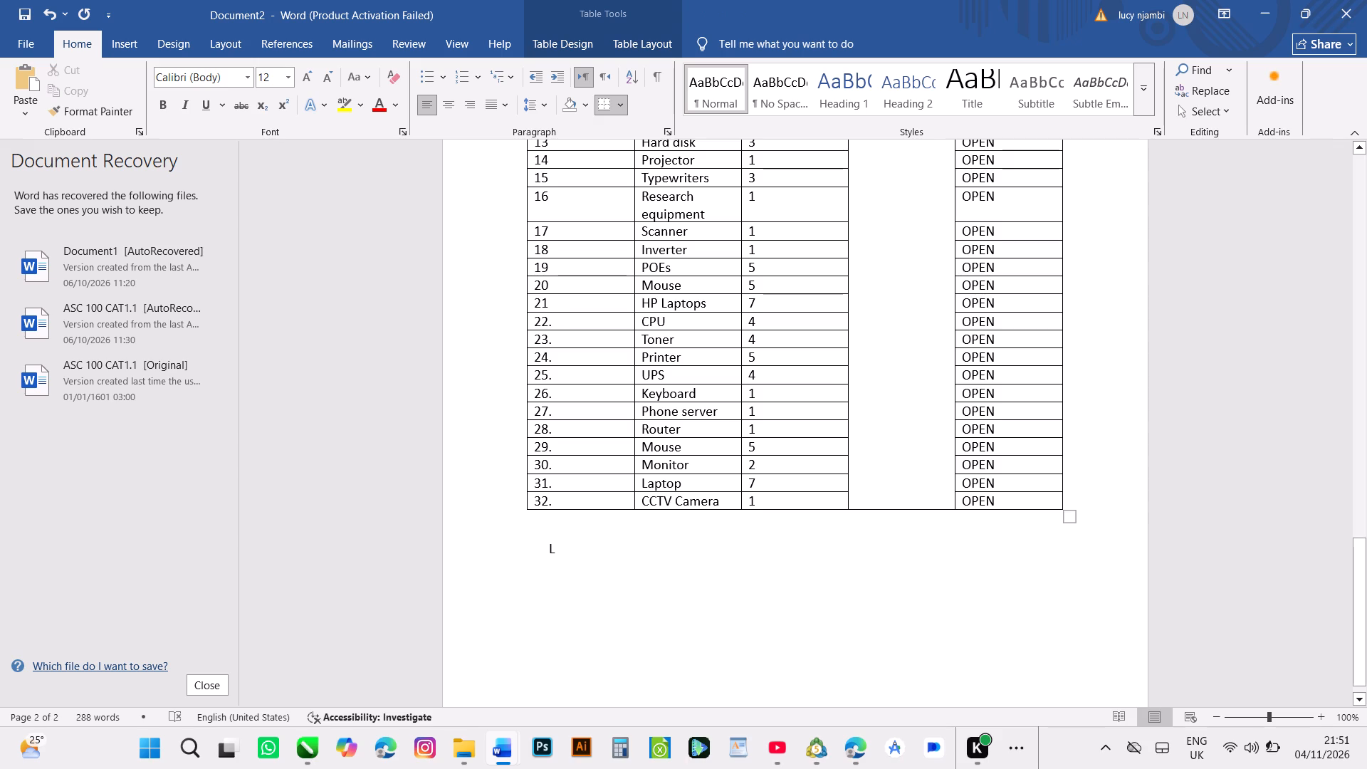
click(548, 300)
key(period)
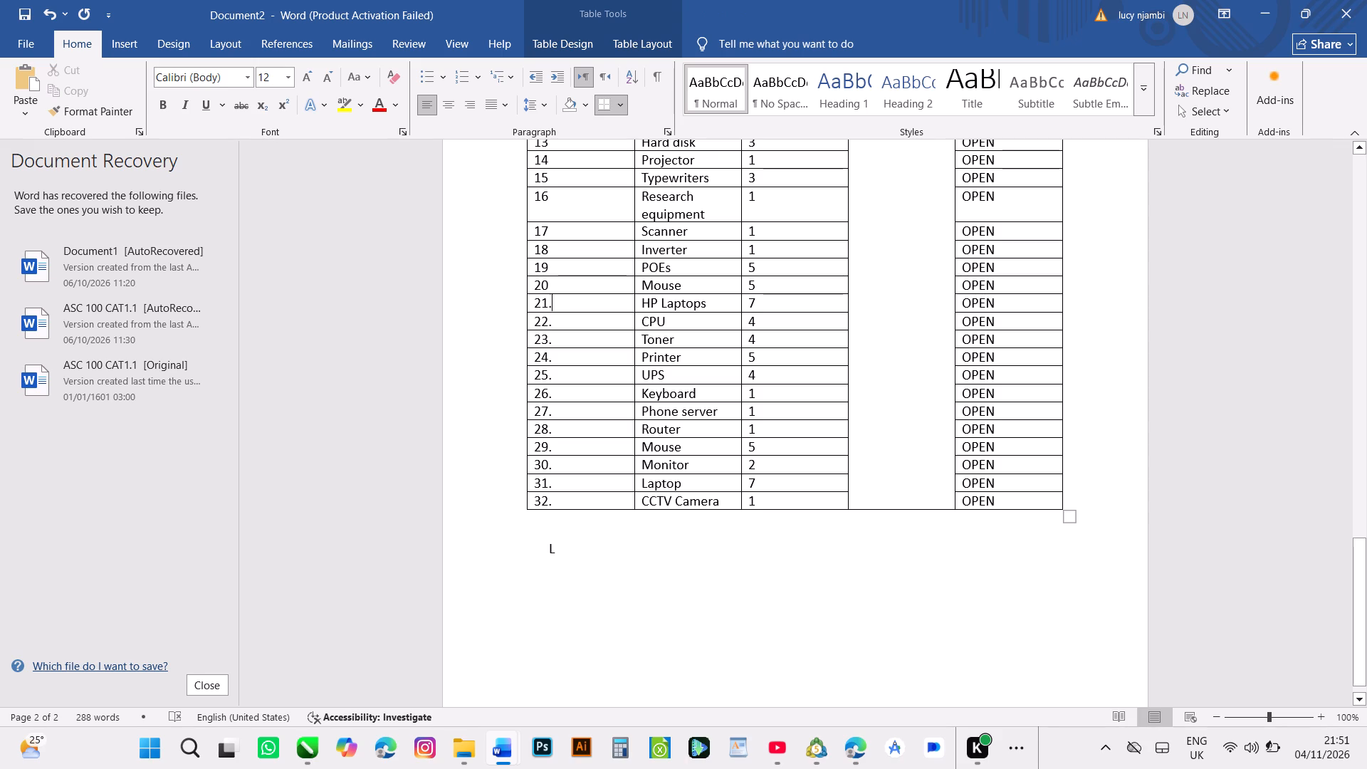
click(550, 286)
key(period)
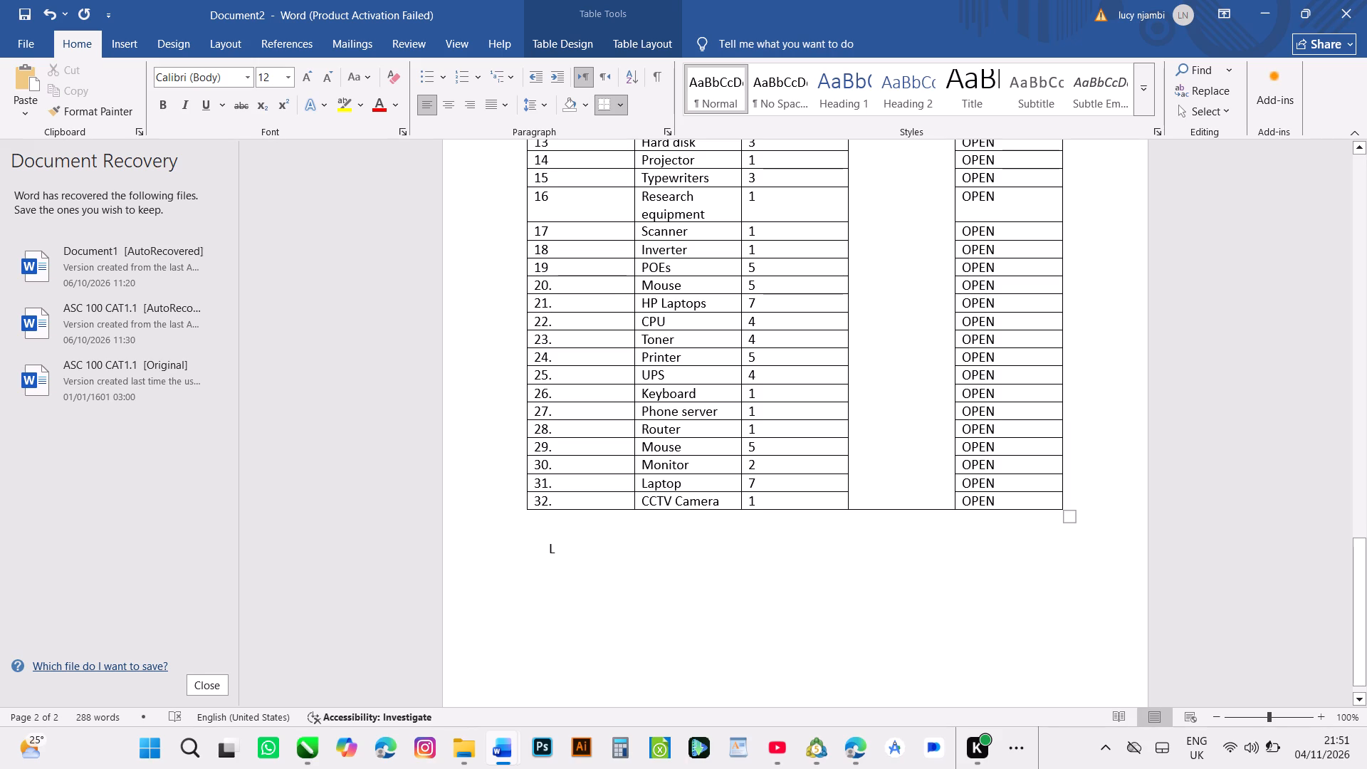
click(551, 266)
key(period)
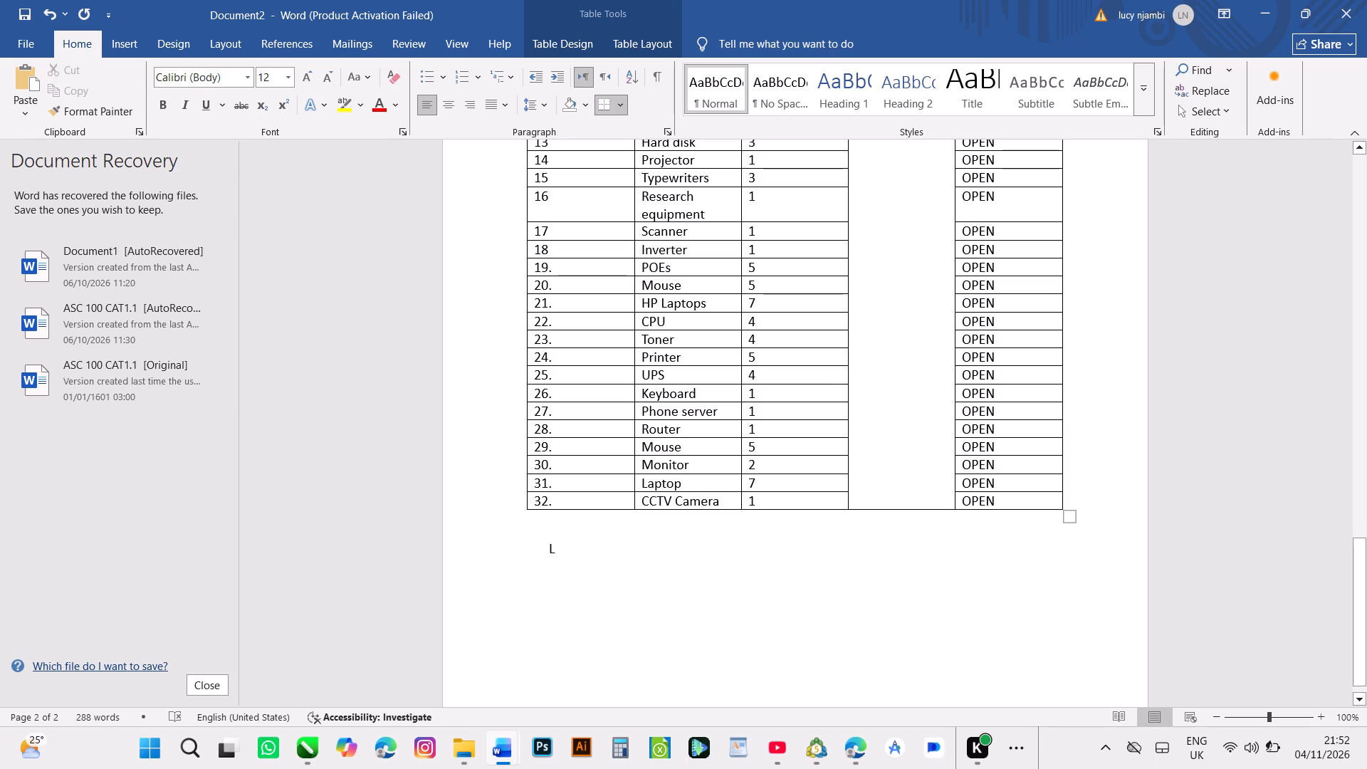
click(550, 251)
key(period)
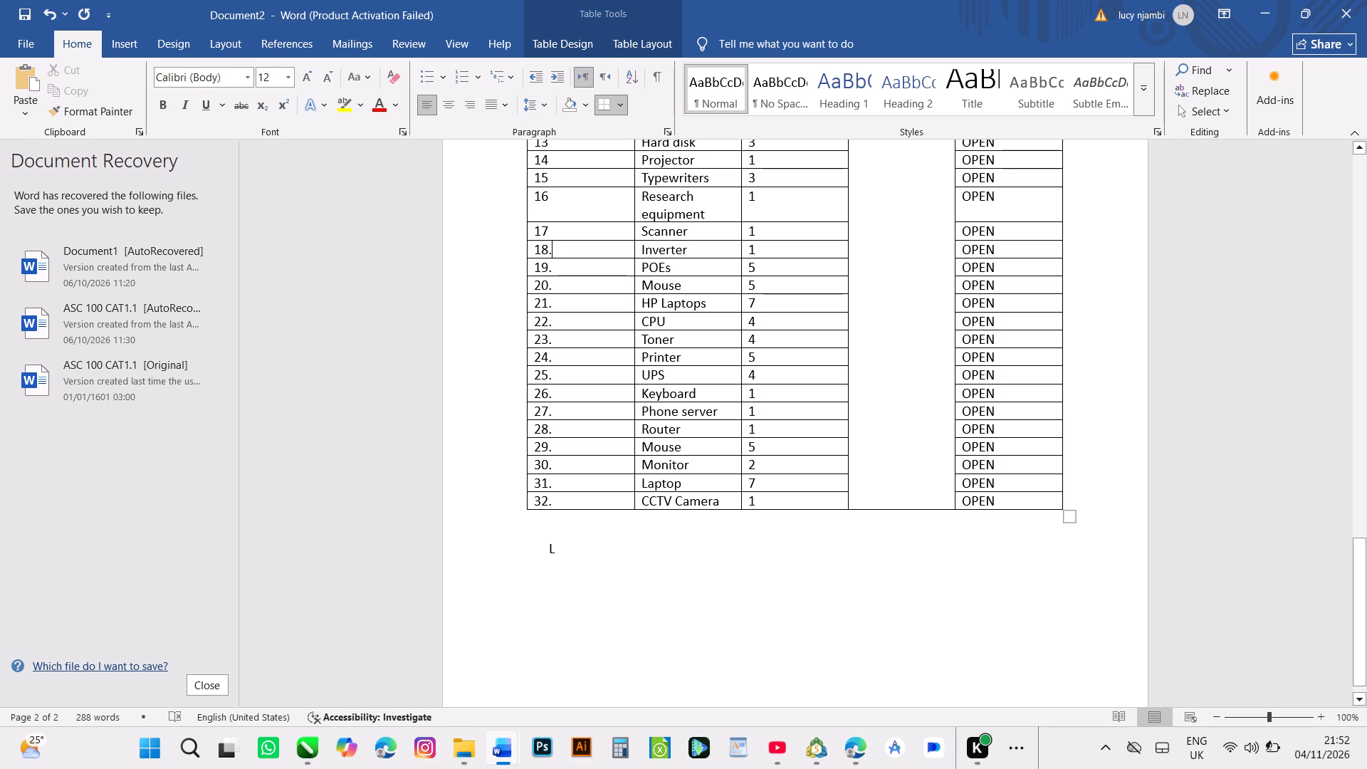
Add a full stop after lot numbers 17, 16, 15, 14, 13 and 12 in the ICT ASSETS table.
click(550, 232)
key(period)
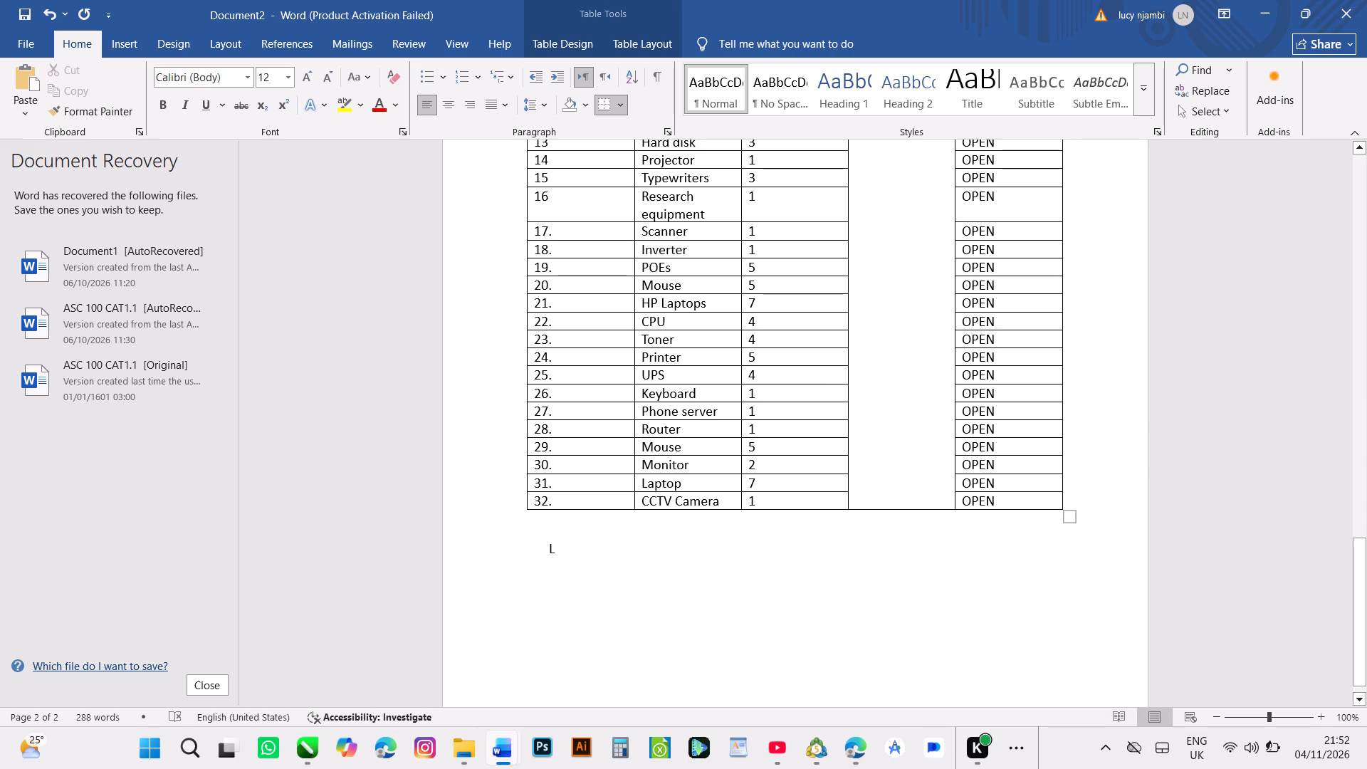
click(548, 196)
key(period)
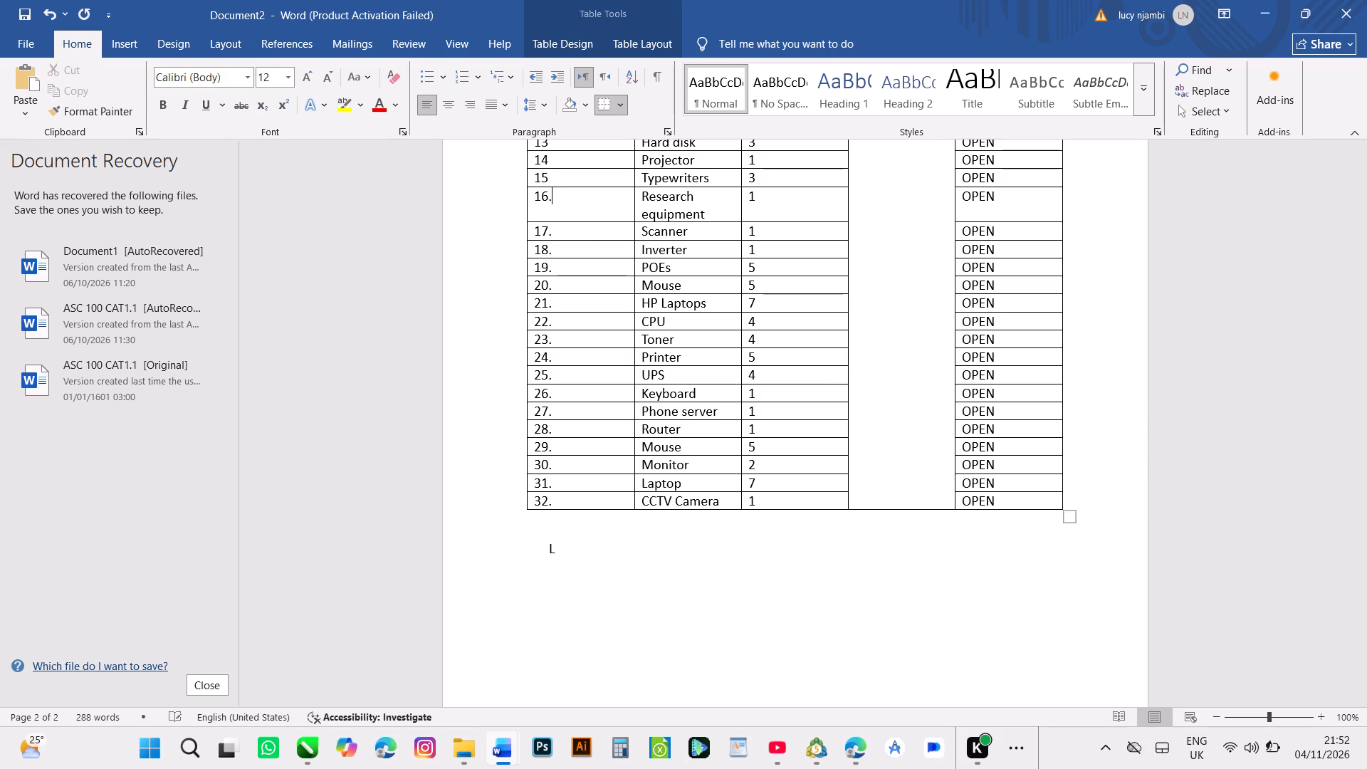
click(548, 174)
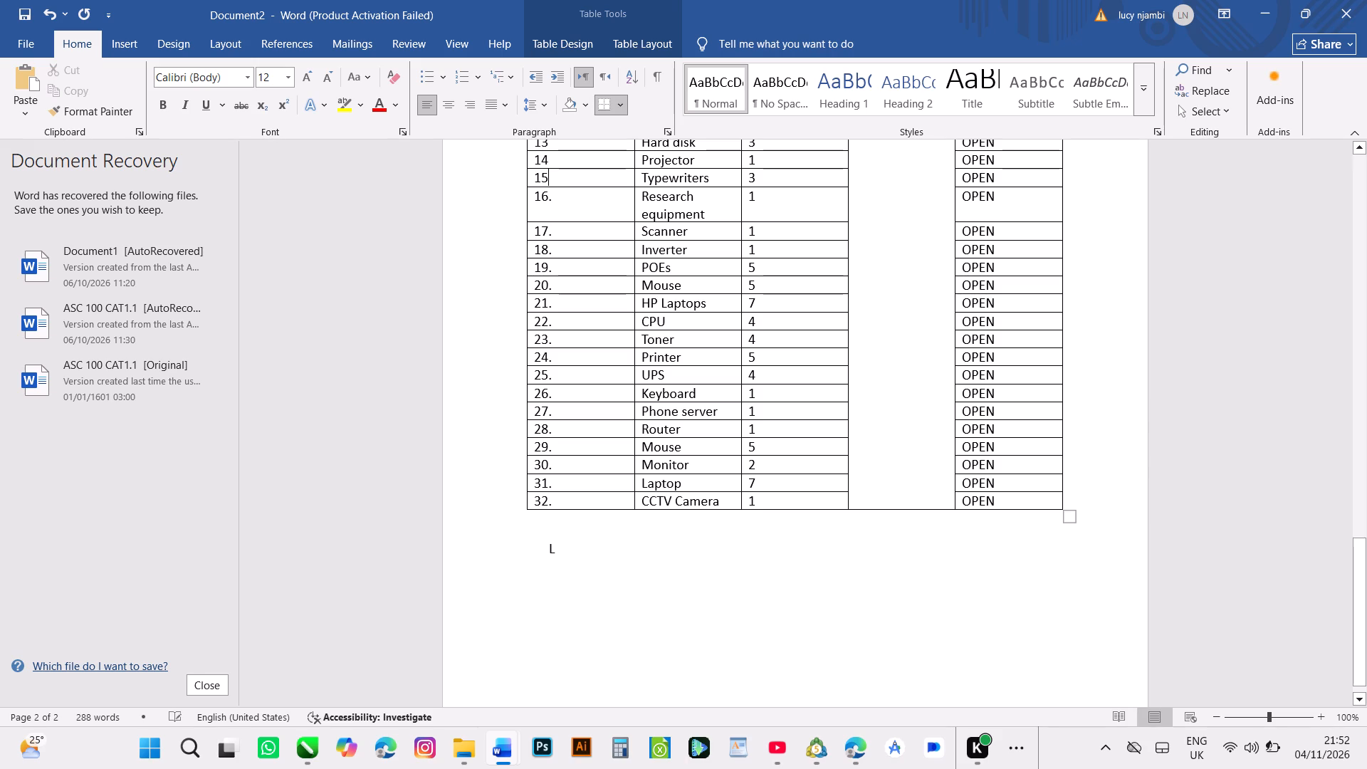
key(period)
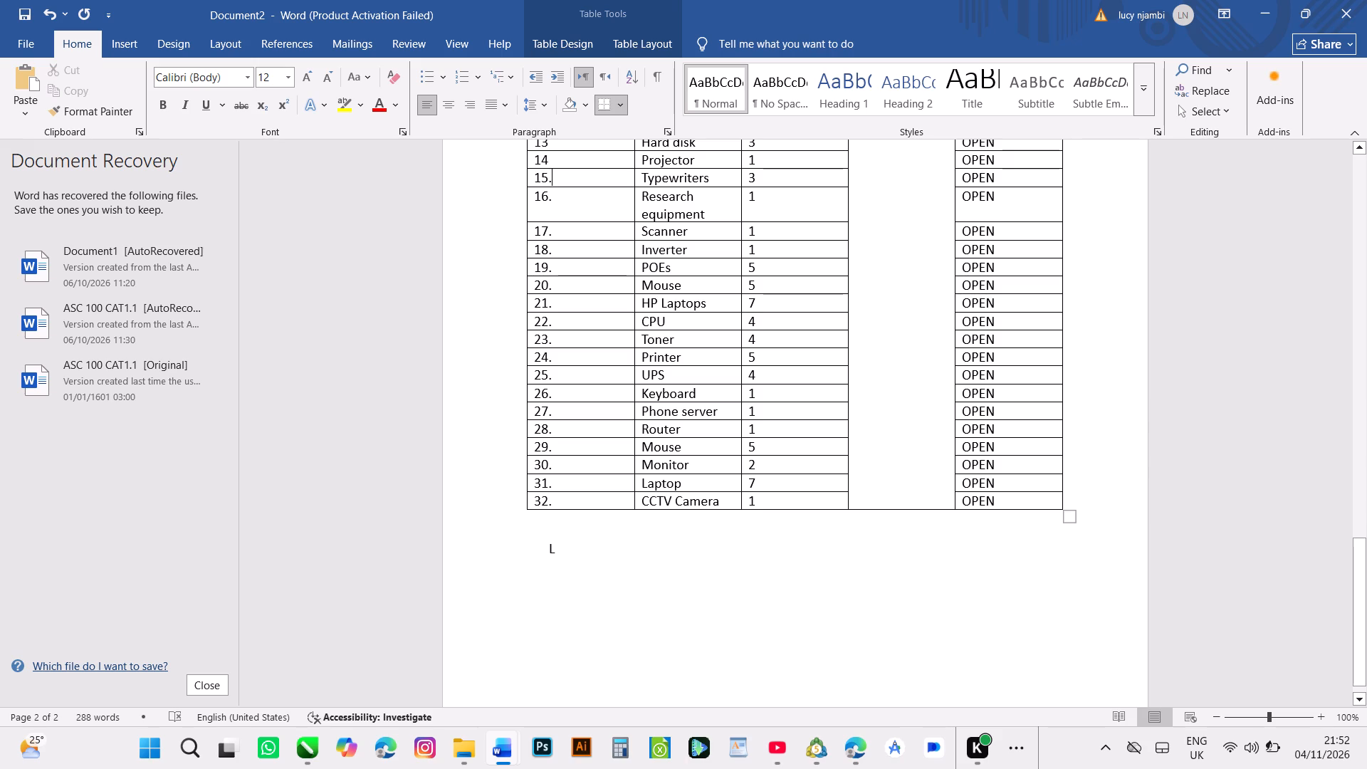
click(547, 160)
key(period)
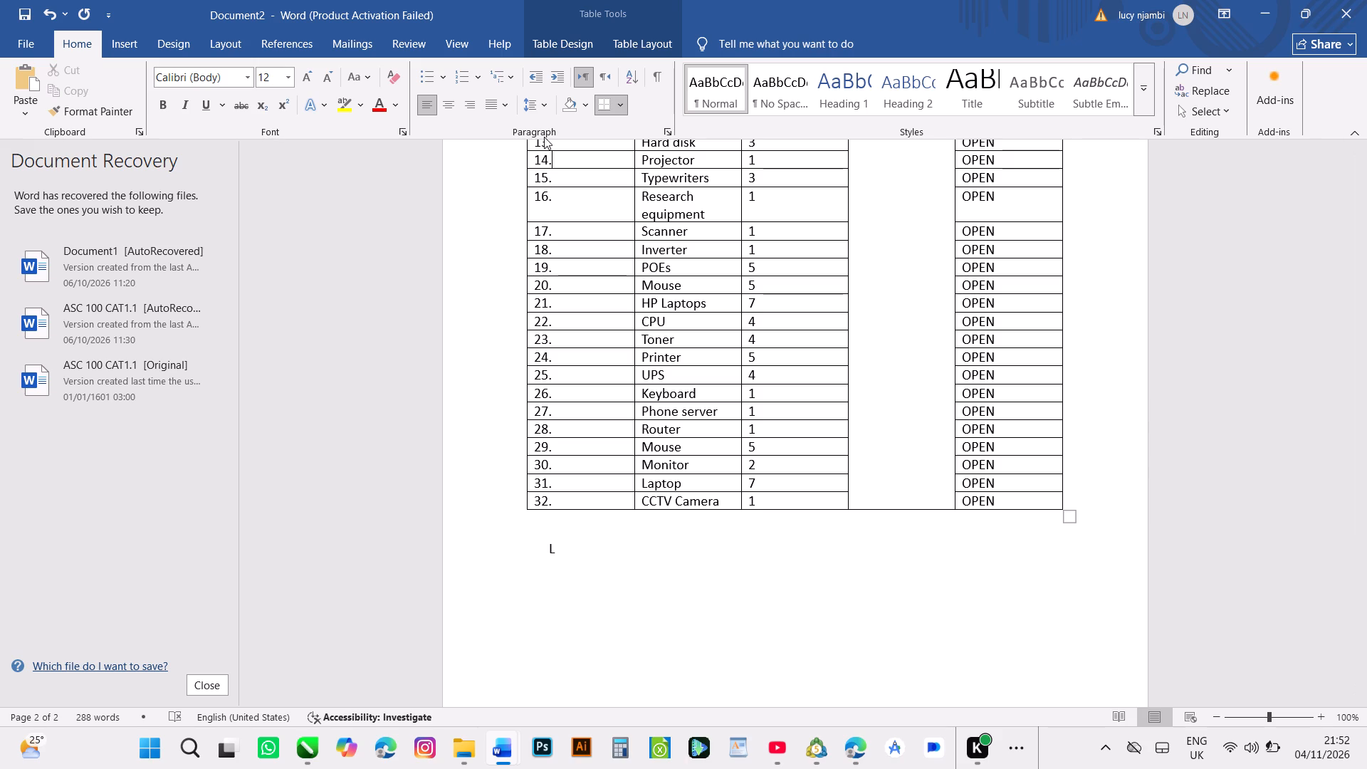
key(period)
click(550, 140)
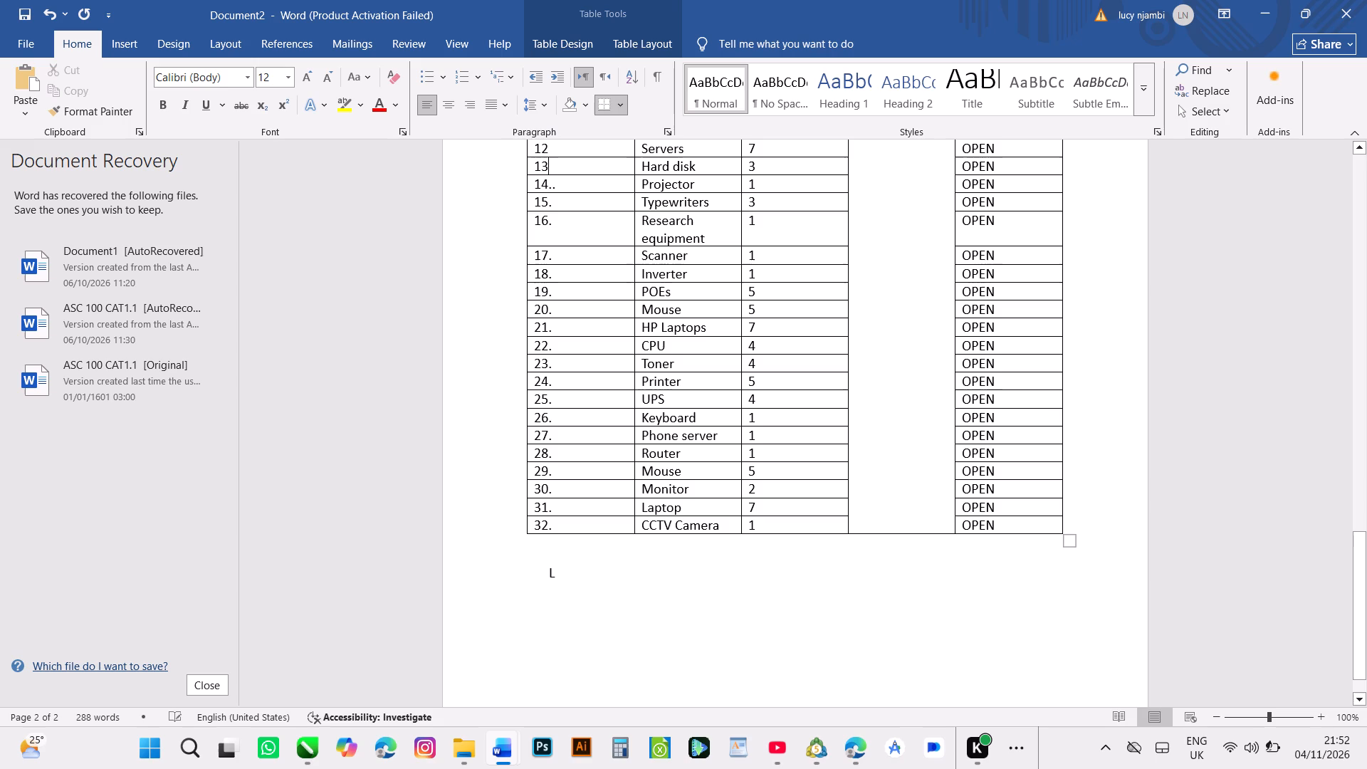
key(period)
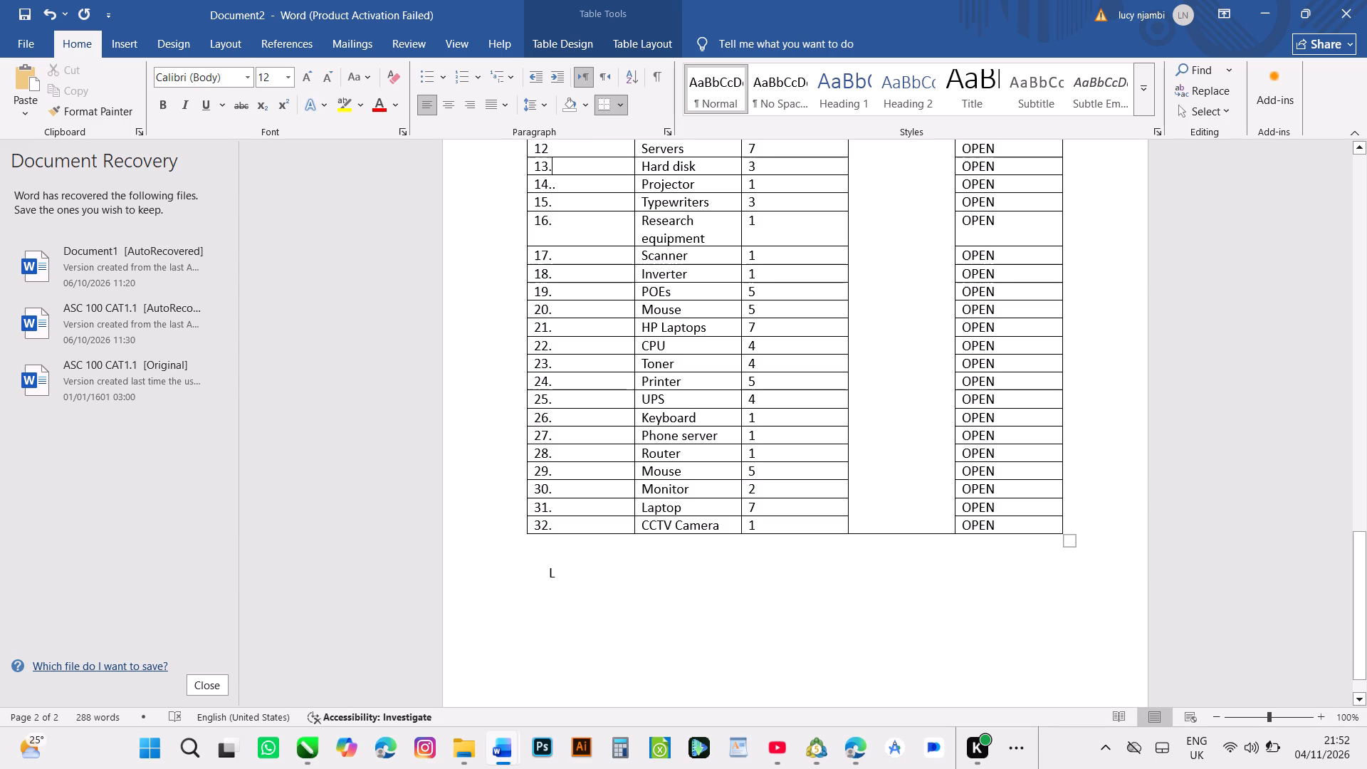
click(549, 150)
key(period)
Review the lot numbers in the ICT ASSETS table for missing full stops, from the early rows to the table's end.
triple_click(1361, 147)
triple_click(1361, 147)
triple_click(1361, 147)
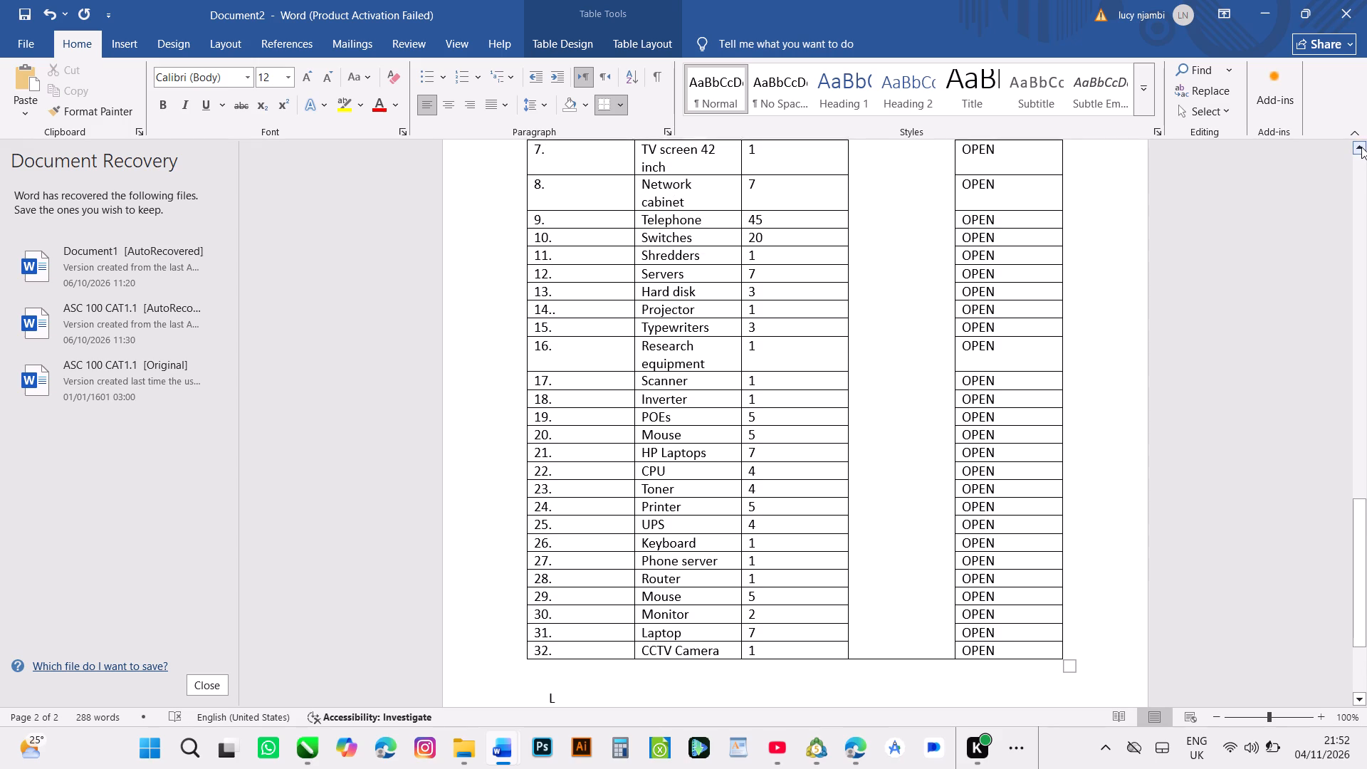
triple_click(1361, 147)
triple_click(1361, 147)
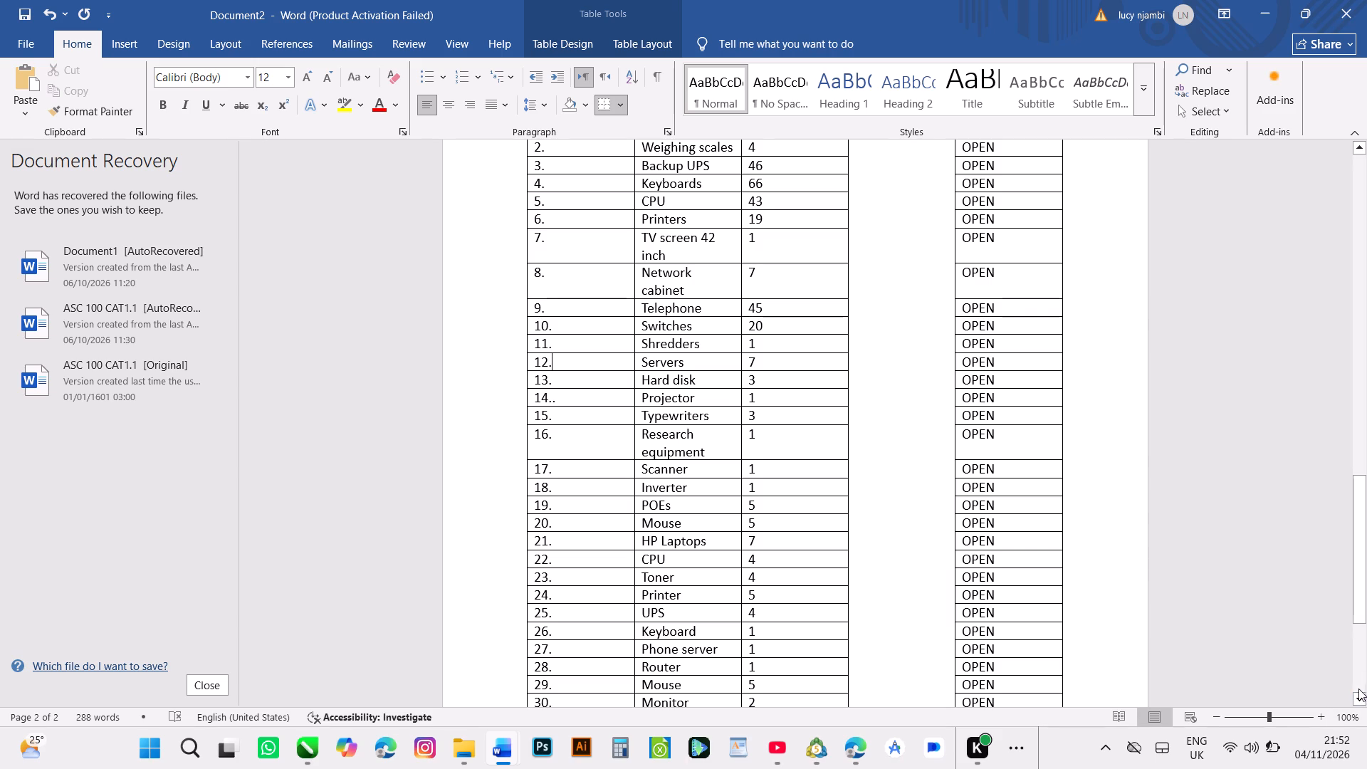
triple_click(1360, 696)
triple_click(1360, 696)
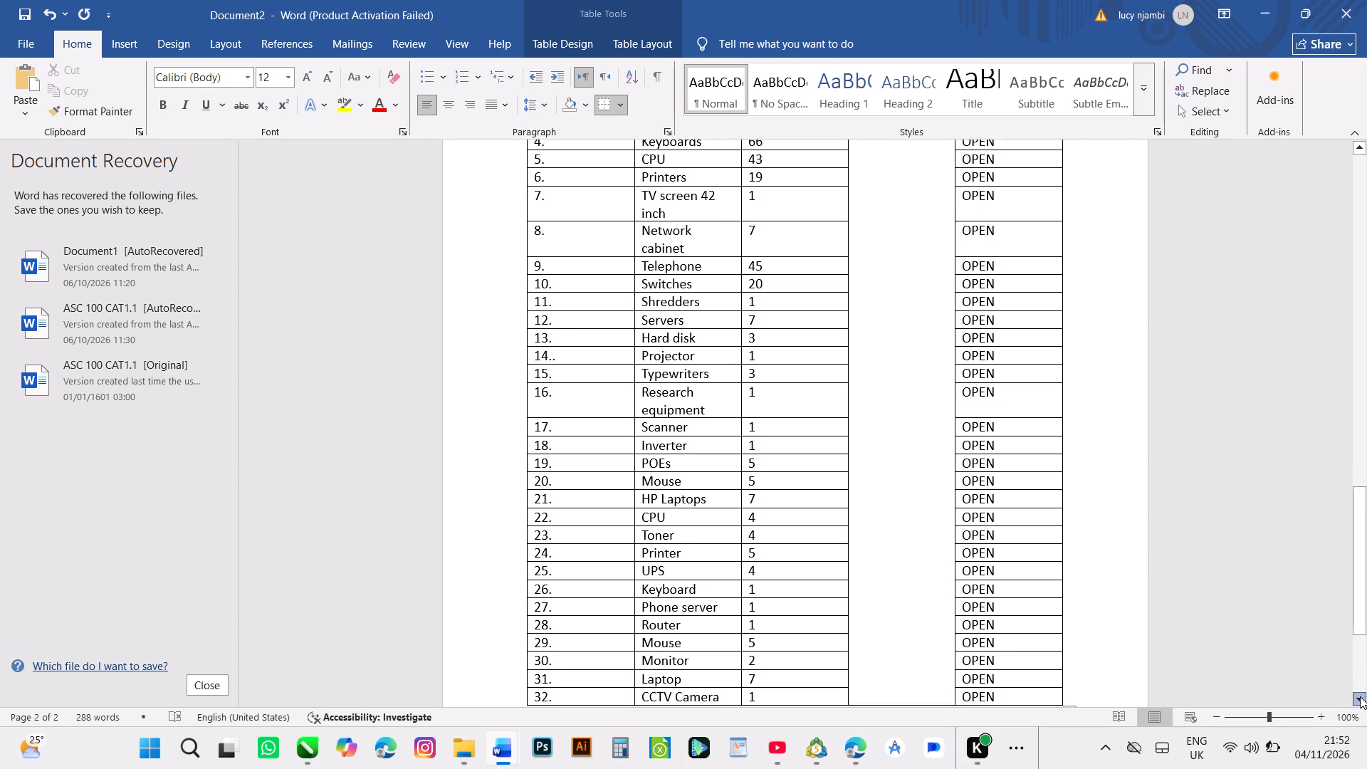
triple_click(1360, 696)
triple_click(1361, 696)
triple_click(1360, 696)
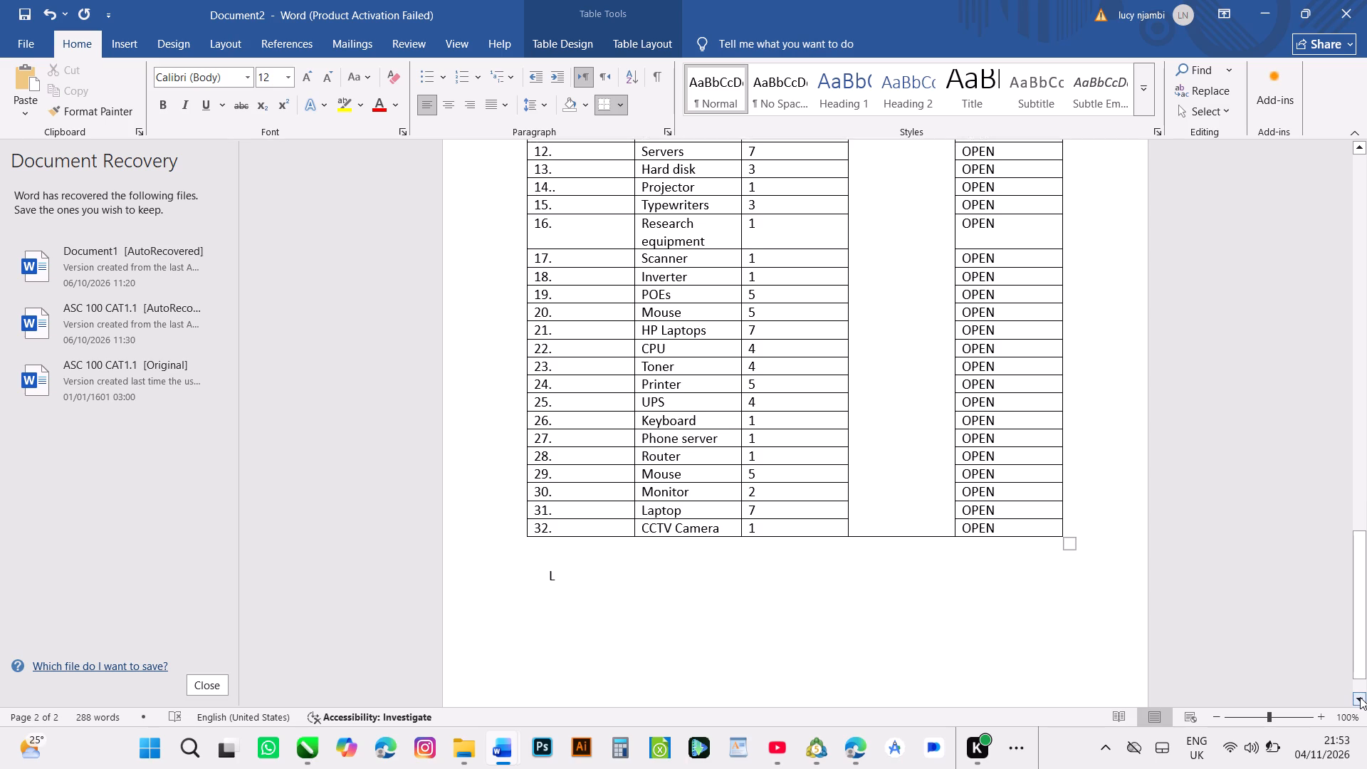
triple_click(1360, 697)
triple_click(1360, 696)
triple_click(1360, 696)
click(1360, 696)
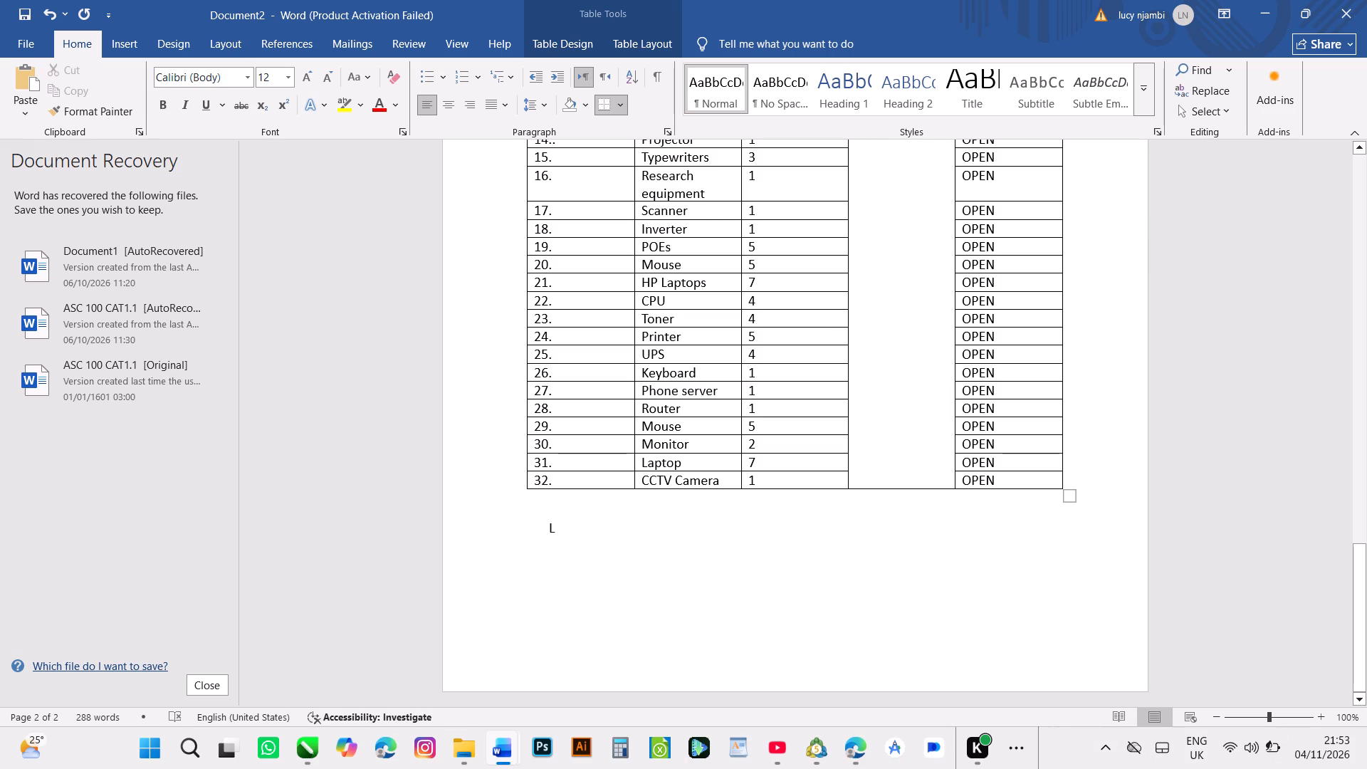
Replace the stray letter L below the ICT ASSETS table with the heading OFFICE FURNITURE.
click(552, 523)
key(BackSpace)
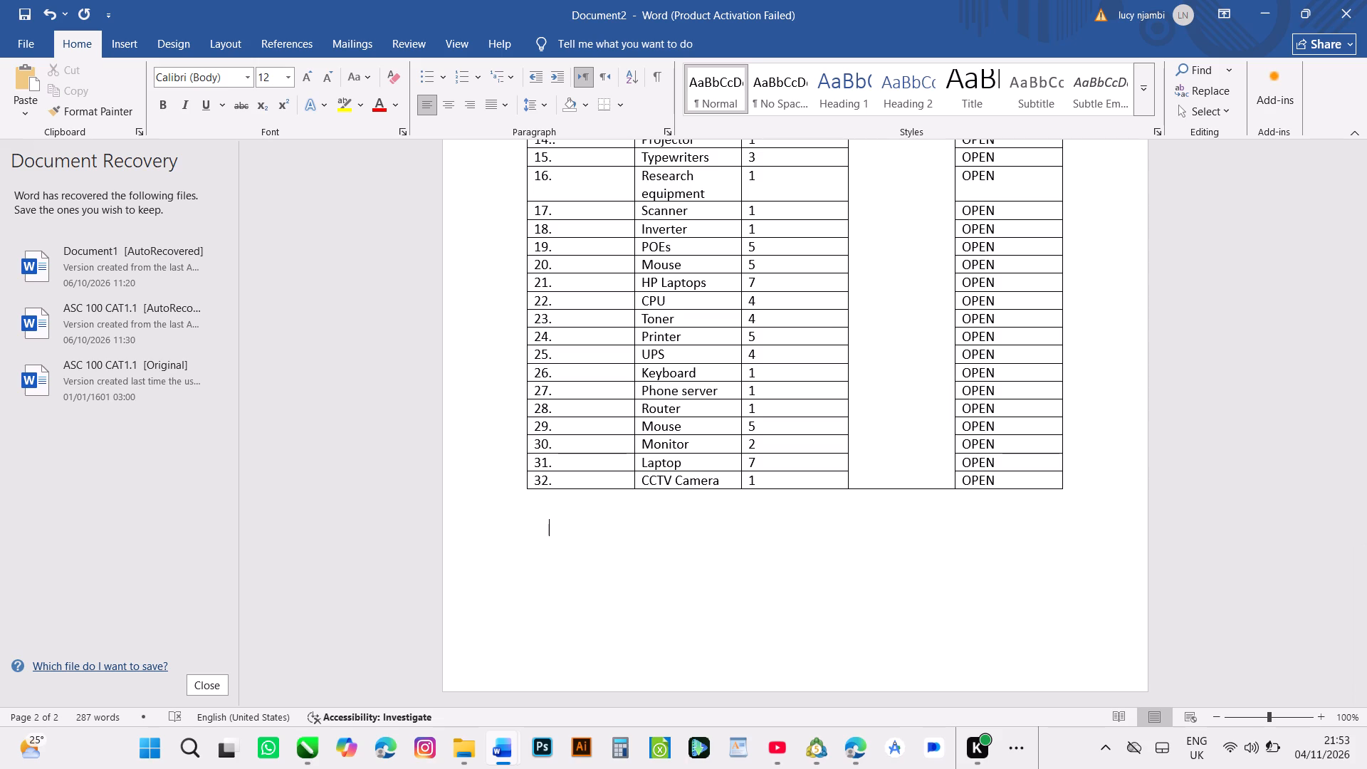
key(o)
key(BackSpace)
key(o)
text(FF)
key(i)
text(CE)
key(space)
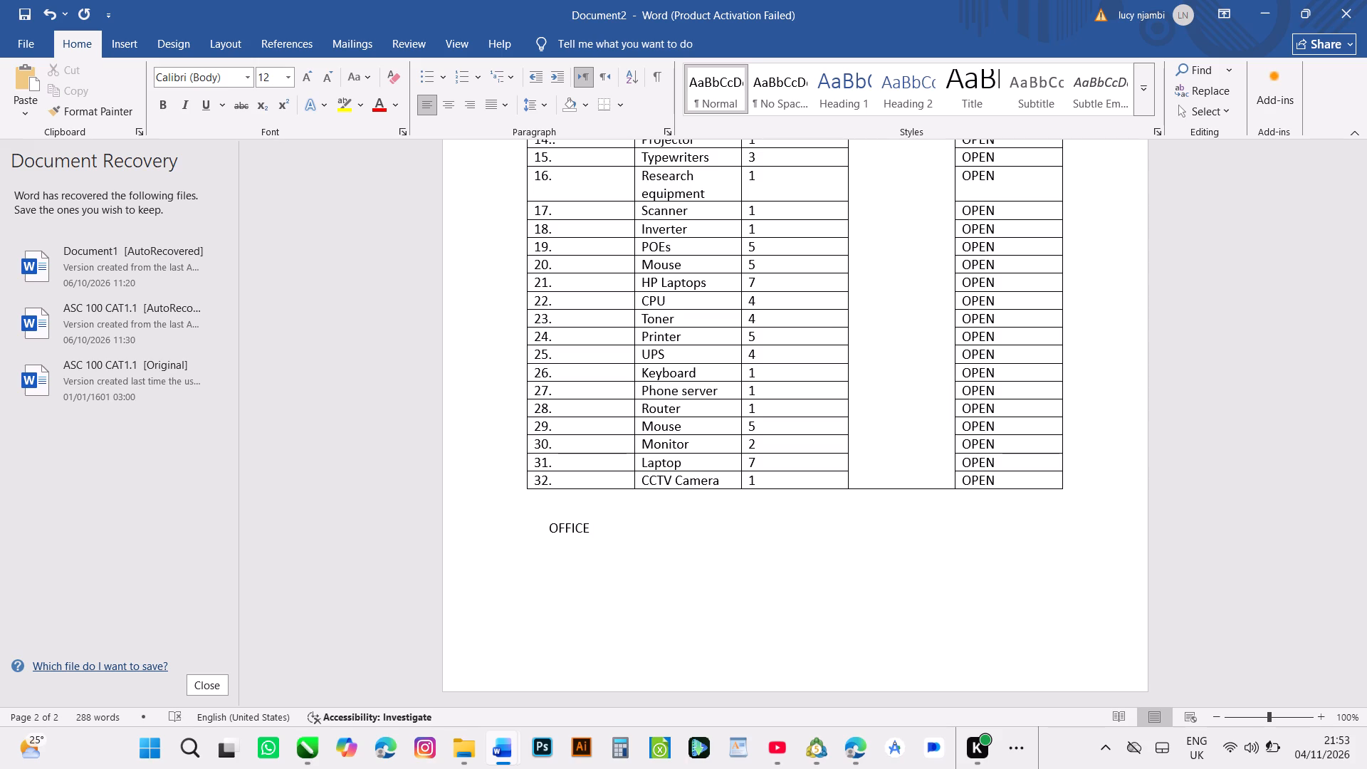
text(FU)
key(n)
key(BackSpace)
text(RNI)
key(t)
key(u)
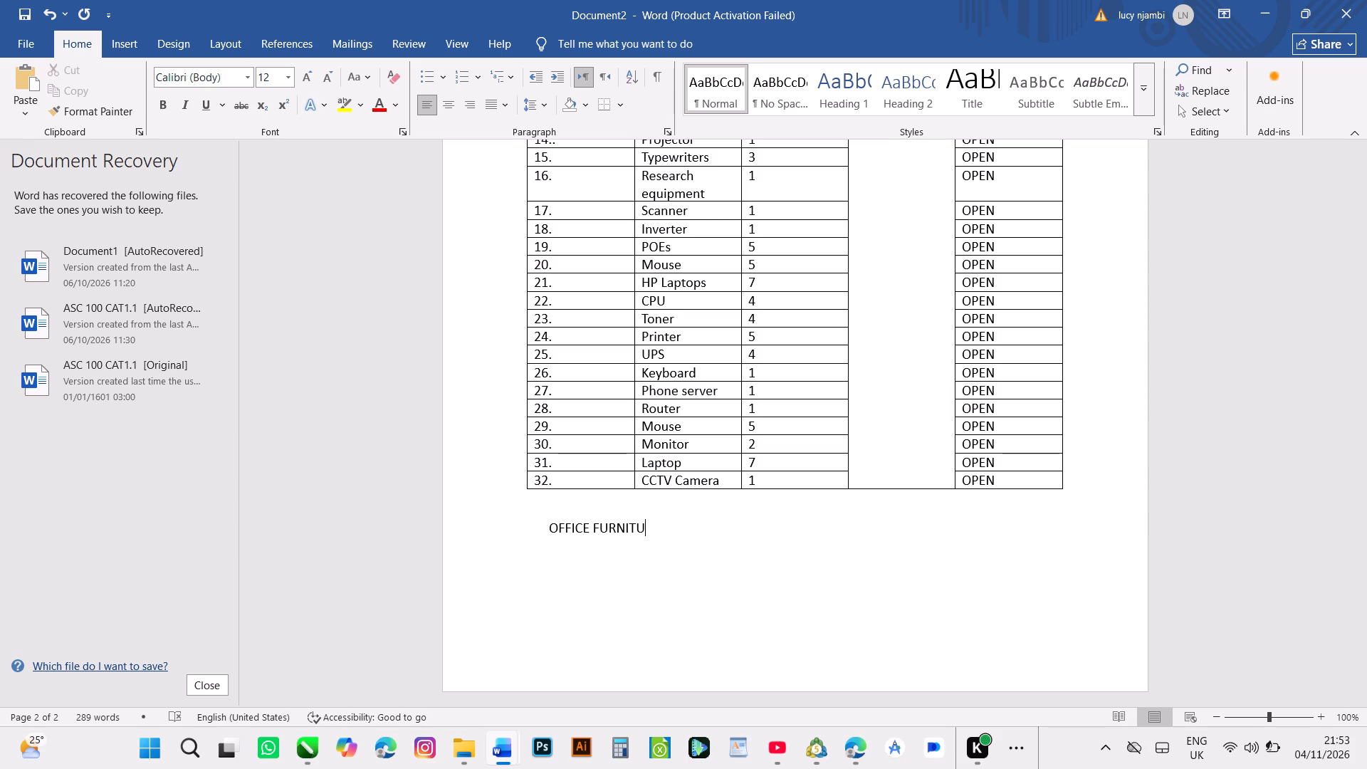
text(RE)
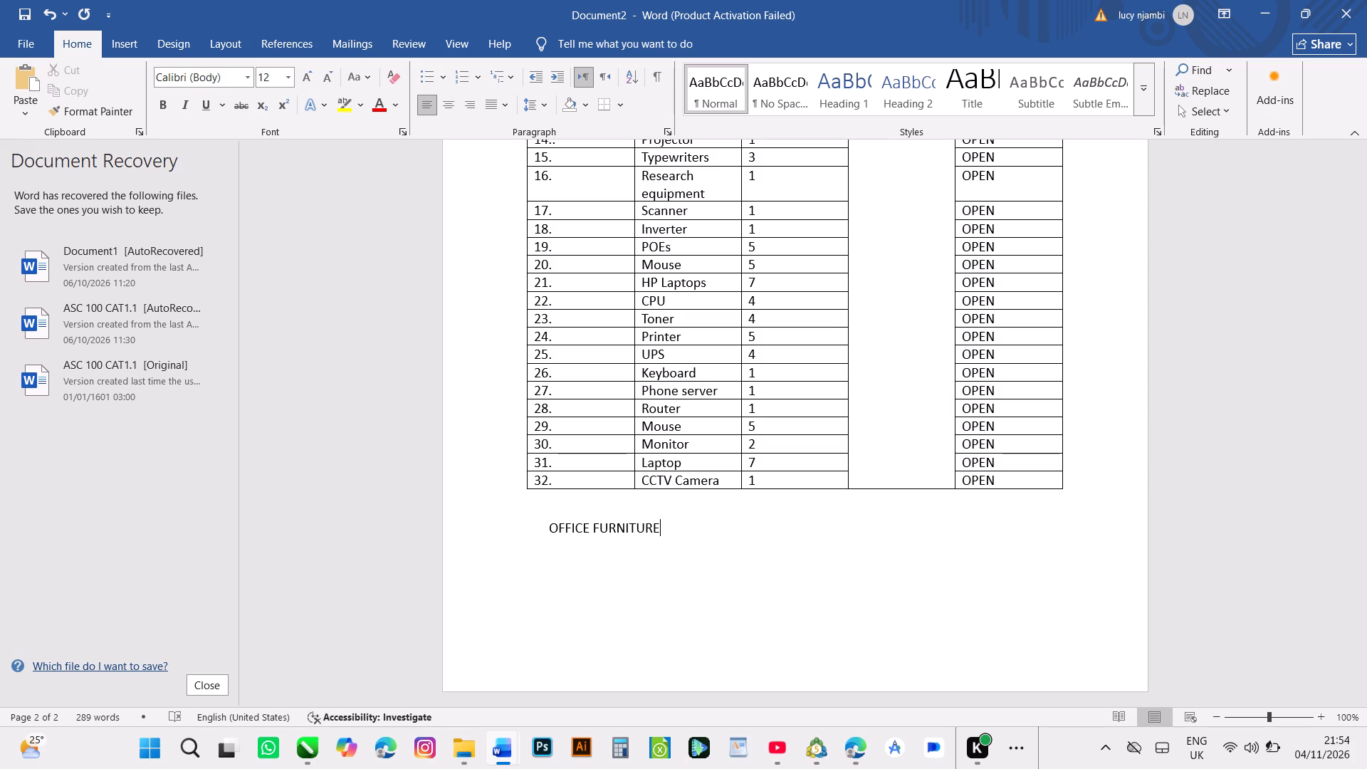
Insert a table with five columns and one row on a new line below the OFFICE FURNITURE heading.
key(Return)
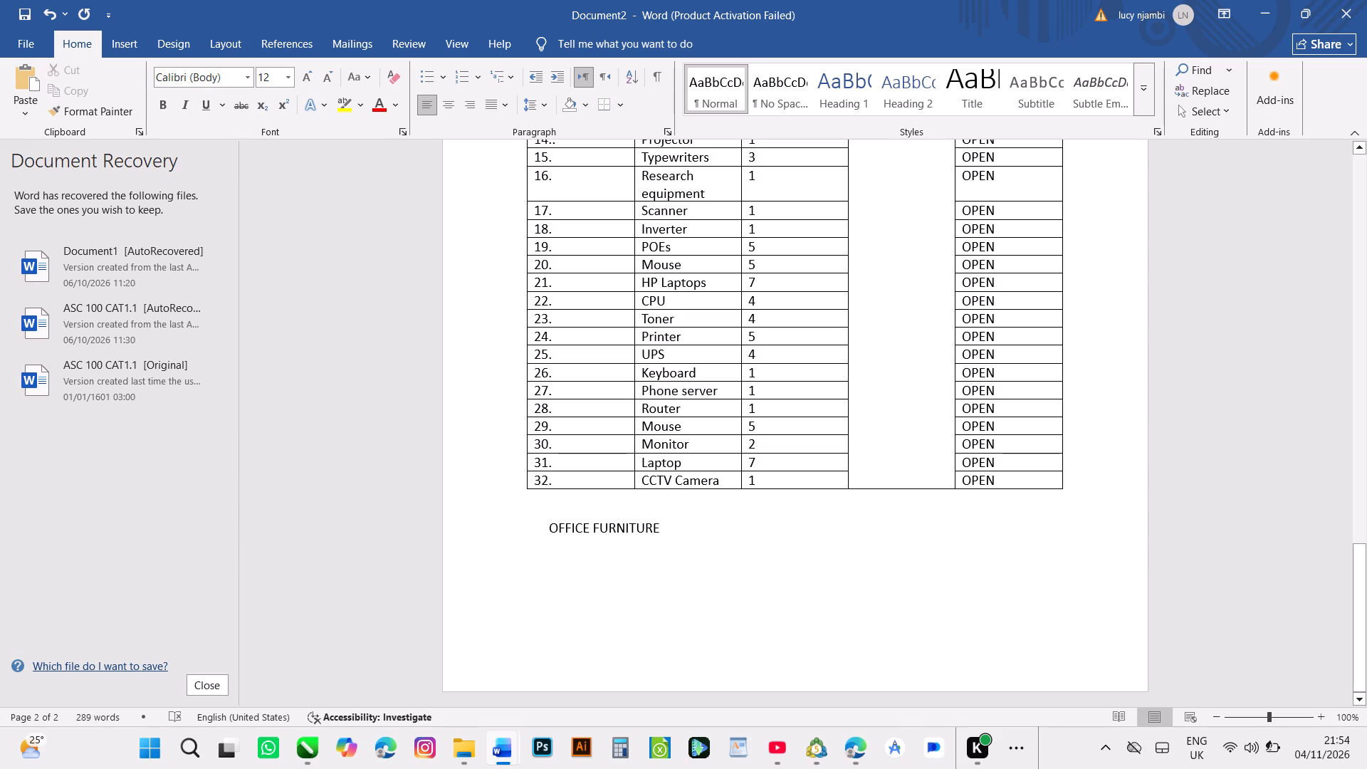
click(123, 44)
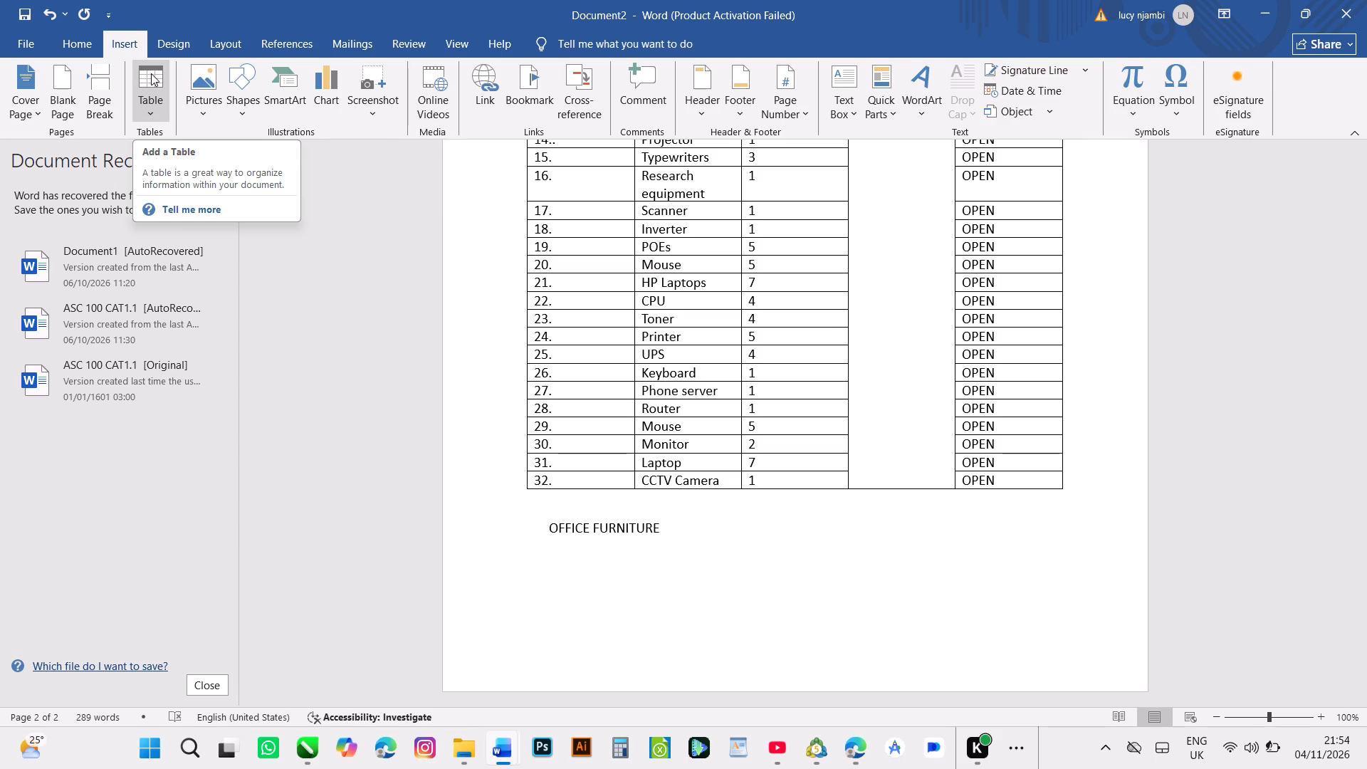
click(152, 109)
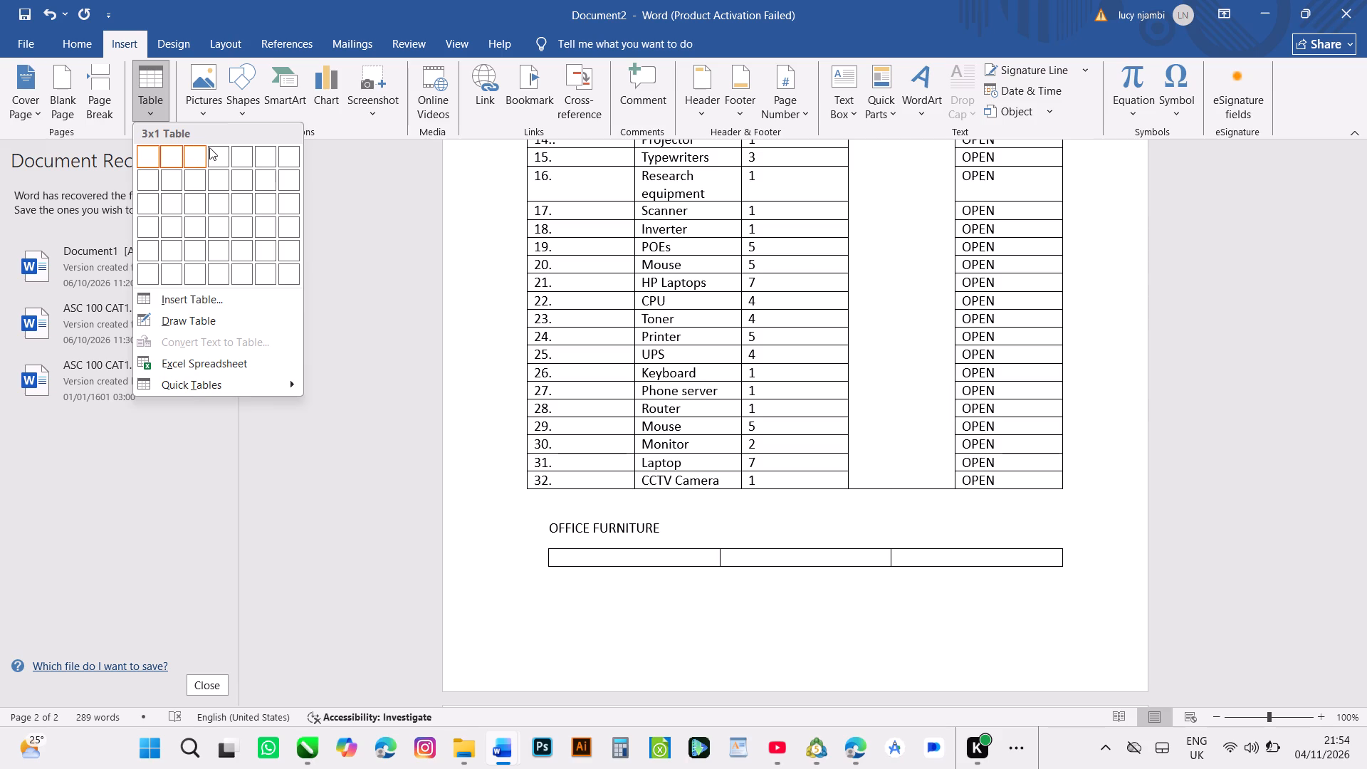
click(249, 158)
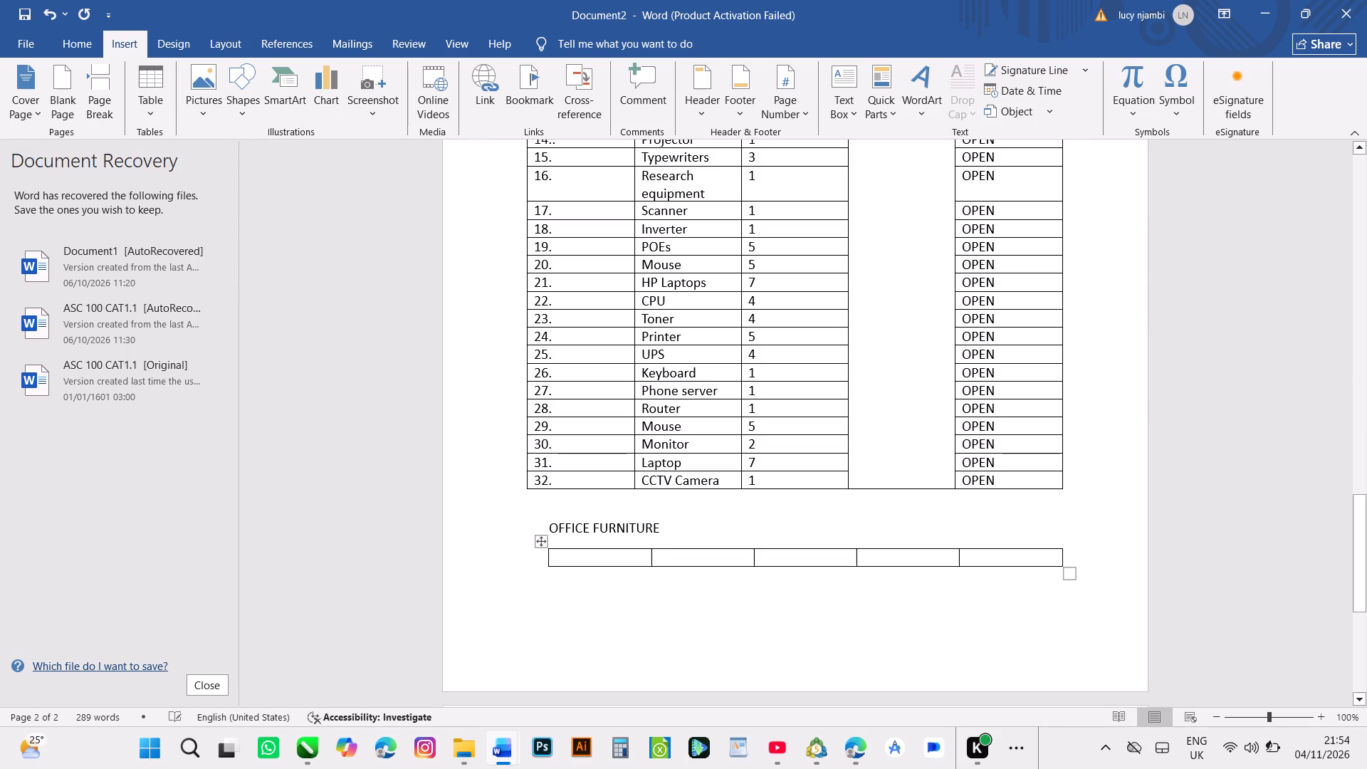
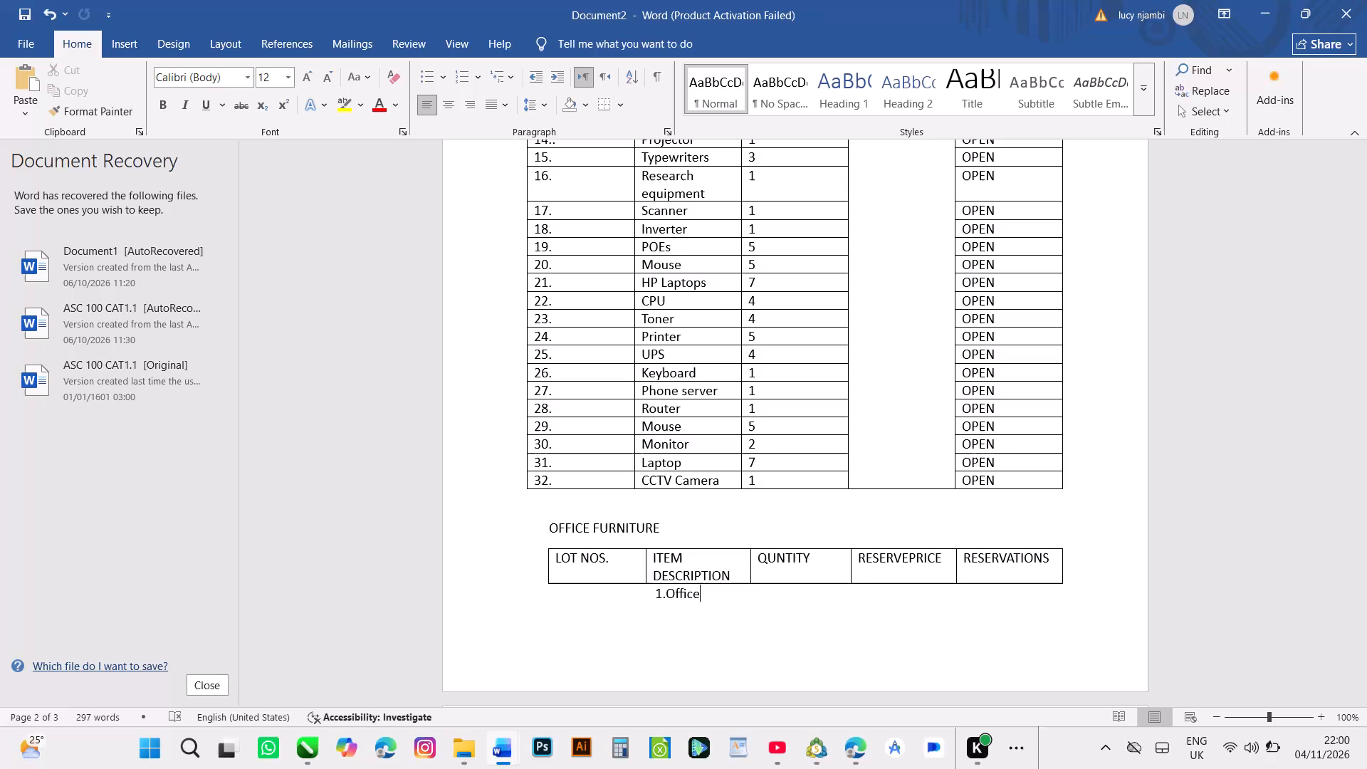
Complete the first item description below the OFFICE FURNITURE header row so it reads "1.Office tables".
key(space)
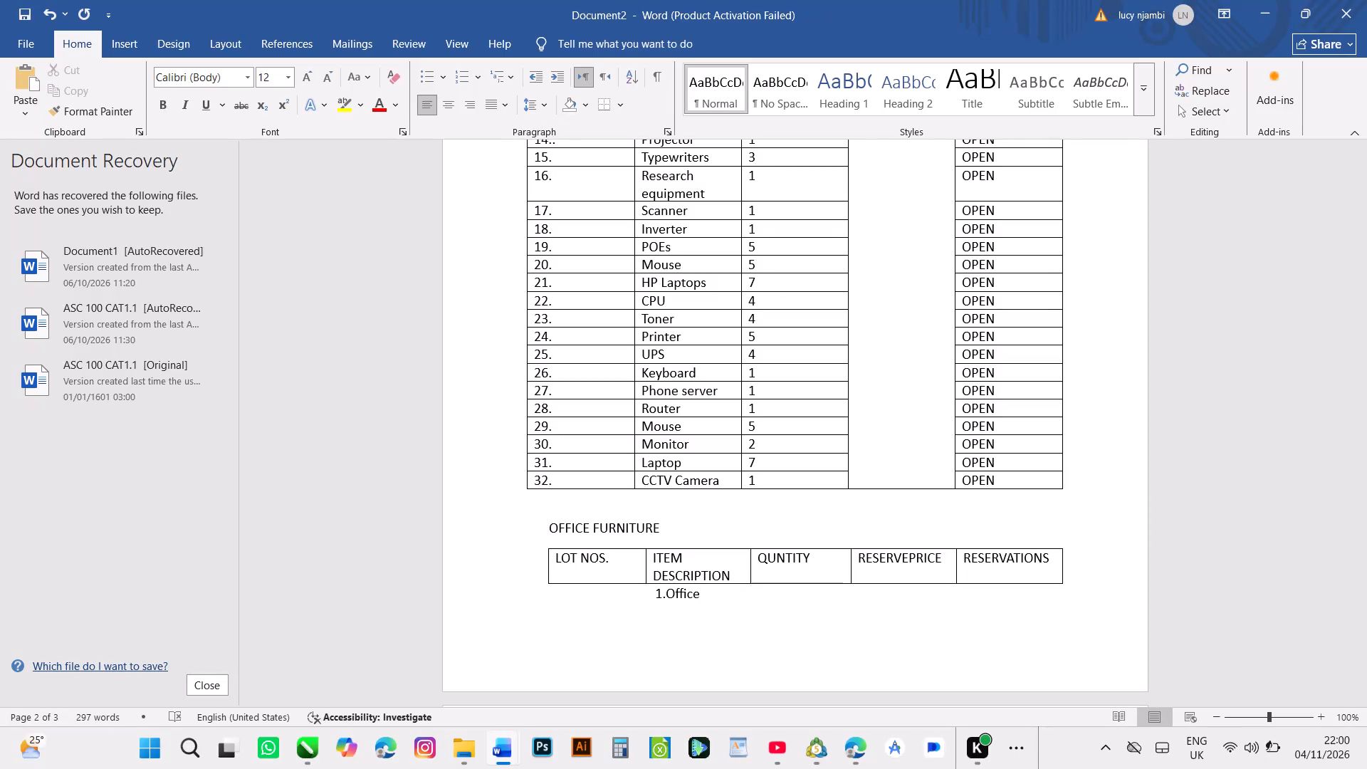
text(ta)
key(b)
text(le)
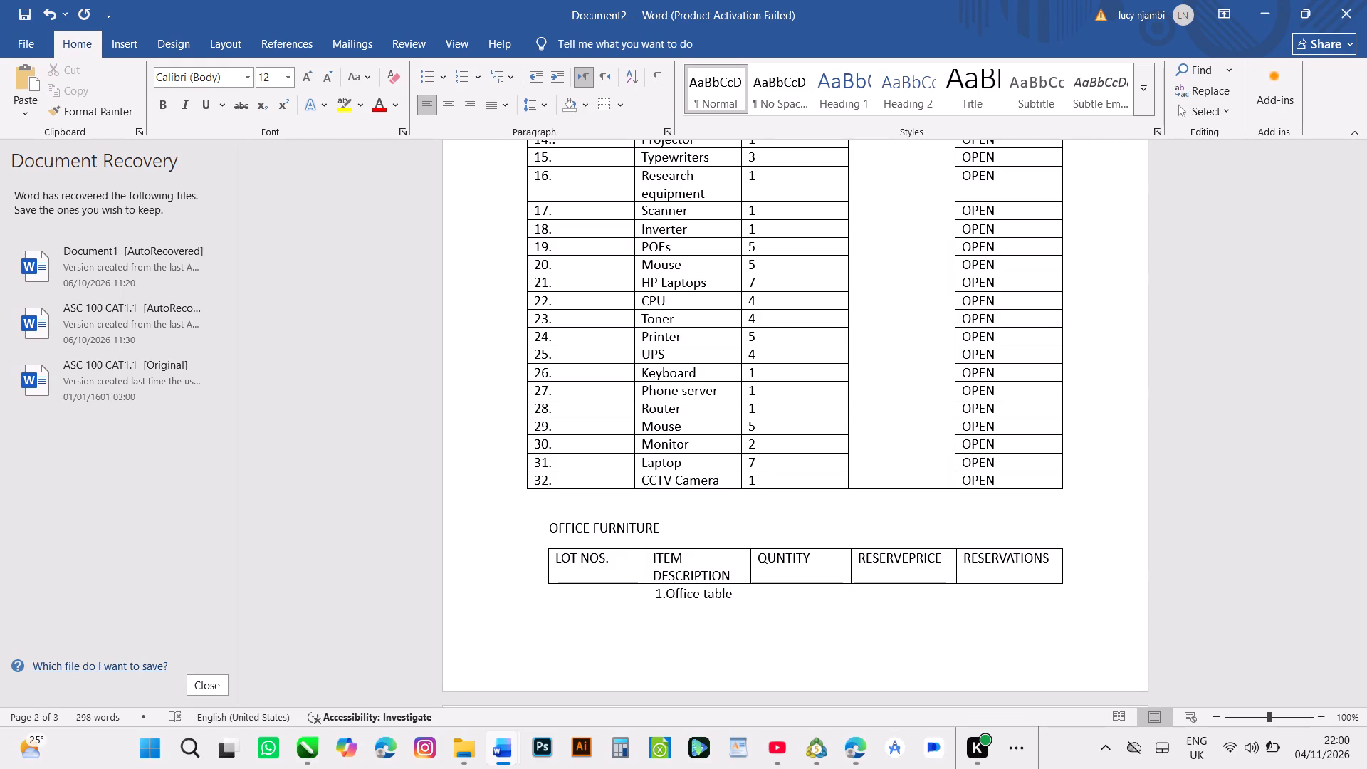
key(s)
Add quantity 1 on the Office tables line, spaced to sit beneath the QUNTITY heading.
click(770, 591)
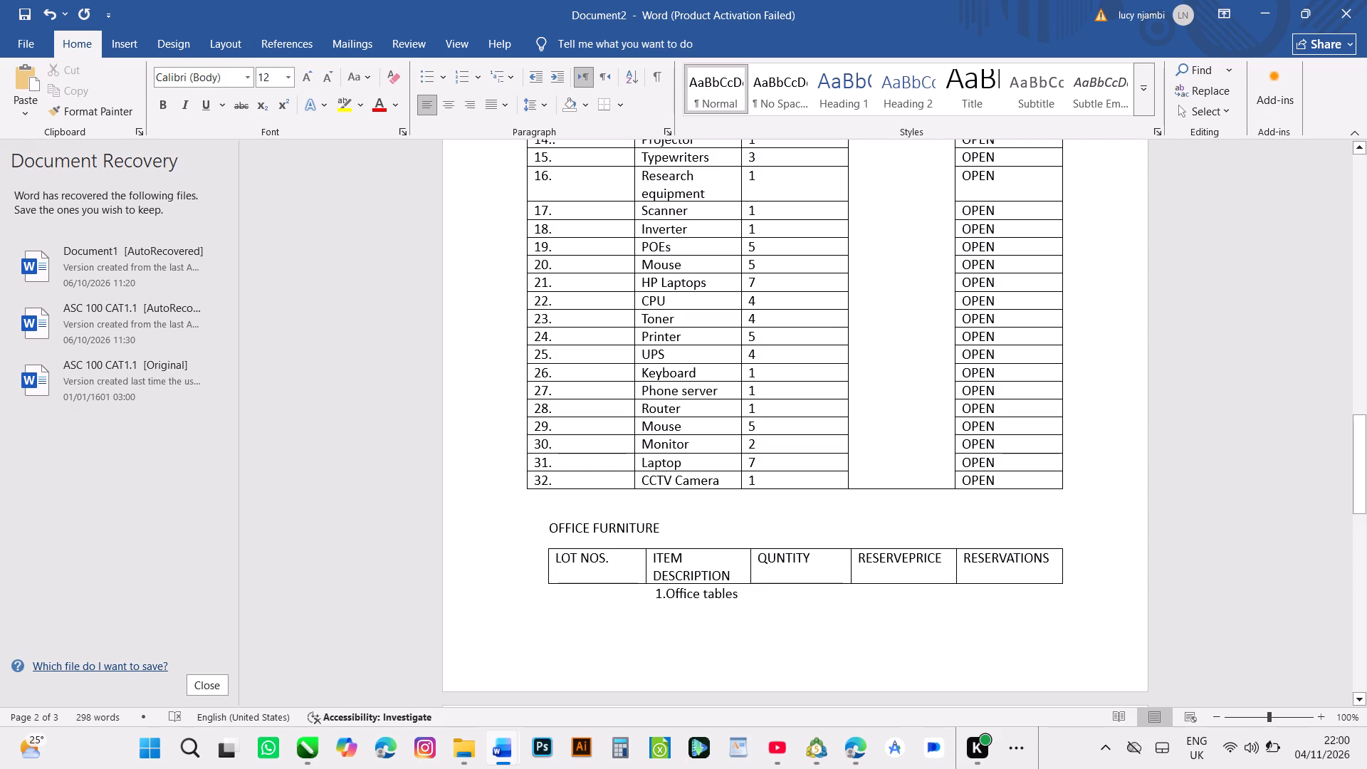
key(space)
key(space)
key(space)
key(space)
key(space)
key(space)
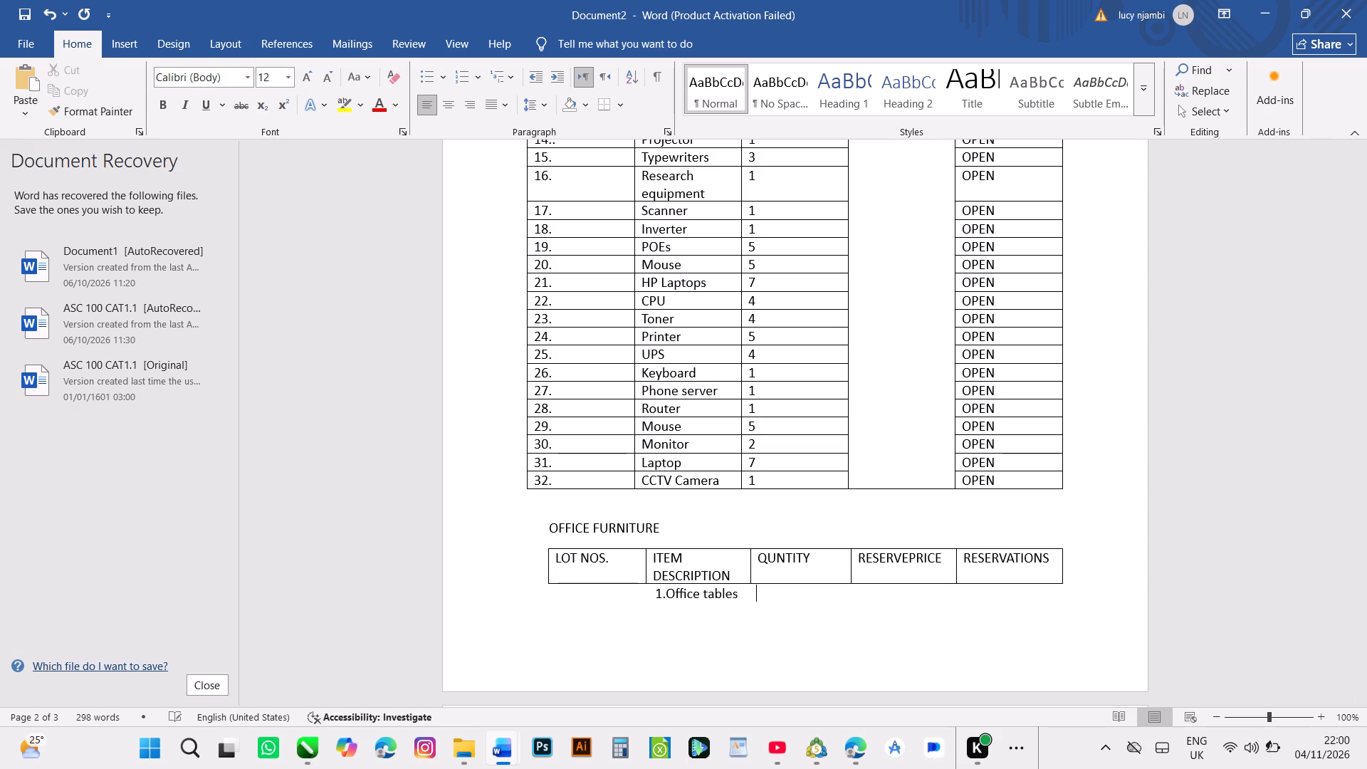
key(space)
key(1)
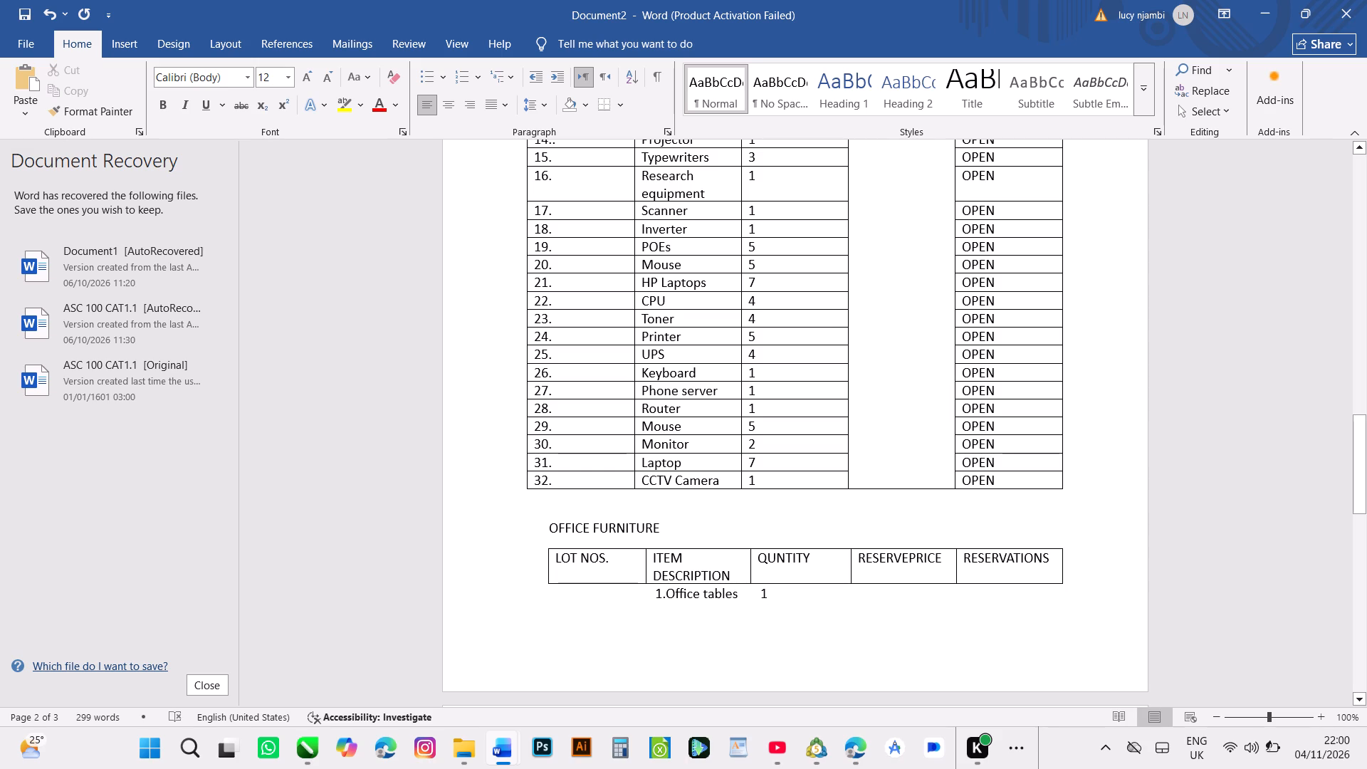
Enter "TO THE HIGHEST" in capitals on the Office tables line, spaced to align beneath the RESERVEPRICE heading.
click(873, 590)
key(space)
key(space)
key(space)
key(space)
key(space)
key(space)
key(space)
key(space)
key(space)
key(space)
key(space)
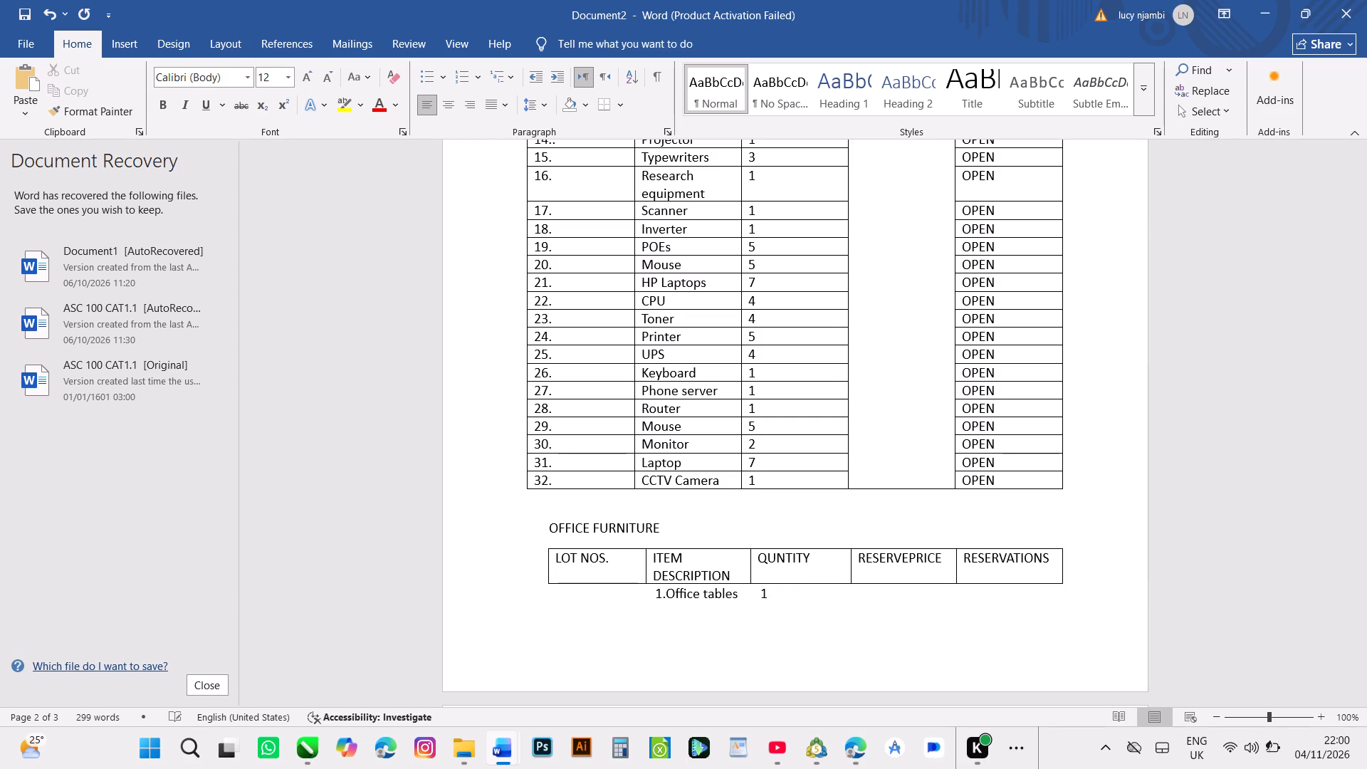
key(space)
key(space)
key(space)
key(space)
key(space)
key(space)
key(space)
key(space)
key(space)
key(space)
key(space)
key(space)
key(space)
key(space)
key(space)
key(space)
key(space)
key(t)
key(BackSpace)
key(t)
key(o)
key(space)
text(THE)
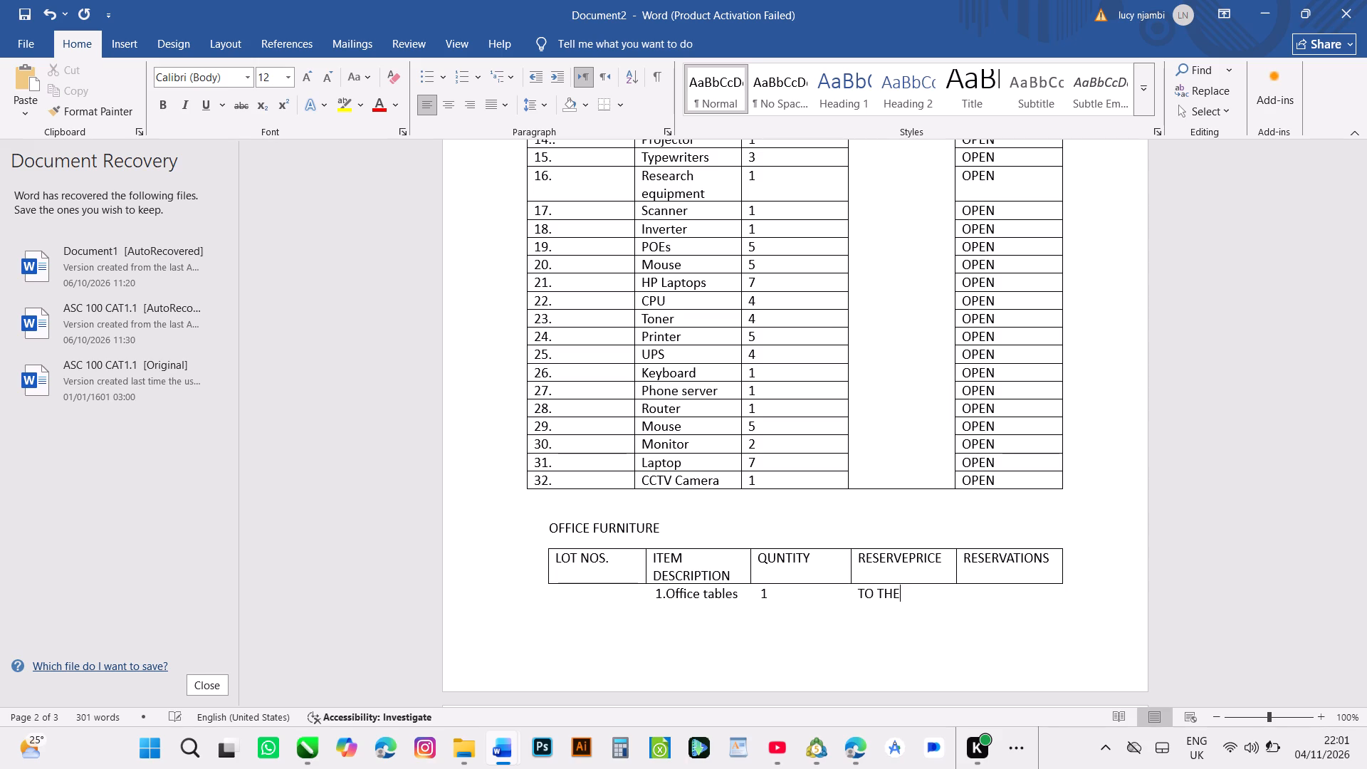
key(space)
text(HI)
text(GHES)
key(t)
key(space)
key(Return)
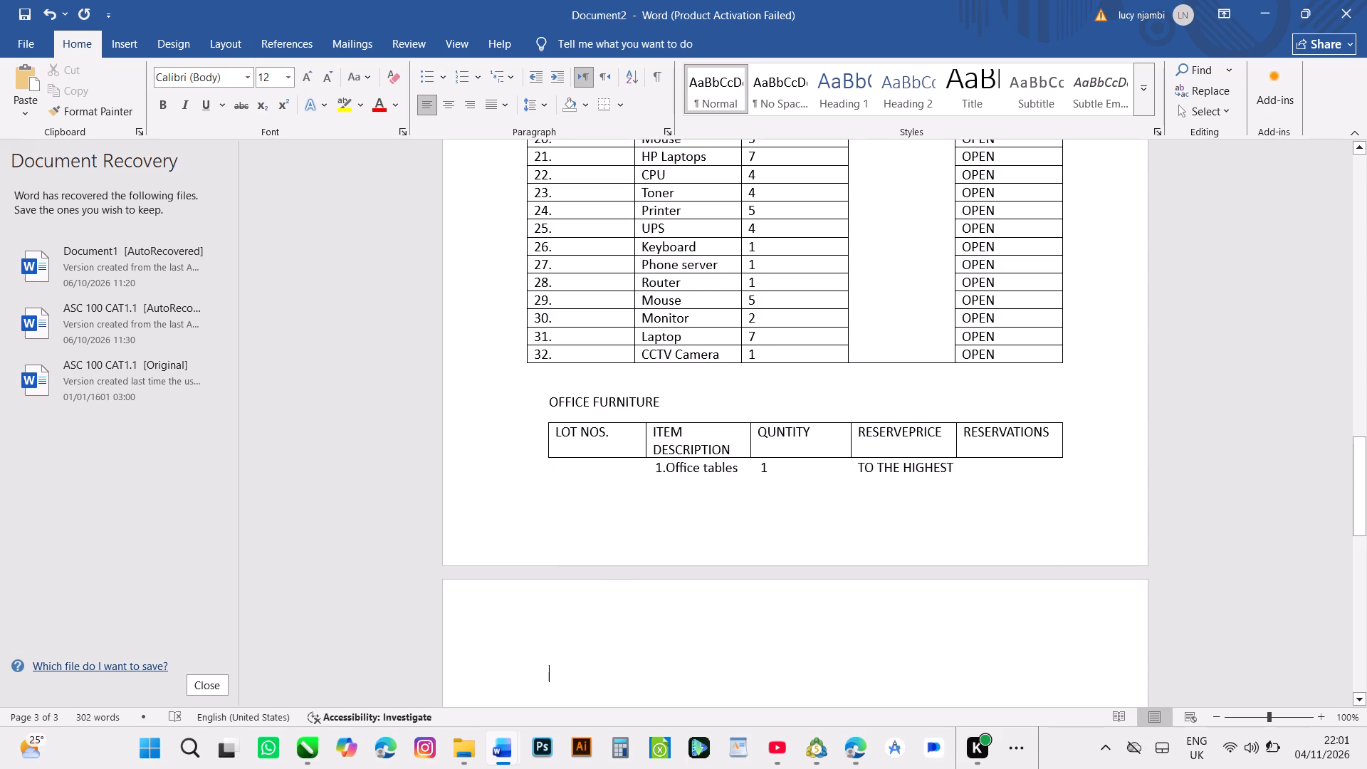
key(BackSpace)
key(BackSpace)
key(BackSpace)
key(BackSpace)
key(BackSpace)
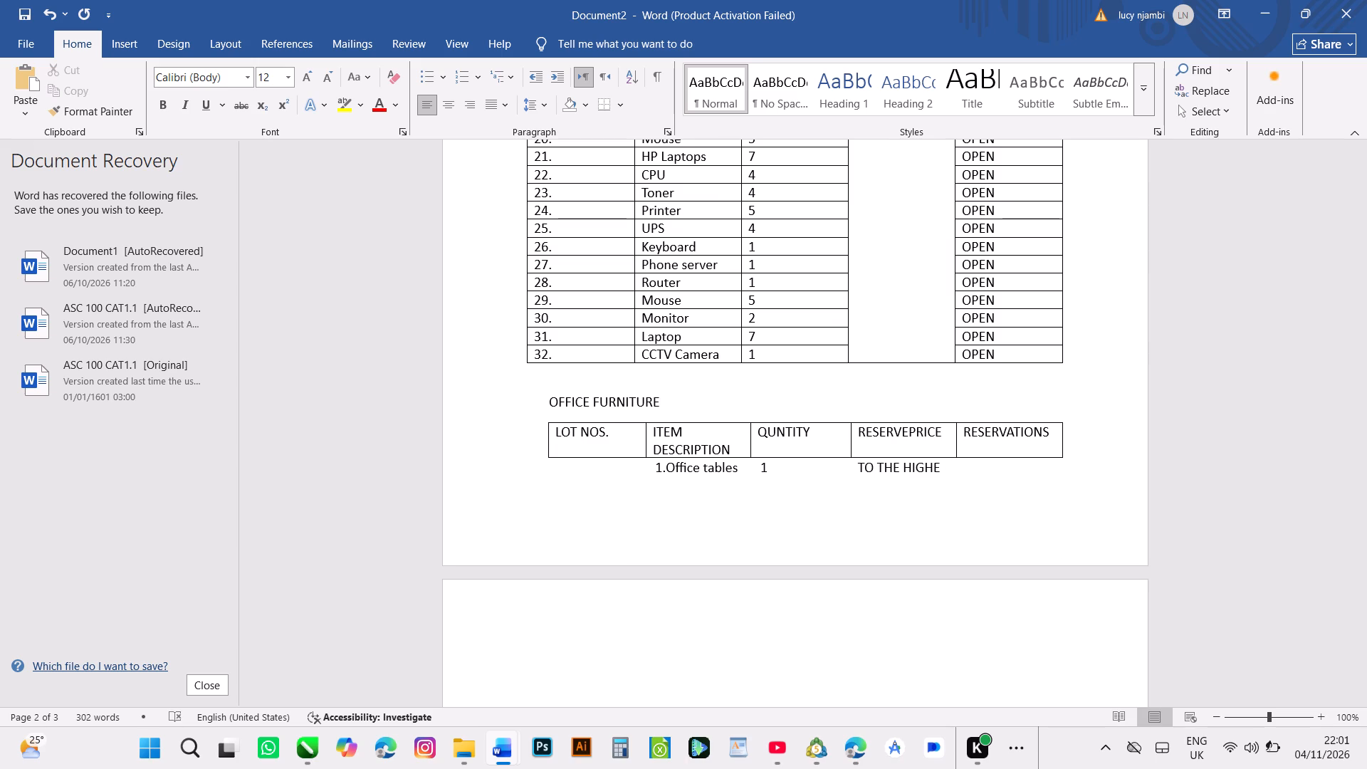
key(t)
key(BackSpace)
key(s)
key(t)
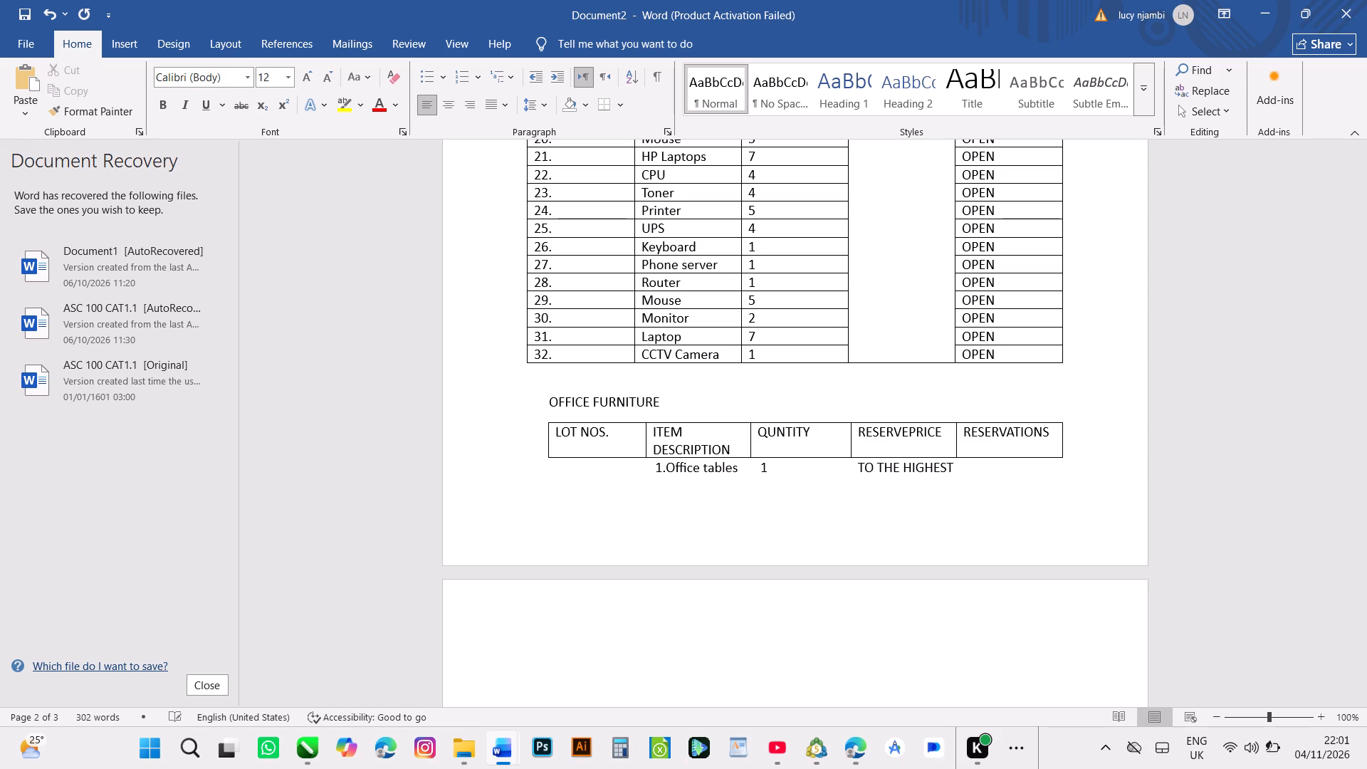
Append "BIDDER" to the reserve price text on the Office tables line.
key(space)
text(B)
text(IDDER)
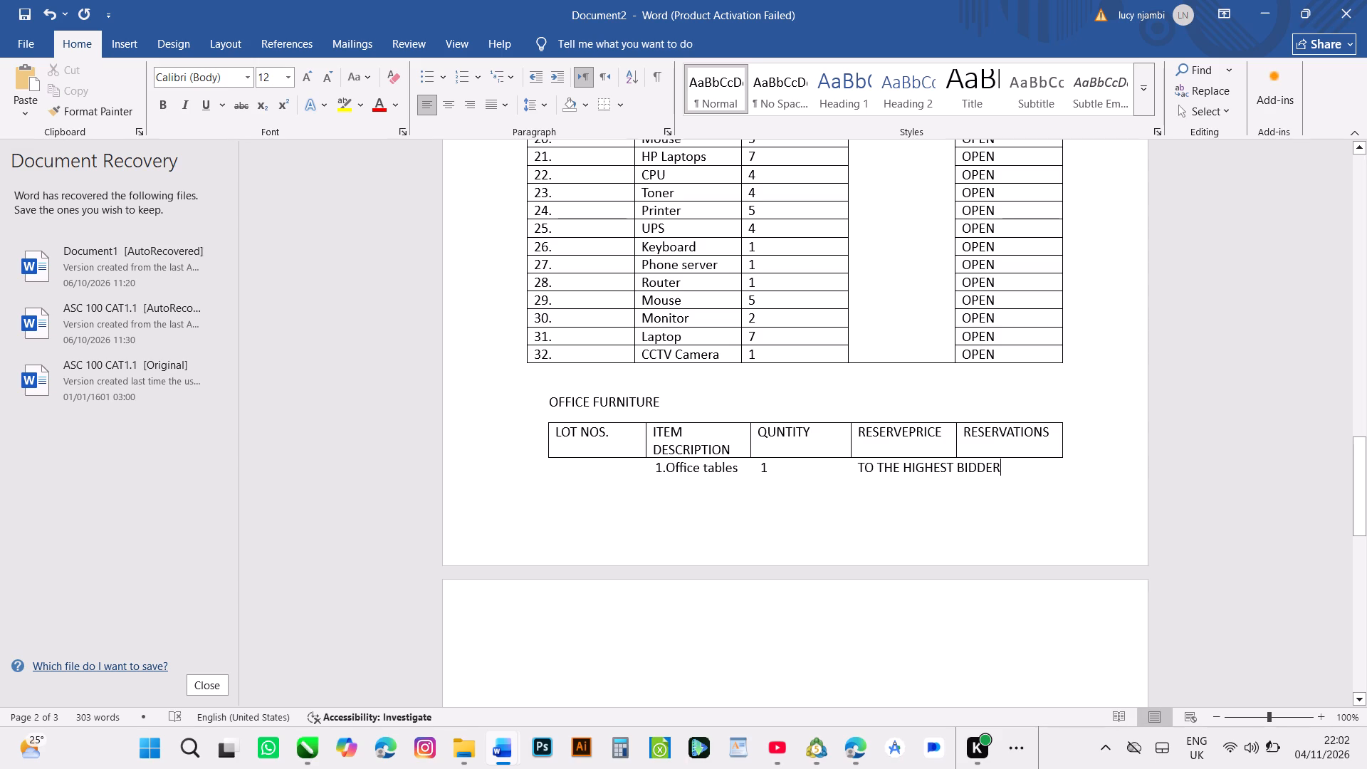
Add "OPEN" at the end of the Office tables line, spaced to sit beneath the RESERVATIONS heading.
key(space)
key(space)
key(space)
key(space)
key(space)
key(space)
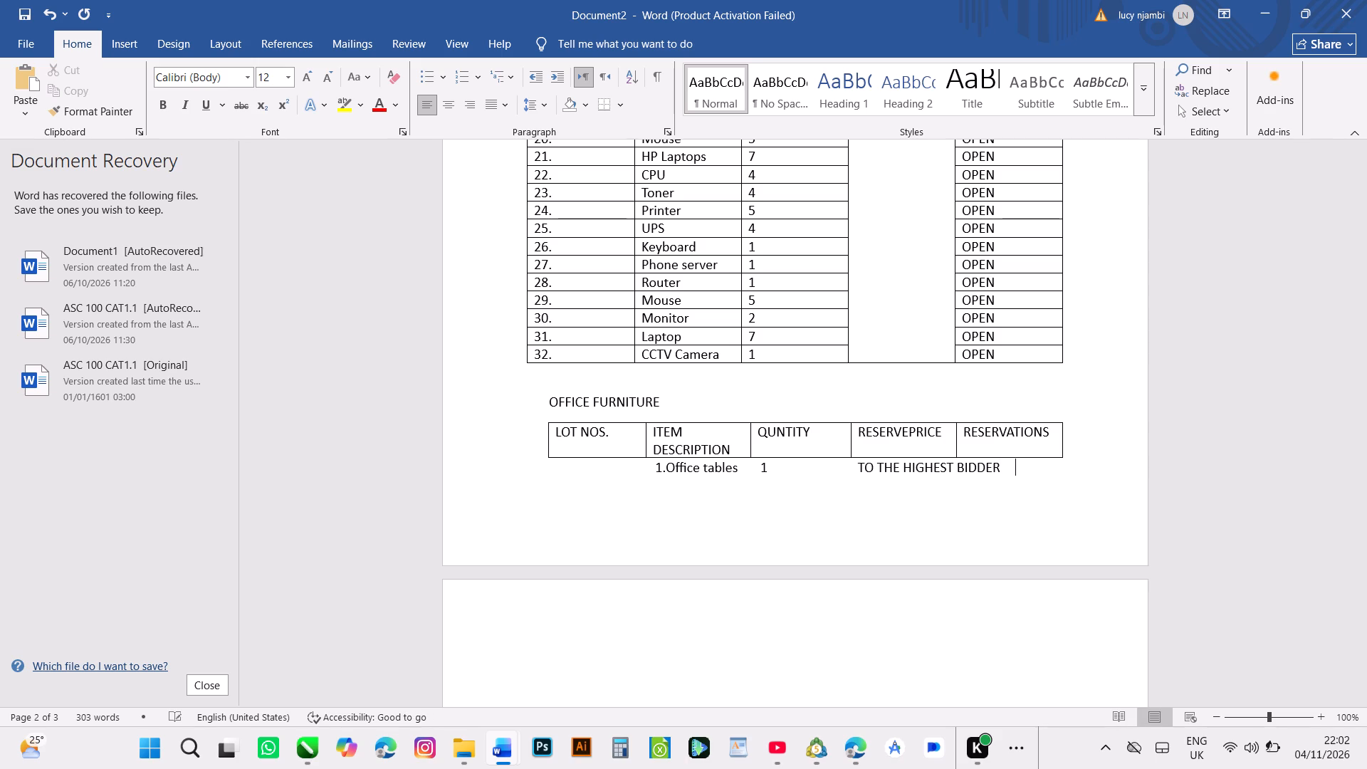
text(OPEN)
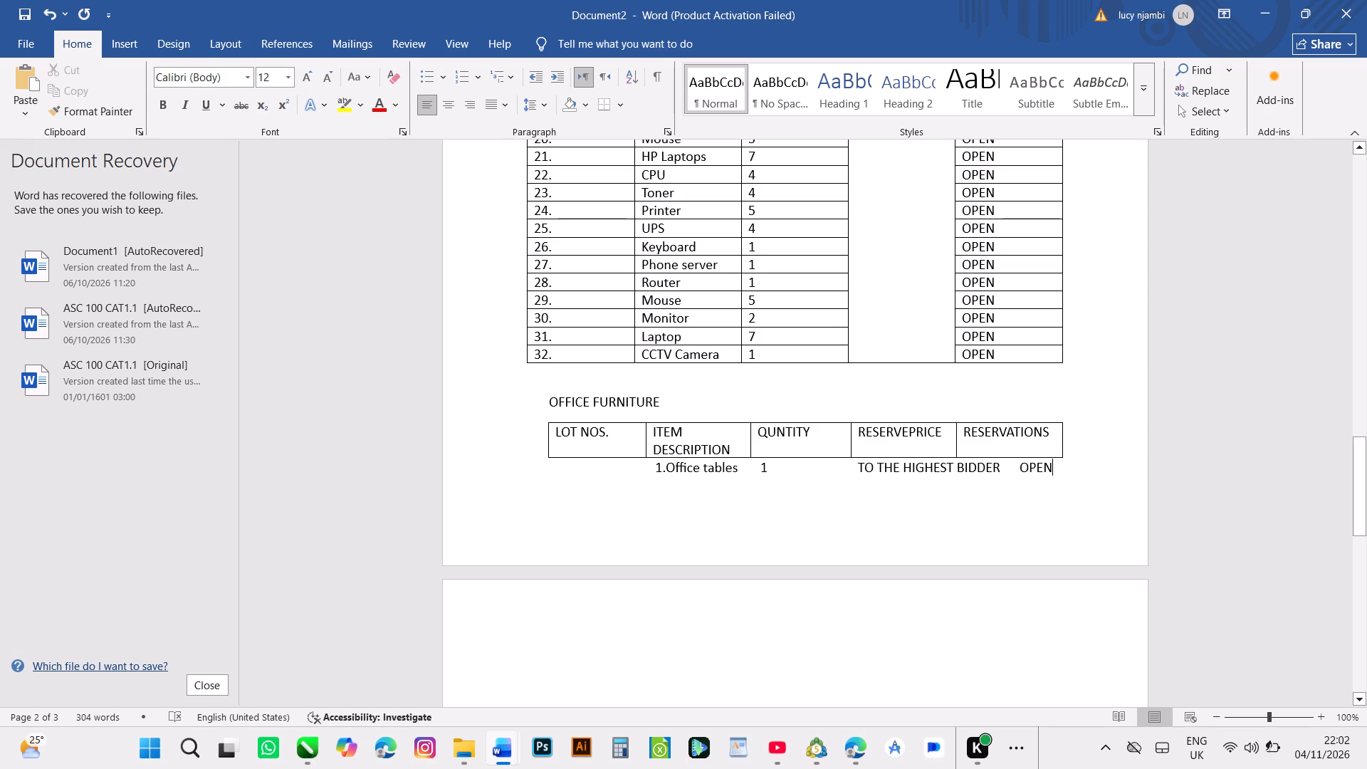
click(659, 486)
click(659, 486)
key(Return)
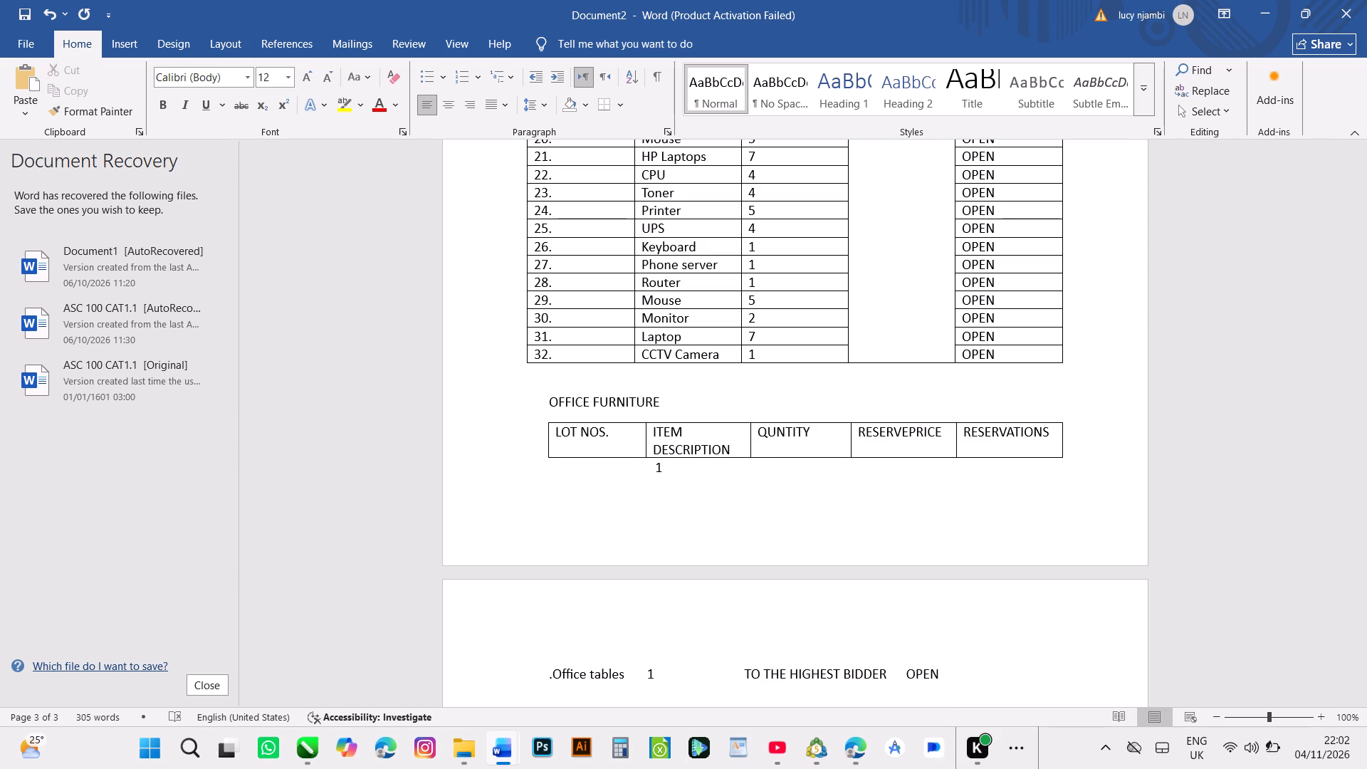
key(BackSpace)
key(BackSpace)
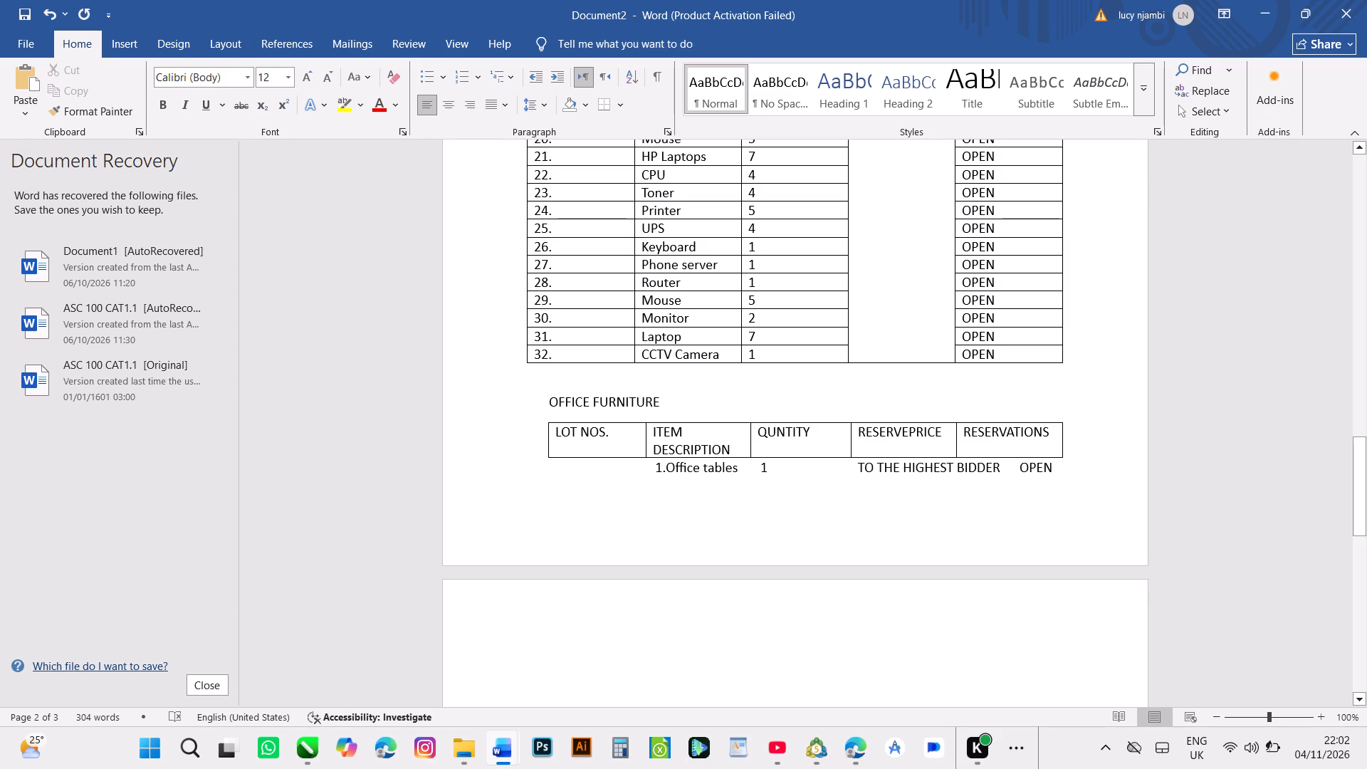
Split the Office tables line right after its leading number 1, moving the remaining text onto a new line.
click(662, 486)
triple_click(662, 486)
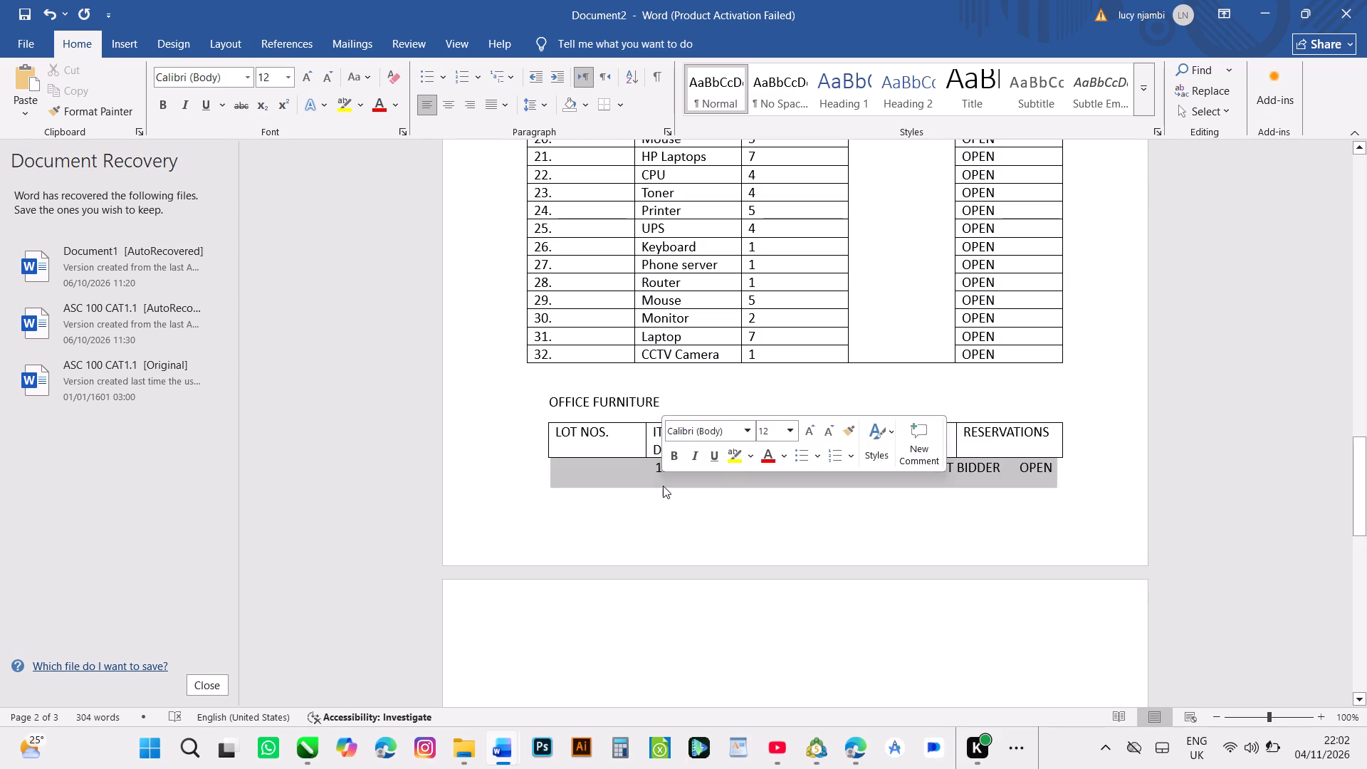
click(663, 486)
click(663, 486)
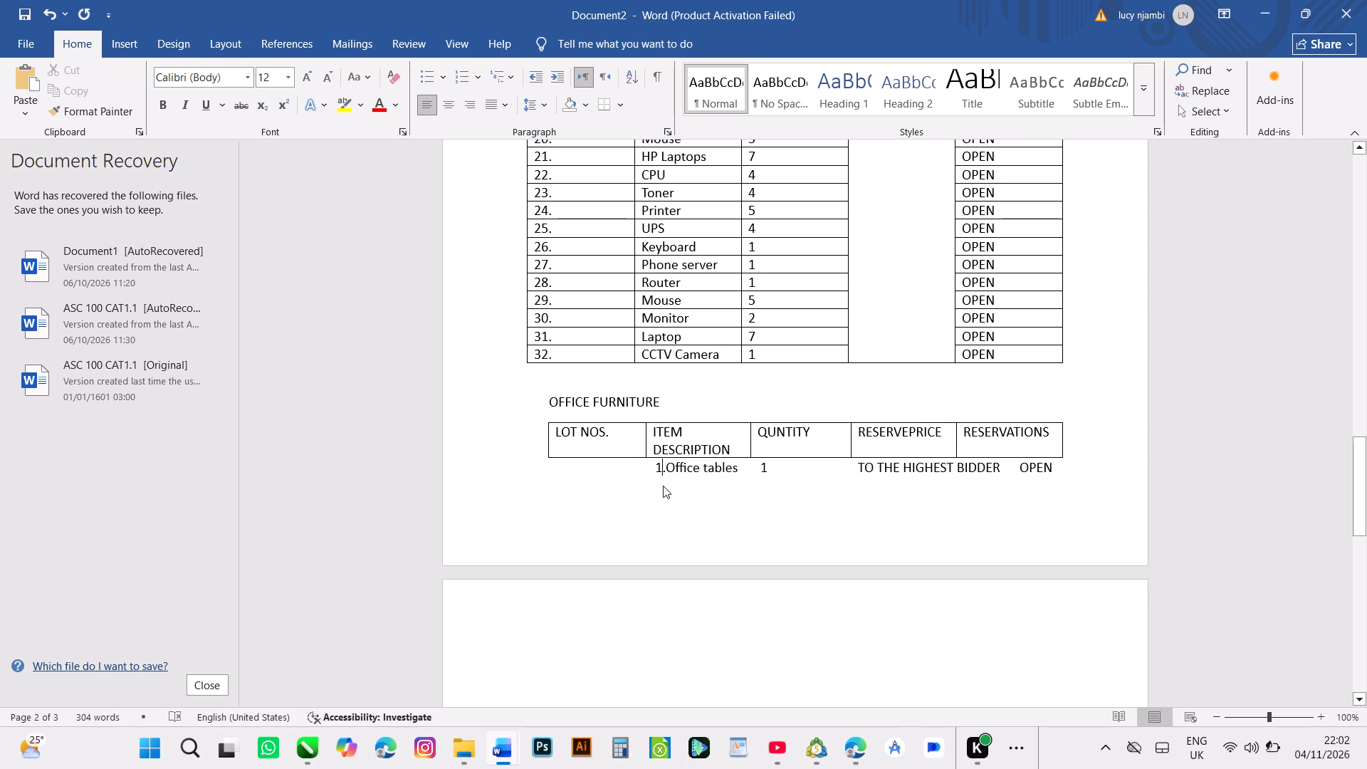
click(662, 486)
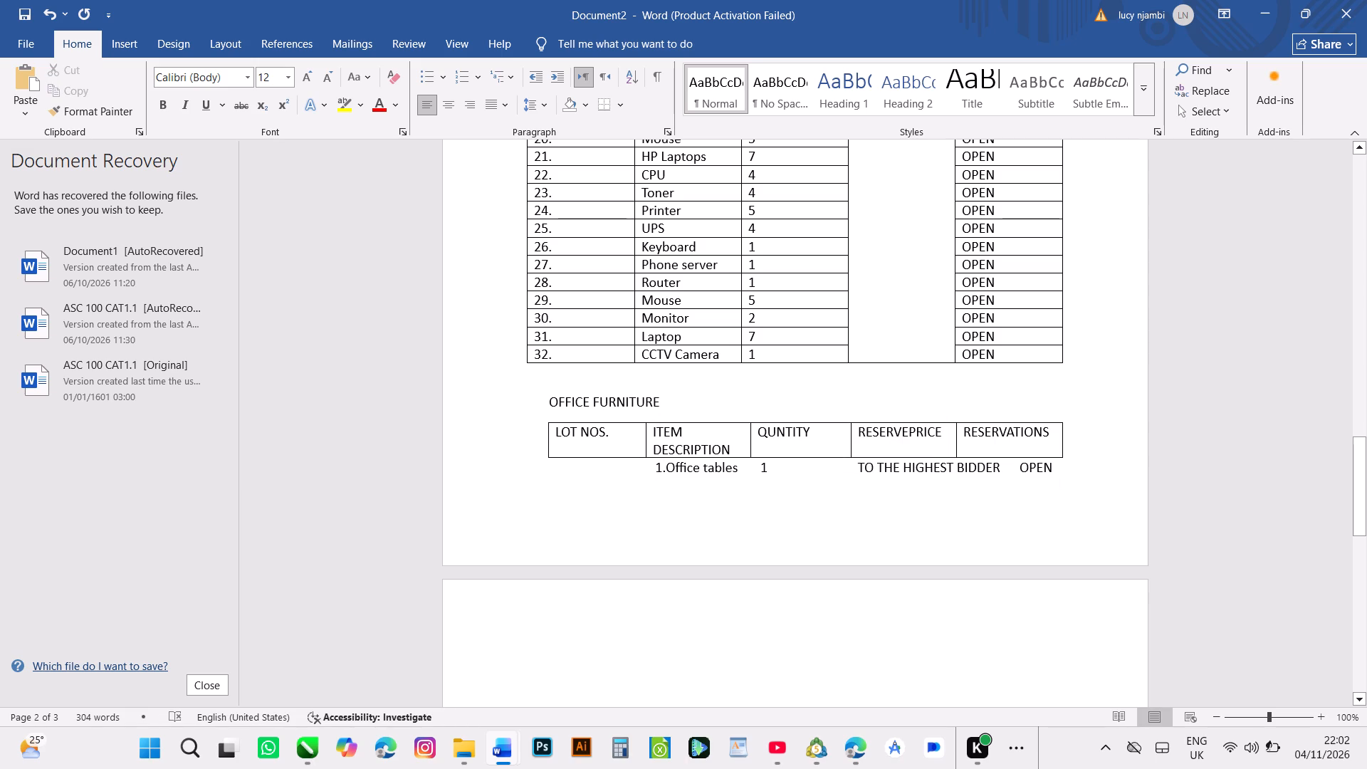
click(661, 486)
click(661, 489)
key(Return)
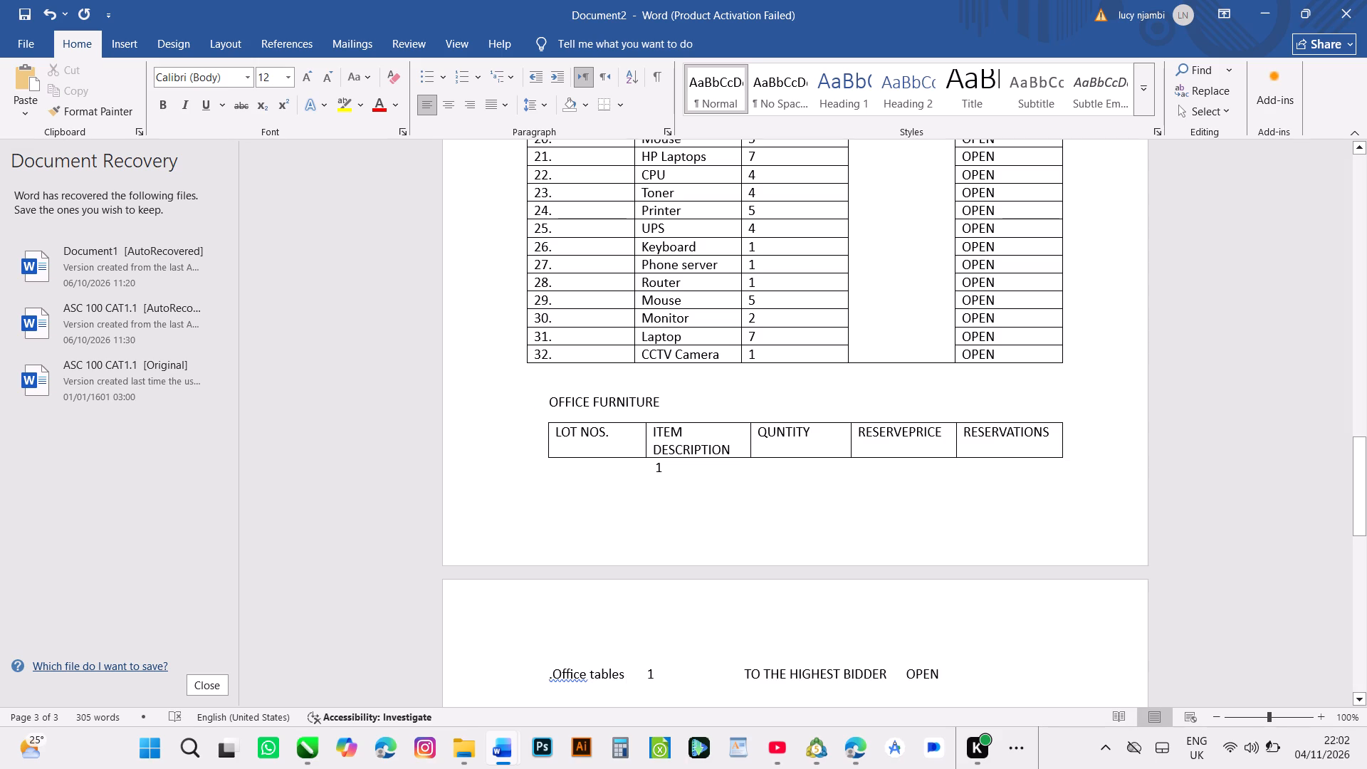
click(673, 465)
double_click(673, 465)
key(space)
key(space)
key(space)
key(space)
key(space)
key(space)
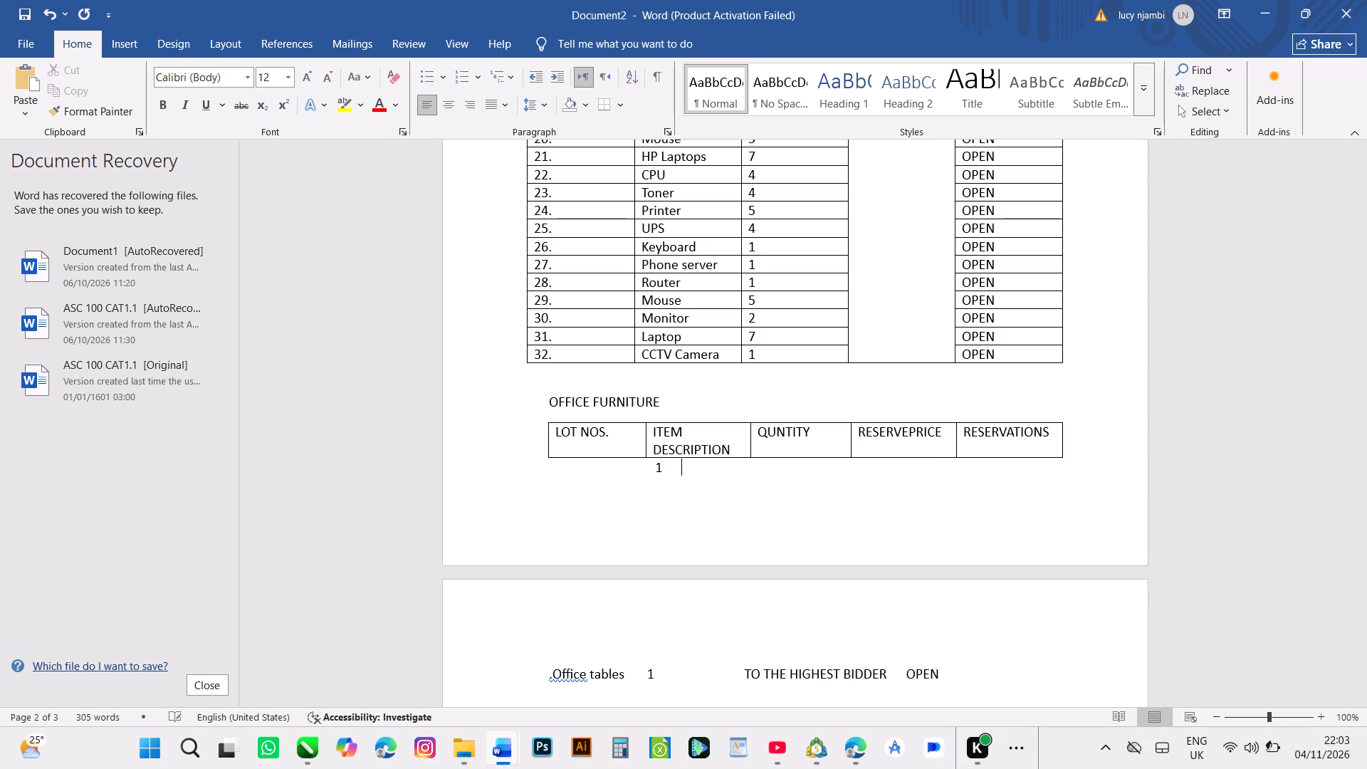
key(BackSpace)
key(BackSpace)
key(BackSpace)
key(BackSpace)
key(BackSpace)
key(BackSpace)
Delete the number 1 and most of the spaces before it beneath the OFFICE FURNITURE heading row.
key(BackSpace)
key(BackSpace)
key(BackSpace)
key(BackSpace)
key(BackSpace)
key(BackSpace)
key(BackSpace)
key(BackSpace)
key(BackSpace)
key(BackSpace)
key(BackSpace)
key(BackSpace)
key(BackSpace)
key(BackSpace)
key(BackSpace)
key(BackSpace)
key(BackSpace)
key(BackSpace)
key(BackSpace)
key(BackSpace)
key(BackSpace)
key(BackSpace)
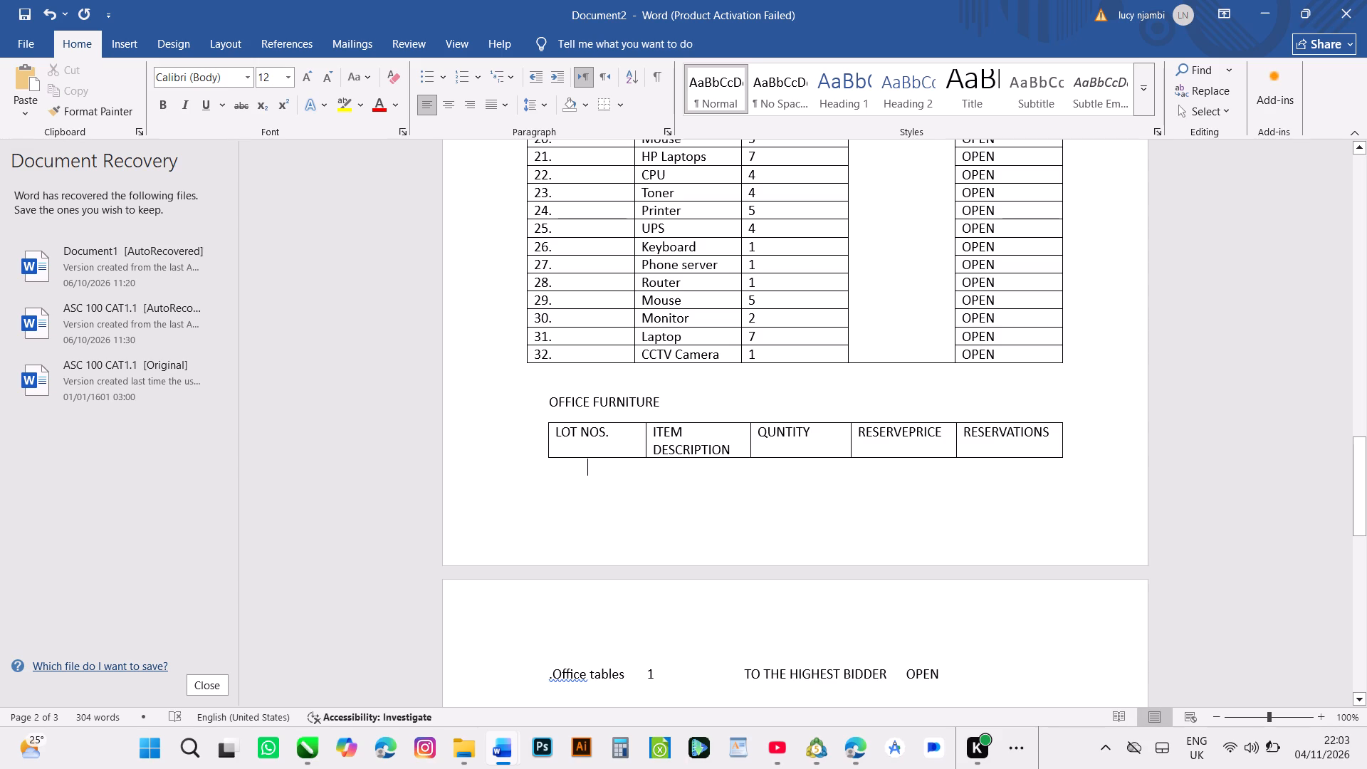
Delete the entire leftover Office tables line, including its quantity, reserve price and reservation text, from the third page.
triple_click(943, 672)
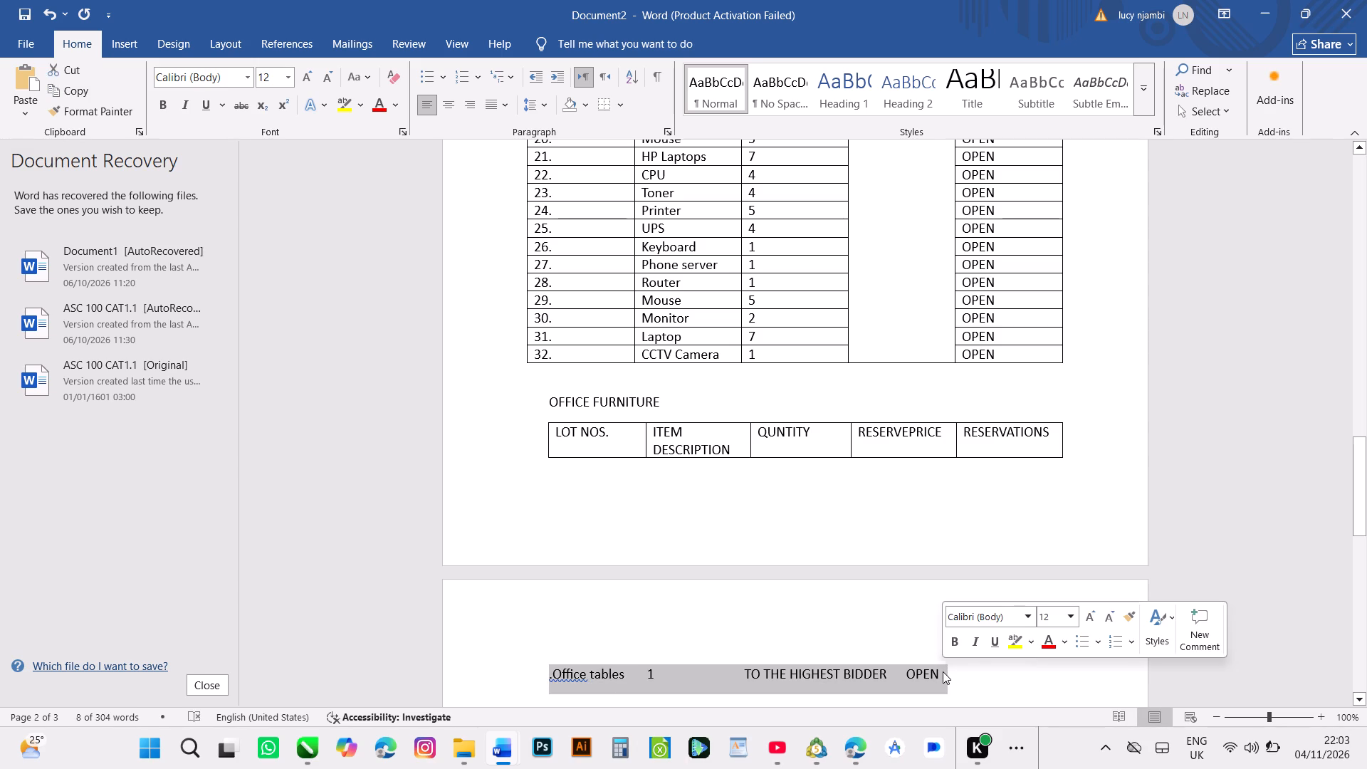
key(BackSpace)
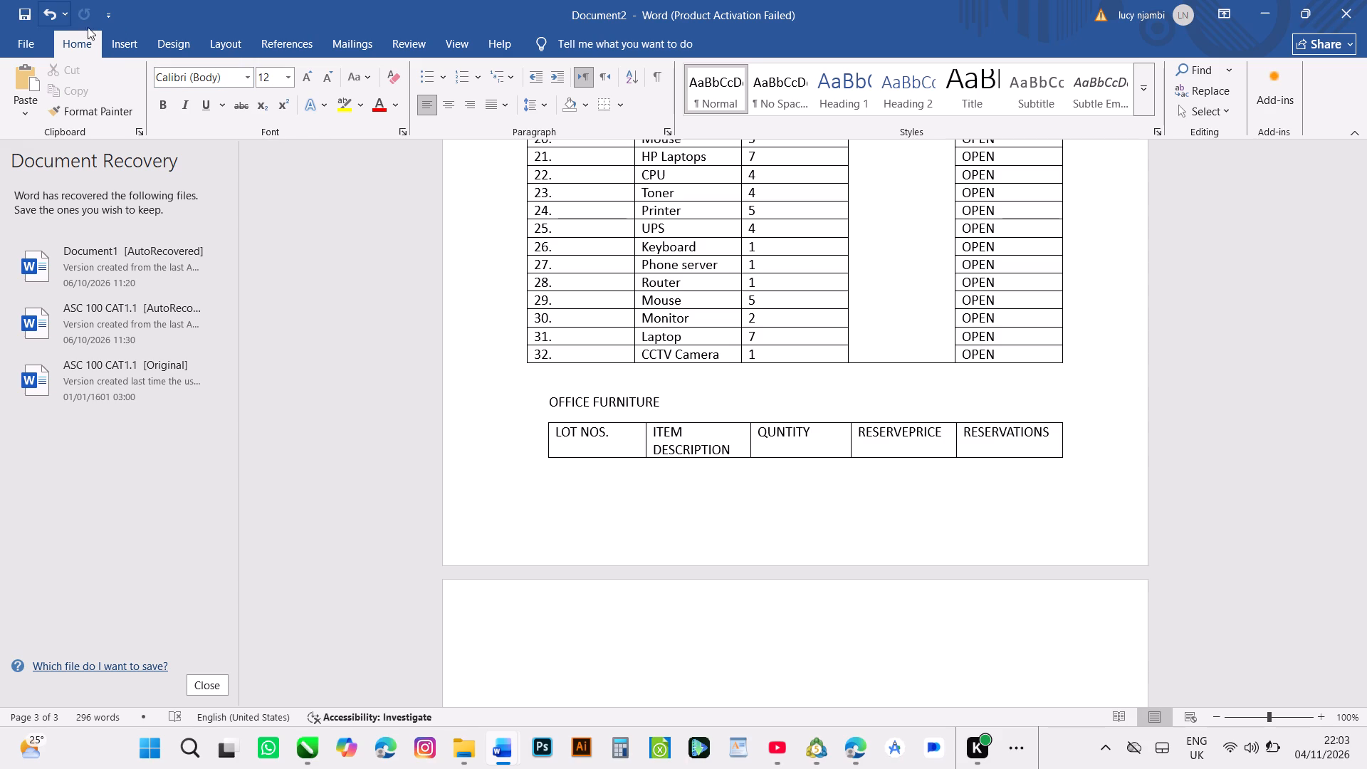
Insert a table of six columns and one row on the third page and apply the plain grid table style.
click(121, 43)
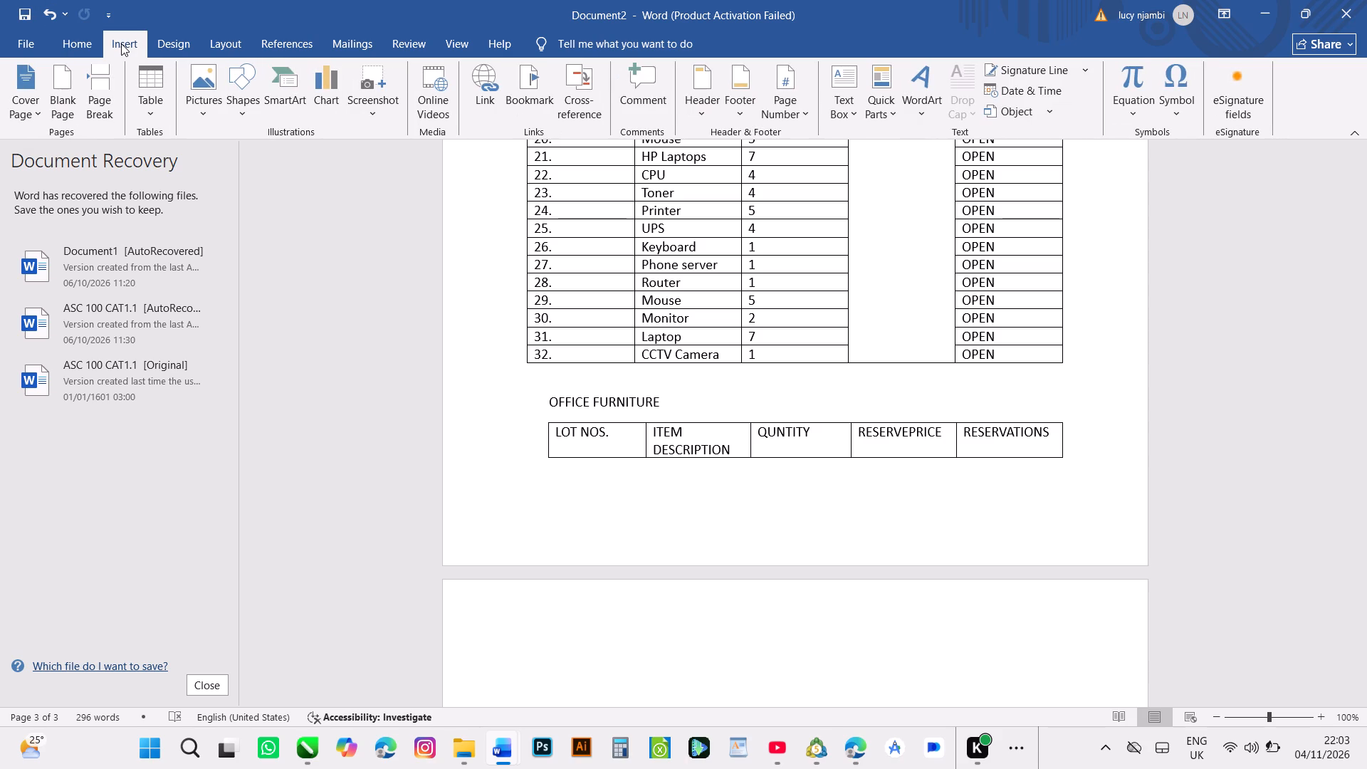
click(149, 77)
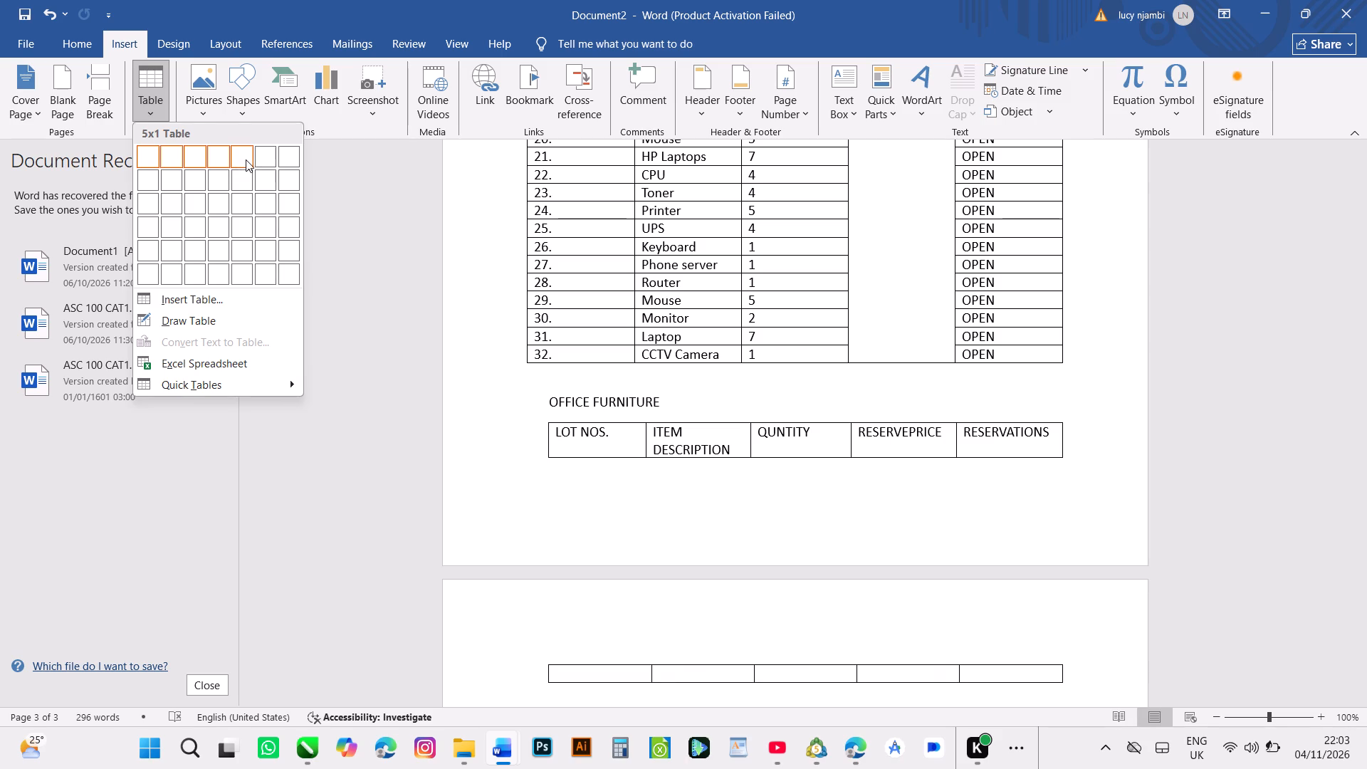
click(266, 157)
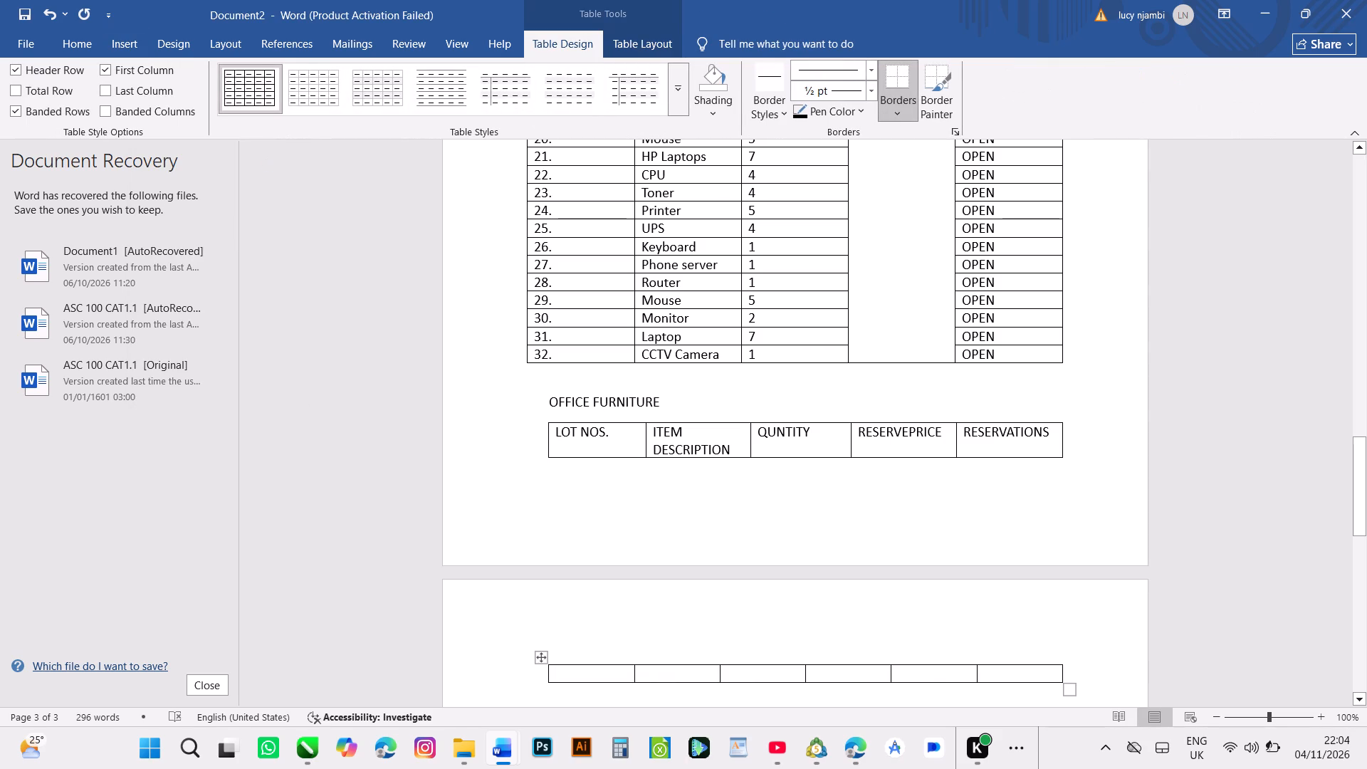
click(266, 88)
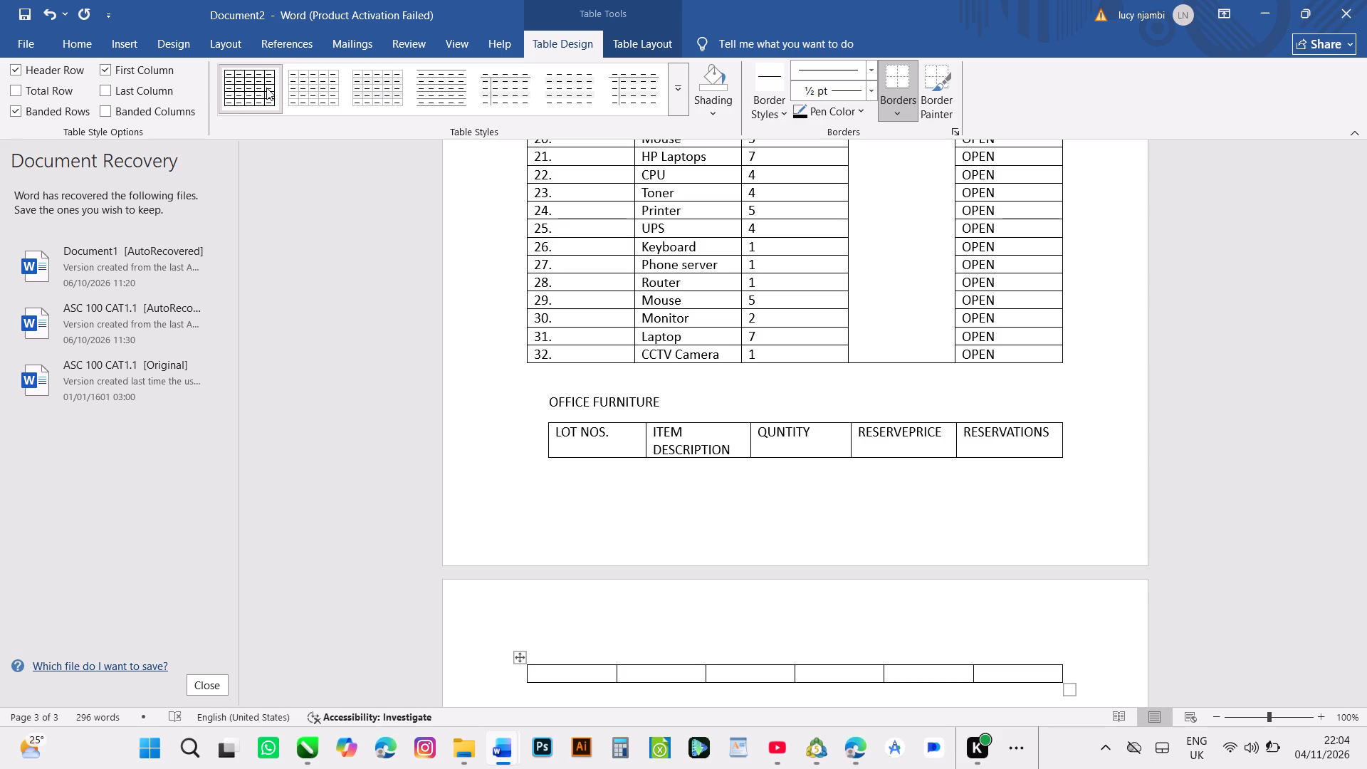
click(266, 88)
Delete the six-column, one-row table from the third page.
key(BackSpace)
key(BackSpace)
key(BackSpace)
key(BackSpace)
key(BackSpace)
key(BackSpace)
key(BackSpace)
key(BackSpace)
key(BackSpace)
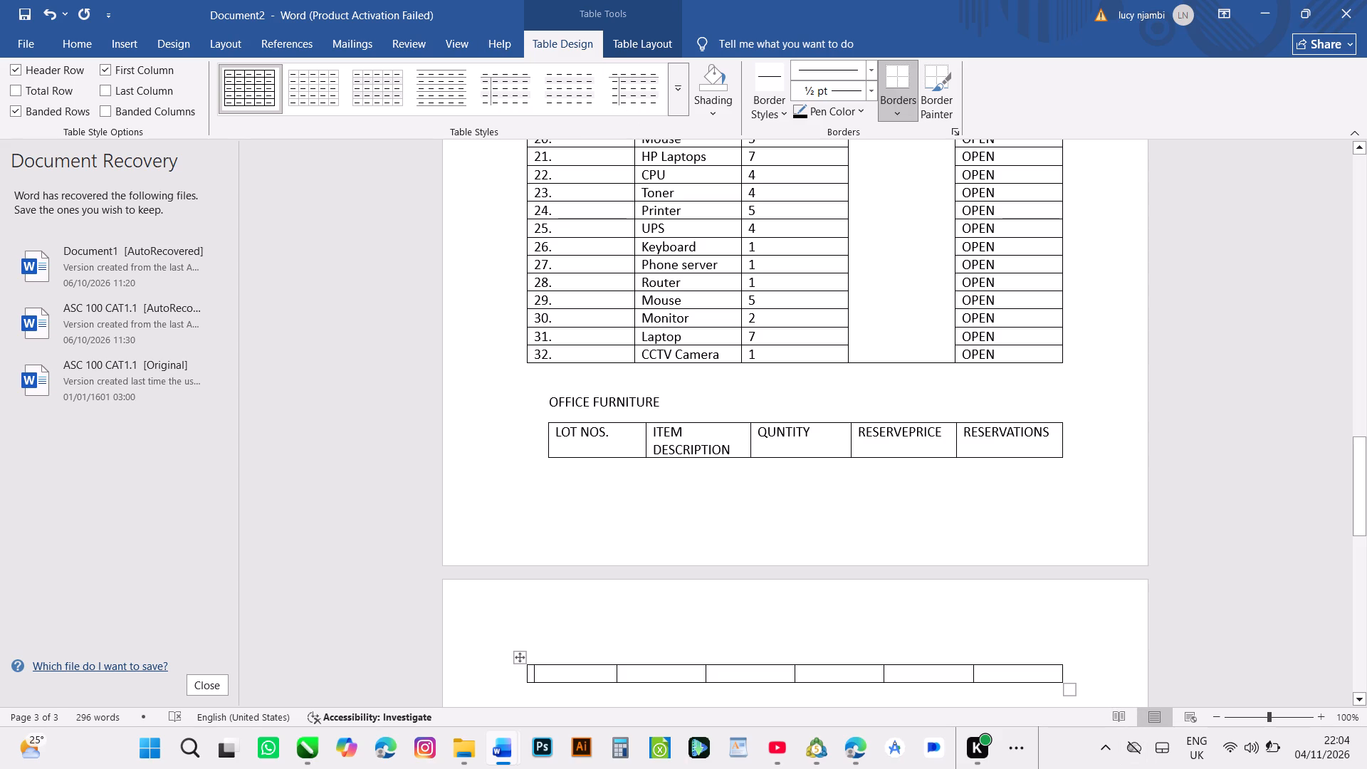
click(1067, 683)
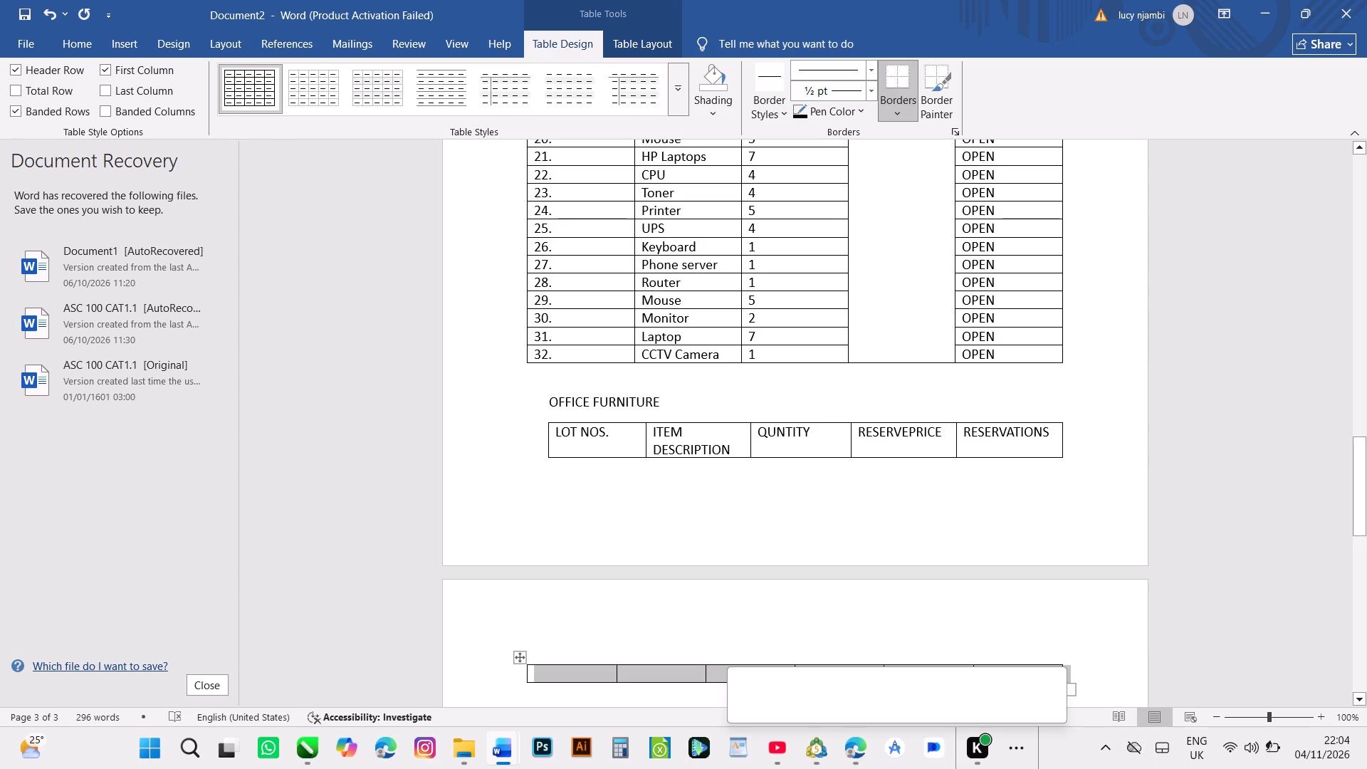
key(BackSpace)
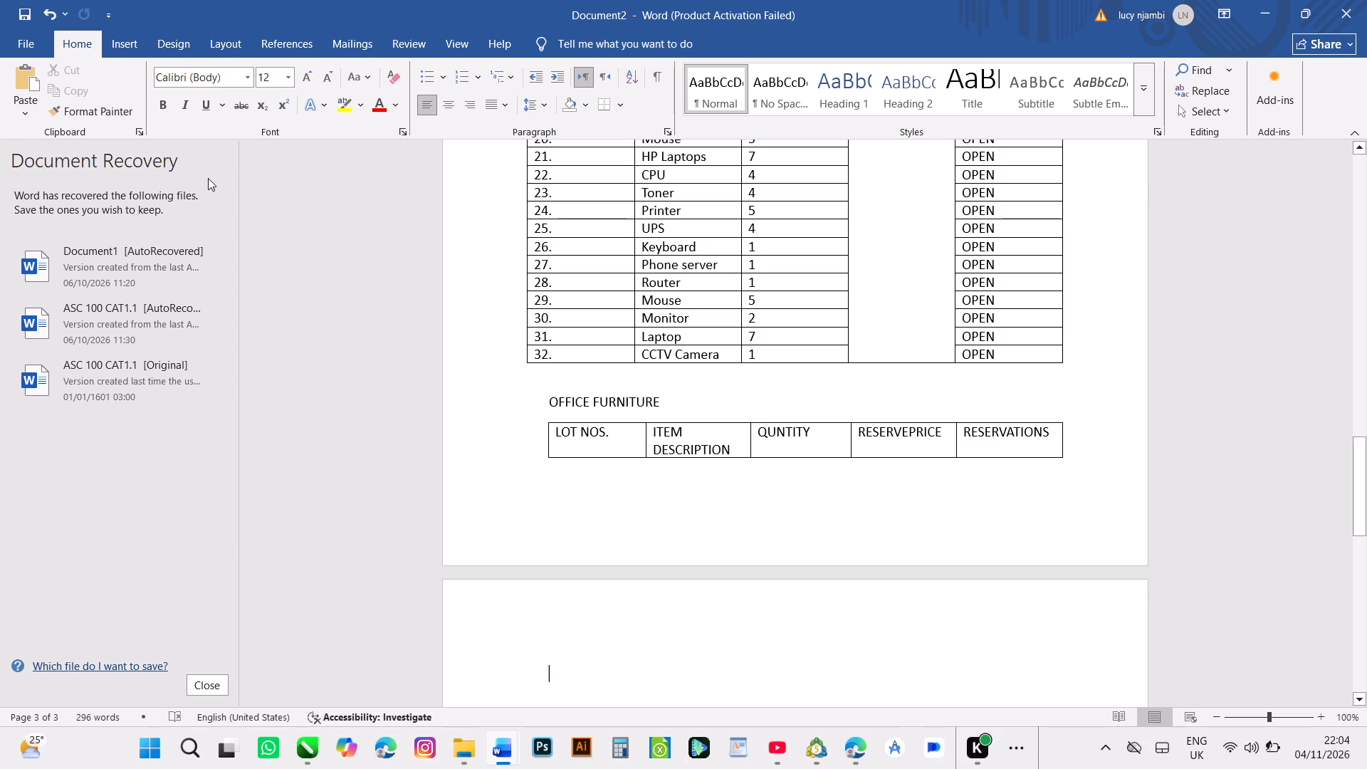
Insert a table with 5 columns and 4 rows on the third page, keeping the fixed column width at Auto.
click(130, 45)
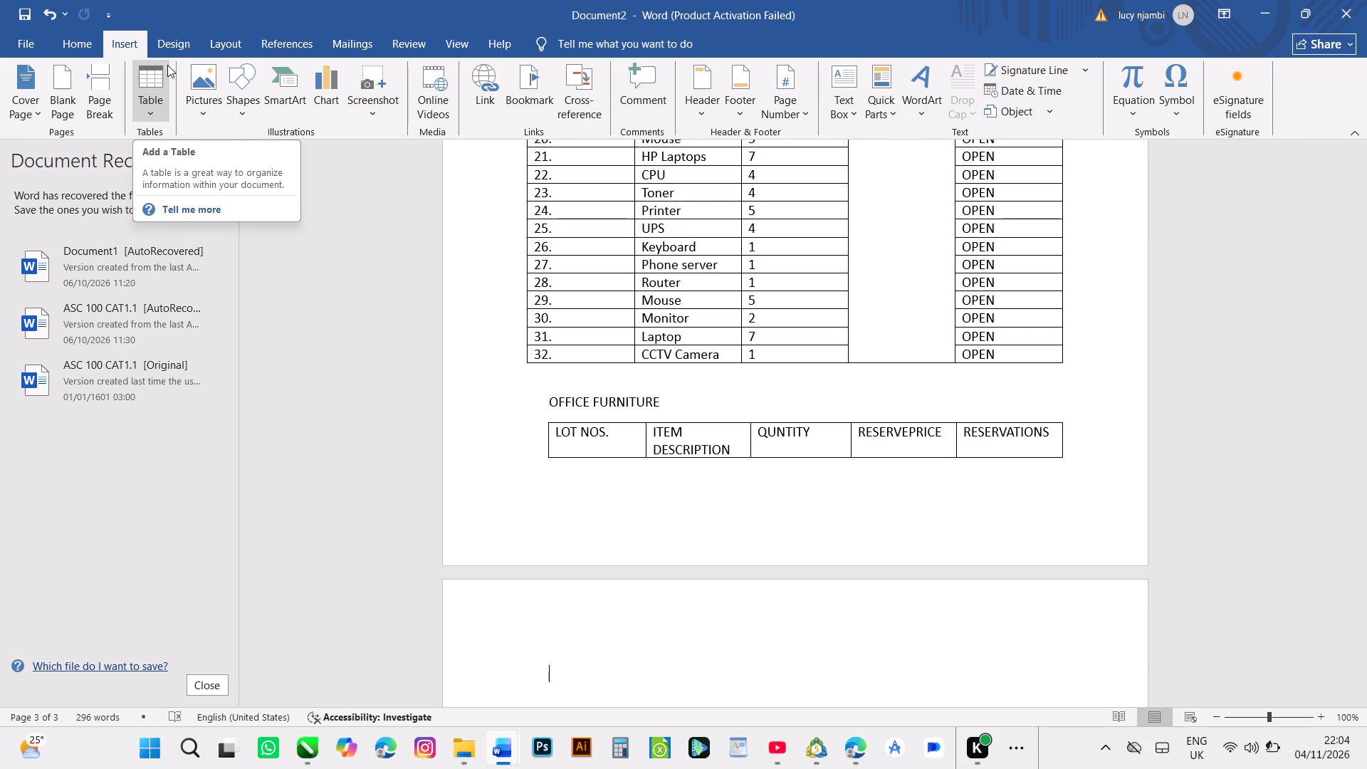
click(155, 85)
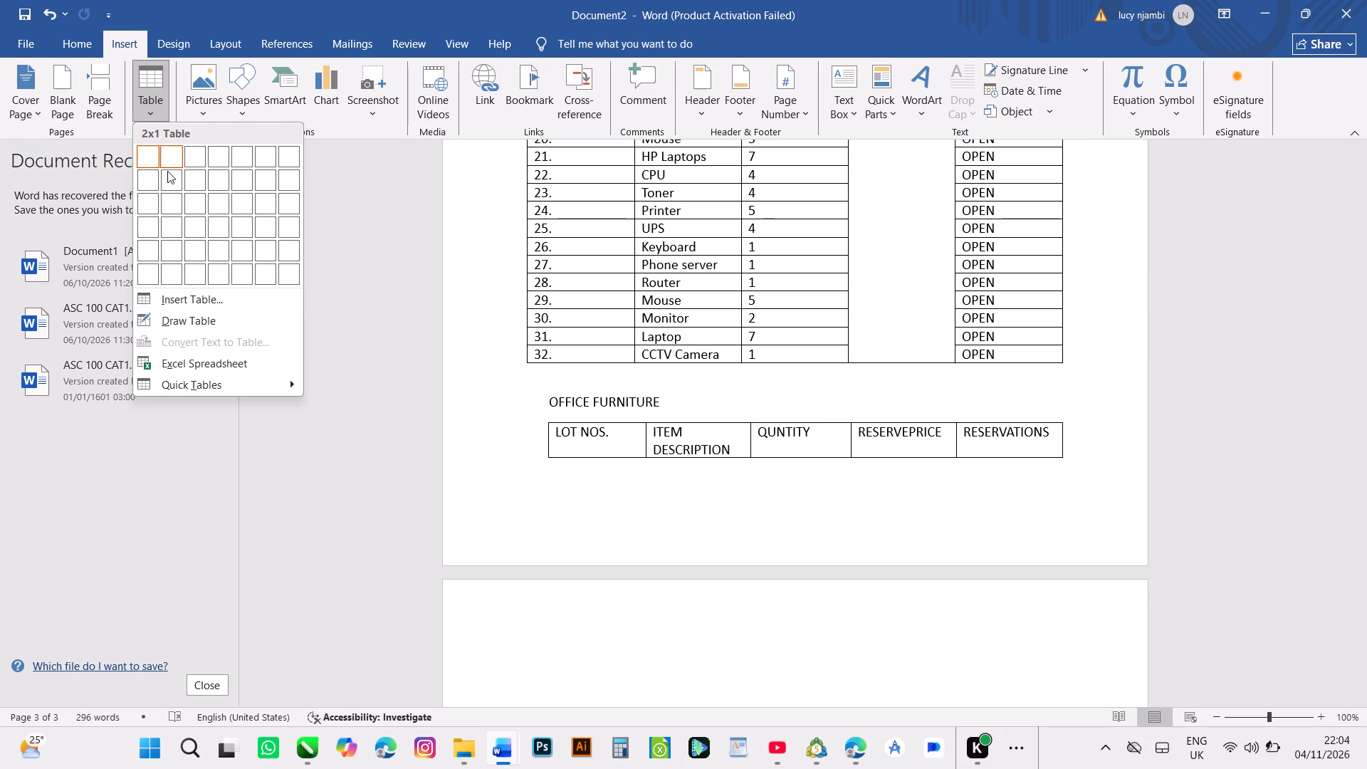
click(174, 300)
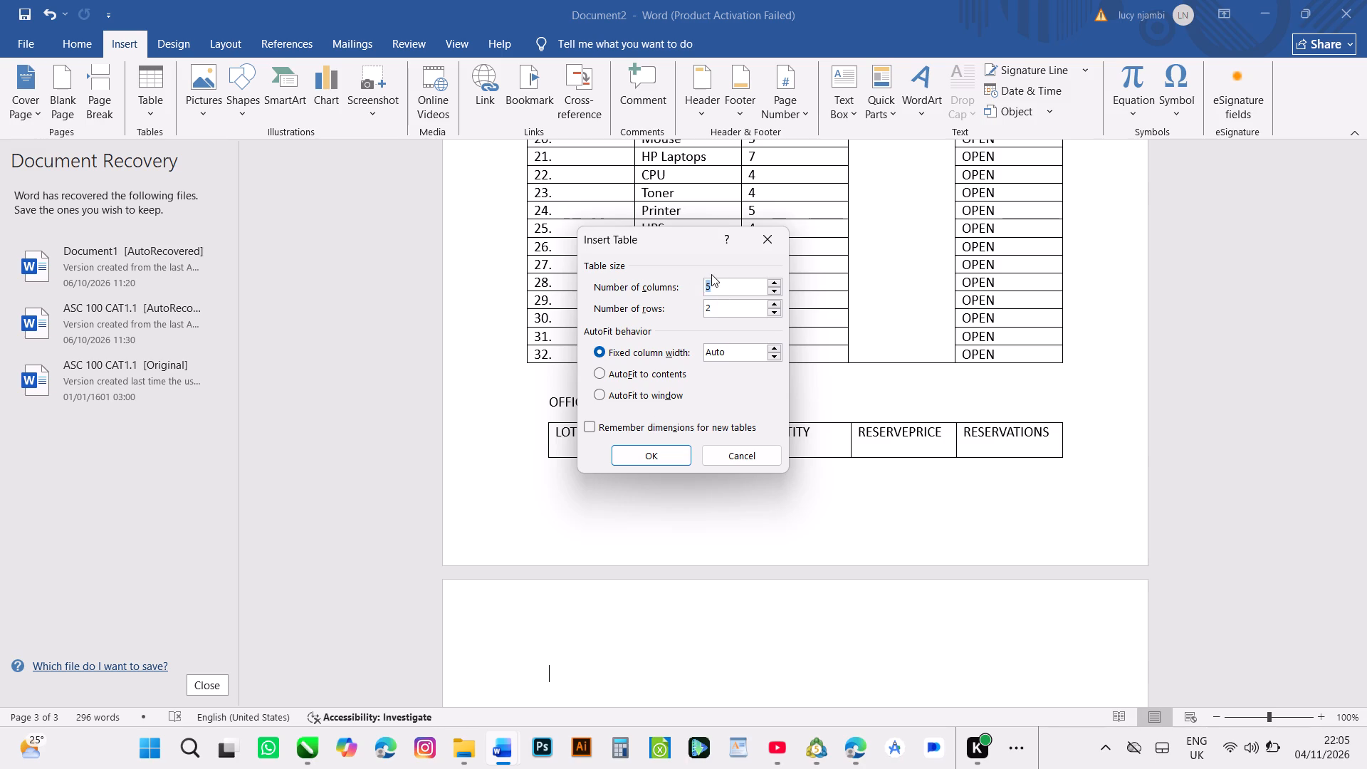
key(5)
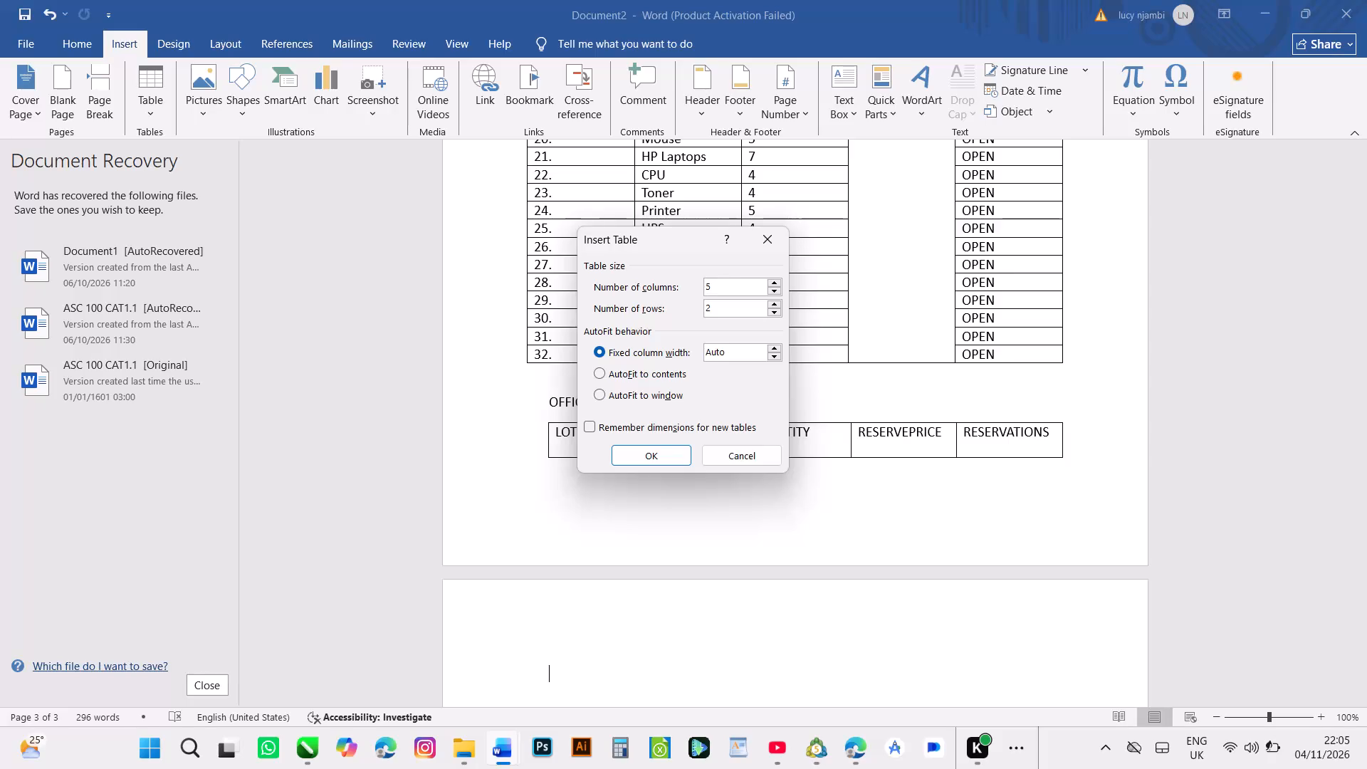
click(710, 304)
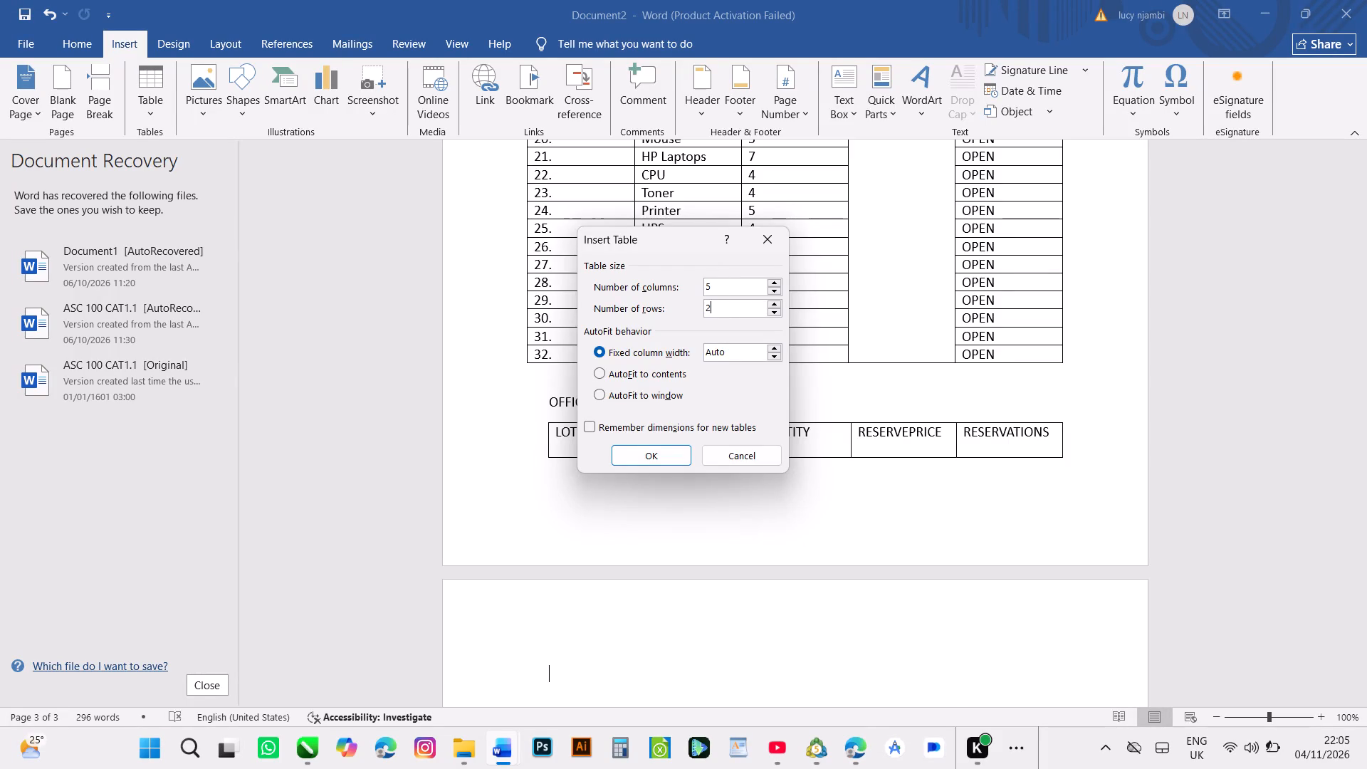
double_click(715, 310)
key(BackSpace)
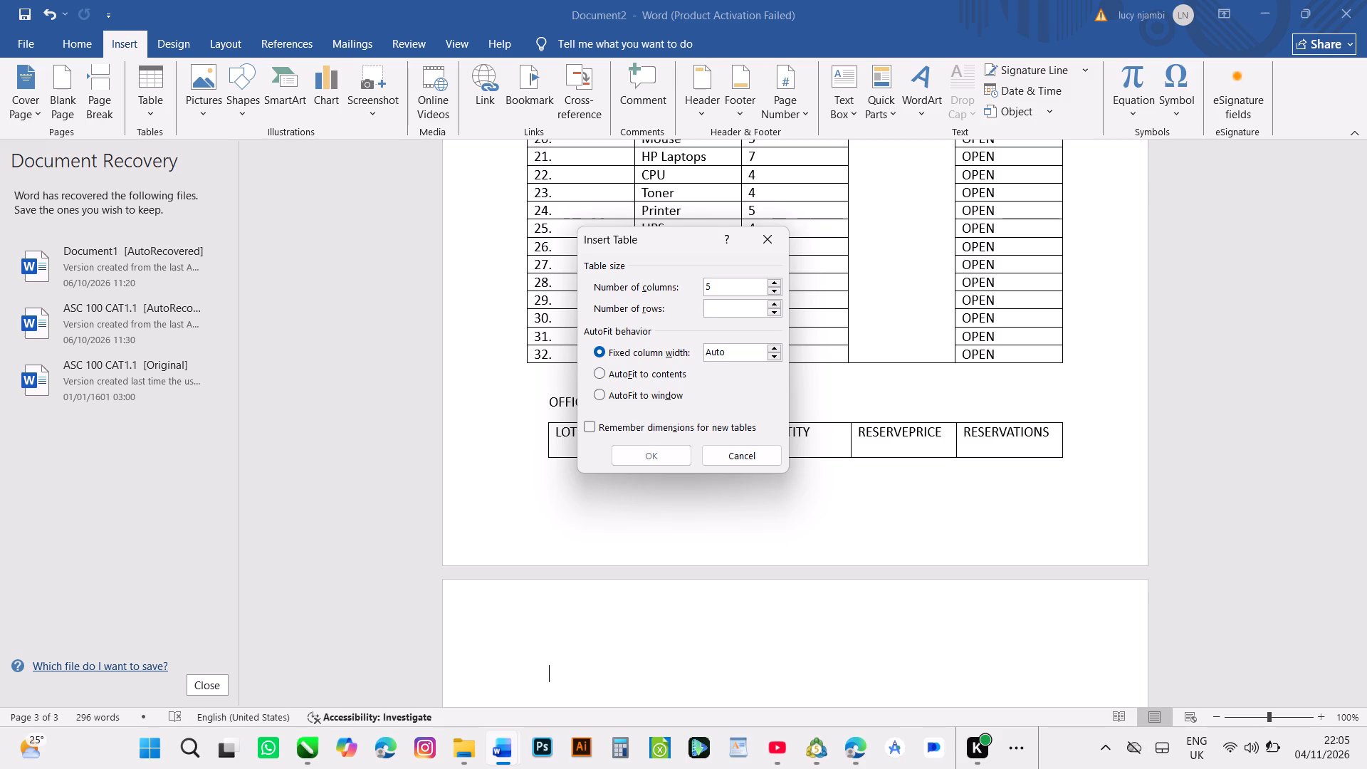
key(4)
click(654, 451)
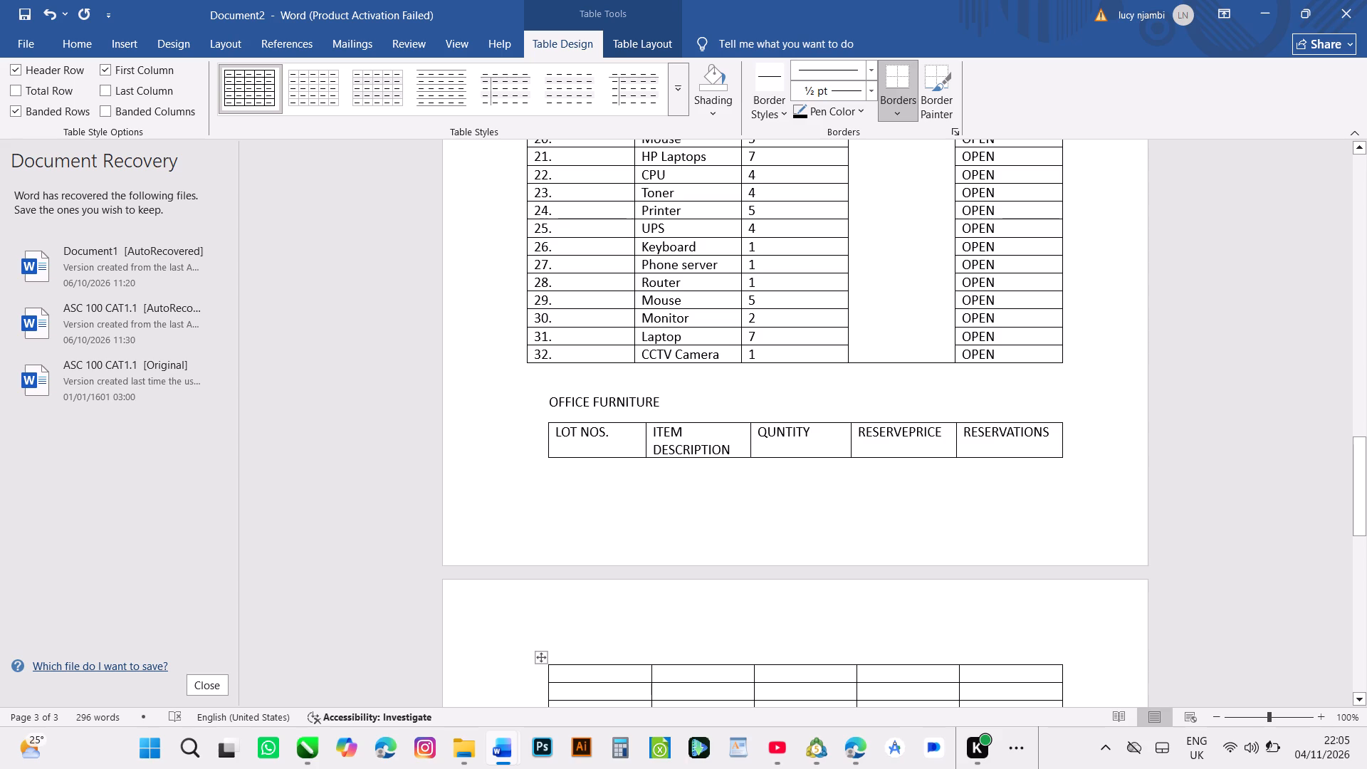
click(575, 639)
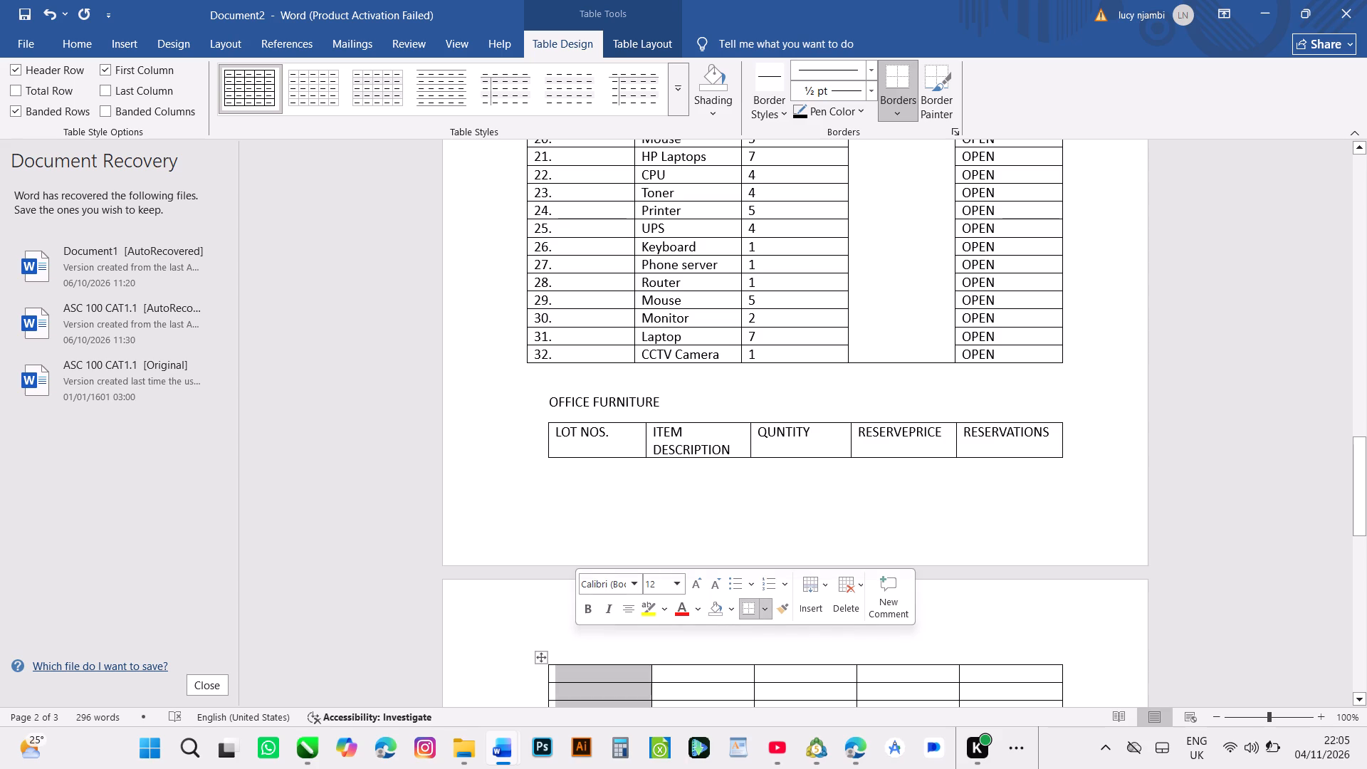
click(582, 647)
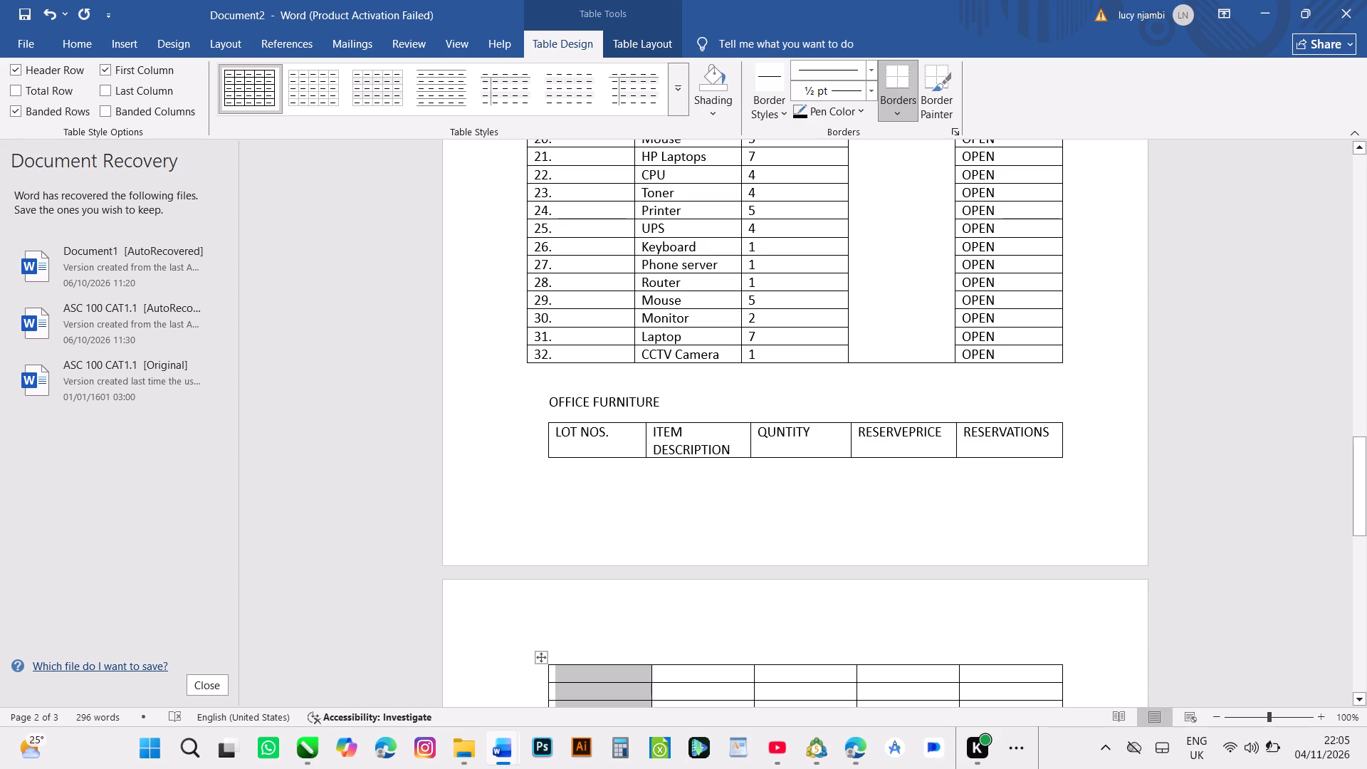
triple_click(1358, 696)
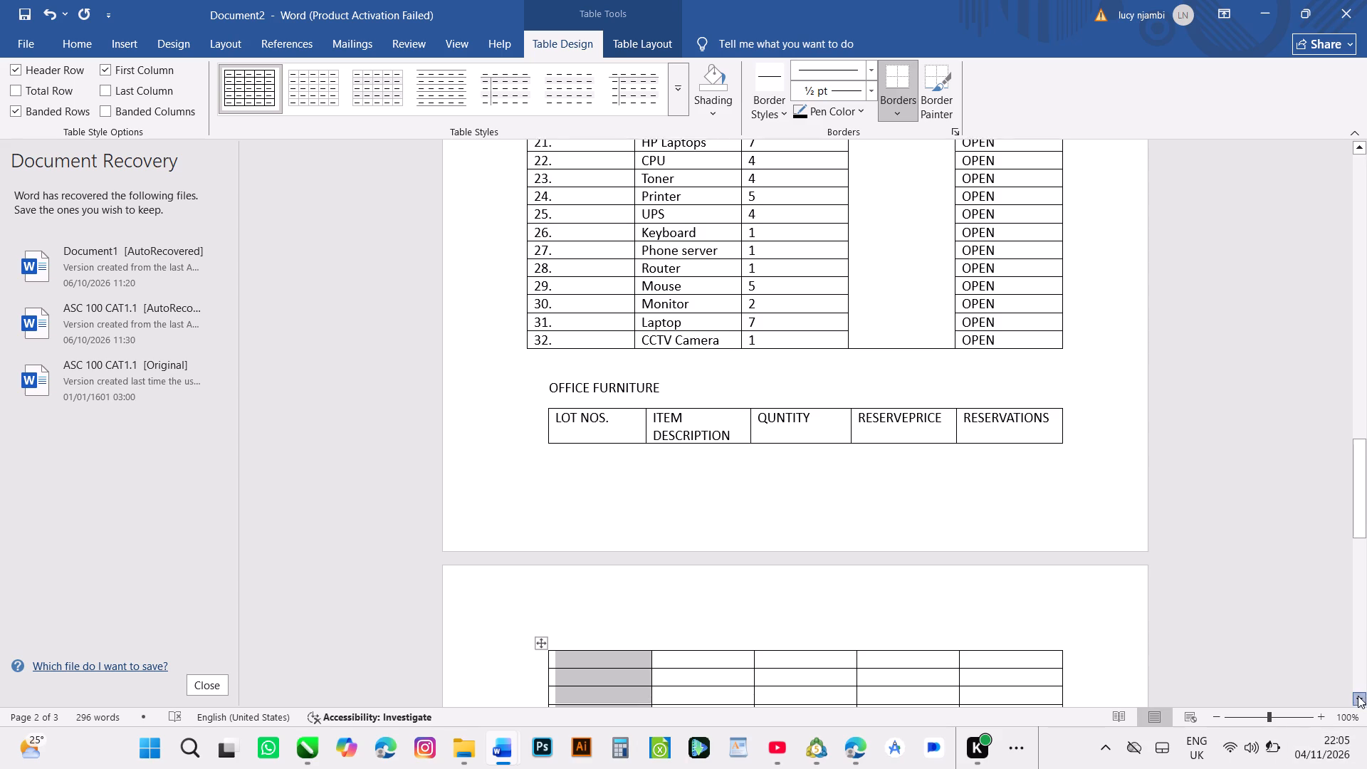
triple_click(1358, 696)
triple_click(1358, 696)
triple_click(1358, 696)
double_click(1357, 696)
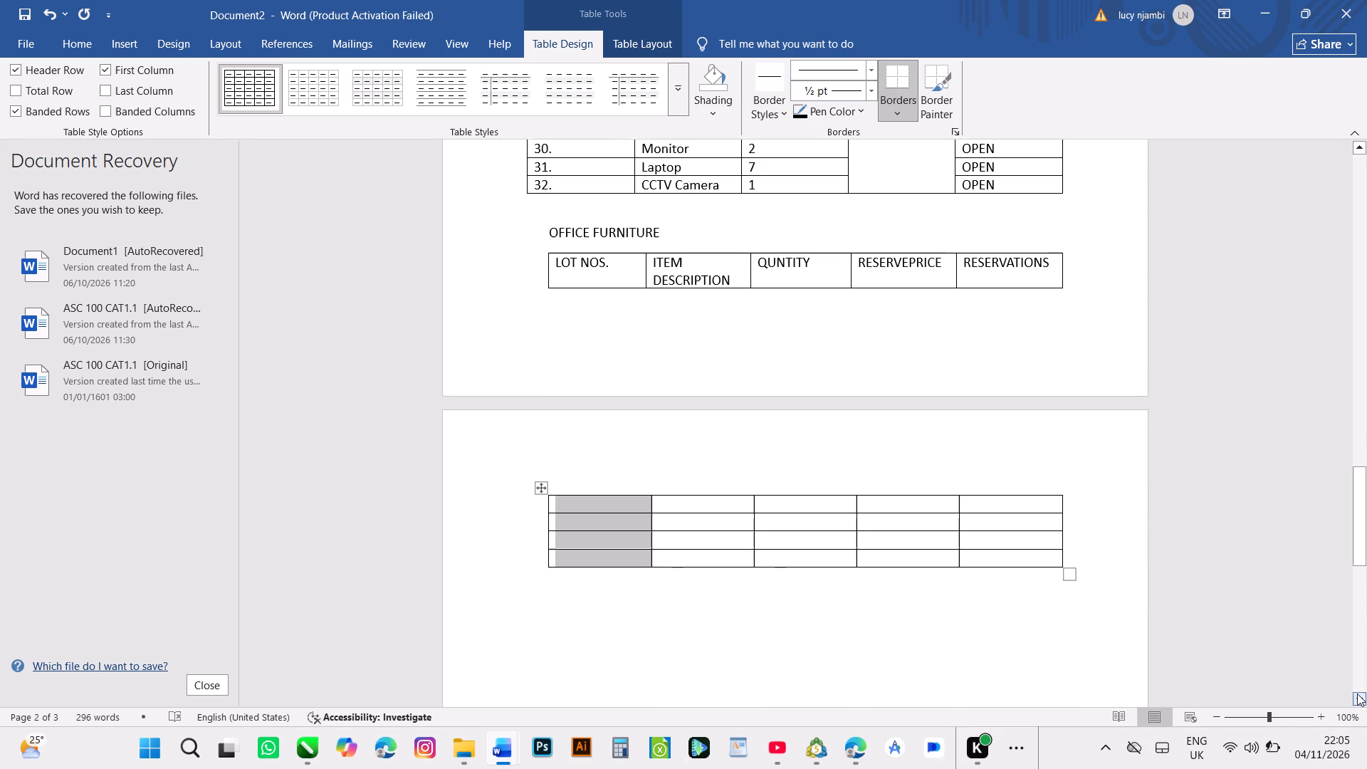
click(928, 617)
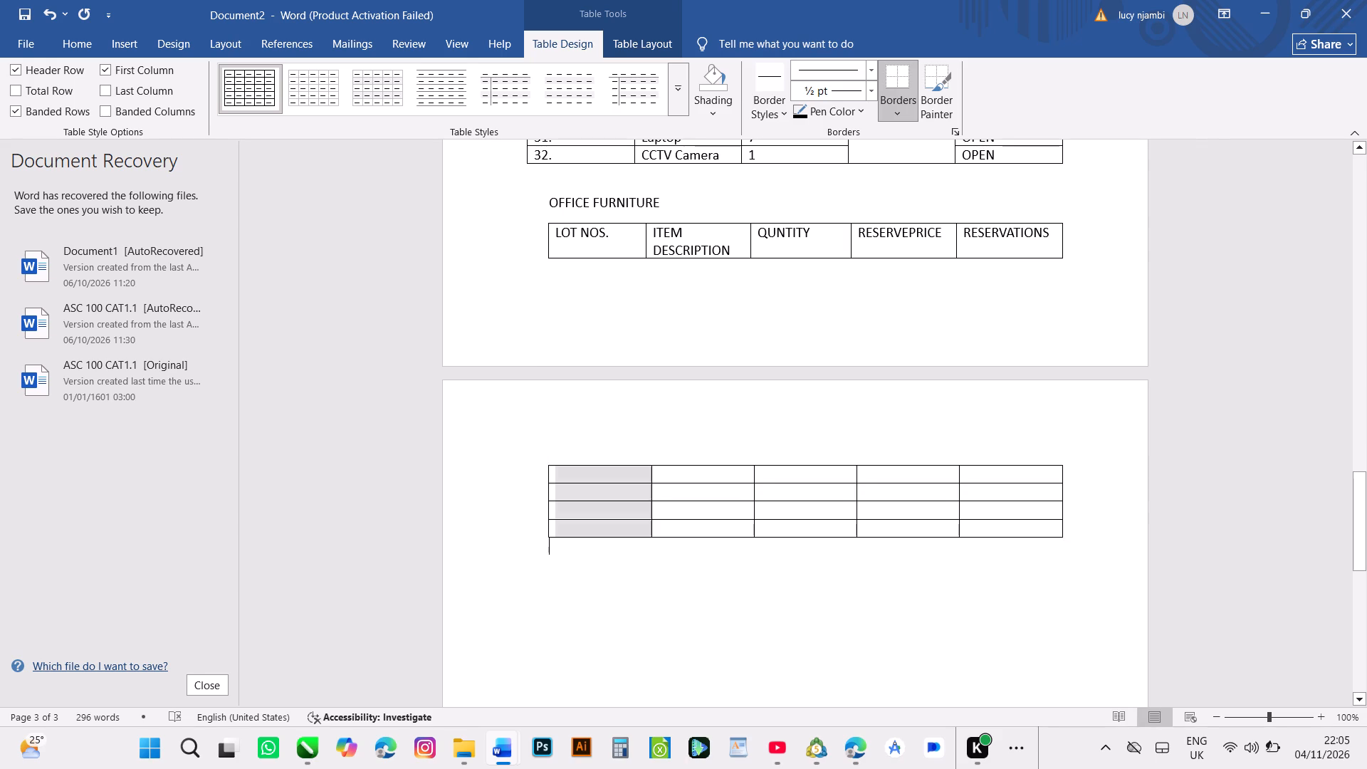
Enter the title HOUSEHOLDS in the page header above the empty five-column table on the third page.
click(641, 429)
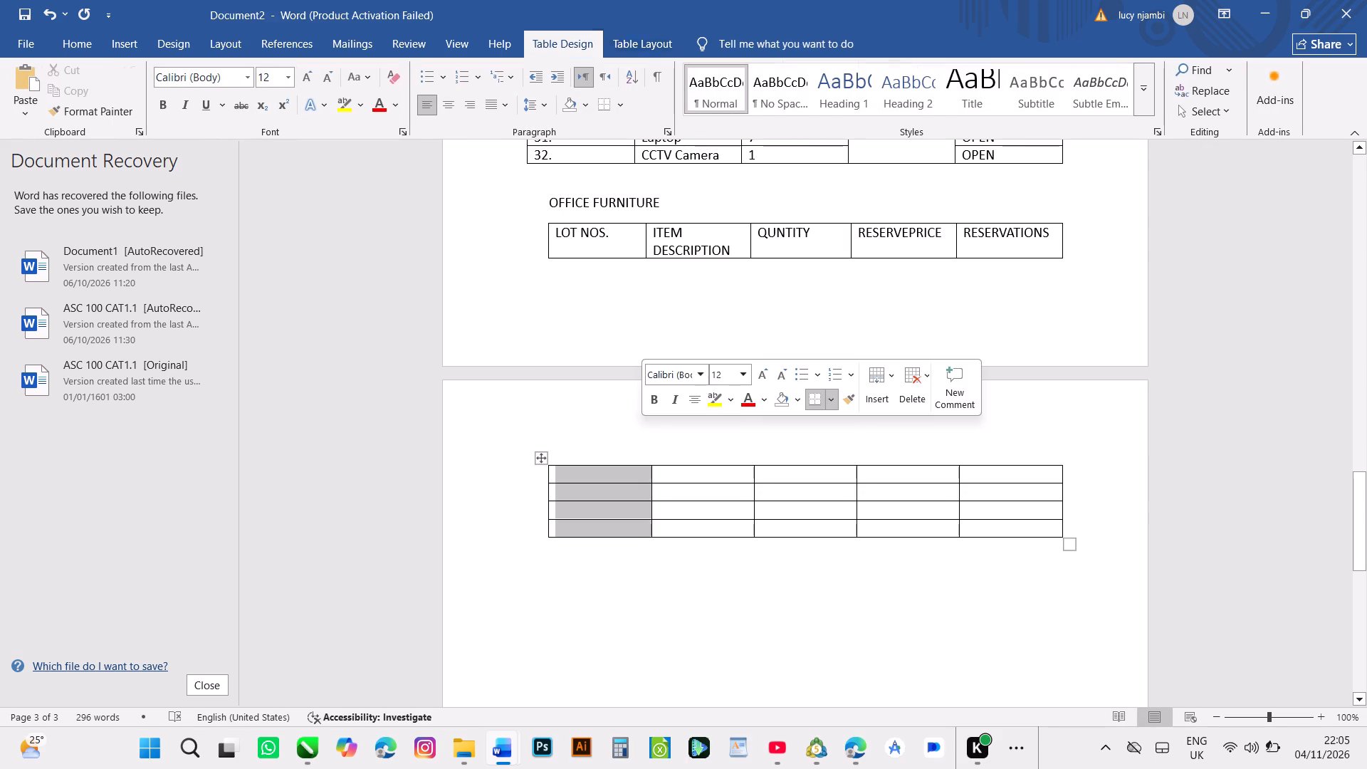
click(641, 429)
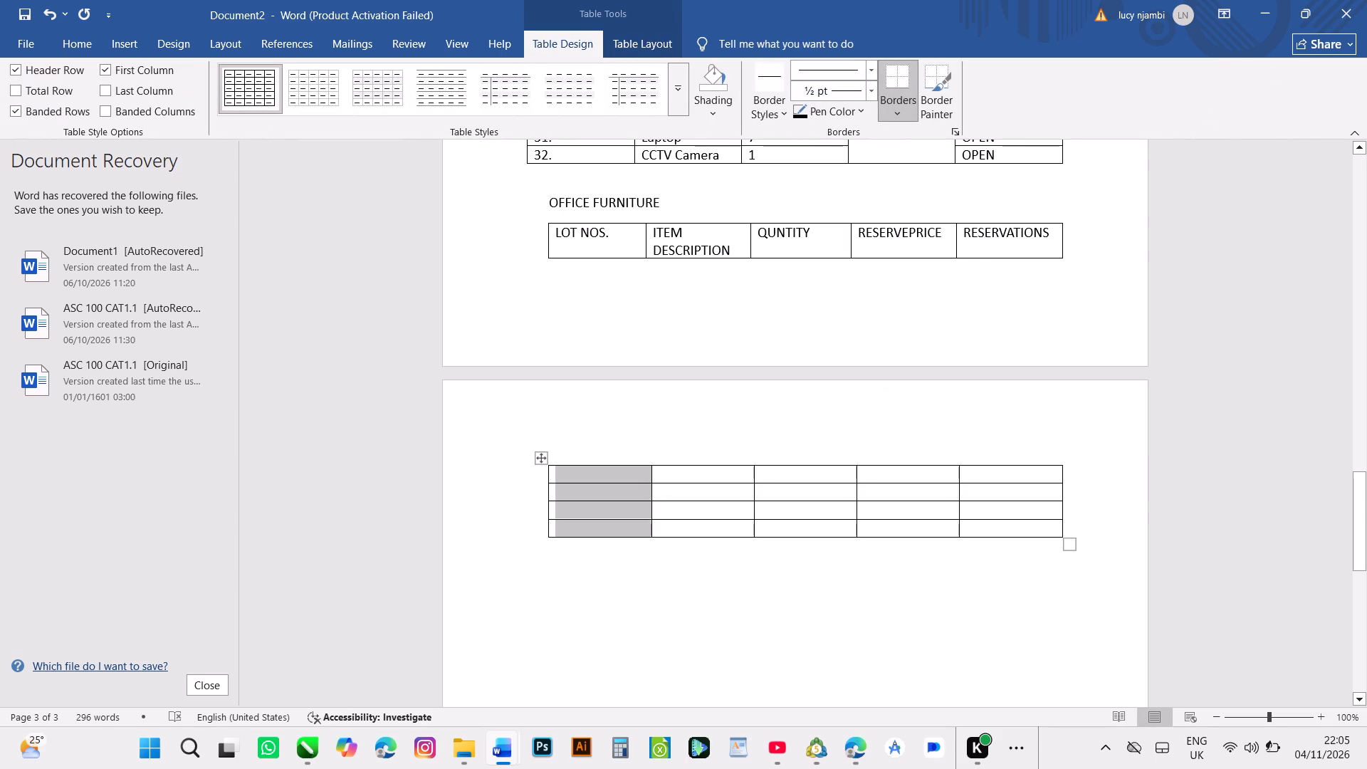
click(648, 433)
click(648, 433)
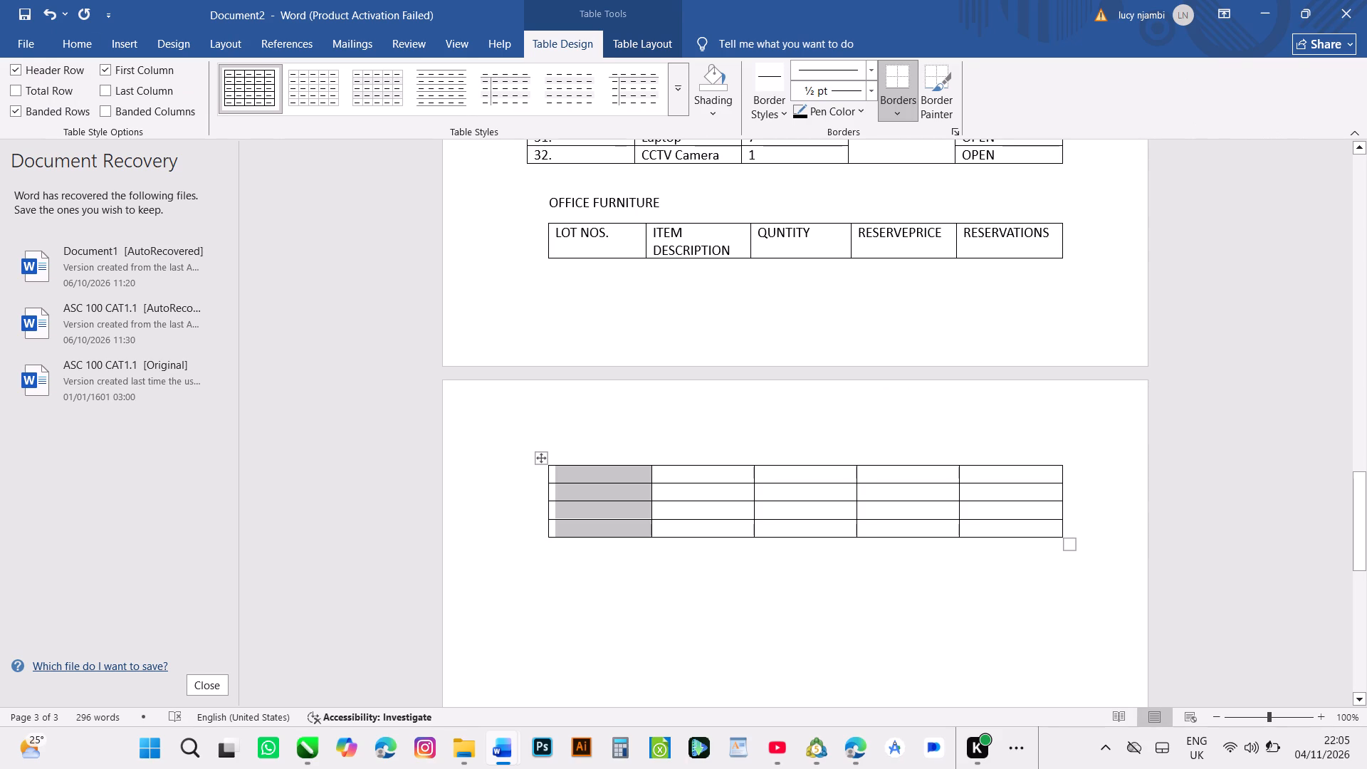
click(609, 447)
click(607, 446)
click(608, 446)
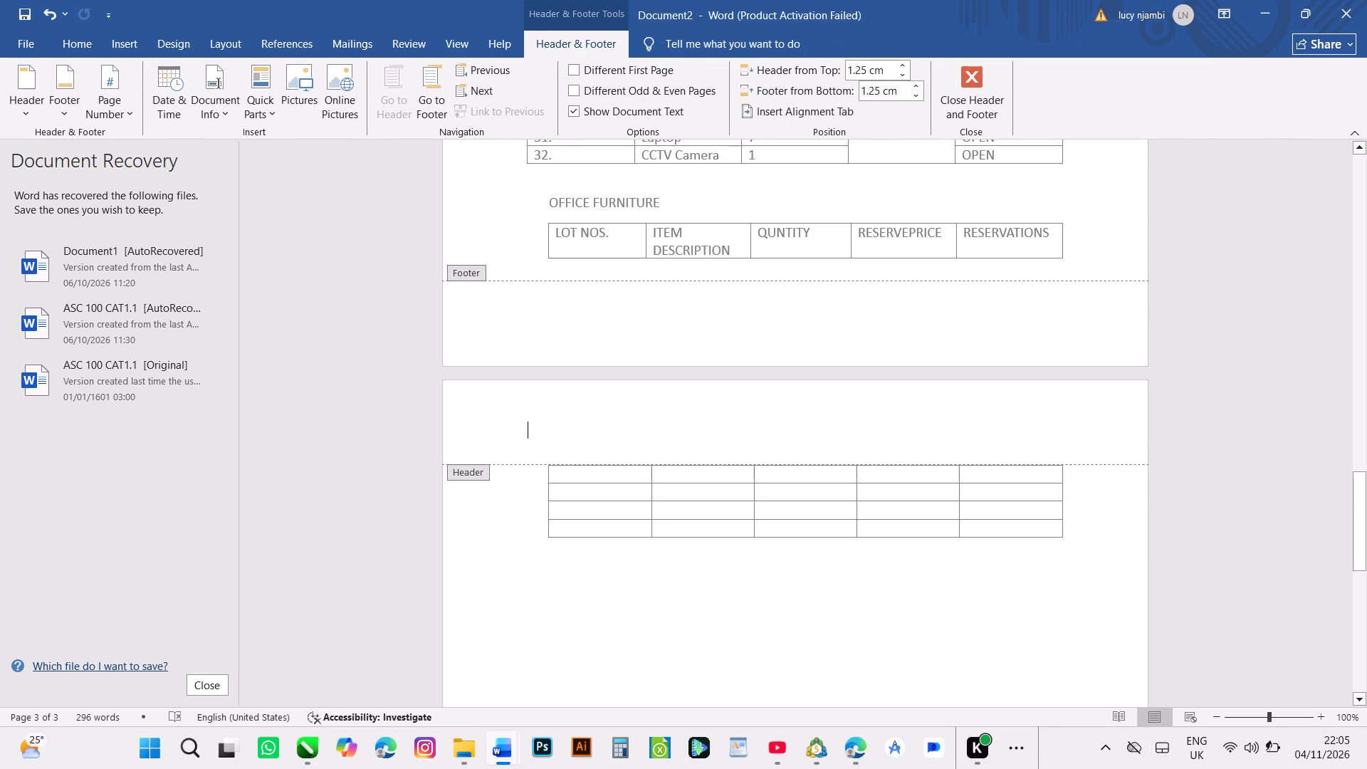
key(h)
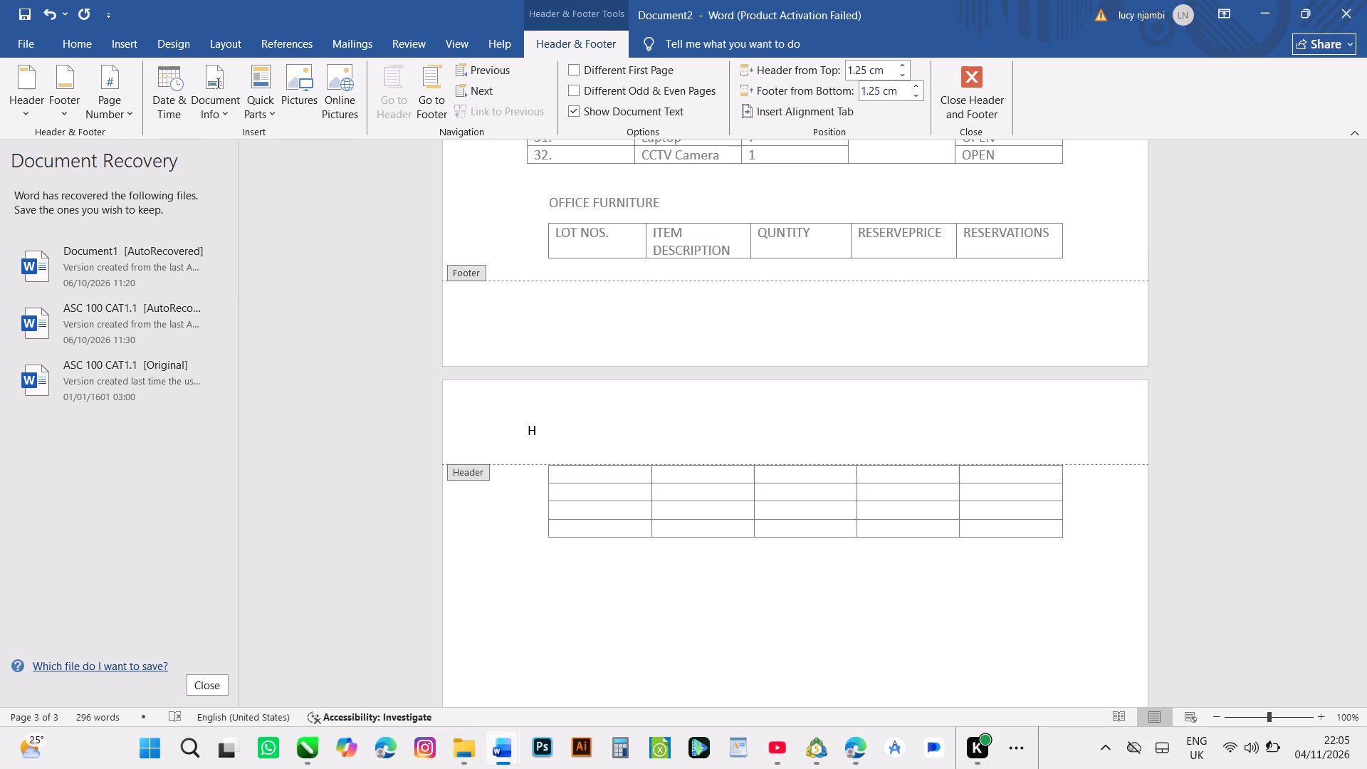
text(OU)
text(SE)
text(HOL)
key(d)
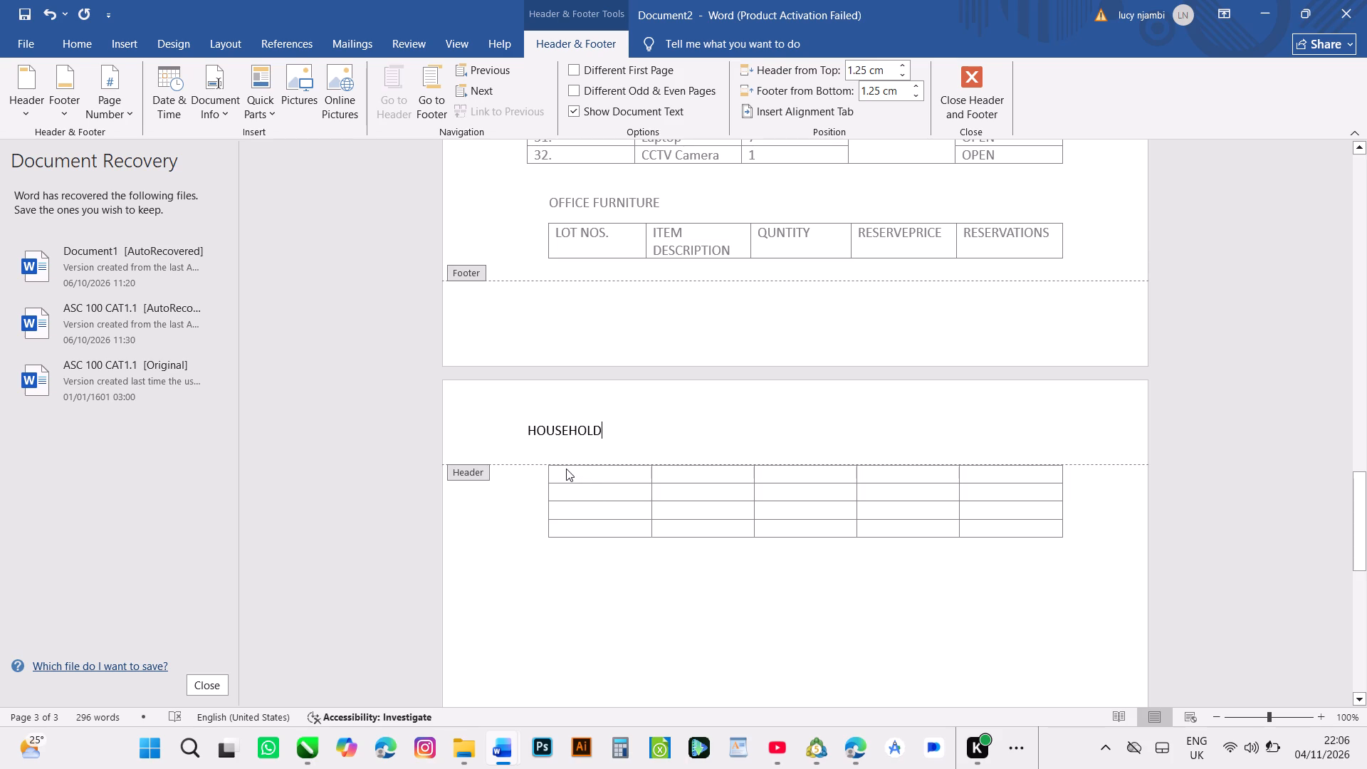
key(s)
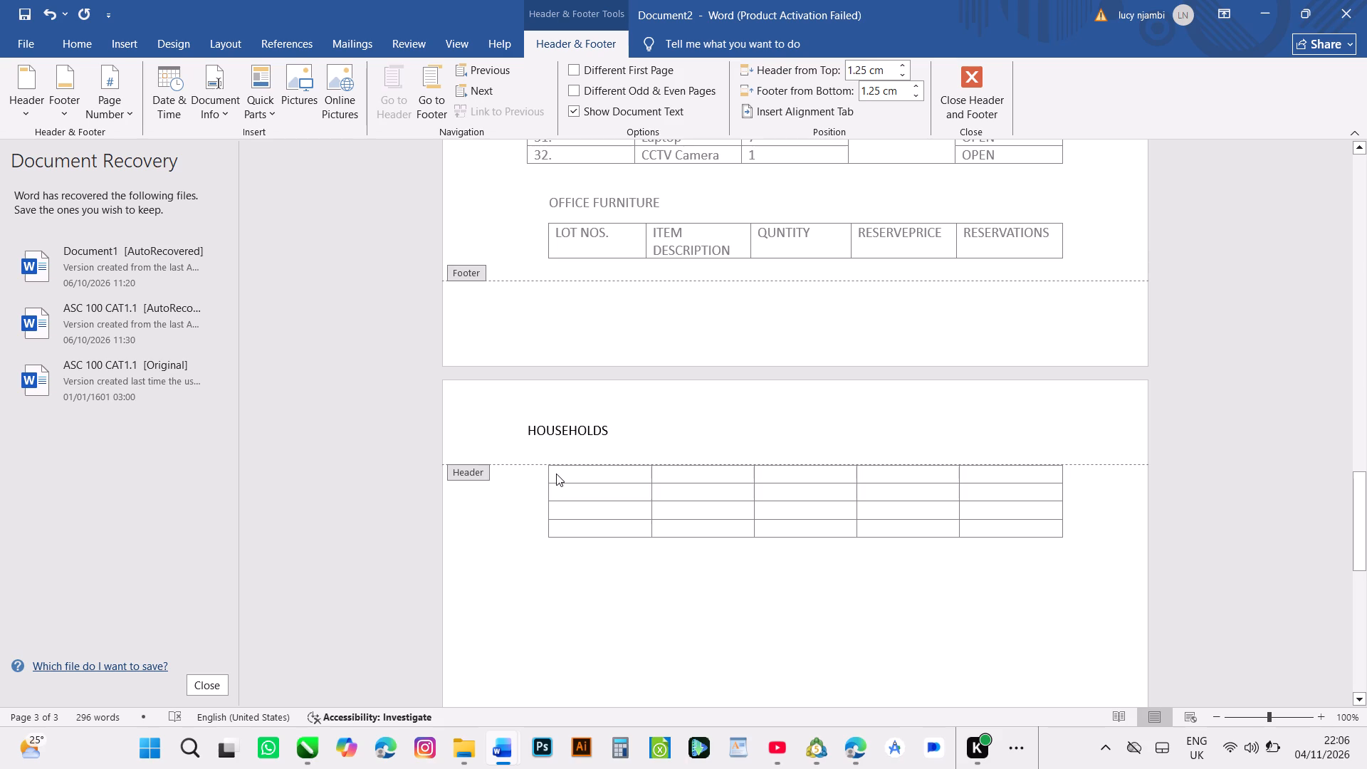
Return to the document body and enter LOT NOS. as the first column heading of the table below HOUSEHOLDS.
click(556, 473)
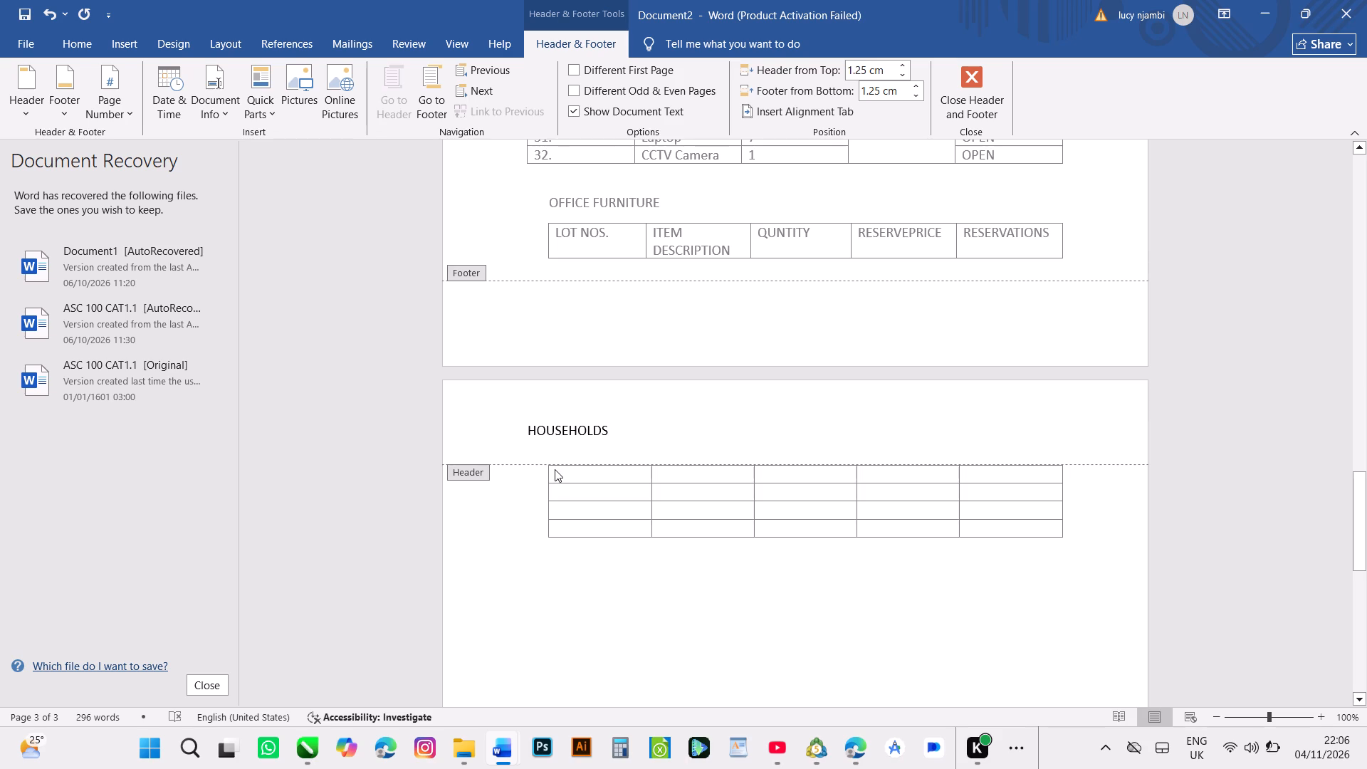
click(555, 469)
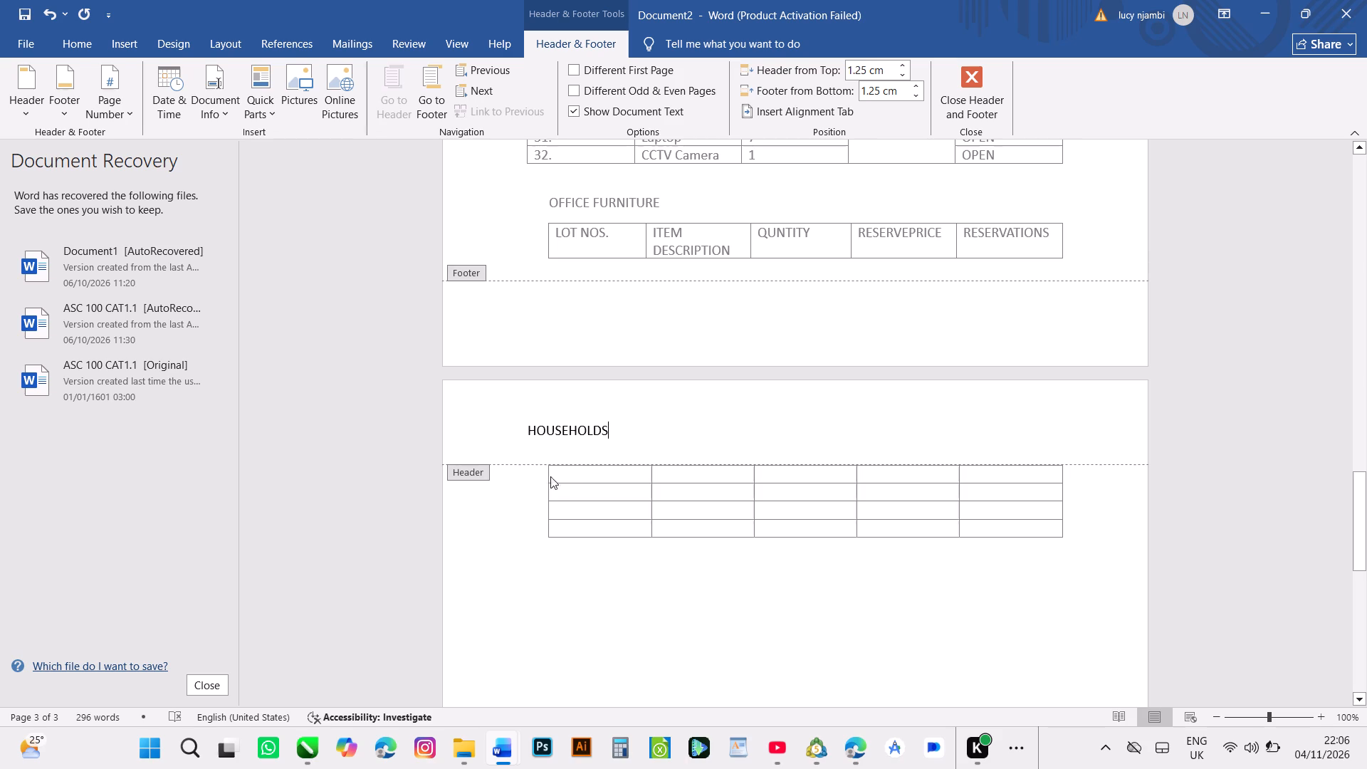
double_click(562, 470)
click(562, 471)
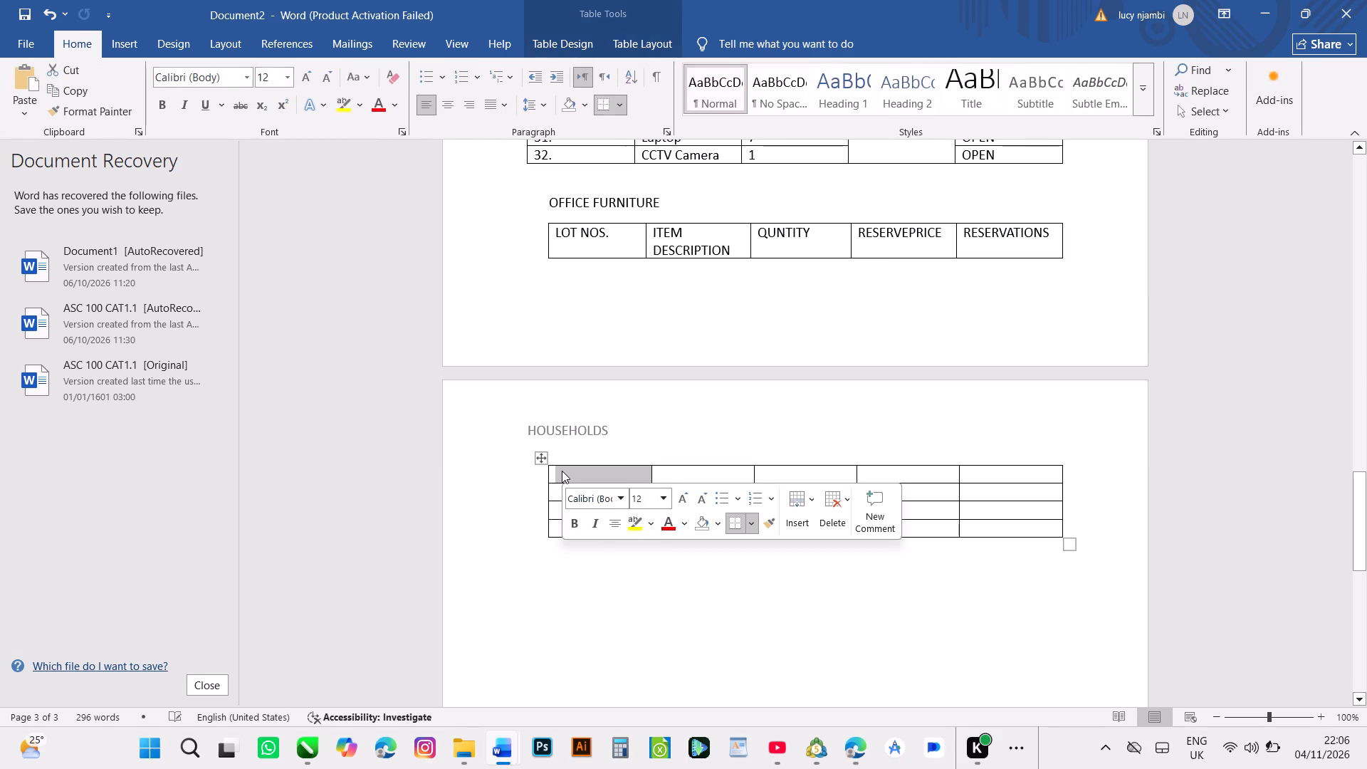
click(562, 471)
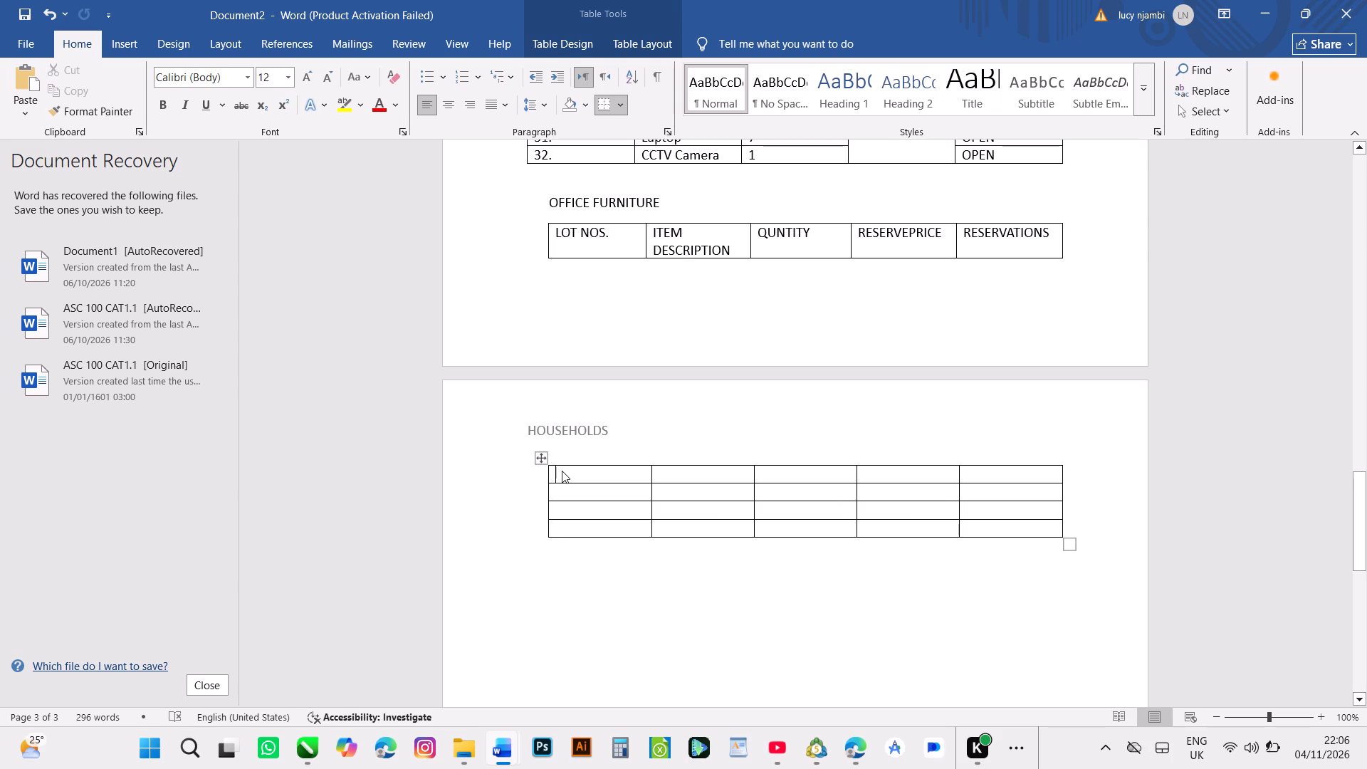
text(LO)
key(t)
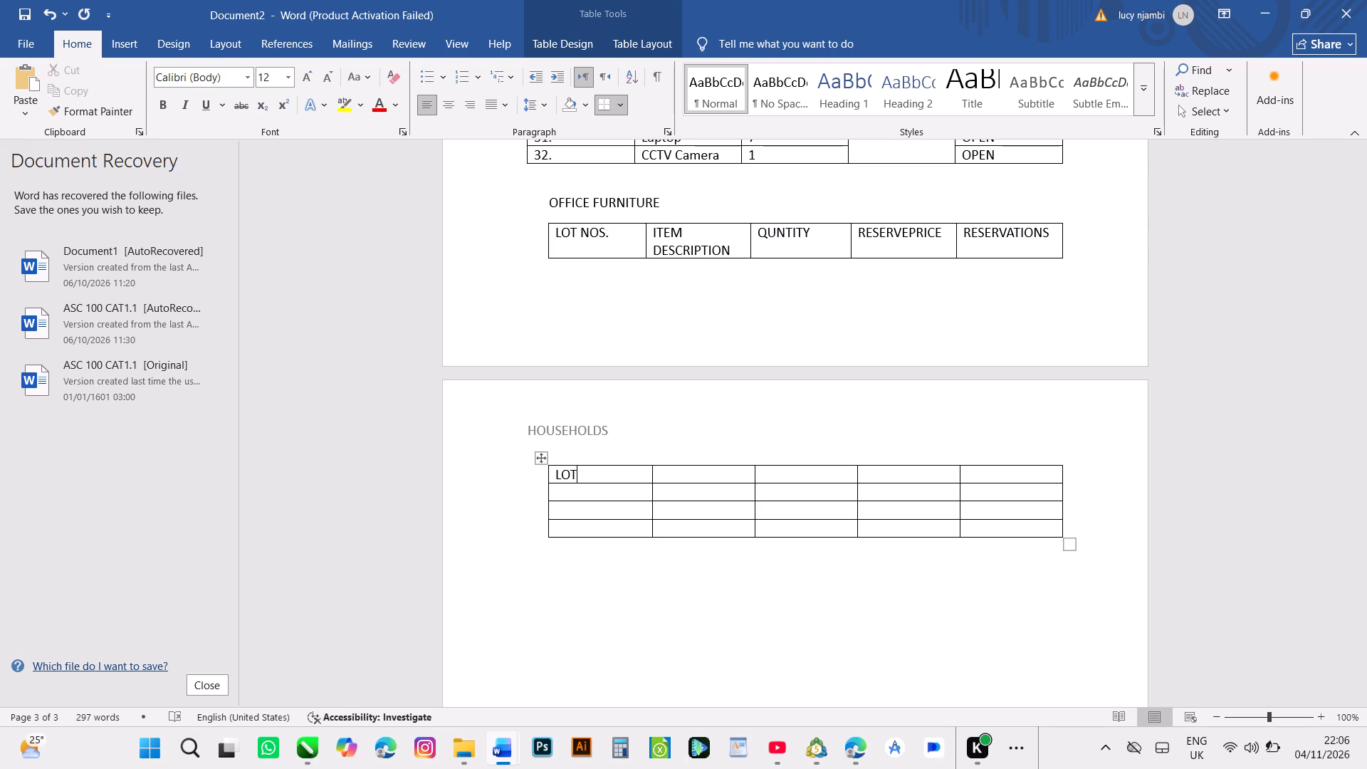
key(space)
text(NO)
key(s)
key(period)
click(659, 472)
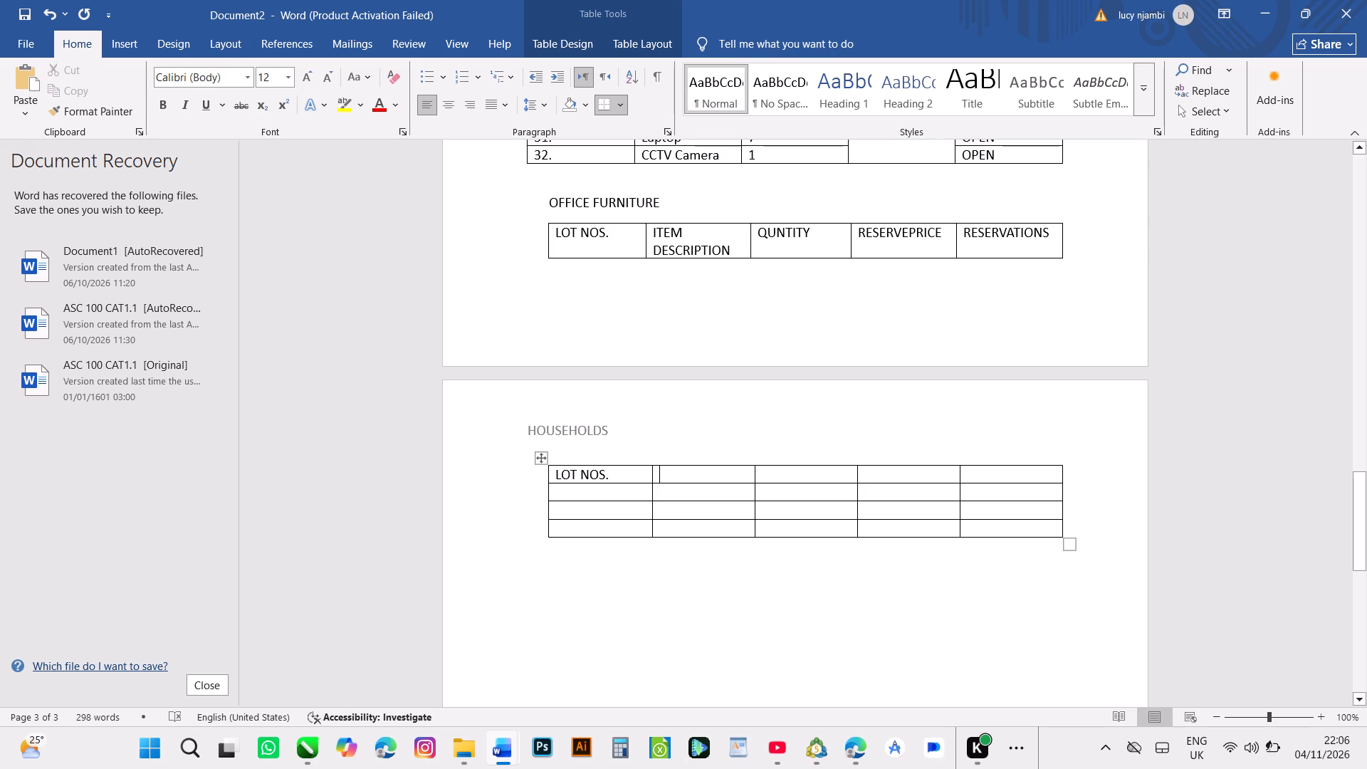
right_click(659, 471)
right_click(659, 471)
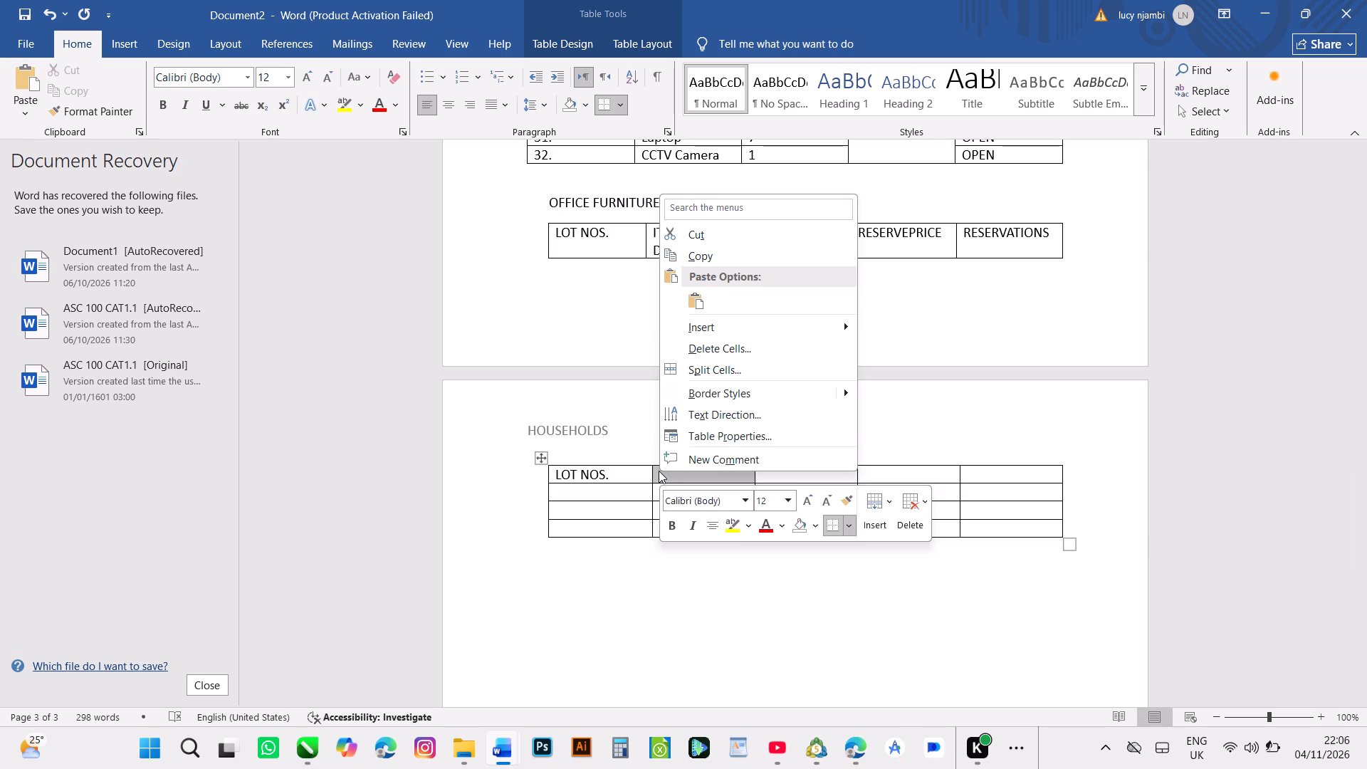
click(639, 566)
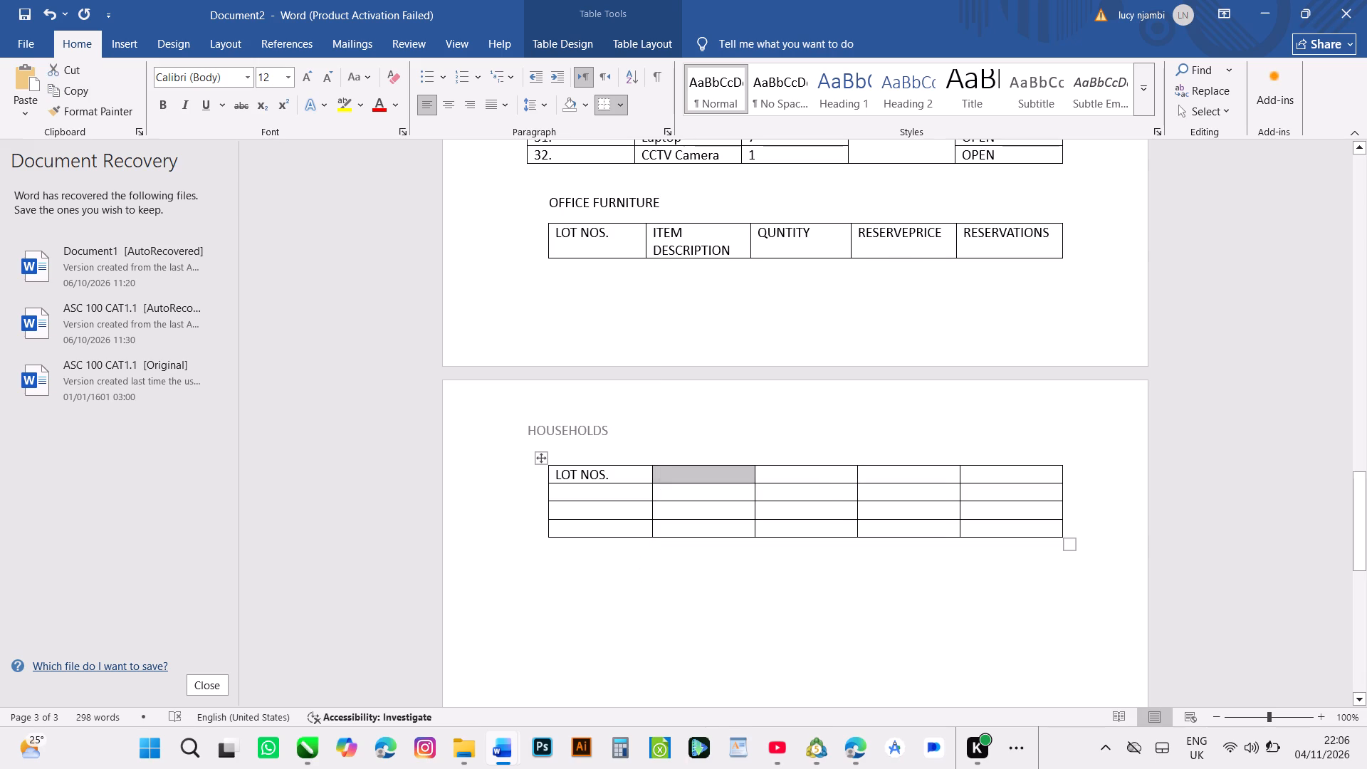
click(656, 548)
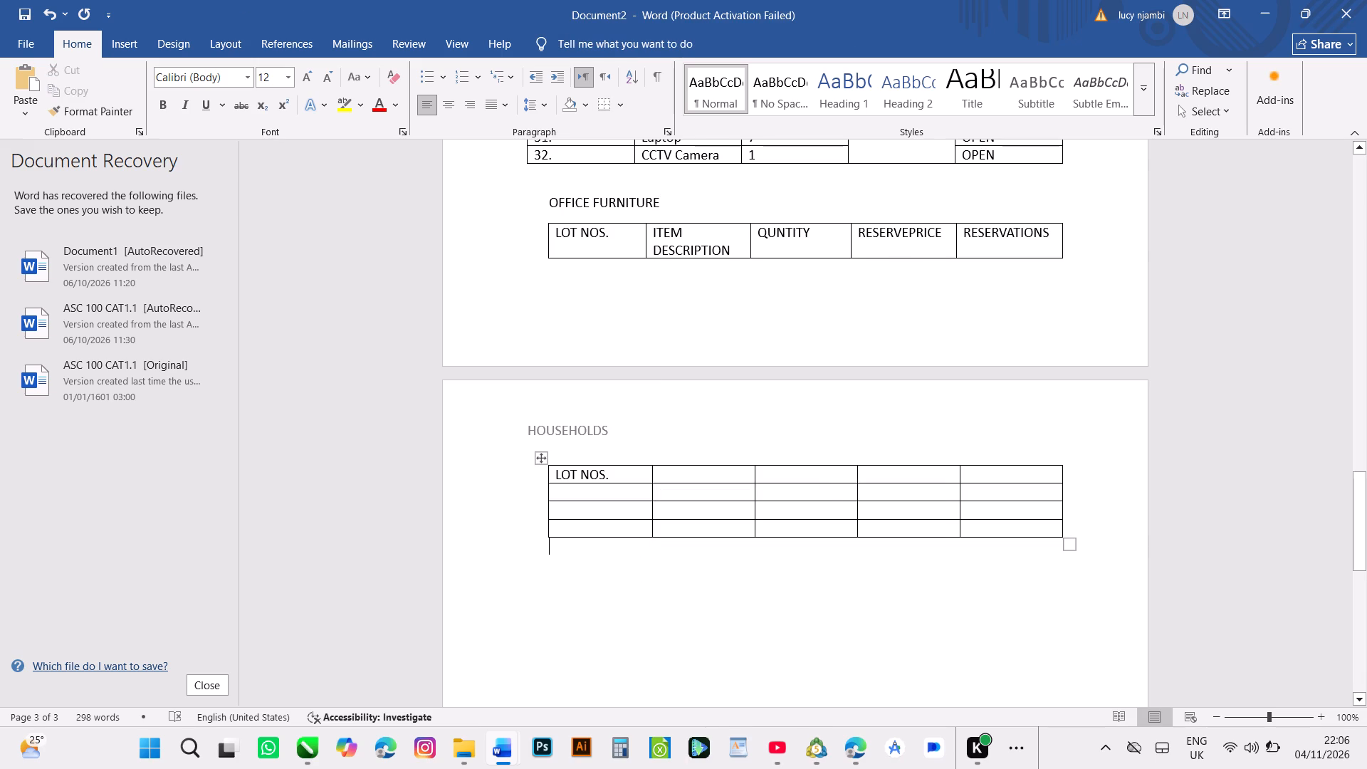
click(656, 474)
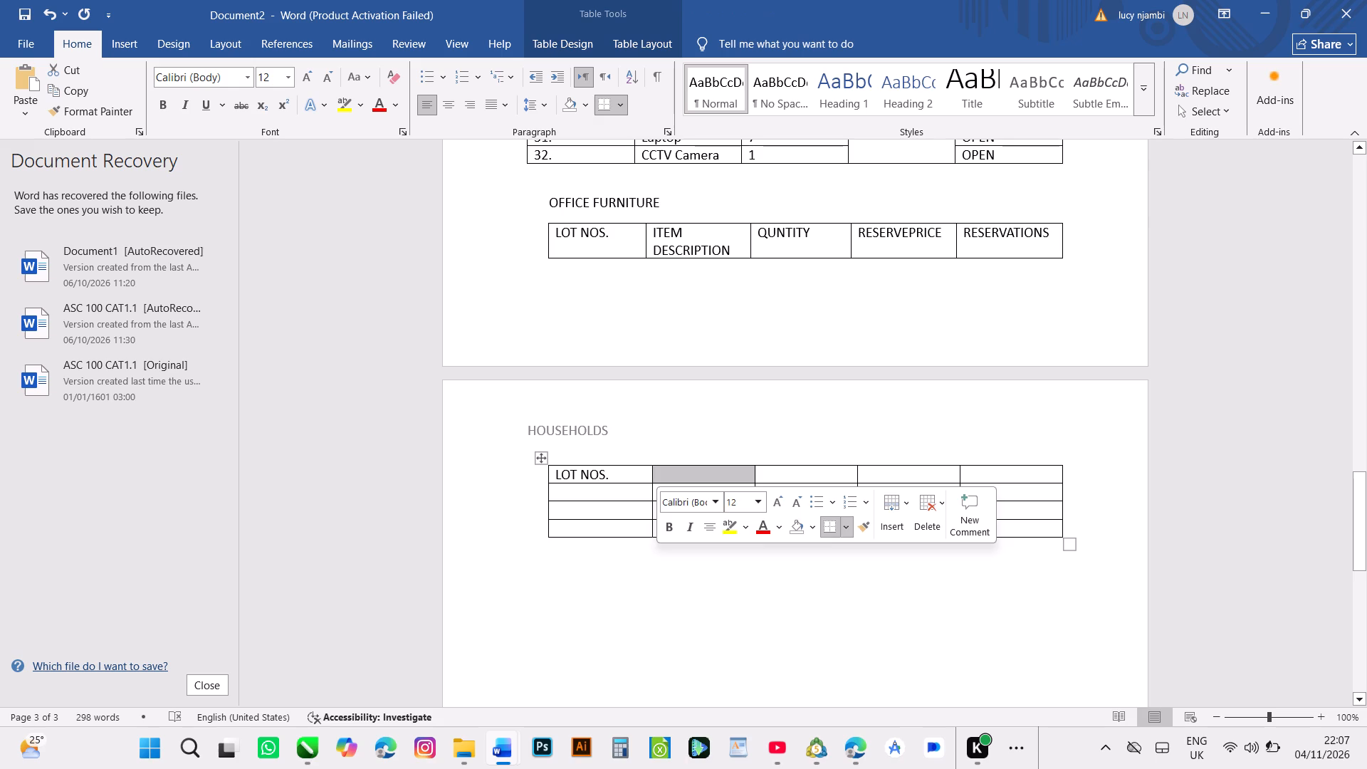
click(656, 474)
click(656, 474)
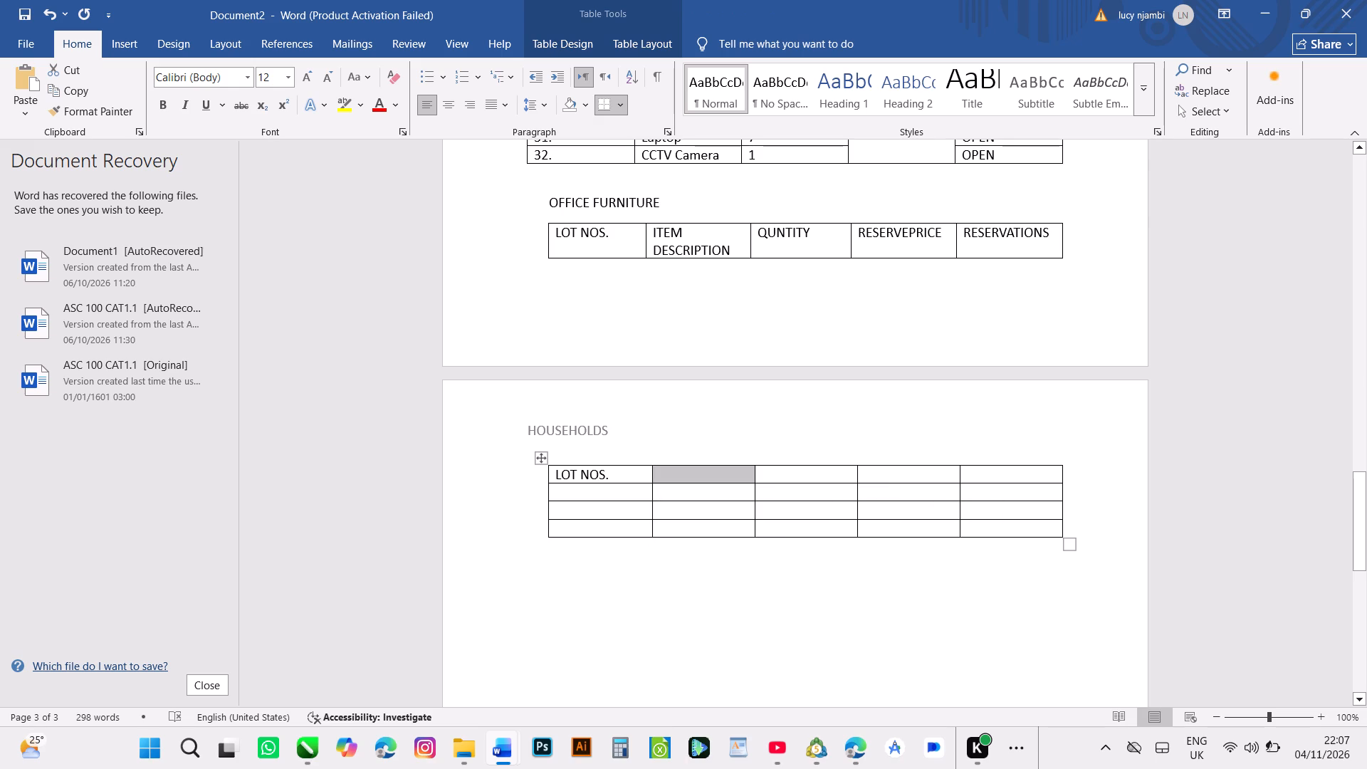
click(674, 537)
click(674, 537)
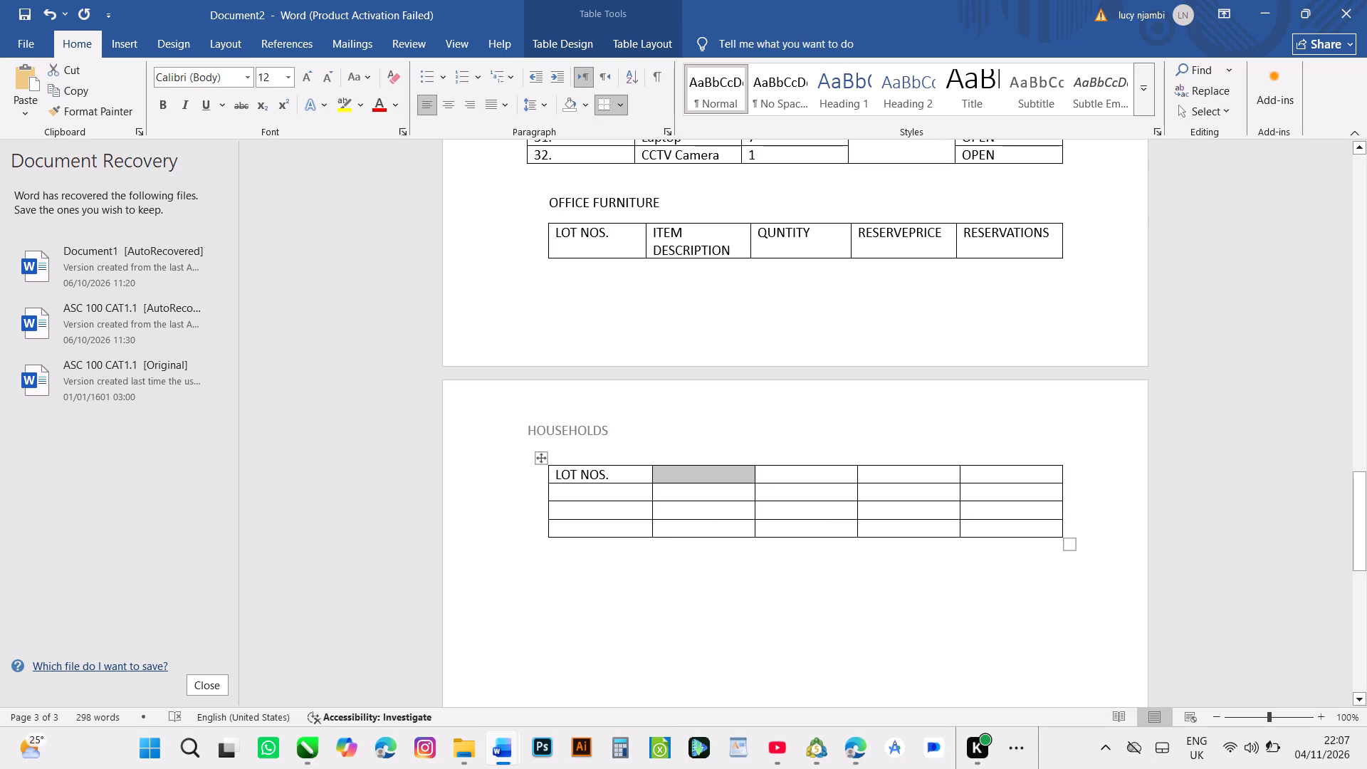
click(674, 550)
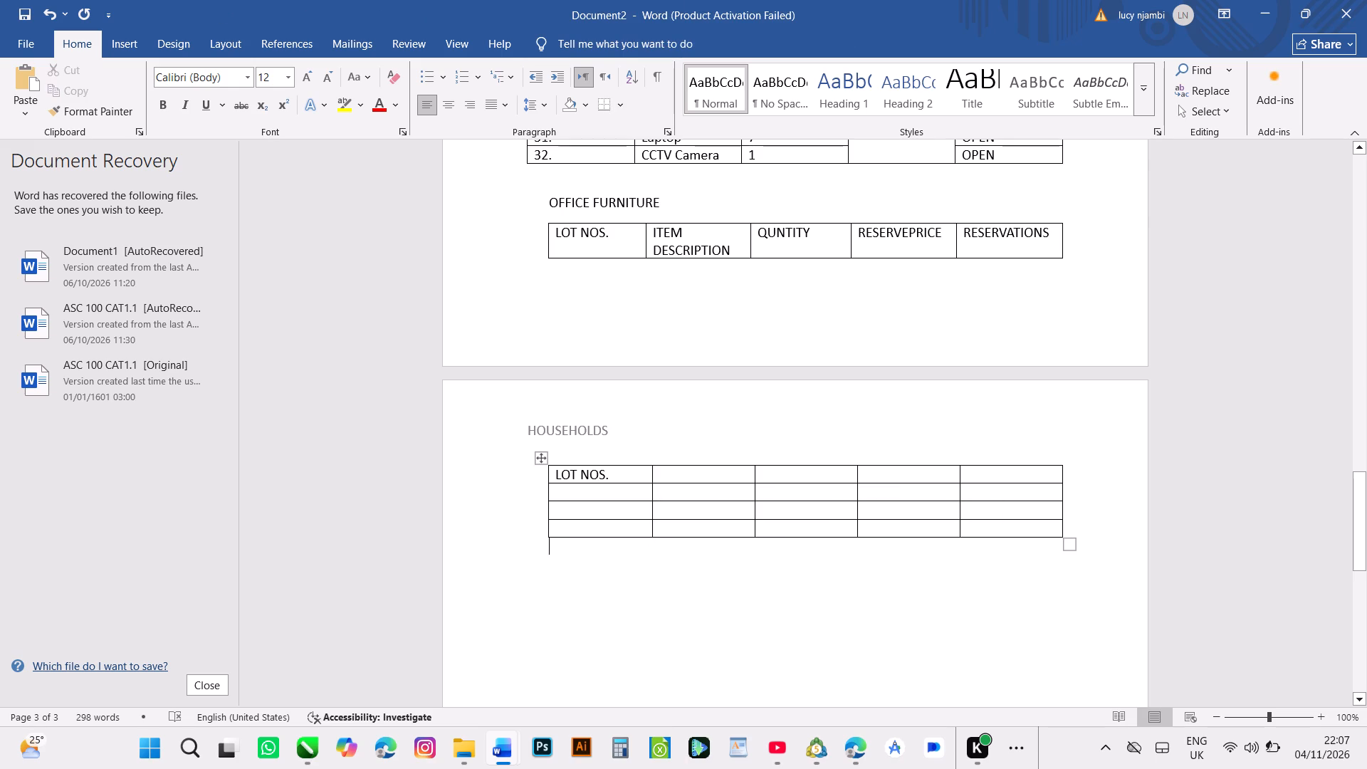
Enter ITEM DESCRIBTION as the second column heading of the table below HOUSEHOLDS.
click(660, 474)
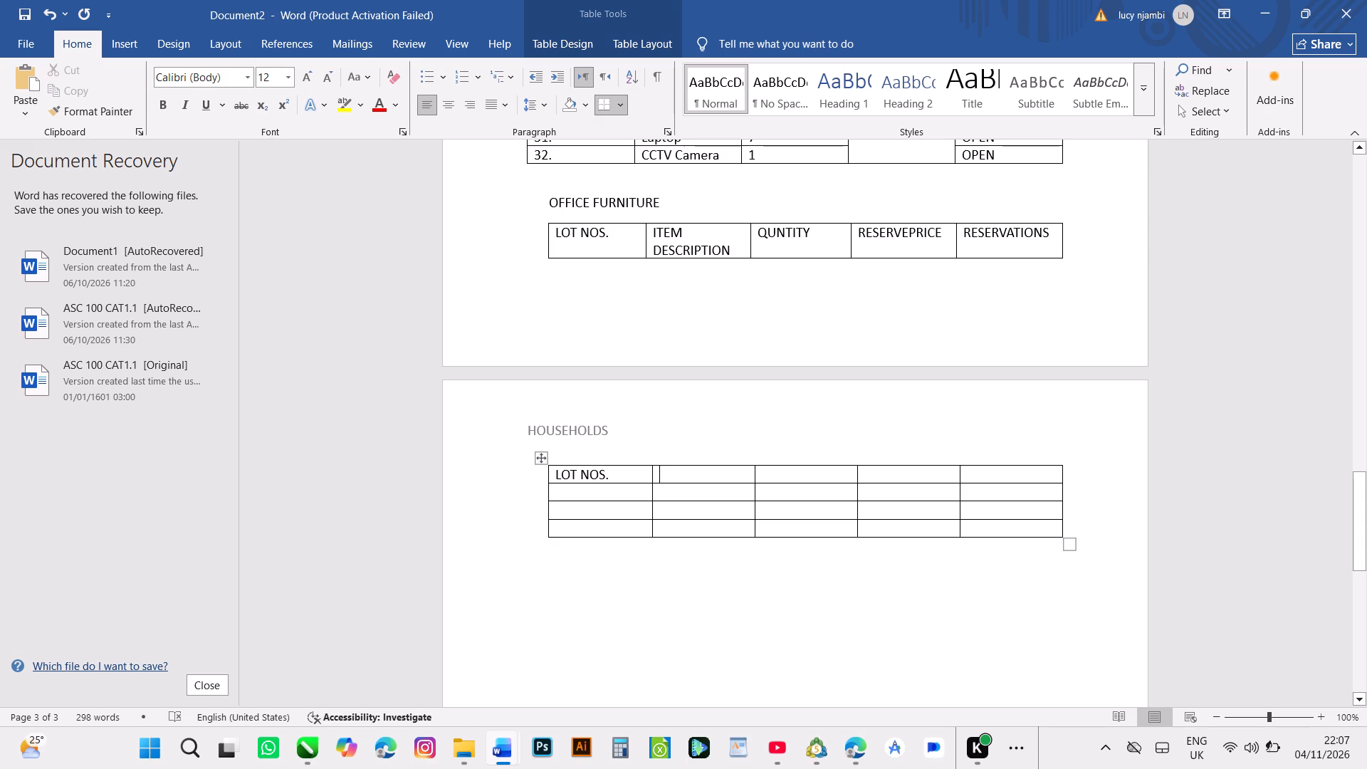
text(IT)
text(EM)
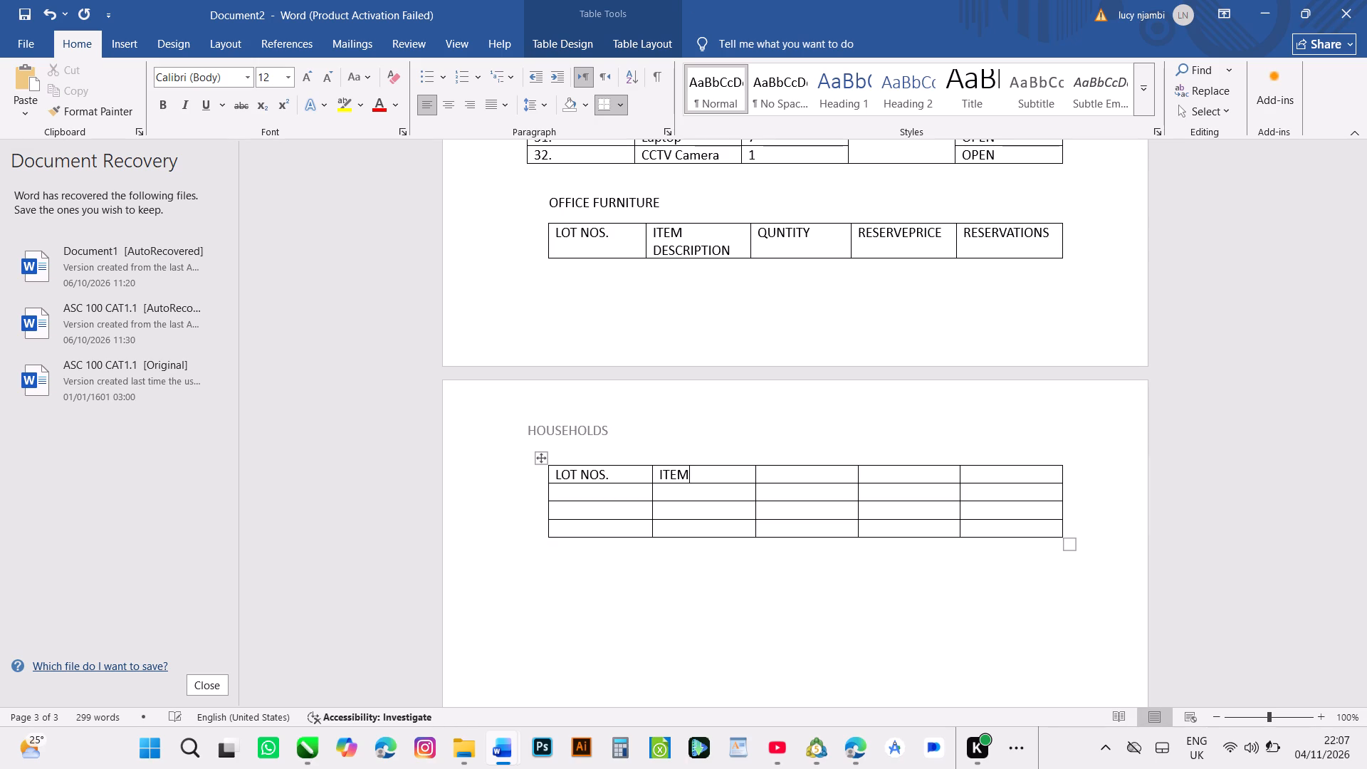
key(space)
text(DESC)
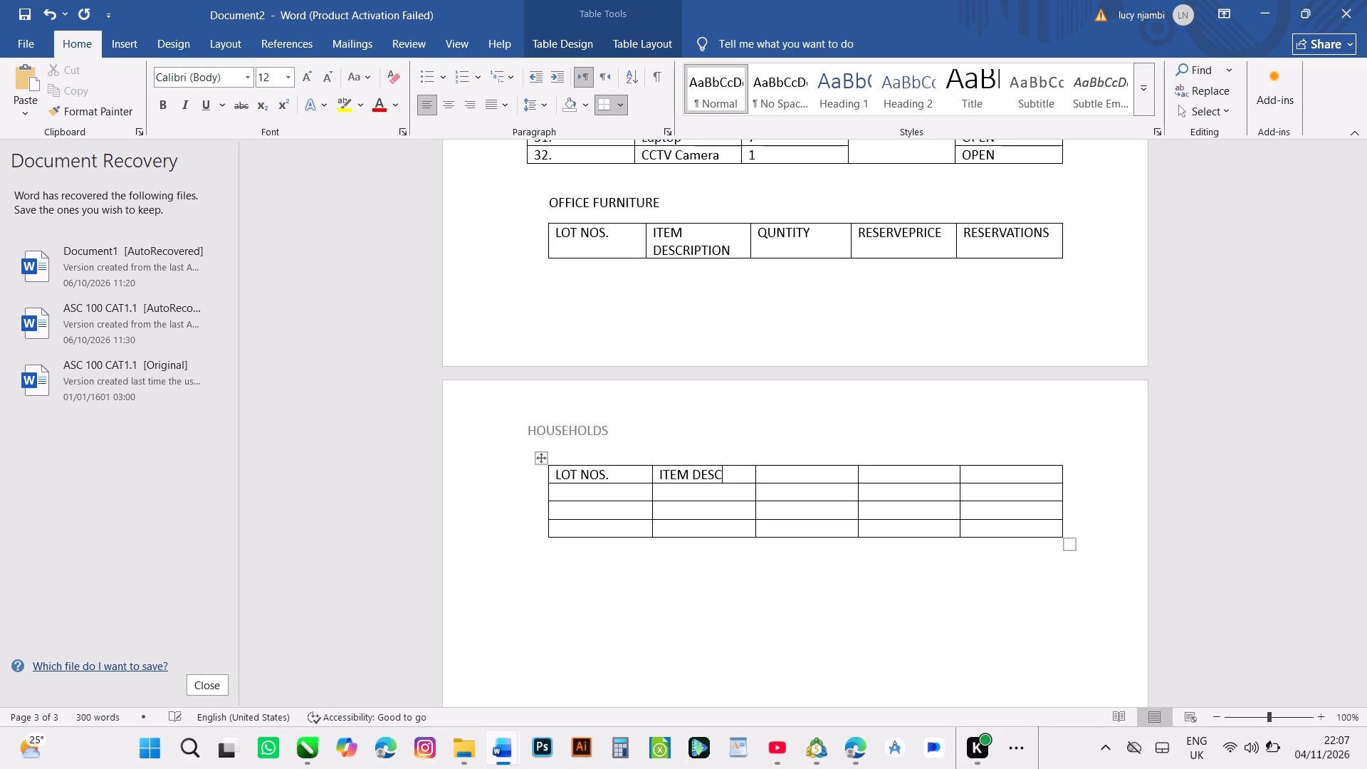
text(RI)
text(BTION)
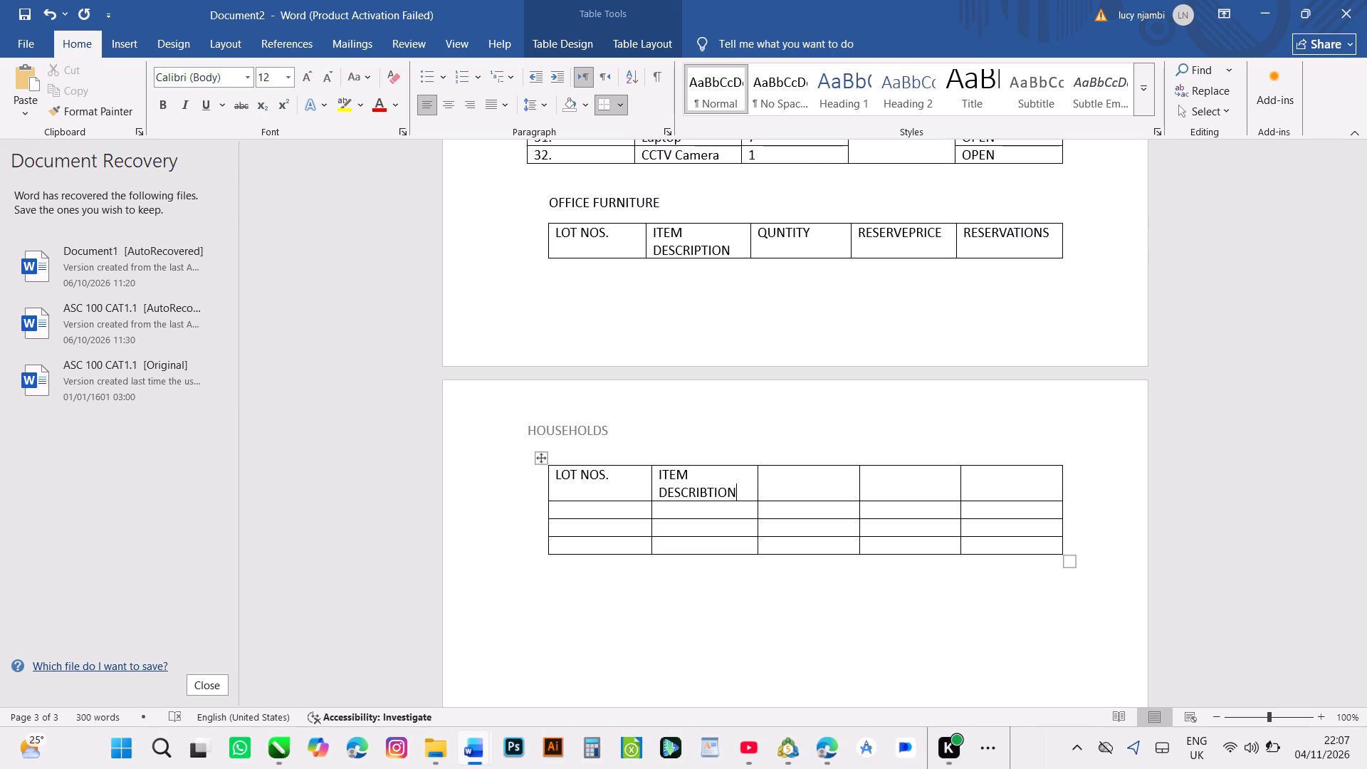
Enter QUANTITY as the third column heading of the table below HOUSEHOLDS.
click(772, 481)
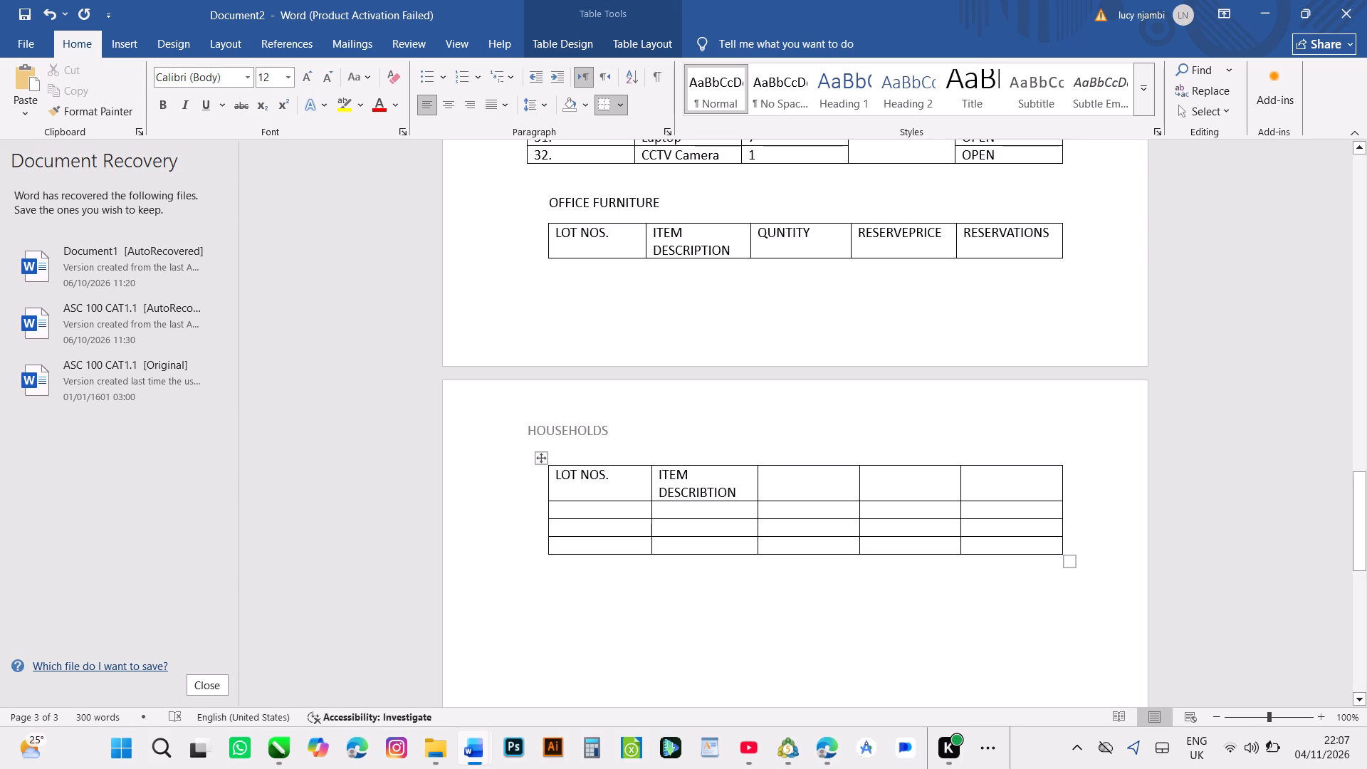
key(q)
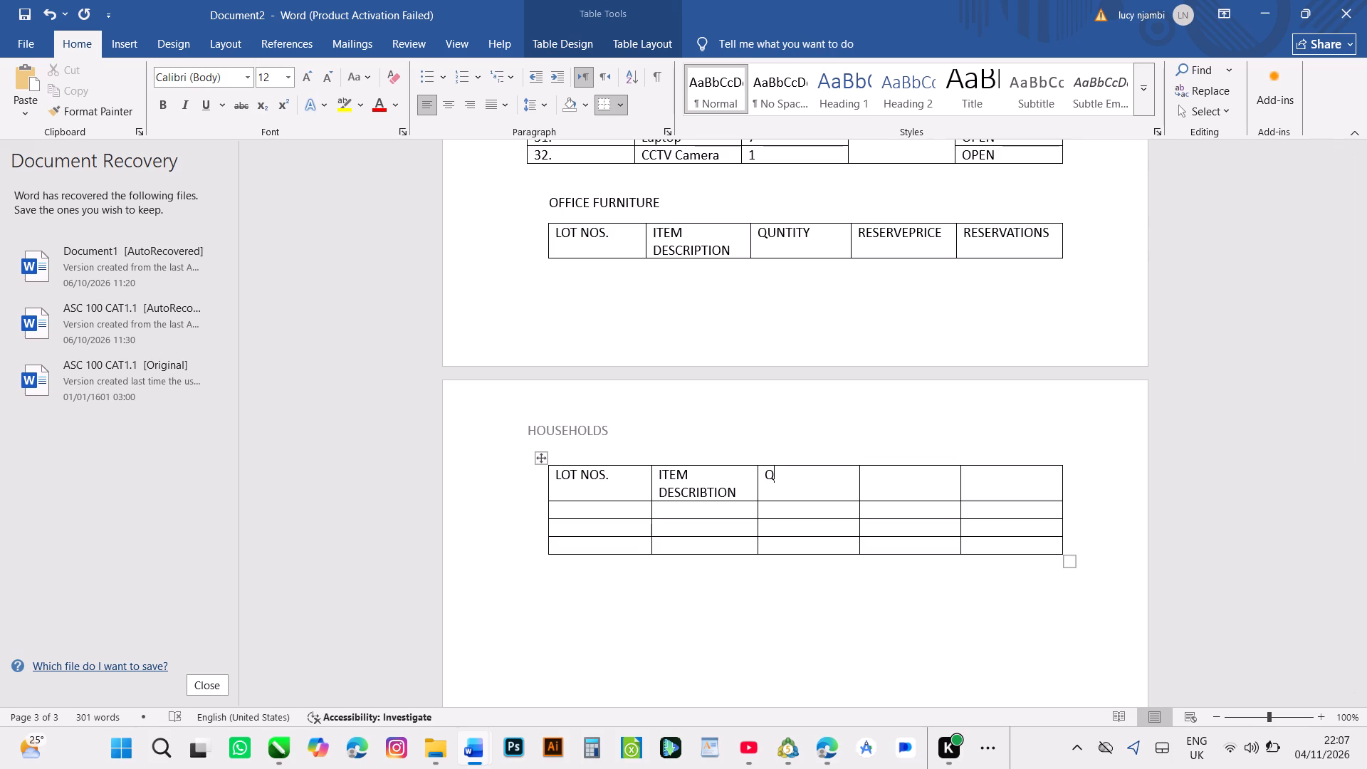
key(u)
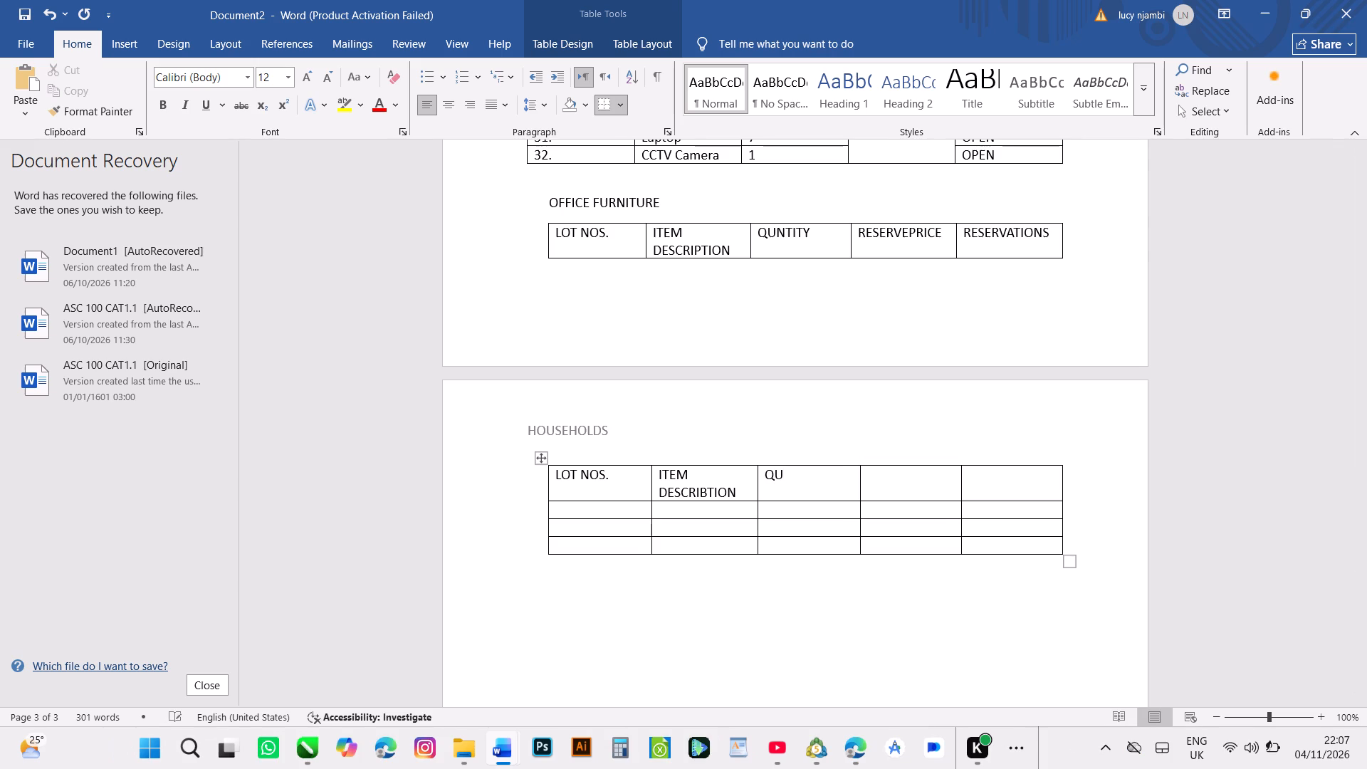
key(a)
key(n)
key(t)
text(ITY)
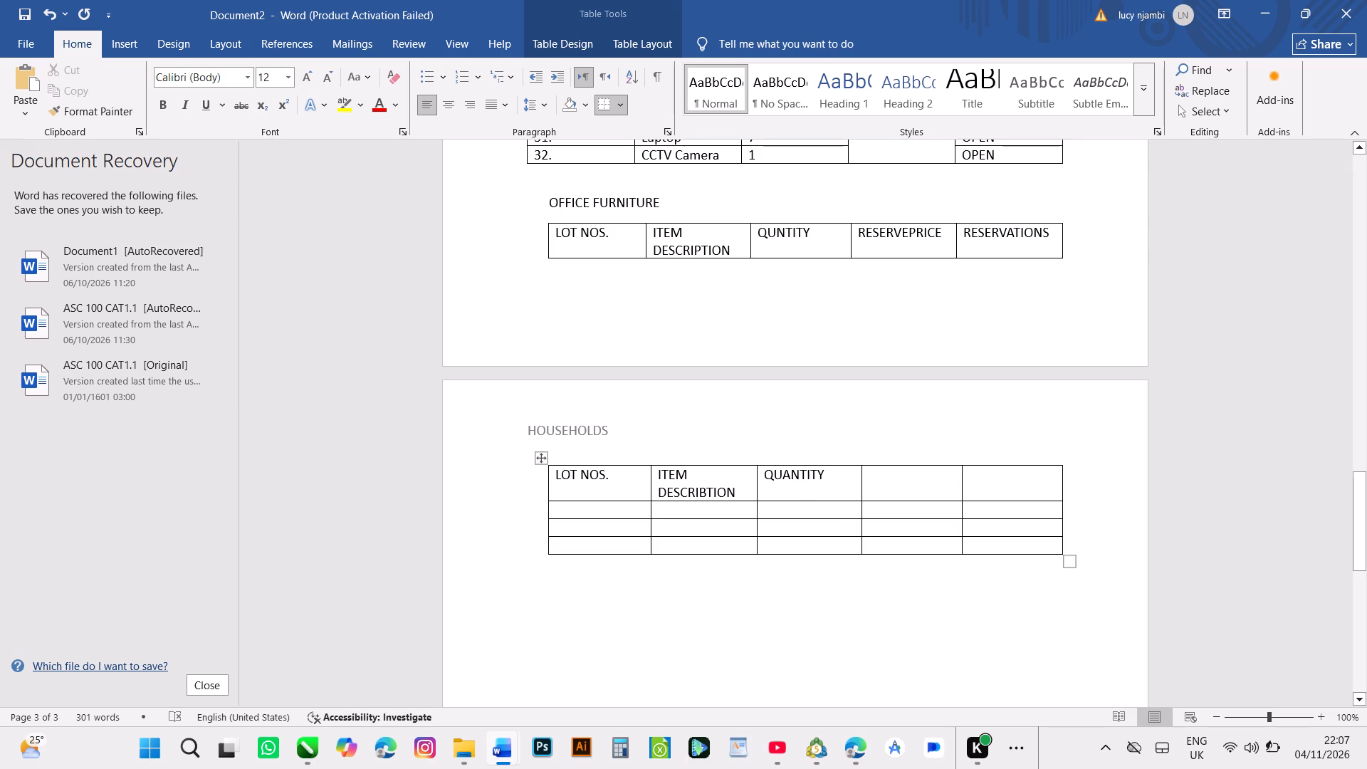
Enter RESERVEPRICE as the fourth column heading of the table below HOUSEHOLDS.
click(878, 481)
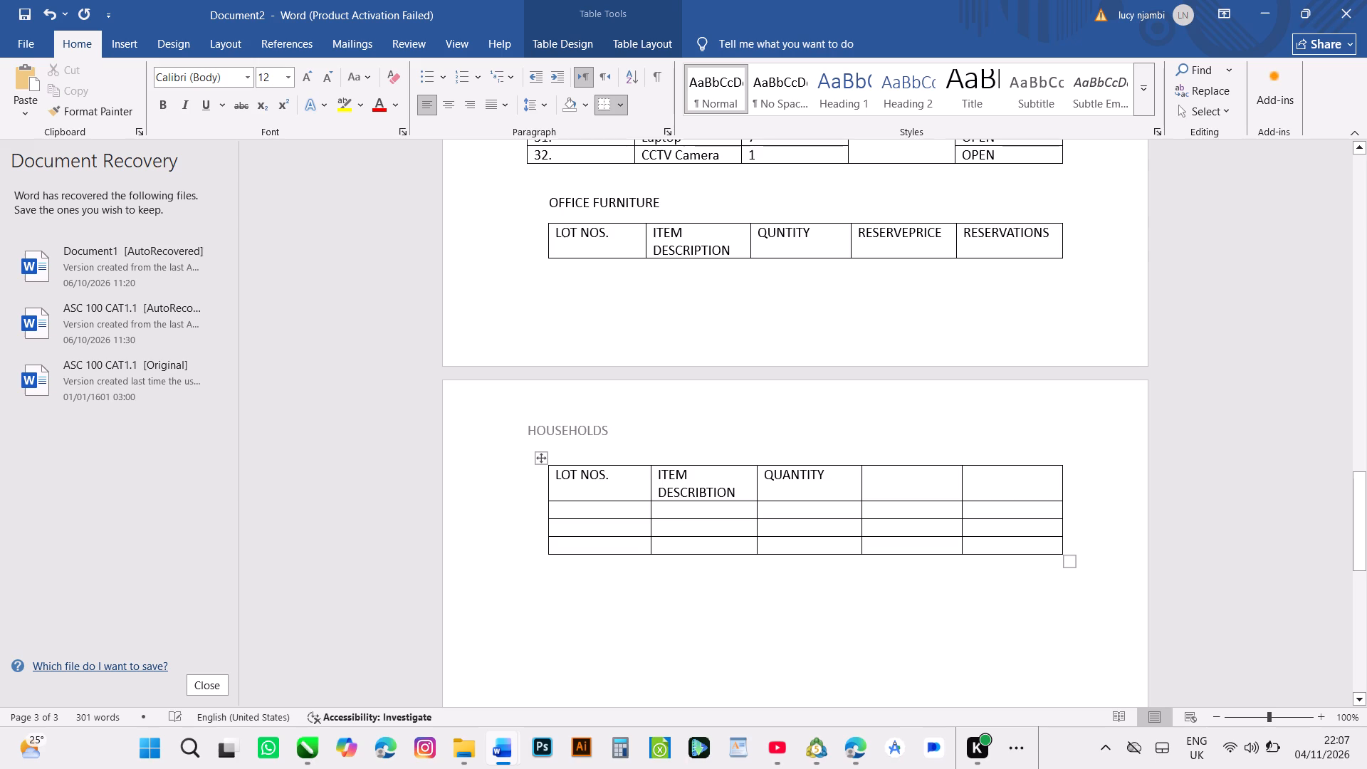
click(877, 481)
text(RE)
key(s)
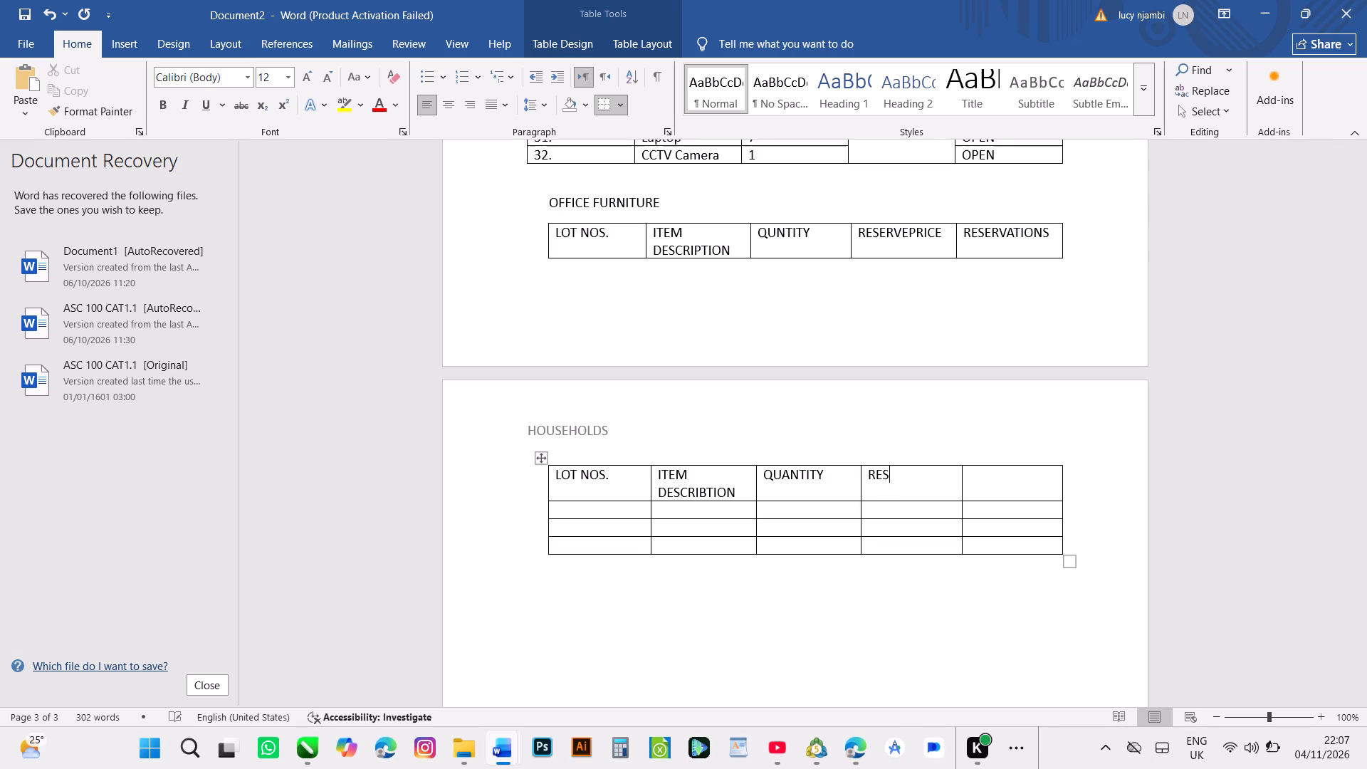
key(e)
key(r)
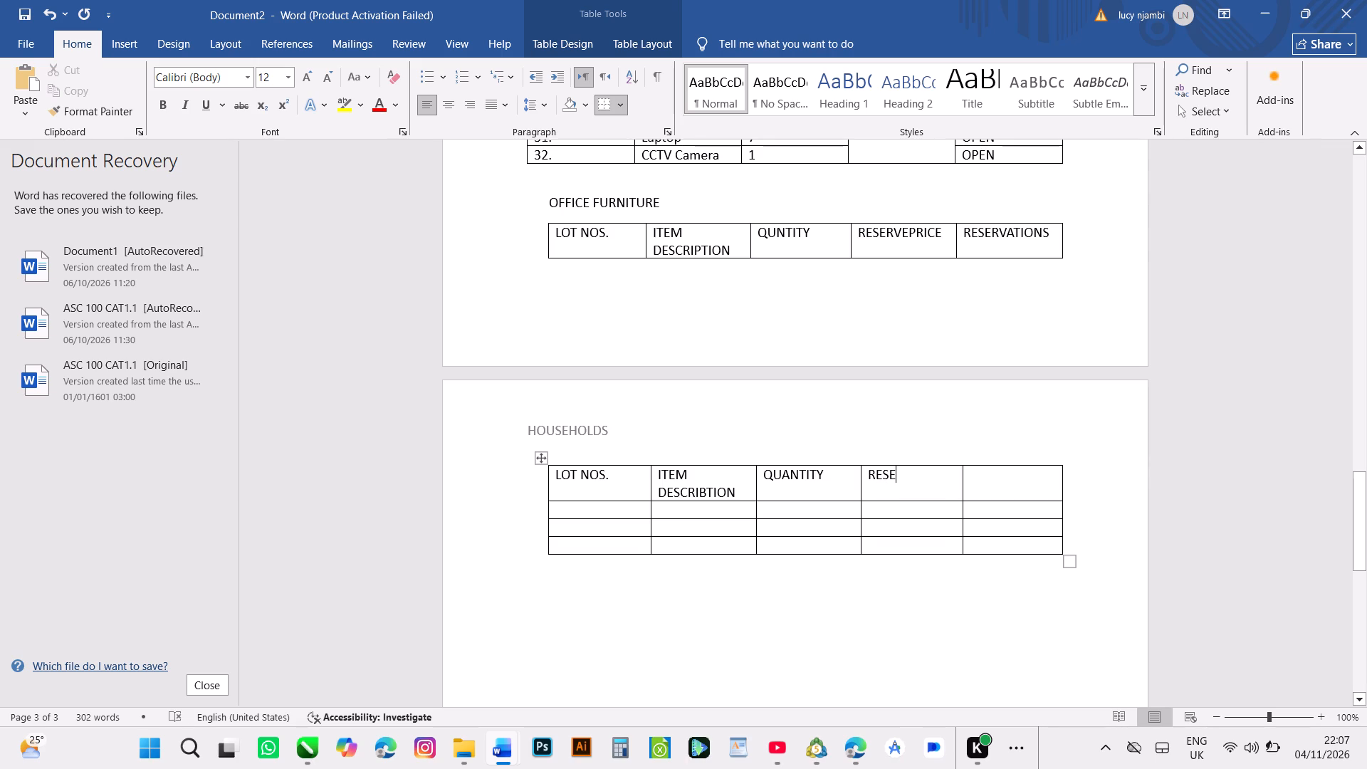
key(v)
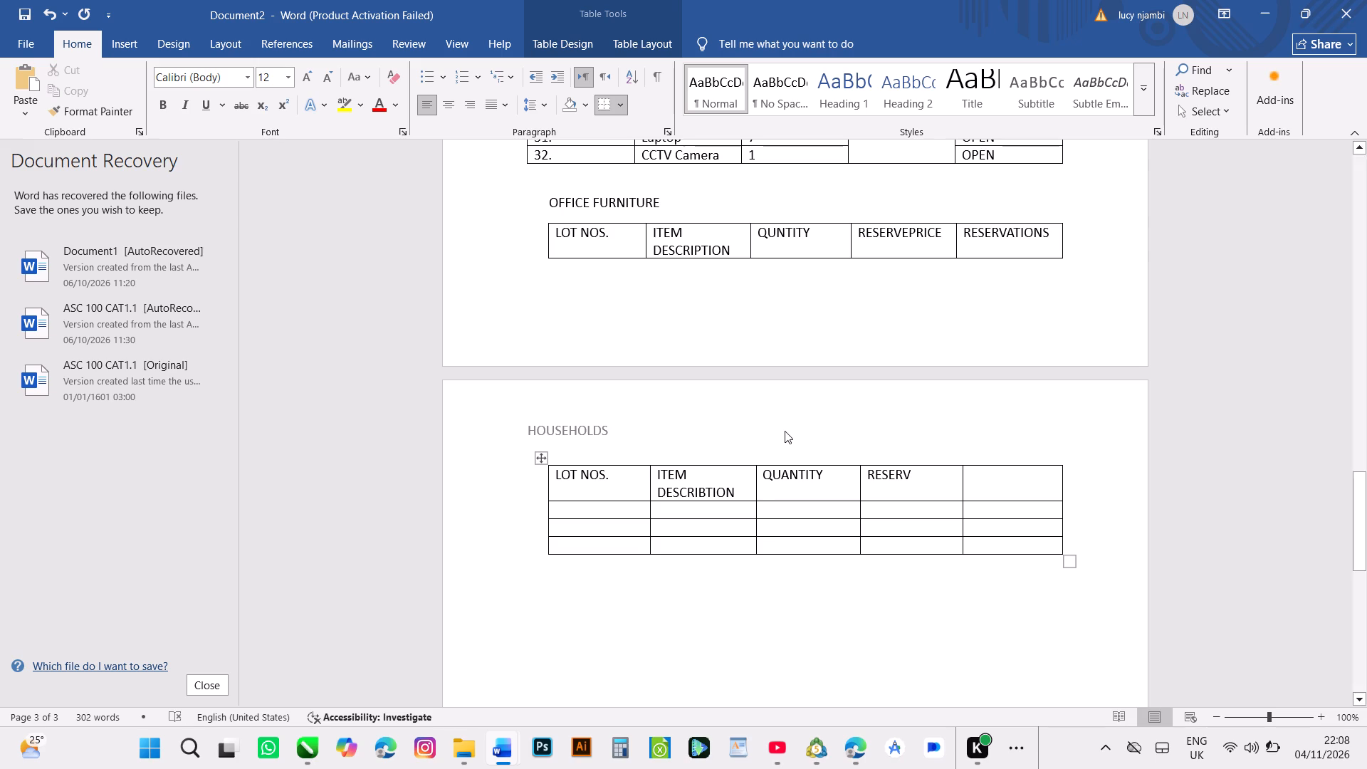
key(e)
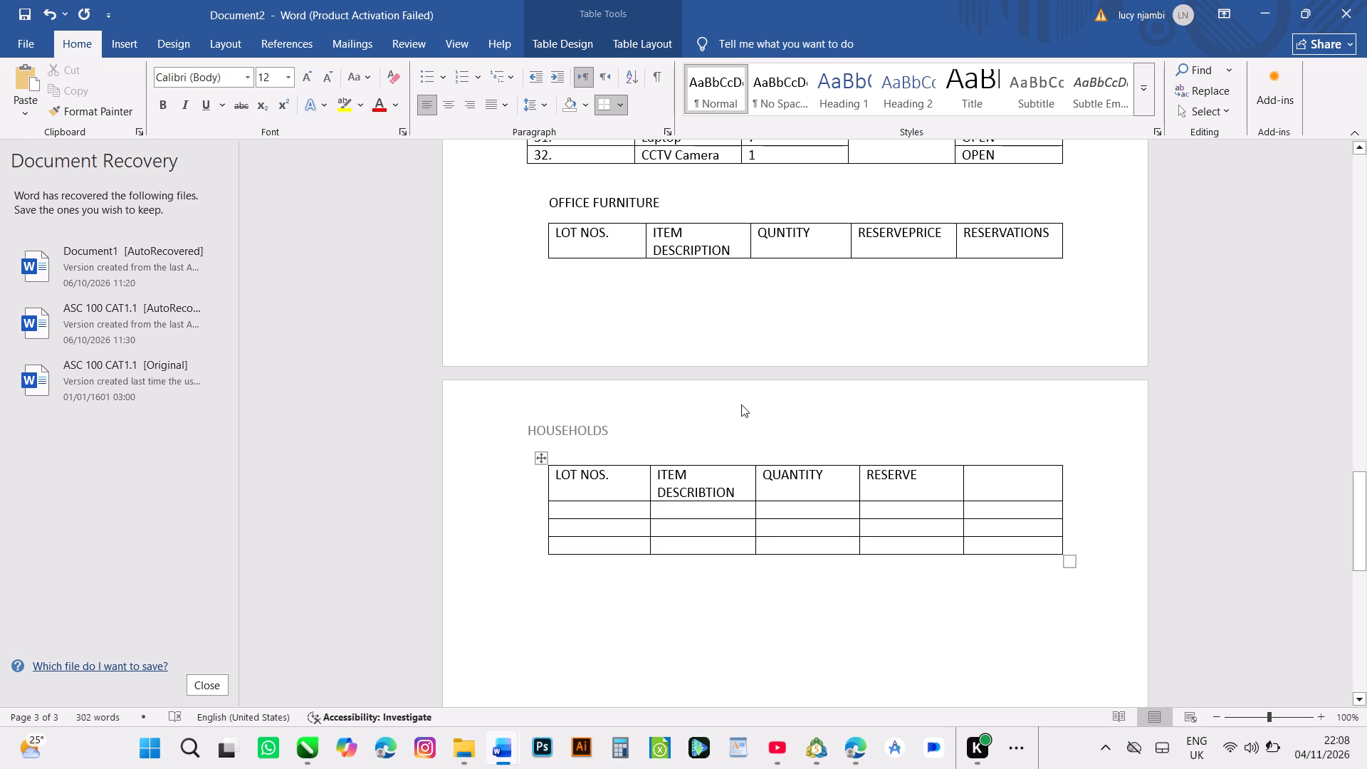
text(PRI)
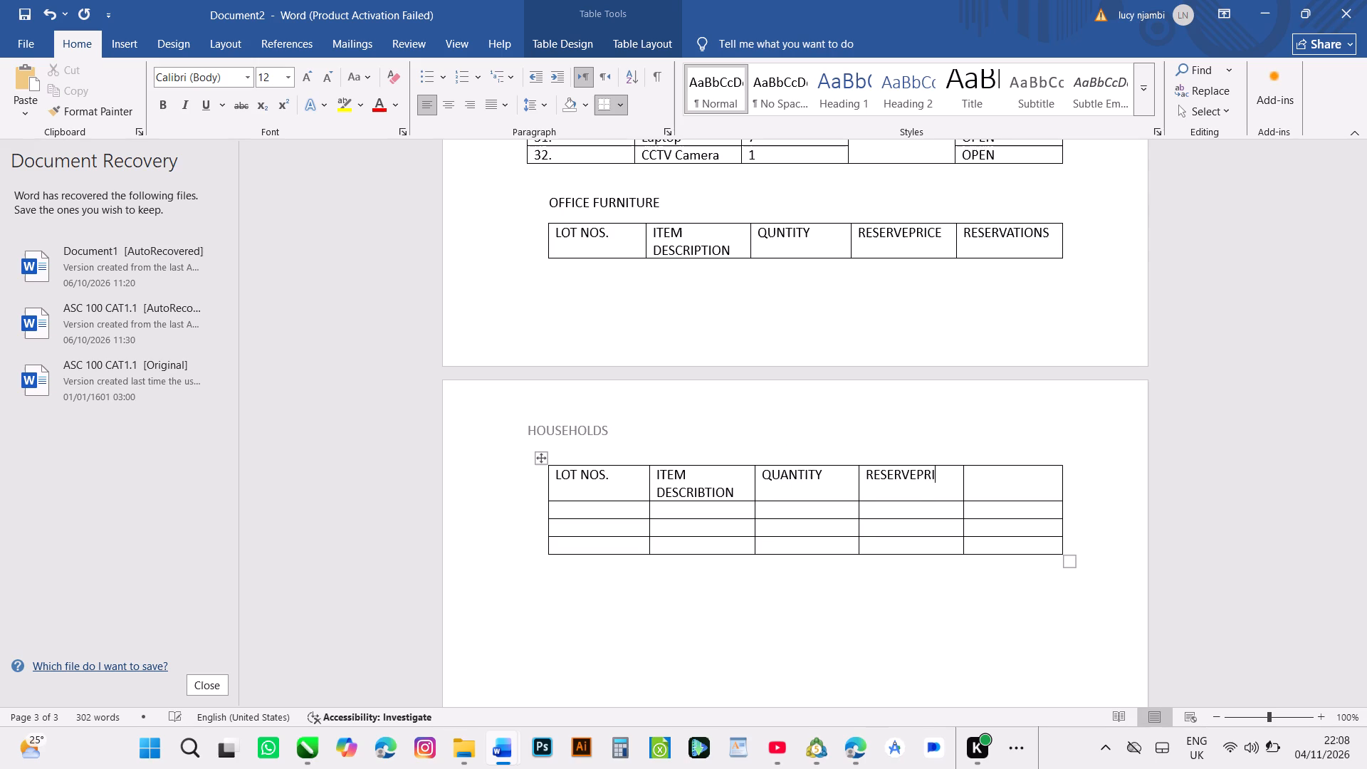
text(CE)
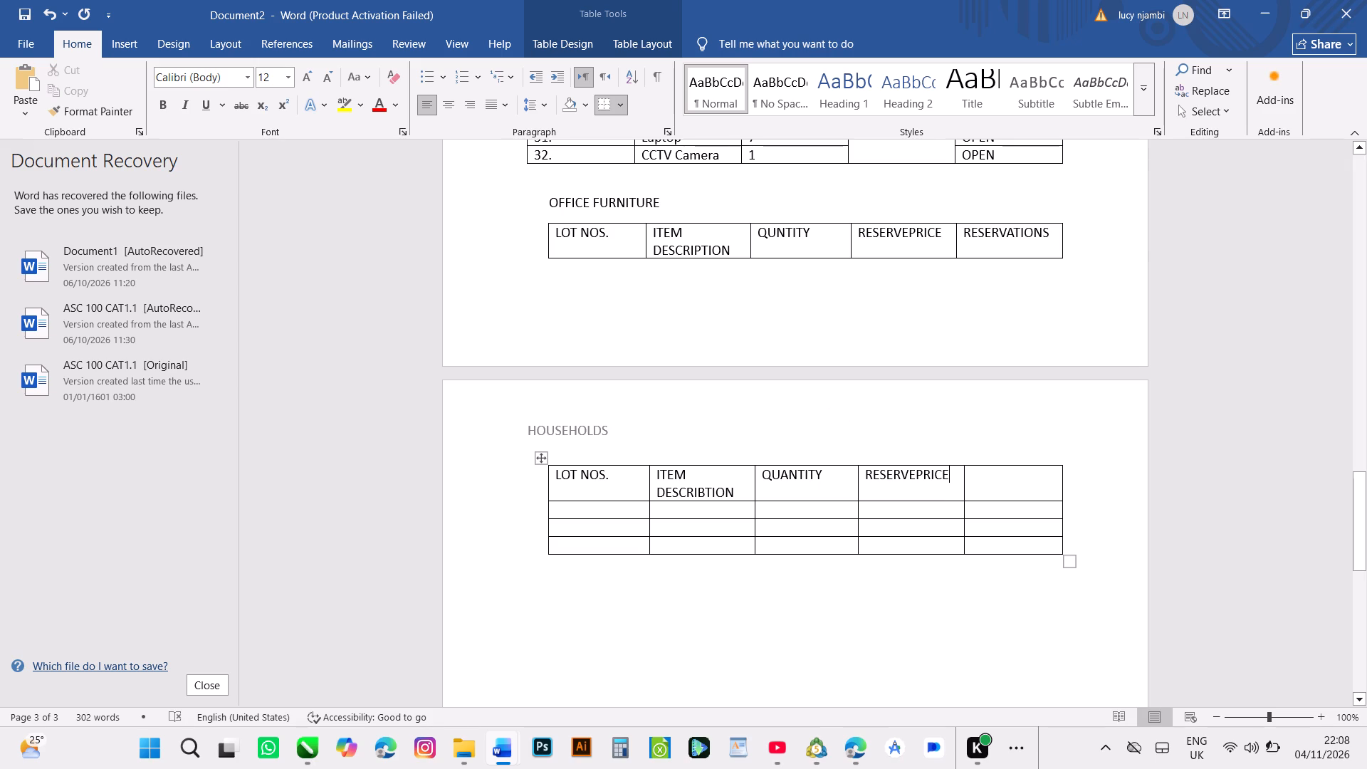
Enter RESERVATION as the fifth column heading of the table below HOUSEHOLDS.
click(981, 479)
text(RESERE)
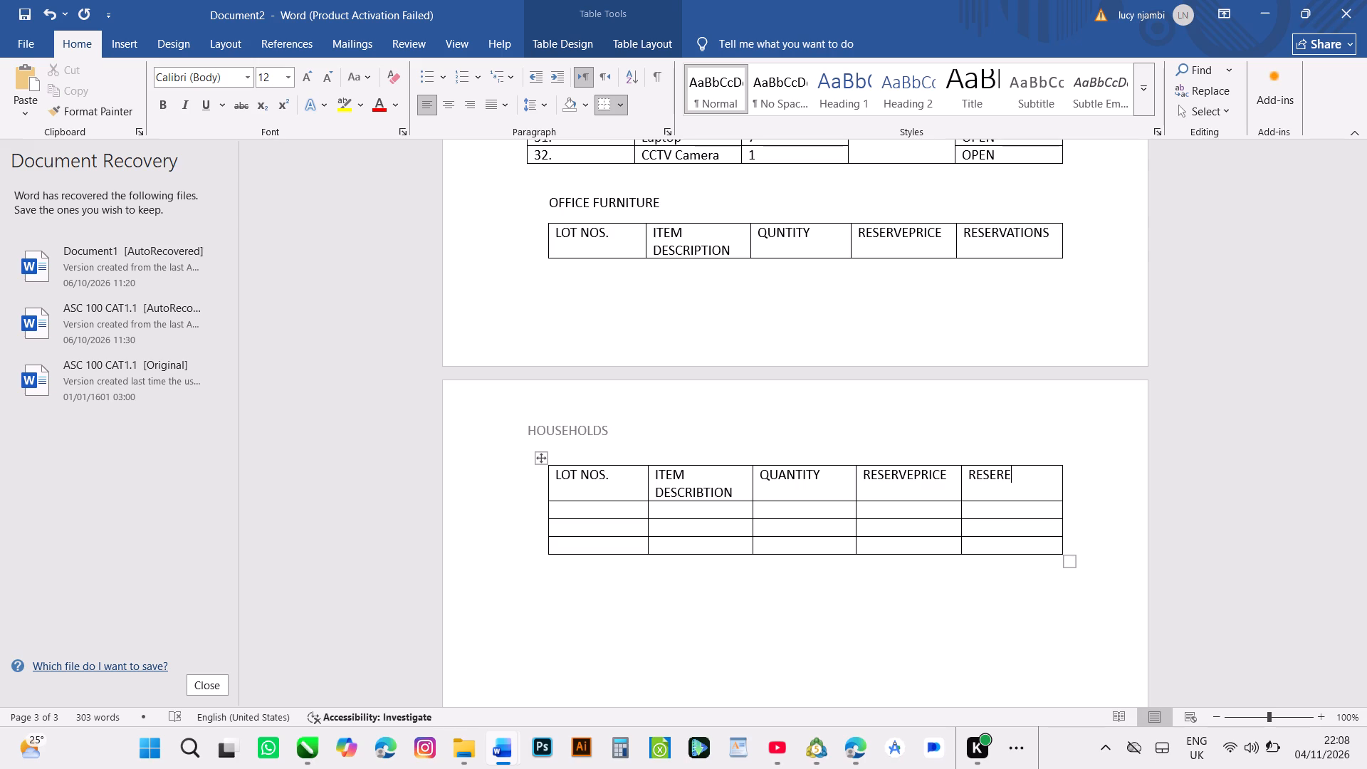
key(BackSpace)
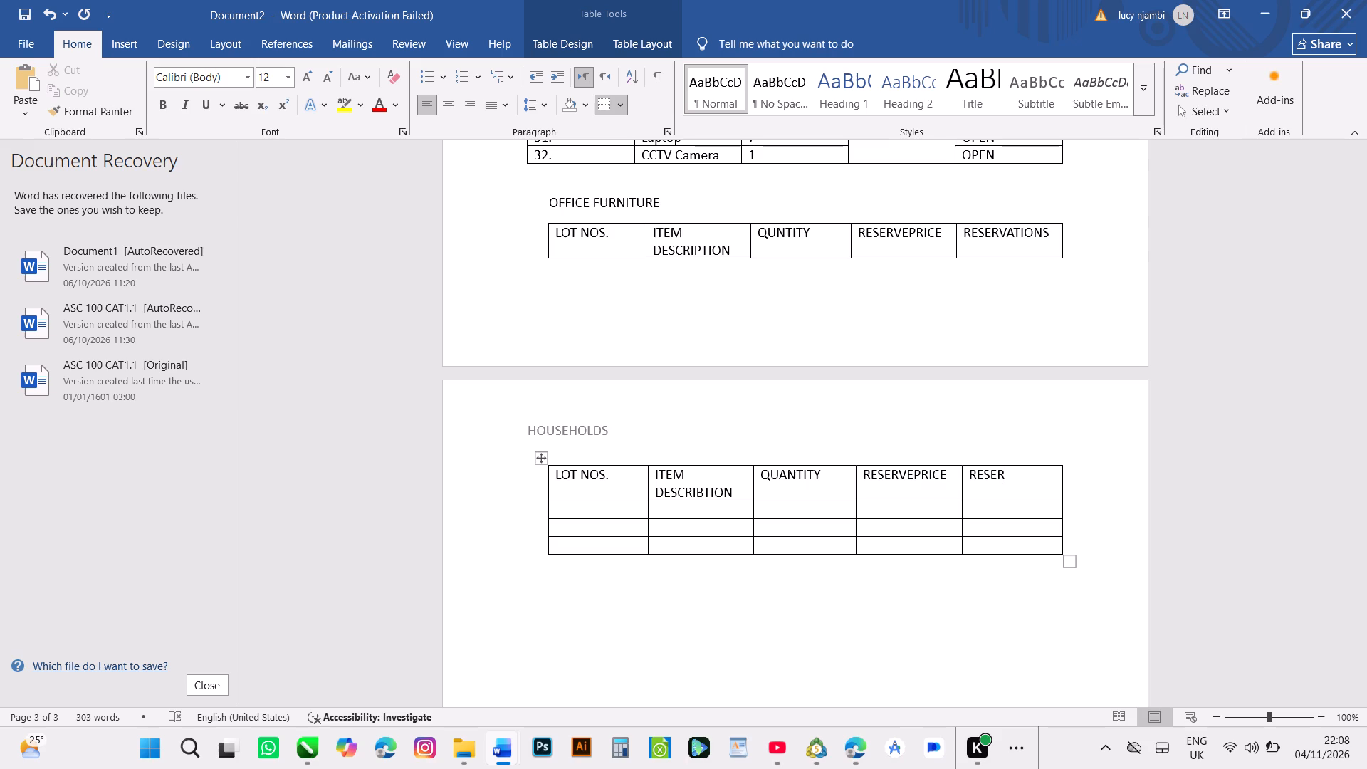
text(VER)
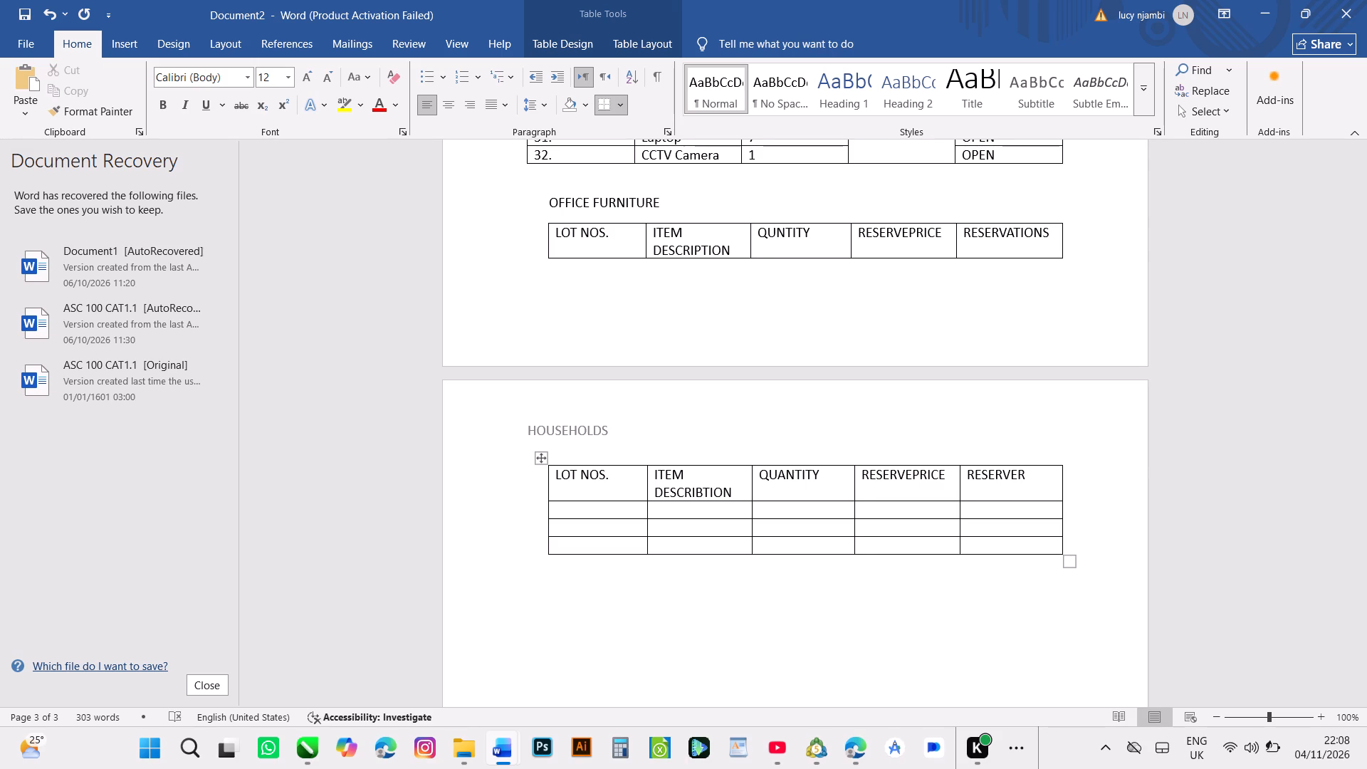
key(BackSpace)
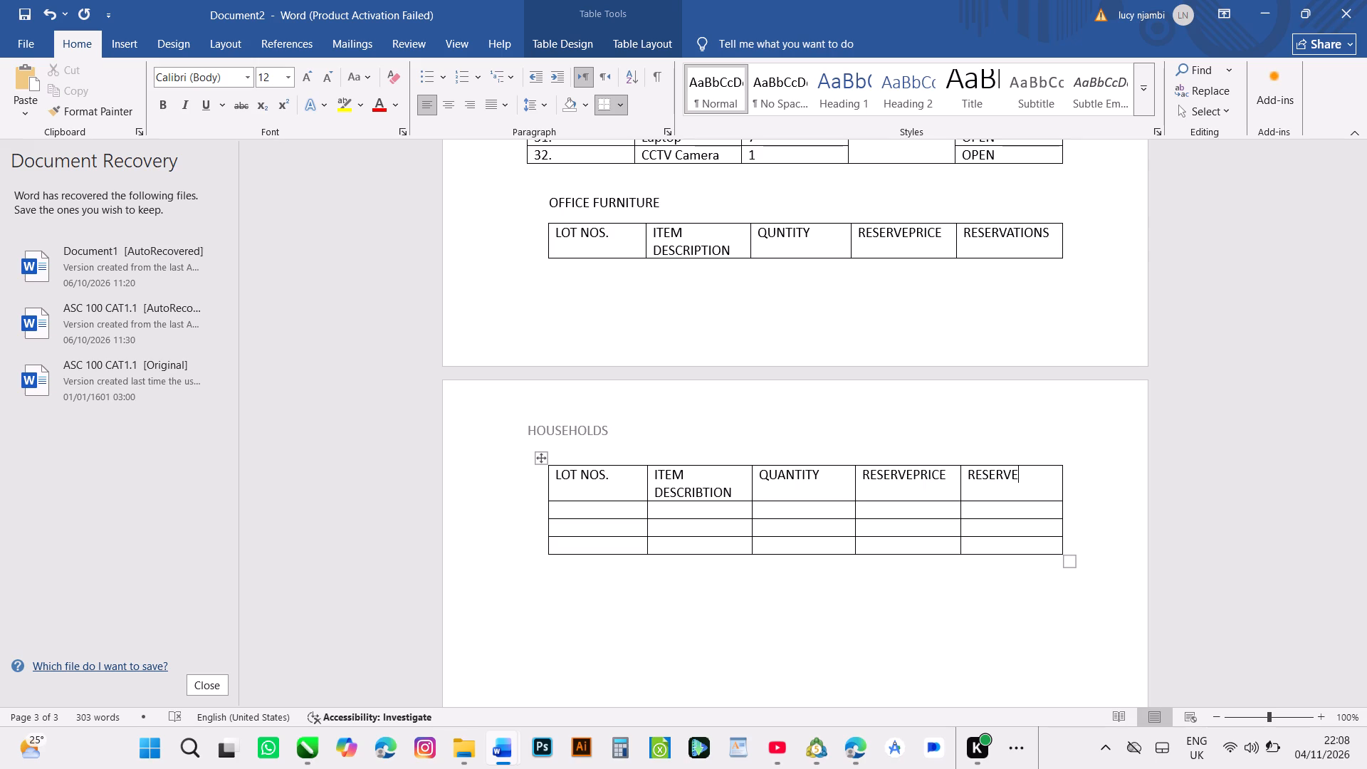
key(BackSpace)
key(a)
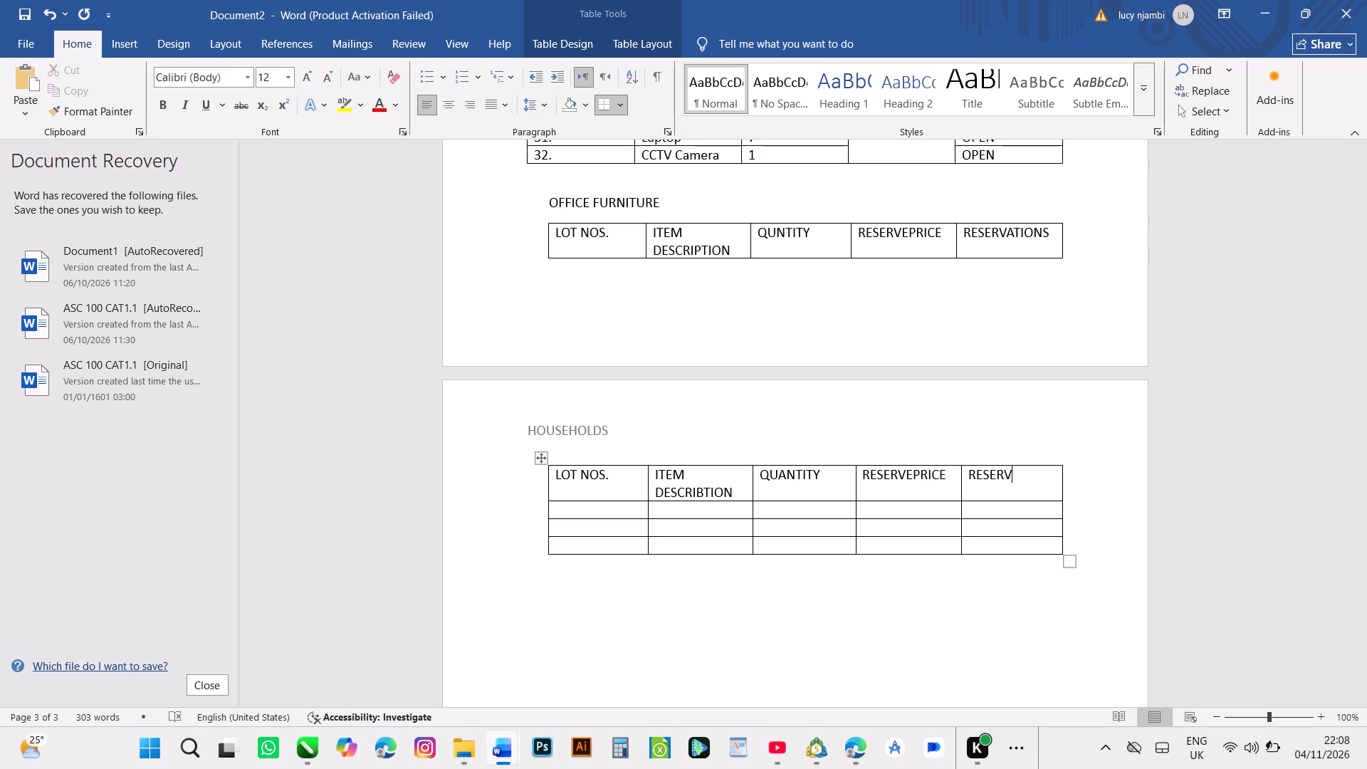
text(TI)
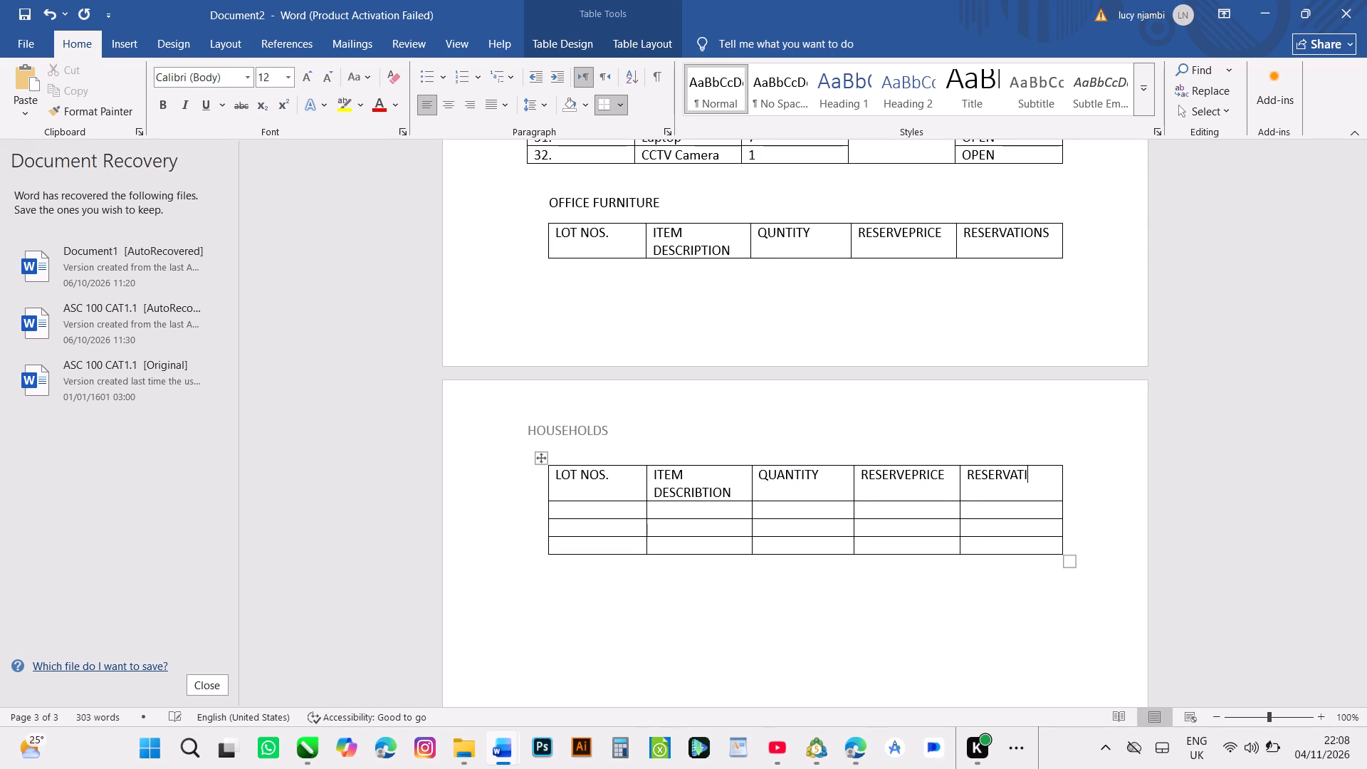
text(ON)
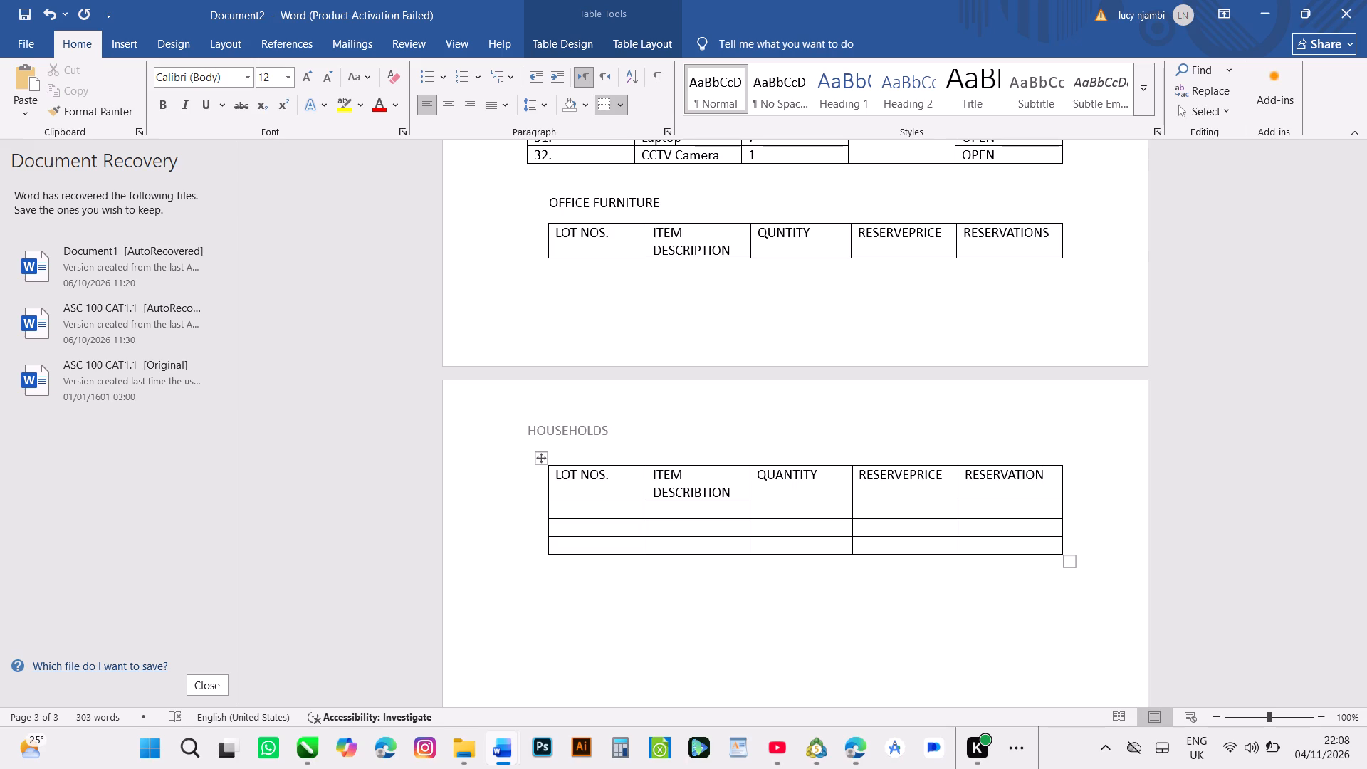
Fill the first row under the HOUSEHOLDS headings with lot number 1. and the item description Waterdispensers.
click(559, 508)
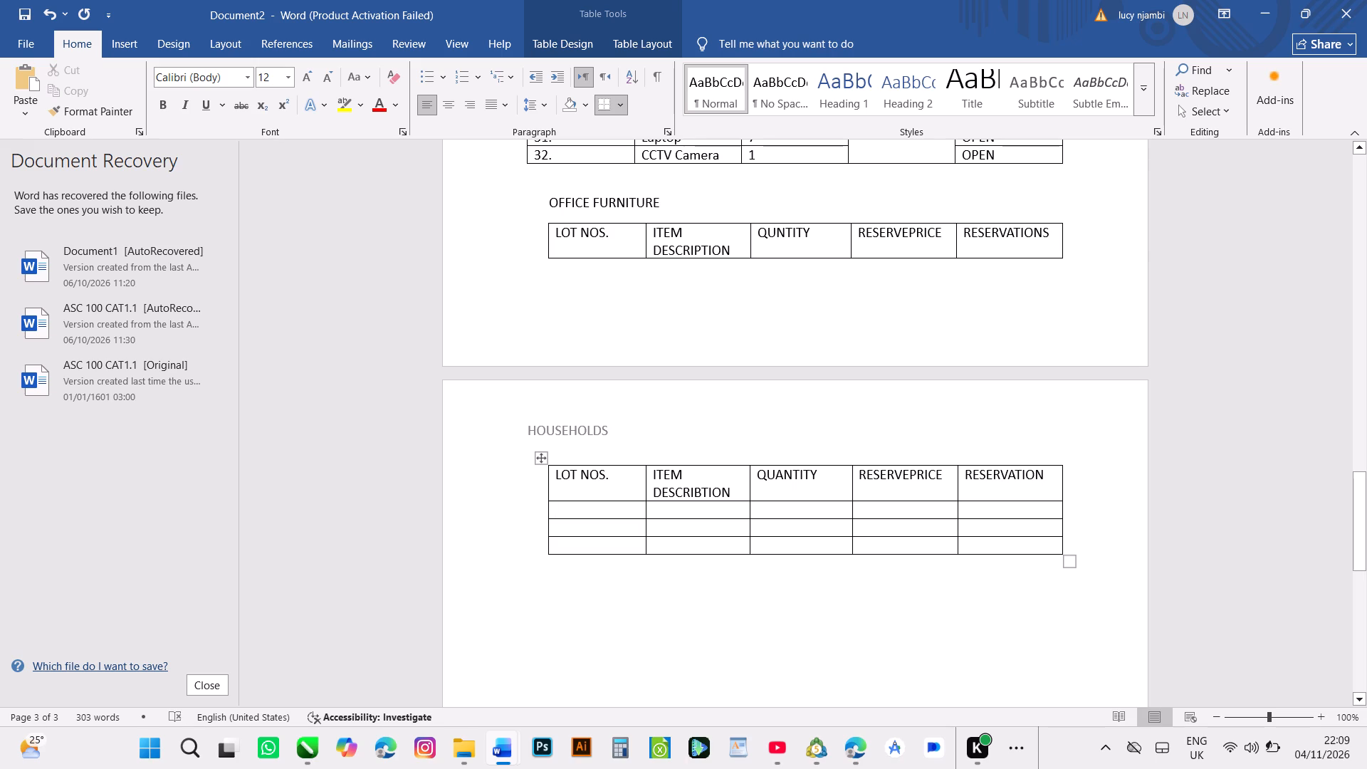
text(1.)
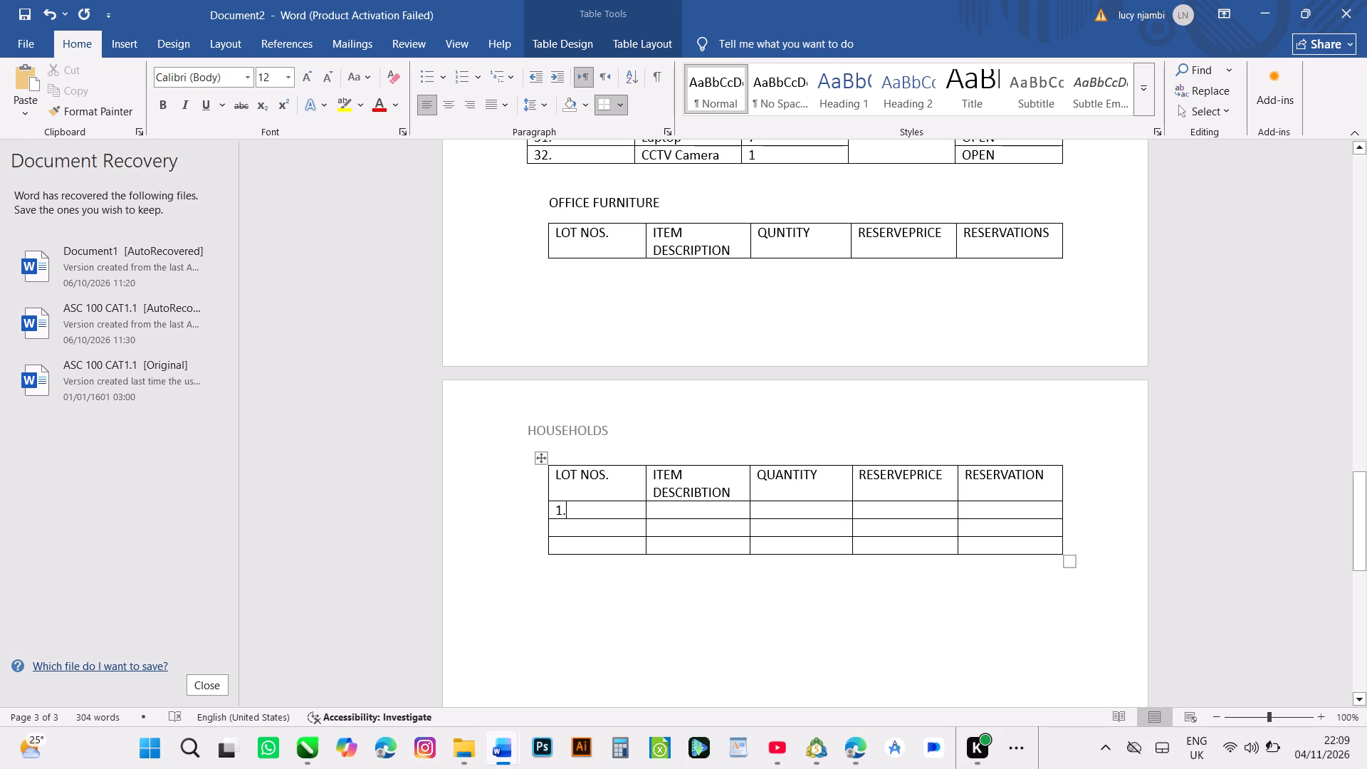
click(655, 510)
key(w)
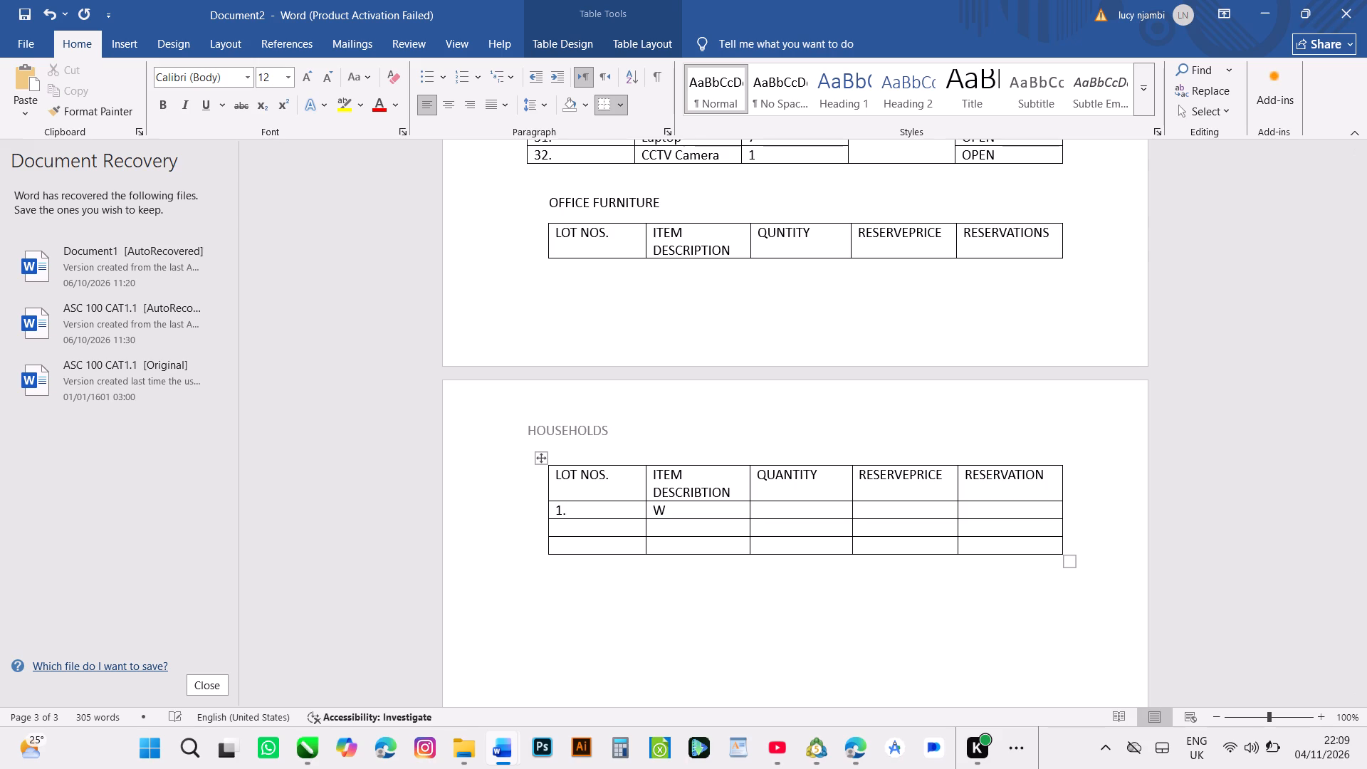
key(a)
text(ter)
key(d)
text(is)
text(pe)
text(ncer)
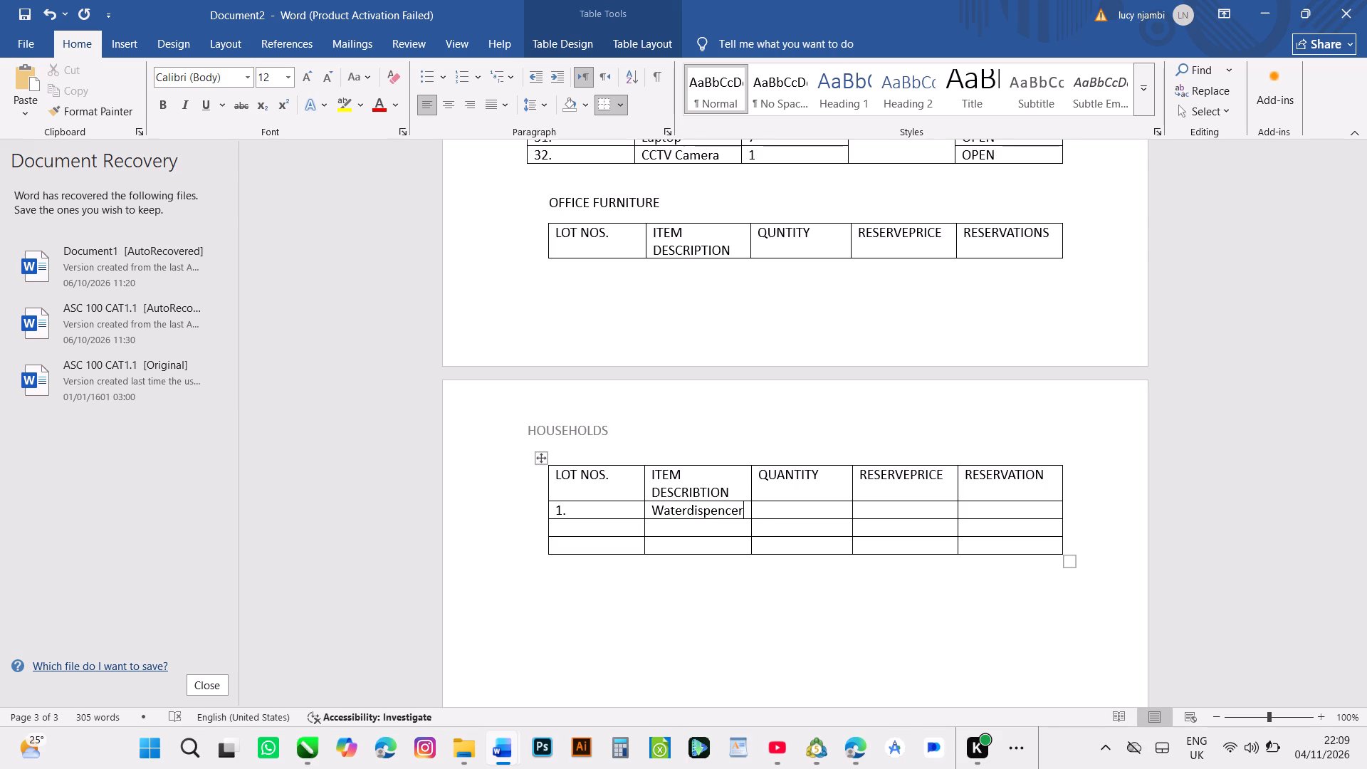
key(BackSpace)
key(BackSpace)
key(BackSpace)
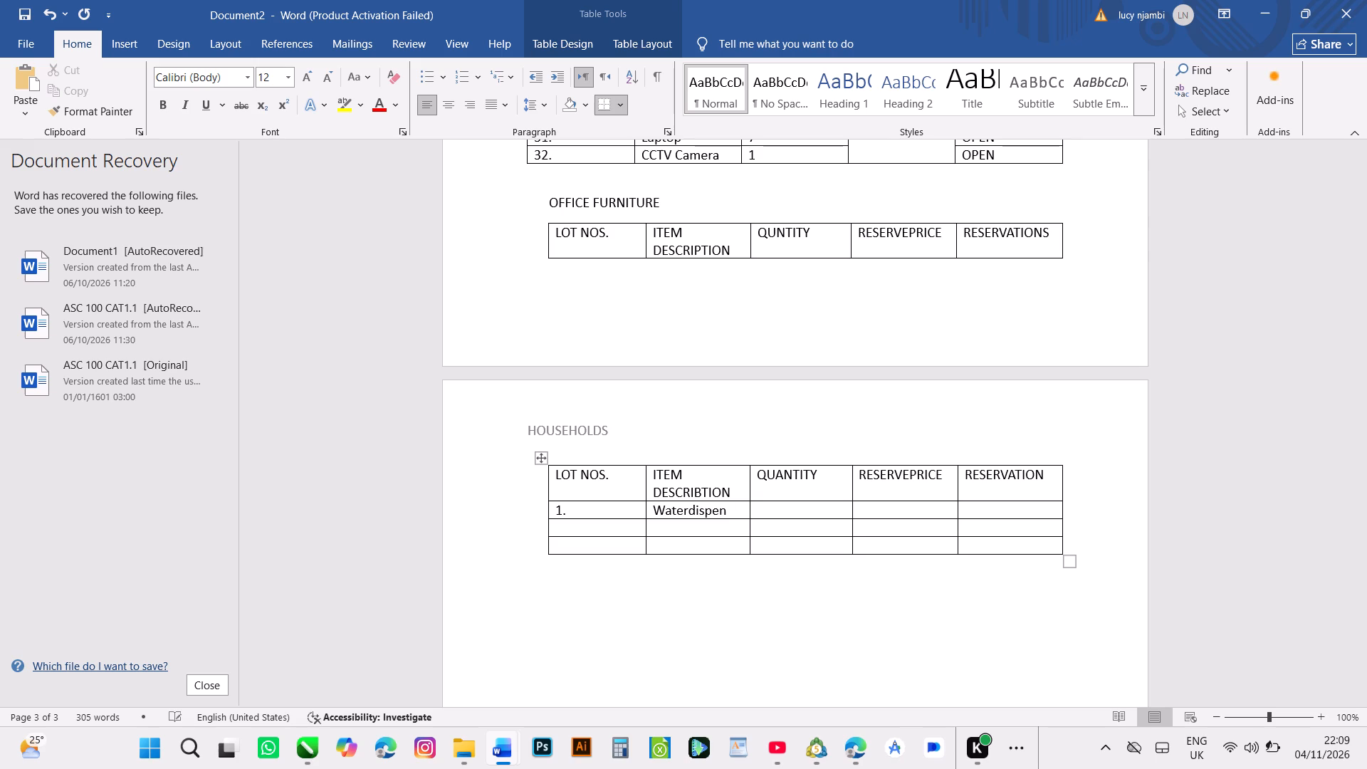
text(sers)
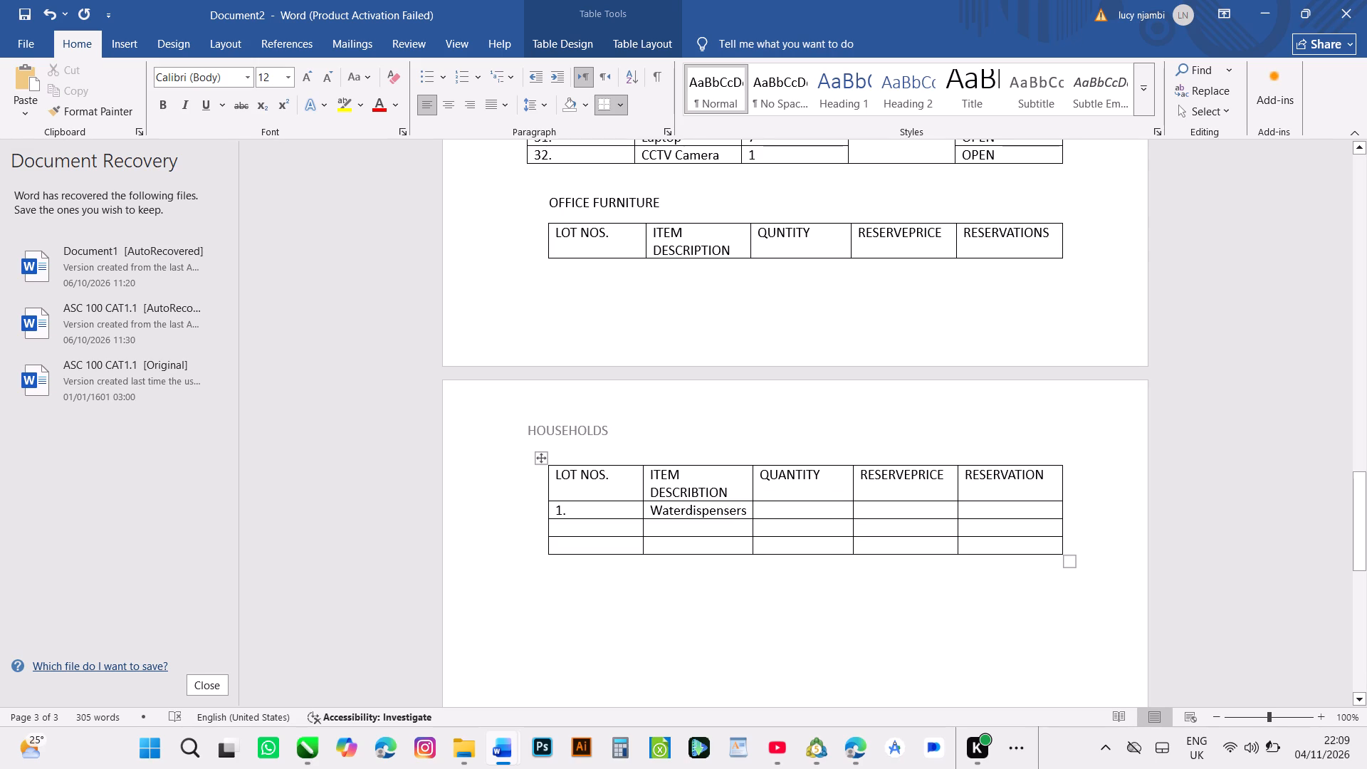
Separate Waterdispensers into two words with a space in the item description of lot 1.
click(767, 510)
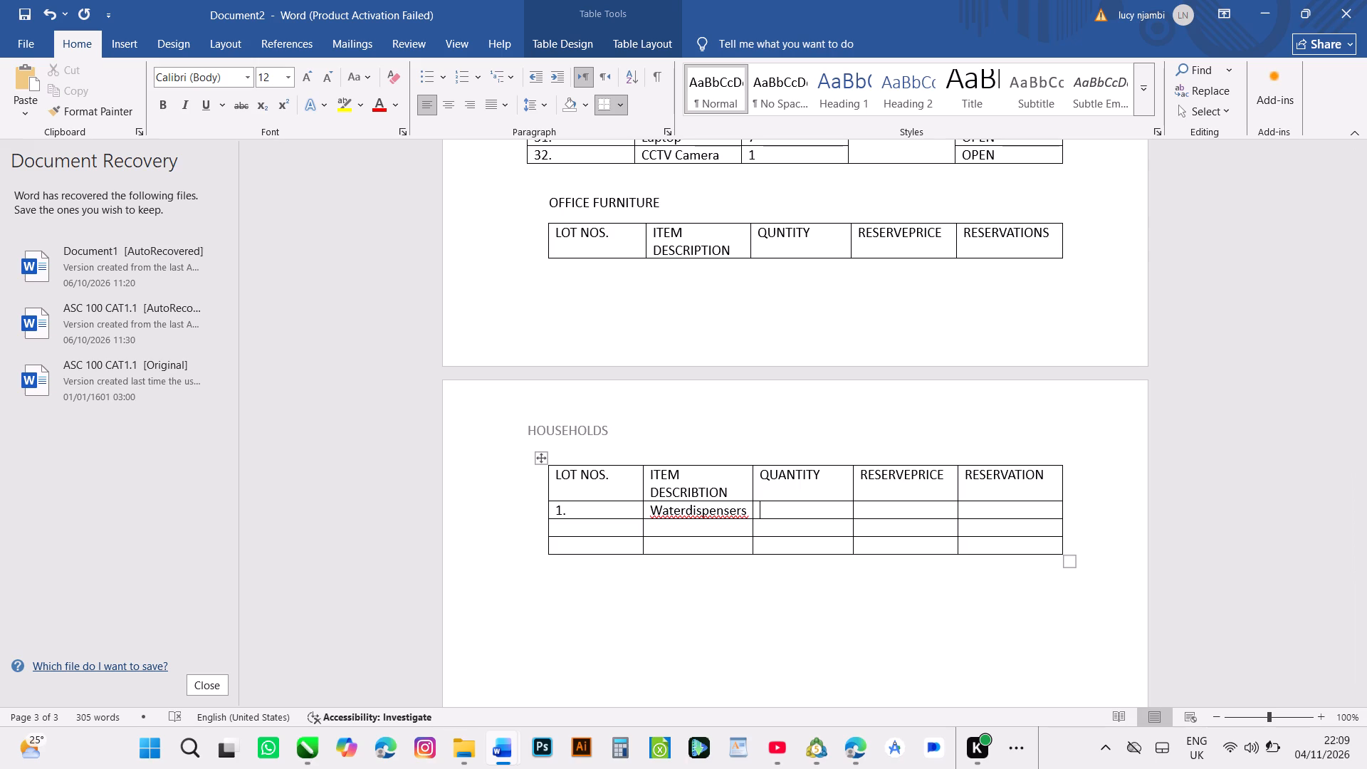
click(683, 511)
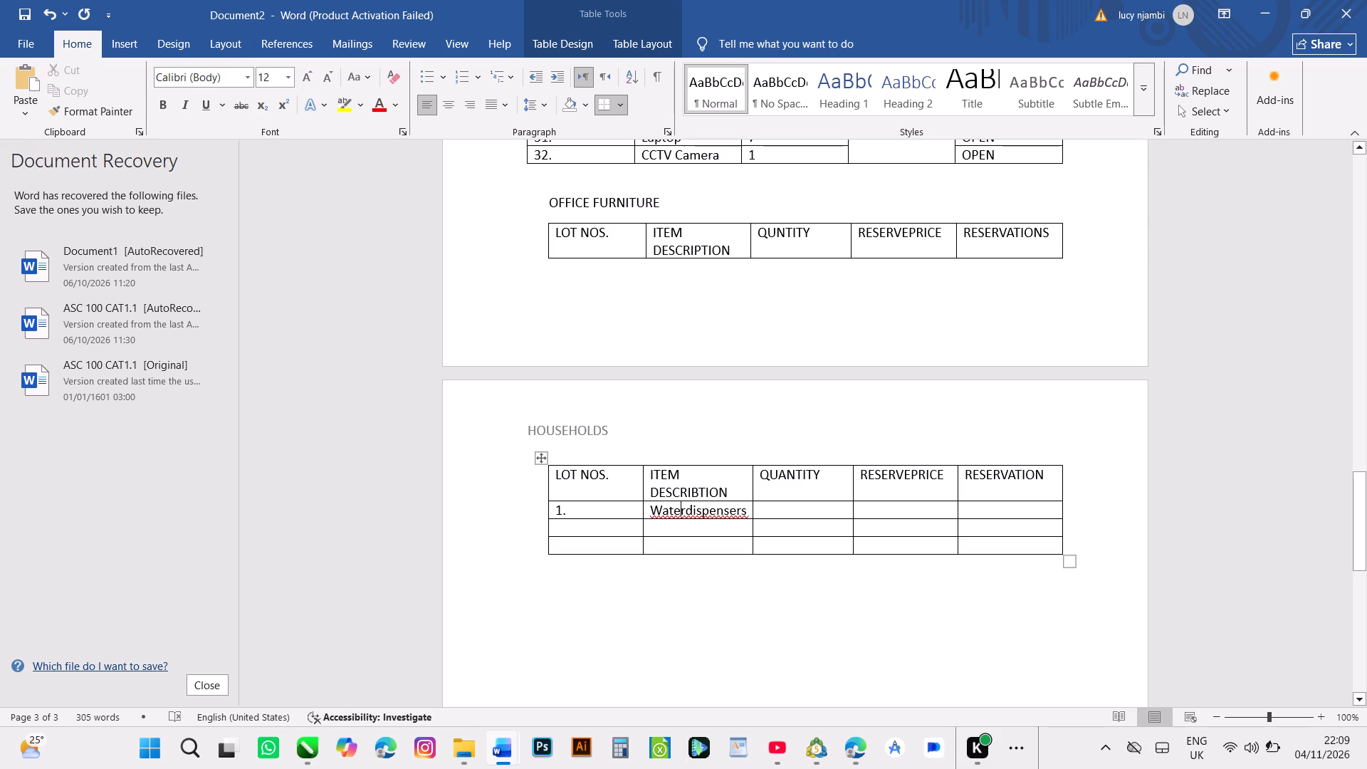
key(space)
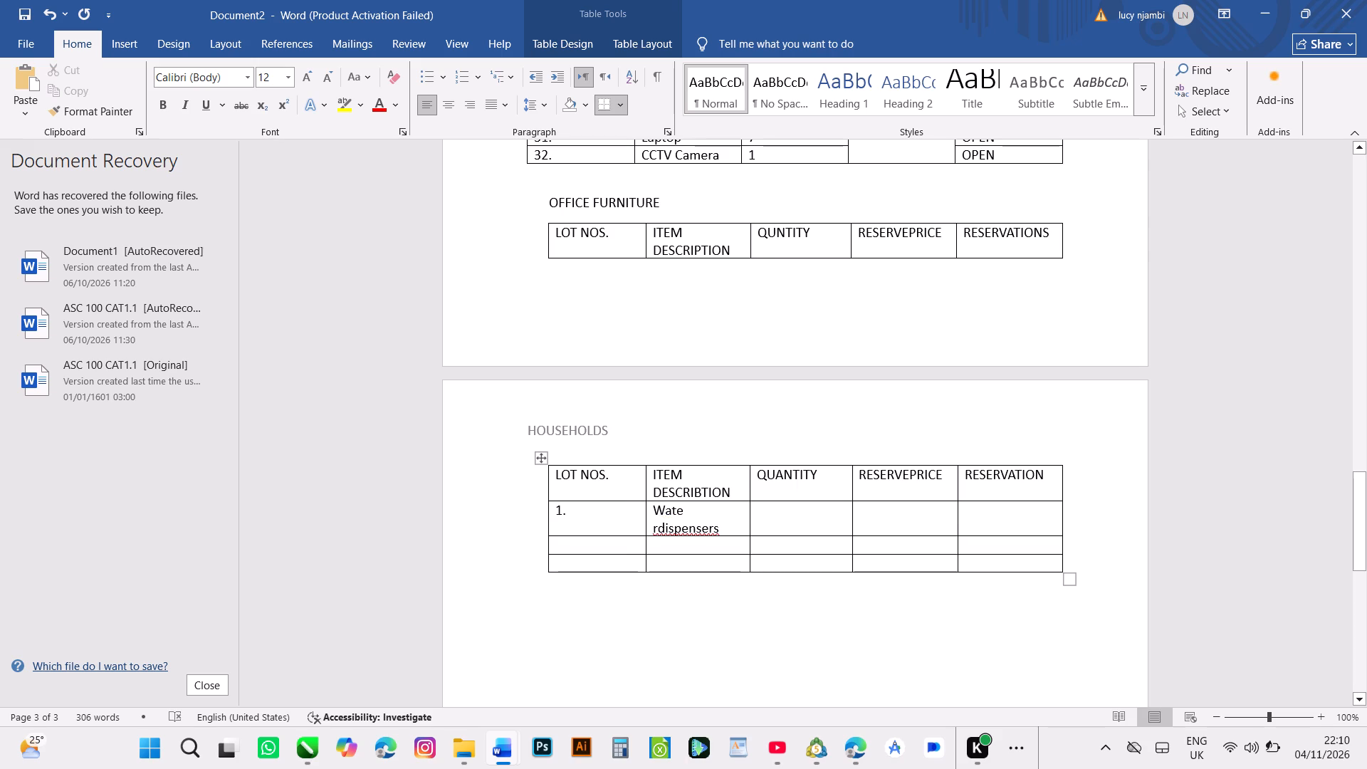
click(683, 509)
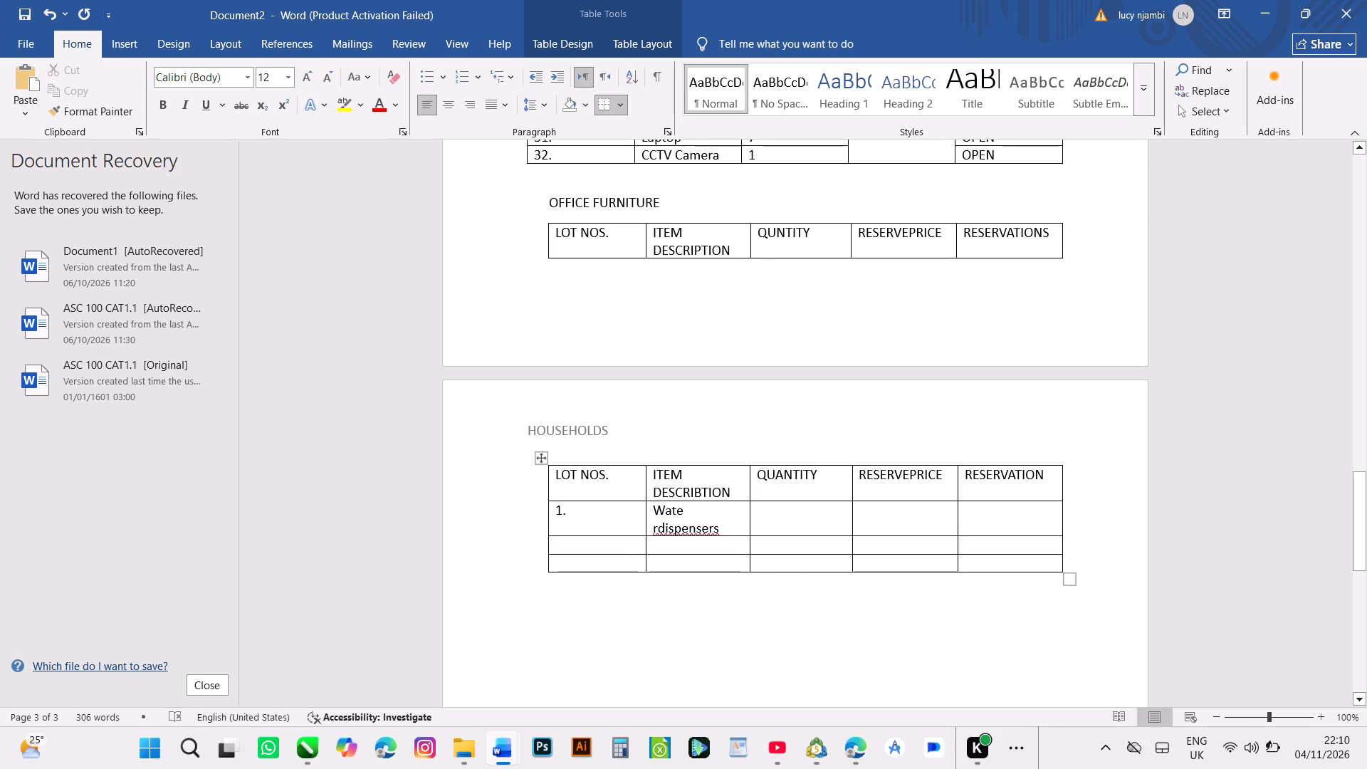
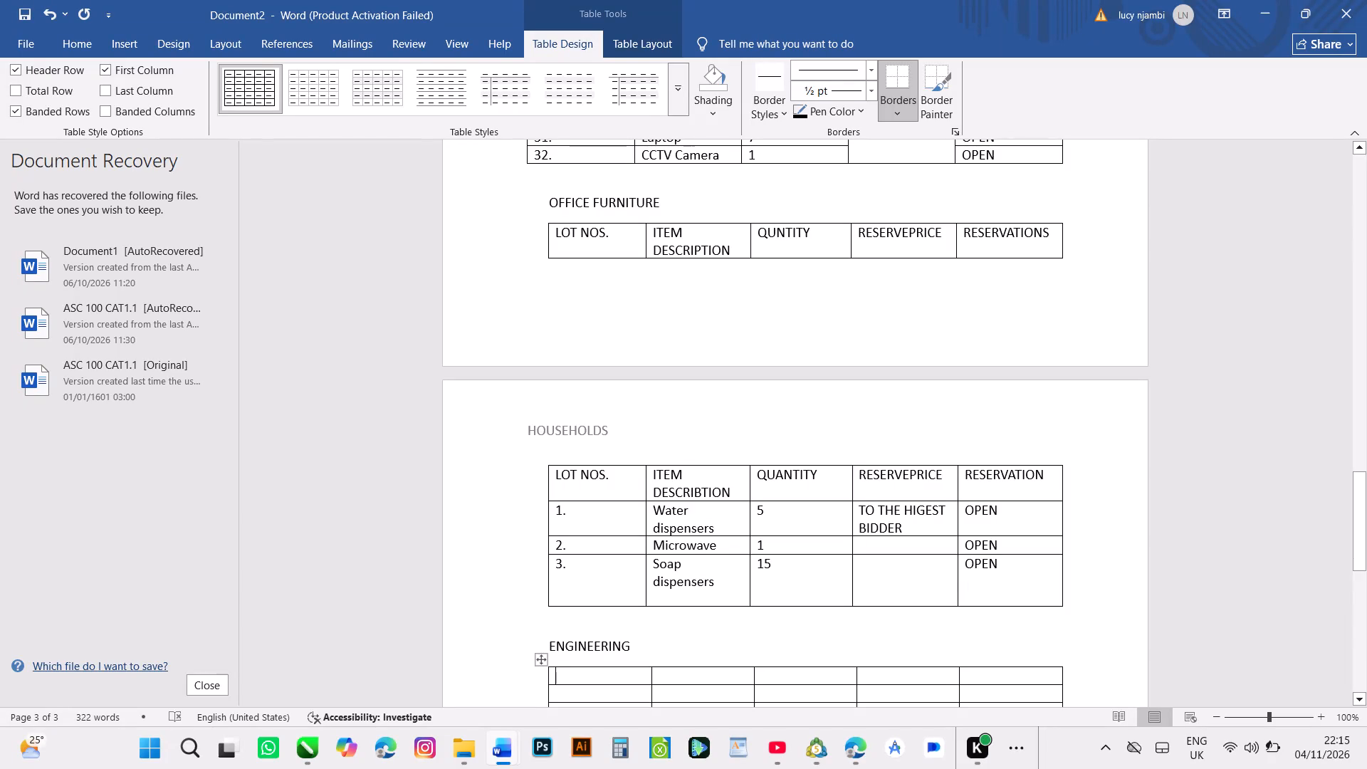
Enter LOT NOS. as the first column heading of the empty table below ENGINEERING.
triple_click(1355, 701)
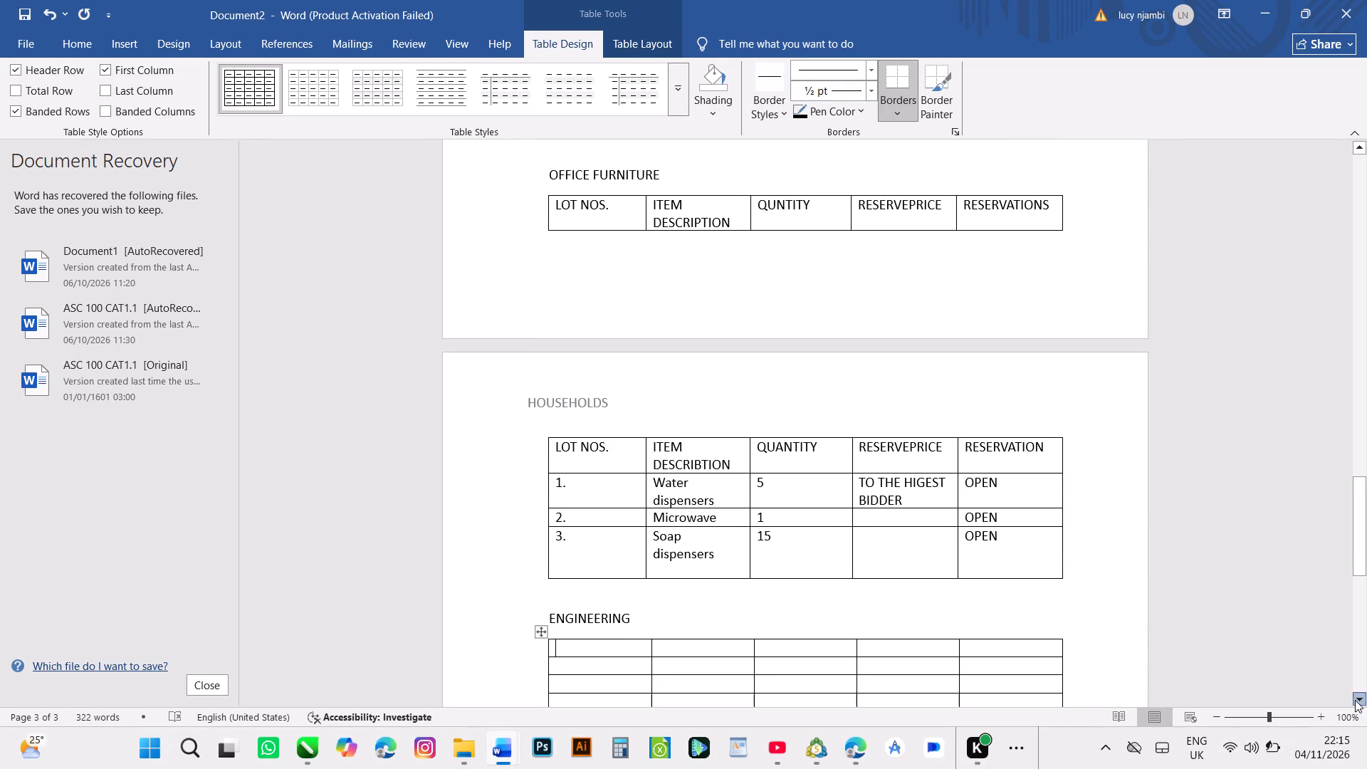
triple_click(1355, 700)
triple_click(1355, 700)
triple_click(1355, 700)
triple_click(1354, 700)
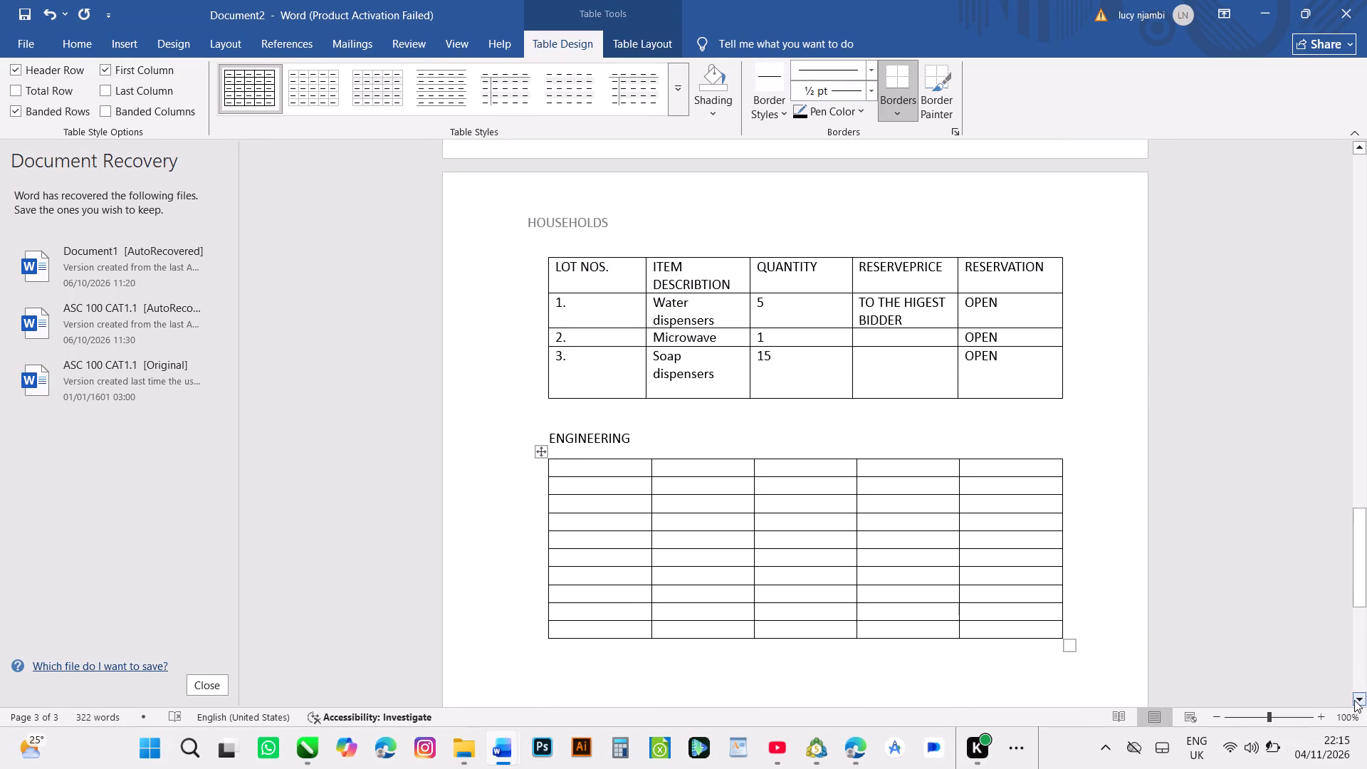
triple_click(1354, 700)
triple_click(1355, 700)
triple_click(1355, 700)
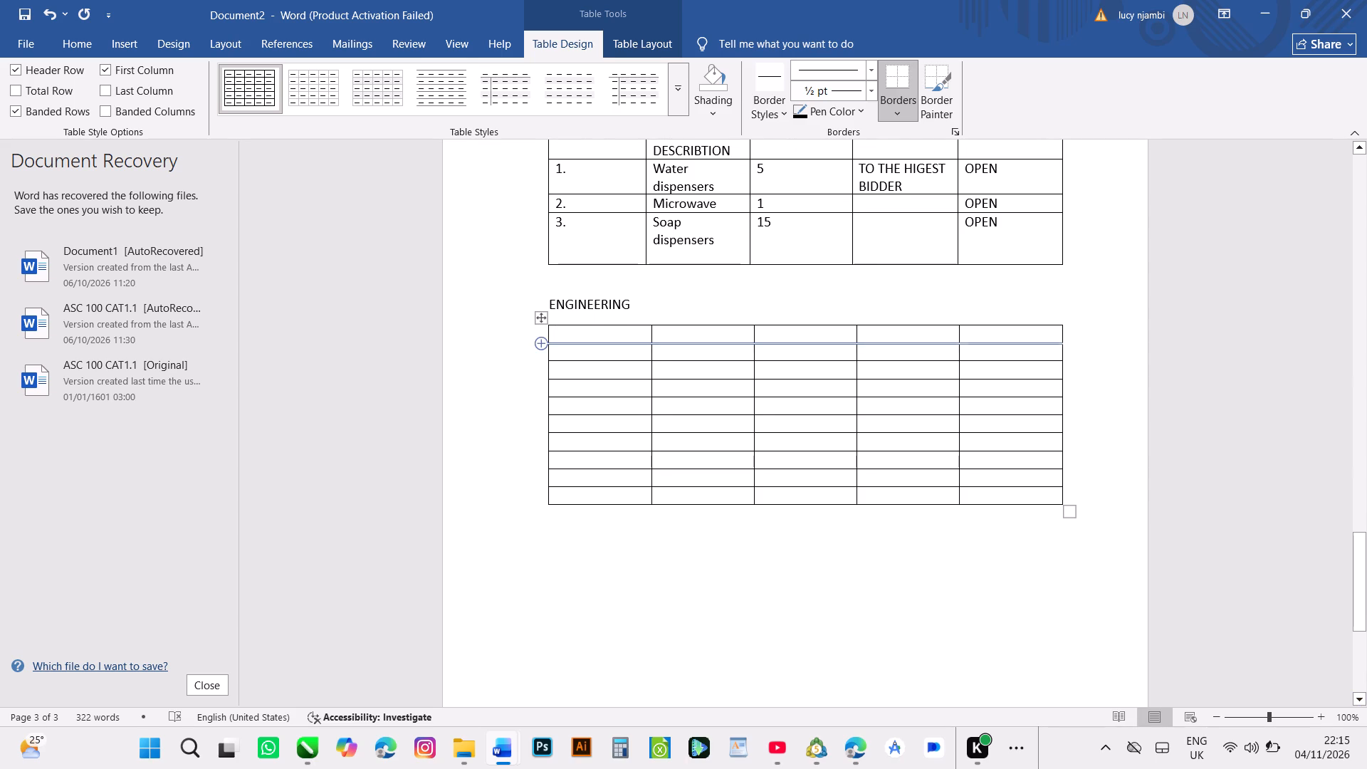
click(558, 333)
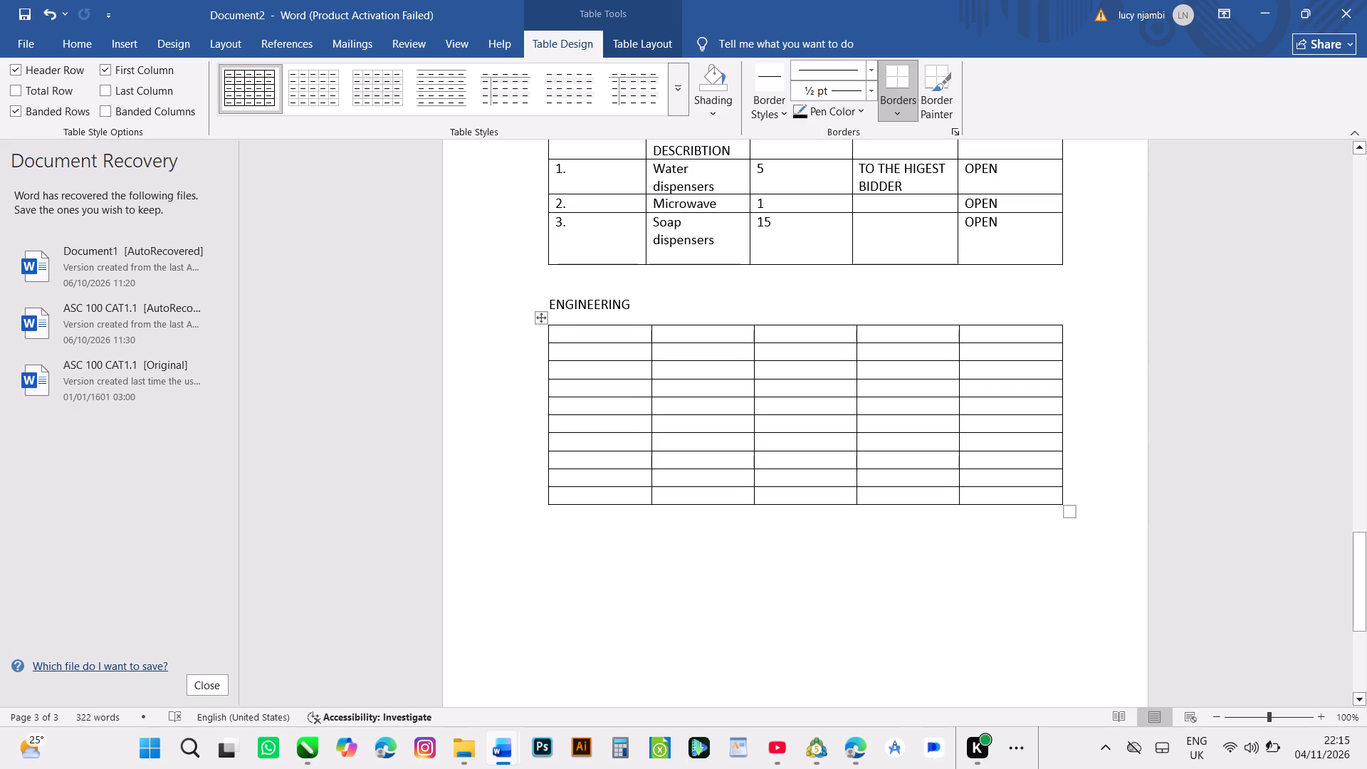
key(t)
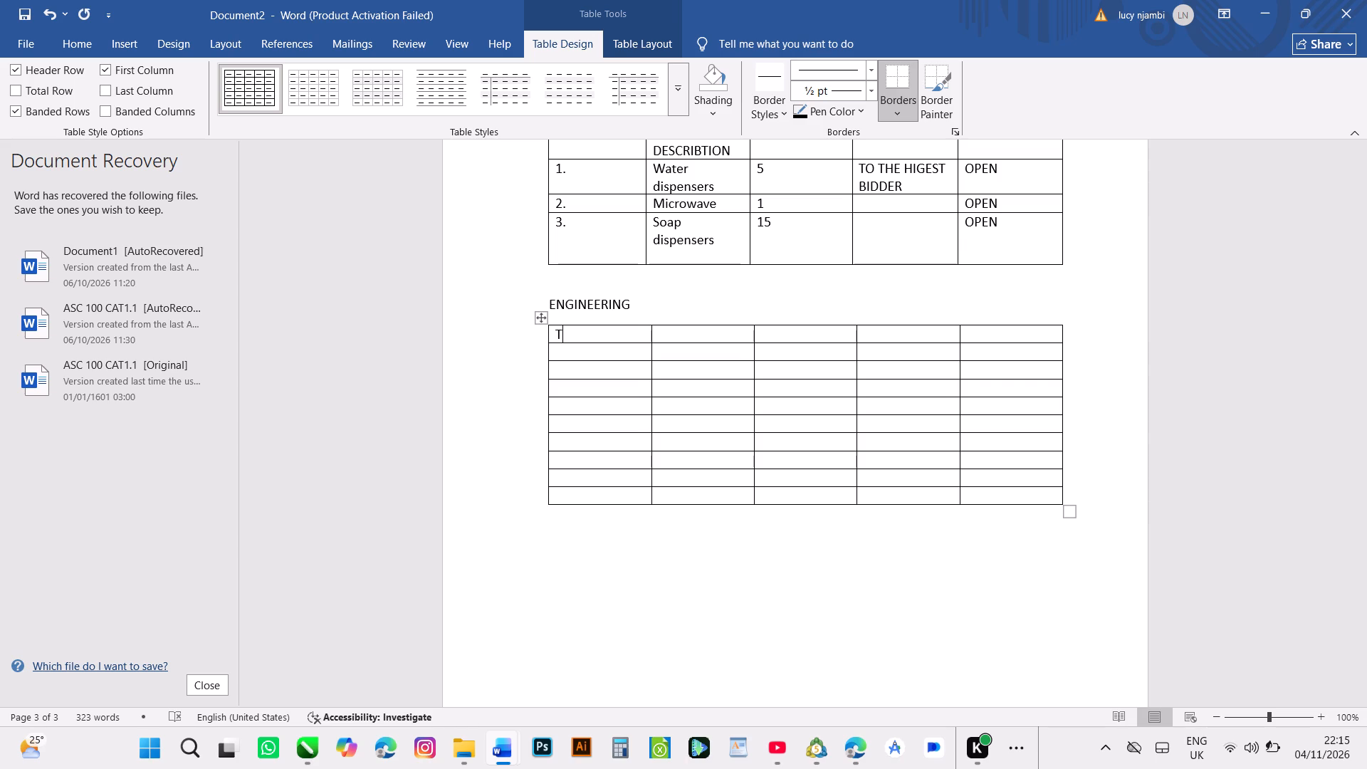
key(BackSpace)
text(LOT)
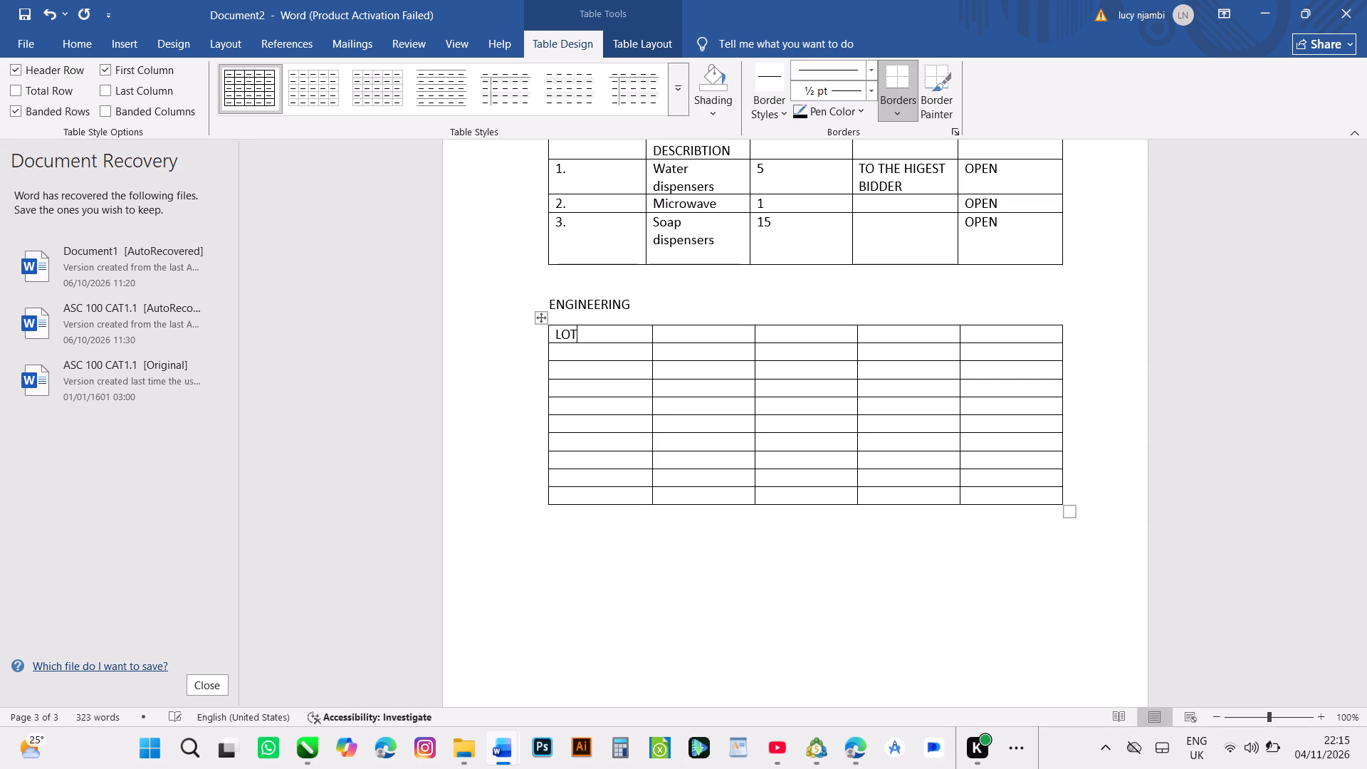
key(space)
text(NO)
key(s)
key(period)
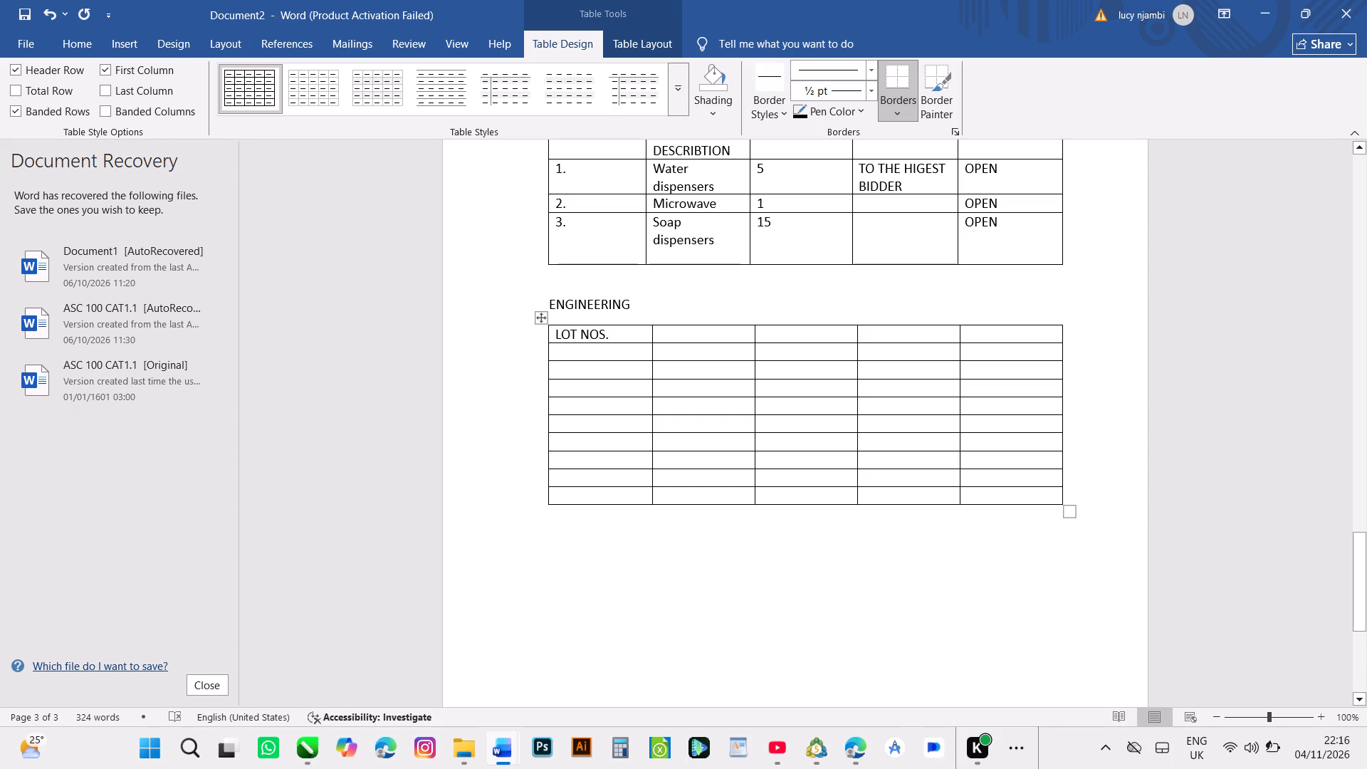
Number the first five rows under LOT NOS. in the ENGINEERING table from 1. to 5.
click(557, 351)
key(1)
key(period)
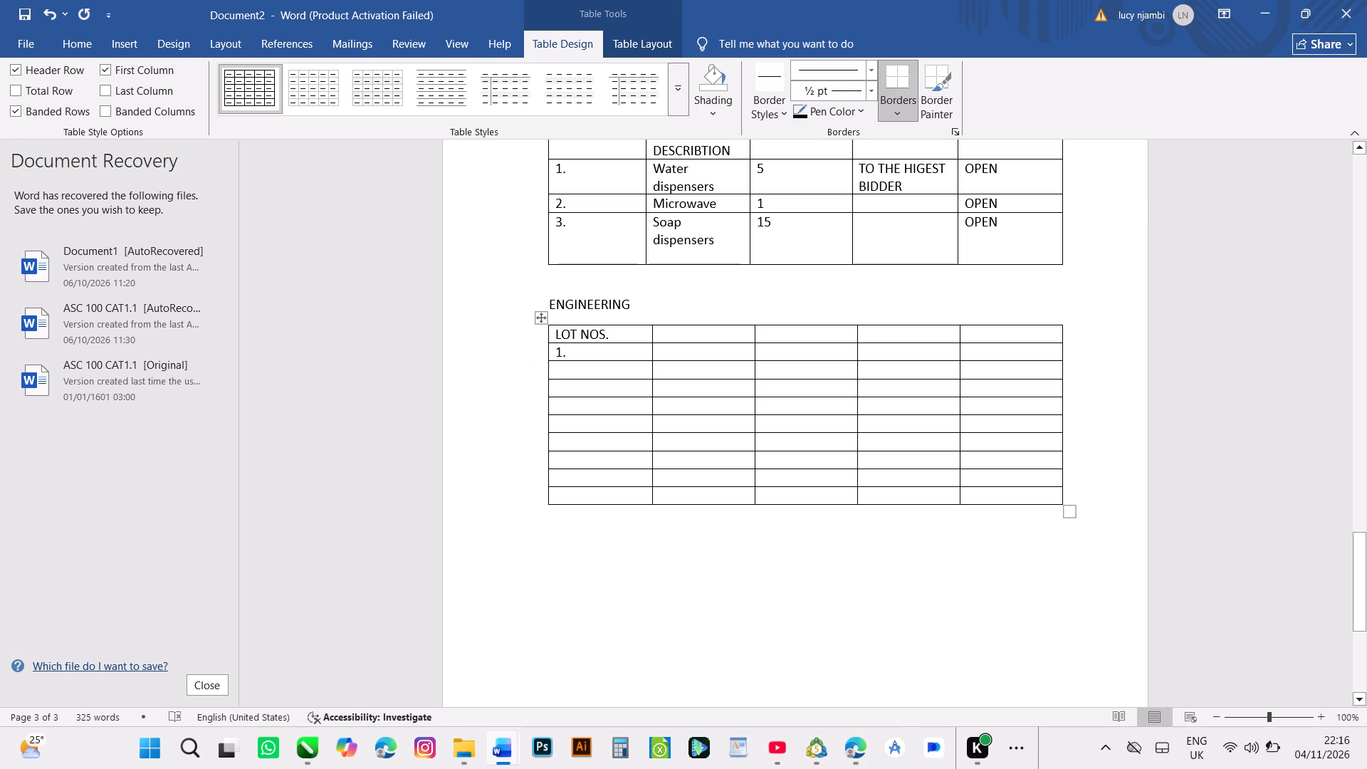
click(563, 367)
text(2.)
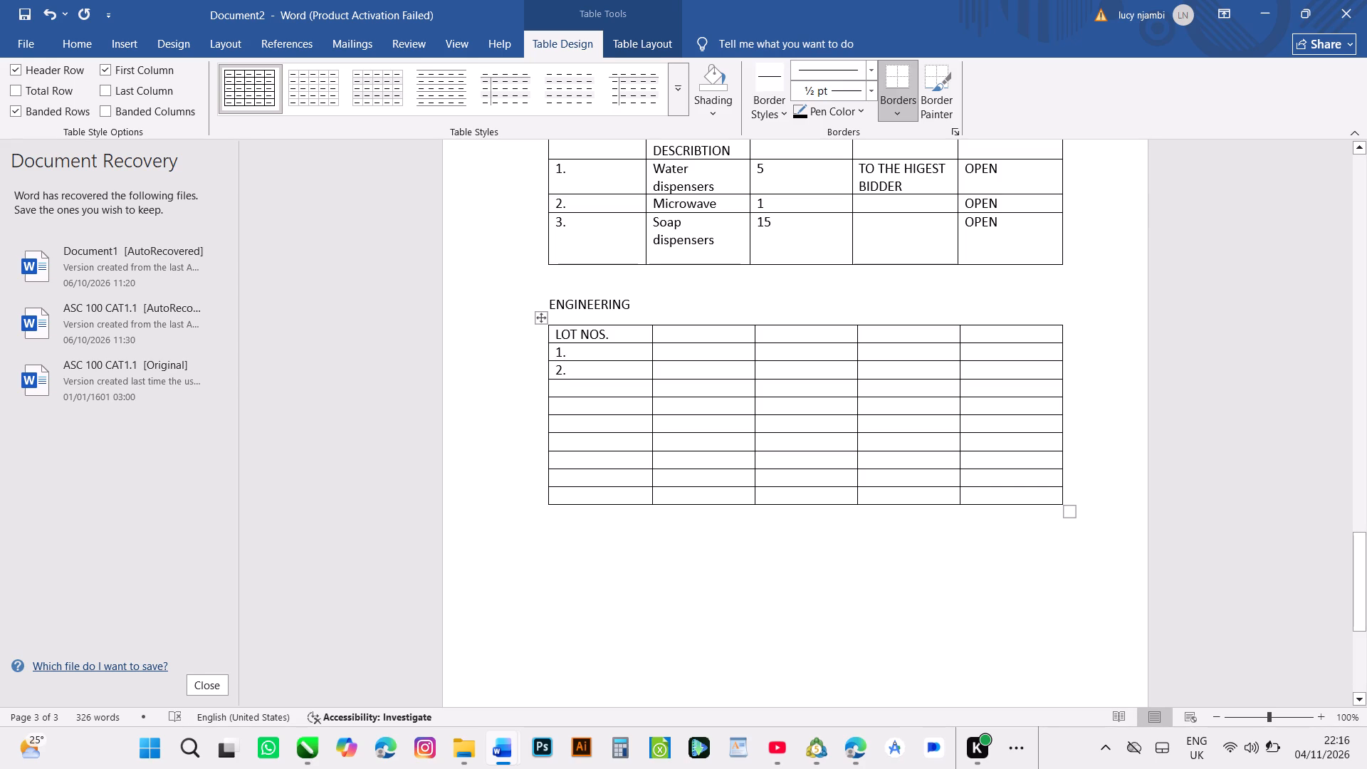
click(557, 387)
text(3.)
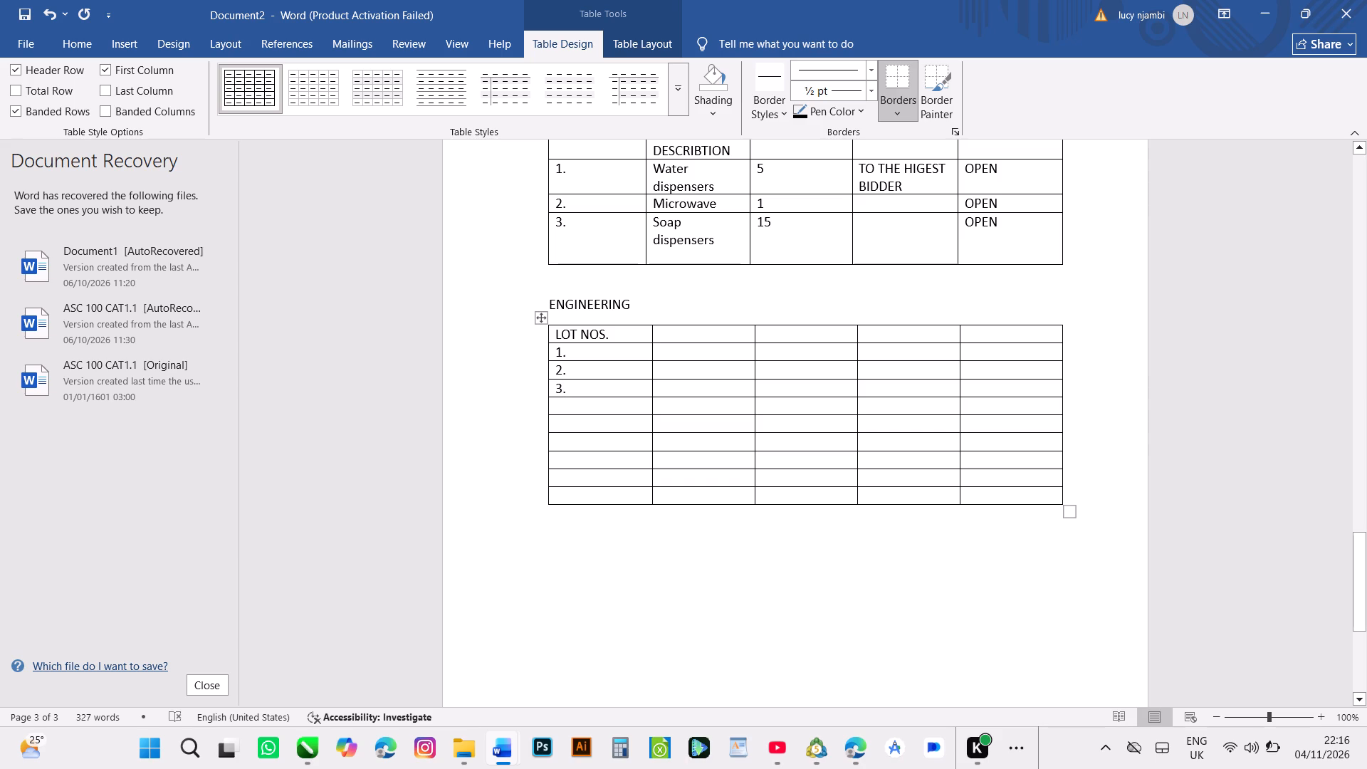
click(557, 406)
key(4)
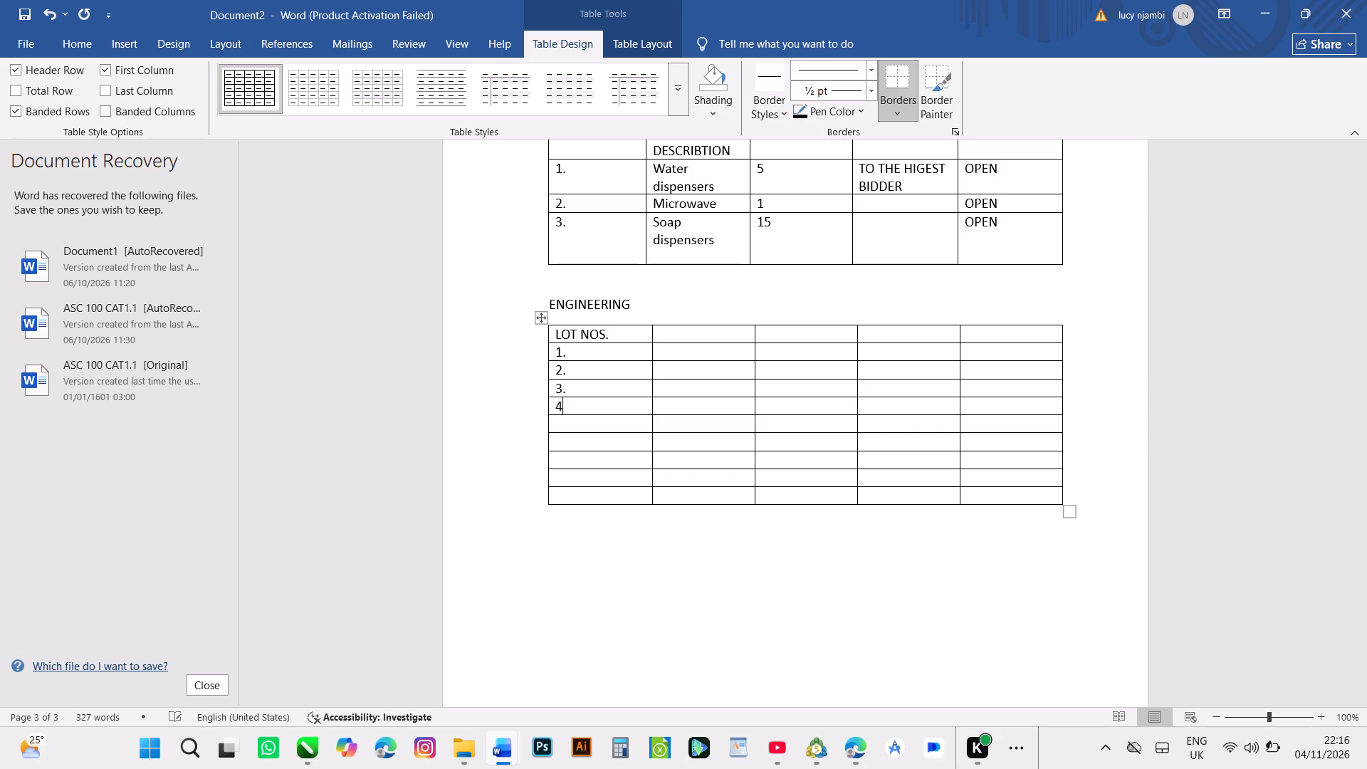
key(period)
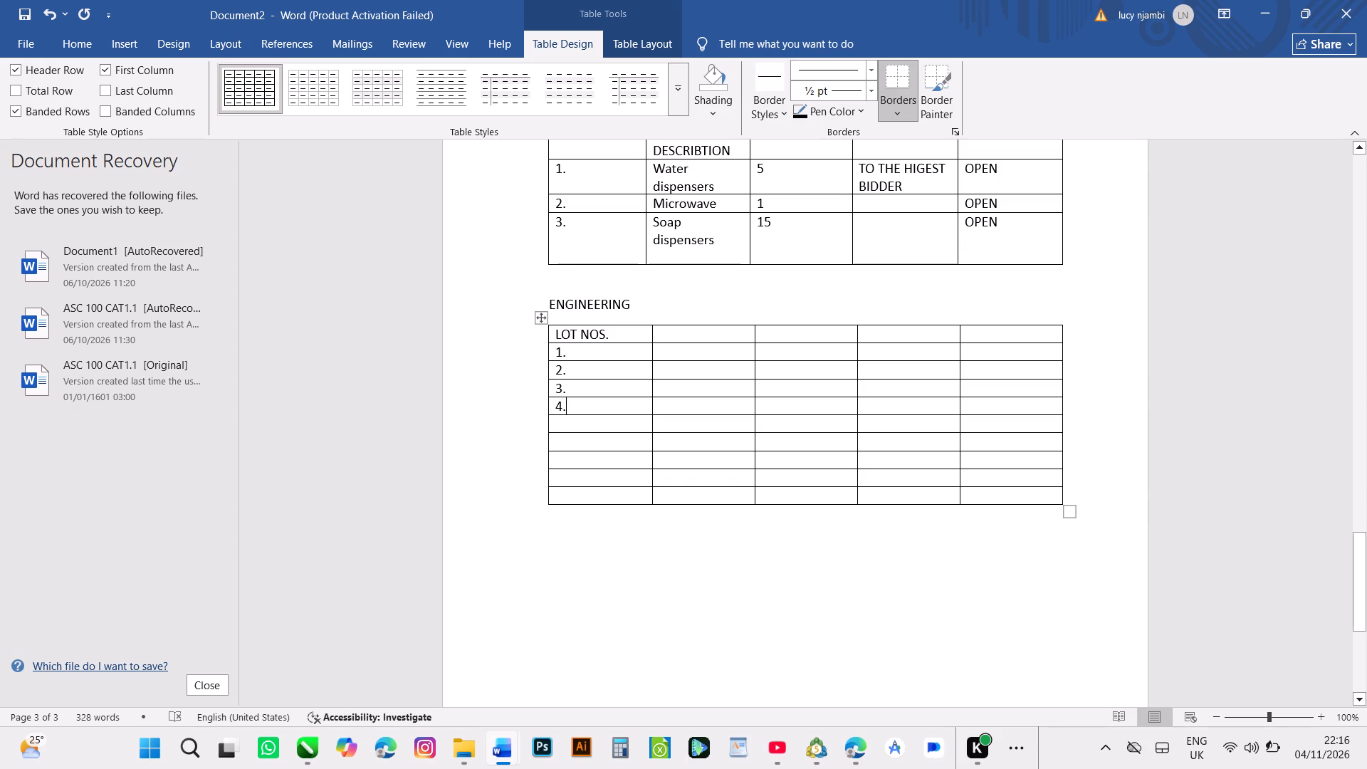
click(555, 424)
key(6)
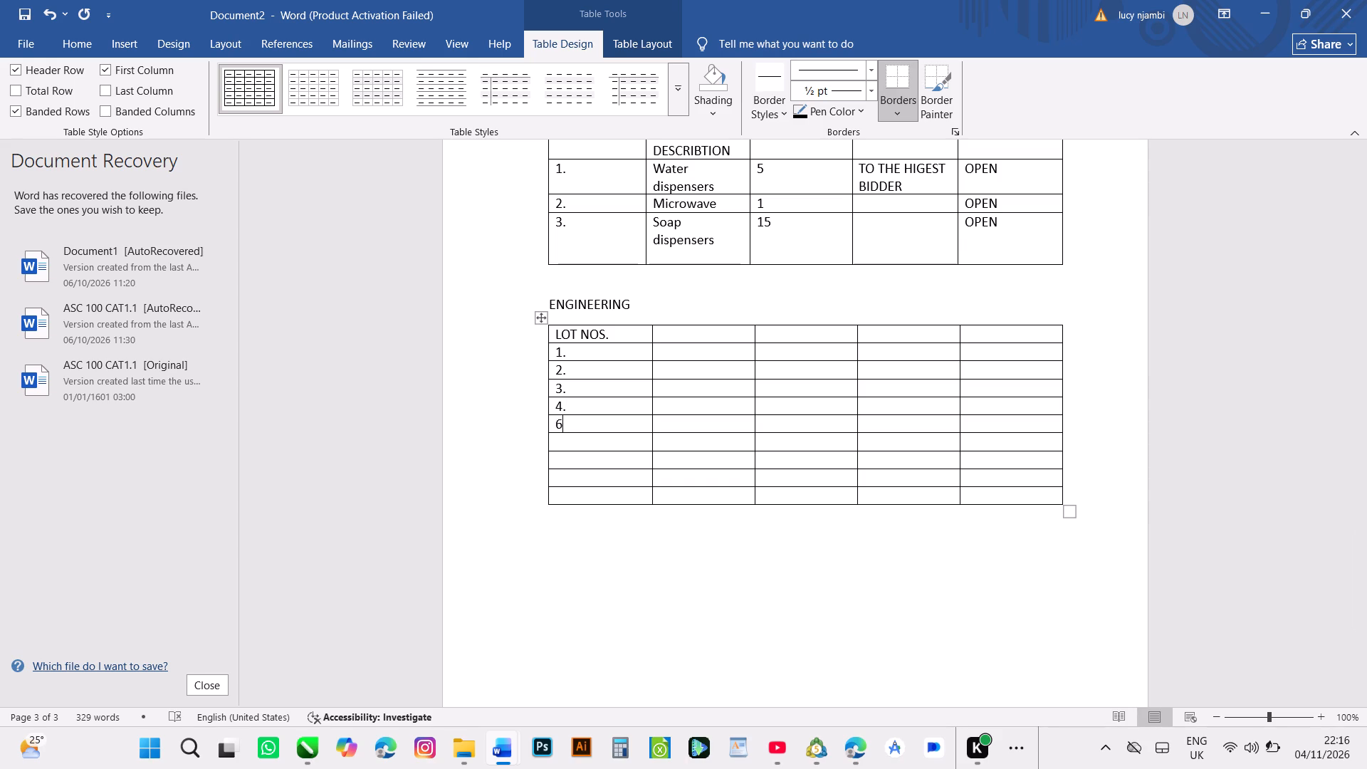
key(BackSpace)
key(5)
key(period)
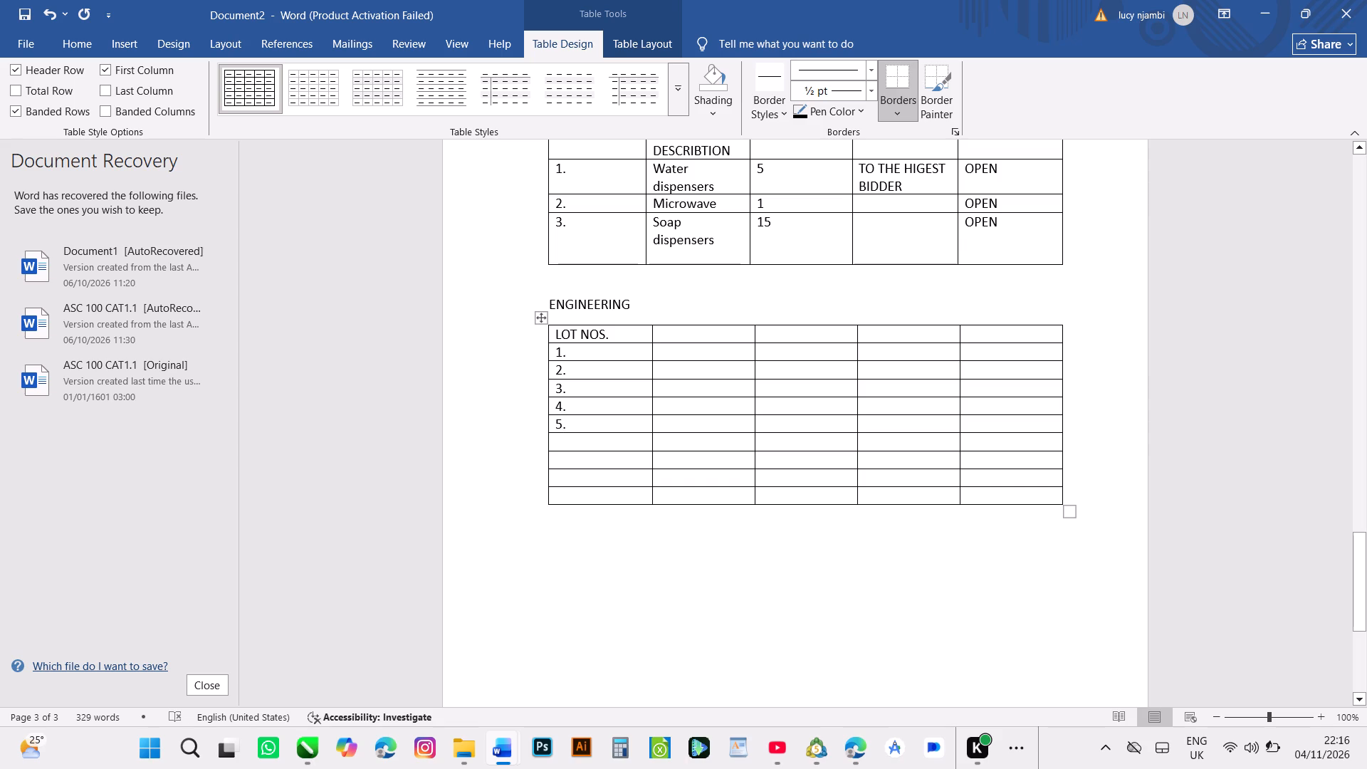
Number the remaining four rows under LOT NOS. in the ENGINEERING table from 6. to 9.
click(557, 442)
text(6.)
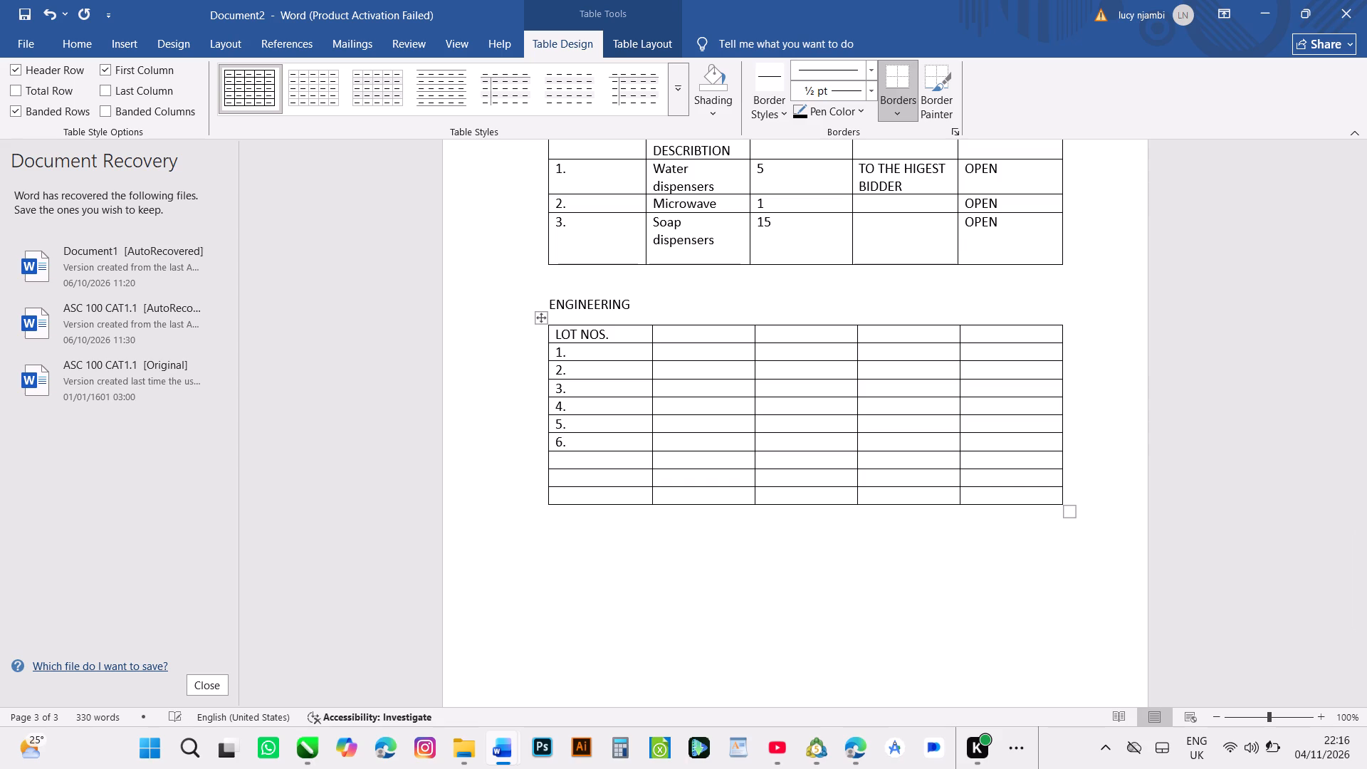
click(559, 459)
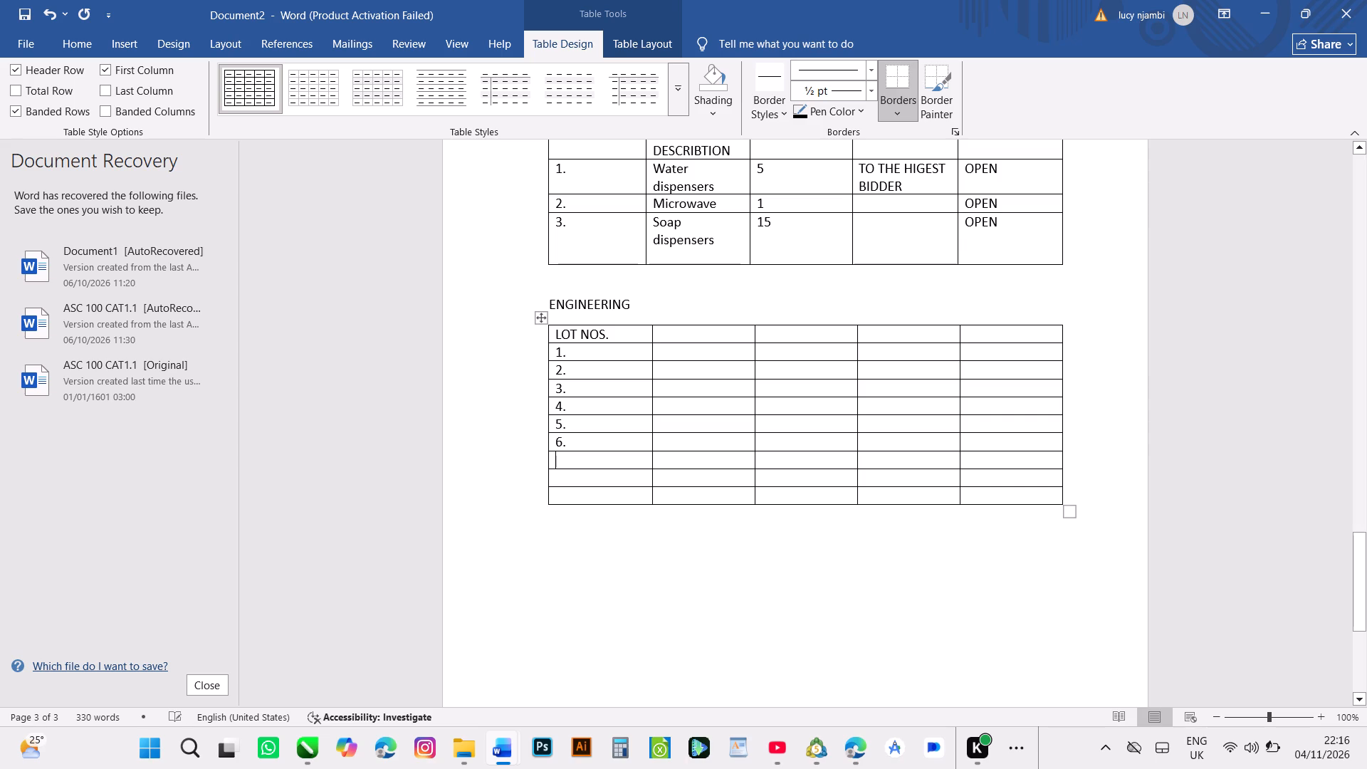
key(7)
key(period)
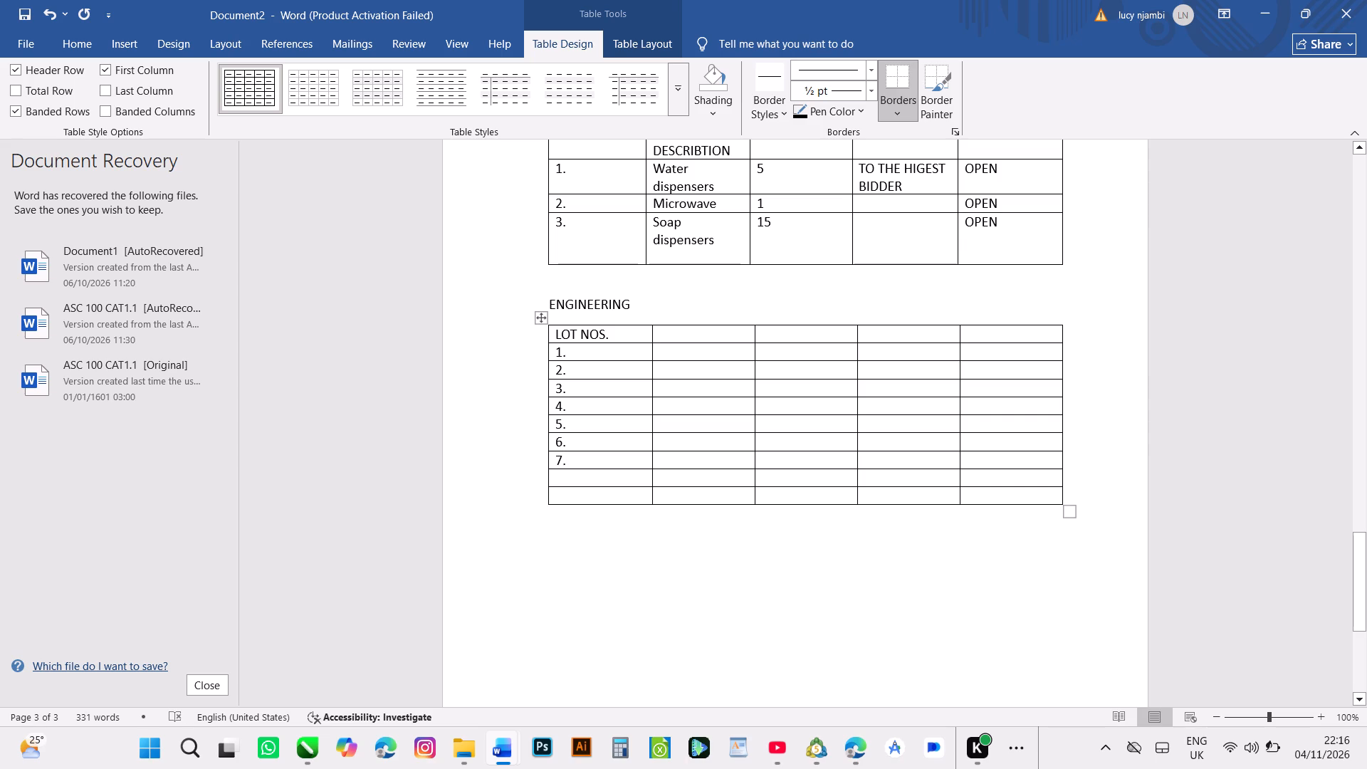
click(558, 475)
key(8)
key(period)
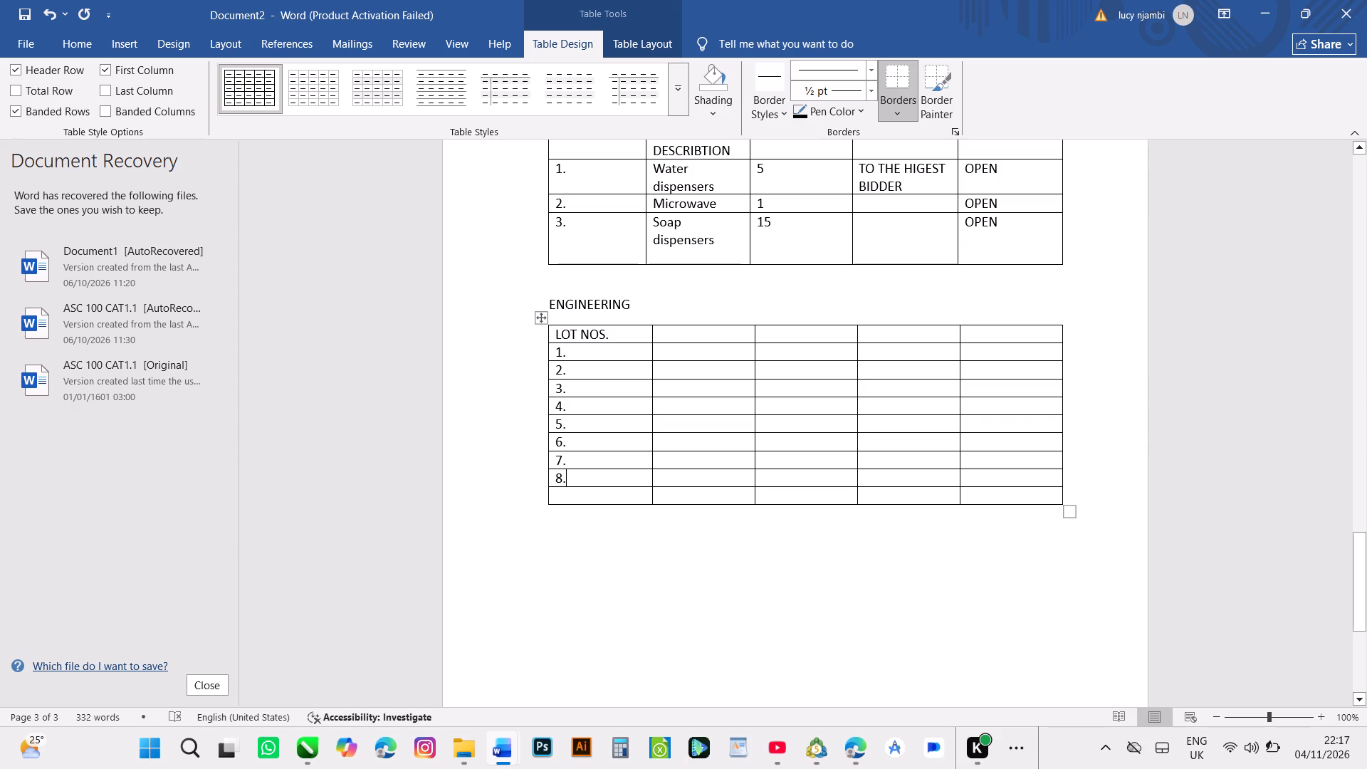
click(565, 489)
key(9)
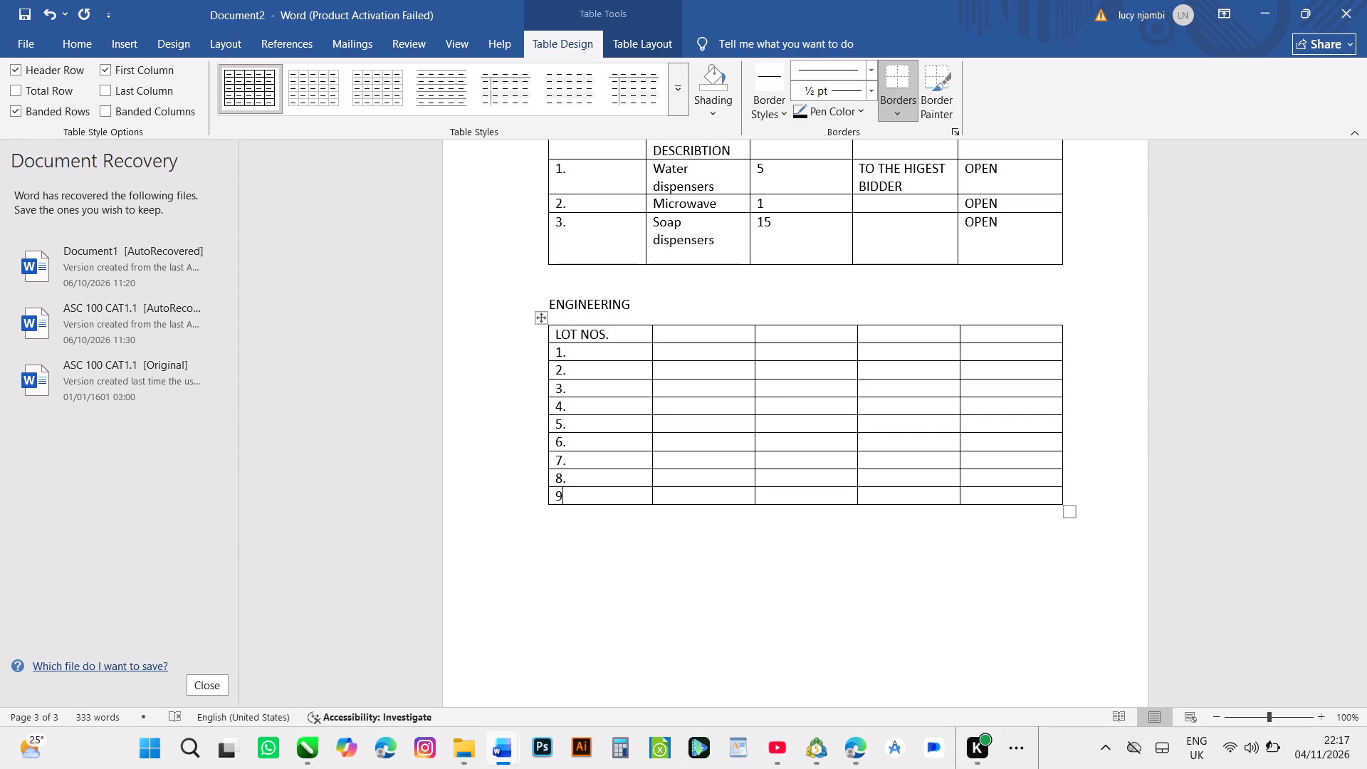
key(period)
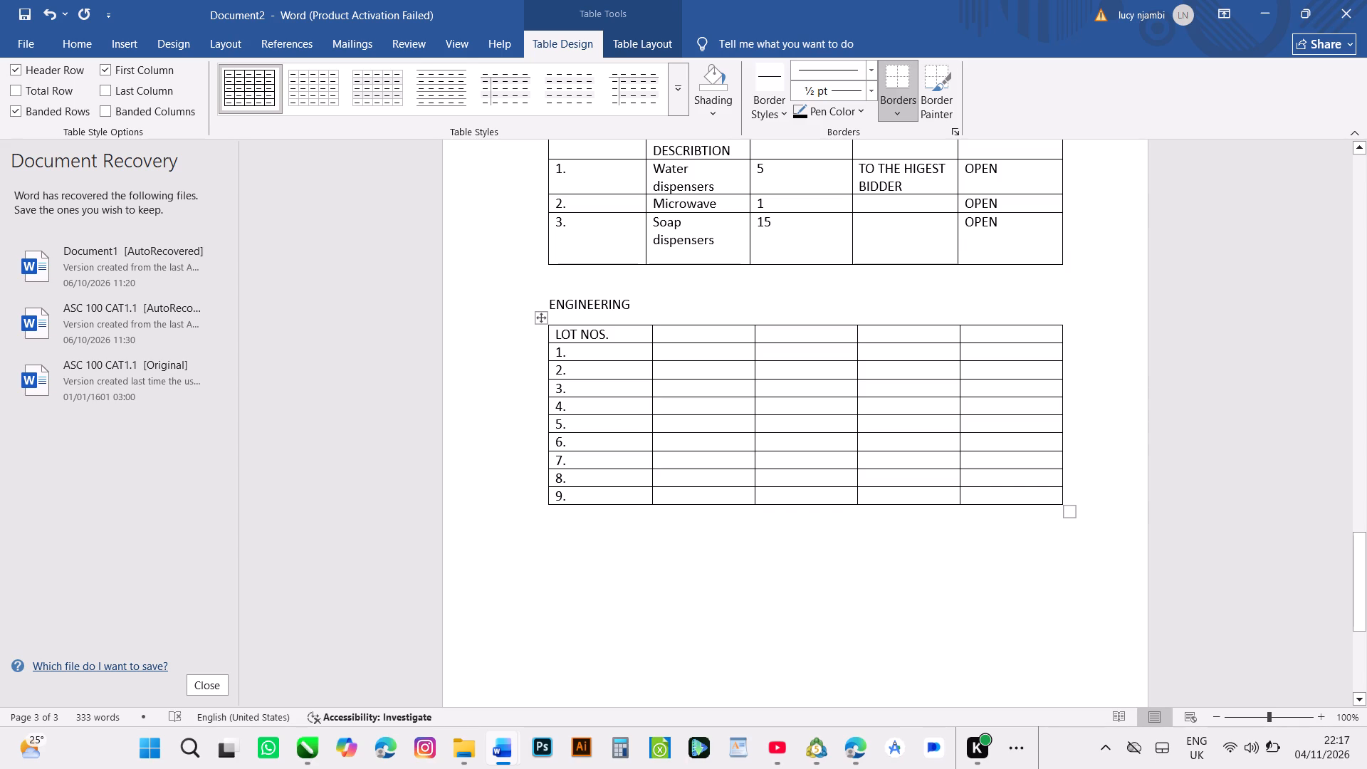
Enter ITEM DESCRIBTION as the second column heading of the ENGINEERING table.
click(664, 335)
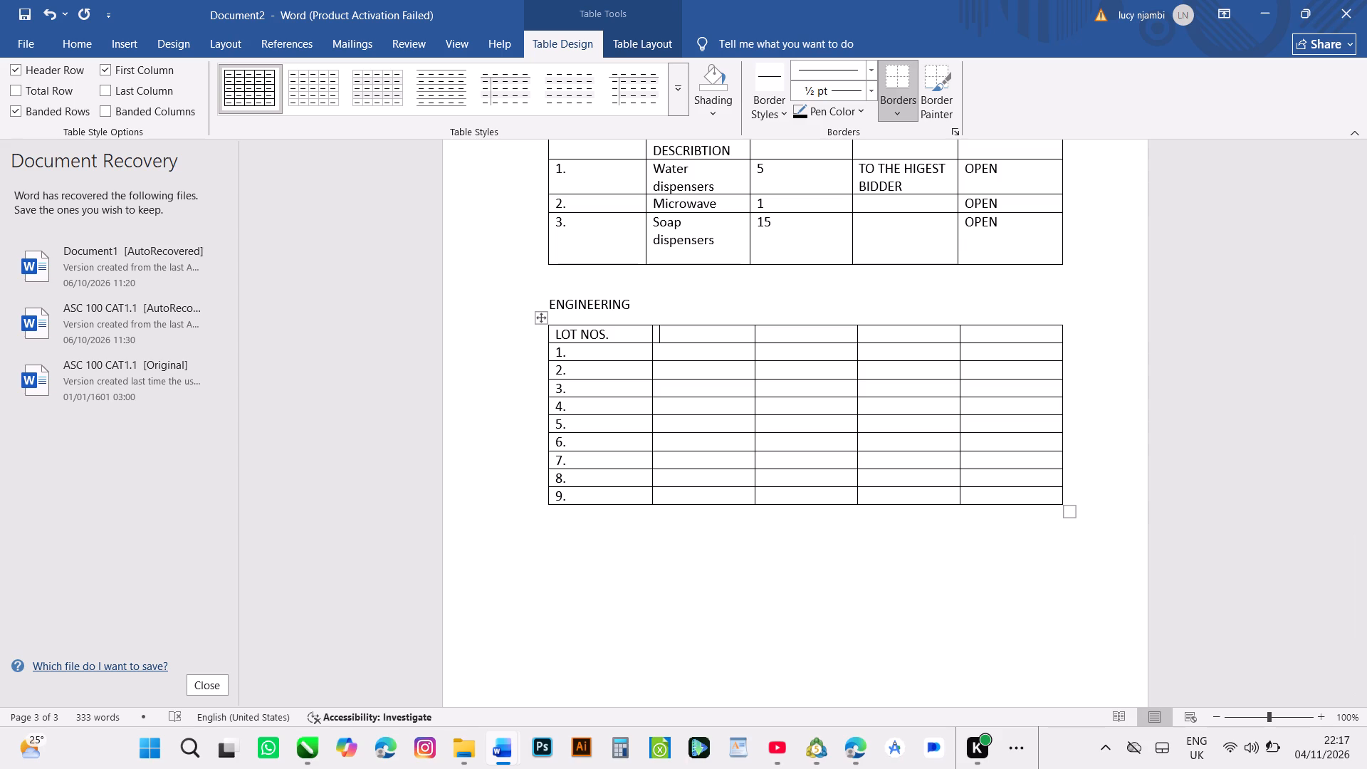
text(IT)
text(EM)
key(space)
text(DE)
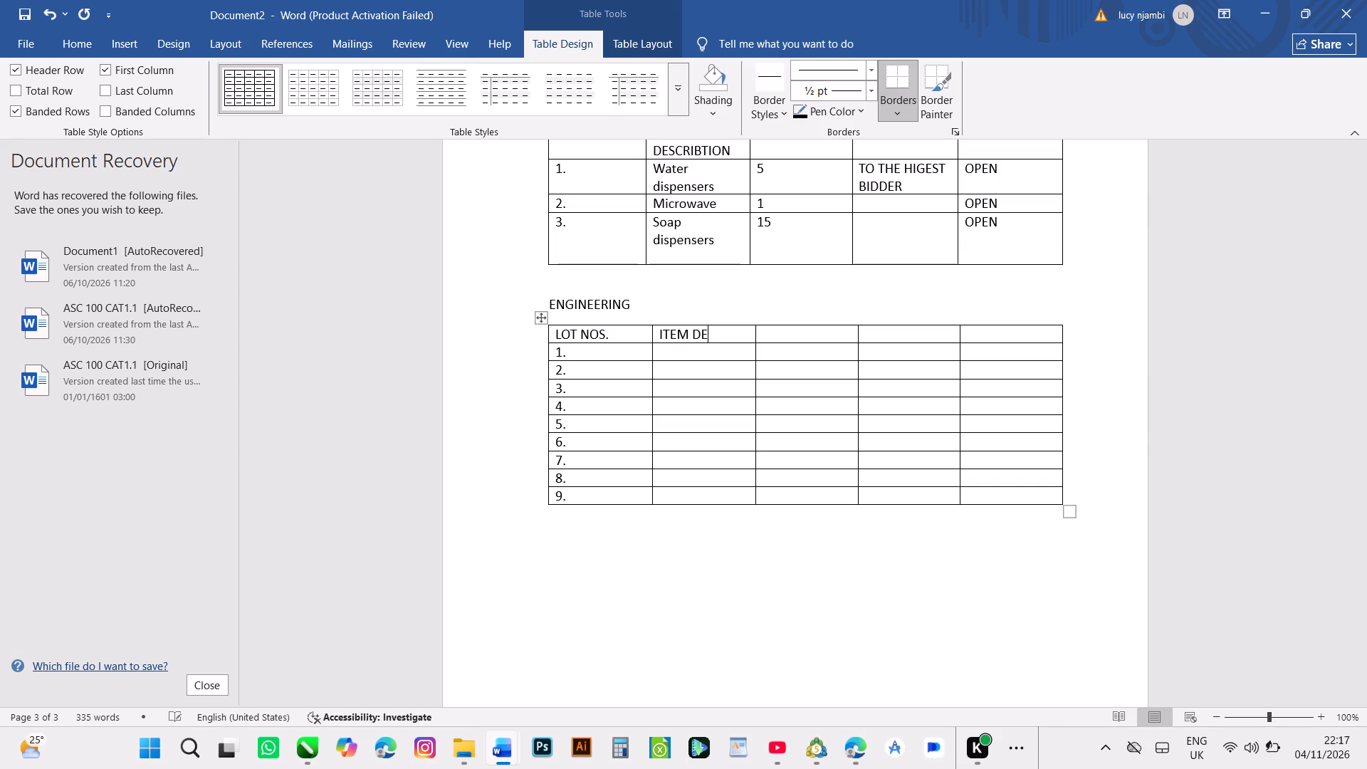
key(s)
key(c)
text(RI)
text(BTIO)
text(NN)
key(BackSpace)
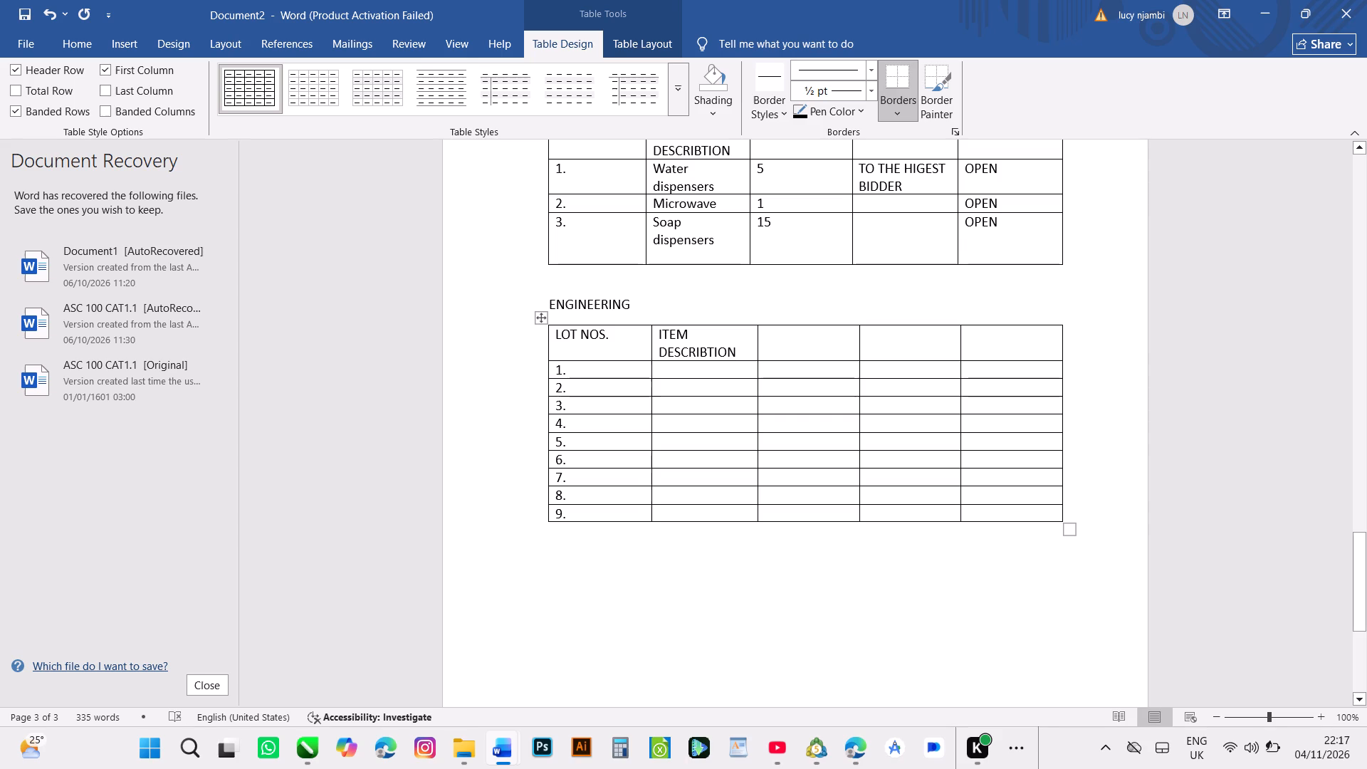
Enter Batteries as the item description for lot 1 in the ENGINEERING table.
click(661, 370)
text(BA)
key(BackSpace)
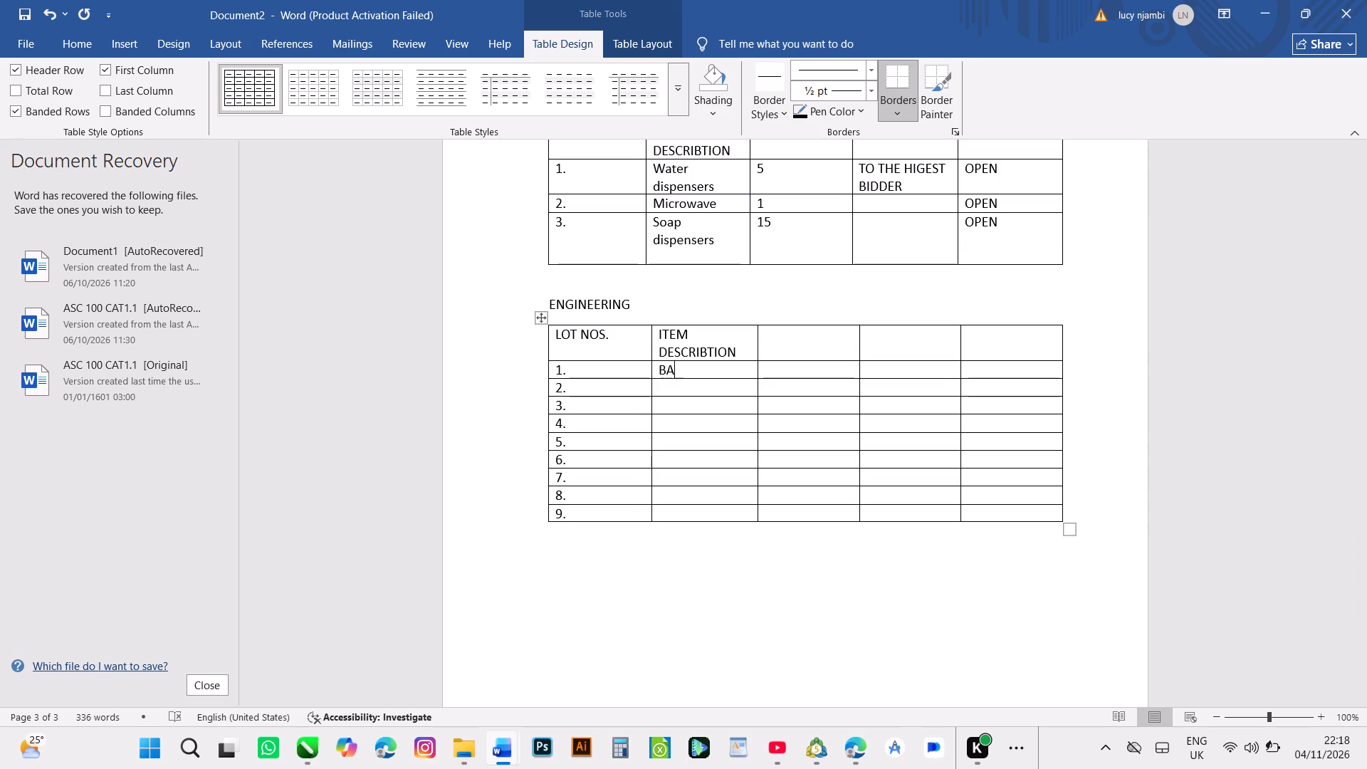
key(a)
text(tt)
key(e)
text(ries)
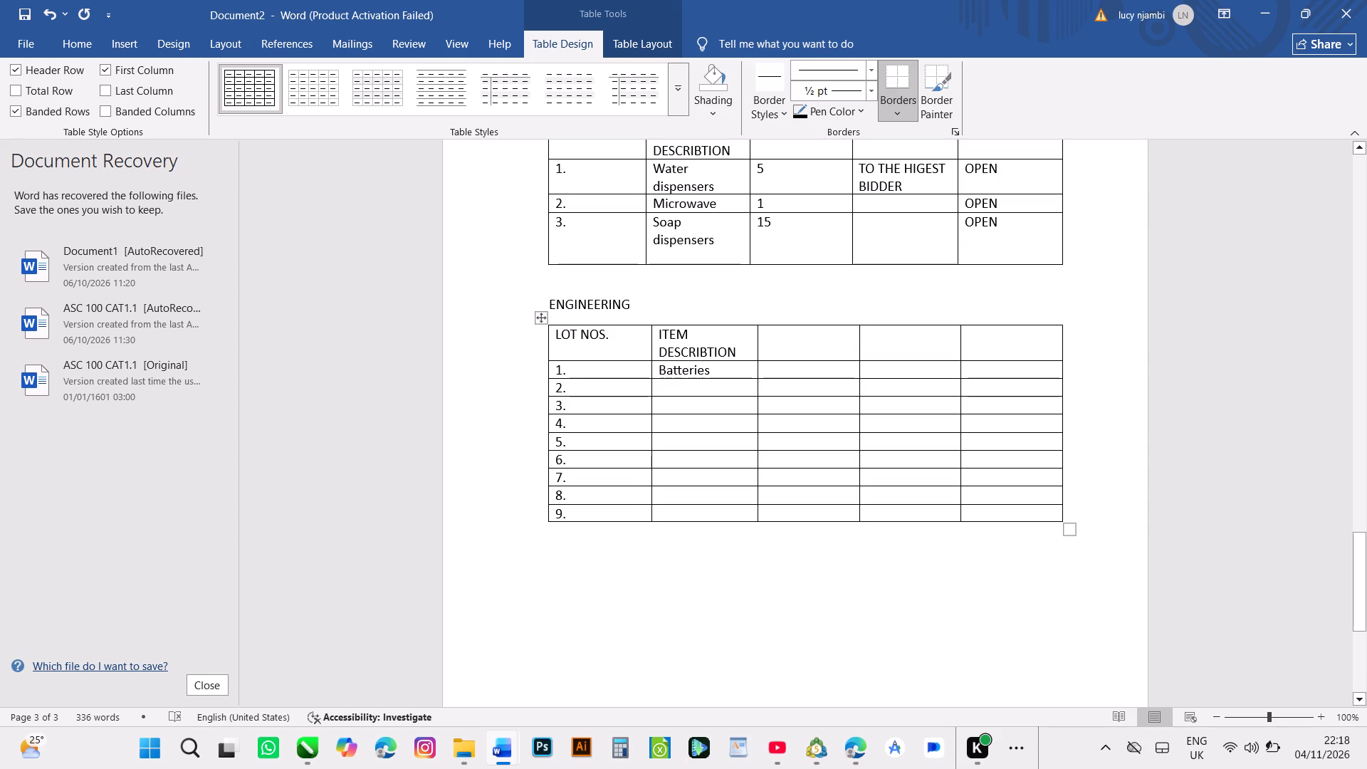
Enter Fire estinguishers as the item description for lot 2 in the ENGINEERING table.
click(659, 386)
key(f)
key(BackSpace)
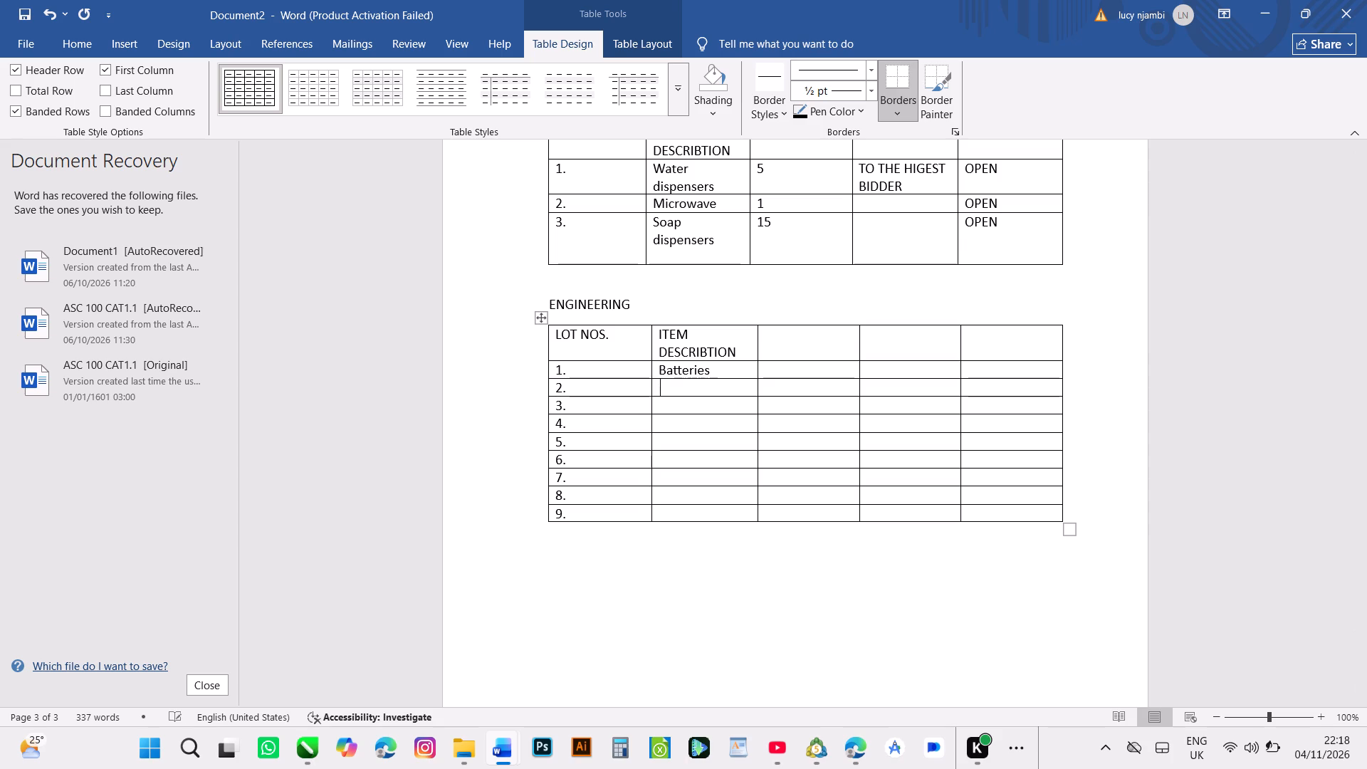
key(f)
text(ire)
key(space)
text(es)
text(ti)
key(g)
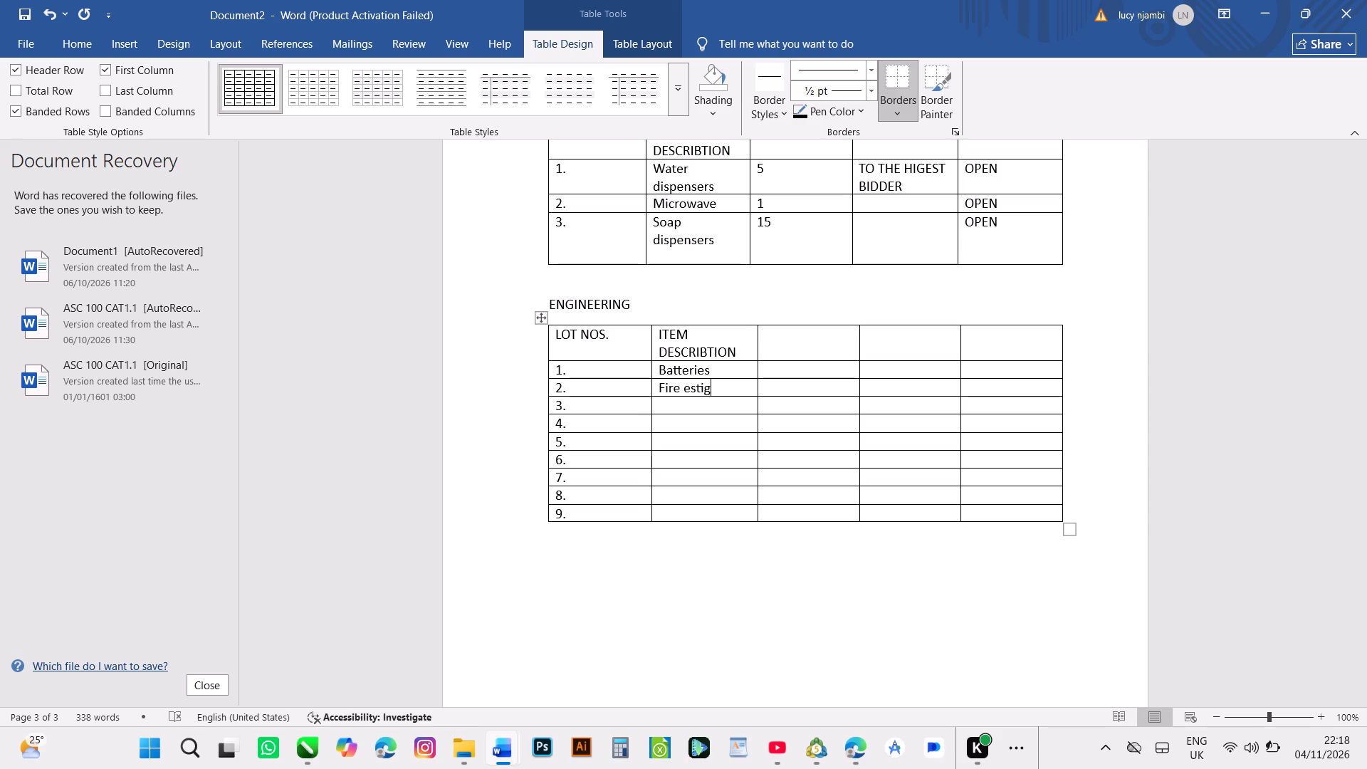
key(BackSpace)
text(ng)
key(u)
key(i)
text(shers)
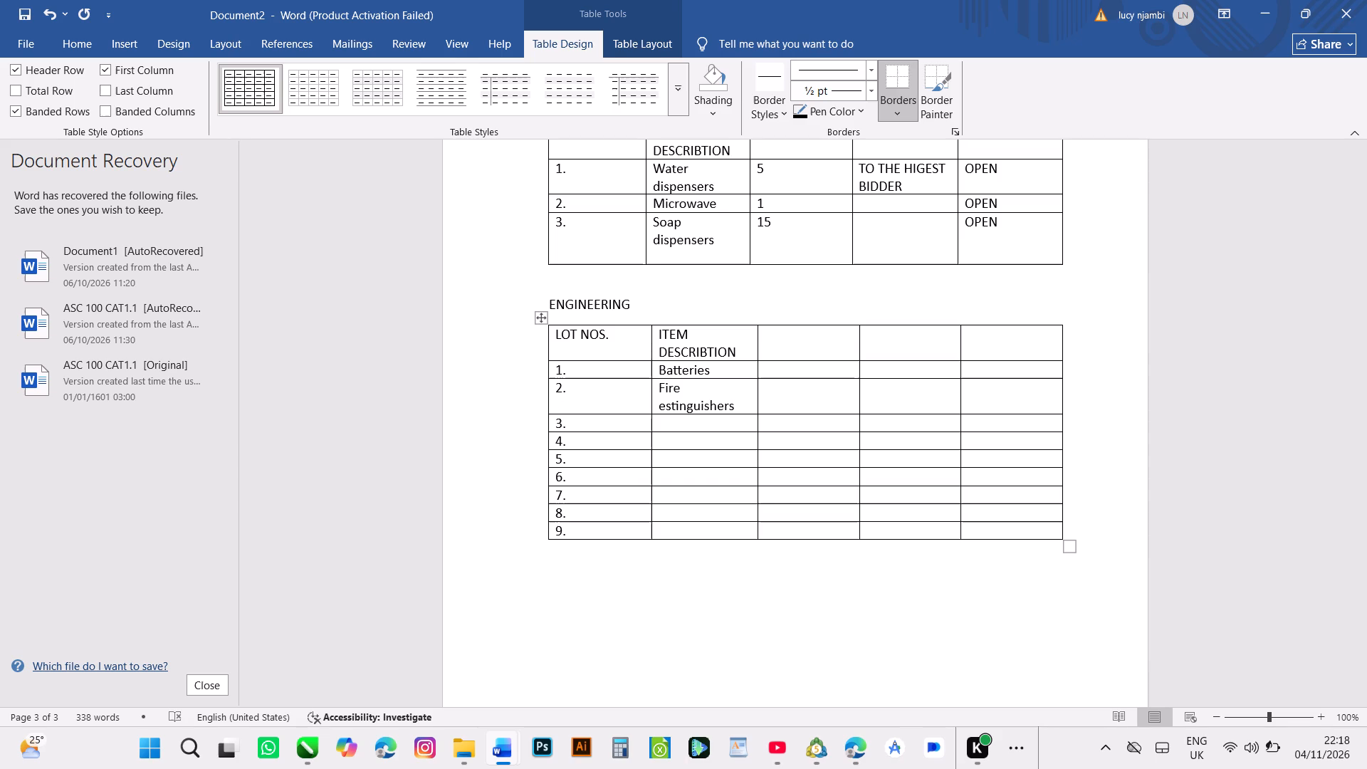
Correct the spelling of the second word in the lot 2 item description to extinguishers.
click(669, 422)
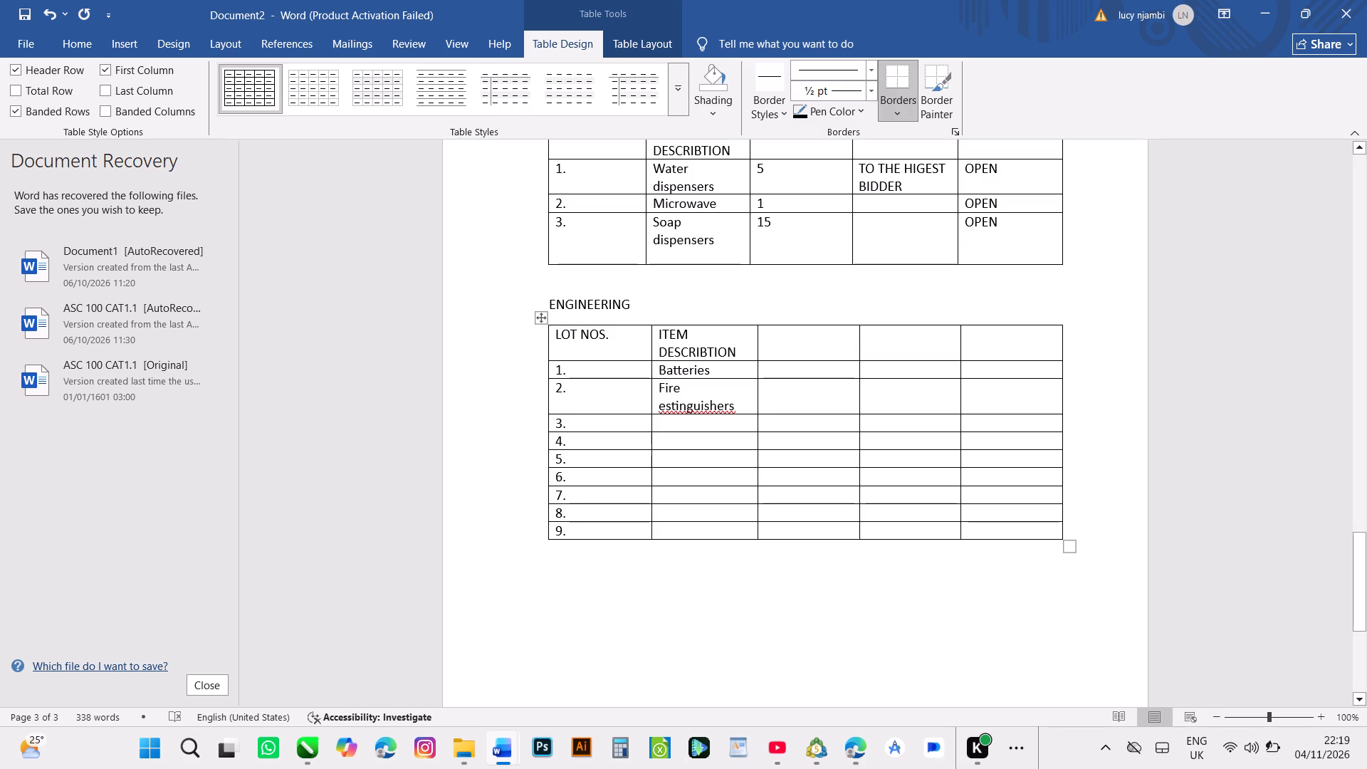
click(671, 407)
key(BackSpace)
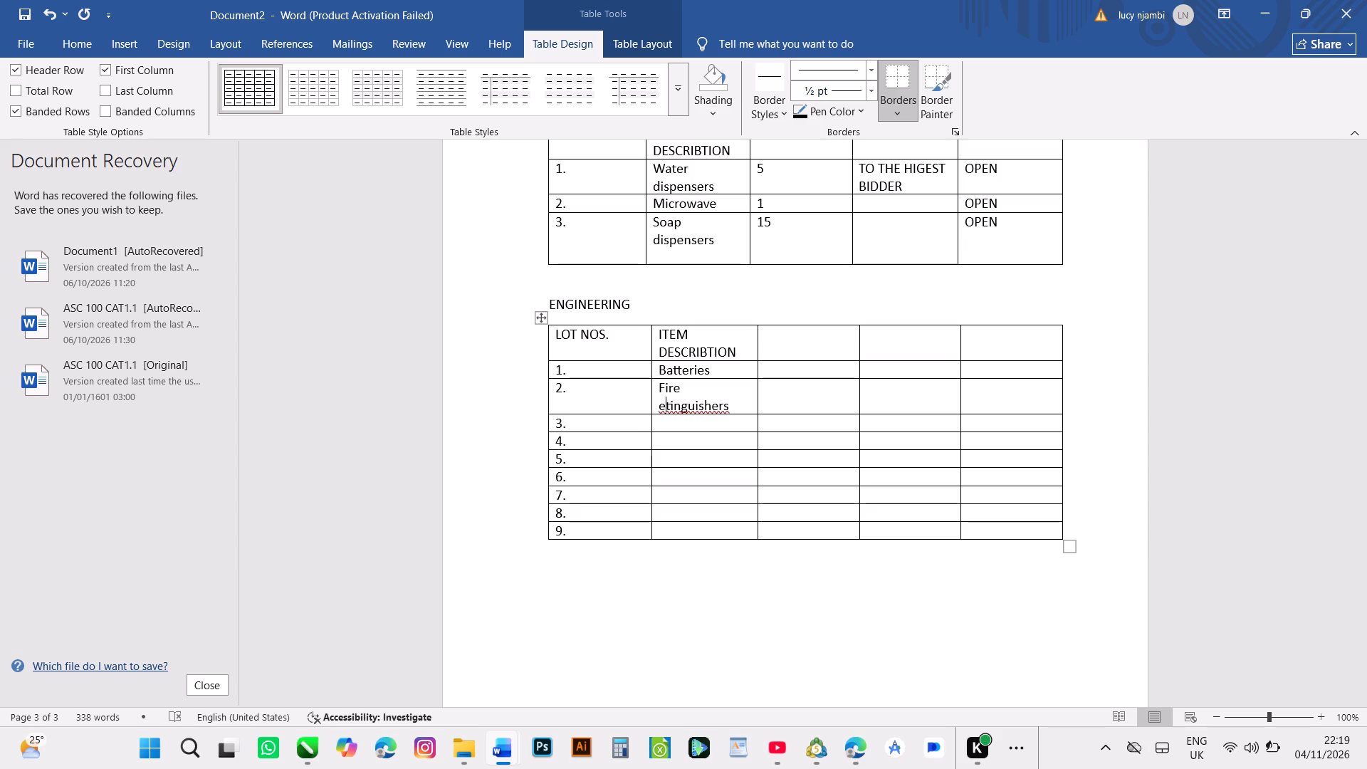
key(x)
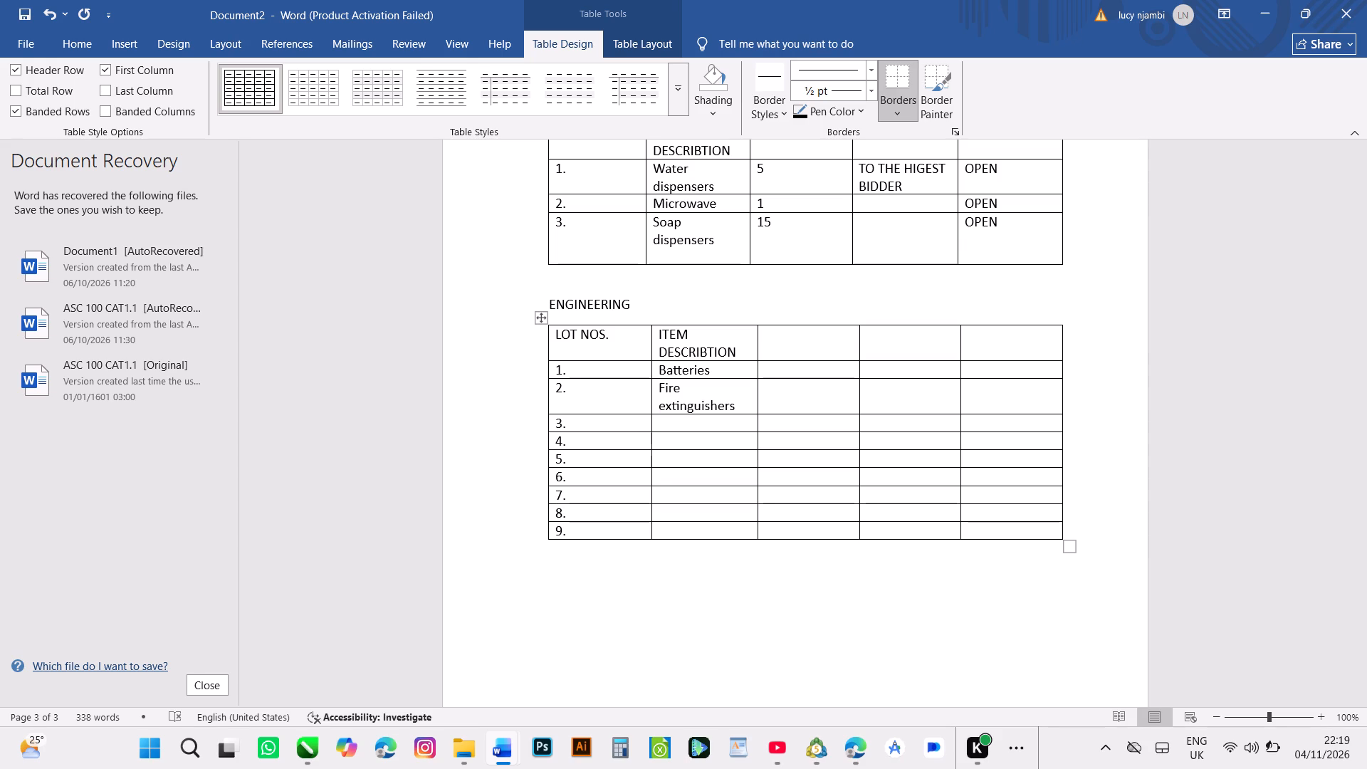
Enter Empty refrigerant gas cylinders as the item description for lot 3 in the ENGINEERING table.
click(662, 422)
key(e)
key(m)
text(ty)
key(BackSpace)
key(BackSpace)
text(pty)
key(space)
text(re)
key(f)
key(r)
key(i)
text(ge)
key(r)
text(an)
key(t)
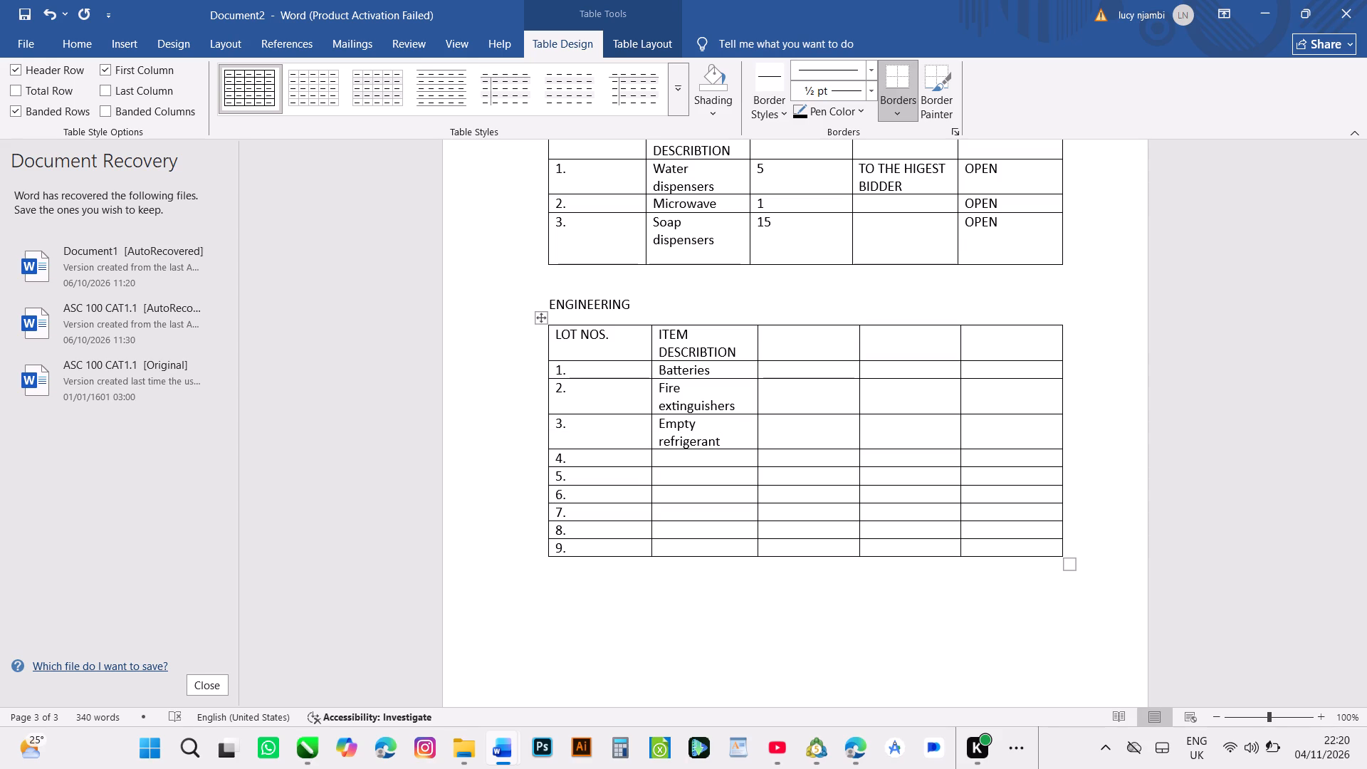
key(g)
key(BackSpace)
key(space)
text(gas)
key(space)
text(cy)
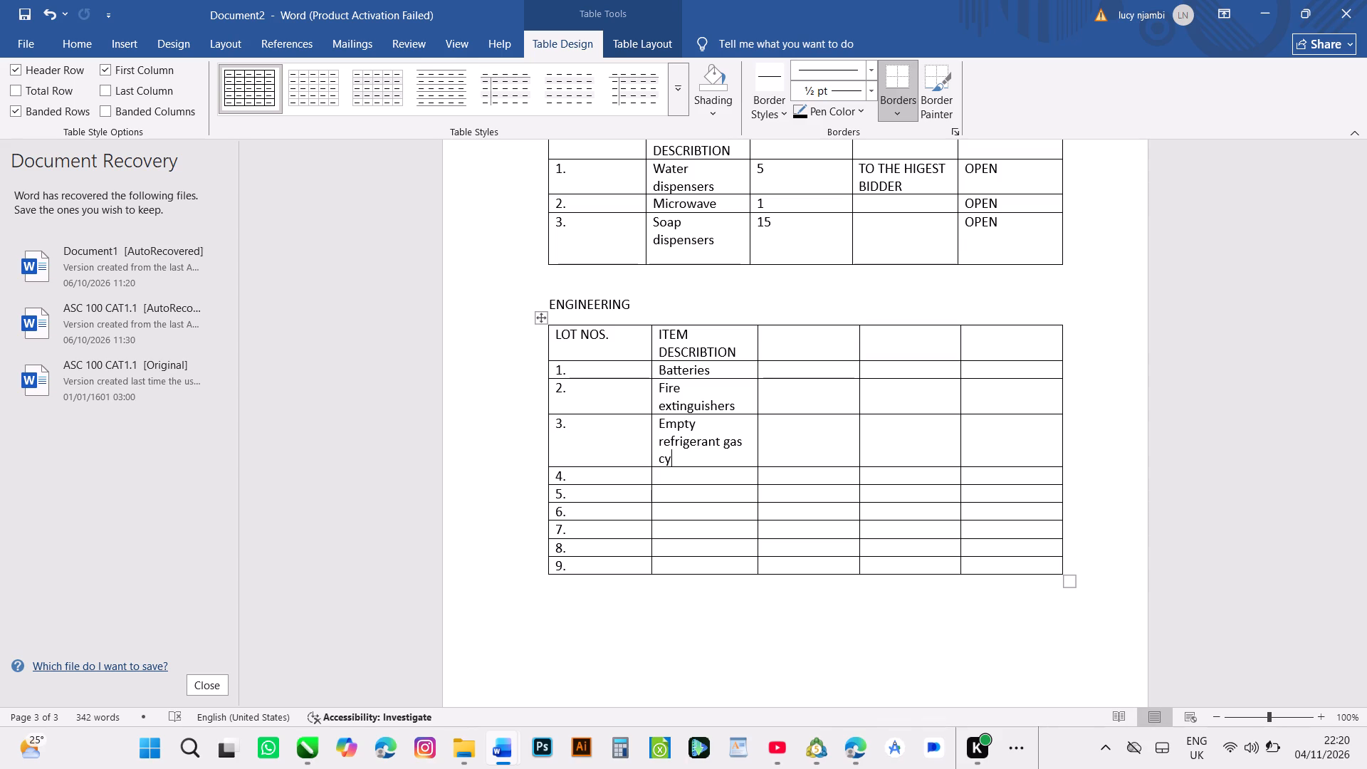
text(li)
text(nd)
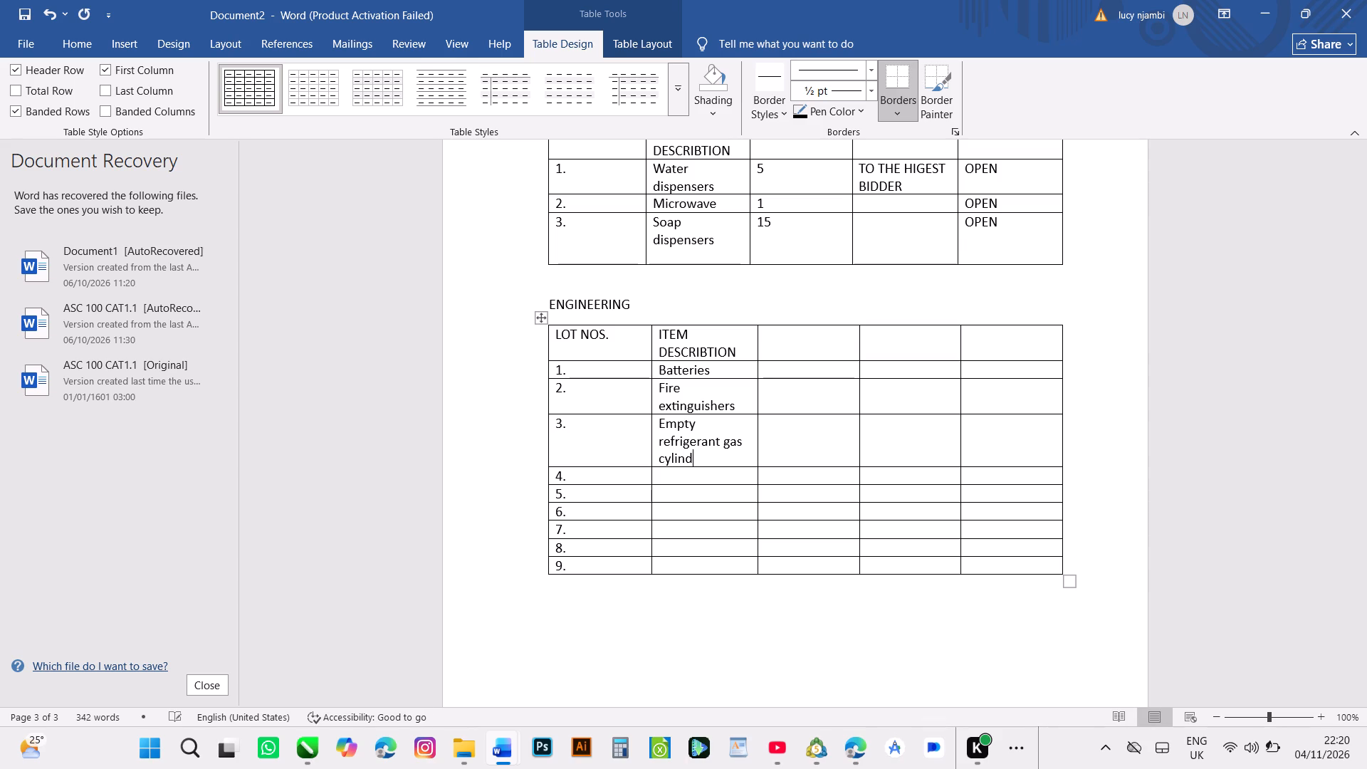
key(r)
key(BackSpace)
text(er)
key(s)
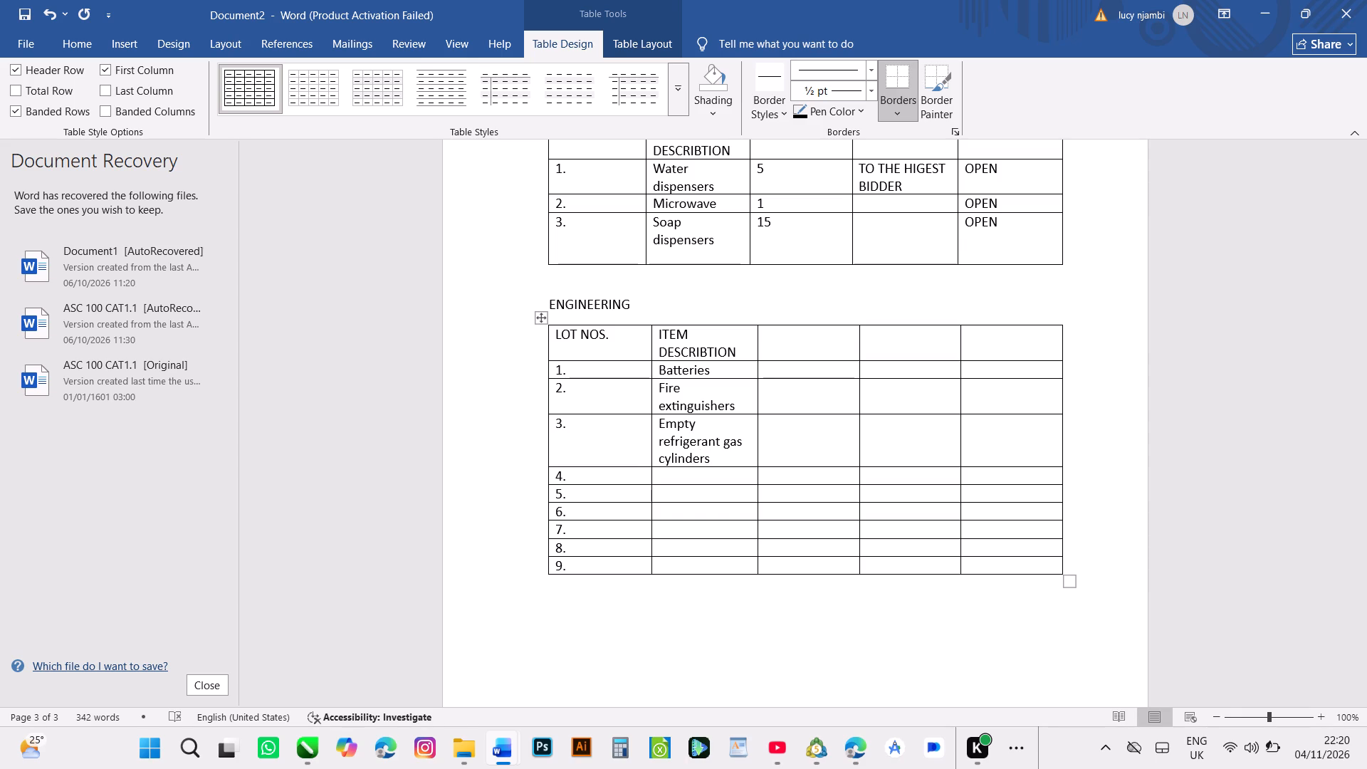
Enter Defective mild steel rollers as the item description for lot 4 in the ENGINEERING table.
click(665, 473)
key(d)
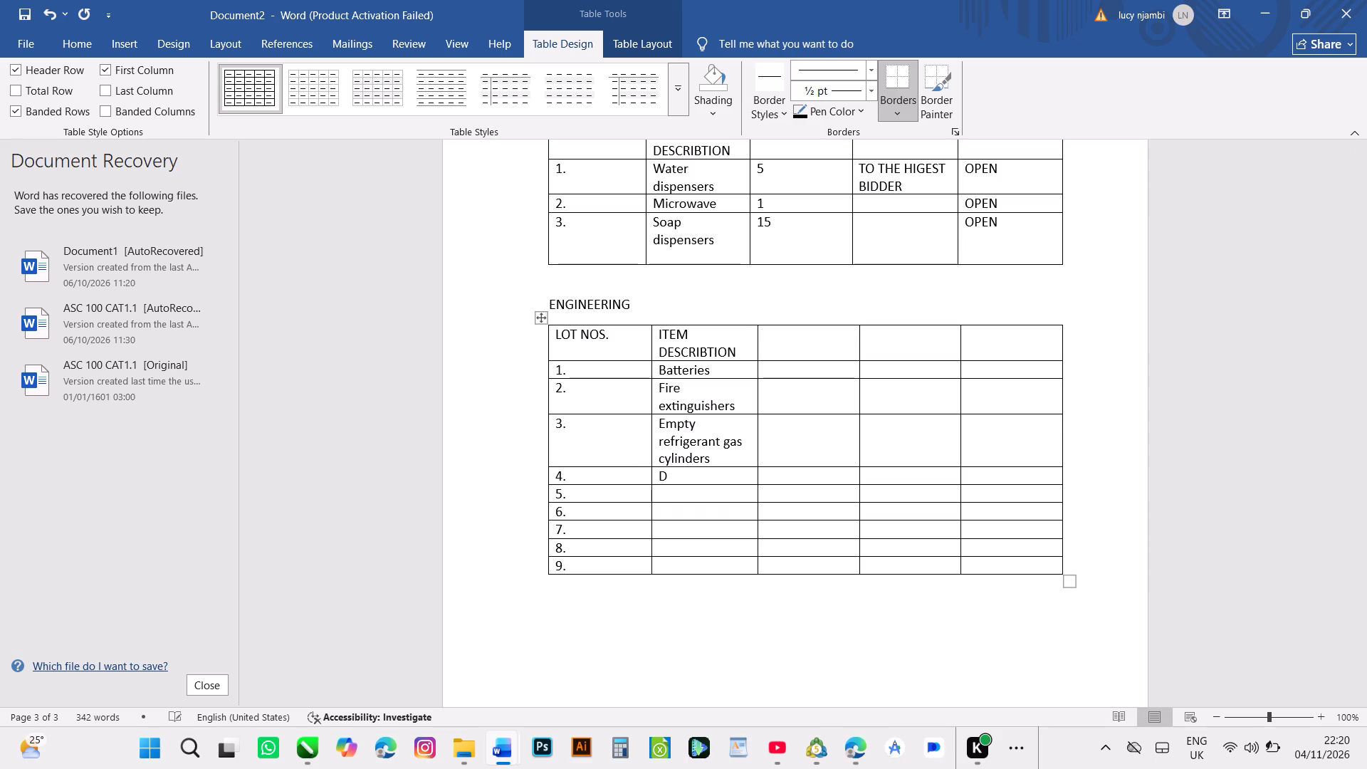
text(eff)
key(BackSpace)
key(e)
text(ctive)
key(space)
text(mi)
text(ld)
key(space)
text(st)
text(ee)
key(l)
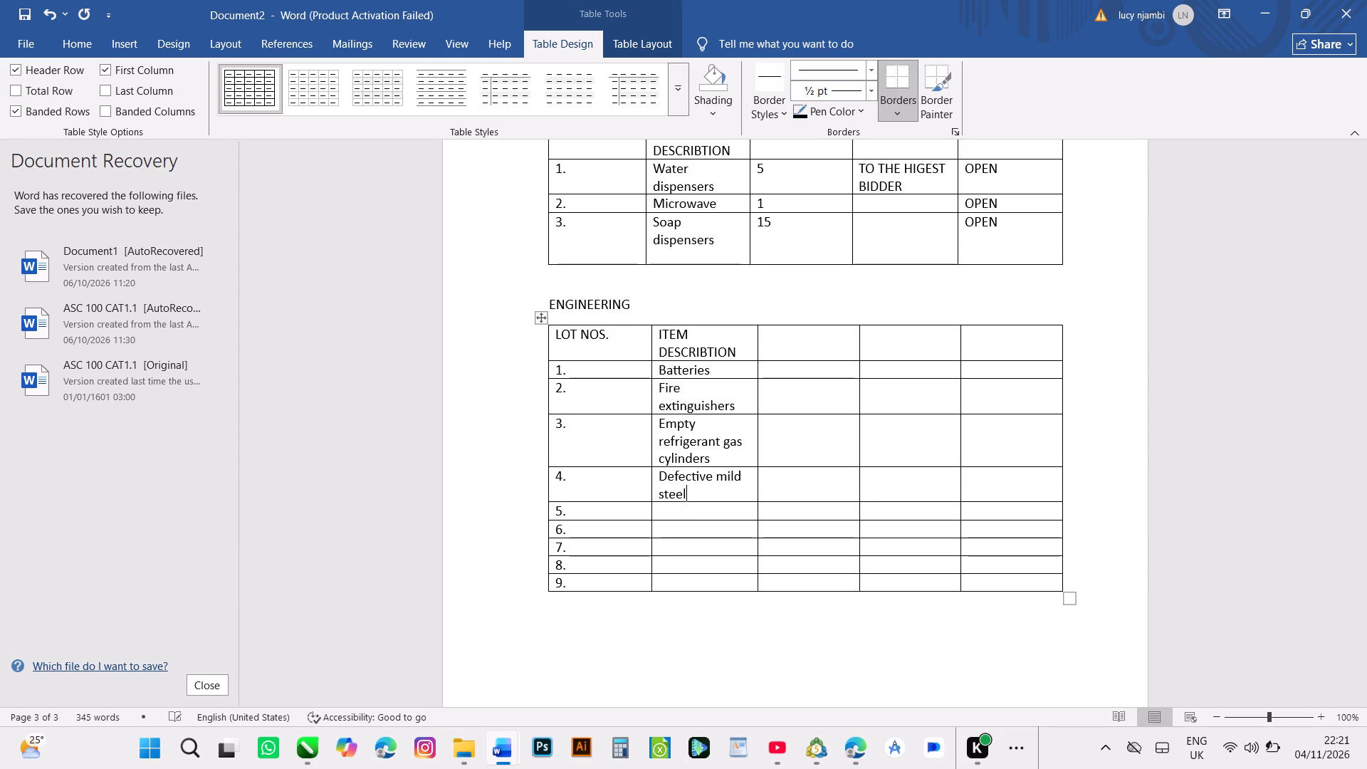
key(space)
text(ro)
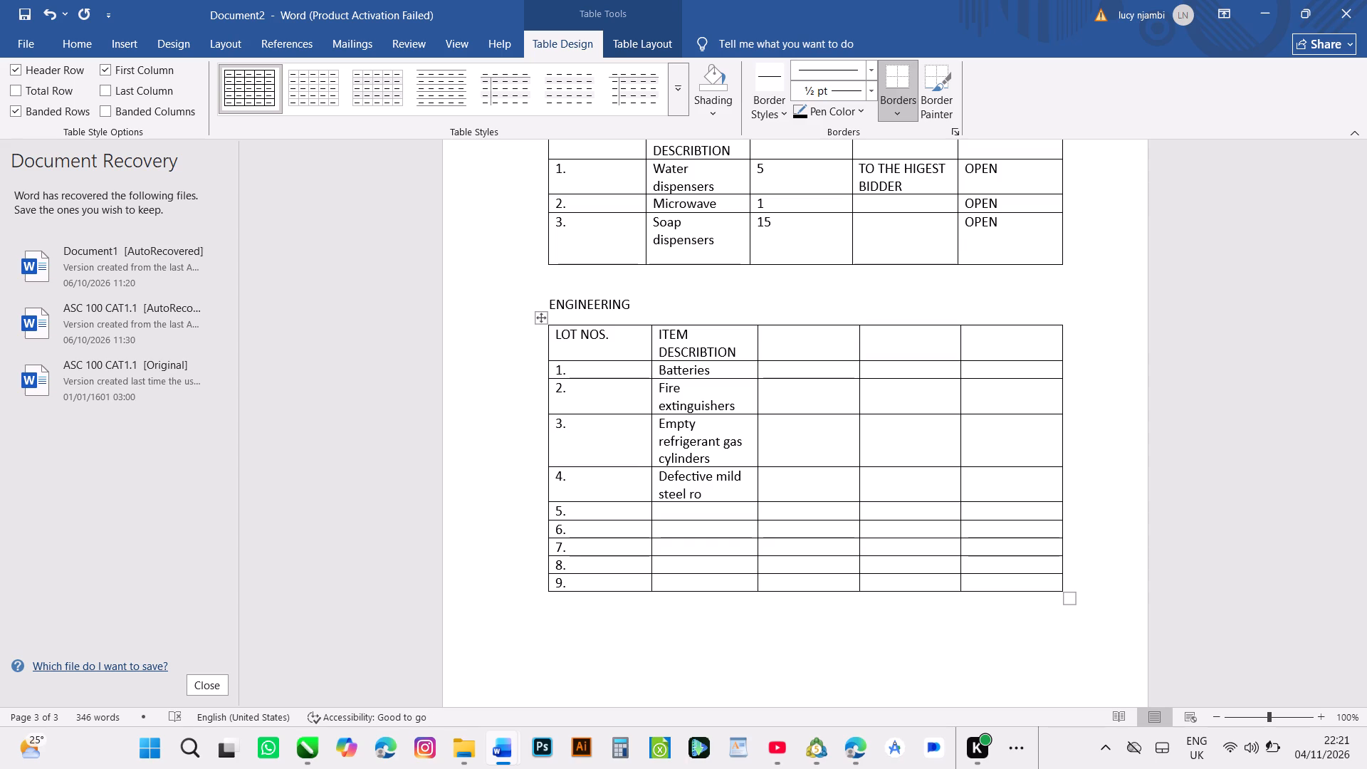
text(ller)
key(s)
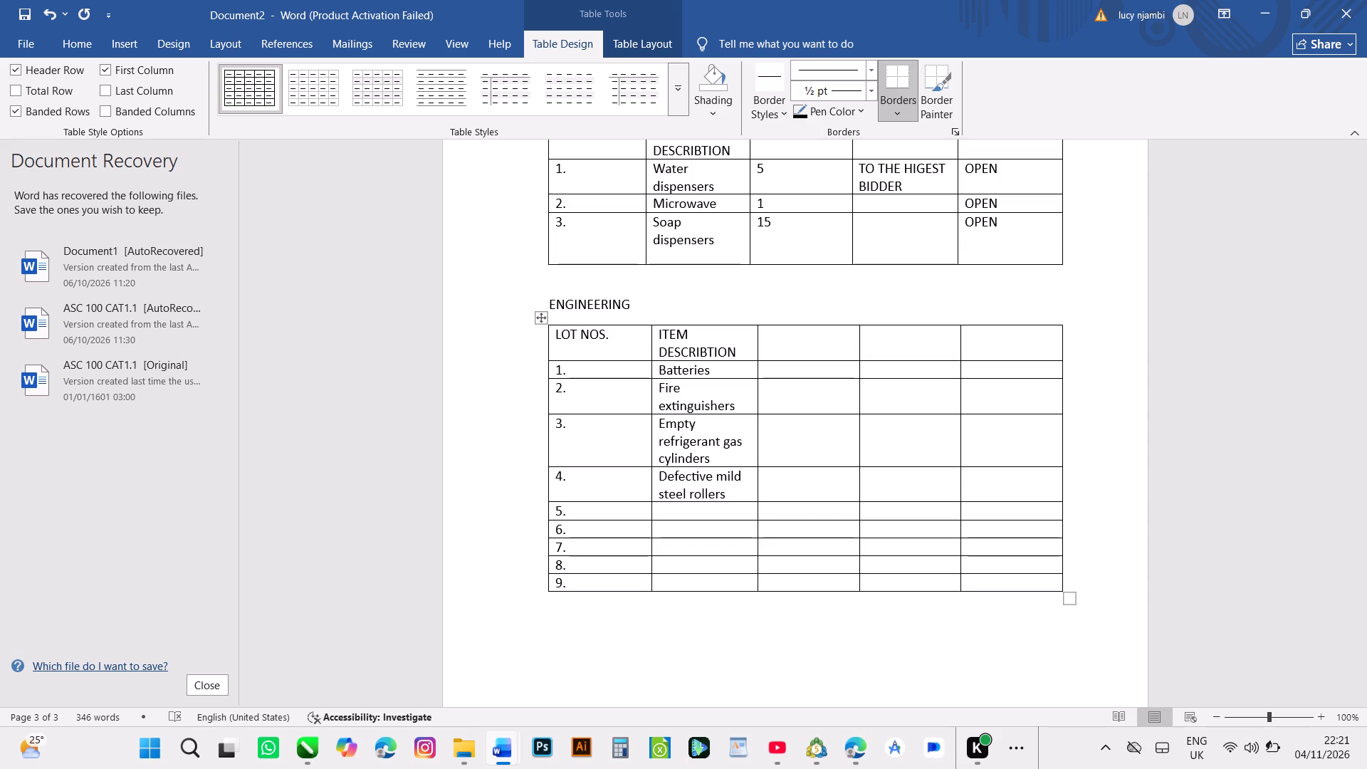
Enter Ammonia condenser as the item description for lot 5 in the ENGINEERING table.
click(661, 511)
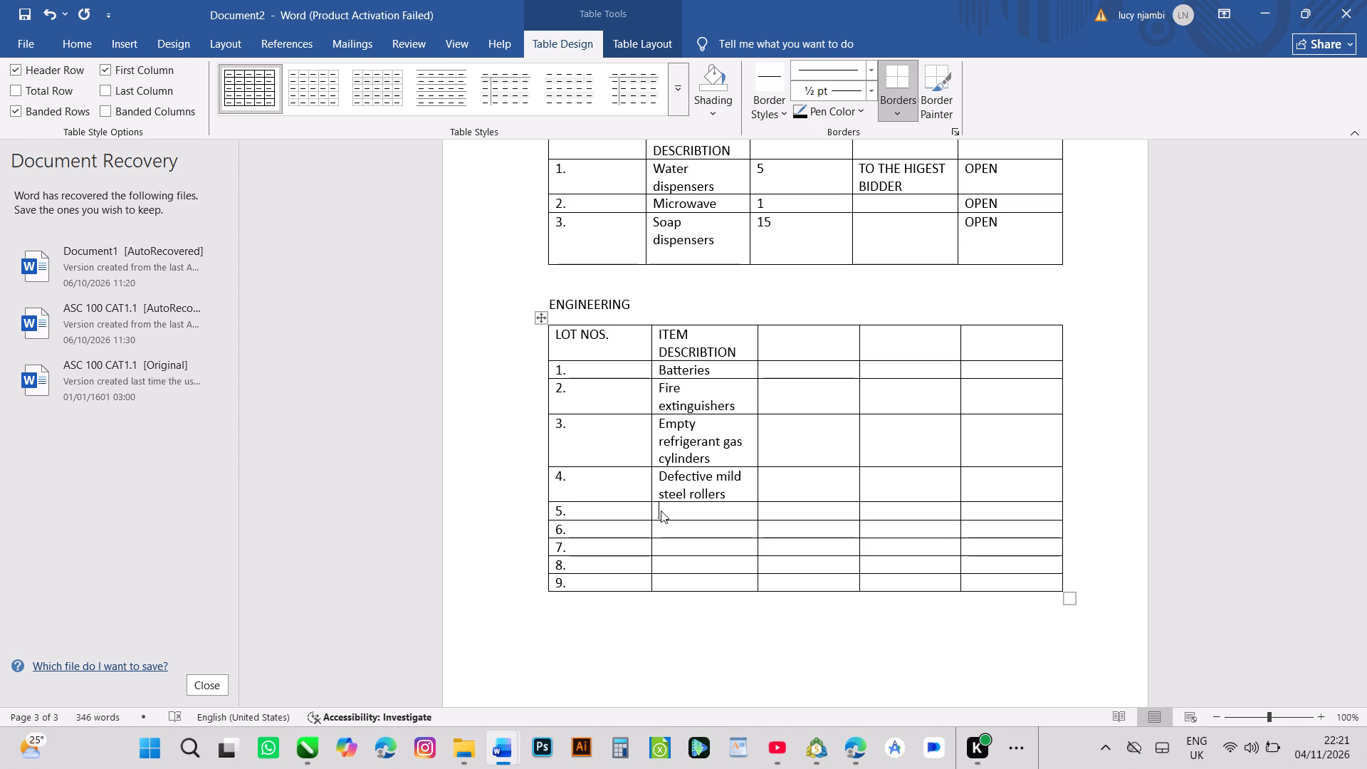
key(a)
key(BackSpace)
text(AM)
key(BackSpace)
key(m)
key(m)
key(o)
text(nia)
key(space)
text(co)
key(n)
text(de)
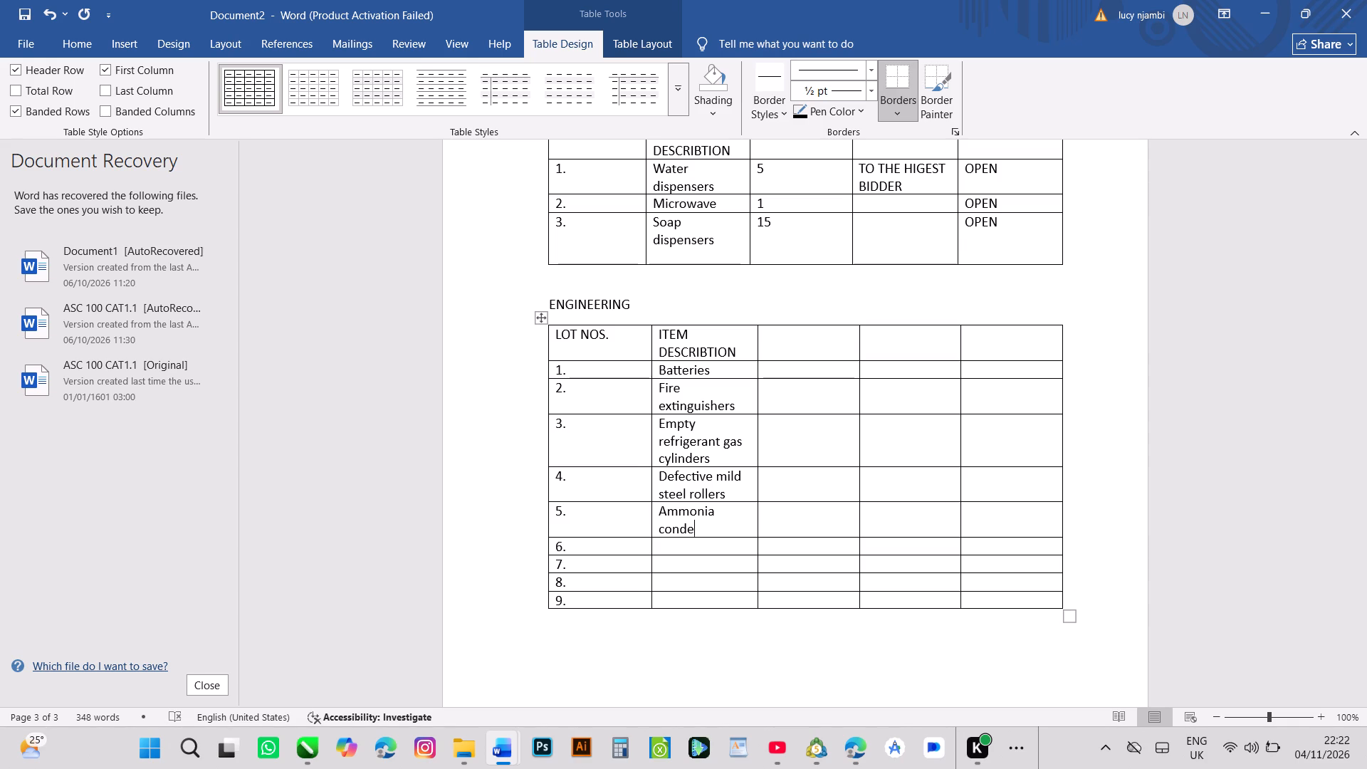
key(n)
key(s)
text(er)
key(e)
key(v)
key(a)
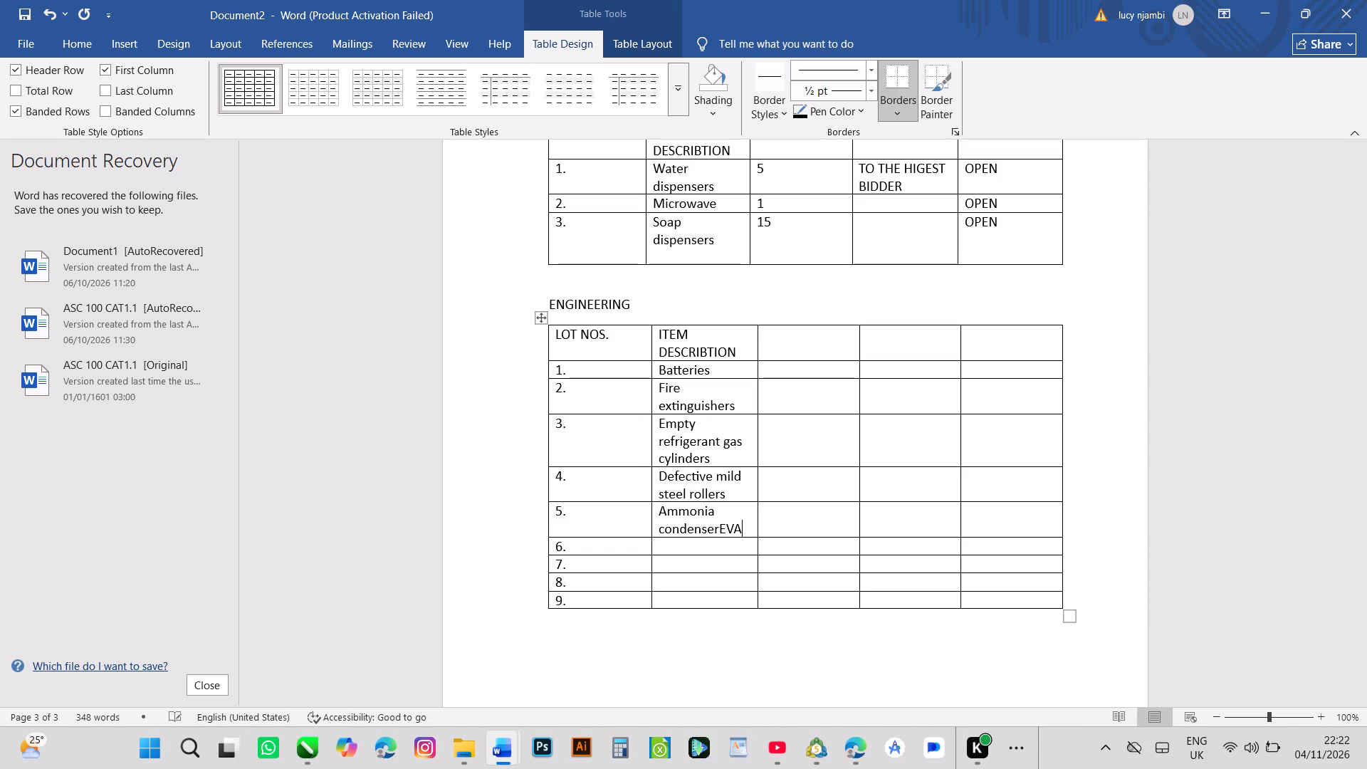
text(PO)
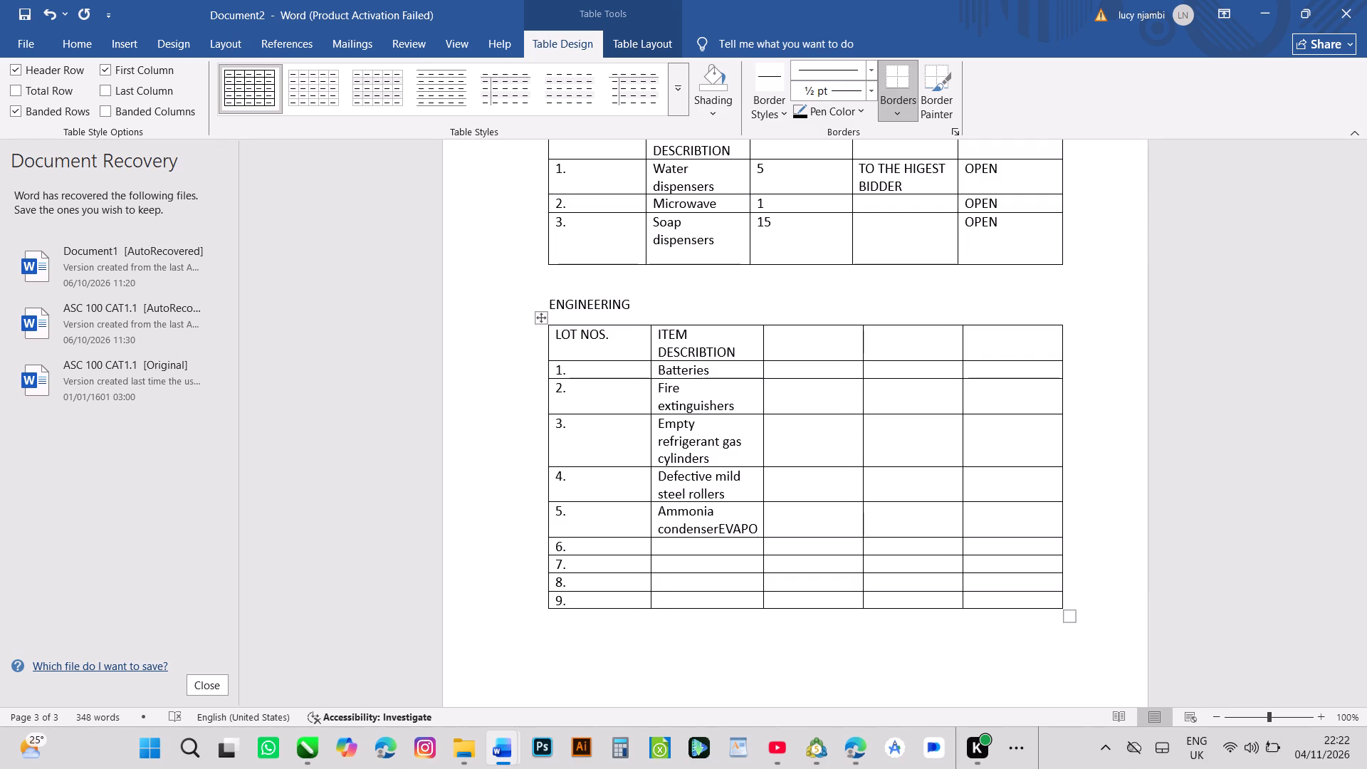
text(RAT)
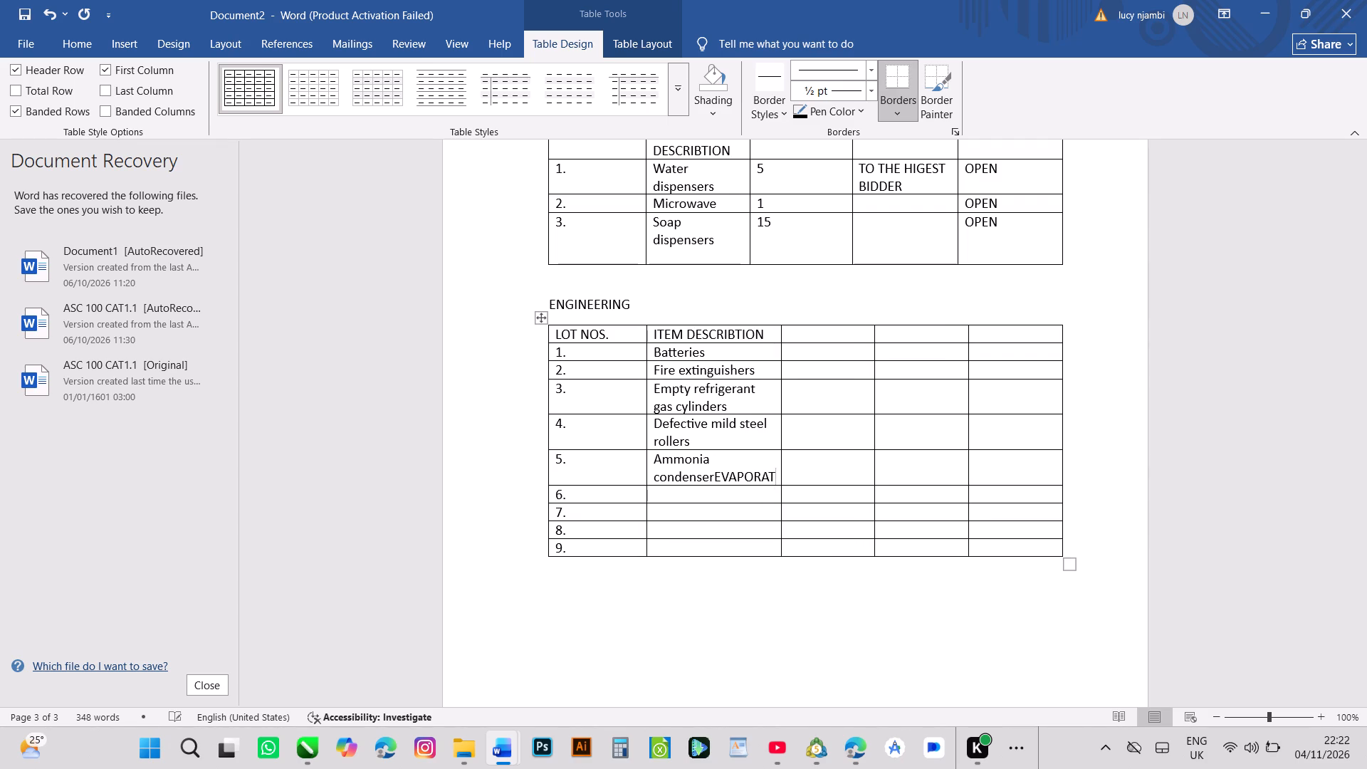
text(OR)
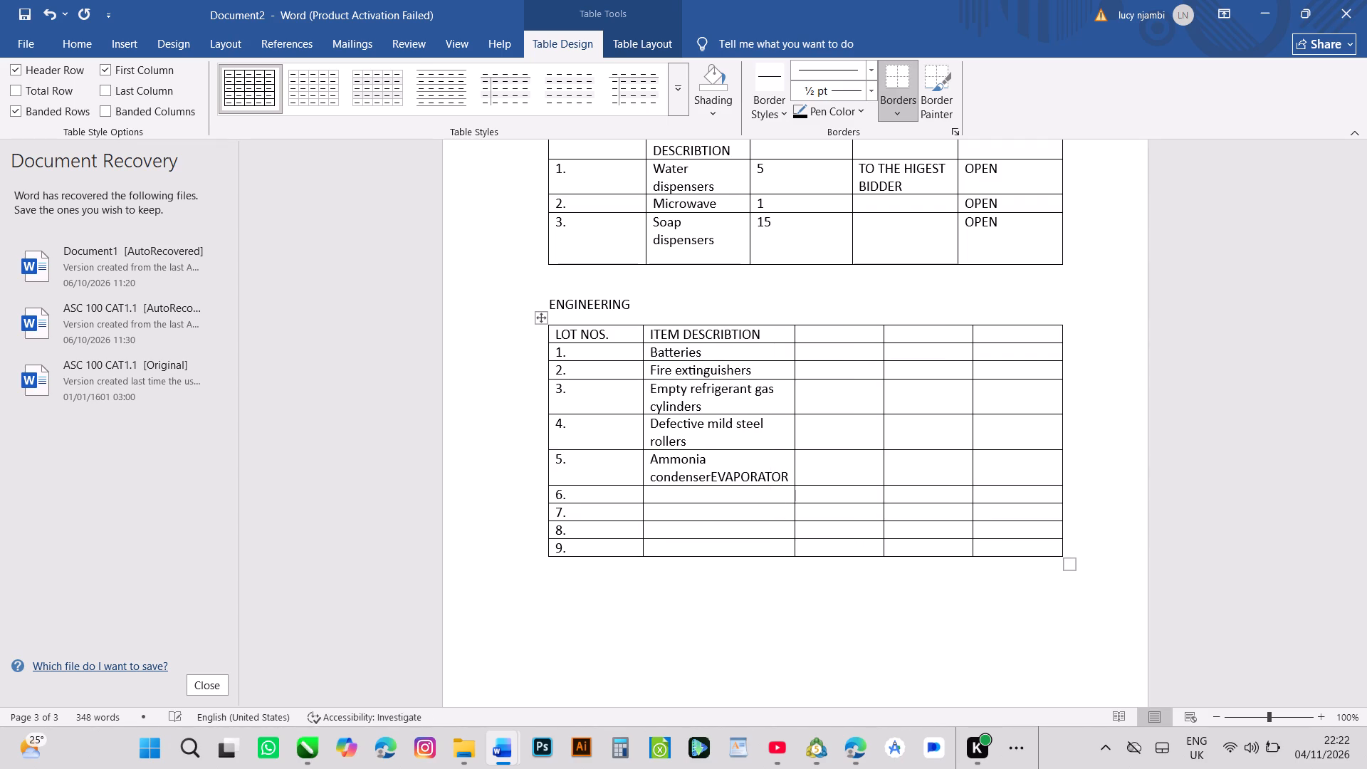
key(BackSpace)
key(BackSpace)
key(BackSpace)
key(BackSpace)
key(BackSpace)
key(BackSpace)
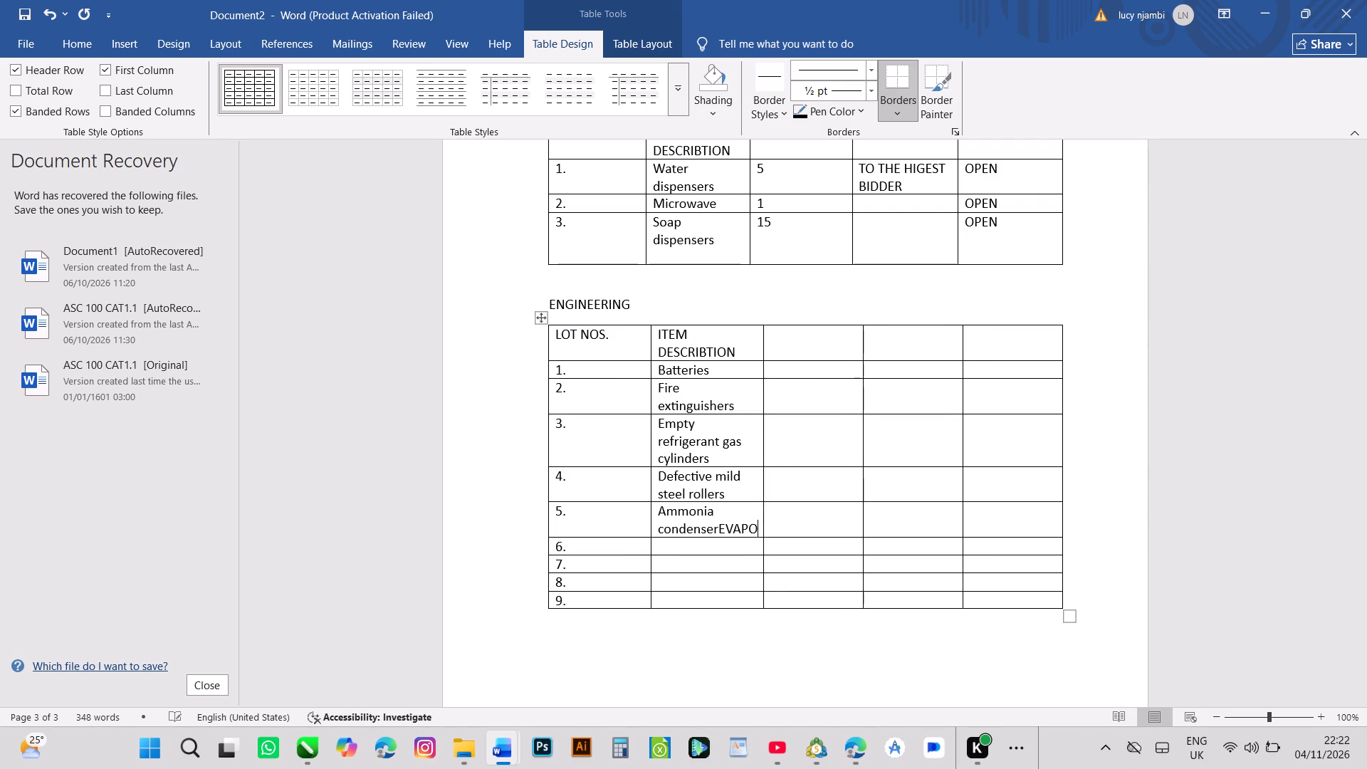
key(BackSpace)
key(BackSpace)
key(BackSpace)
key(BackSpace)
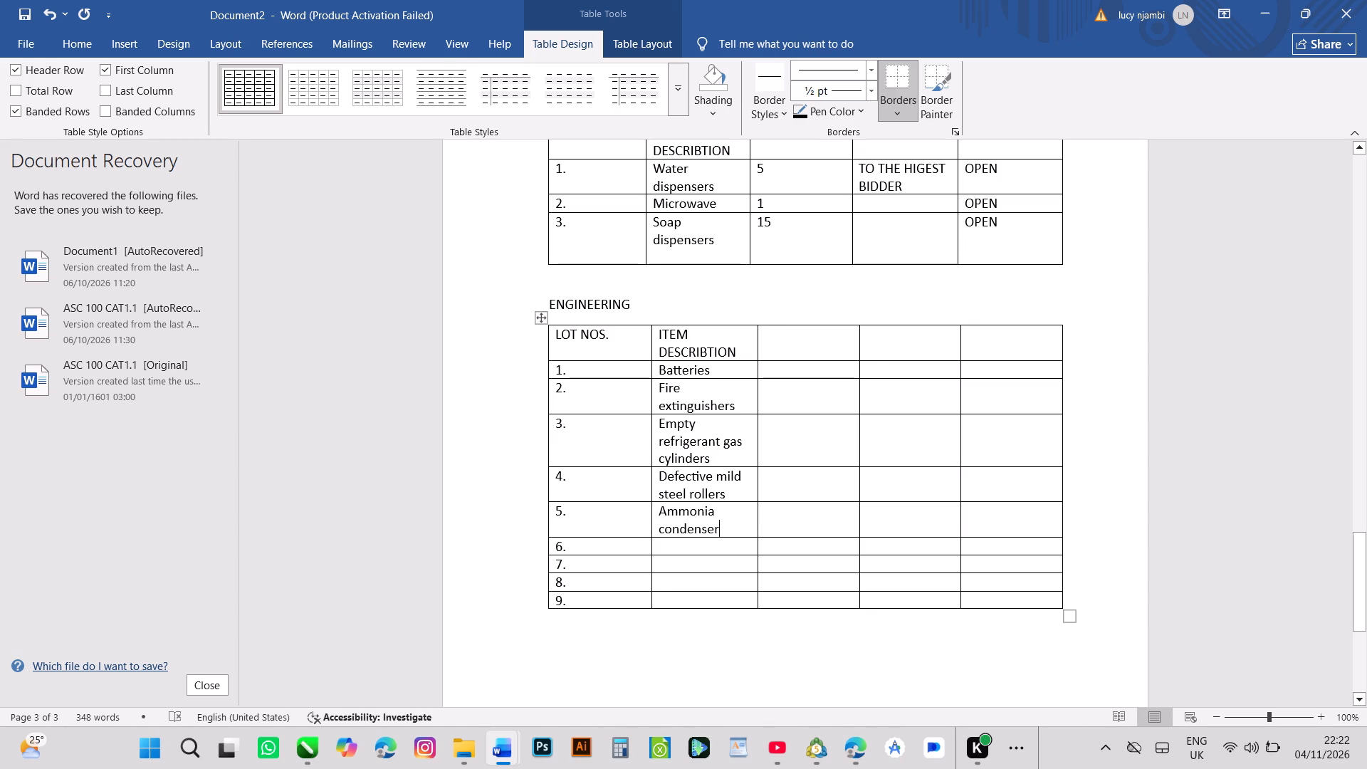
Enter Everporator as the item description for lot 6 in the ENGINEERING table.
click(657, 541)
click(657, 541)
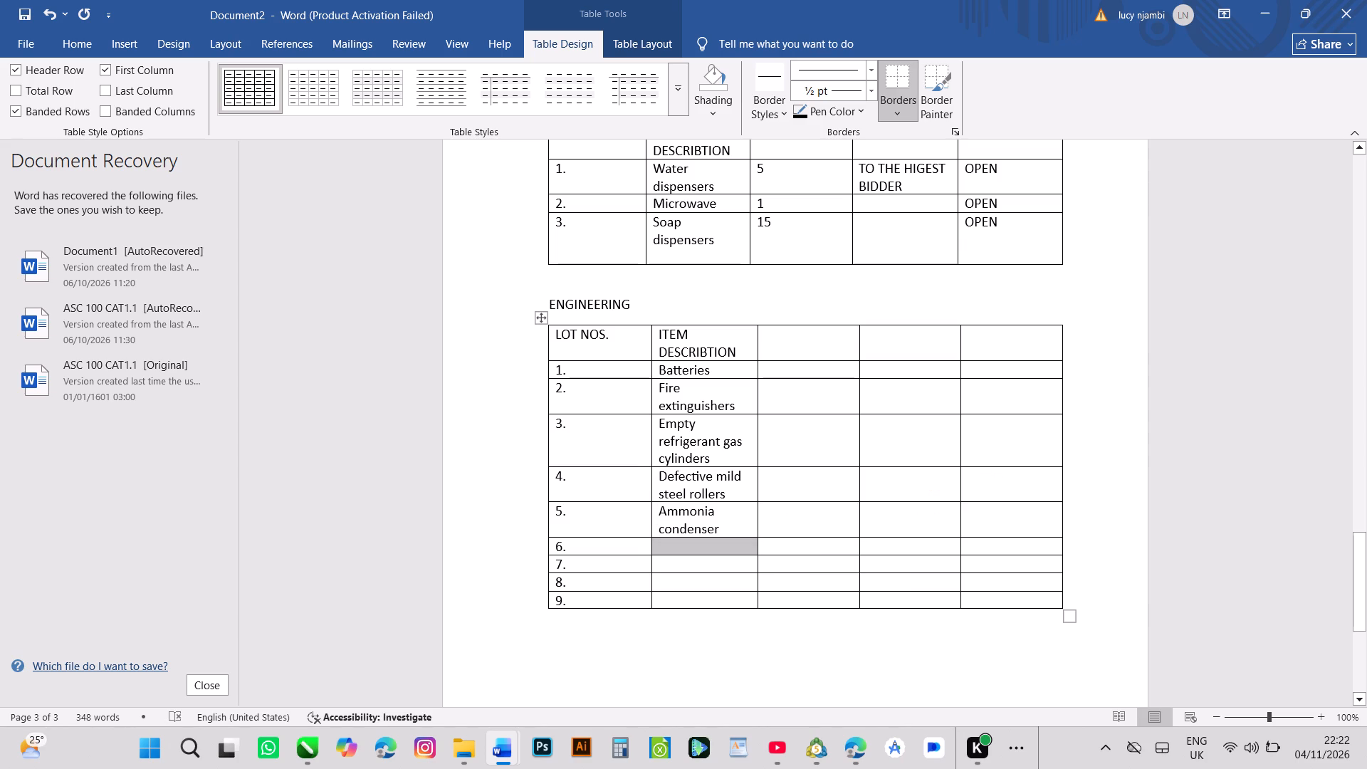
click(657, 541)
click(657, 541)
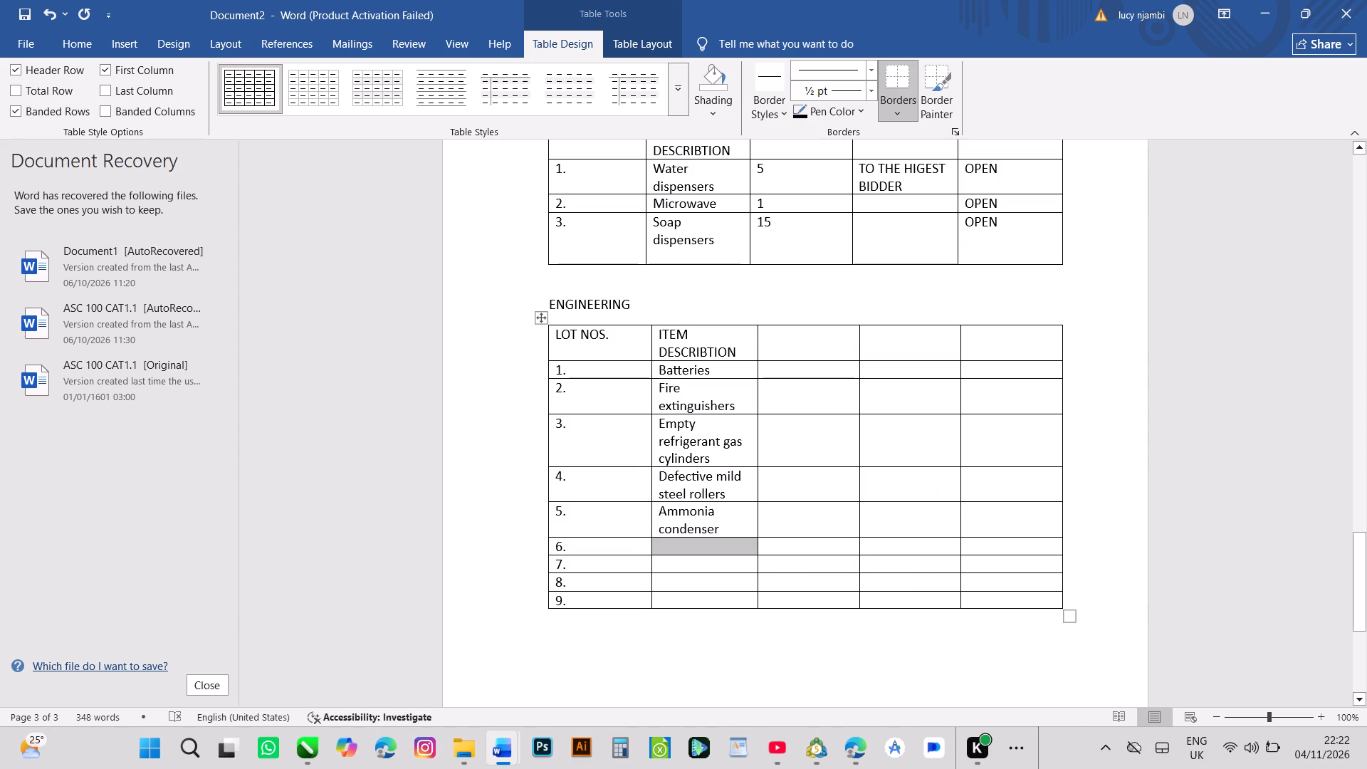
double_click(657, 541)
click(657, 541)
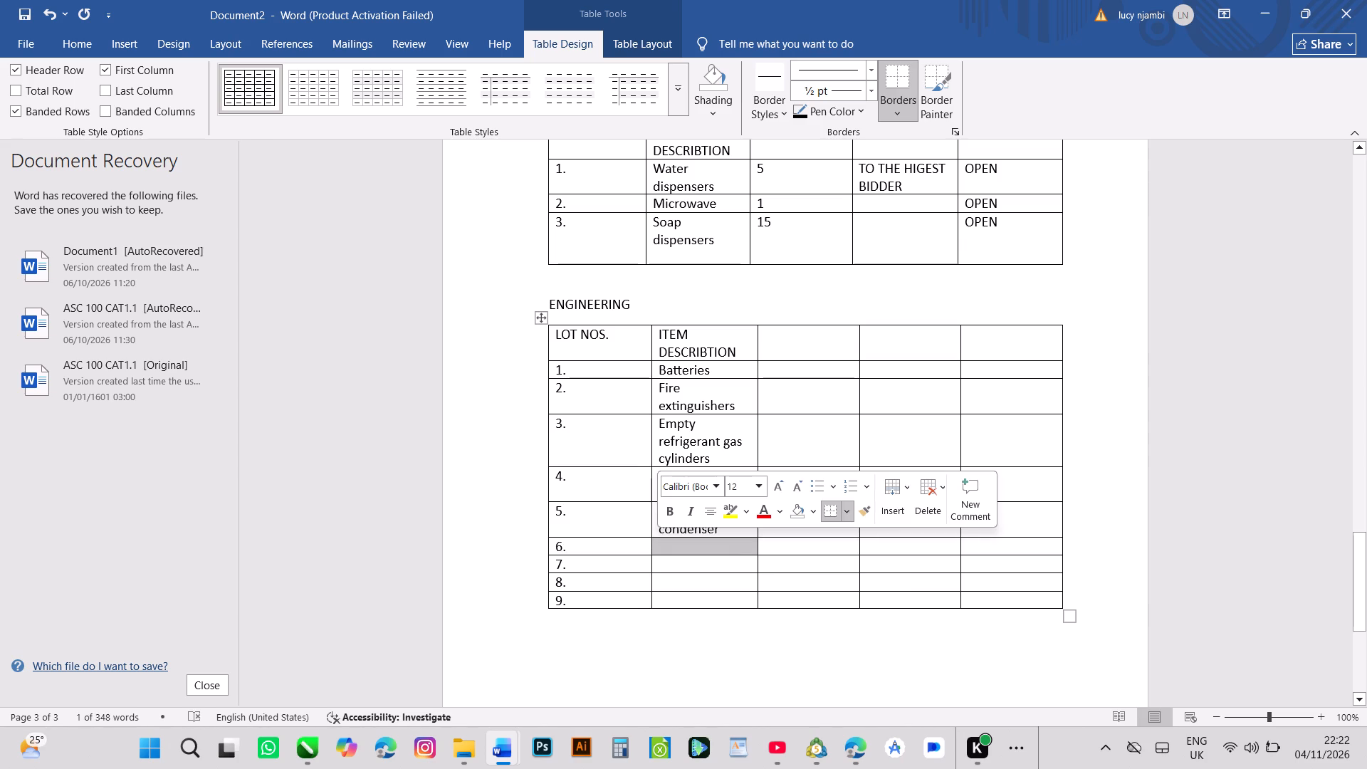
click(657, 541)
click(728, 662)
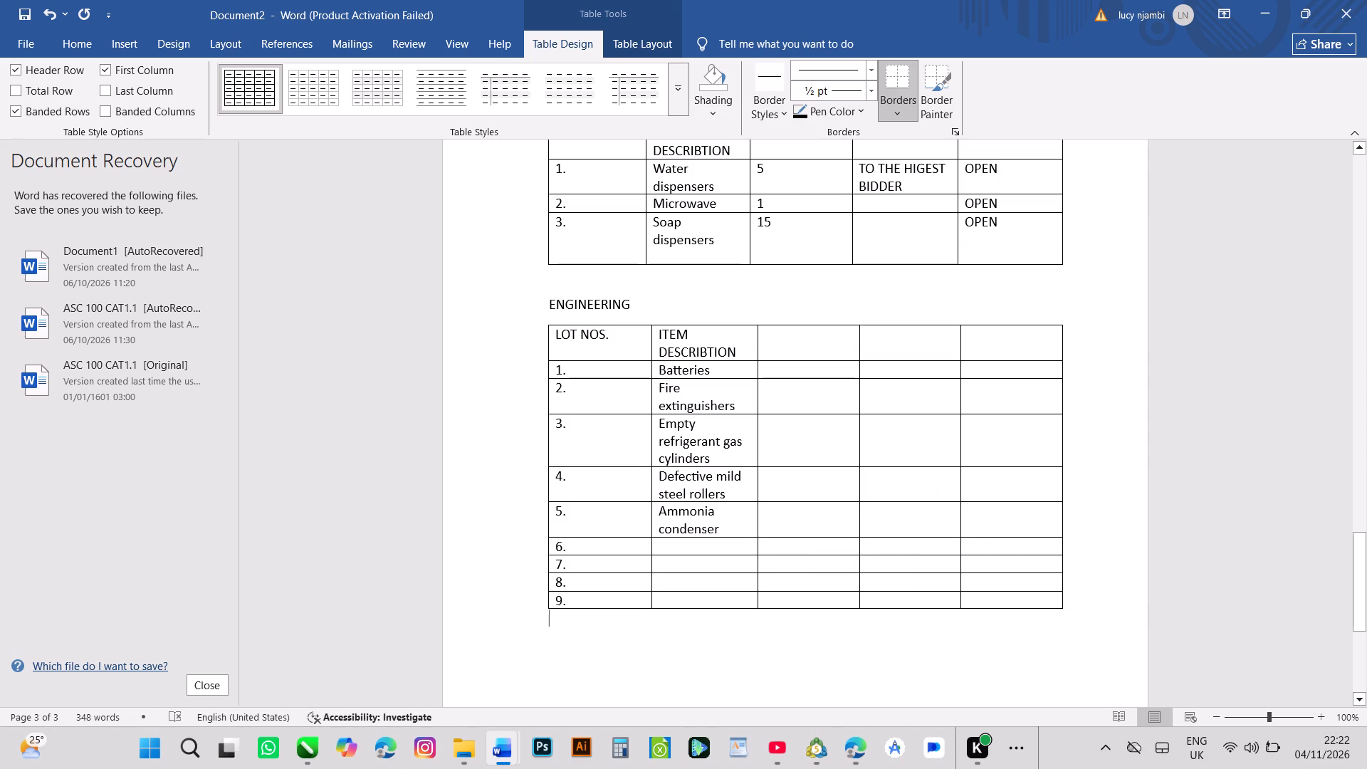
click(664, 542)
key(e)
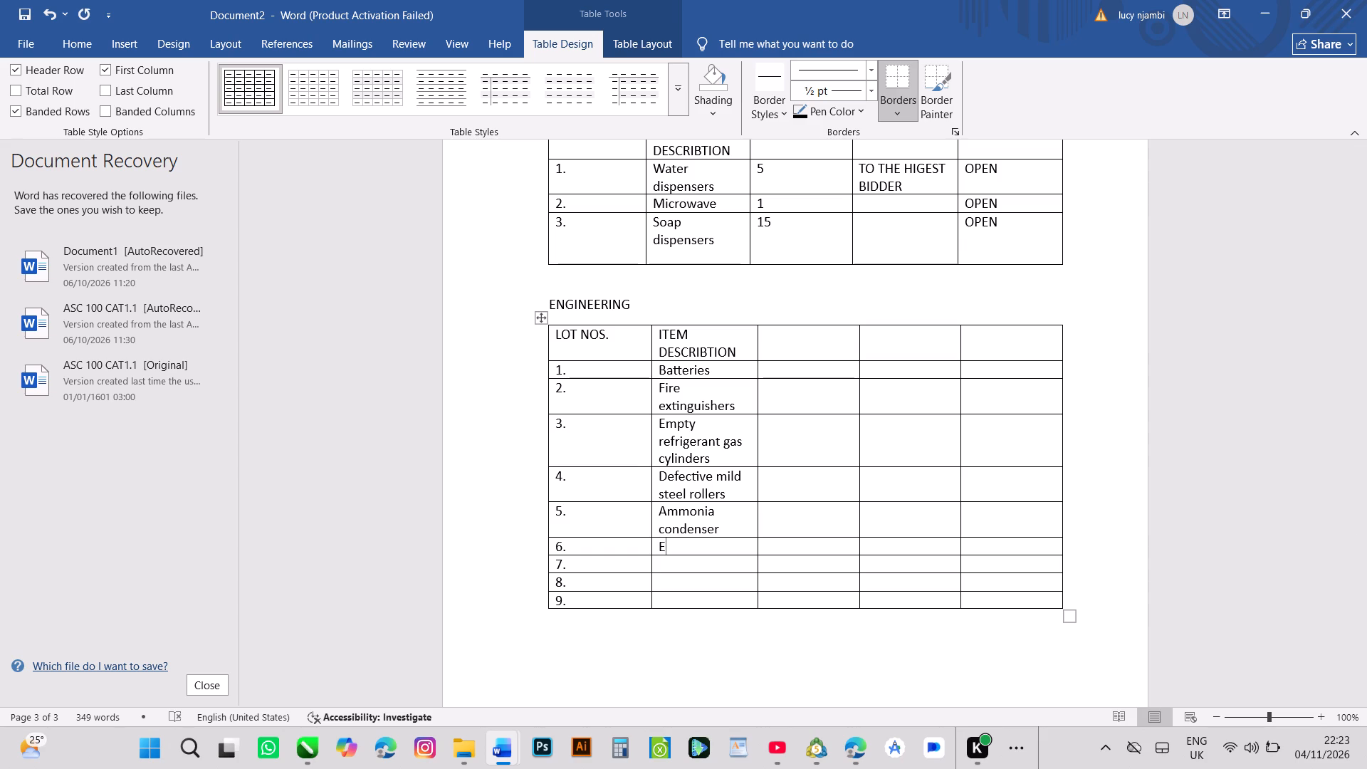
text(ver)
text(po)
key(r)
text(ato)
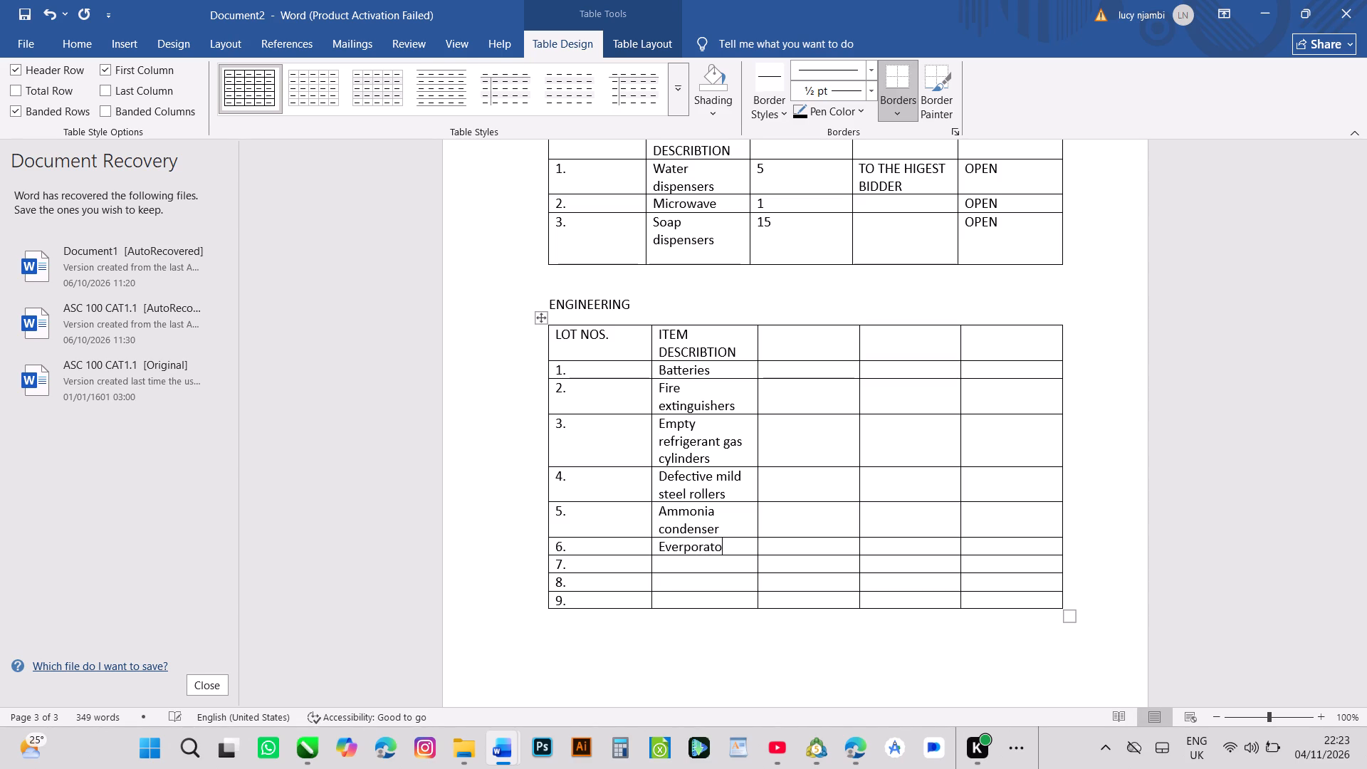
key(r)
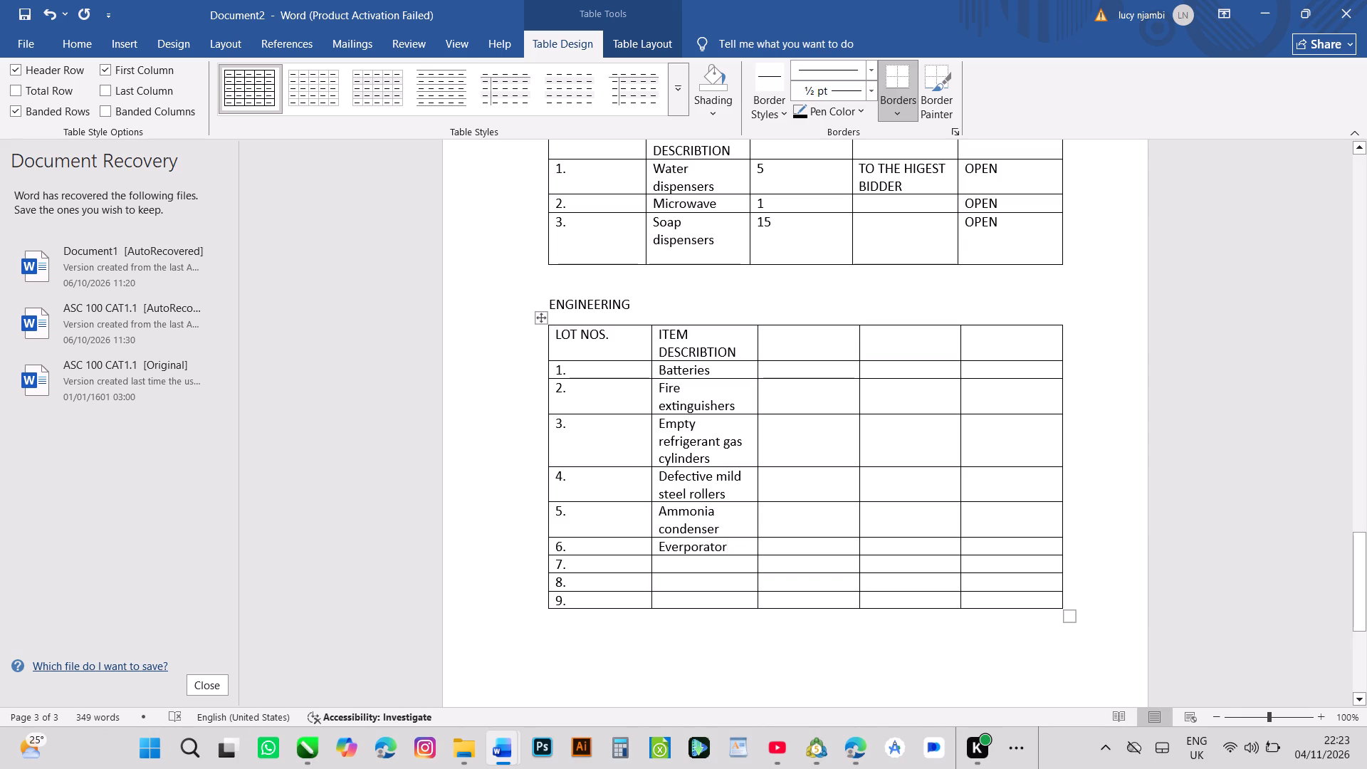
Correct the item description for lot 6 in the ENGINEERING table to Evaporator.
click(661, 560)
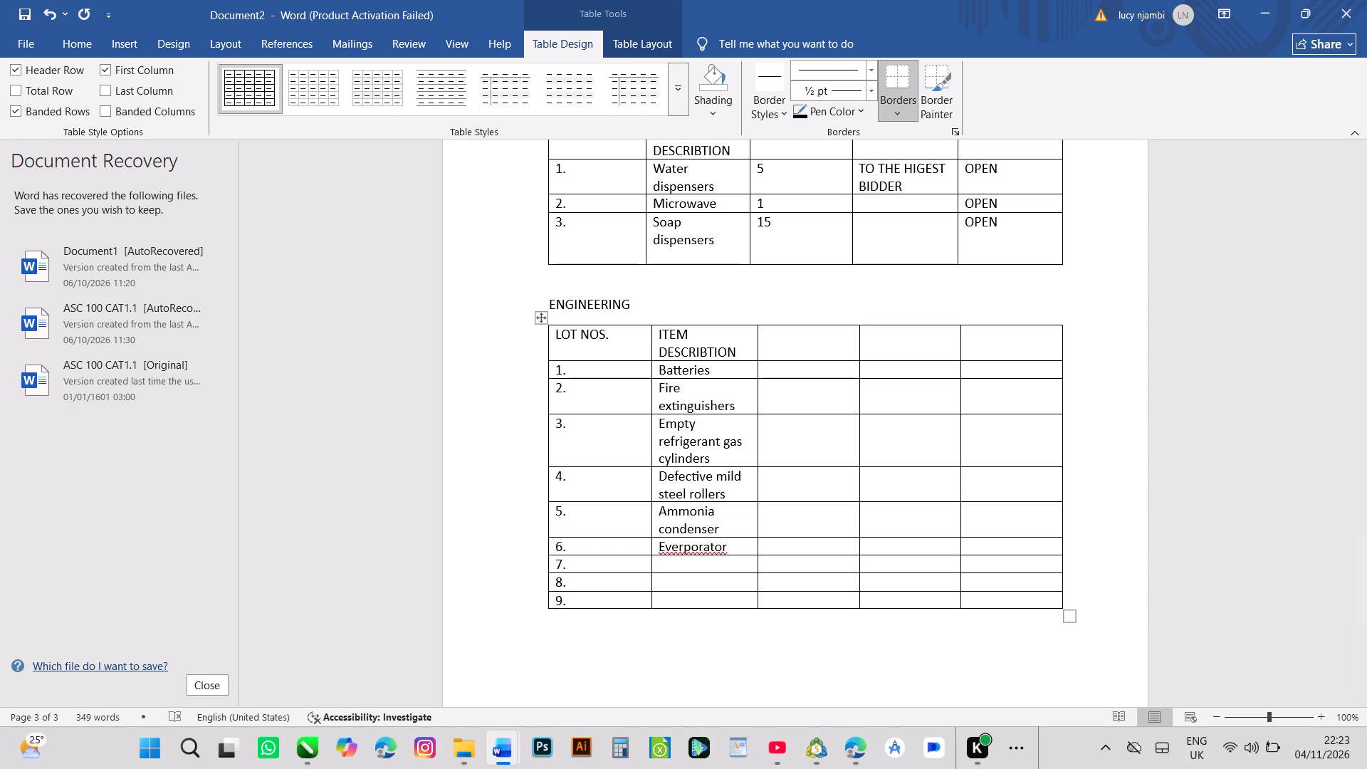
click(676, 547)
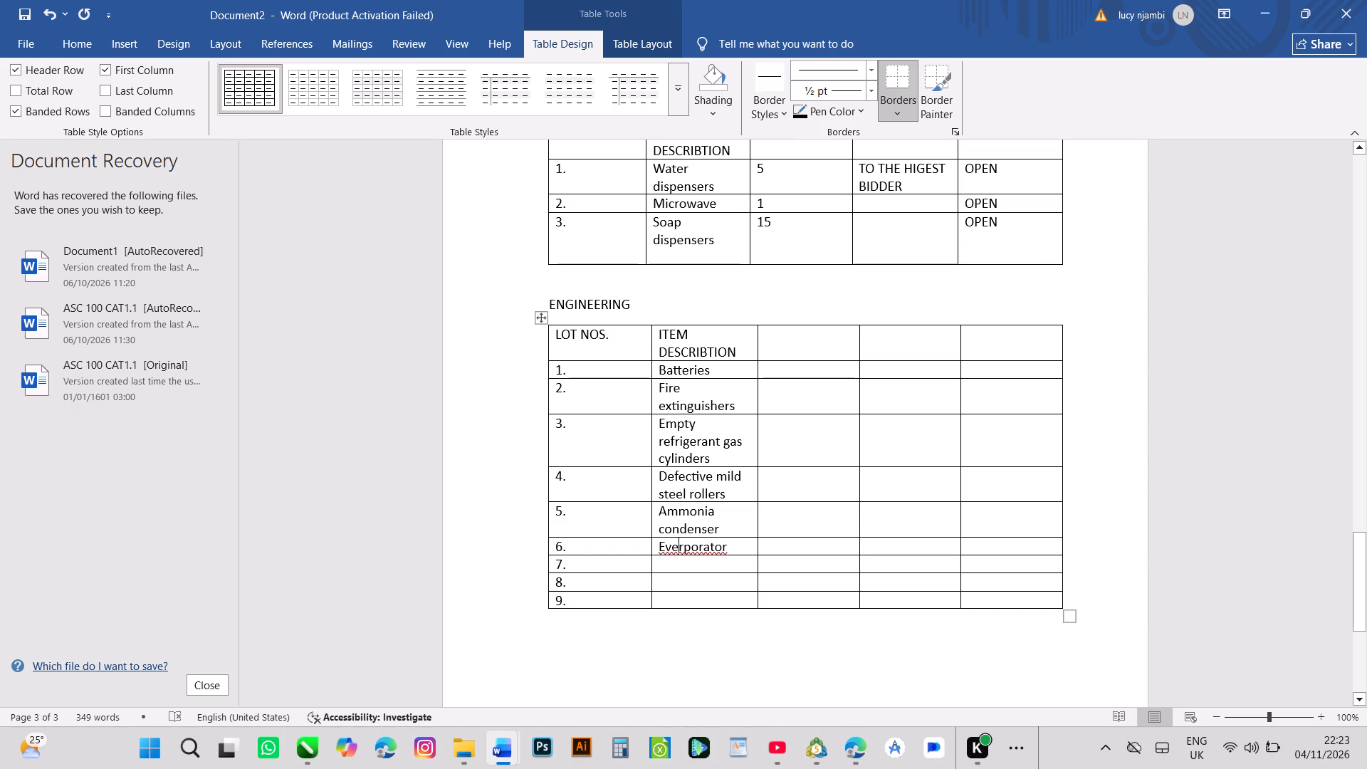
key(BackSpace)
key(a)
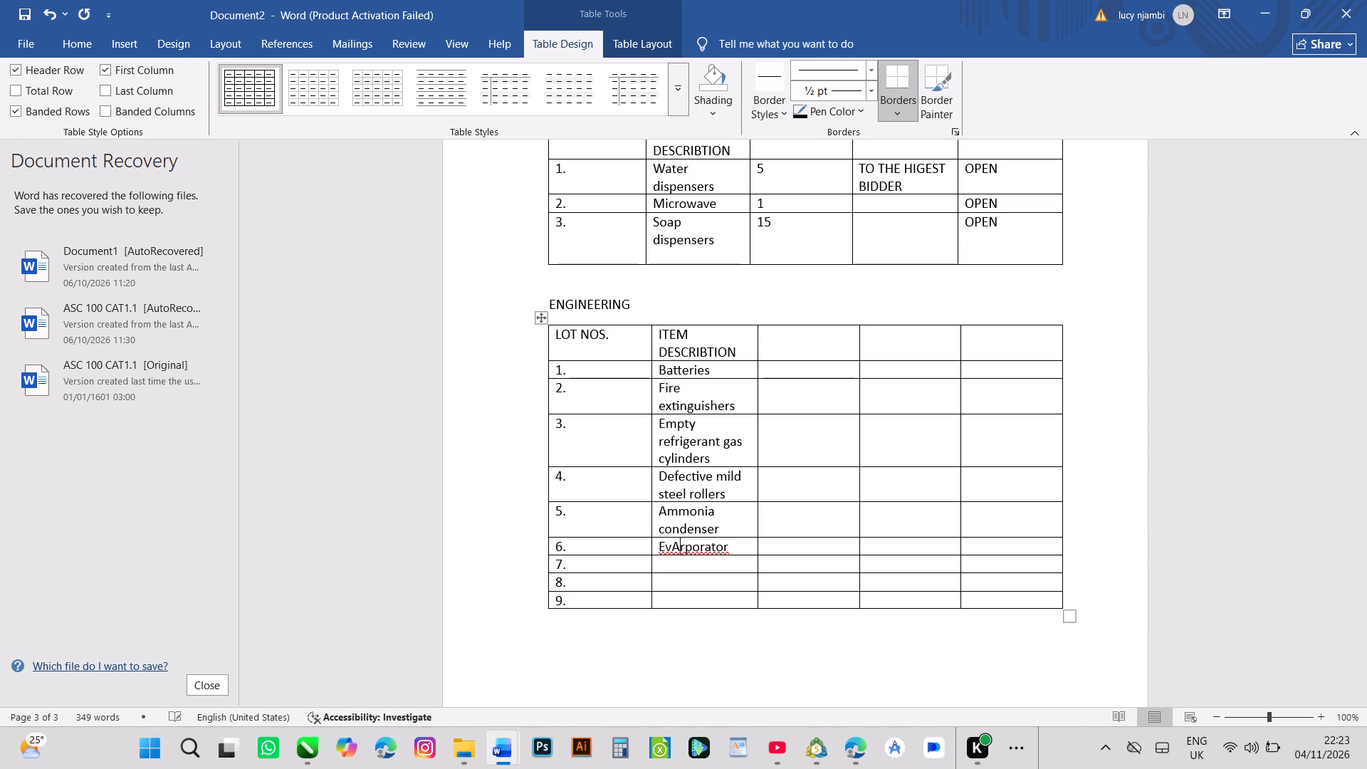
key(BackSpace)
key(a)
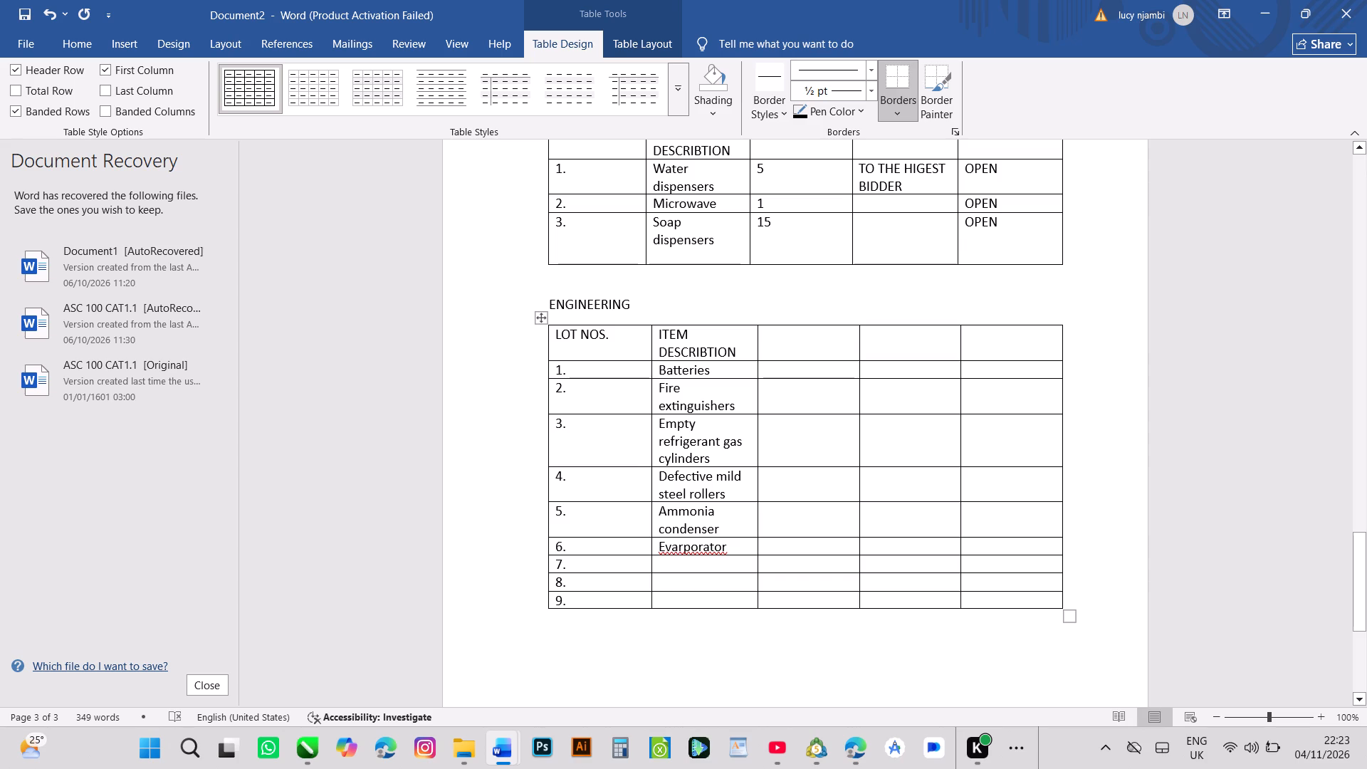
click(681, 548)
key(BackSpace)
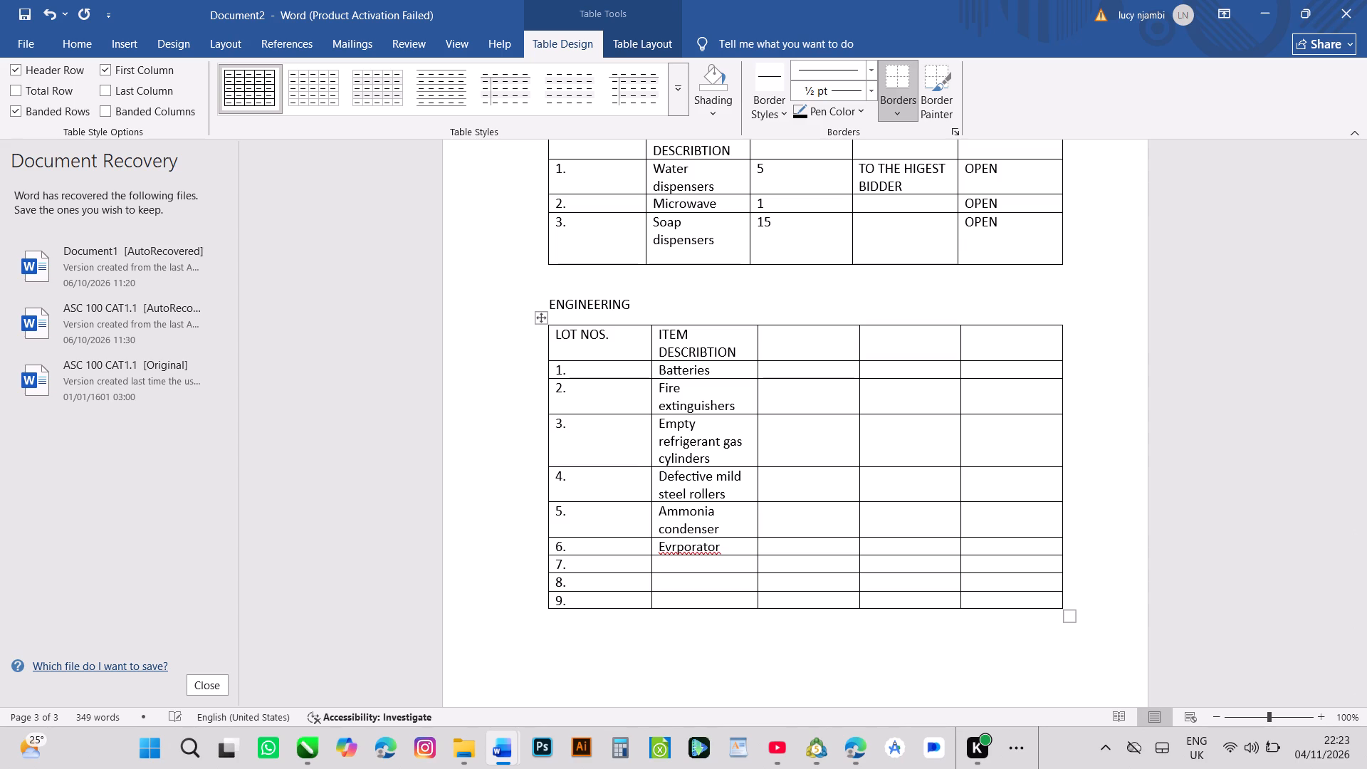
click(720, 550)
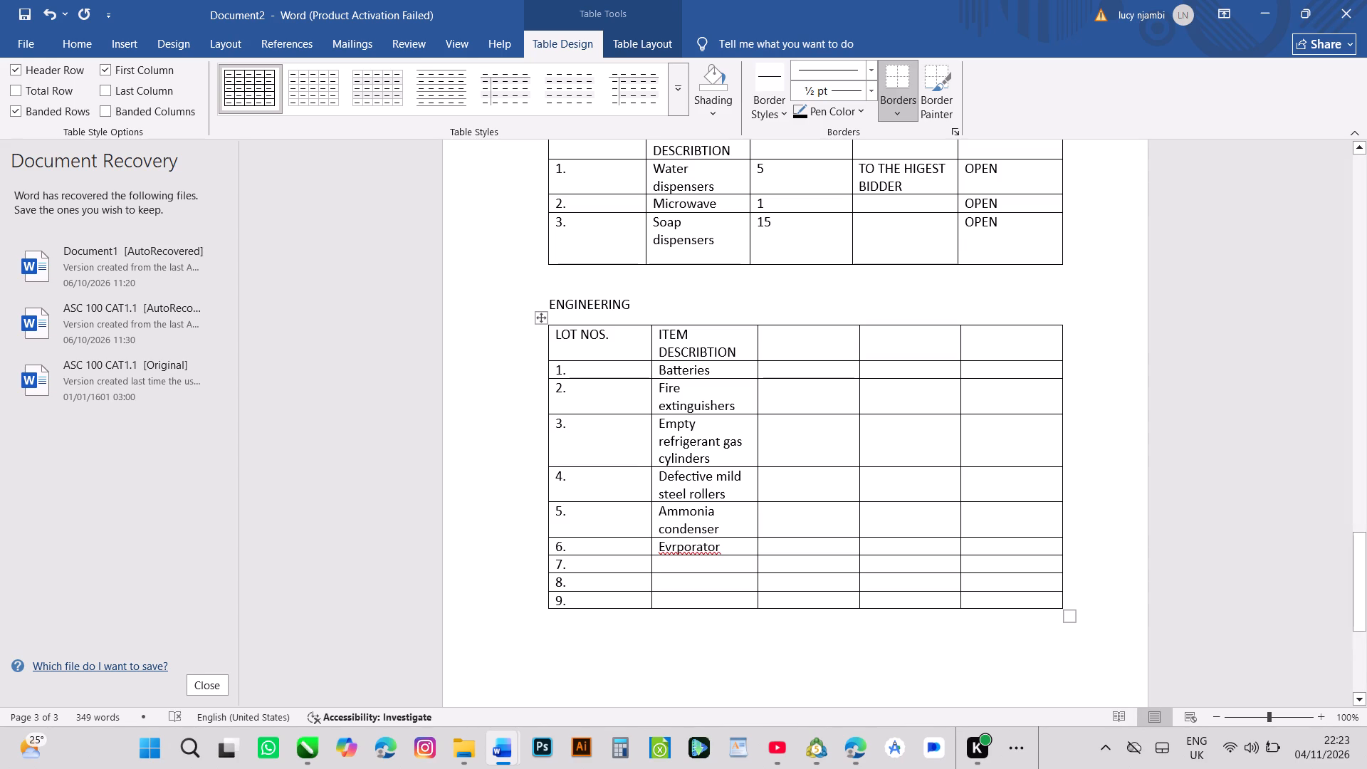
key(BackSpace)
key(BackSpace)
key(BackSpace)
key(BackSpace)
key(BackSpace)
key(BackSpace)
key(BackSpace)
key(BackSpace)
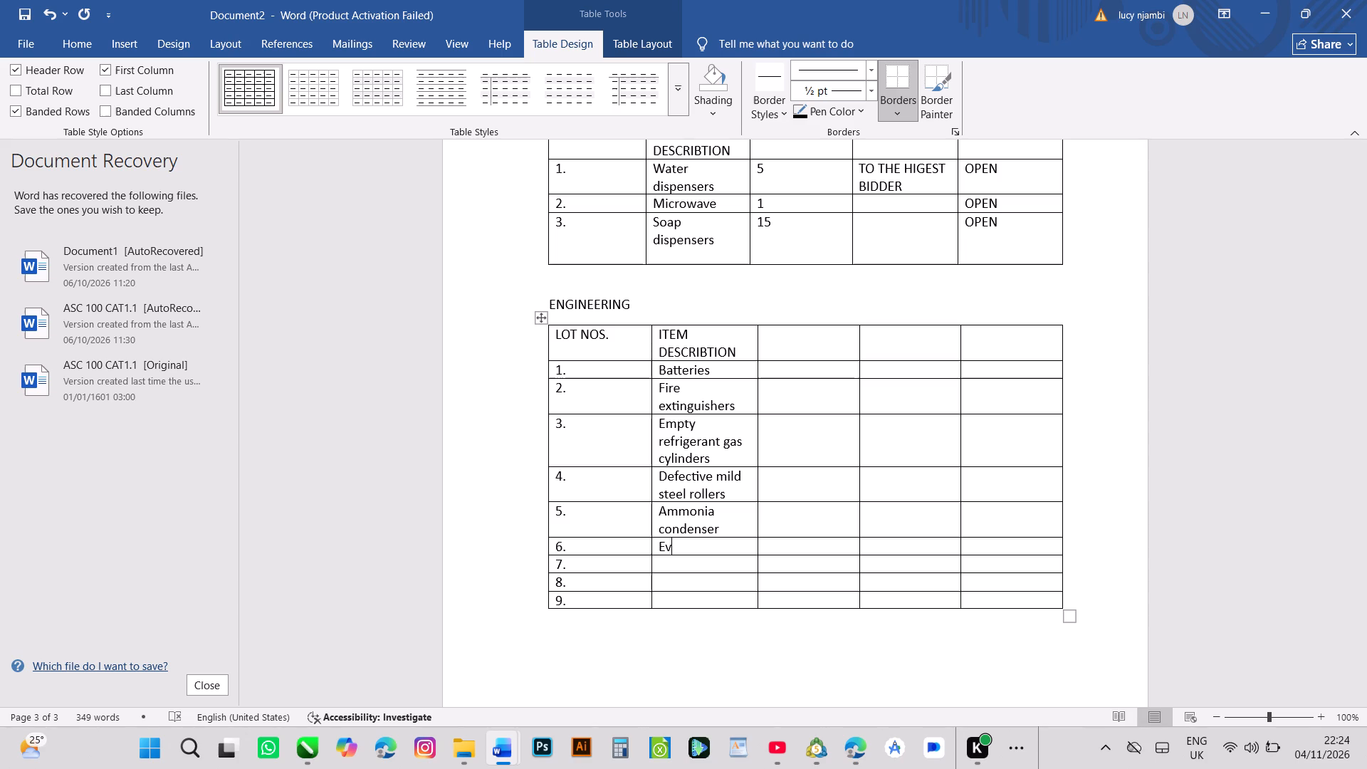
key(a)
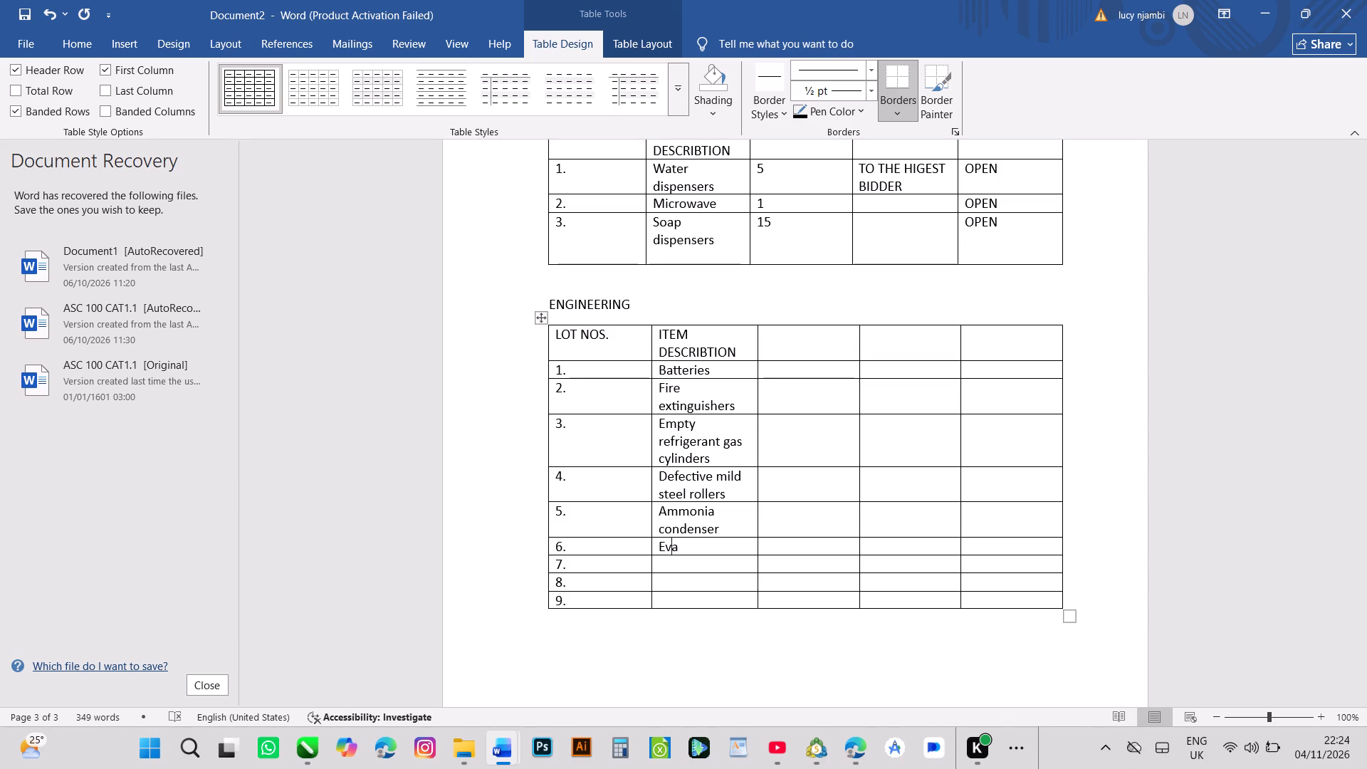
text(po)
key(r)
text(at)
text(or)
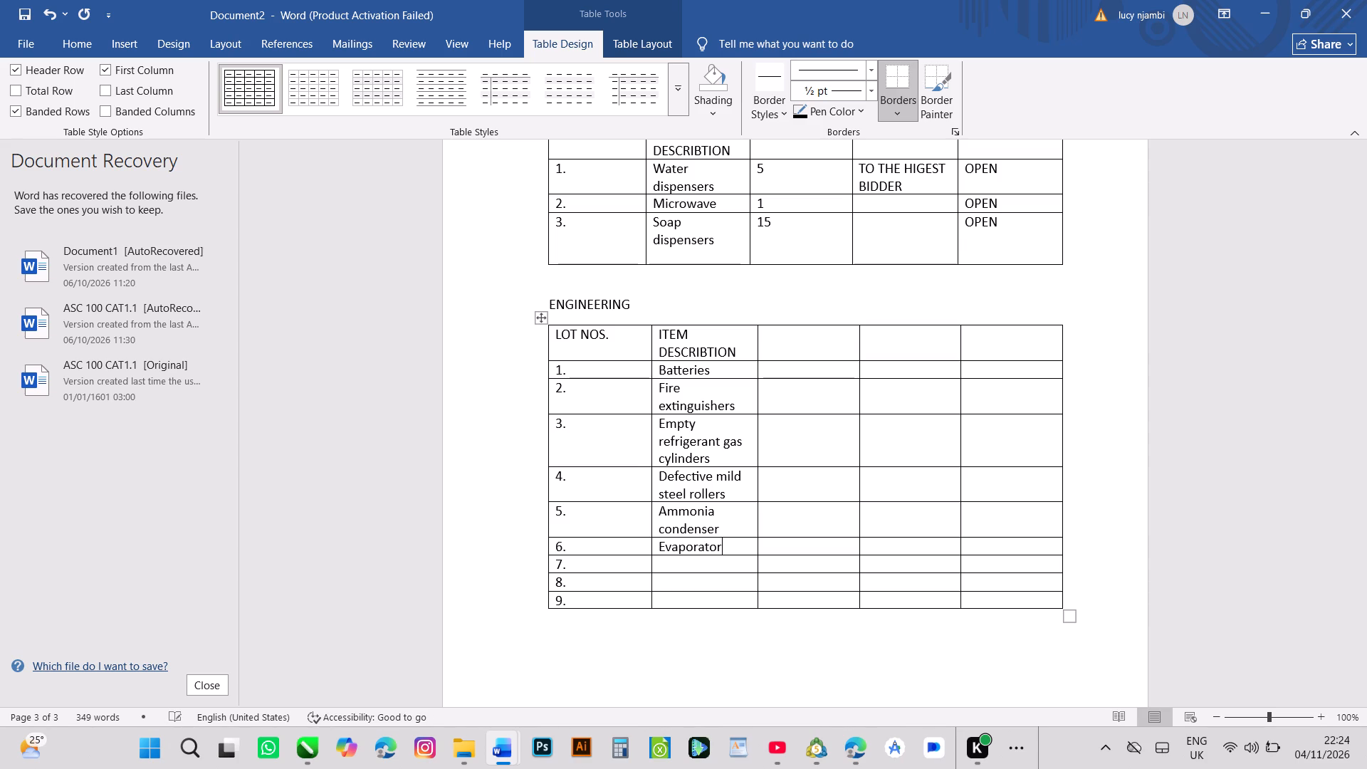
Enter Horizontal Display Chillers as the item description for lot 7 in the ENGINEERING table.
click(662, 560)
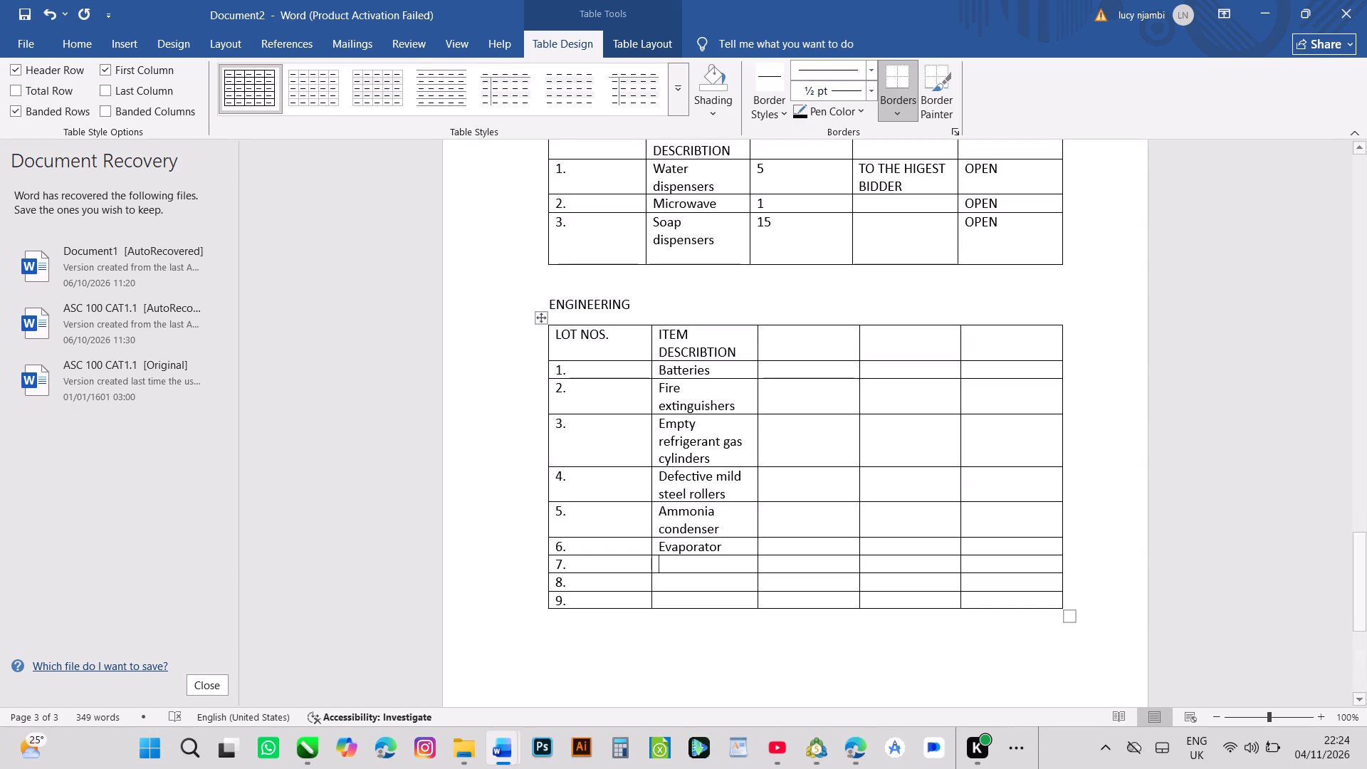
key(h)
key(o)
key(BackSpace)
key(o)
text(ri)
text(zo)
key(n)
key(t)
text(al)
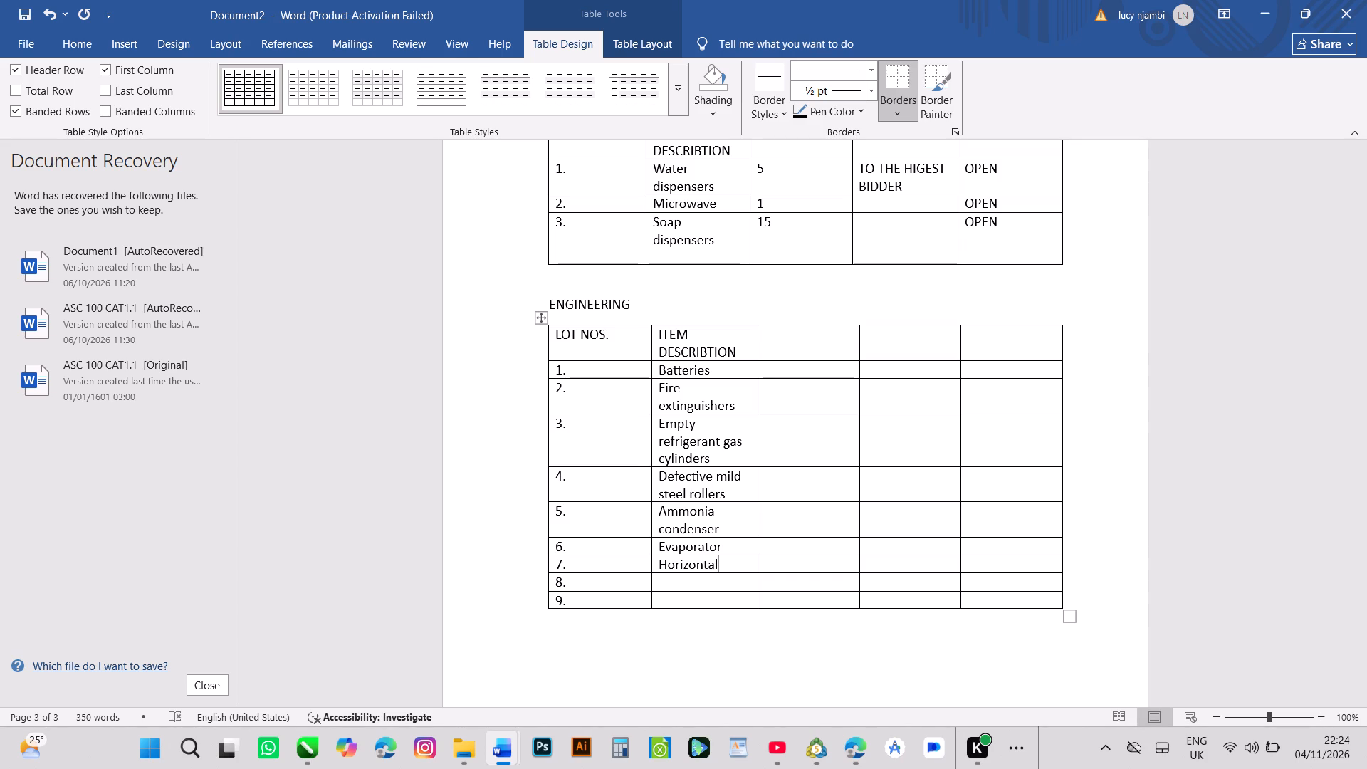
key(space)
key(d)
key(i)
text(sp)
key(l)
text(ay)
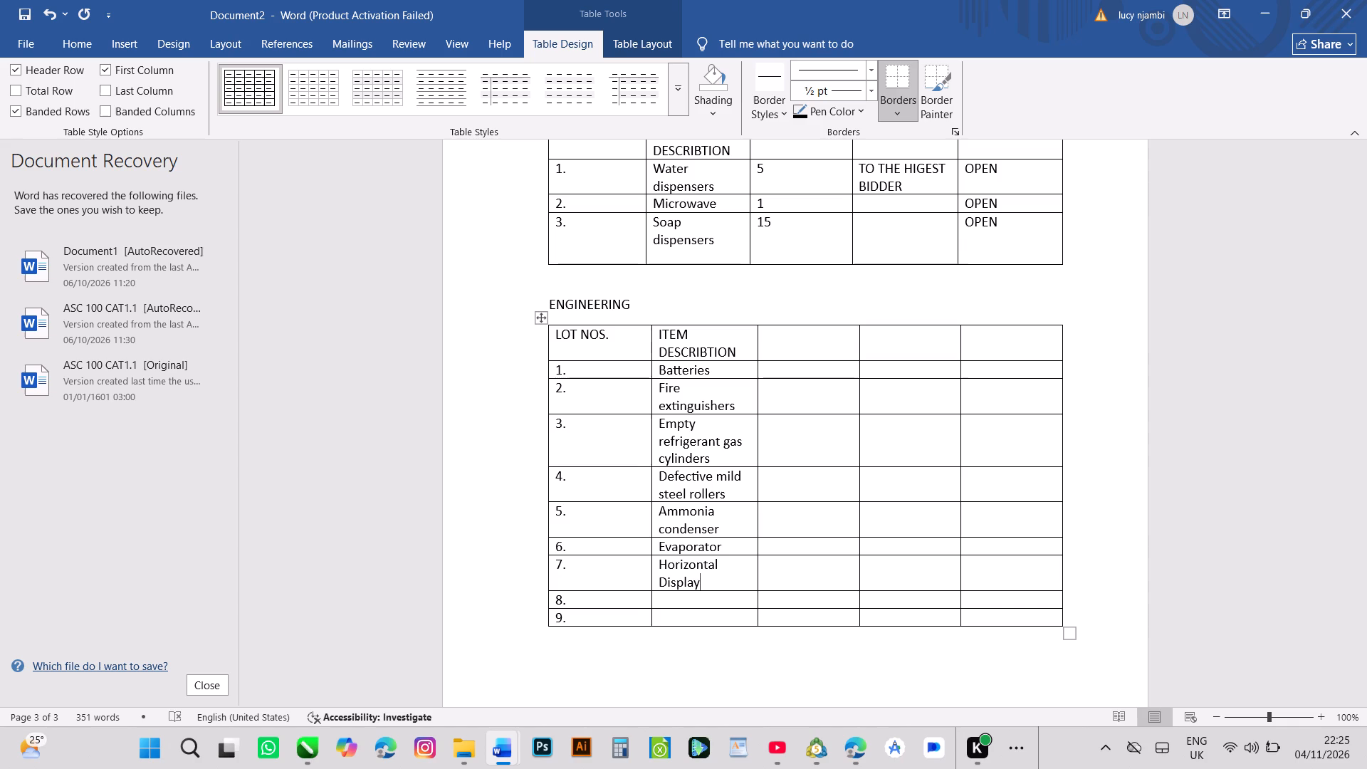
key(space)
key(c)
text(hi)
key(l)
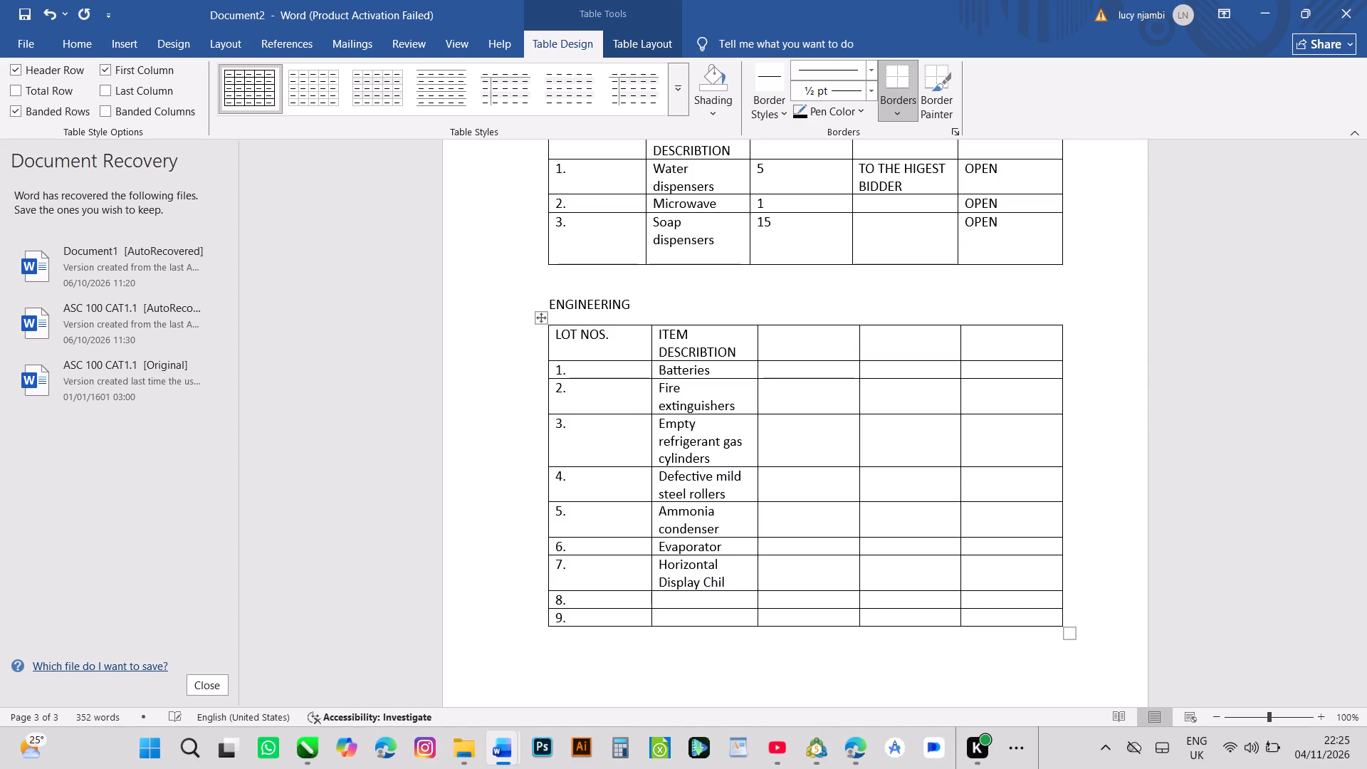
text(le)
key(r)
key(s)
Enter CO2 Fire Extinguishers as the item description for lot 8 in the ENGINEERING table.
click(664, 596)
key(c)
key(o)
key(2)
key(space)
key(f)
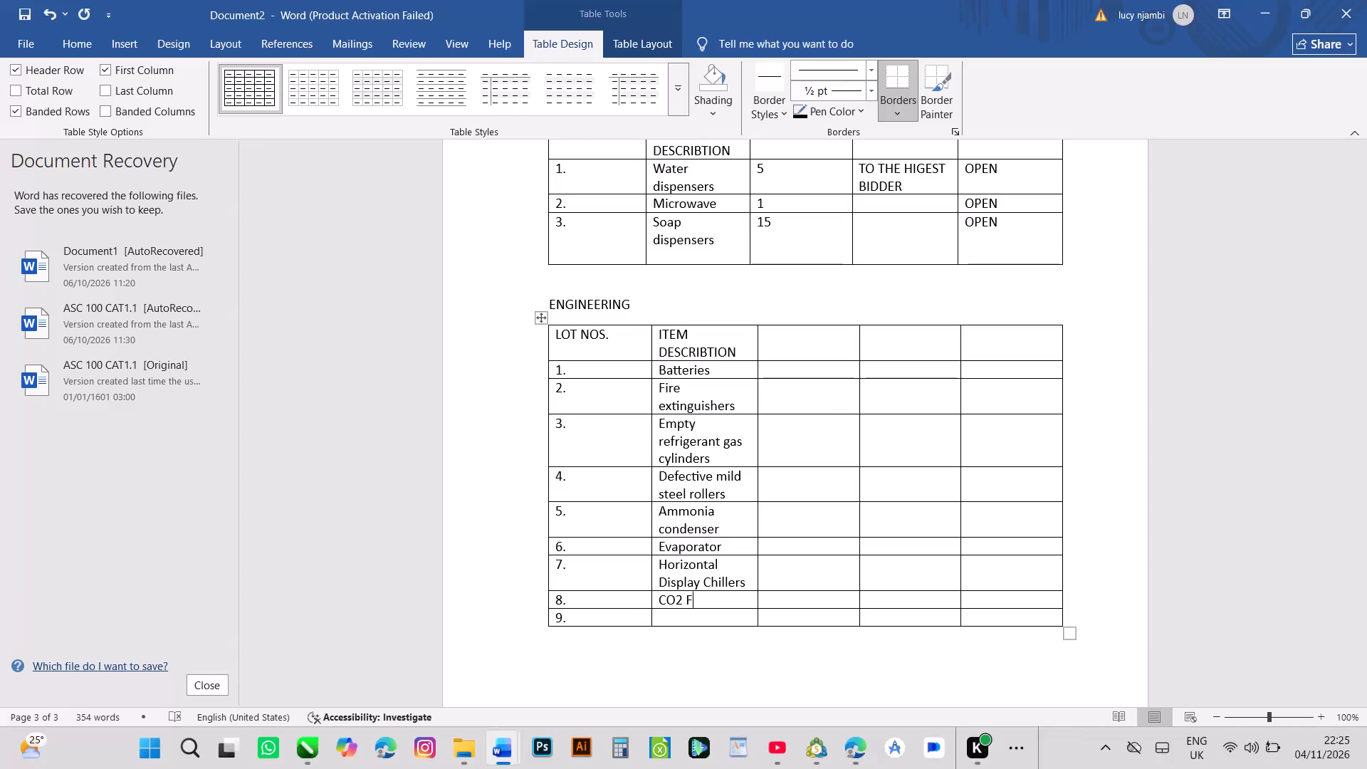
text(ie)
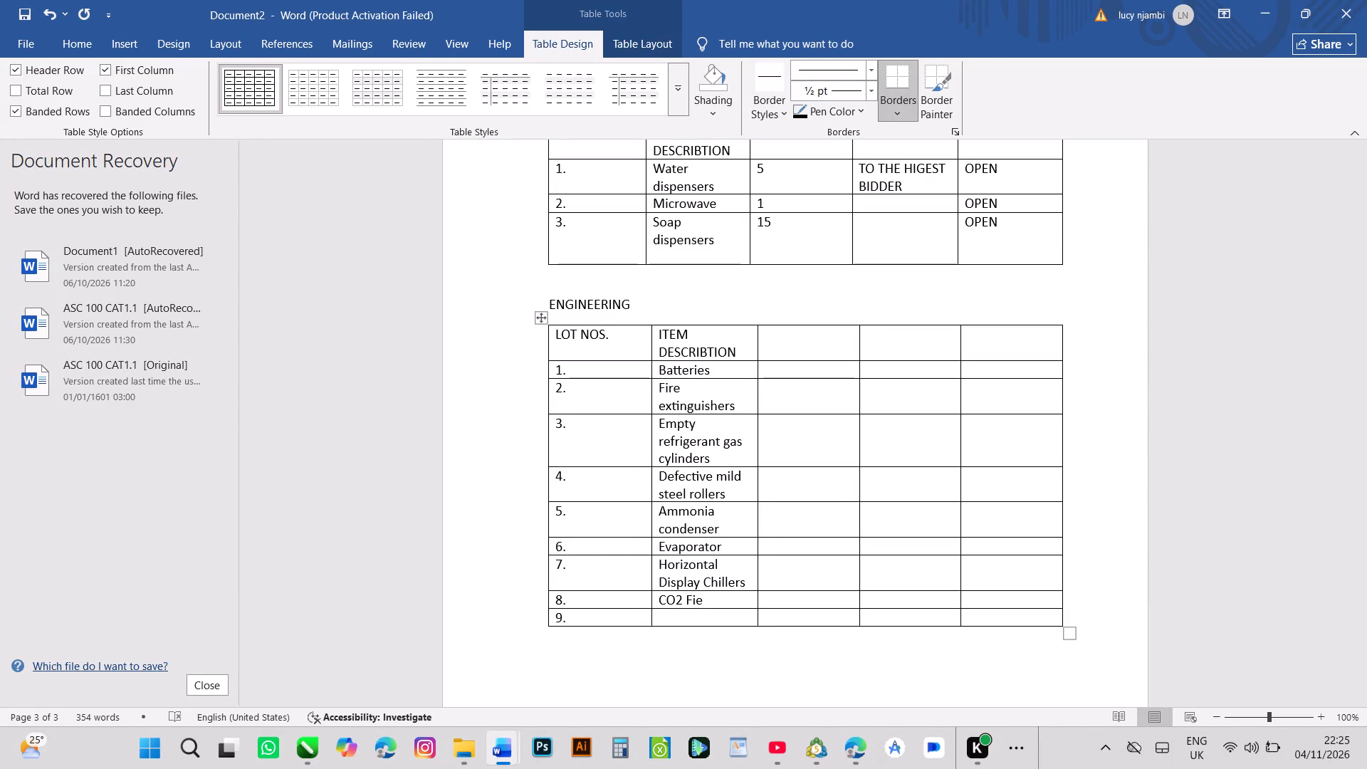
key(BackSpace)
text(re)
key(space)
key(e)
key(x)
text(ti)
key(n)
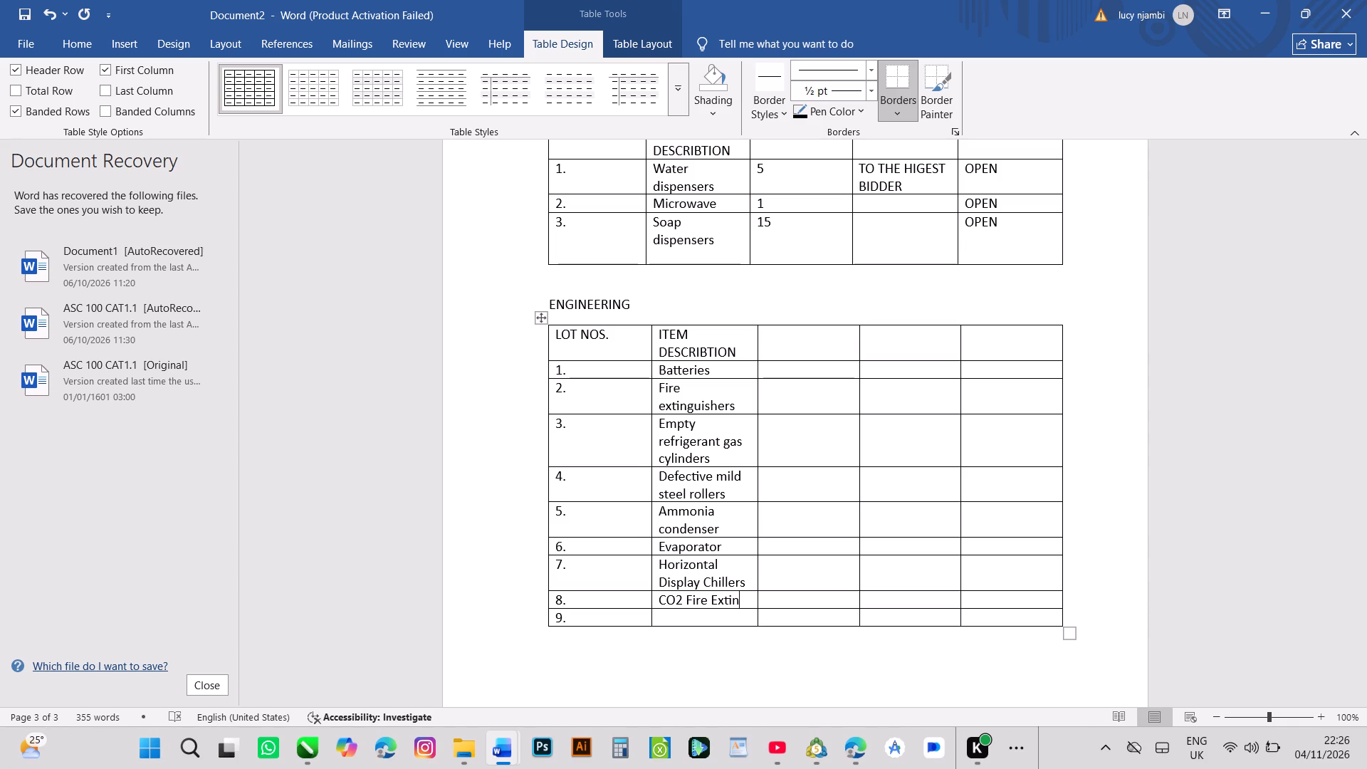
text(gu)
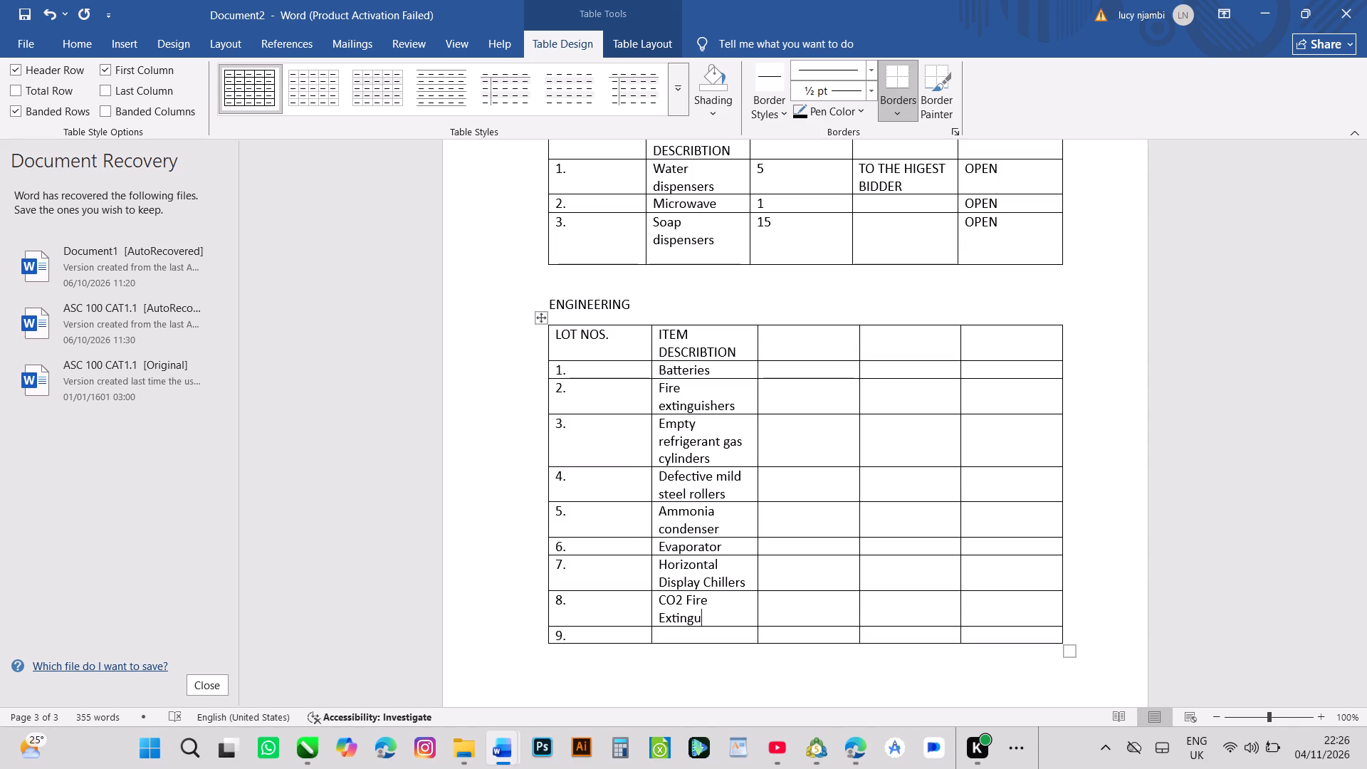
text(is)
text(her)
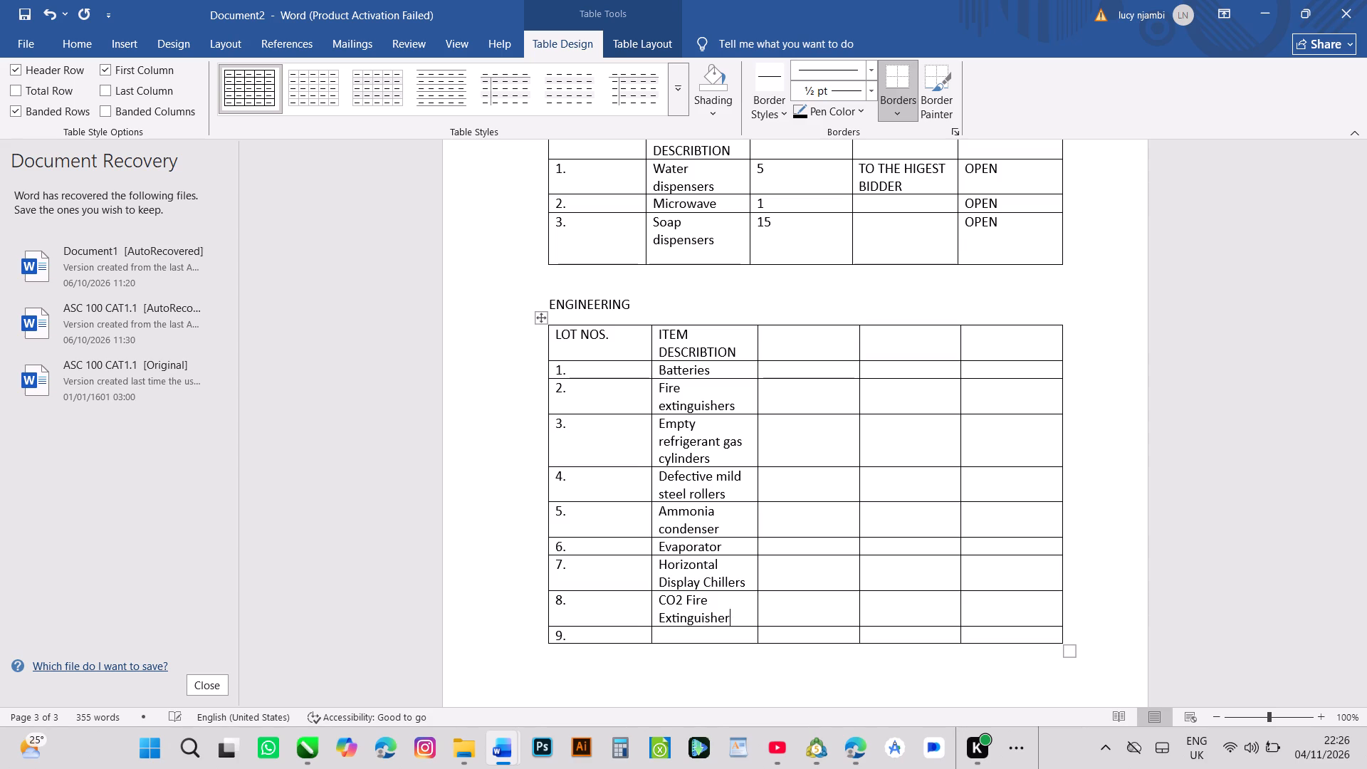
key(s)
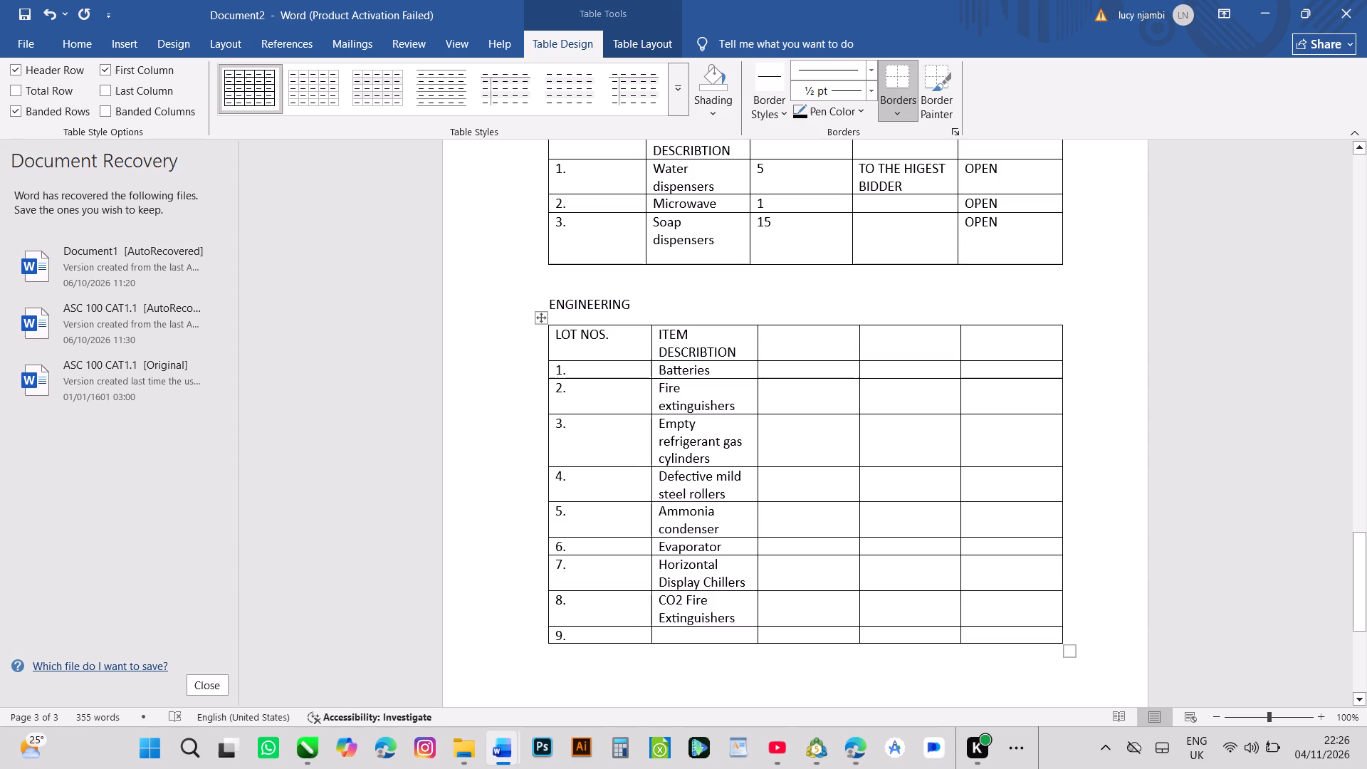
Enter Lee star petter Generator as the item description for lot 9 in the ENGINEERING table.
double_click(669, 629)
key(l)
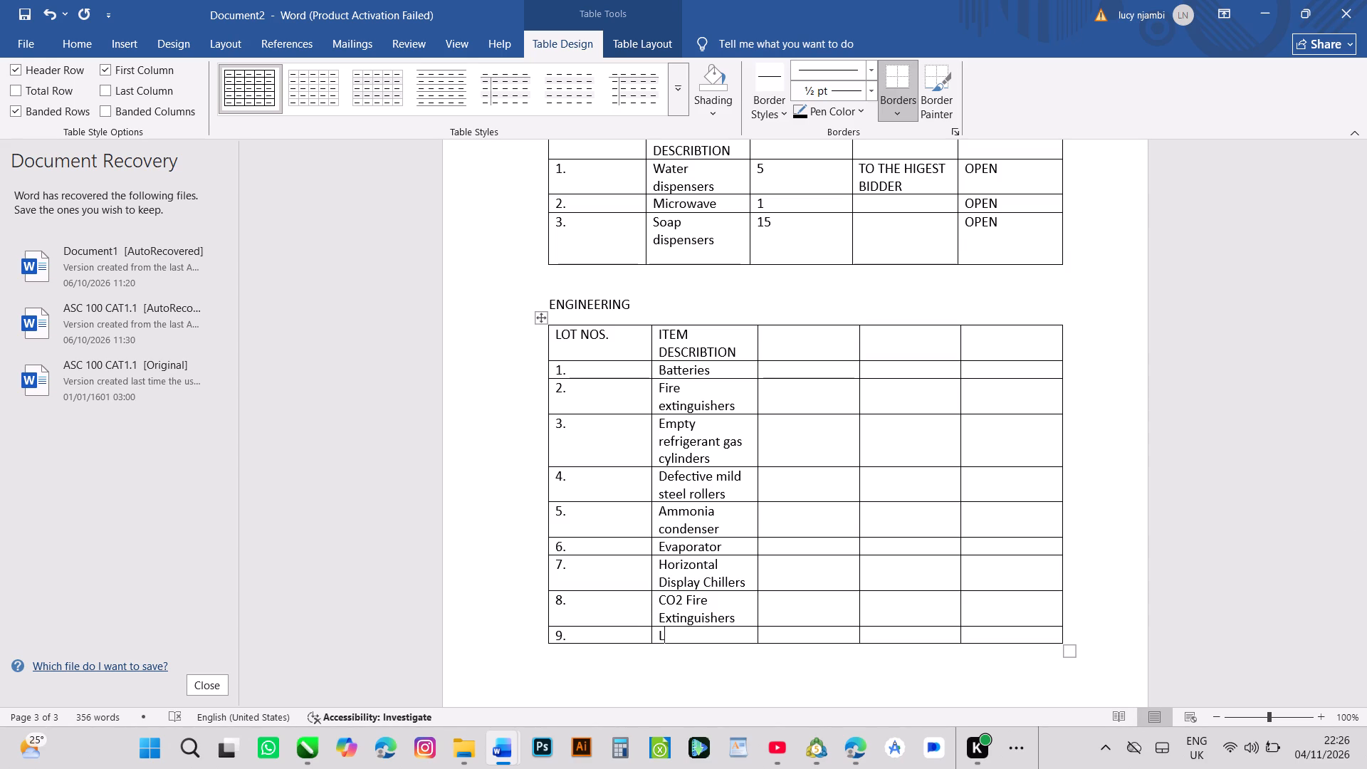
text(ee)
key(space)
text(st)
text(ar)
key(space)
text(pe)
text(tt)
text(er)
key(space)
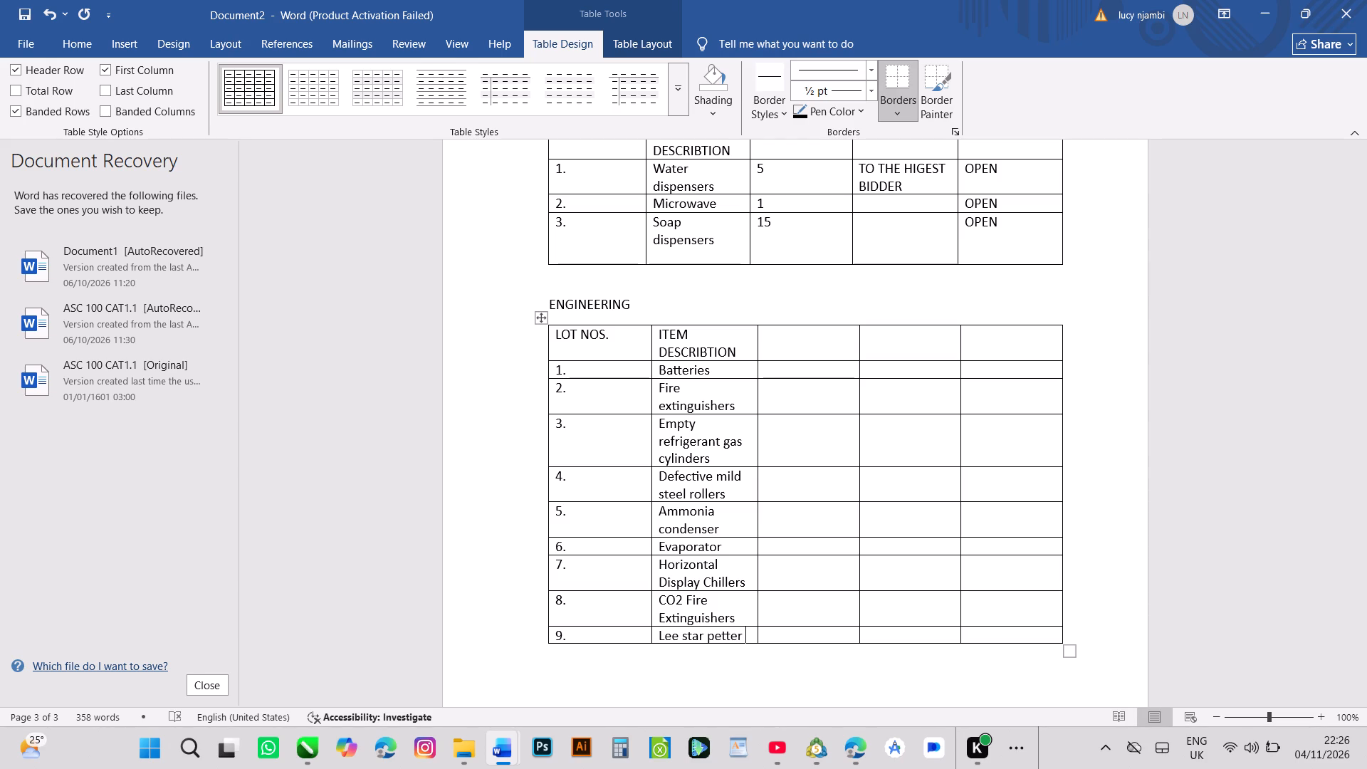
key(g)
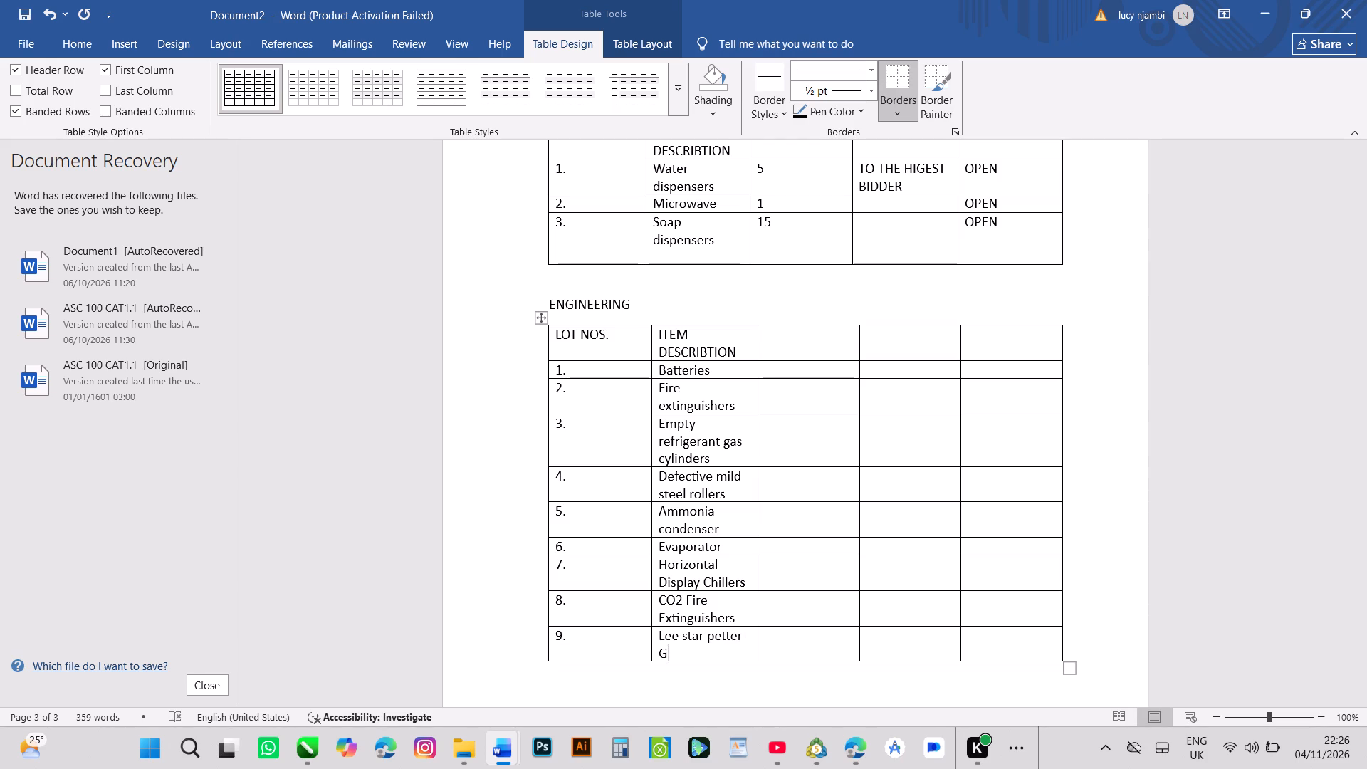
text(en)
key(e)
text(ra)
text(tor)
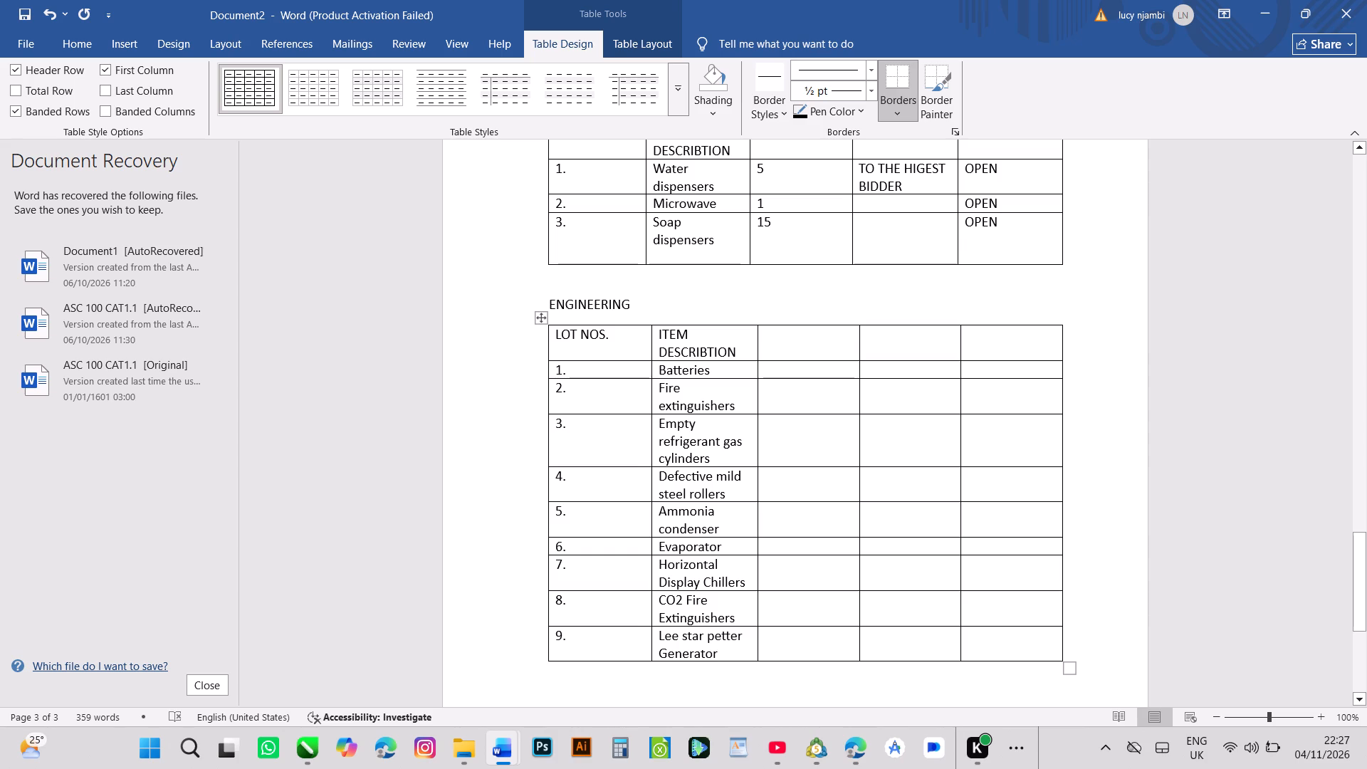
Enter QUANTITY as the third column heading in the ENGINEERING table.
click(775, 342)
key(q)
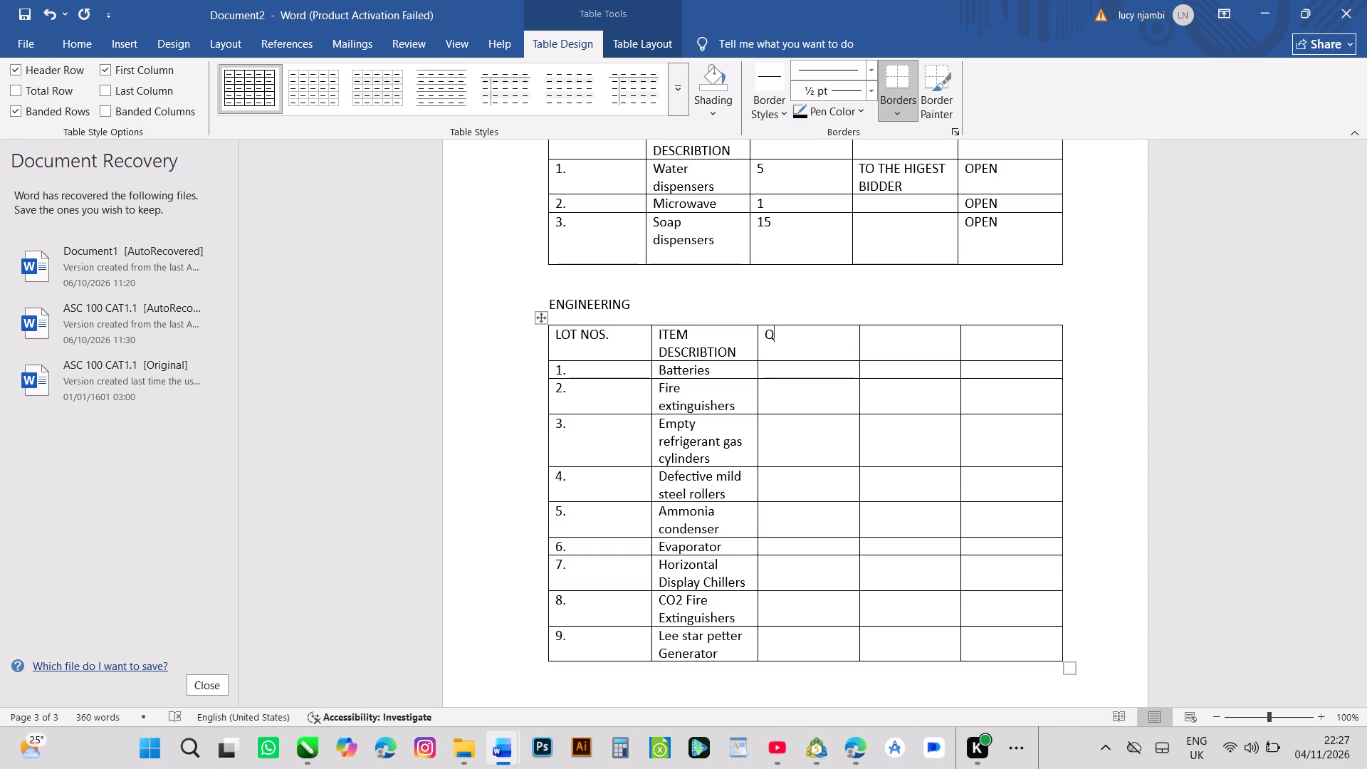
key(u)
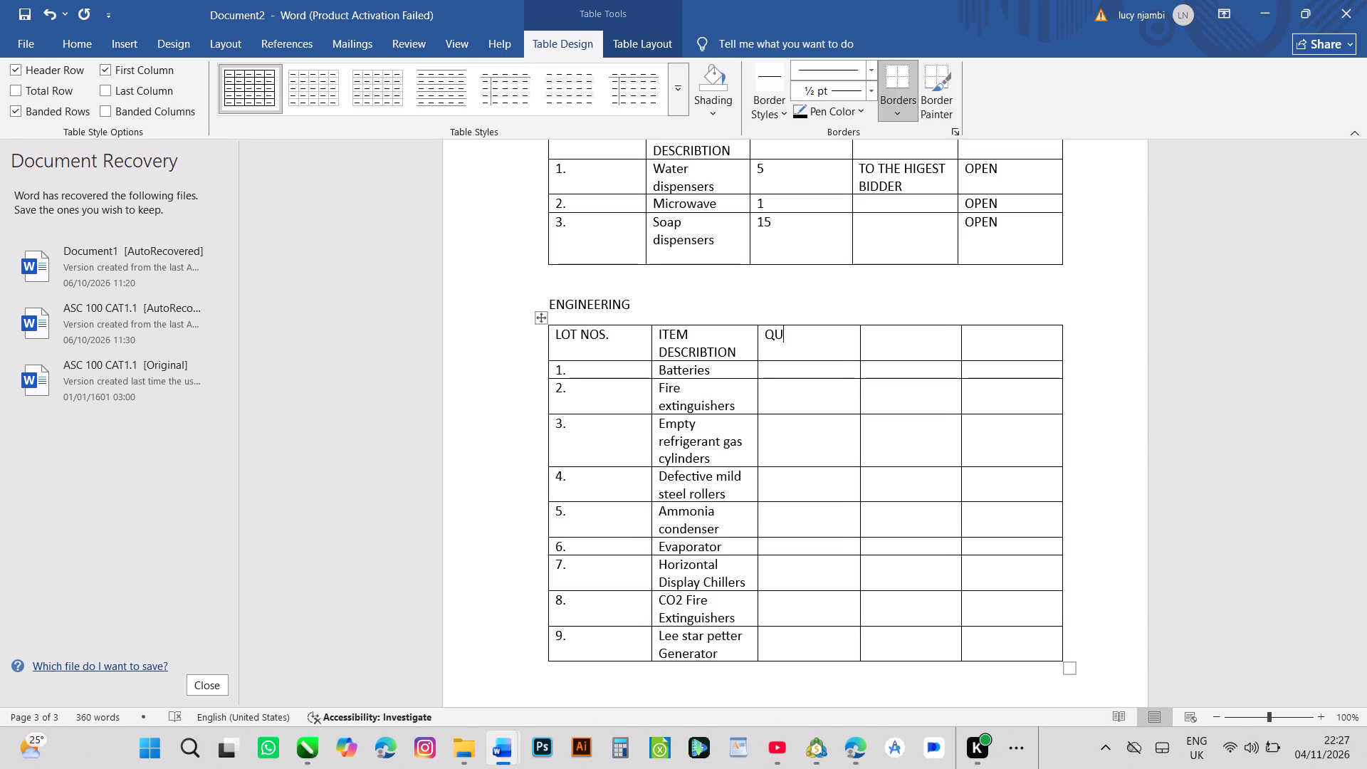
text(AN)
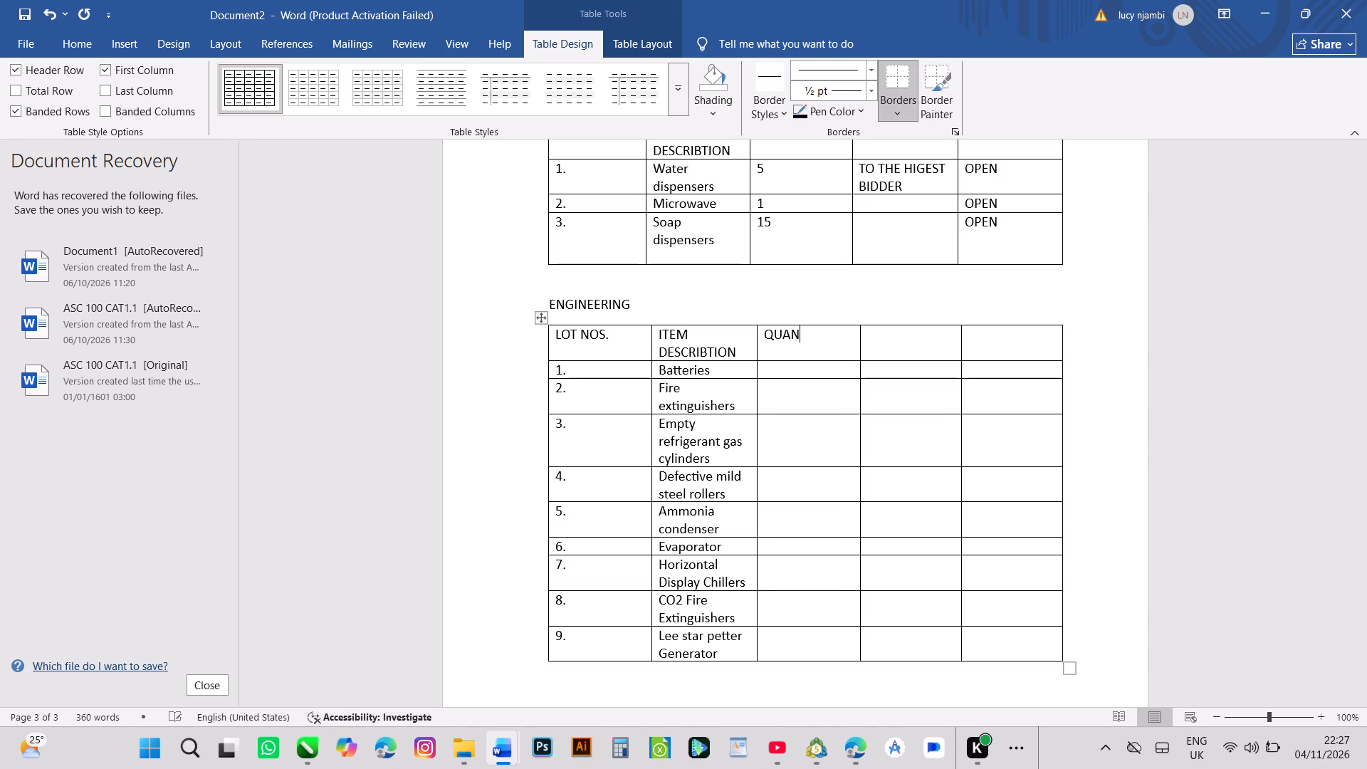
key(t)
text(ITY)
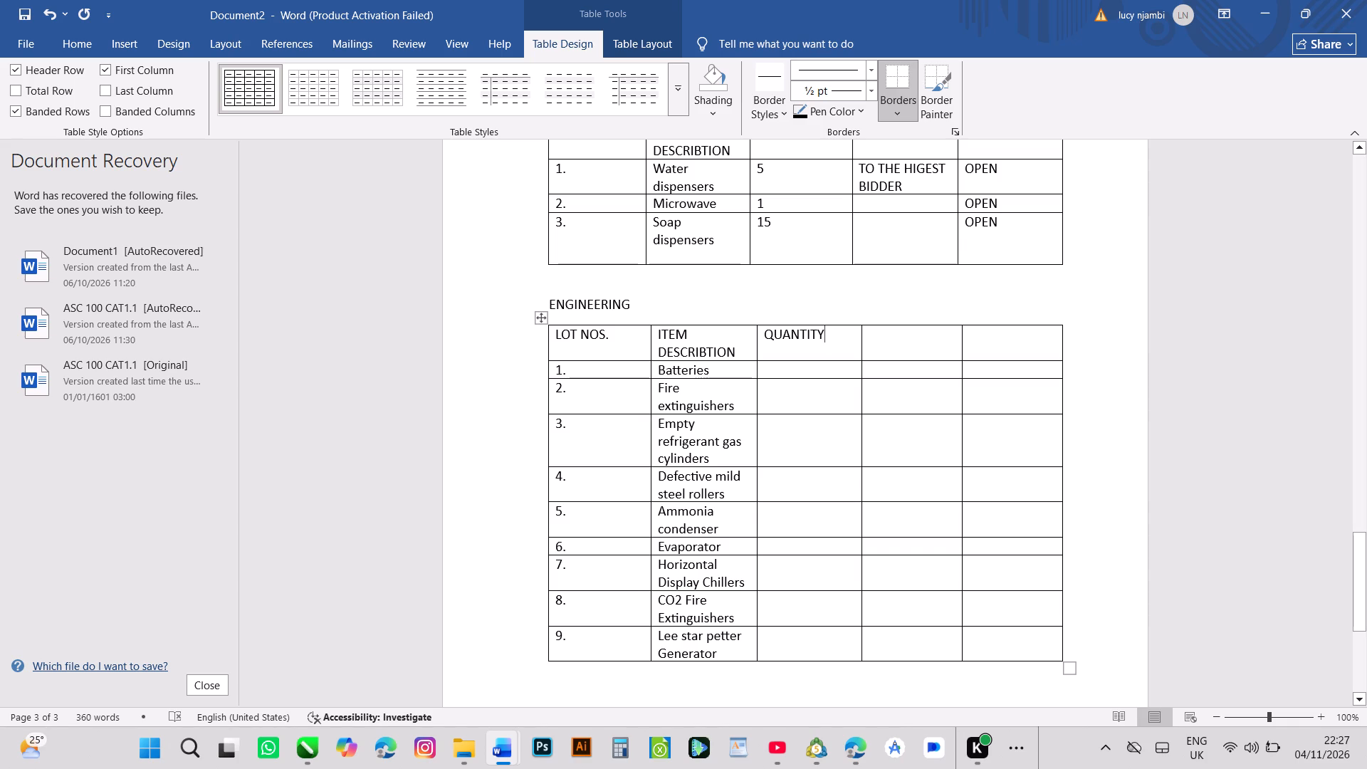
text(22)
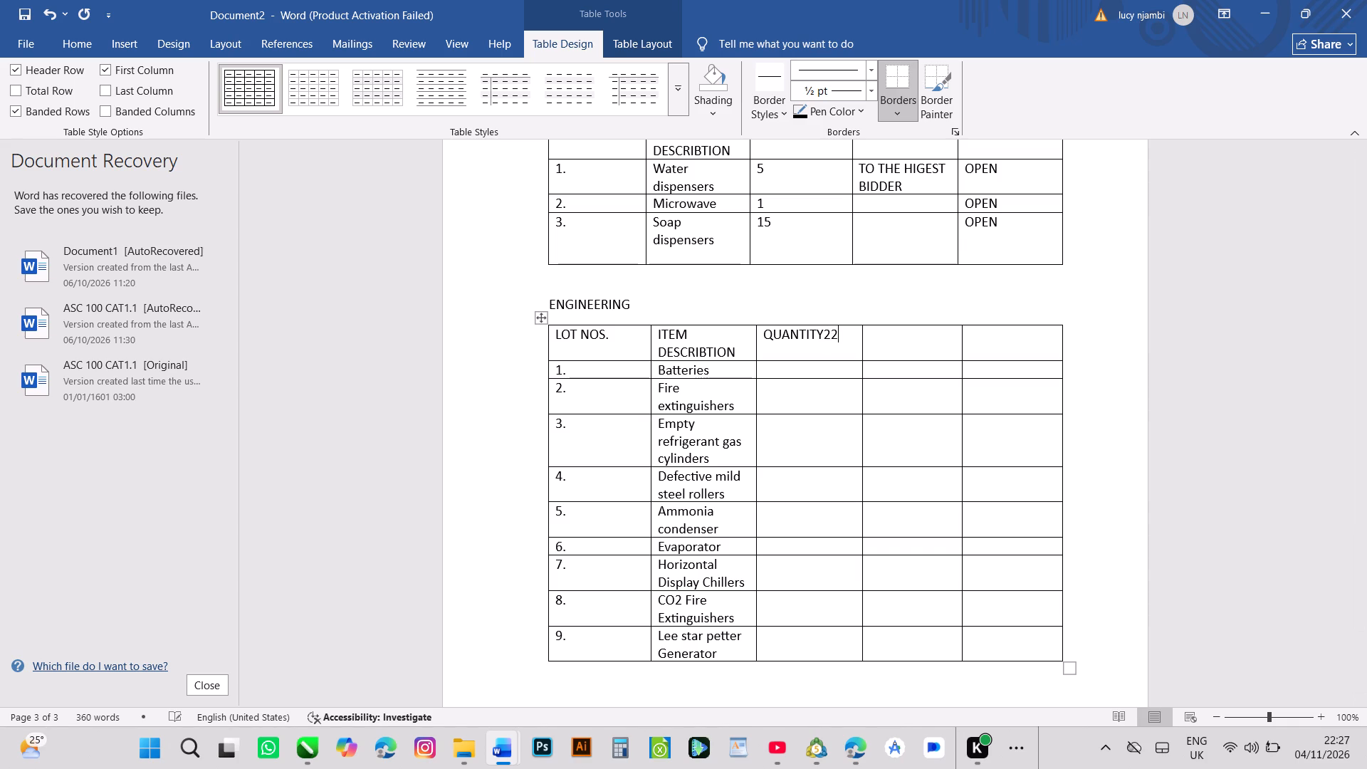
key(BackSpace)
key(BackSpace)
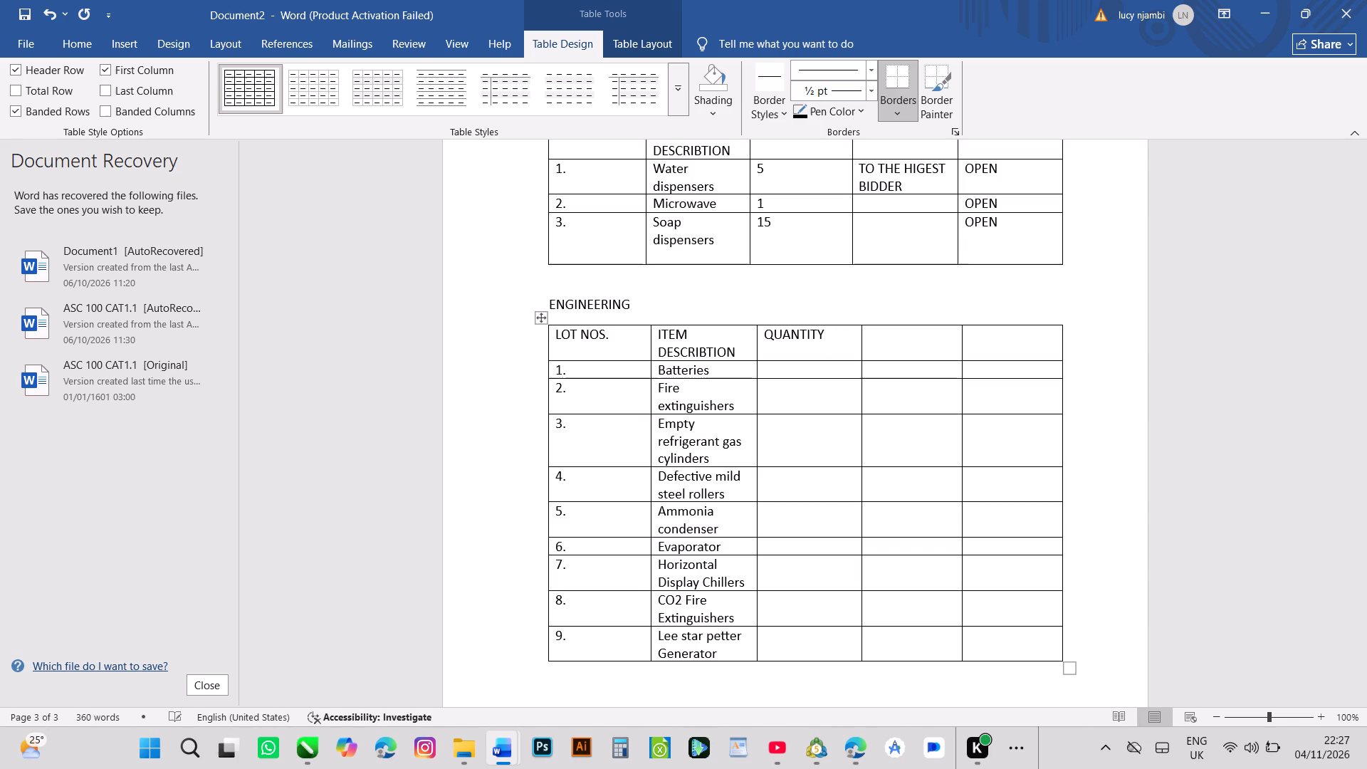
Enter the quantities 22, 1, 8 and 35 for lots 1 to 4 in the ENGINEERING table.
click(777, 375)
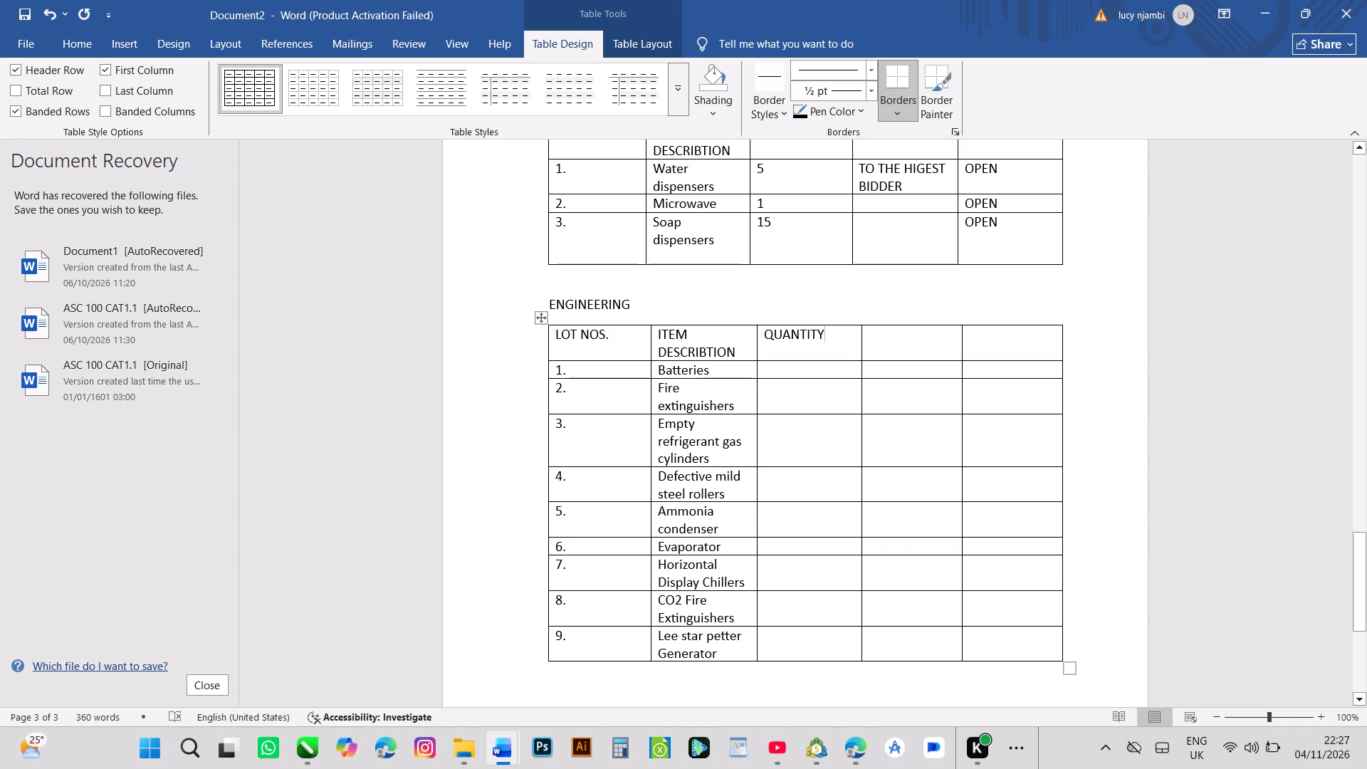
click(777, 375)
text(22)
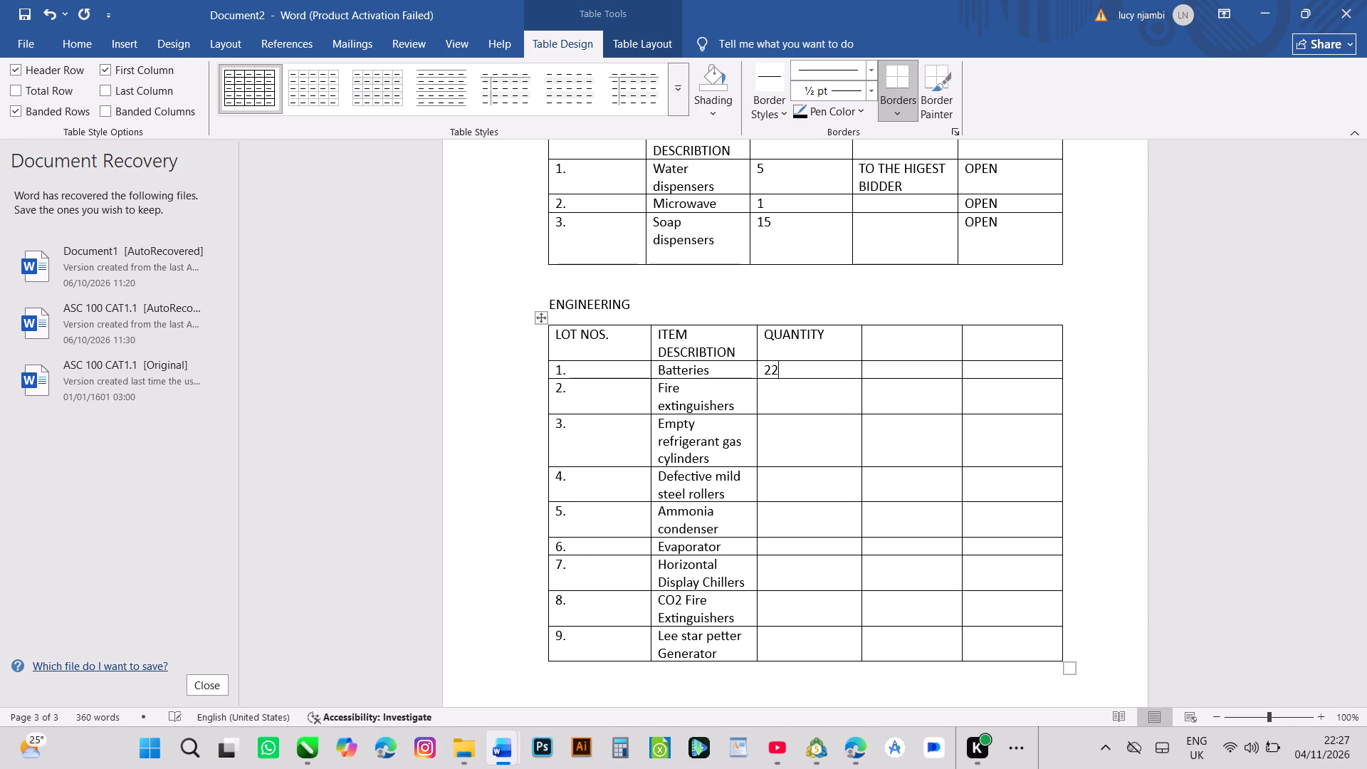
click(776, 391)
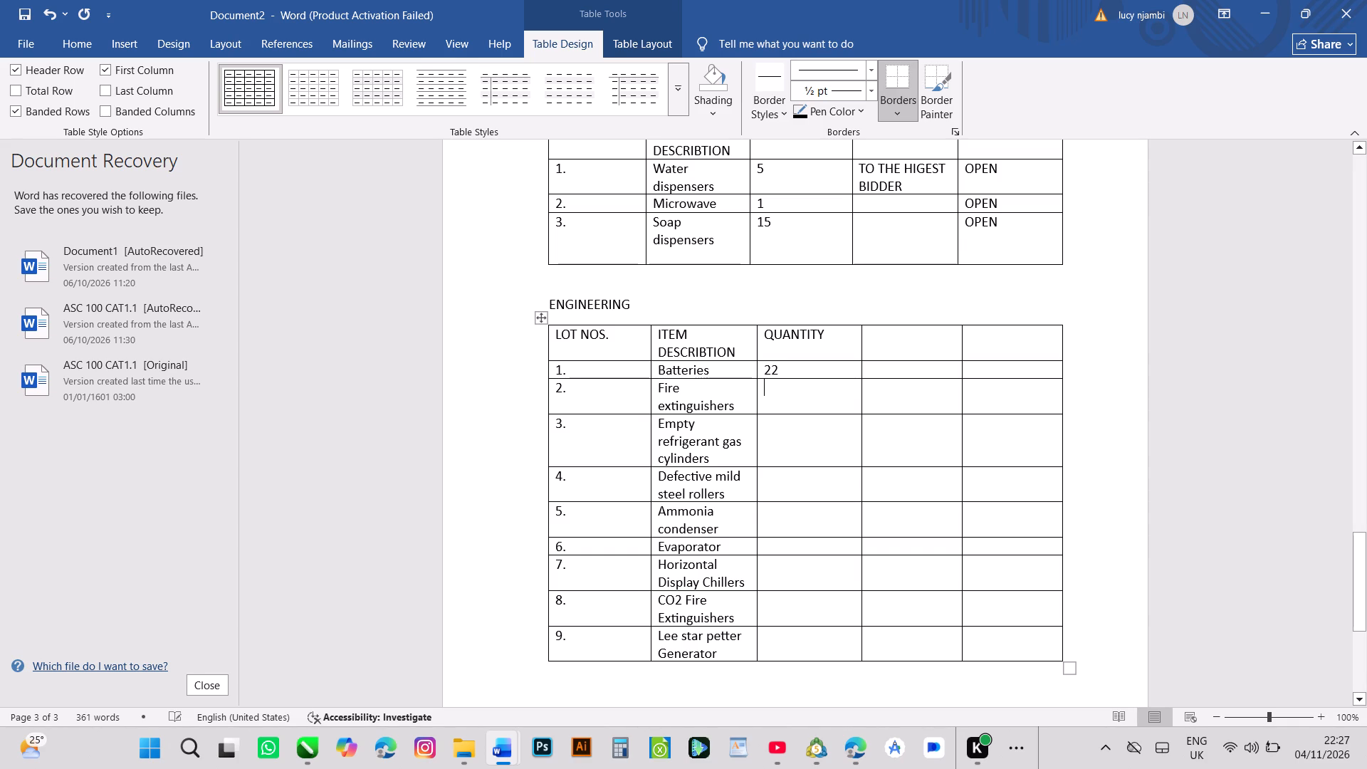
key(1)
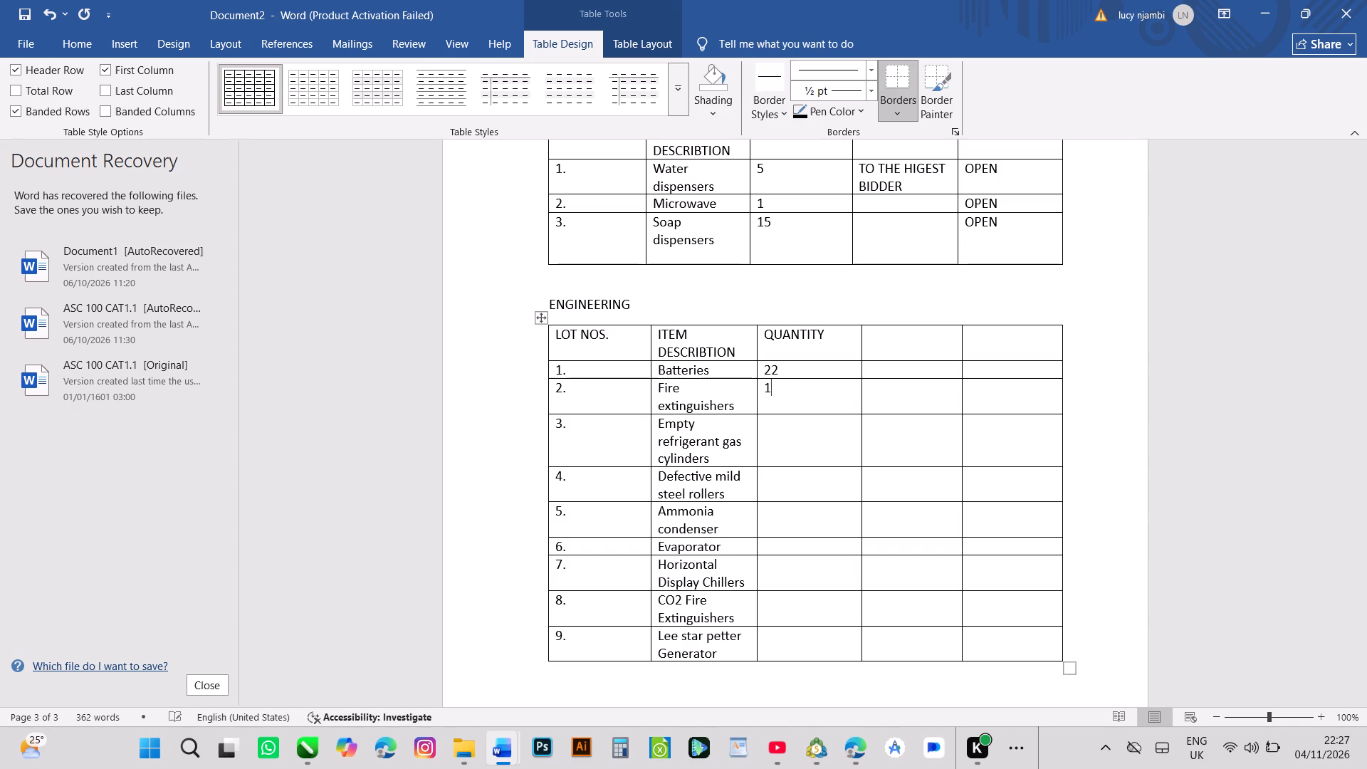
click(780, 422)
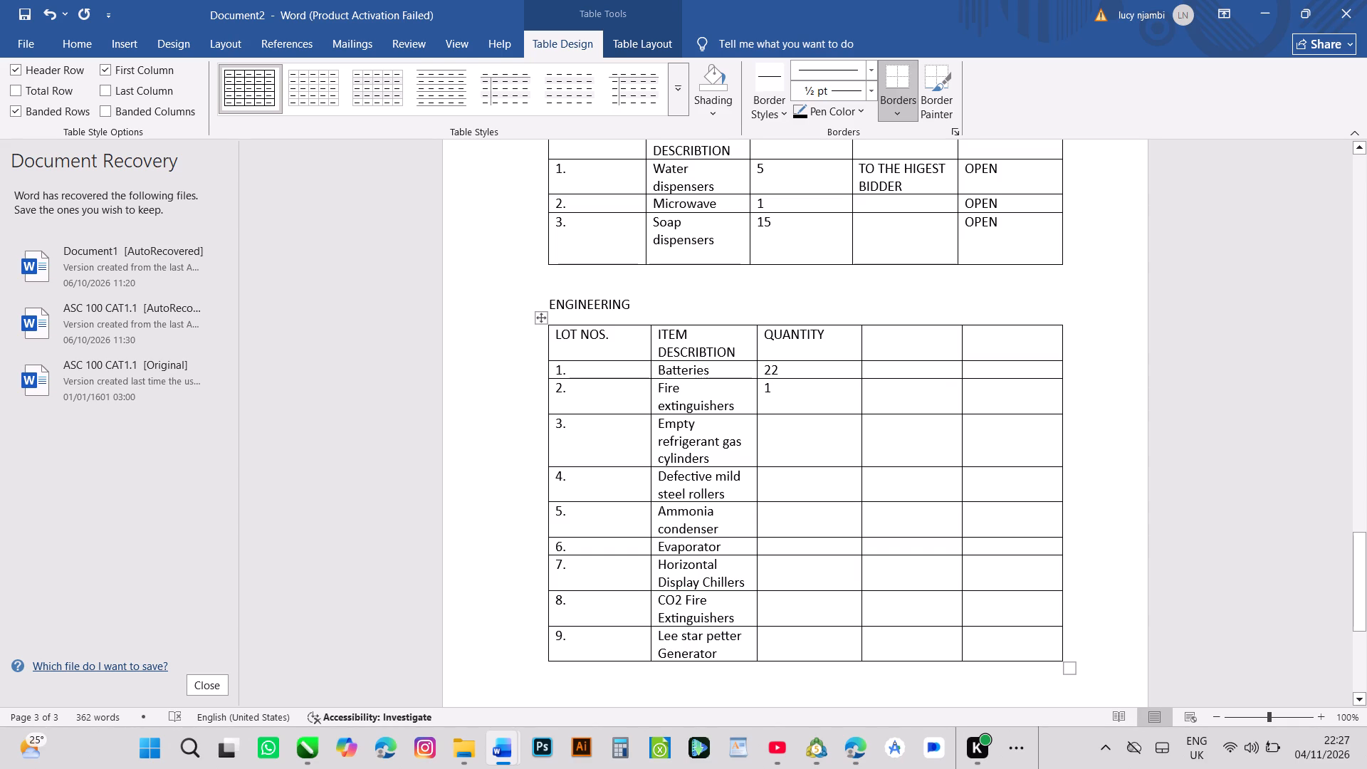
key(8)
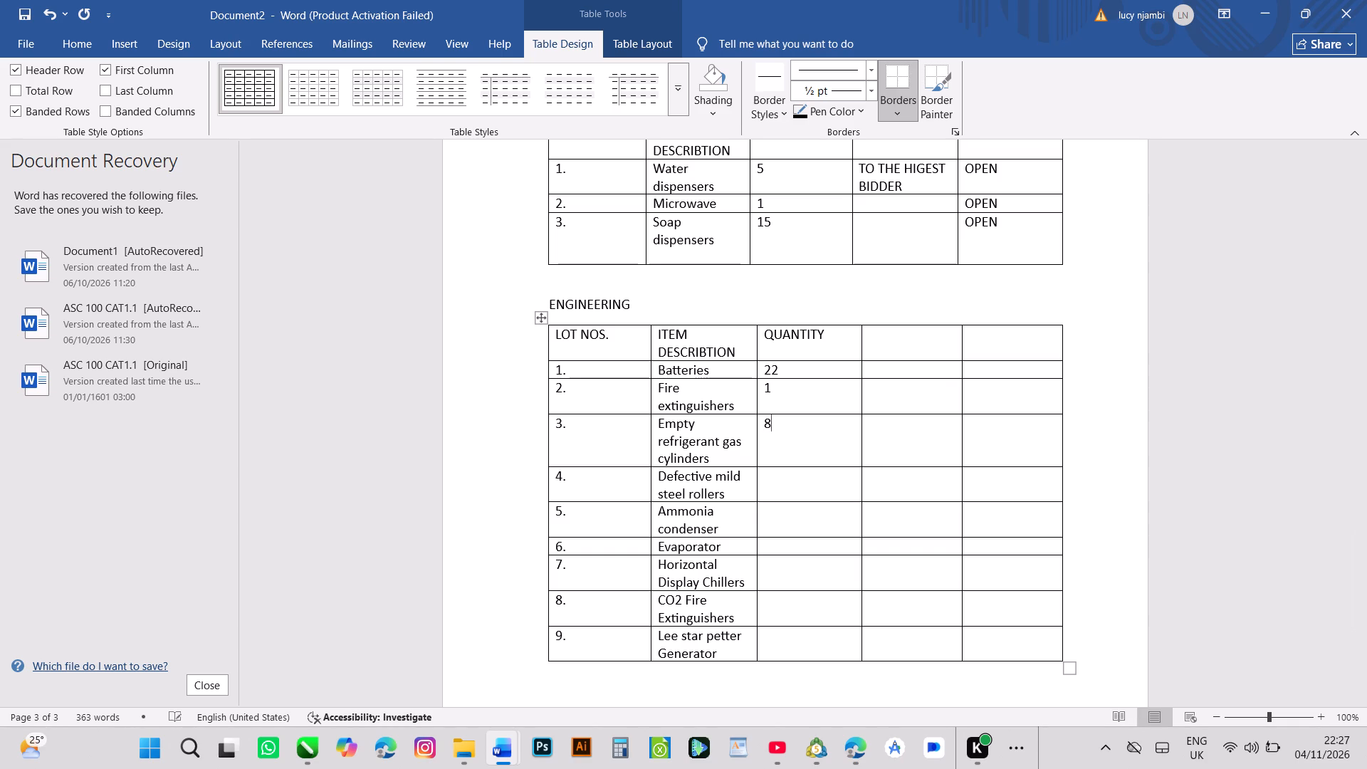
click(770, 487)
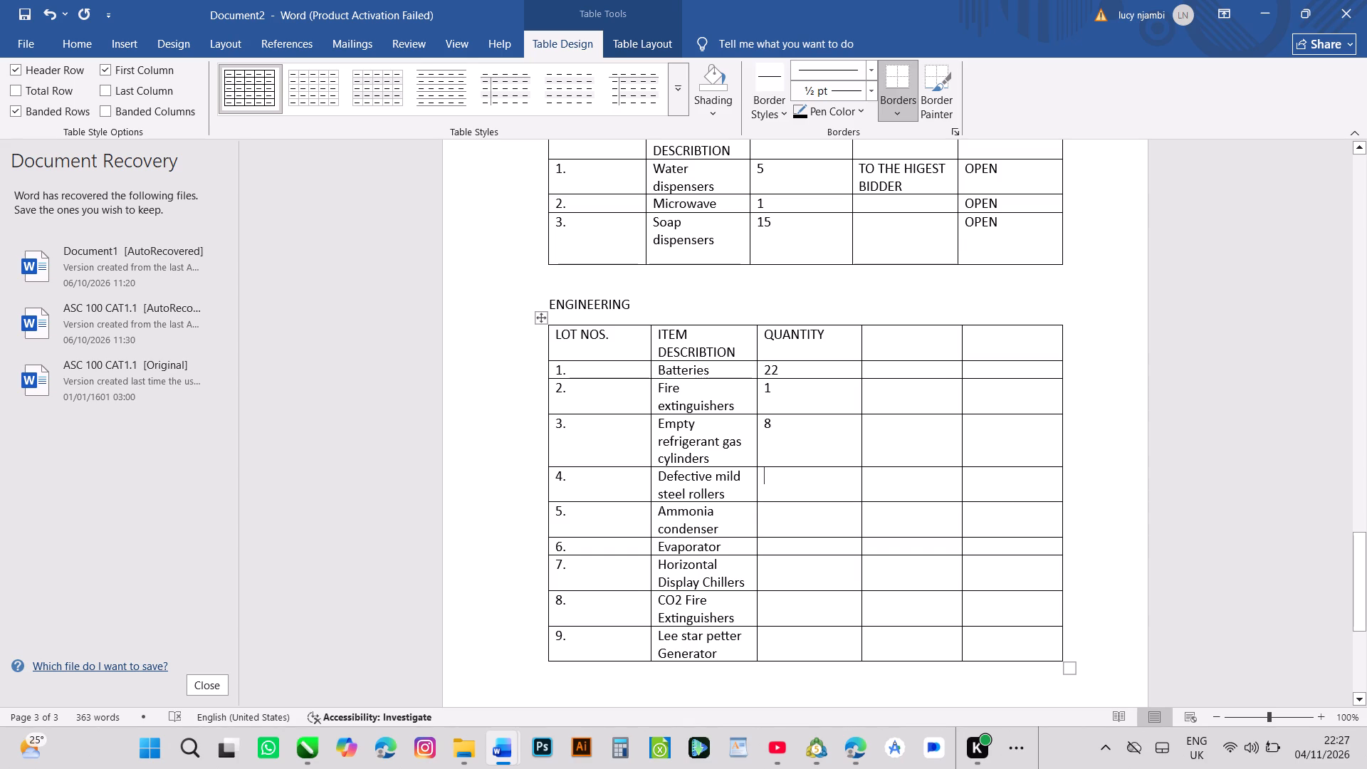
text(35)
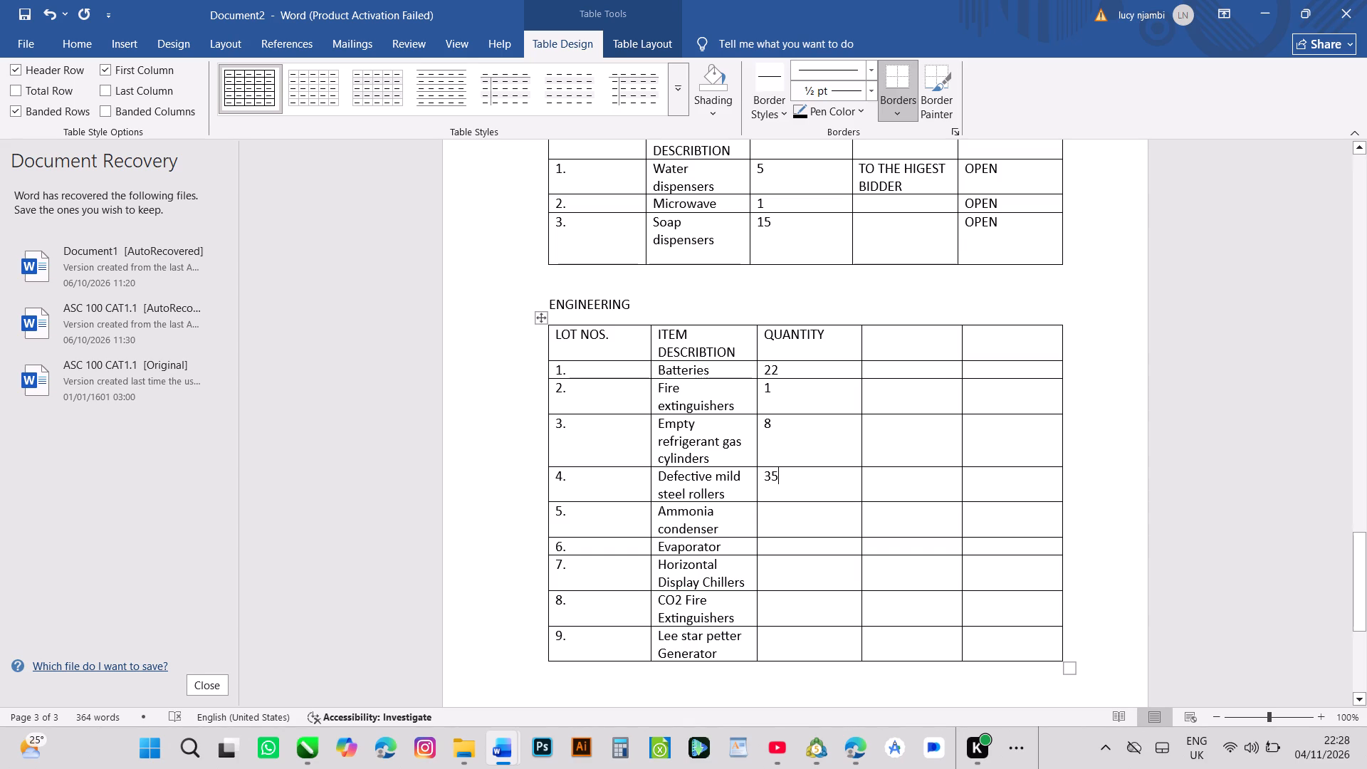
Enter the quantities 1, 1, 1, 3 and 1 for lots 5 to 9 in the ENGINEERING table.
click(772, 513)
key(1)
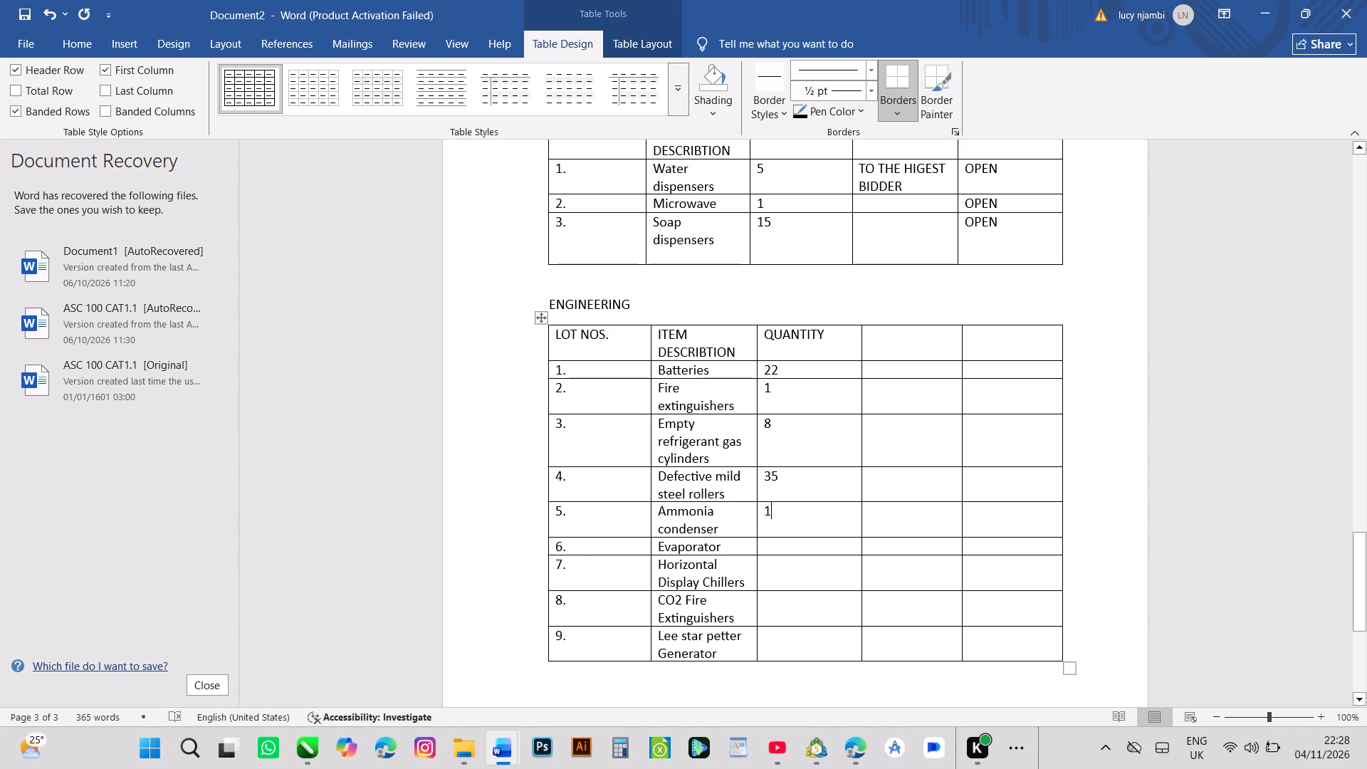
click(774, 550)
key(1)
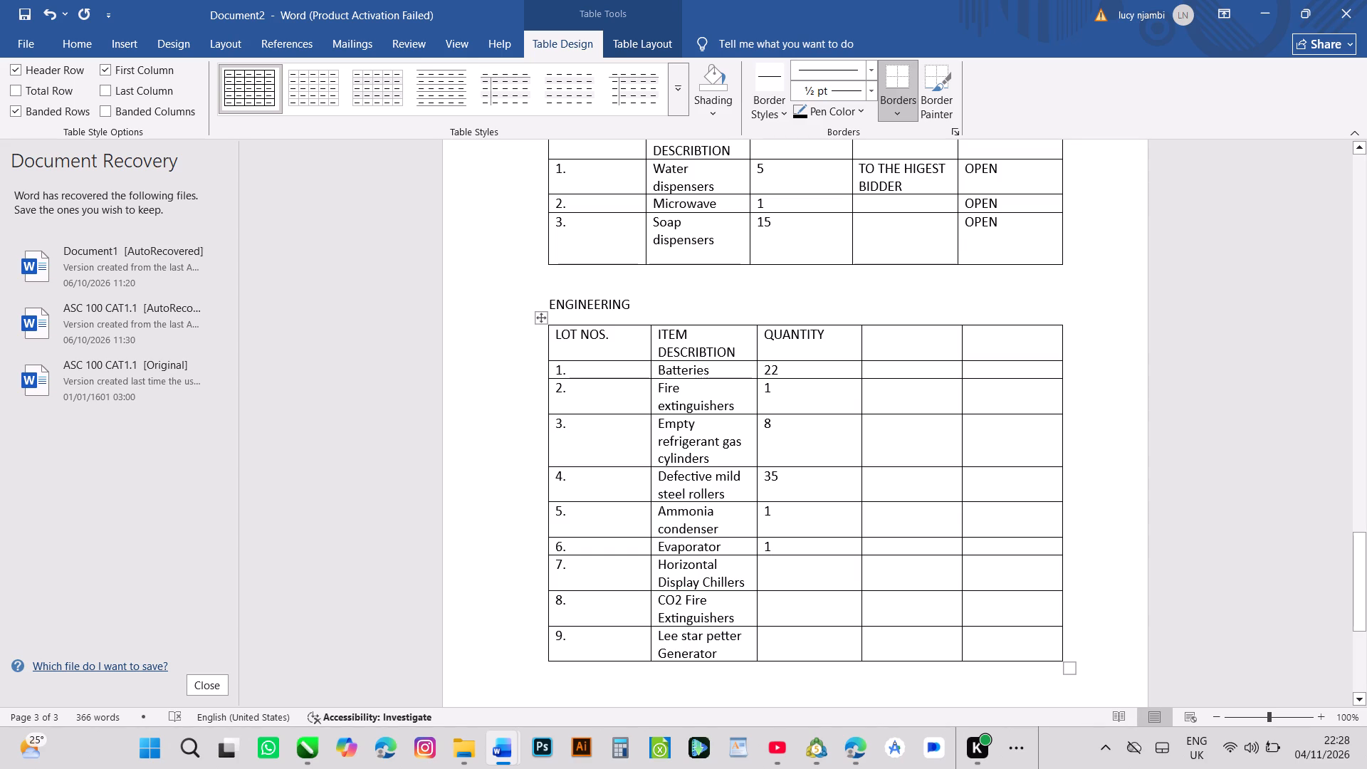
click(768, 574)
key(1)
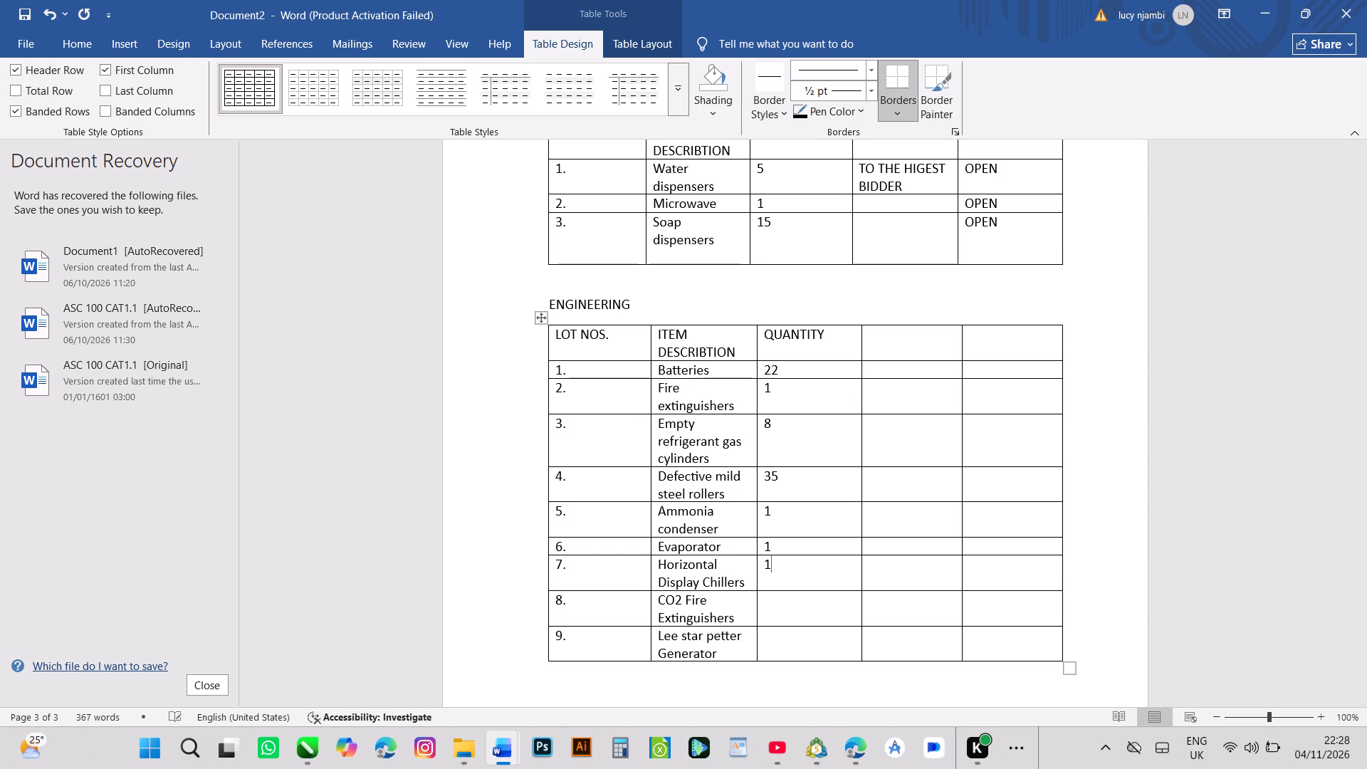
click(772, 608)
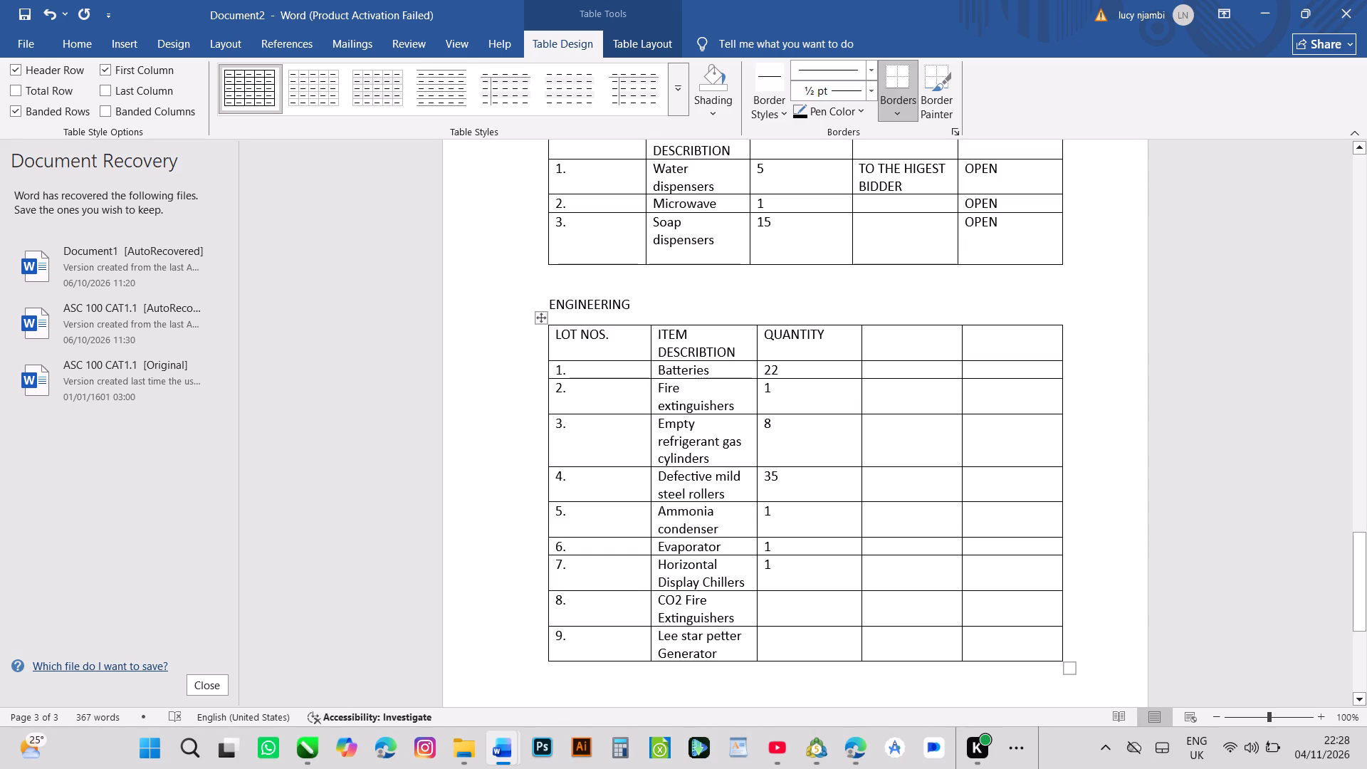
key(3)
key(1)
key(BackSpace)
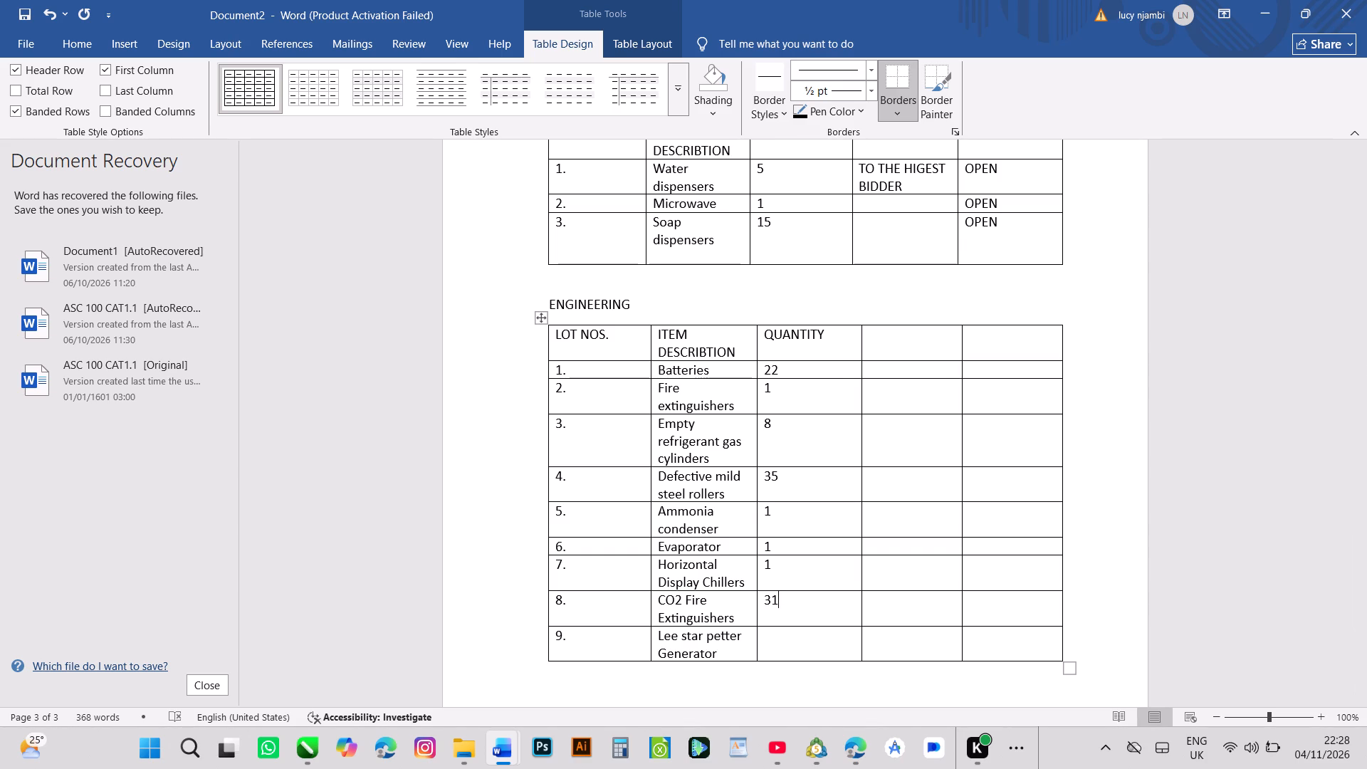
click(777, 644)
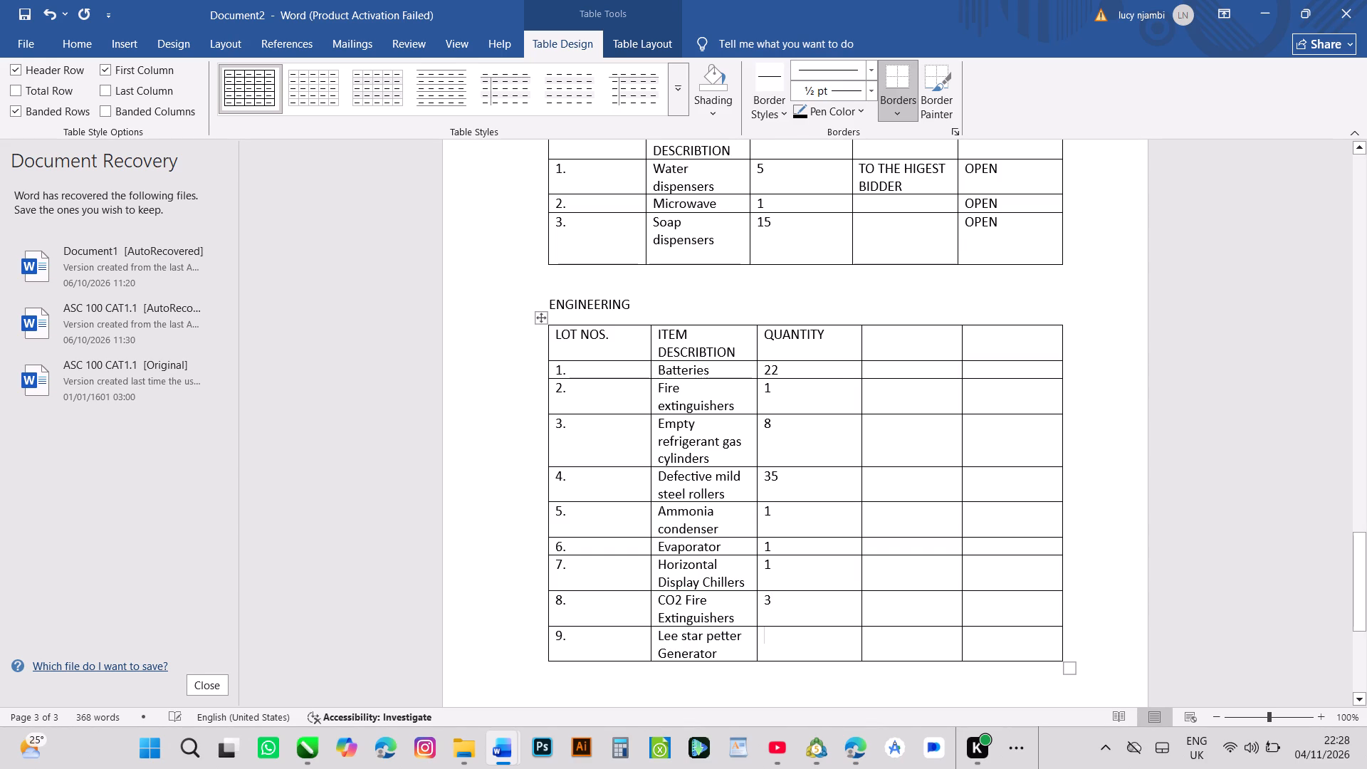
key(1)
Enter RESERVEPRICE as the fourth column heading in the ENGINEERING table.
click(875, 342)
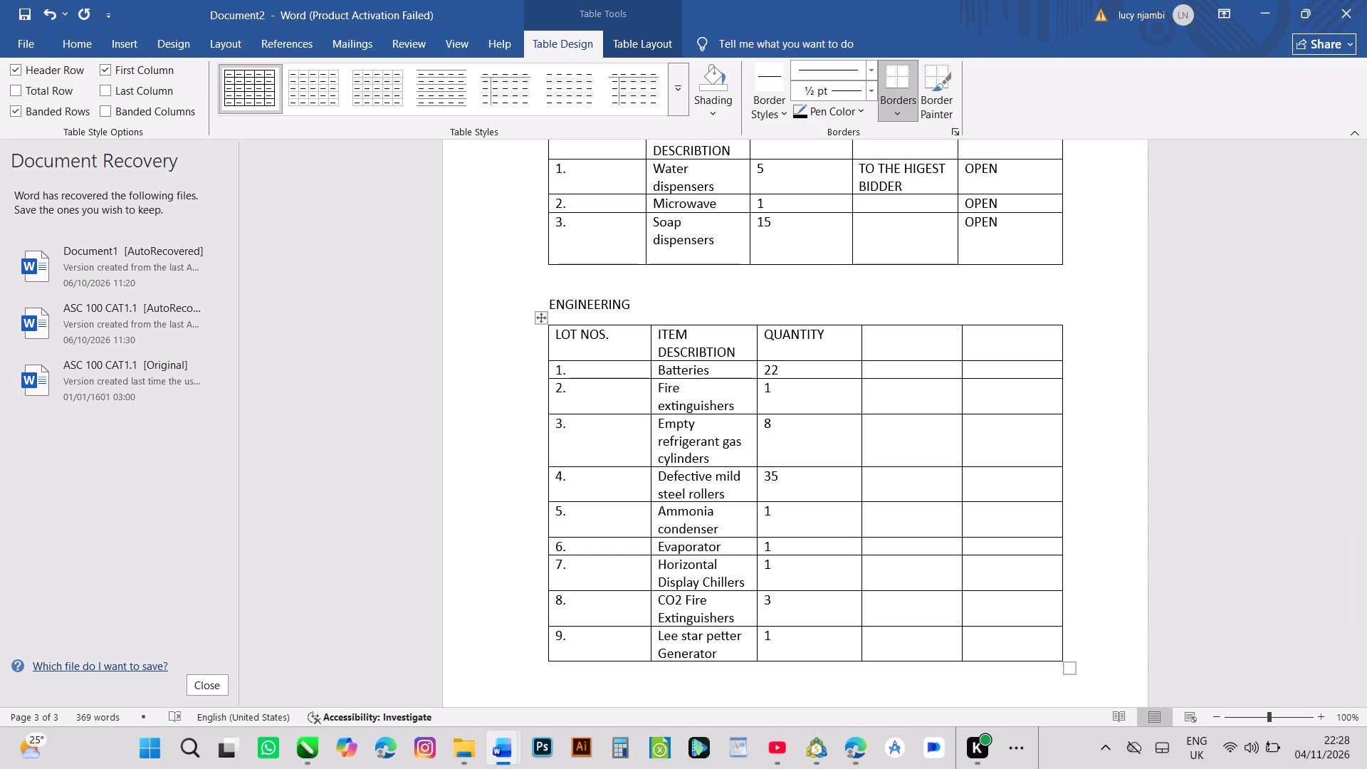
text(RE)
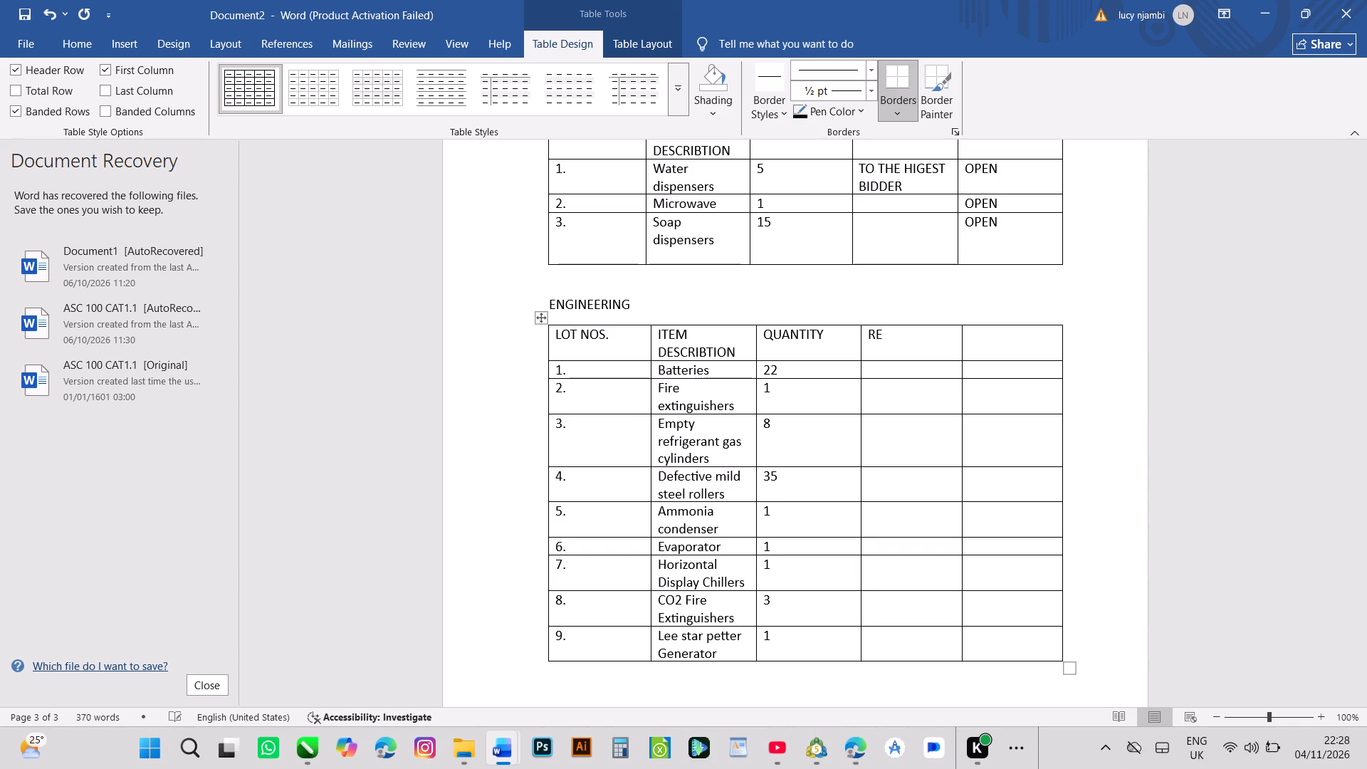
key(s)
key(e)
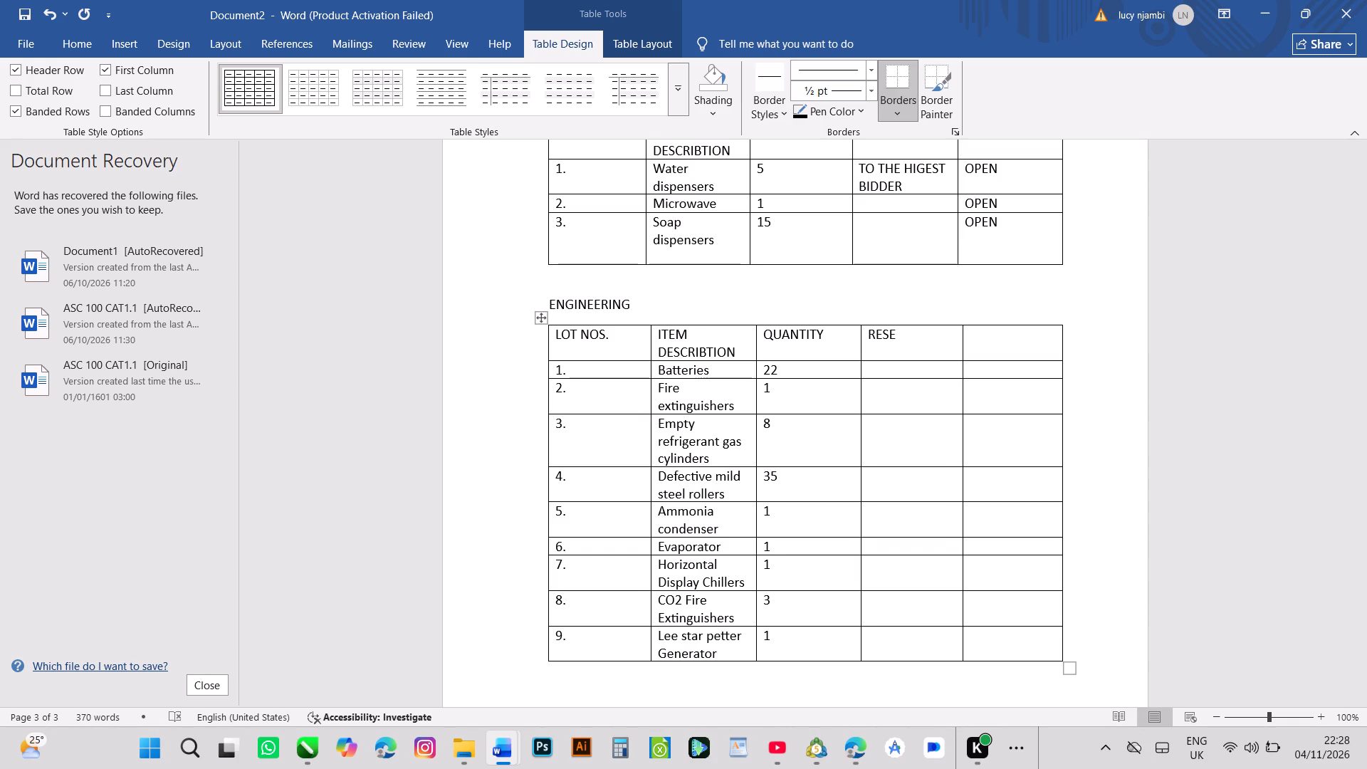
key(r)
key(v)
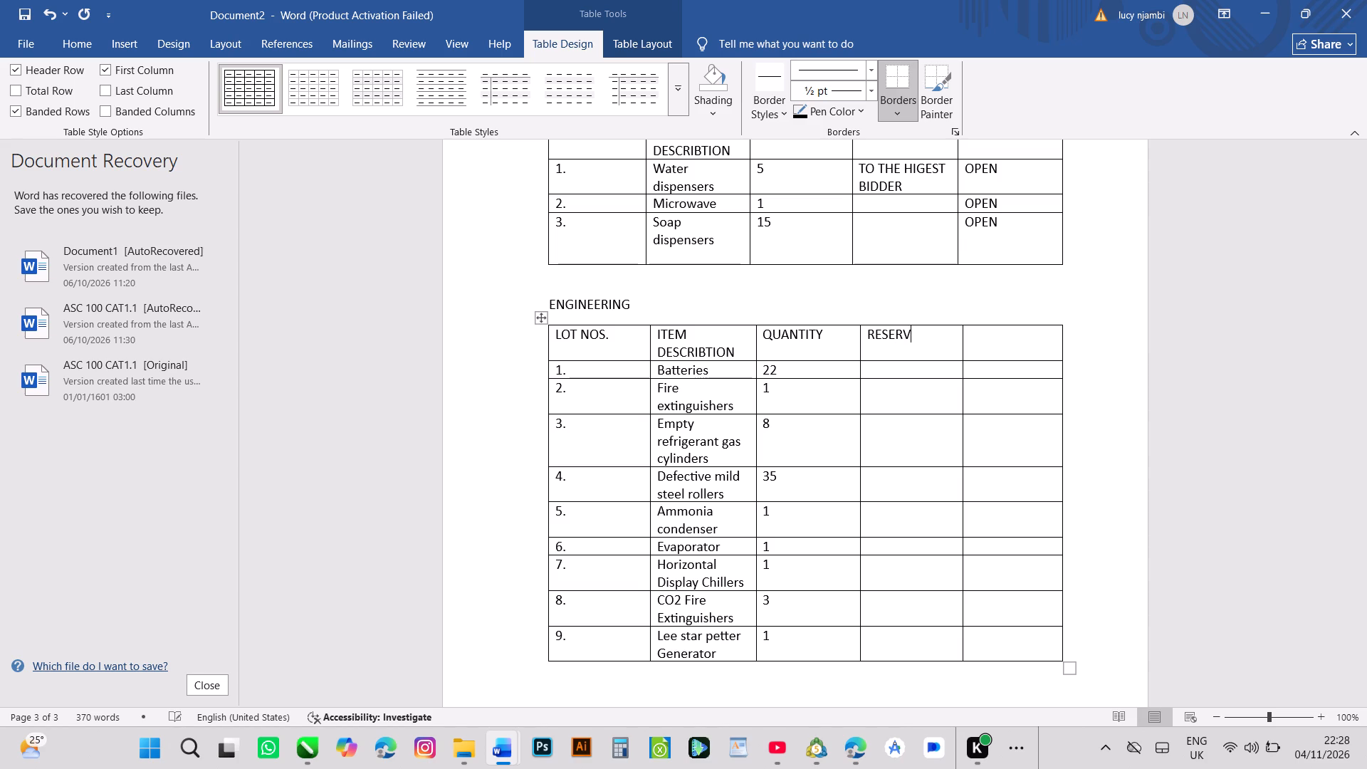
key(e)
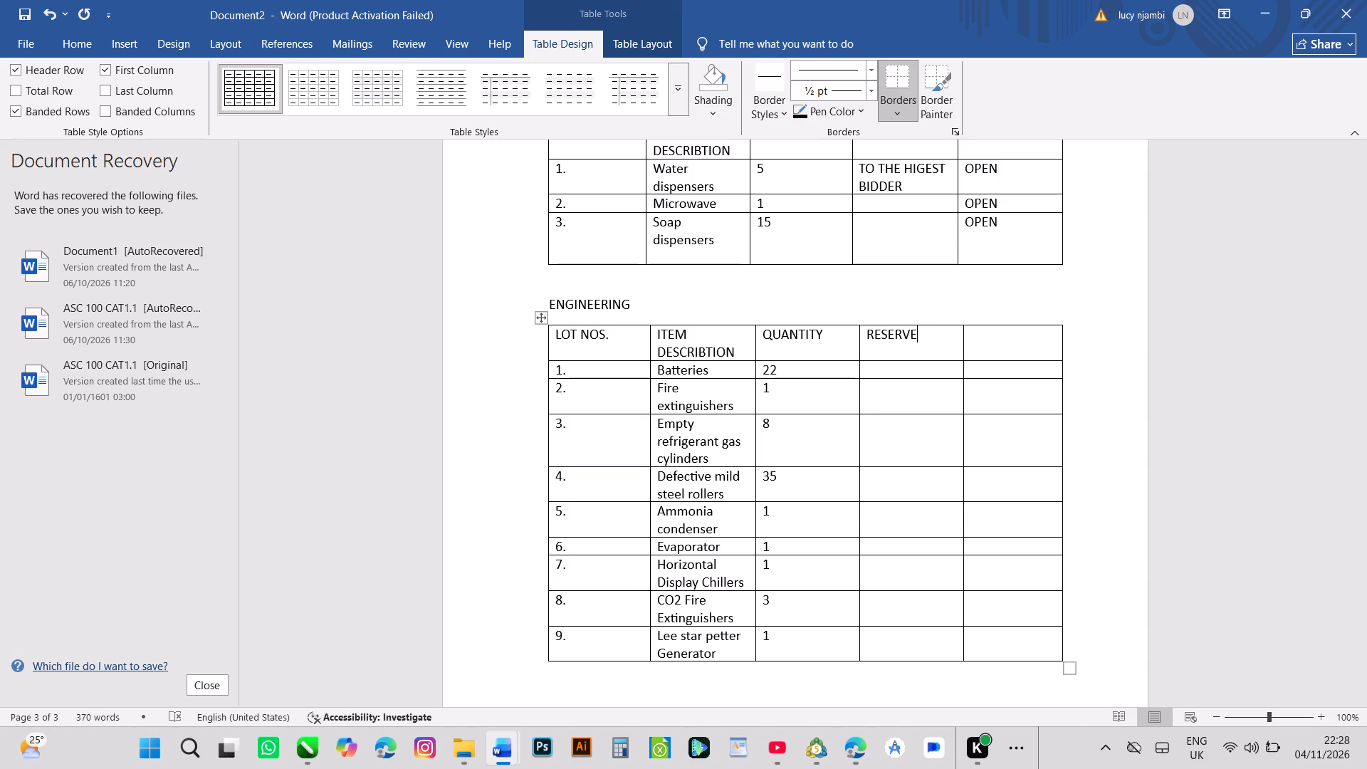
text(PR)
key(i)
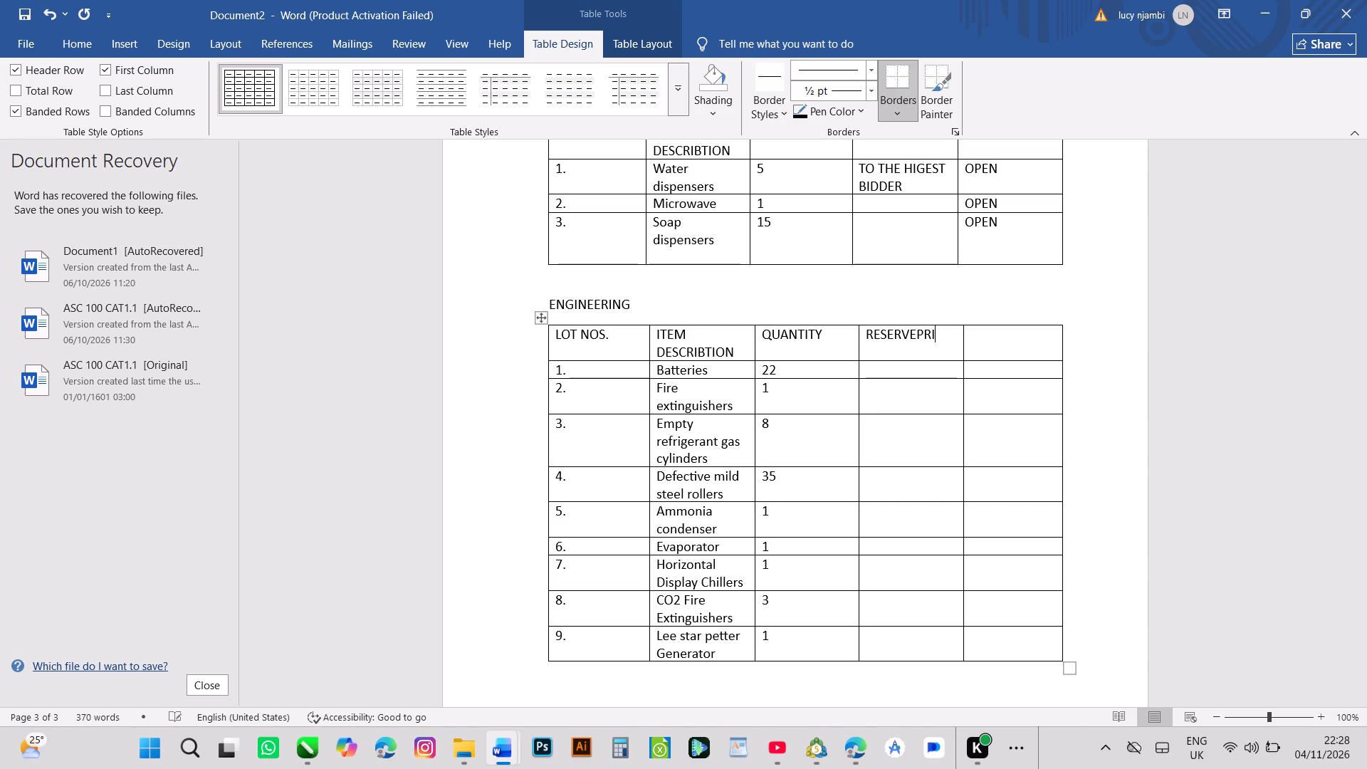
text(CE)
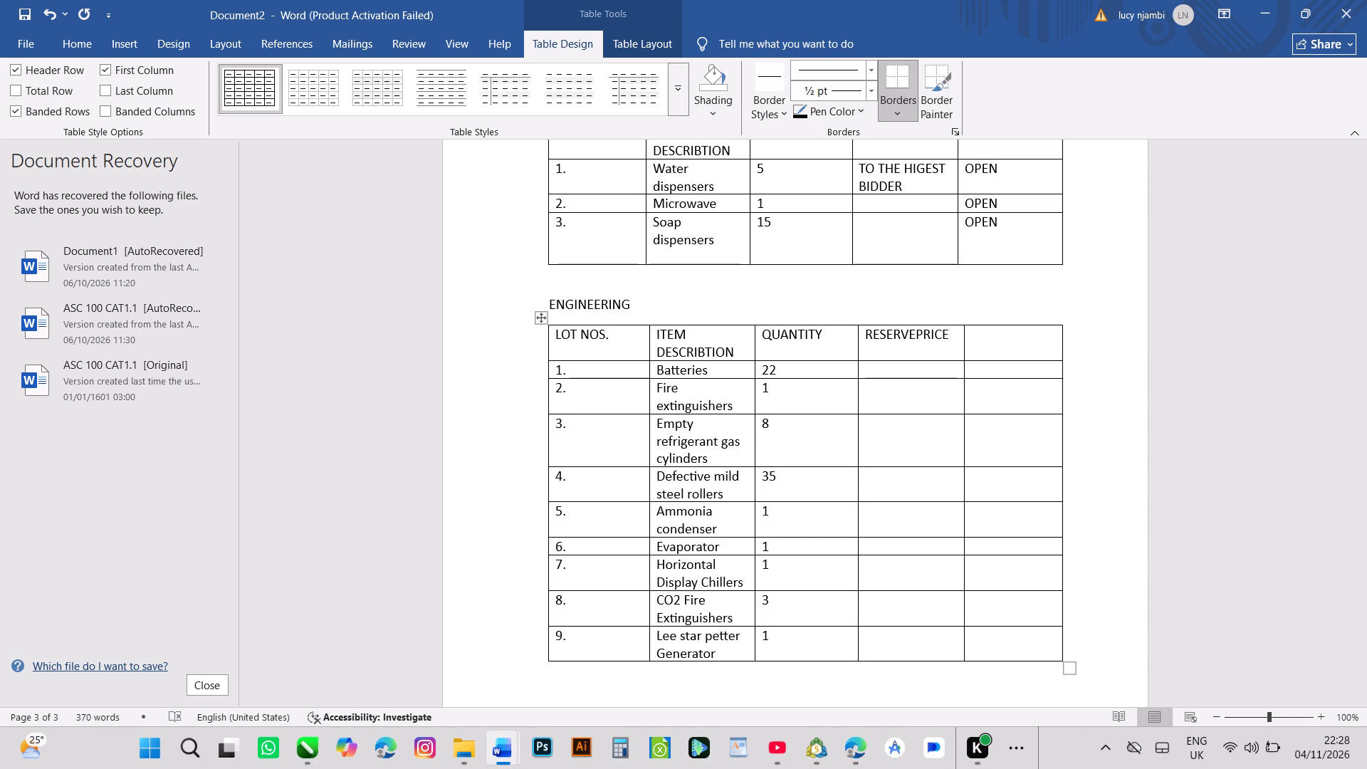
Enter TO THE HIGEST BIDDER as the reserve price for lot 2, Fire extinguishers, in the ENGINEERING table.
click(876, 395)
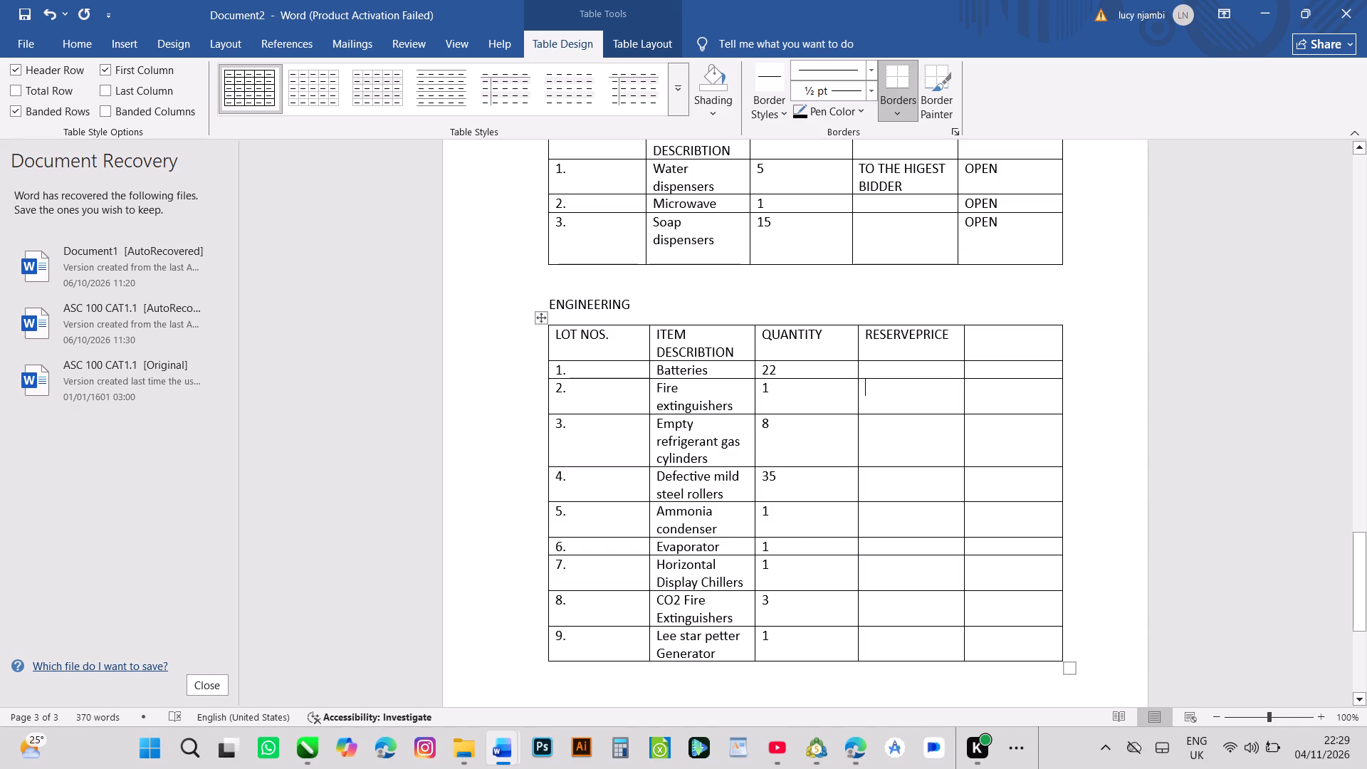
key(t)
key(o)
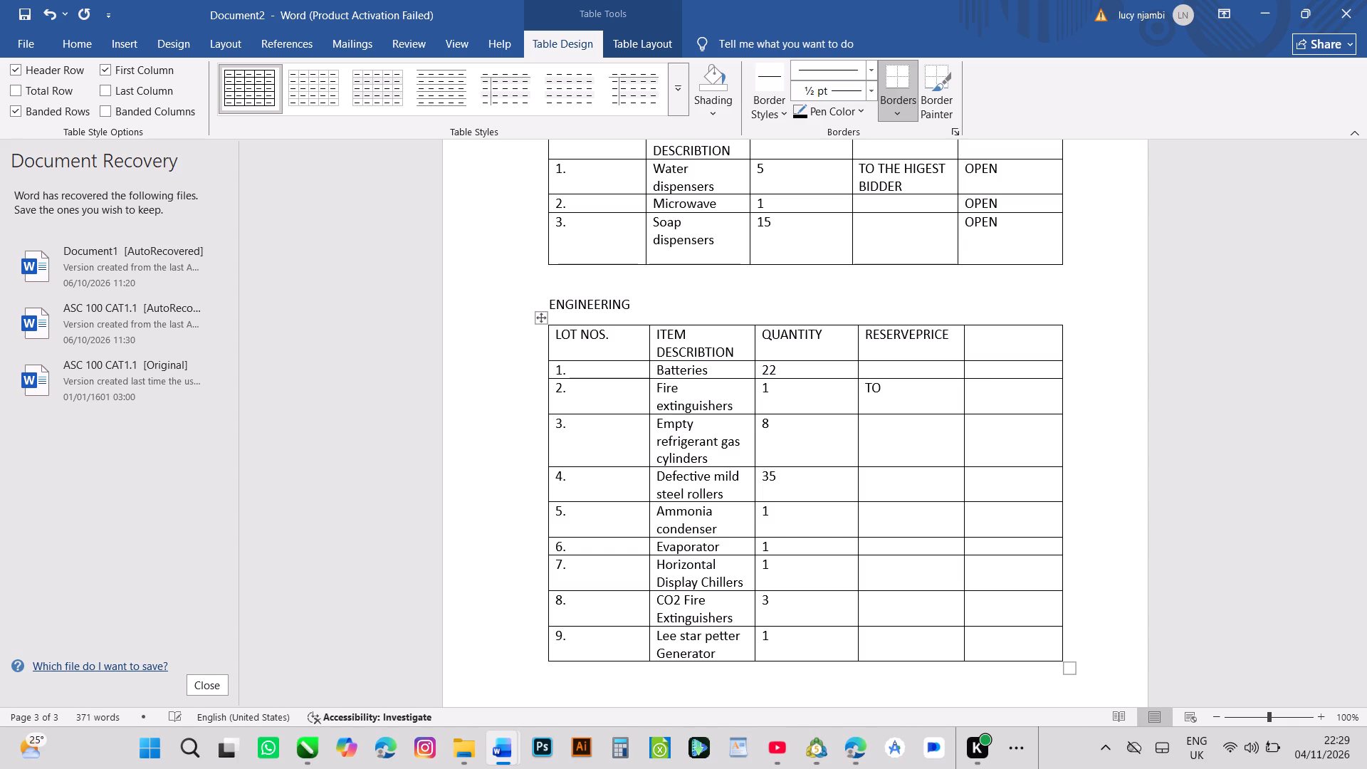
key(space)
text(THE)
key(space)
text(HI)
key(g)
key(e)
text(ST)
key(space)
text(BI)
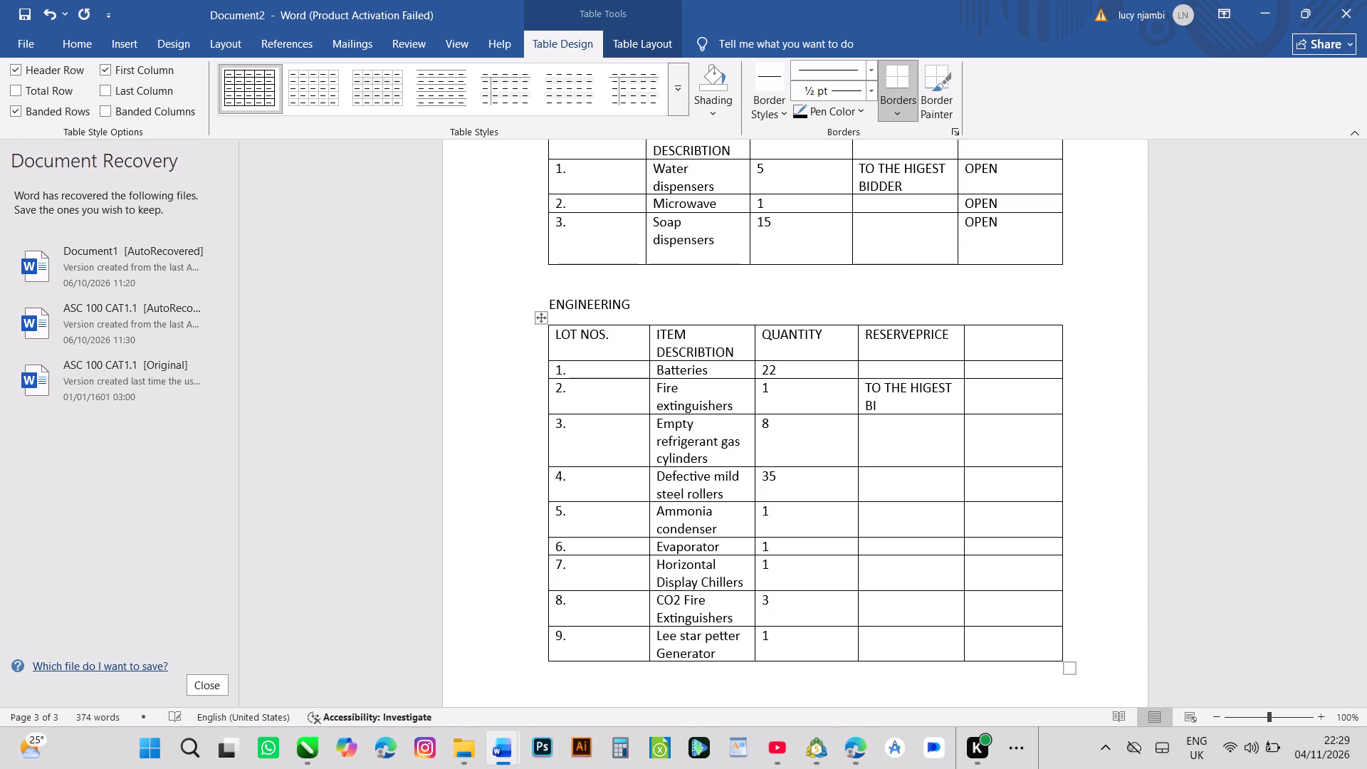
text(DDER)
Enter RESERVATIONS as the fifth column heading in the ENGINEERING table.
click(986, 349)
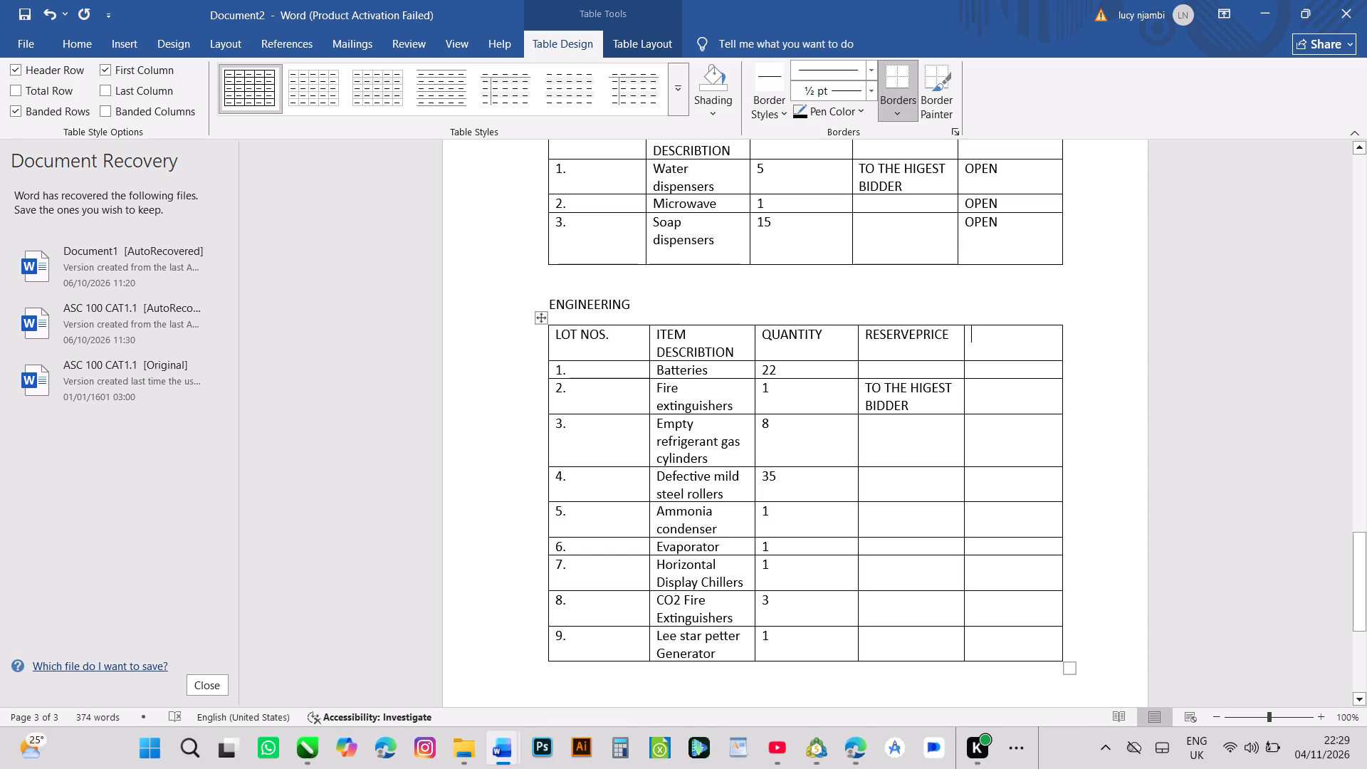
text(RE)
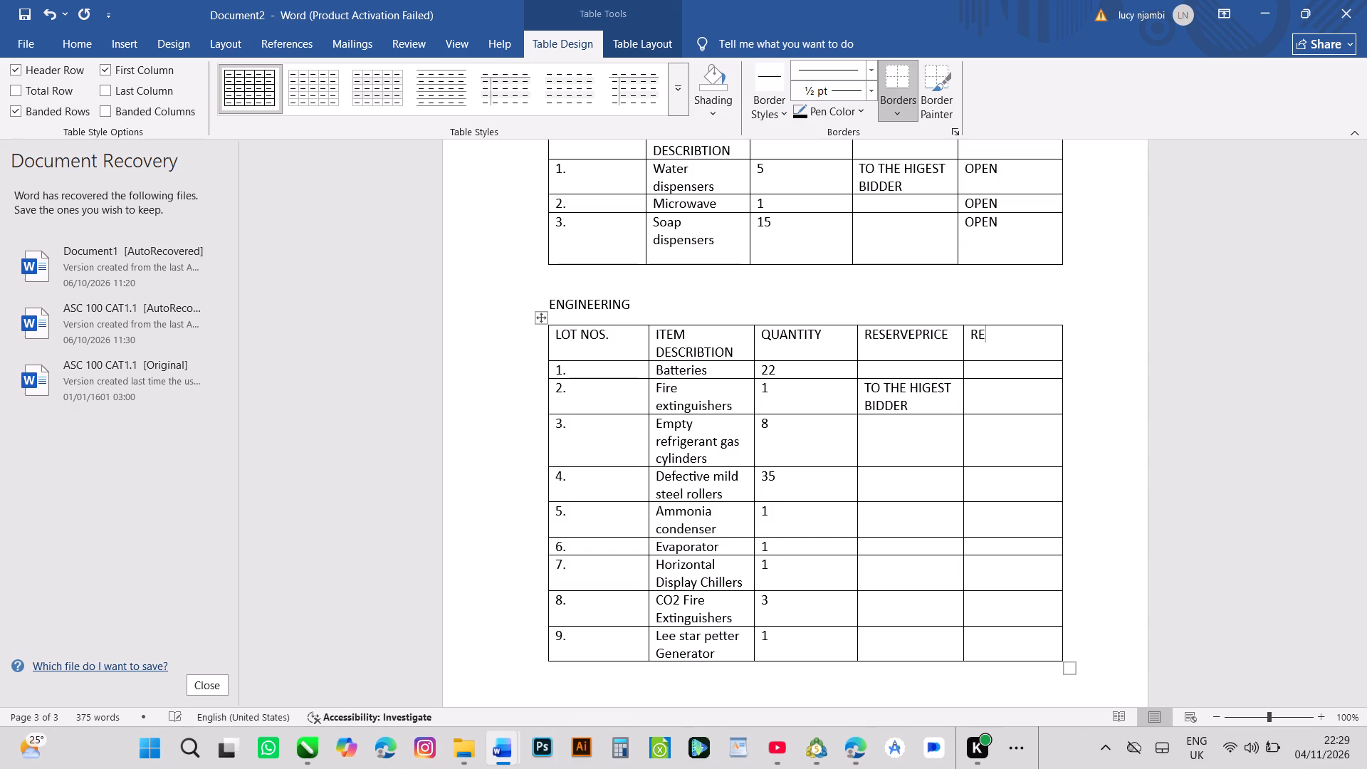
text(SE)
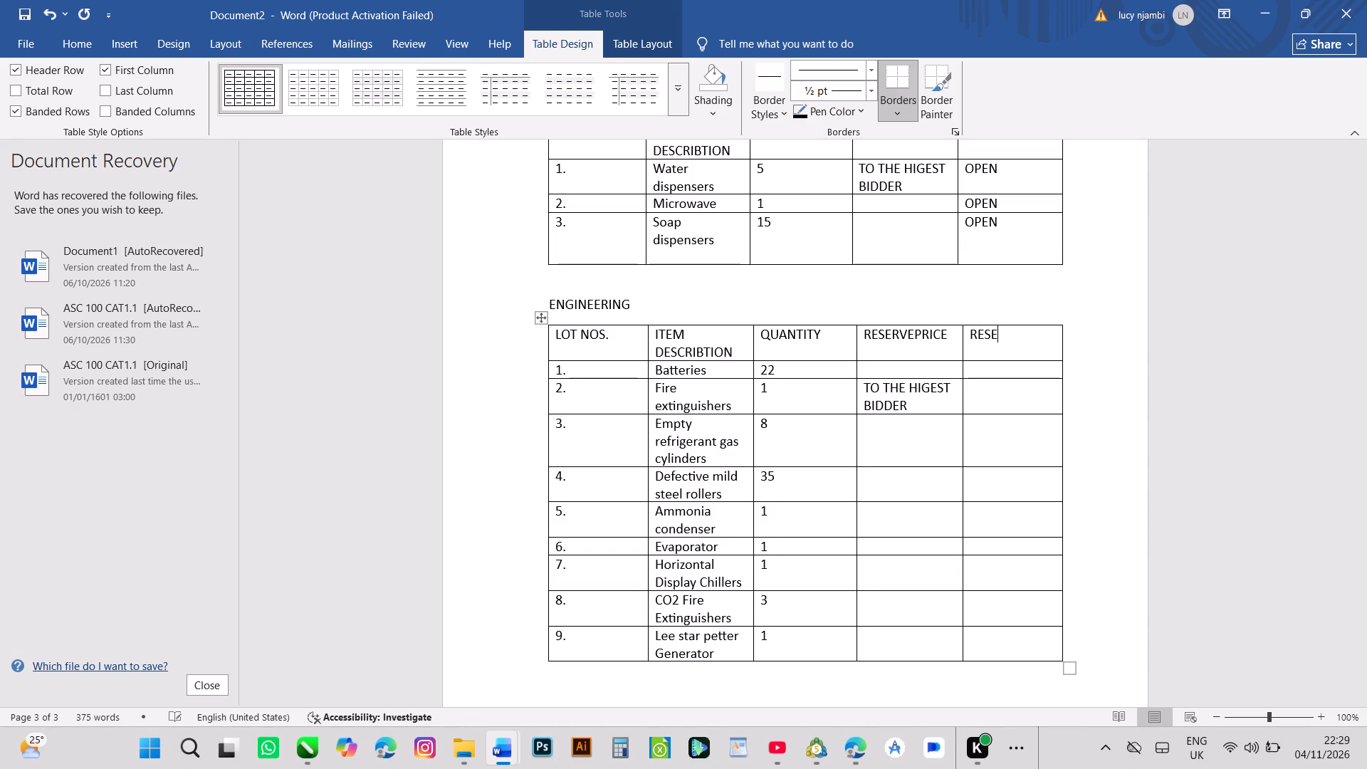
key(r)
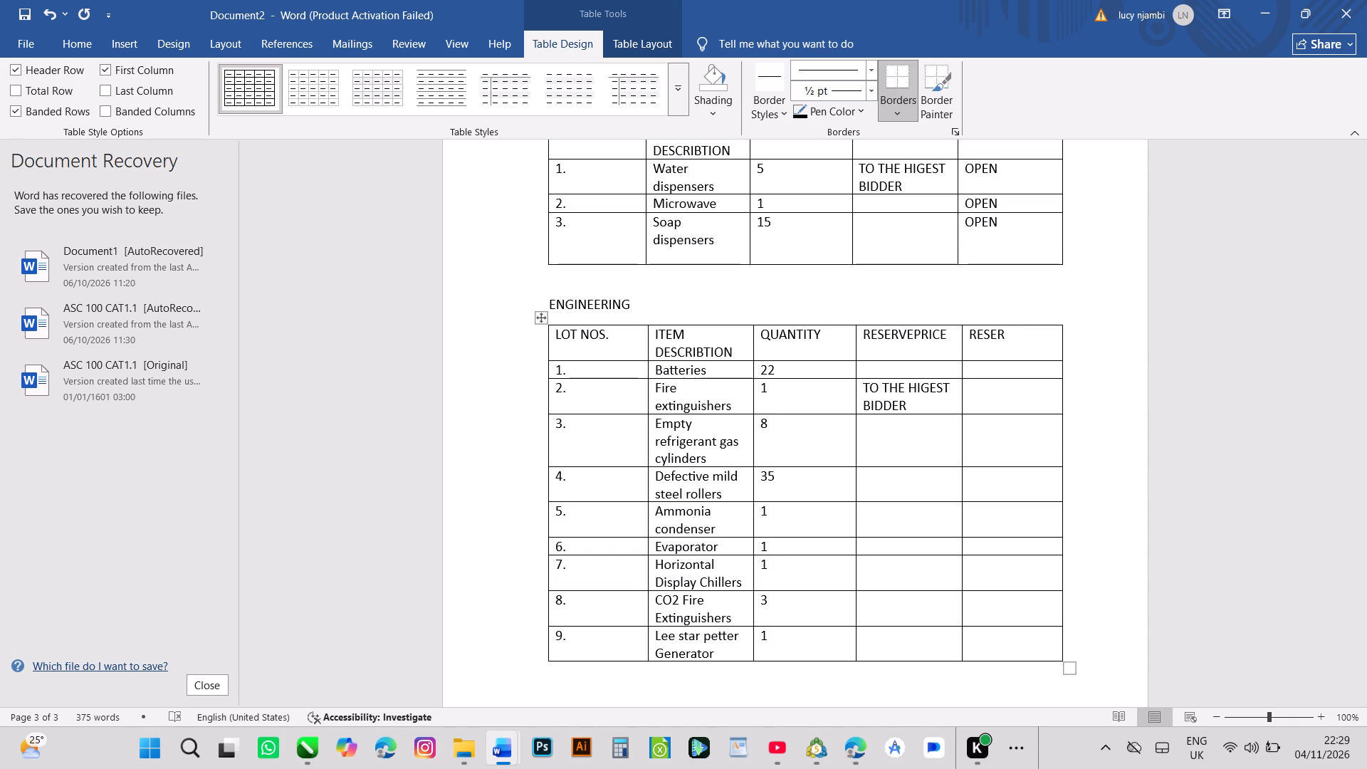
text(VAT)
key(i)
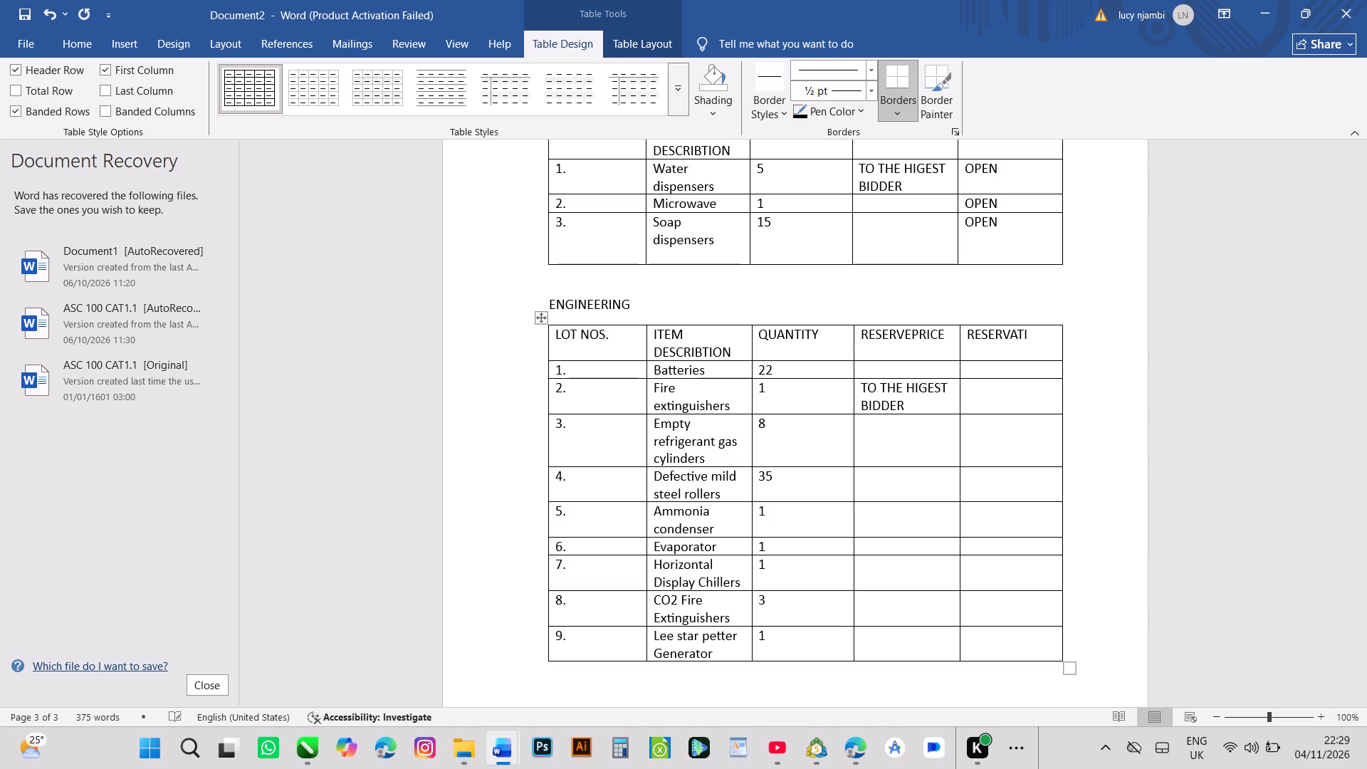
text(ONS)
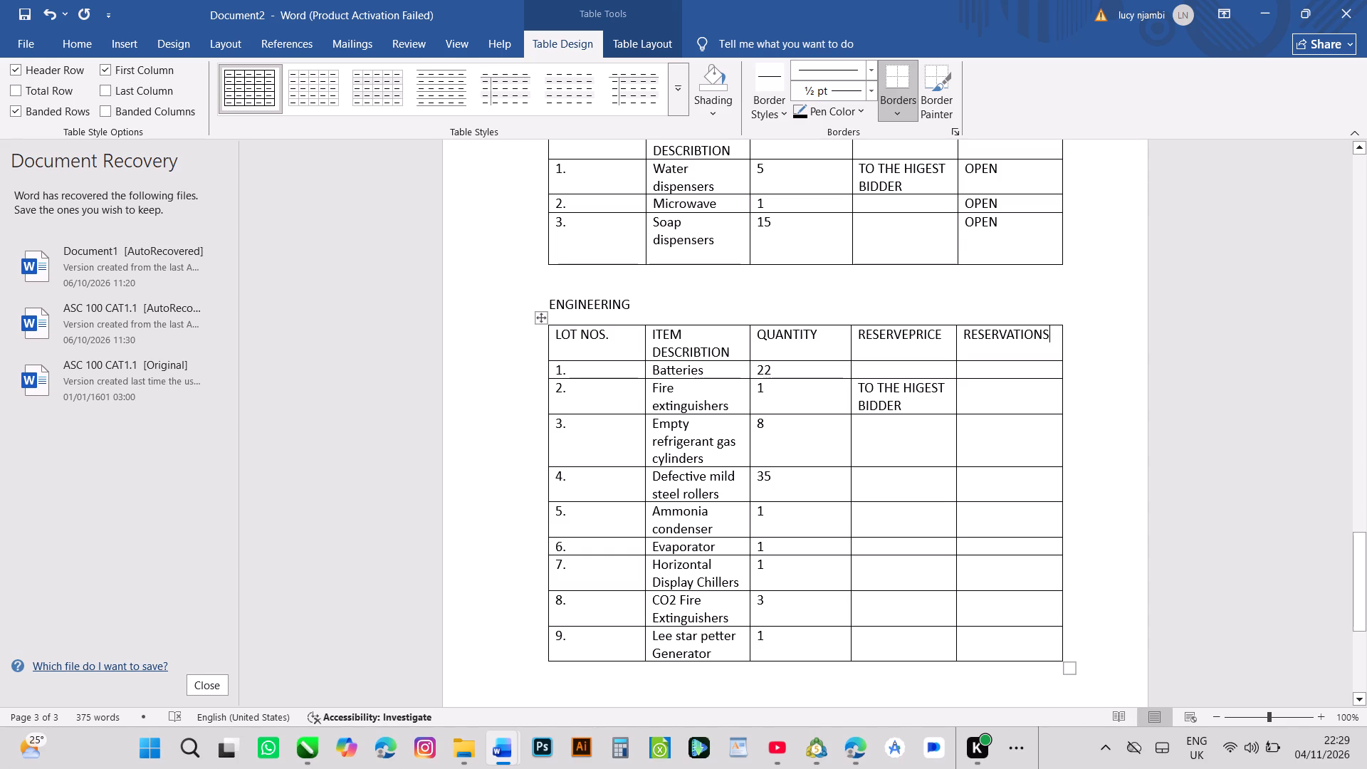
Enter OPEN in the RESERVATIONS column for lots 1 to 4 in the ENGINEERING table.
click(972, 367)
text(OPEN)
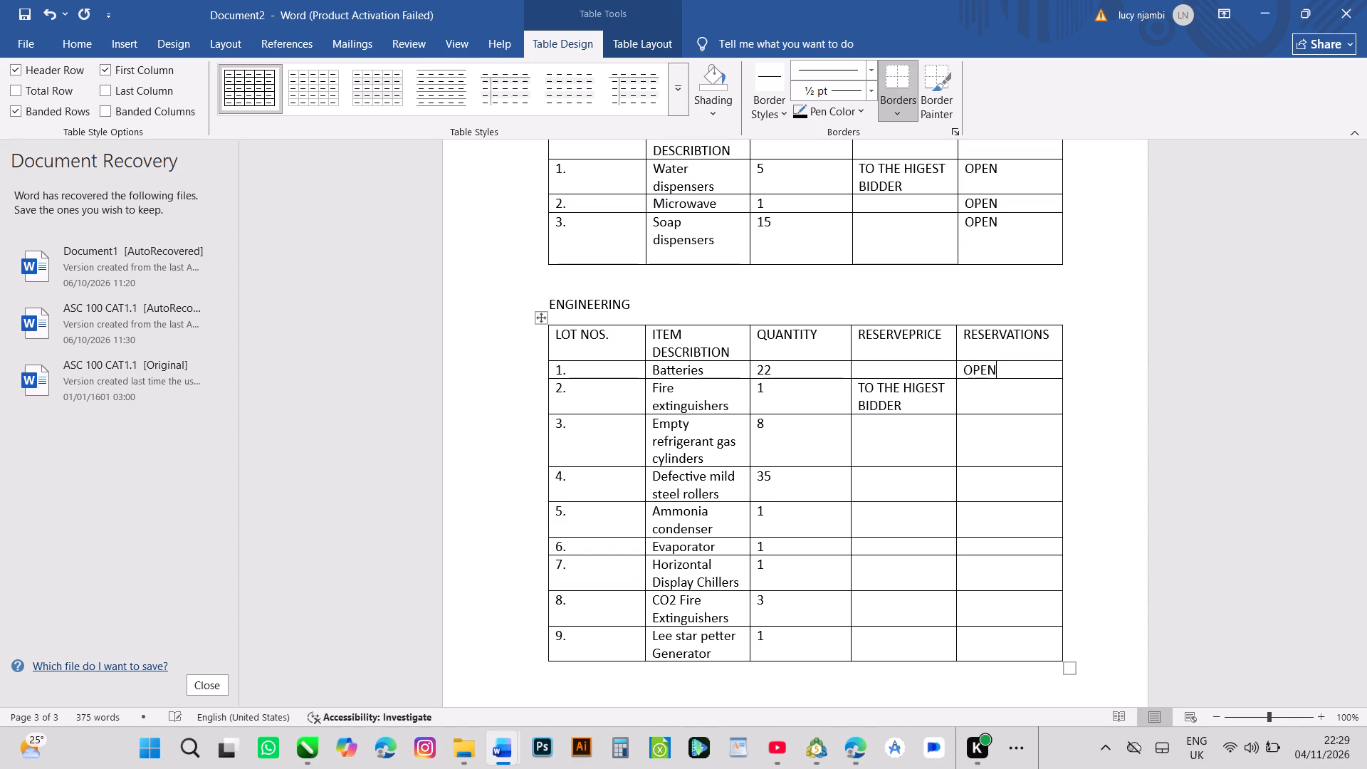
click(971, 388)
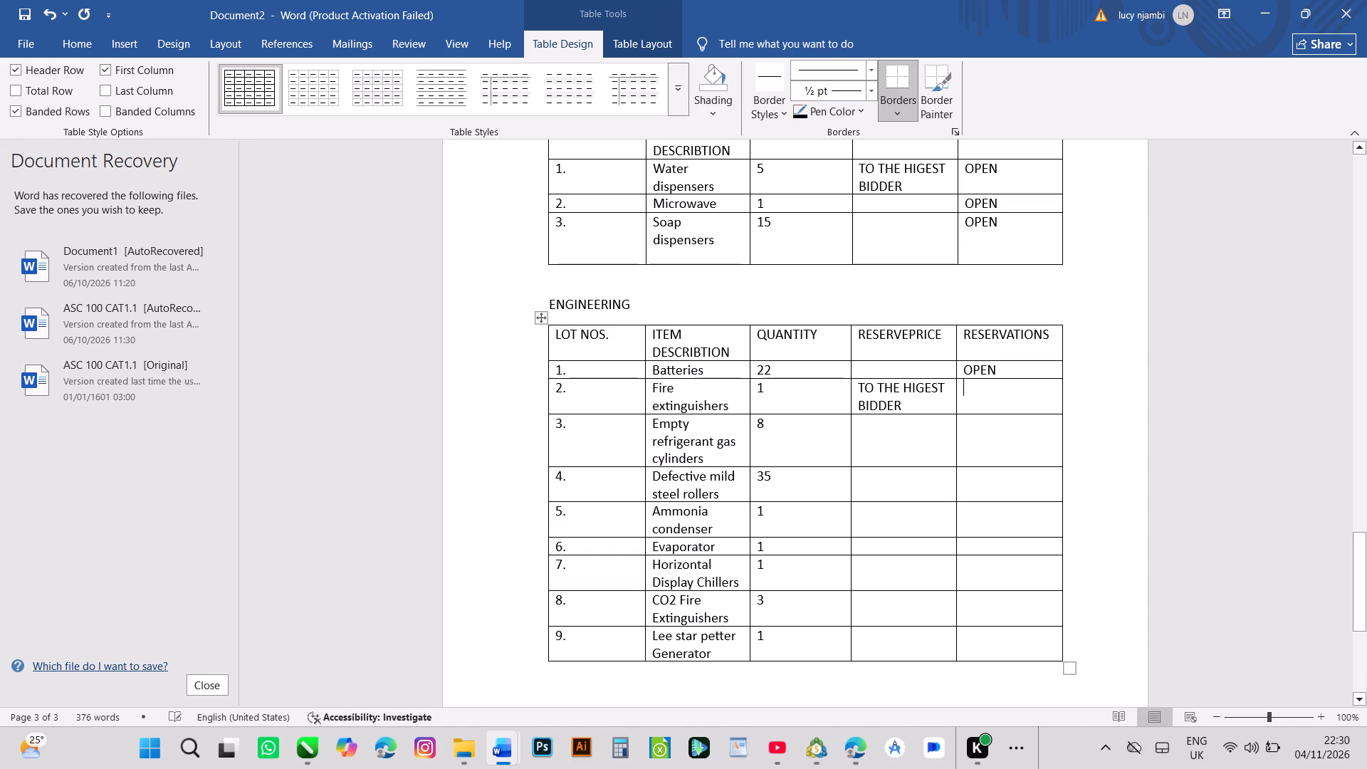
text(OPEN)
text(OPEN)
key(BackSpace)
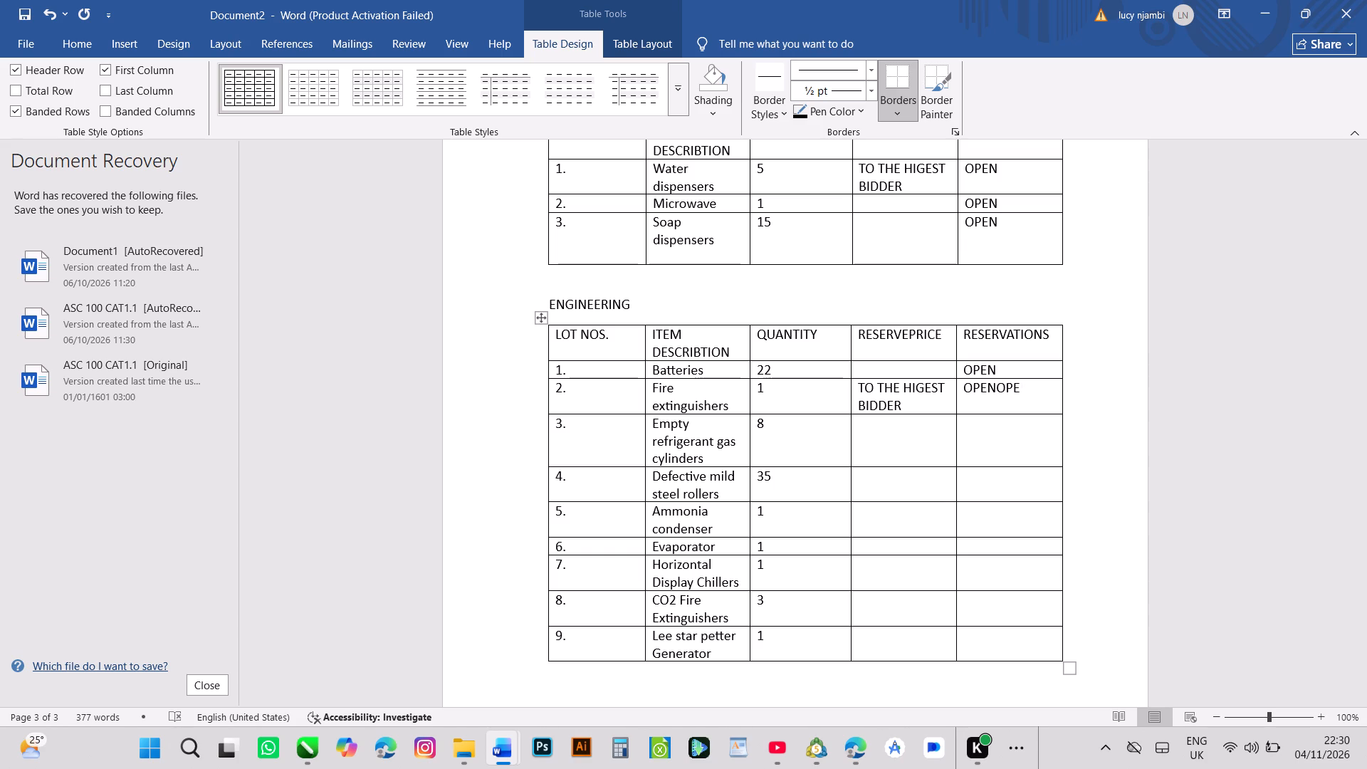
key(BackSpace)
key(BackSpace)
key(BackSpace)
click(973, 435)
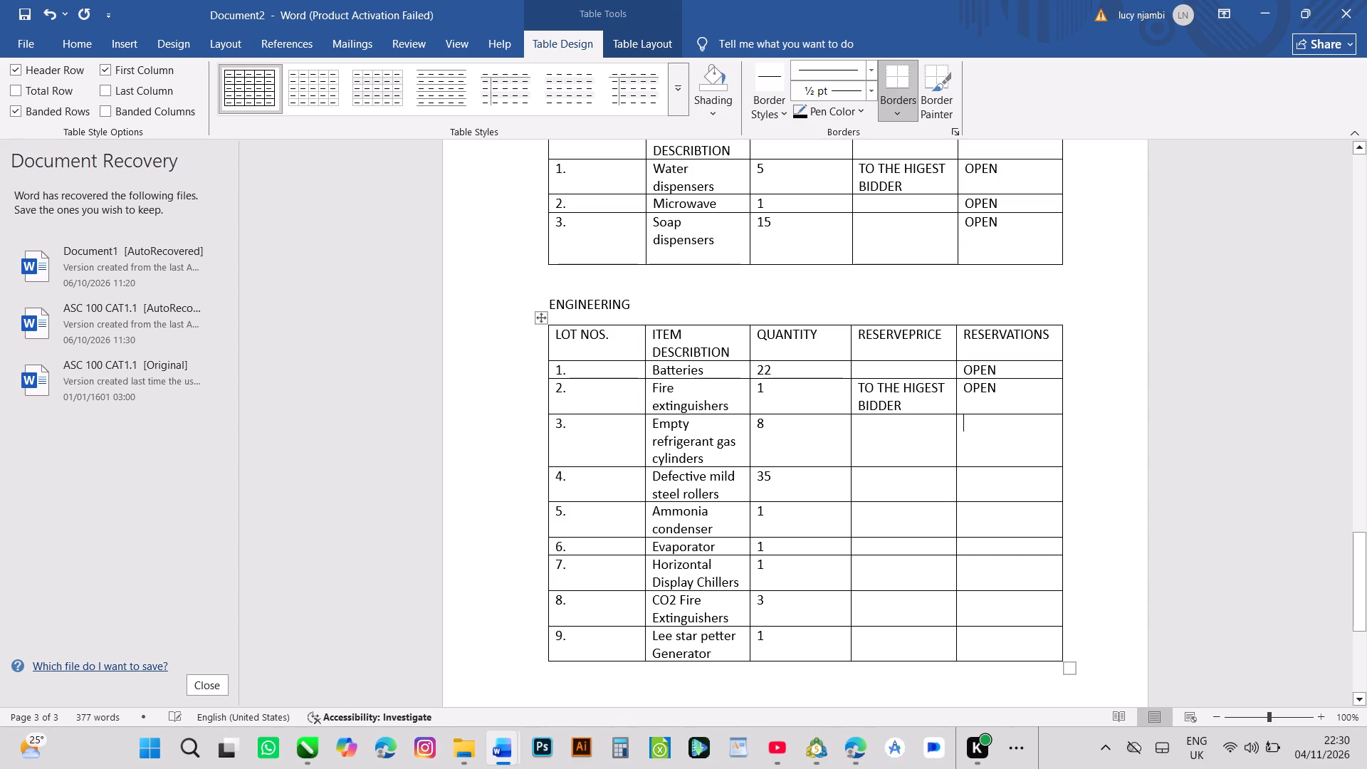
text(OPEN)
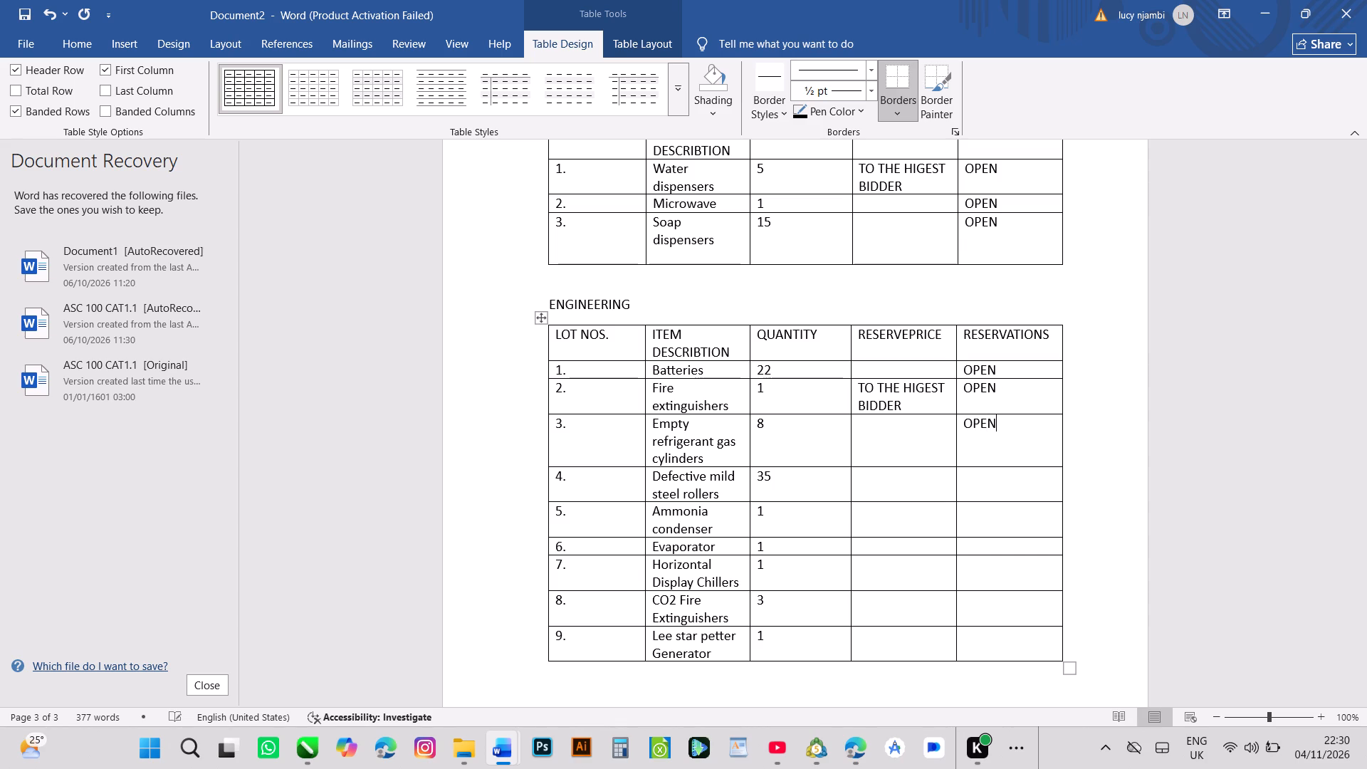
click(965, 472)
text(OPEN)
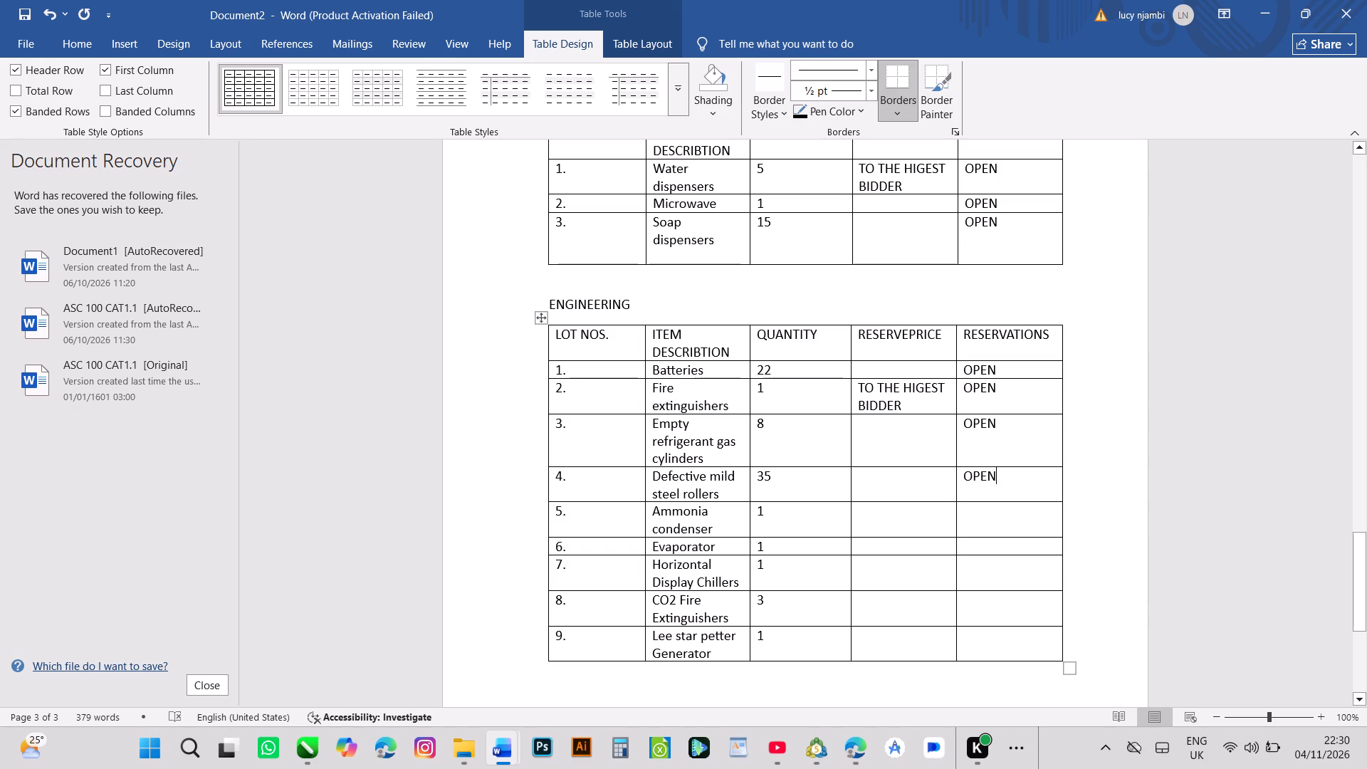
Enter OPEN in the RESERVATIONS column for lots 5 and 6 in the ENGINEERING table.
click(966, 519)
text(OPEN)
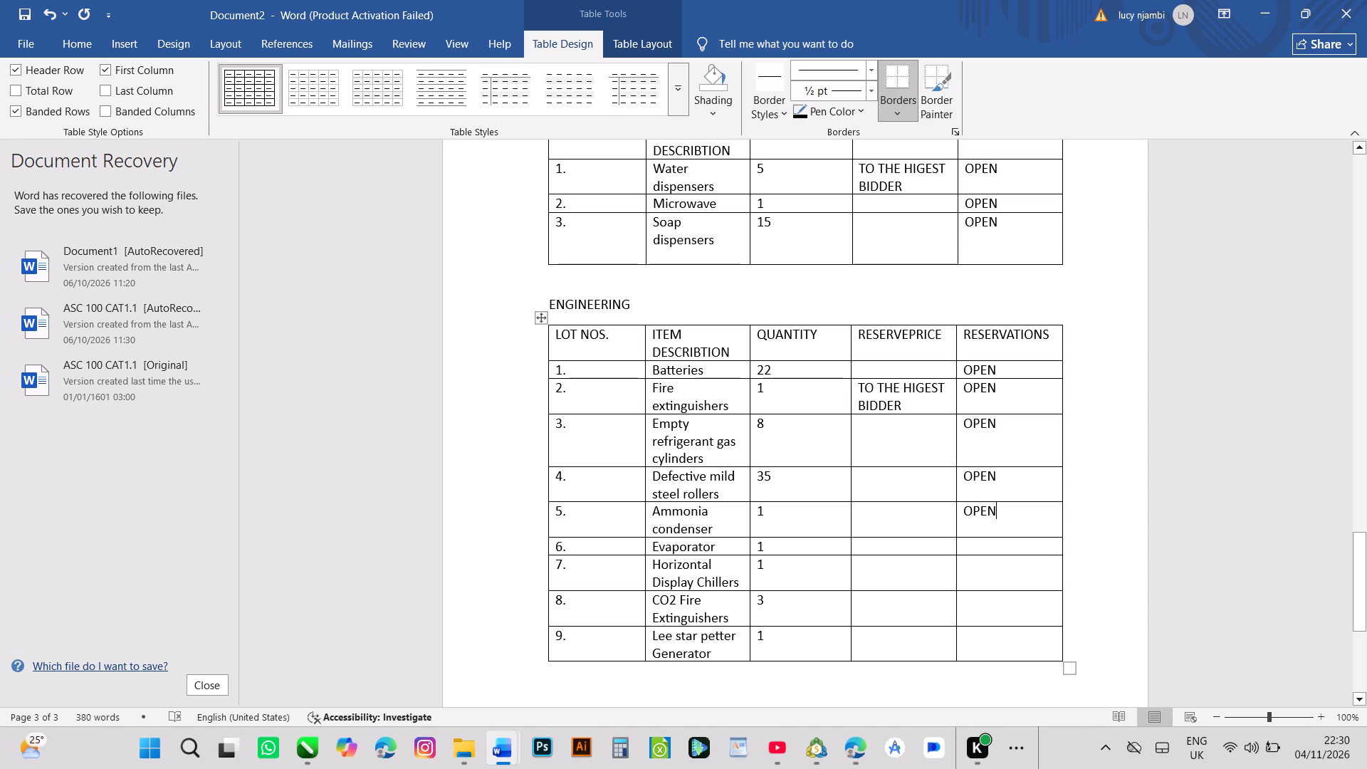
click(972, 543)
key(o)
text(PEN)
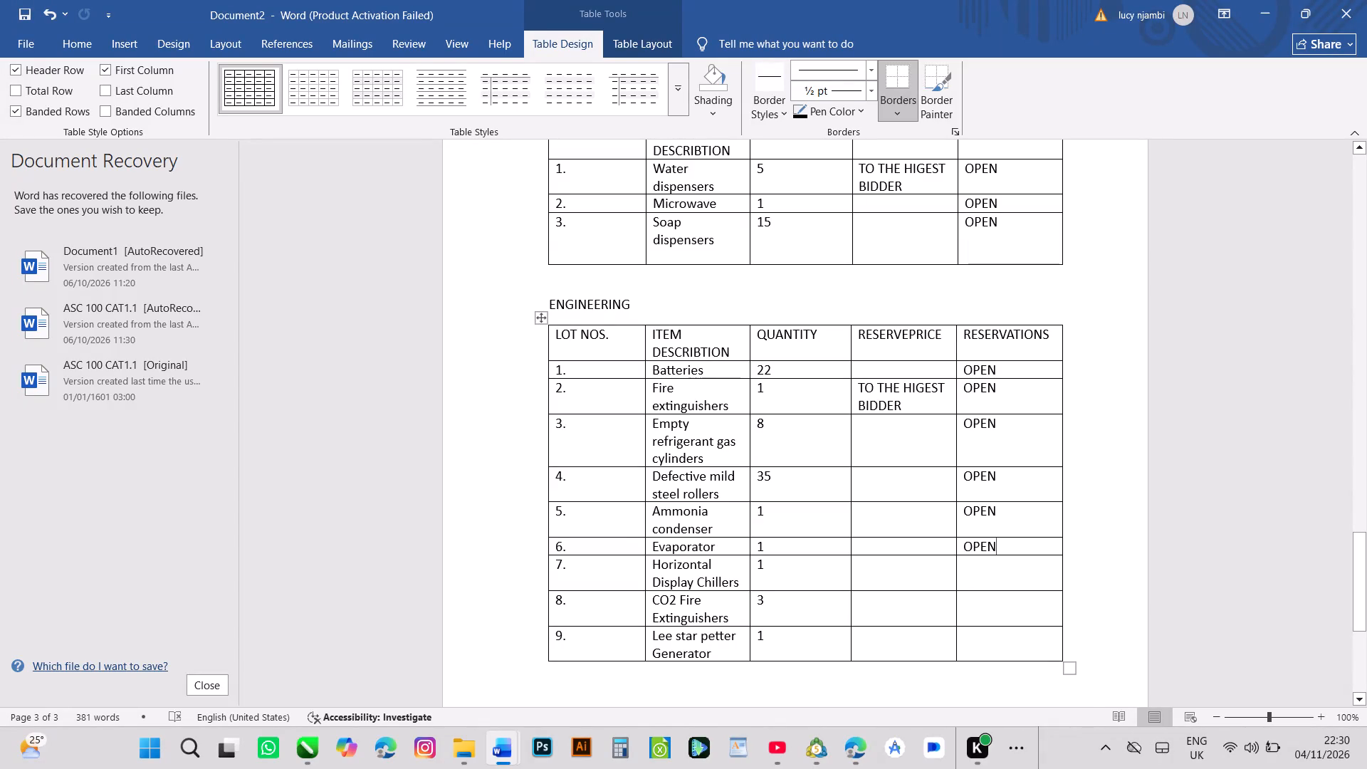
text(OPEN)
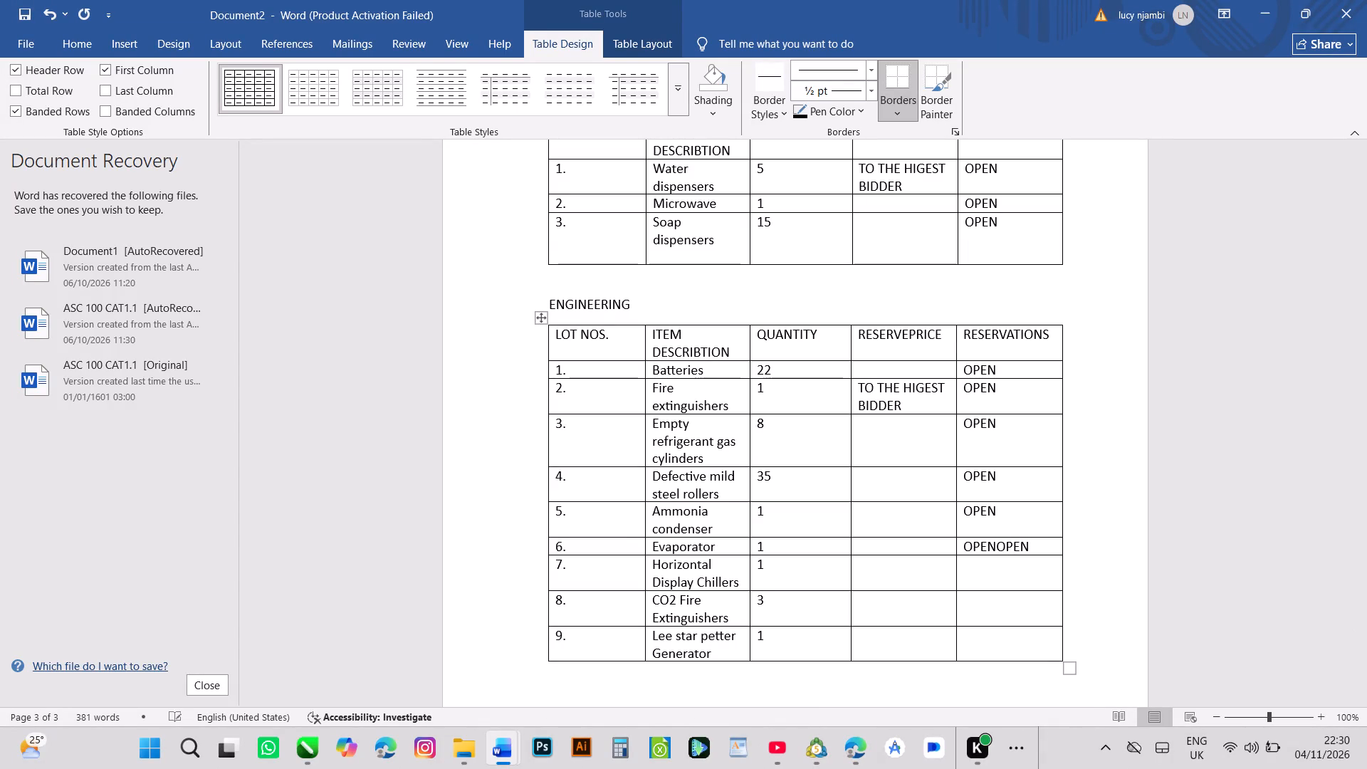
key(BackSpace)
key(BackSpace)
key(BackSpace)
key(BackSpace)
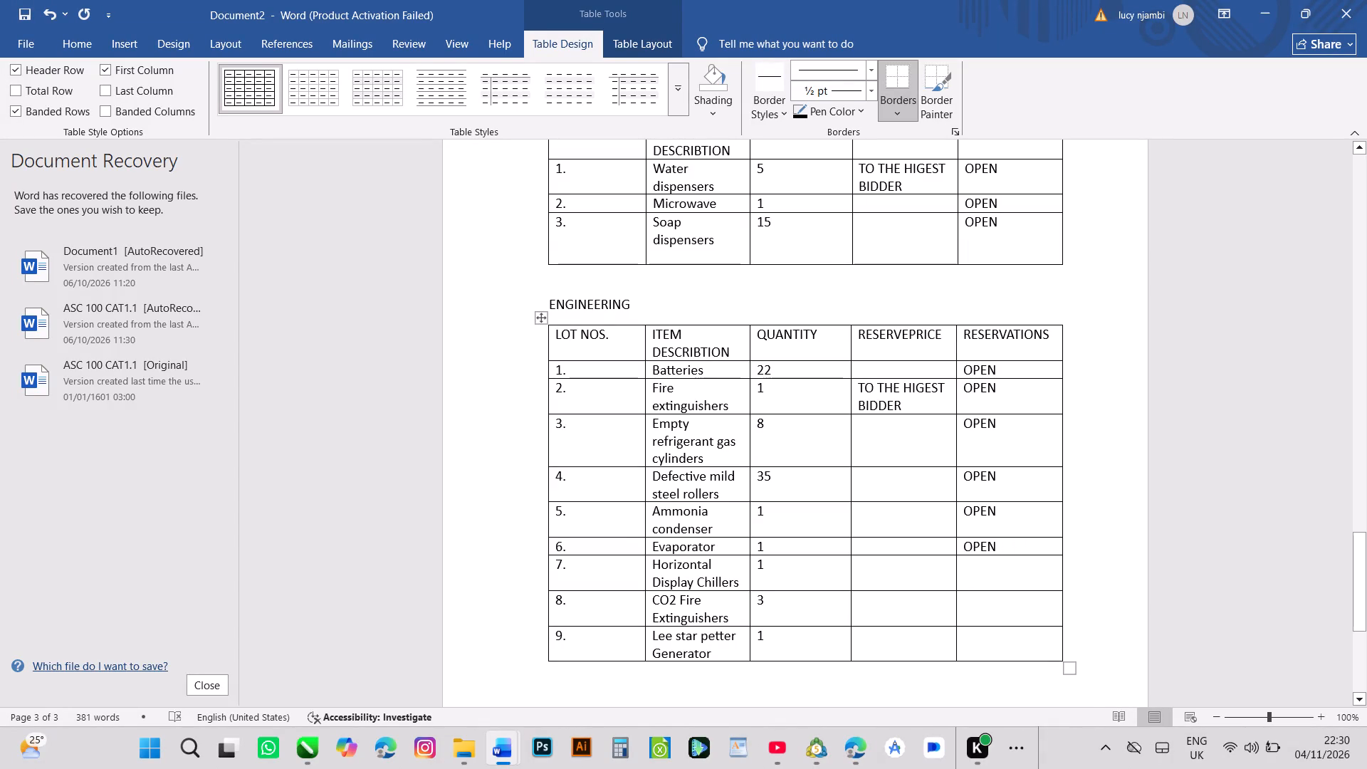
Enter OPEN in the RESERVATIONS column for lots 7 to 9 in the ENGINEERING table.
click(968, 568)
text(OPEN)
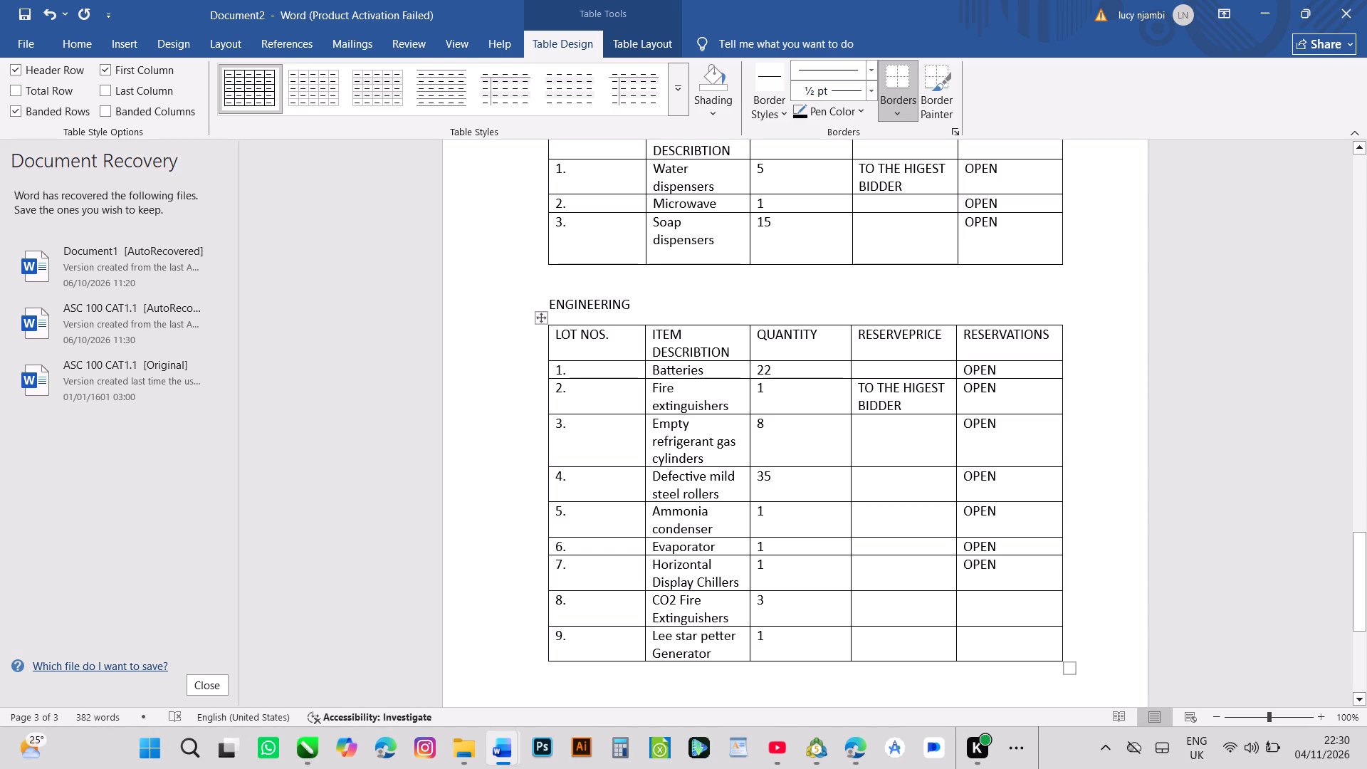
click(975, 611)
text(OPEN)
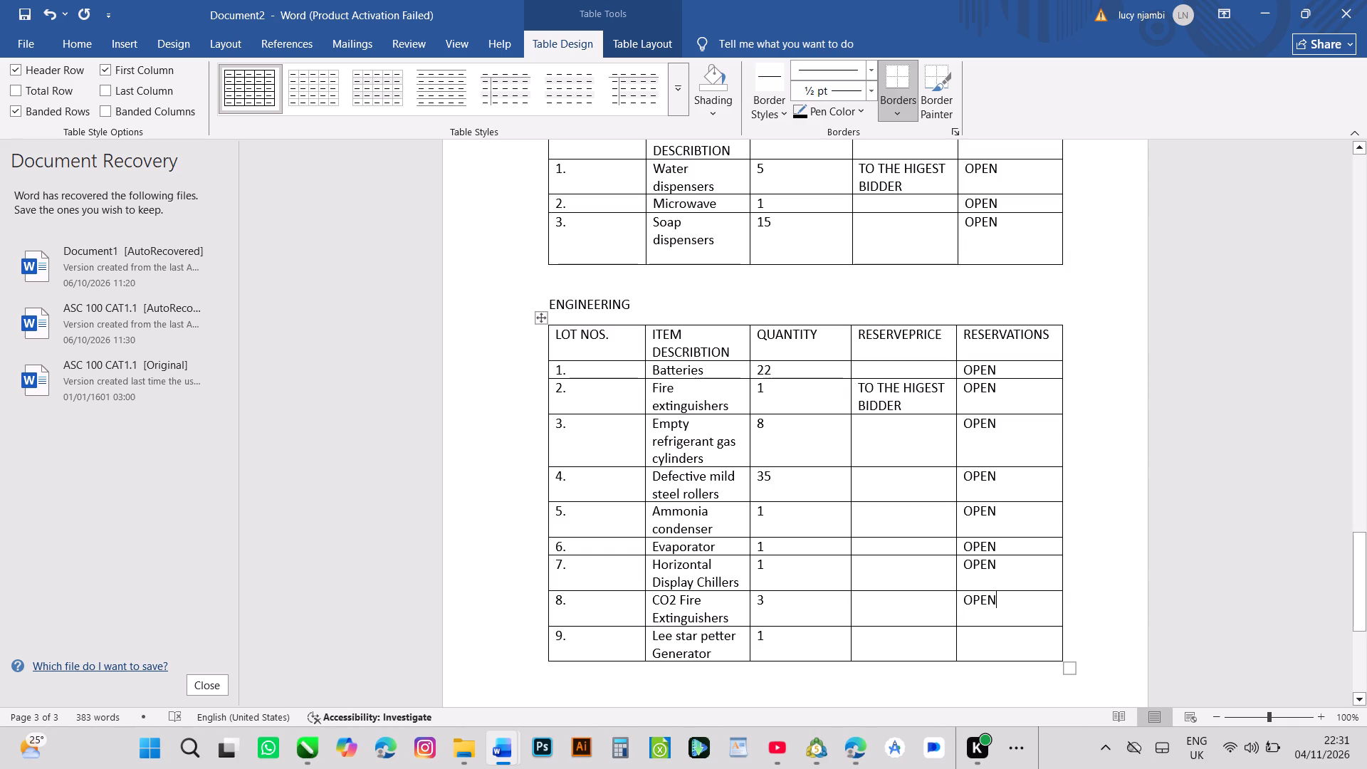
click(969, 643)
text(OPEM)
key(BackSpace)
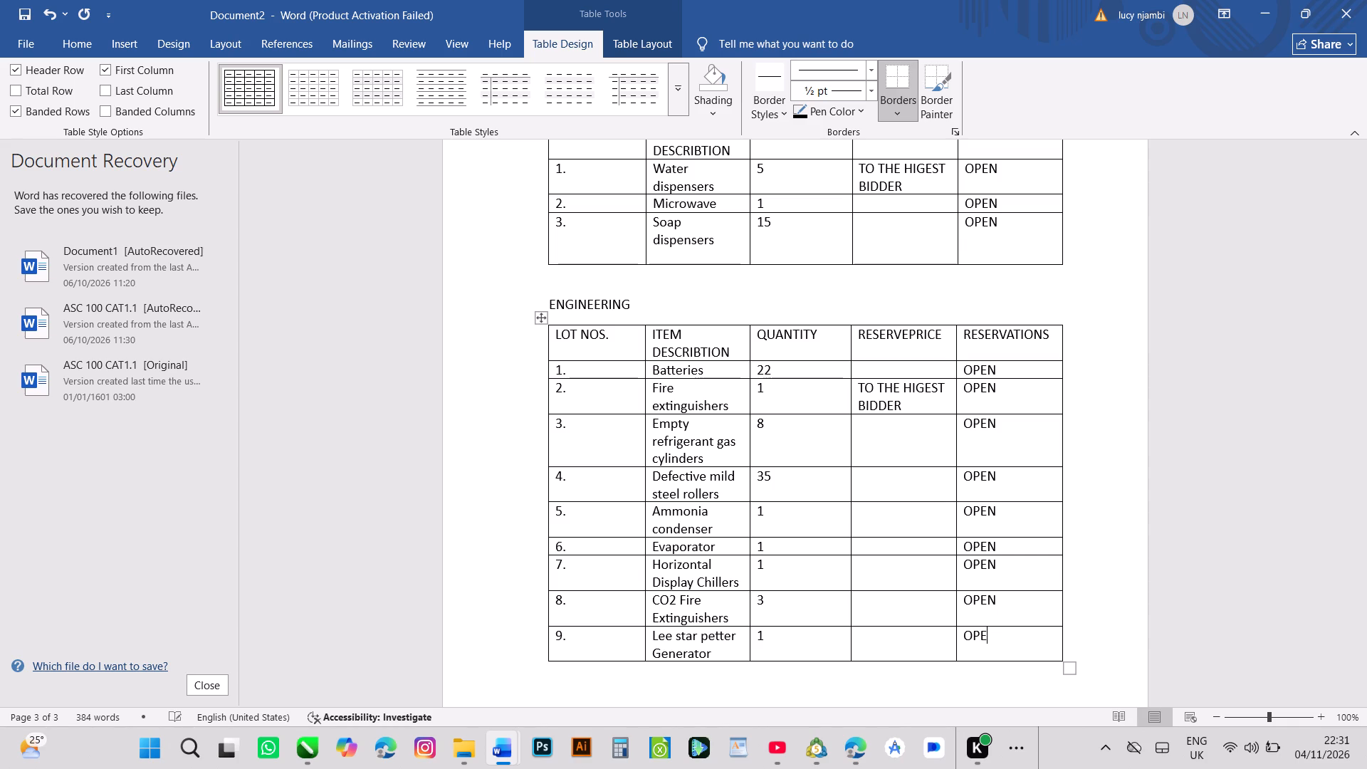
key(n)
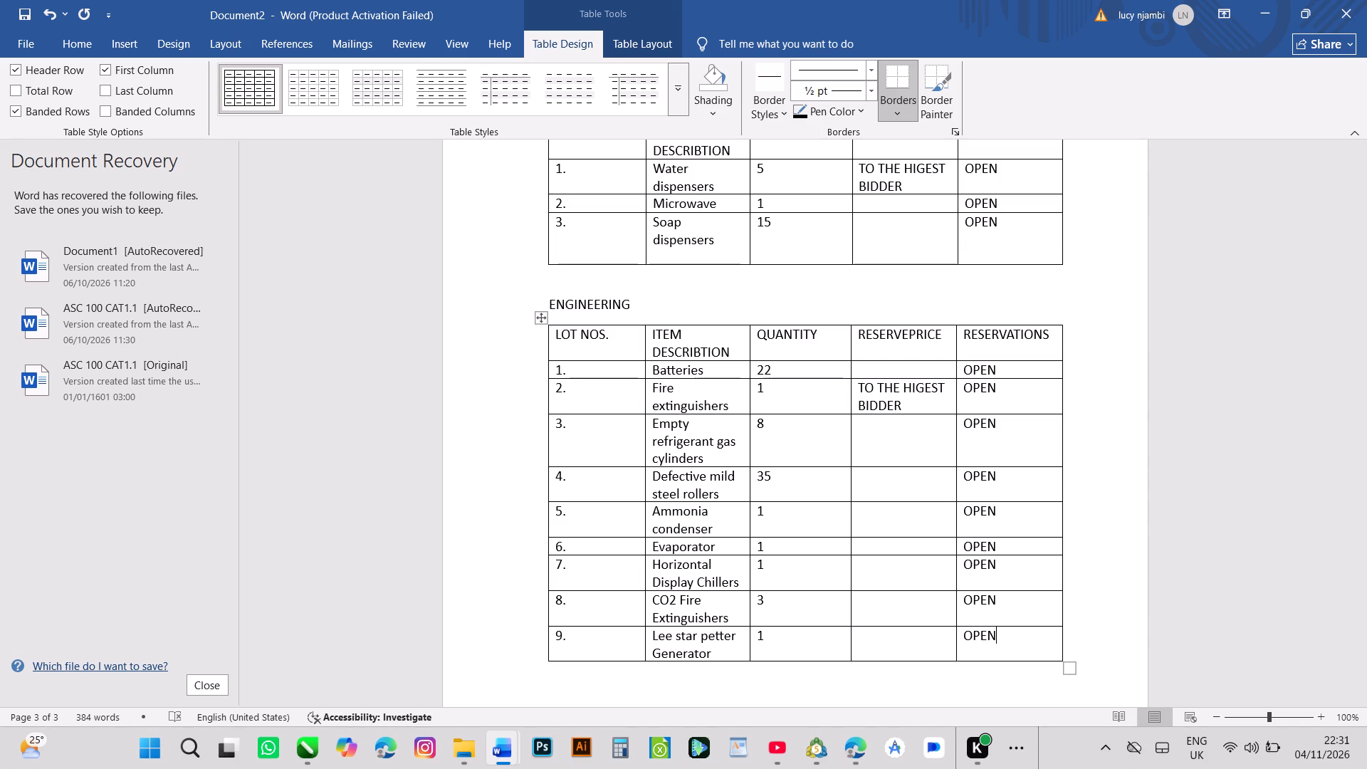
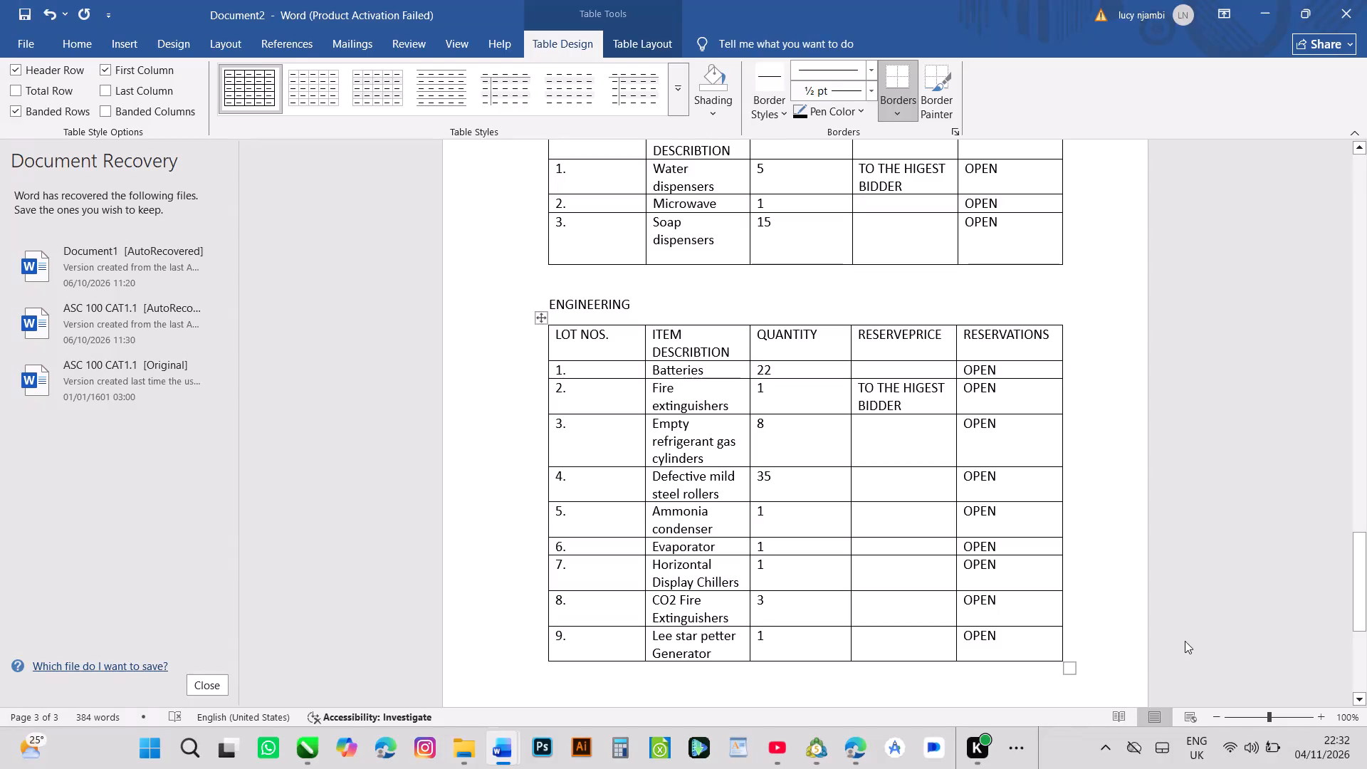
Remove the indent from the line below the ENGINEERING table and leave it as a blank spacer line above a new paragraph.
drag(1133, 644, 1113, 686)
click(1113, 686)
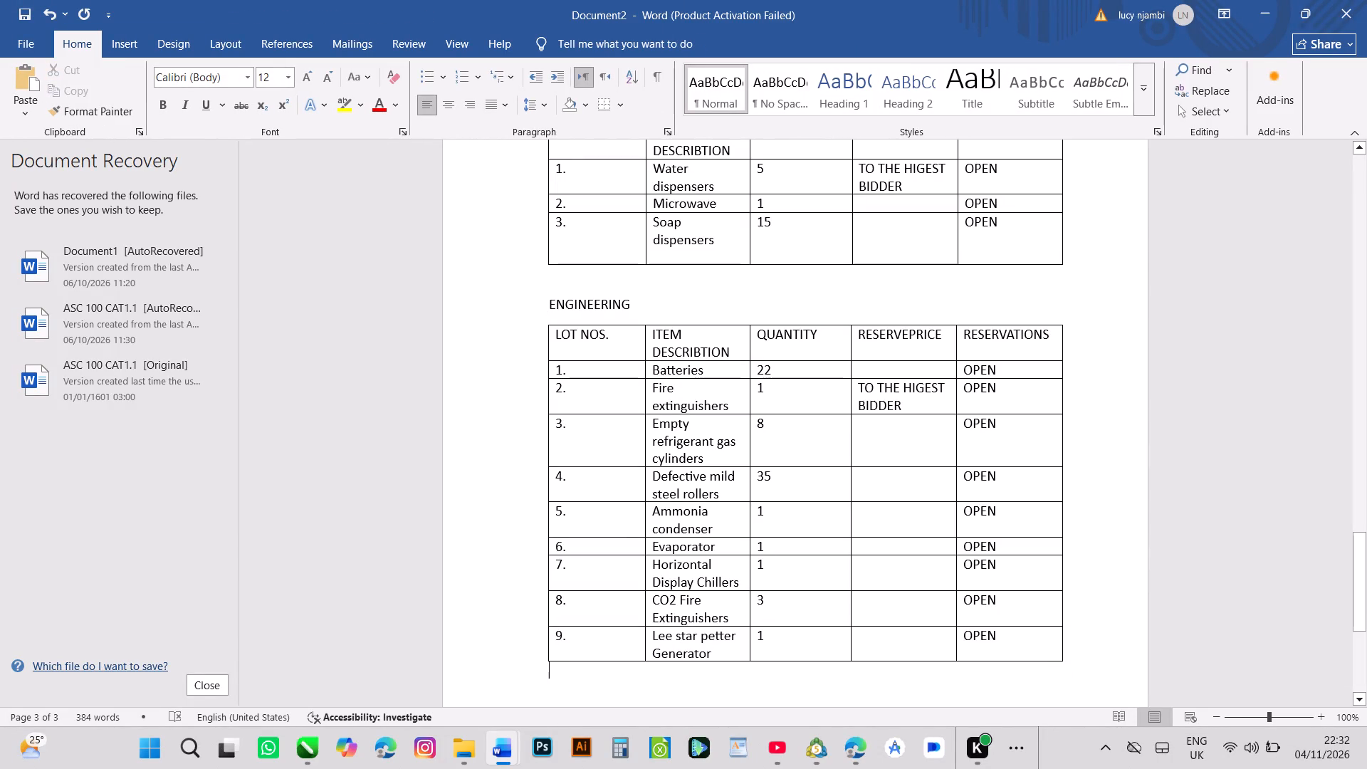
triple_click(1362, 696)
triple_click(1362, 696)
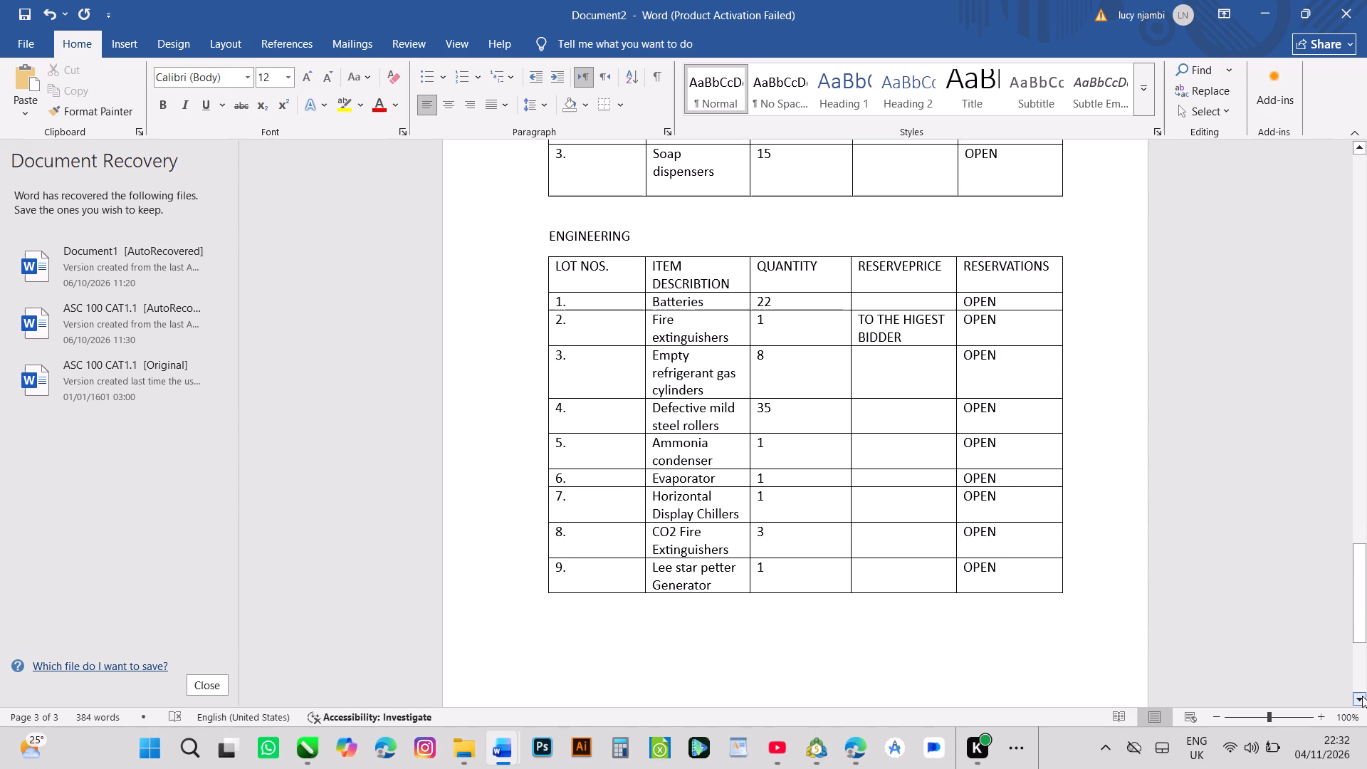
triple_click(1362, 696)
triple_click(1362, 696)
double_click(1362, 696)
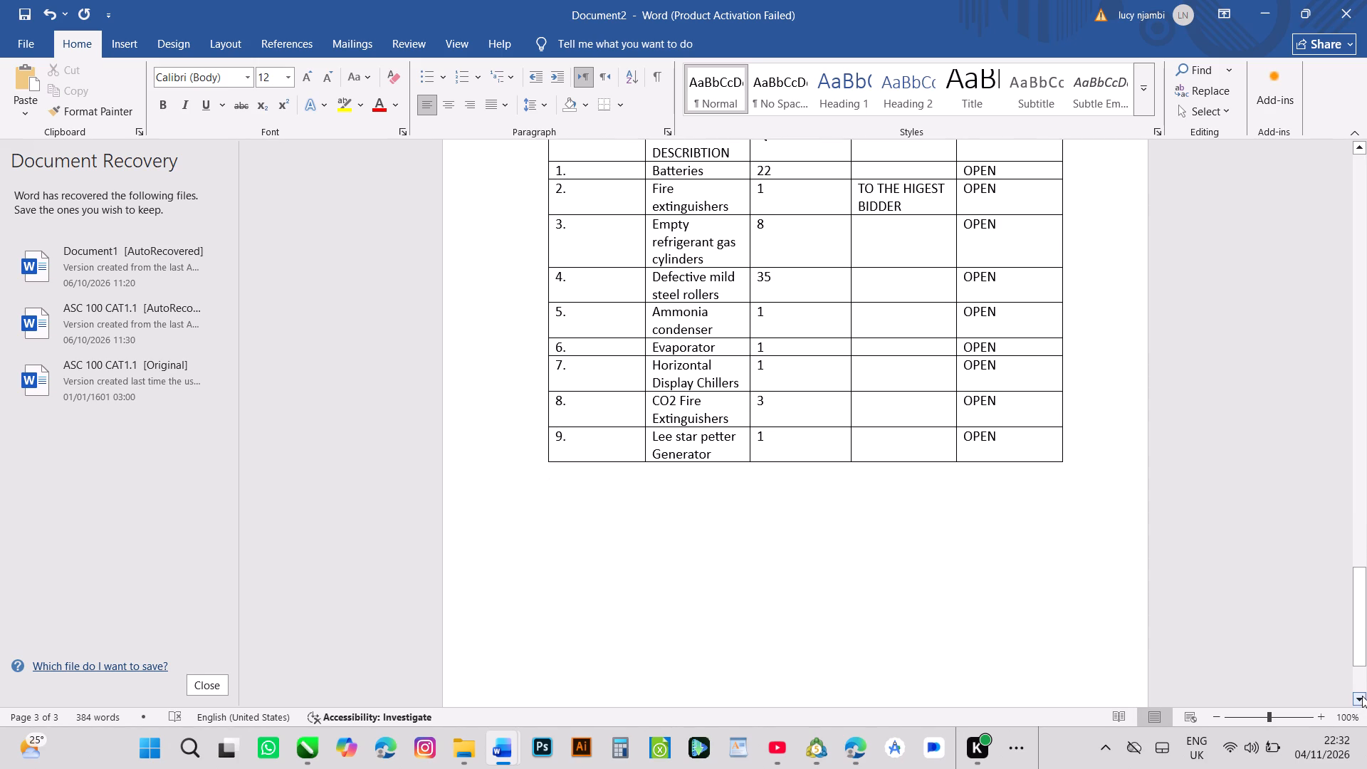
triple_click(1361, 695)
triple_click(1361, 695)
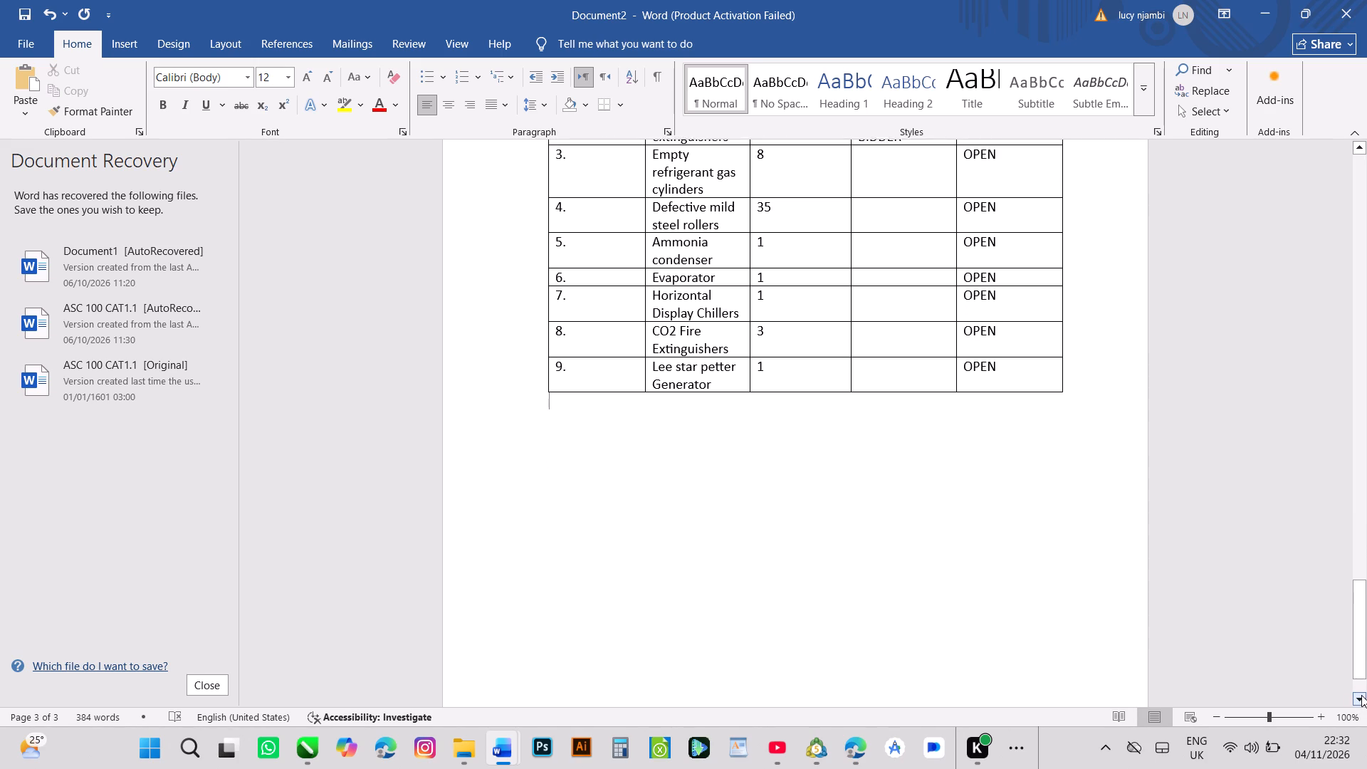
click(1361, 695)
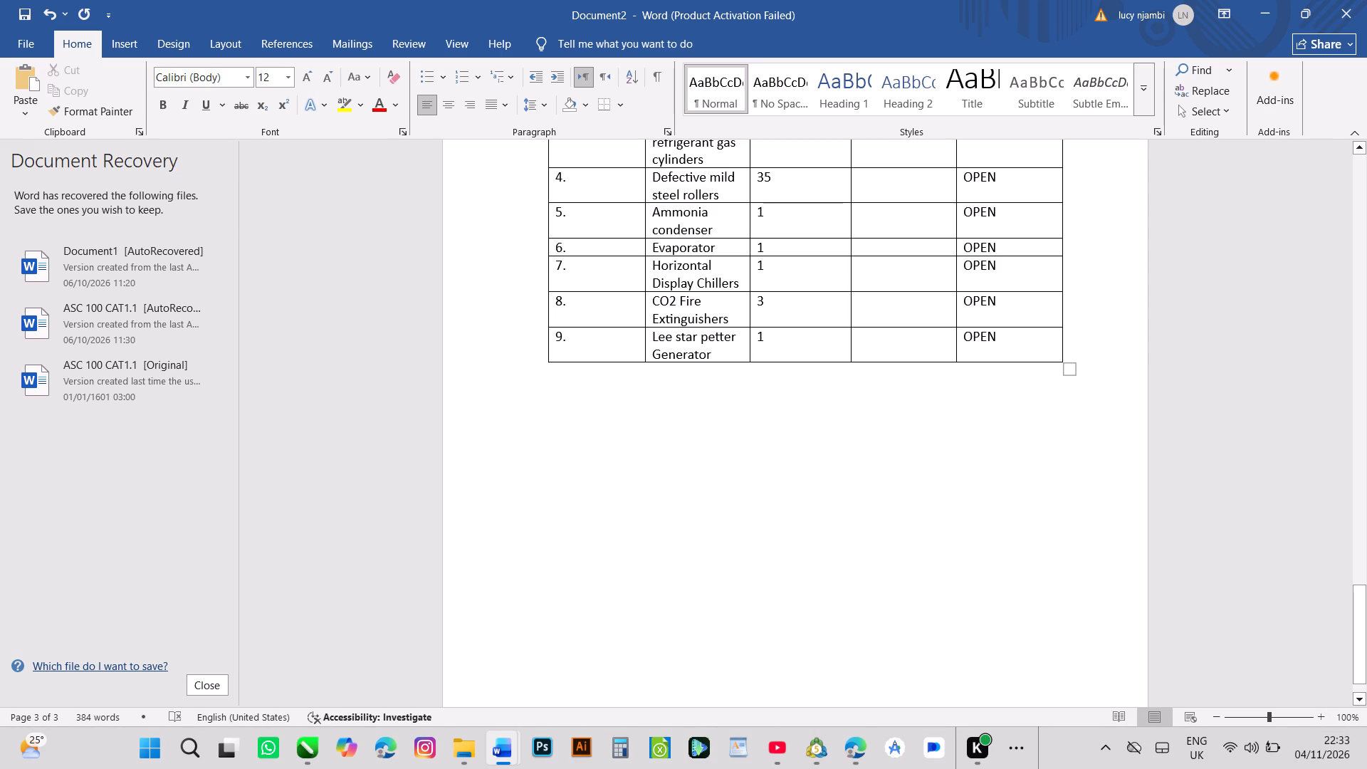
key(BackSpace)
key(BackSpace)
key(space)
key(space)
key(space)
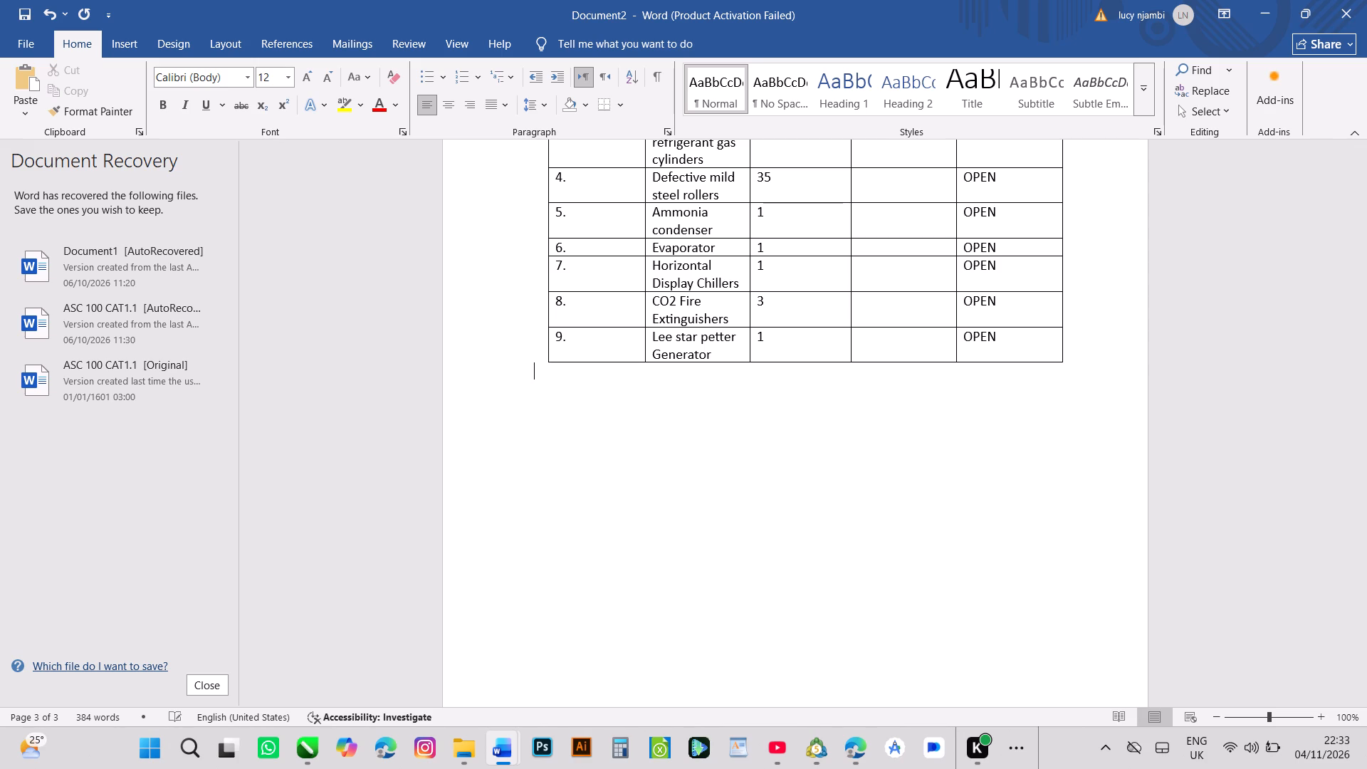
key(space)
key(space)
key(space)
key(space)
key(space)
key(space)
key(space)
key(space)
key(space)
key(space)
key(space)
key(space)
key(space)
key(Return)
Enter the category heading QUALITY ASSURANCE DEPARTMENT on the new line below the ENGINEERING table.
key(q)
key(u)
key(a)
text(LI)
text(TY)
key(space)
text(AS)
text(SU)
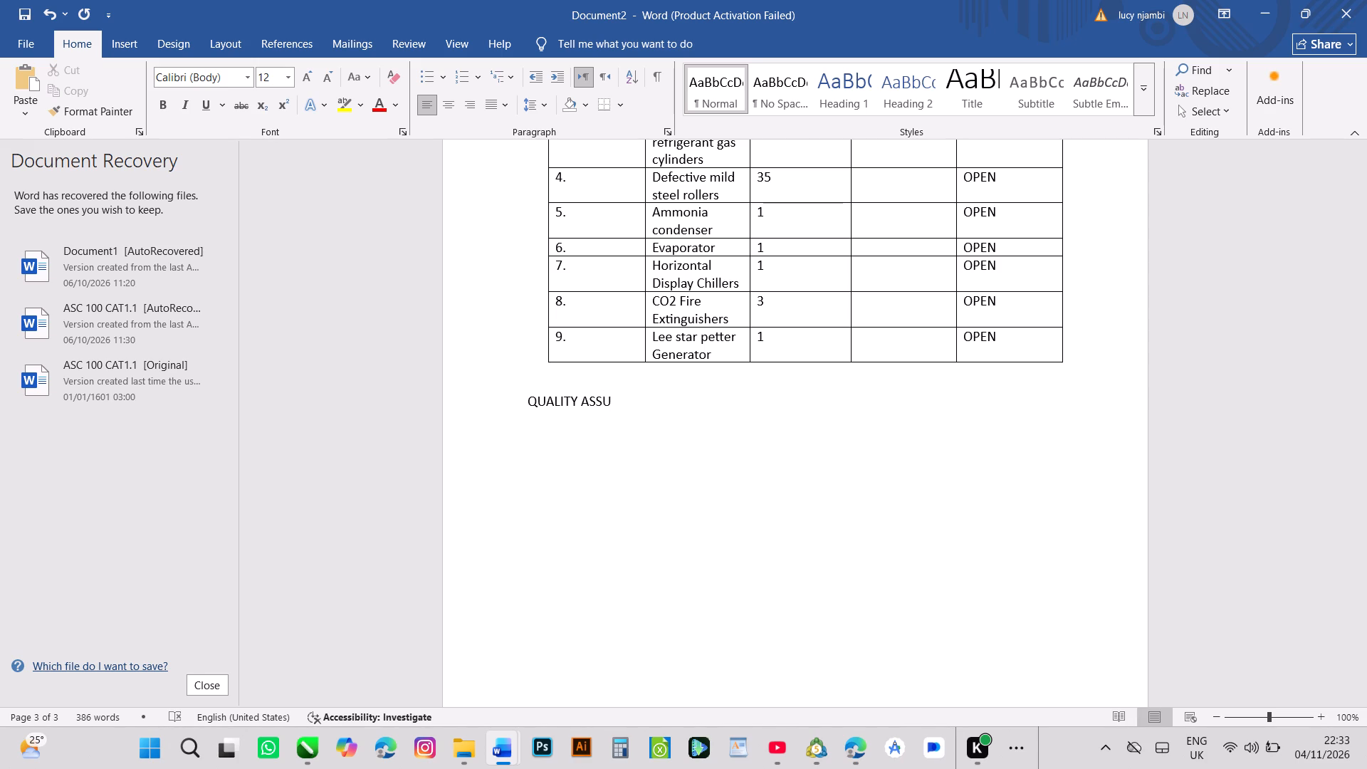
text(RA)
key(n)
text(CE)
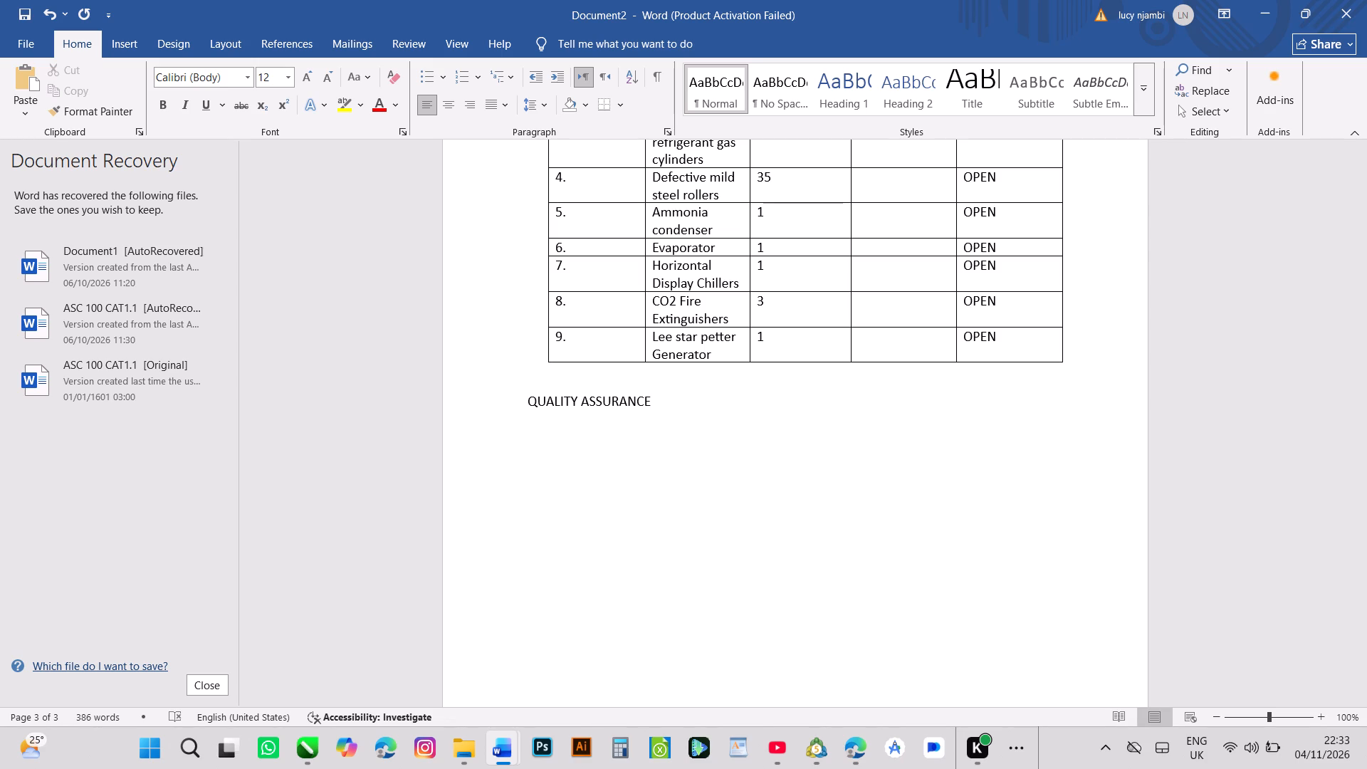
key(space)
key(d)
key(e)
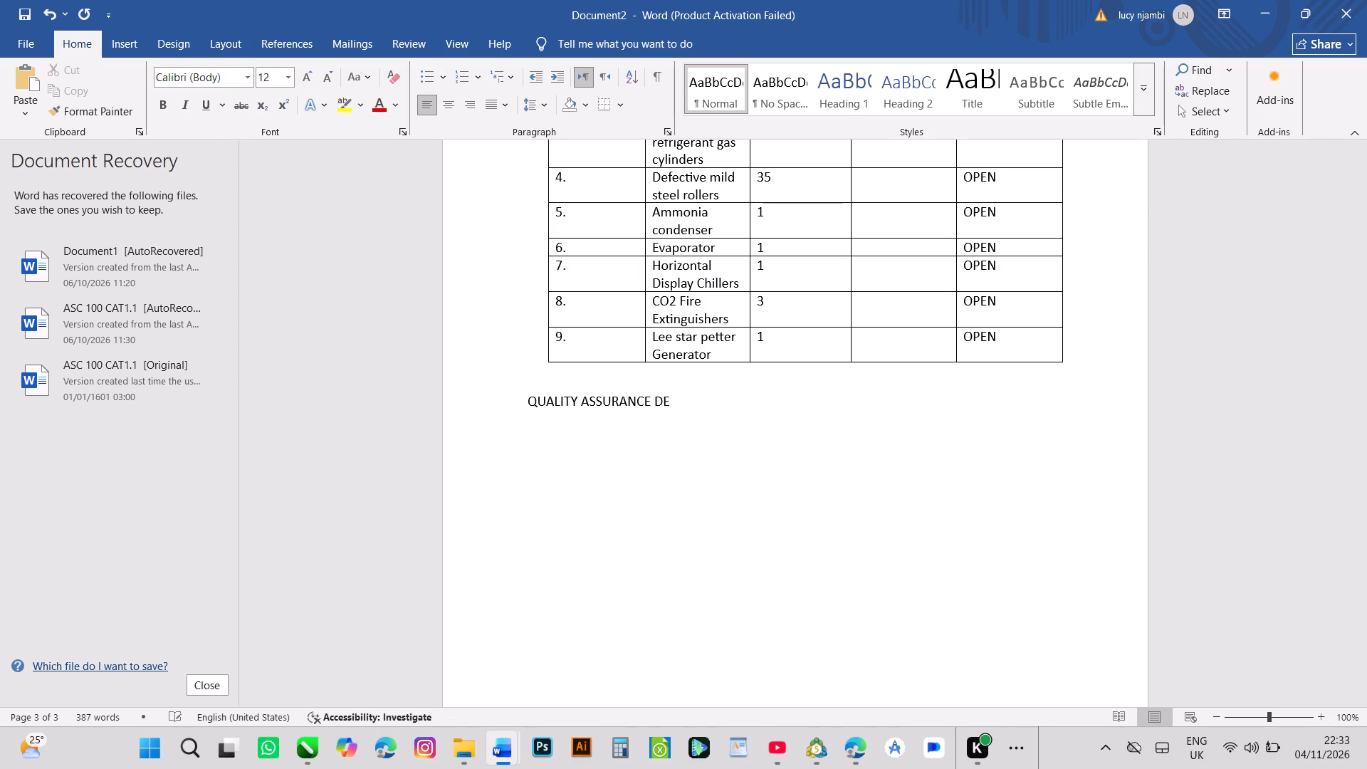
text(PERT)
text(ME)
text(NT)
key(BackSpace)
key(BackSpace)
key(BackSpace)
key(BackSpace)
key(BackSpace)
key(BackSpace)
key(BackSpace)
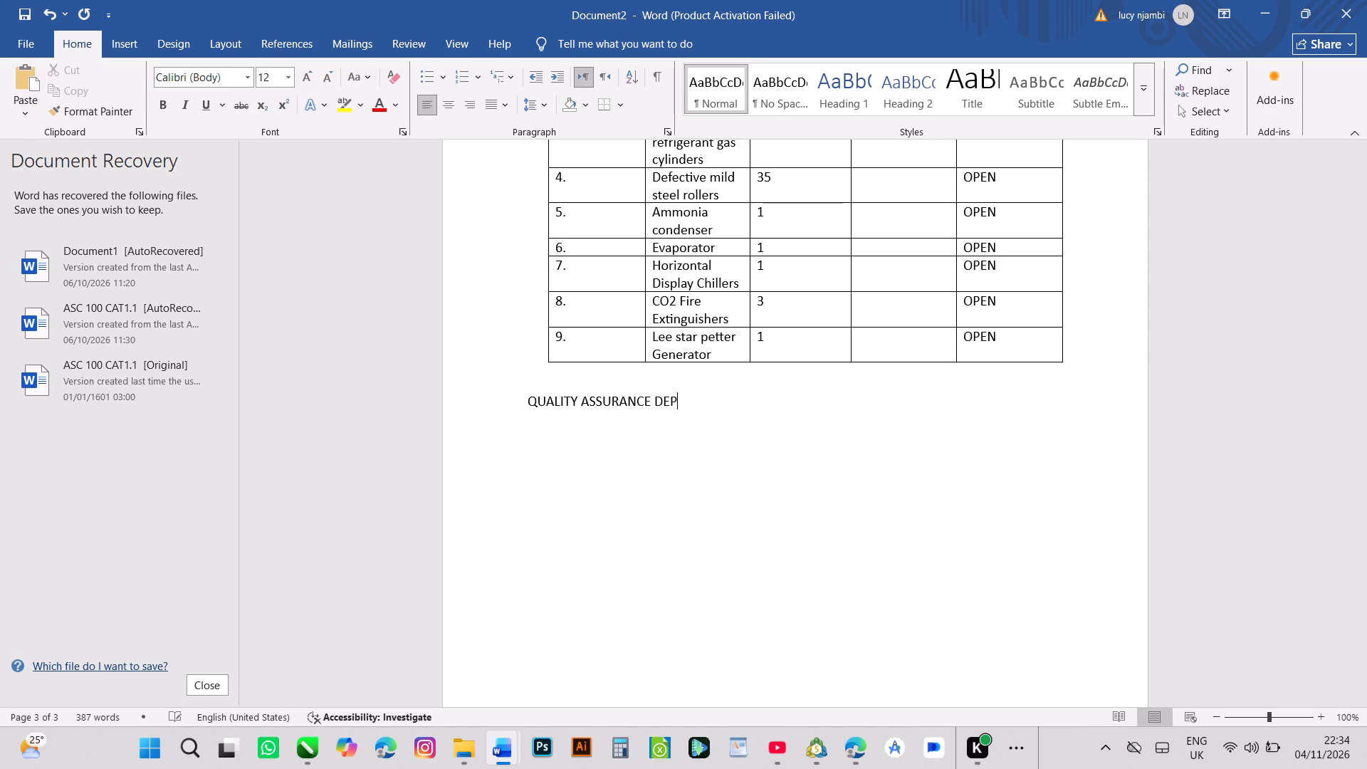
key(a)
text(RT)
text(ME)
text(NT)
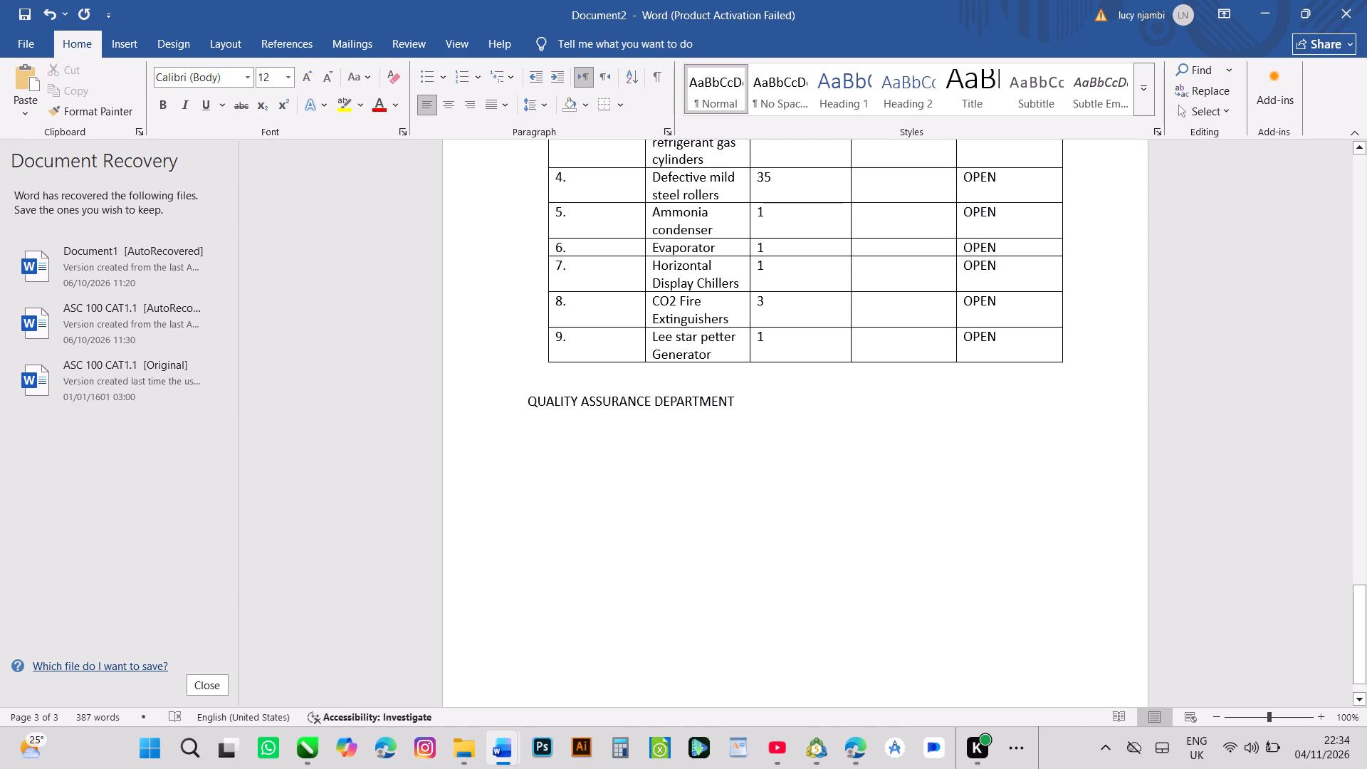
Insert a table with 5 columns and 17 rows under the QUALITY ASSURANCE DEPARTMENT heading.
click(125, 47)
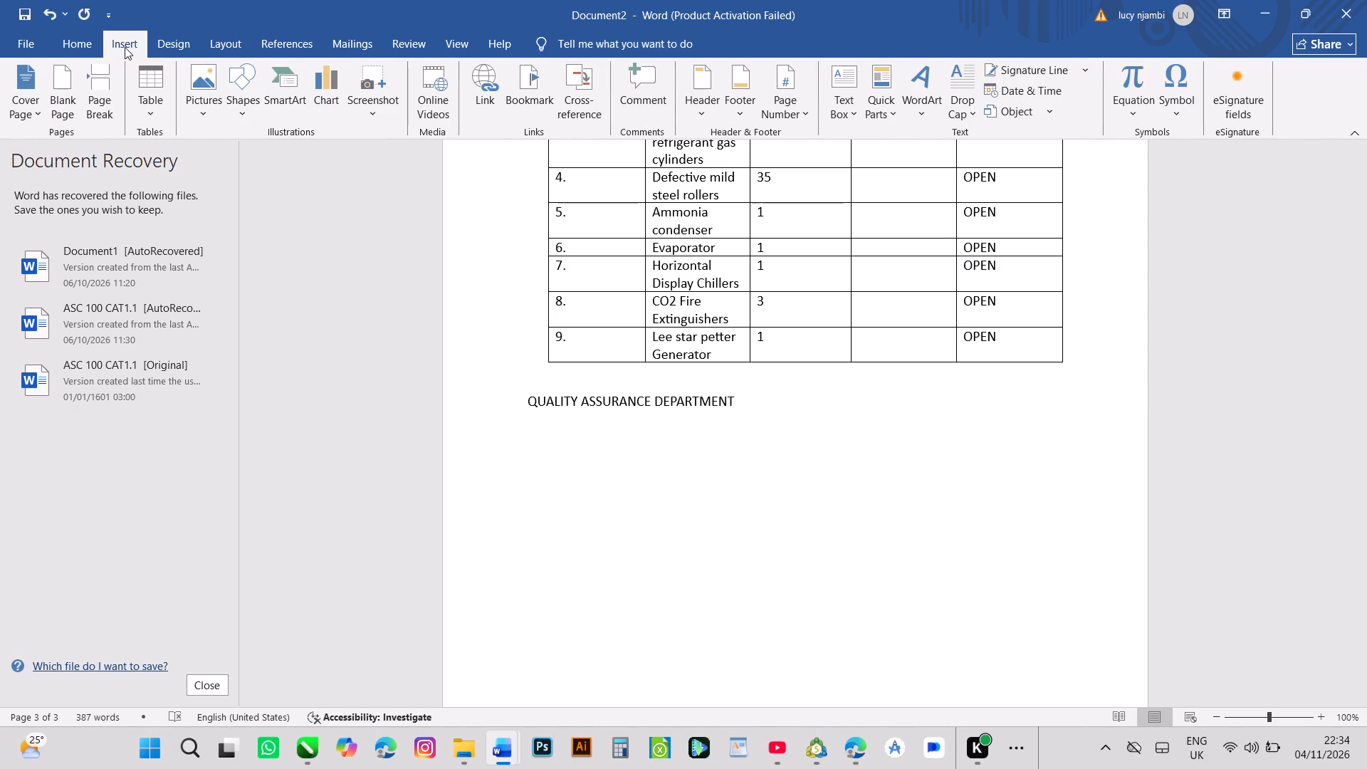
click(146, 72)
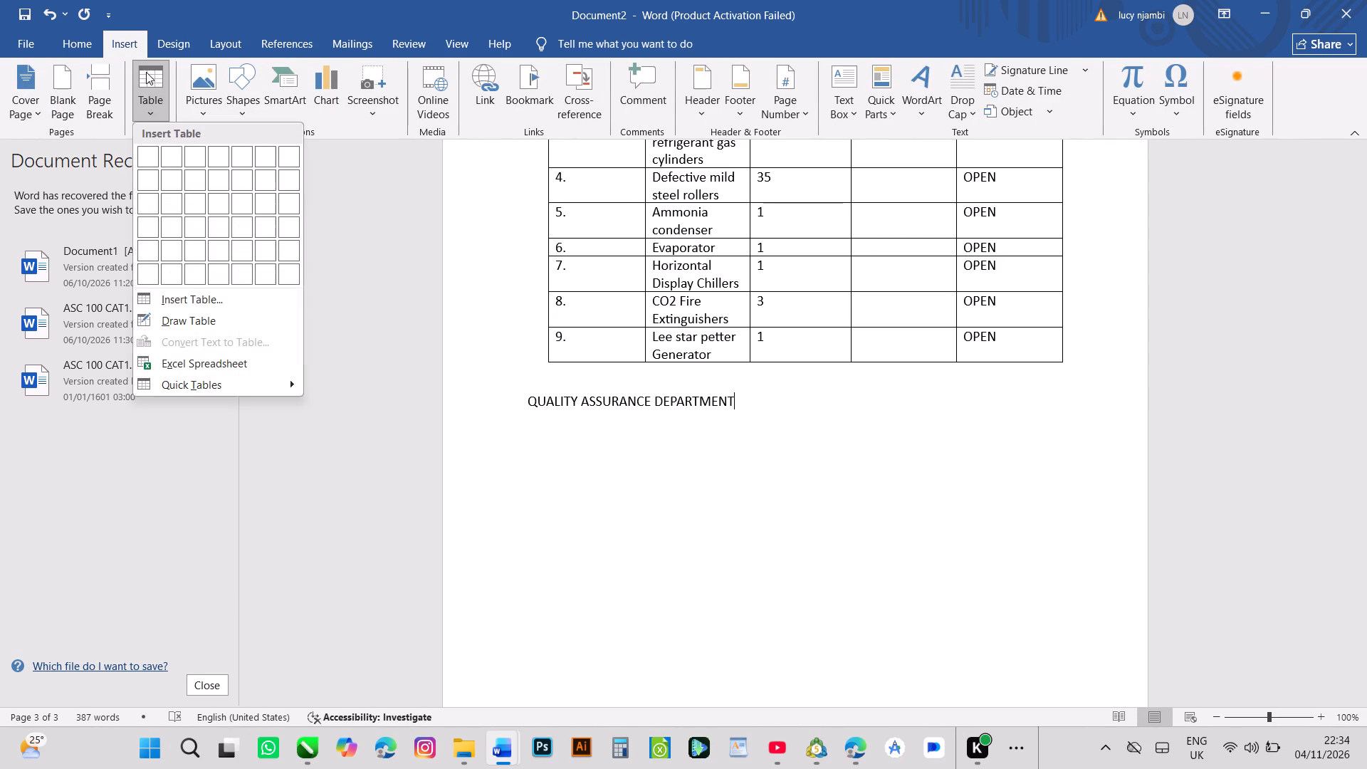
click(188, 300)
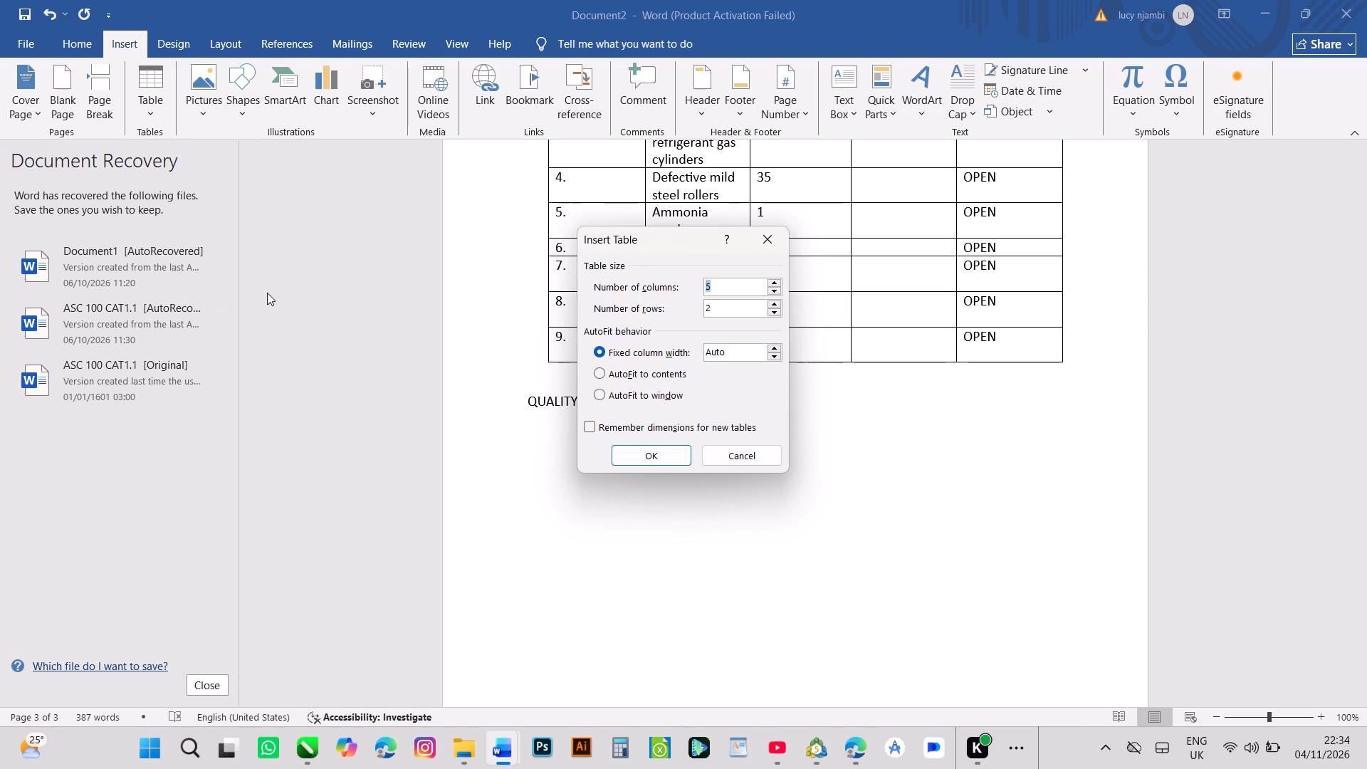
key(5)
click(711, 310)
key(BackSpace)
key(1)
key(7)
click(663, 458)
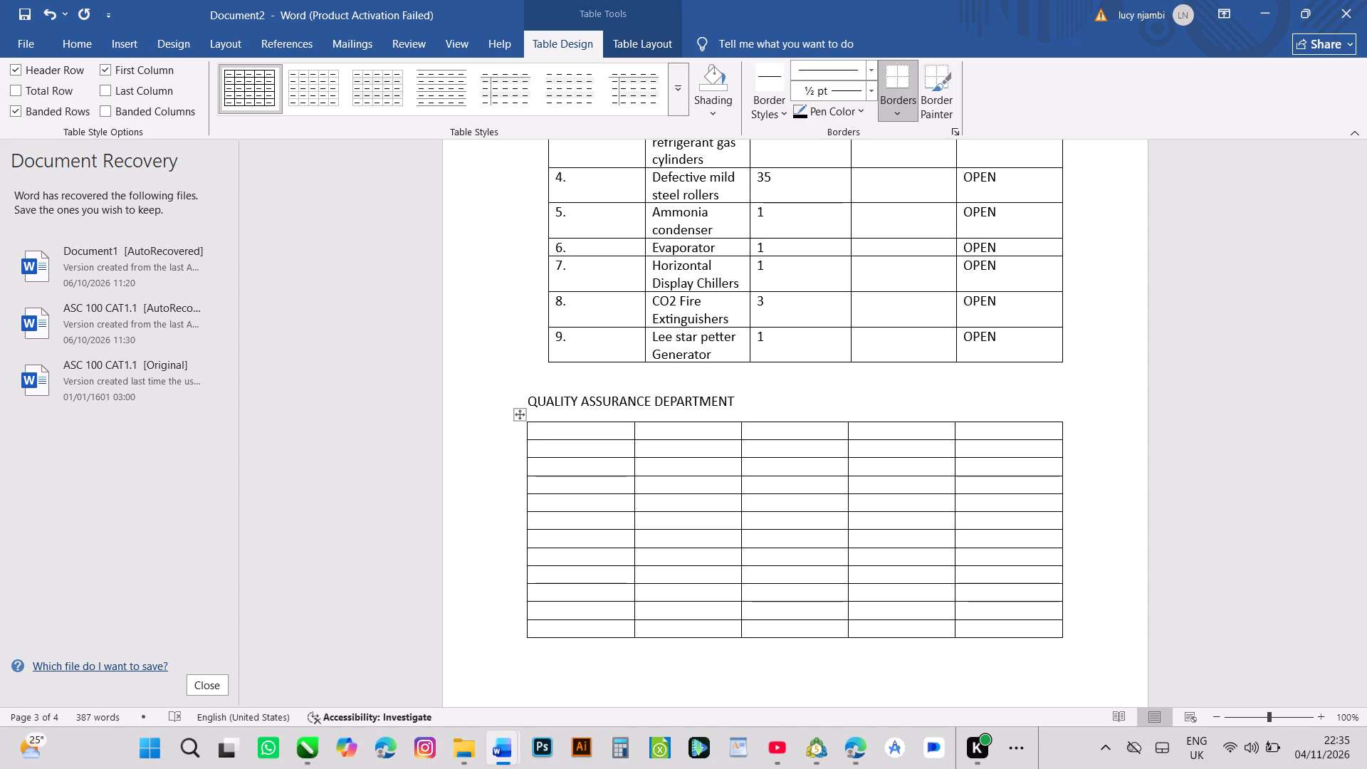
Enter the headings LOT NOS. and ITEM DESCRIPTION in the first two header cells of the QUALITY ASSURANCE DEPARTMENT table.
text(LO)
key(t)
key(space)
key(n)
text(OS)
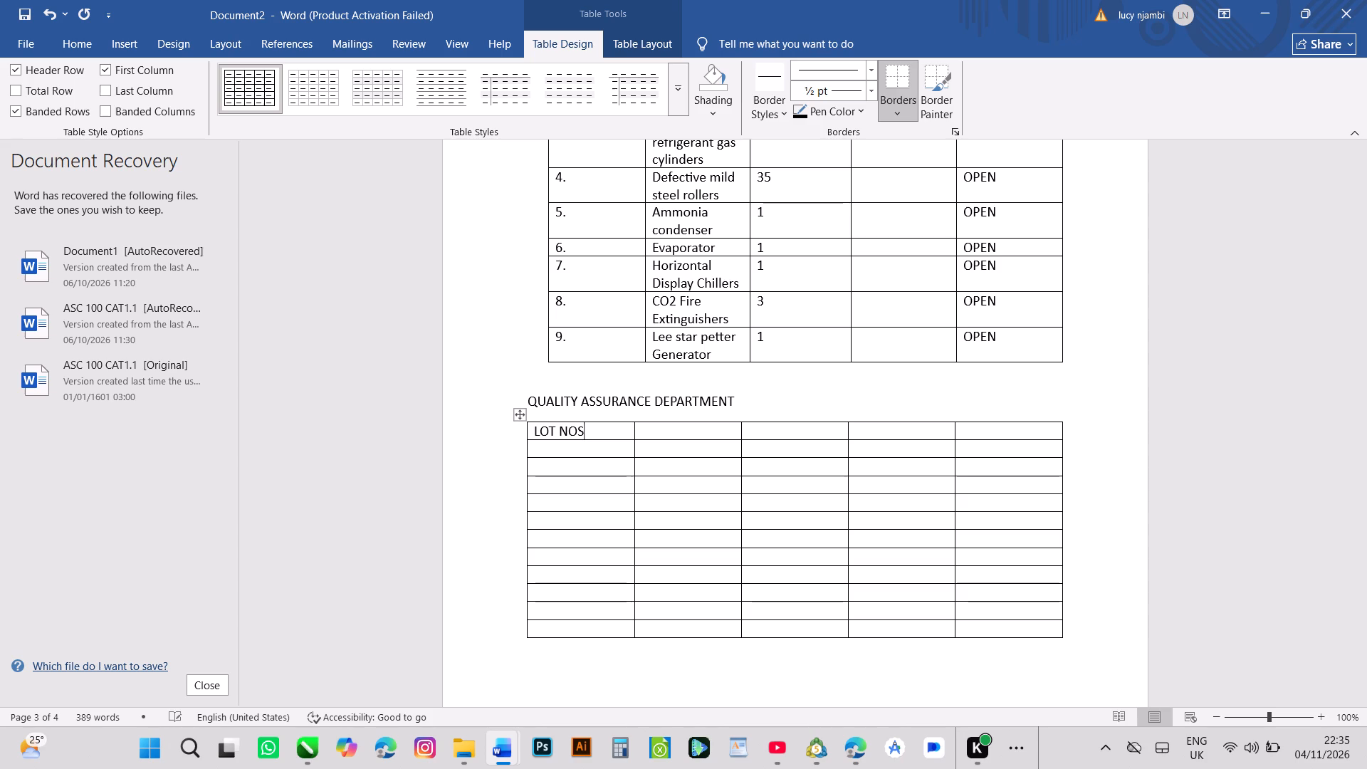
key(period)
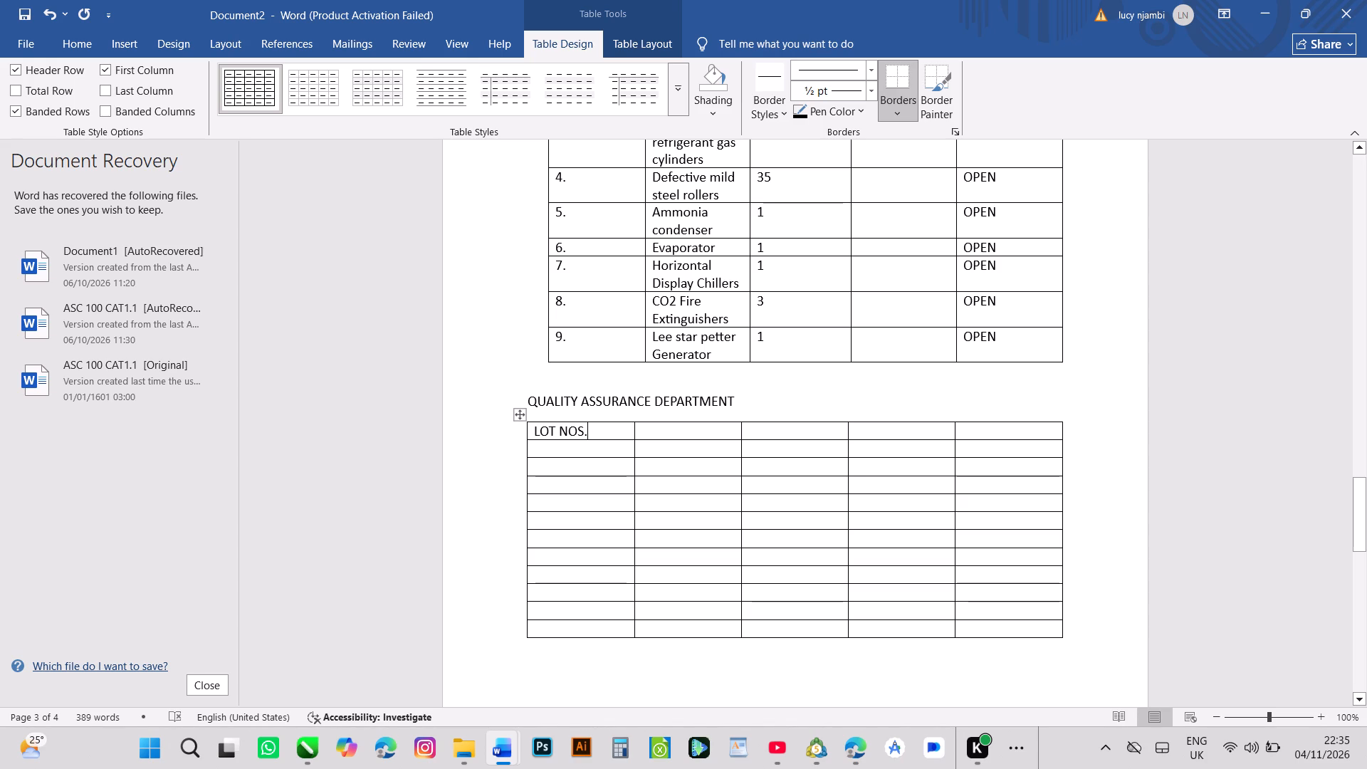
click(646, 432)
text(ITE)
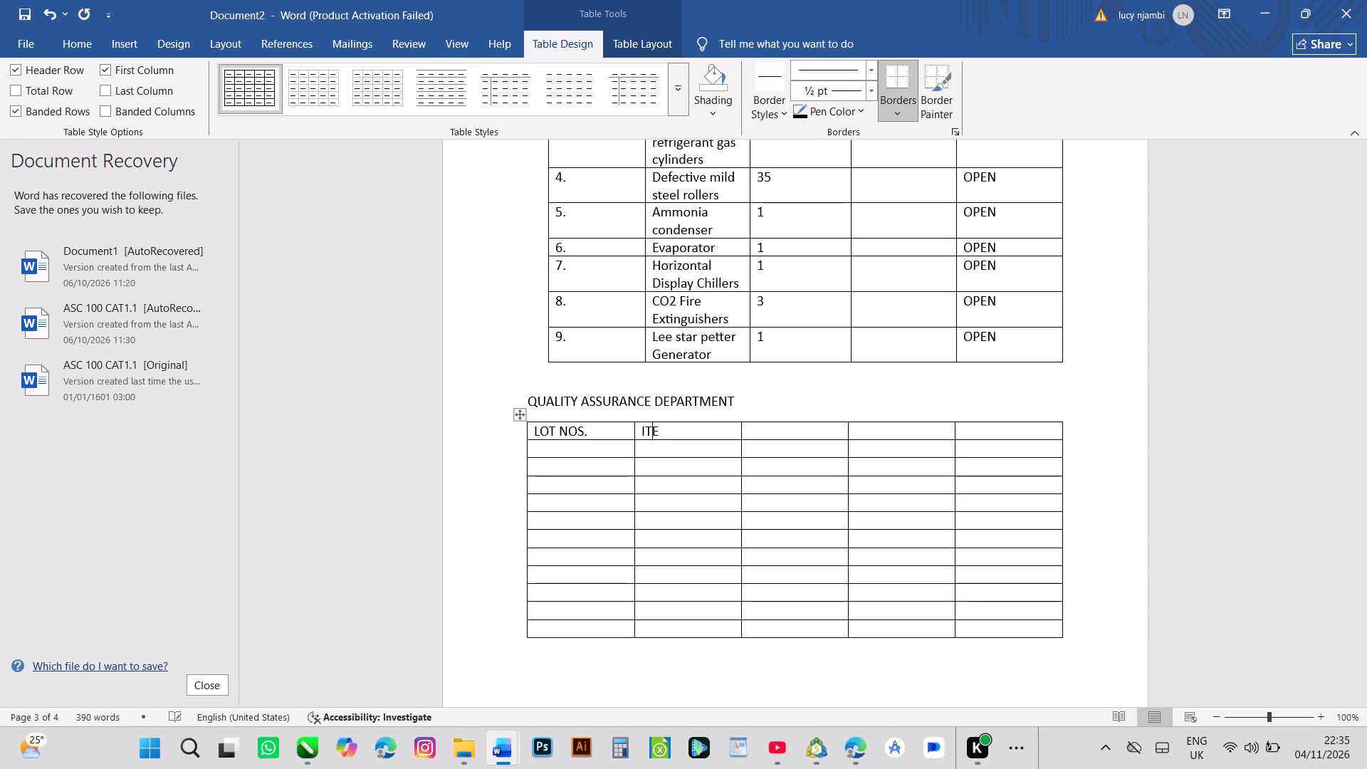
key(n)
key(BackSpace)
key(m)
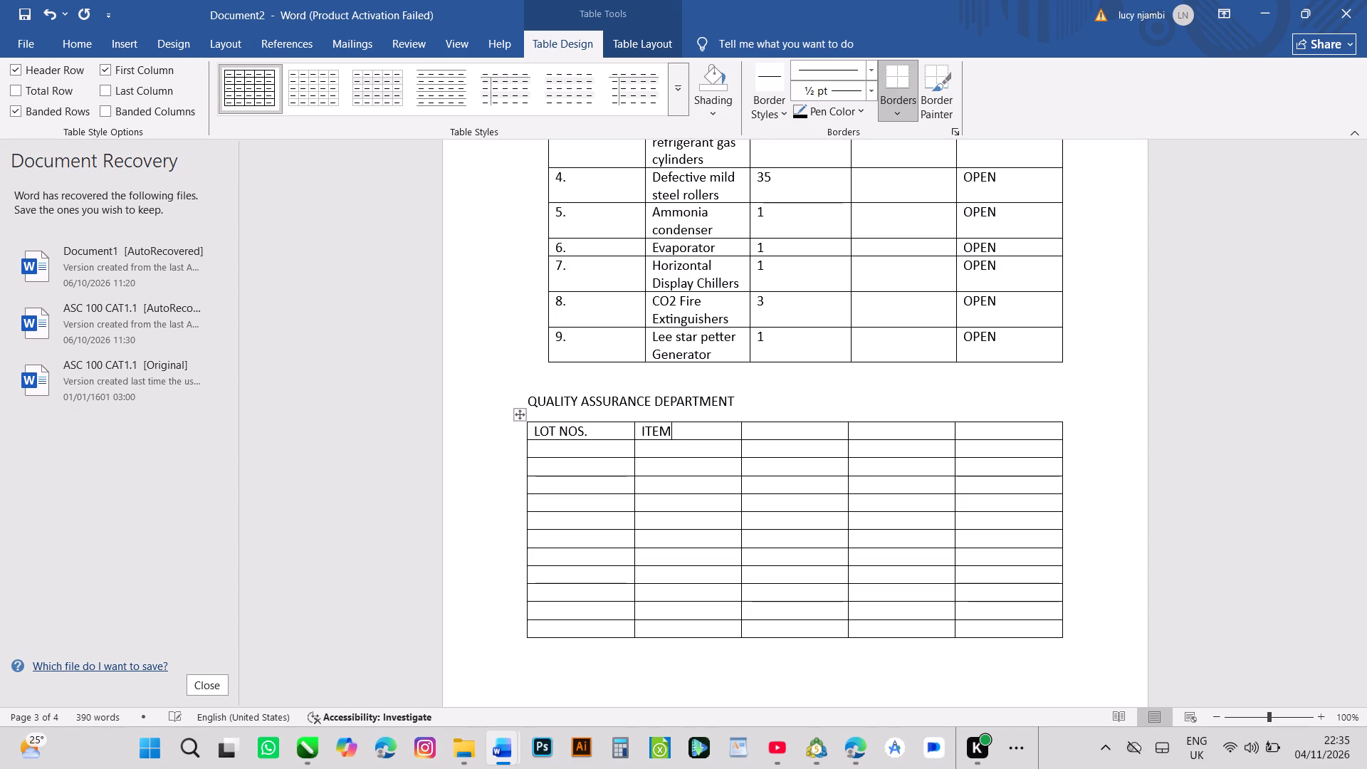
key(space)
text(DESC)
text(RI)
text(PT)
text(ION)
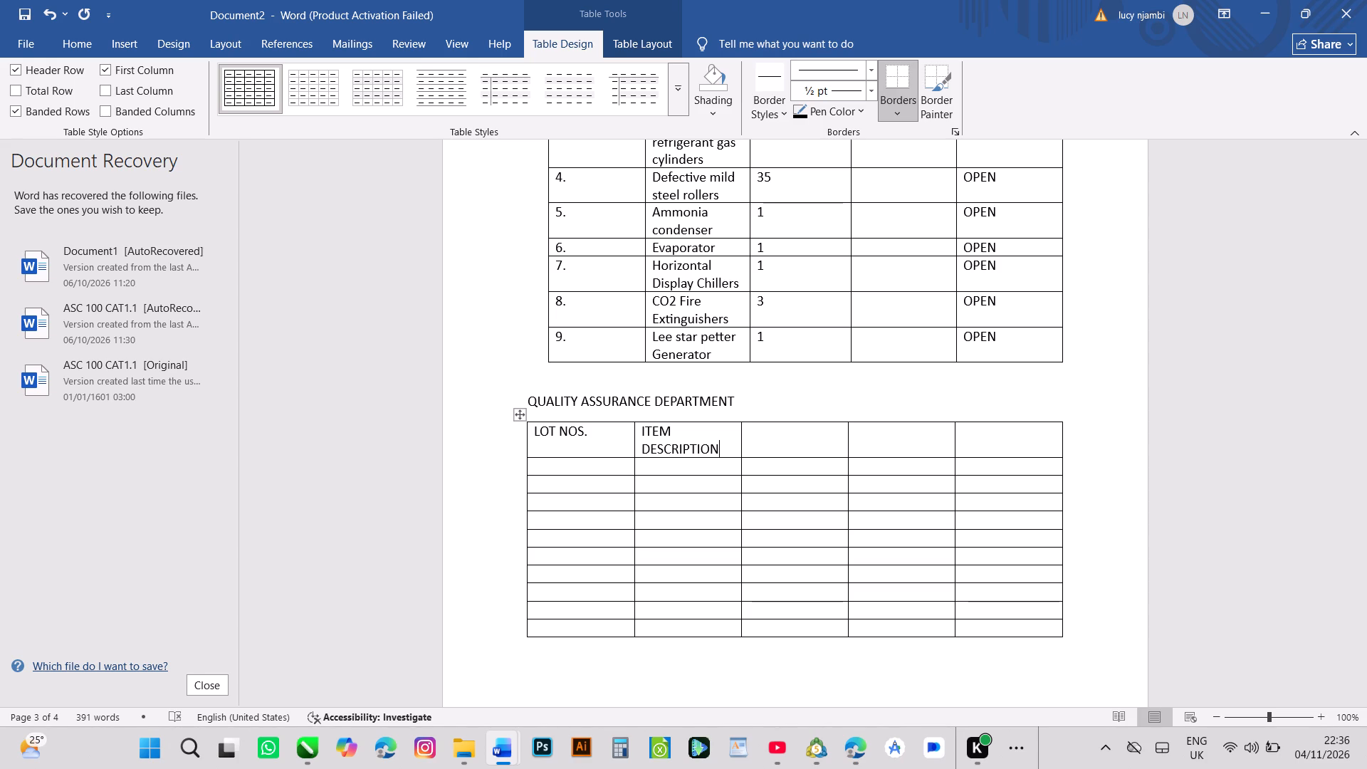
Enter the headings QUANTITY and RESERVEPRICE in the third and fourth header cells of the QUALITY ASSURANCE DEPARTMENT table.
click(760, 440)
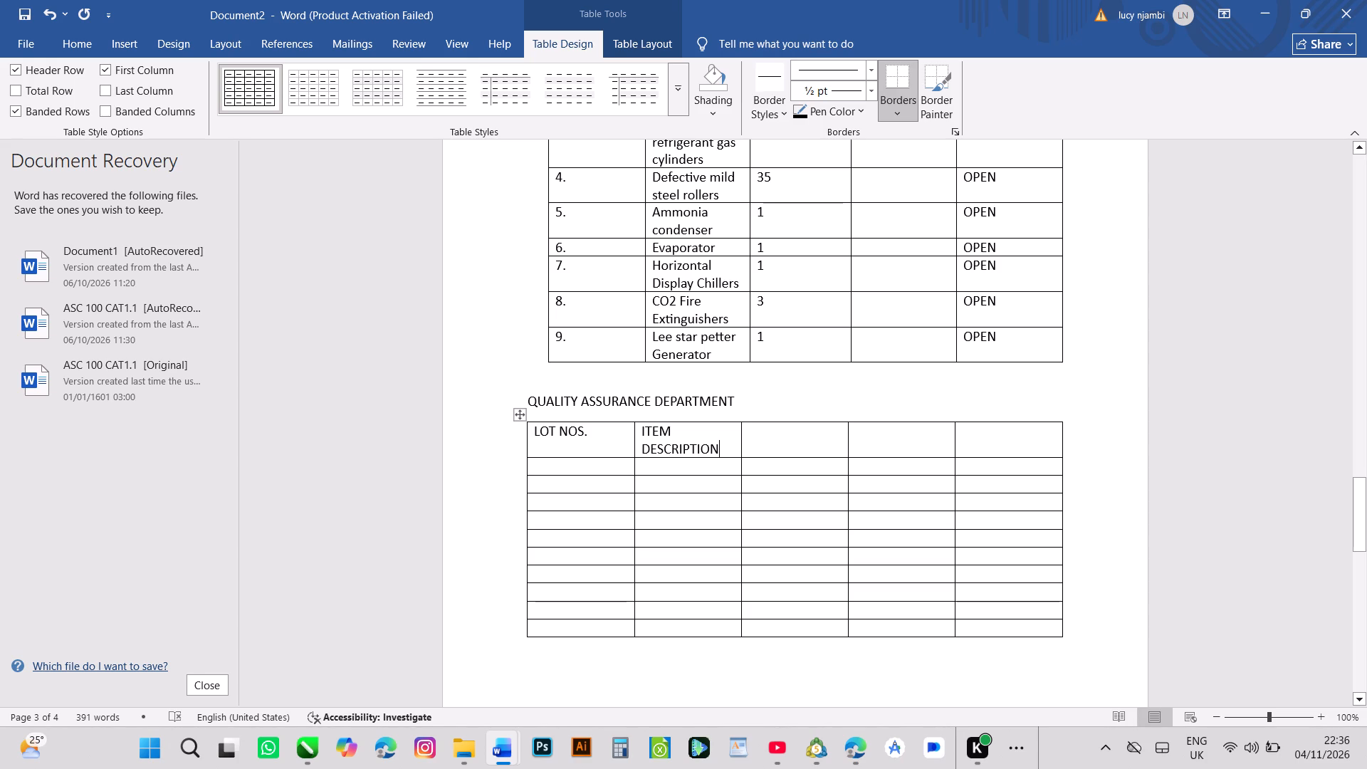
key(q)
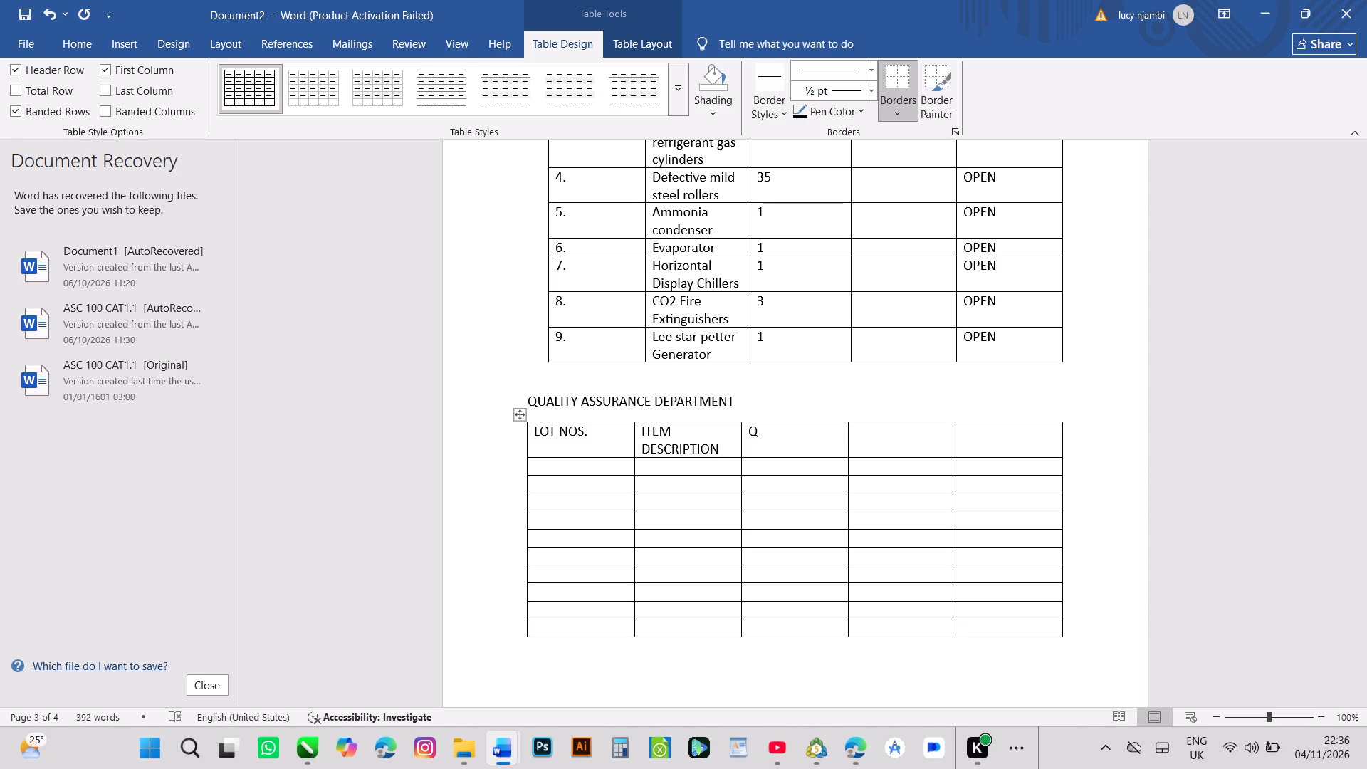
key(u)
text(AN)
key(t)
text(ITY)
click(869, 456)
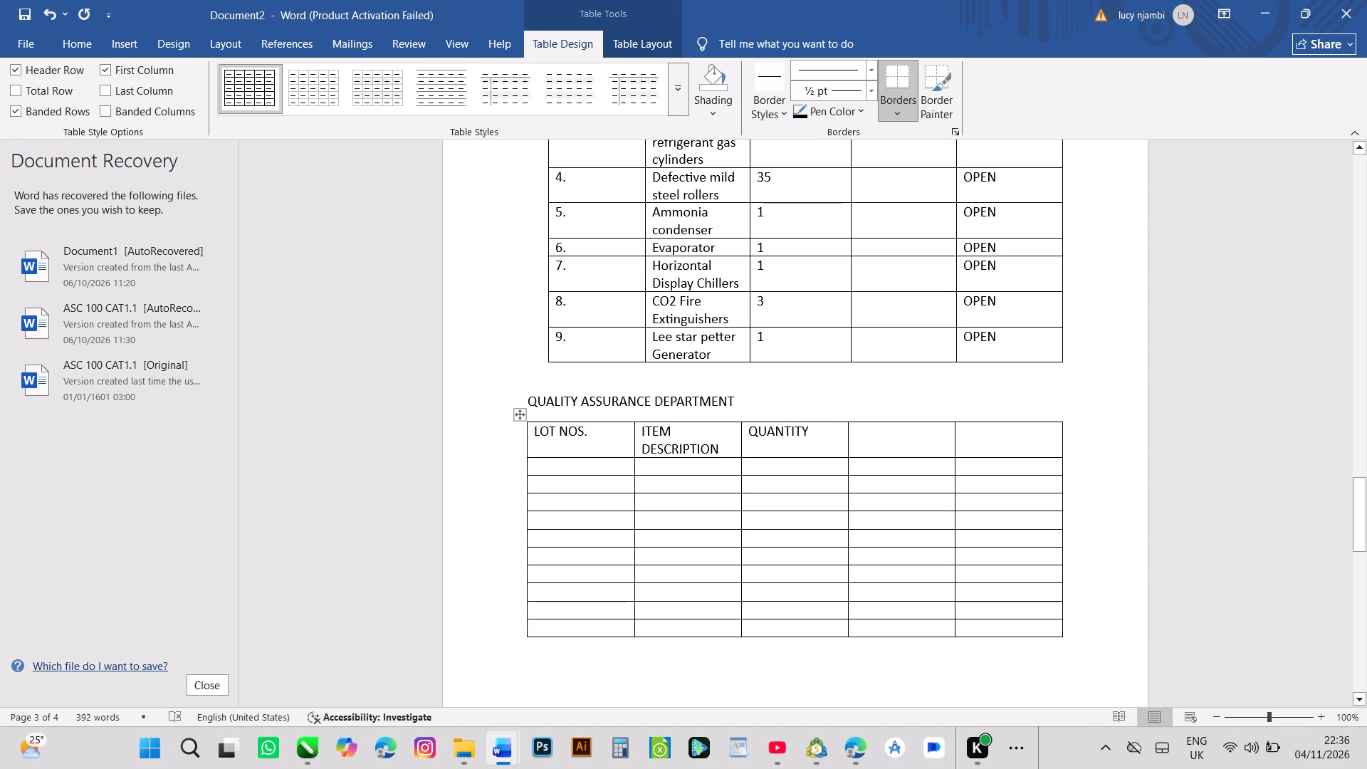
text(RE)
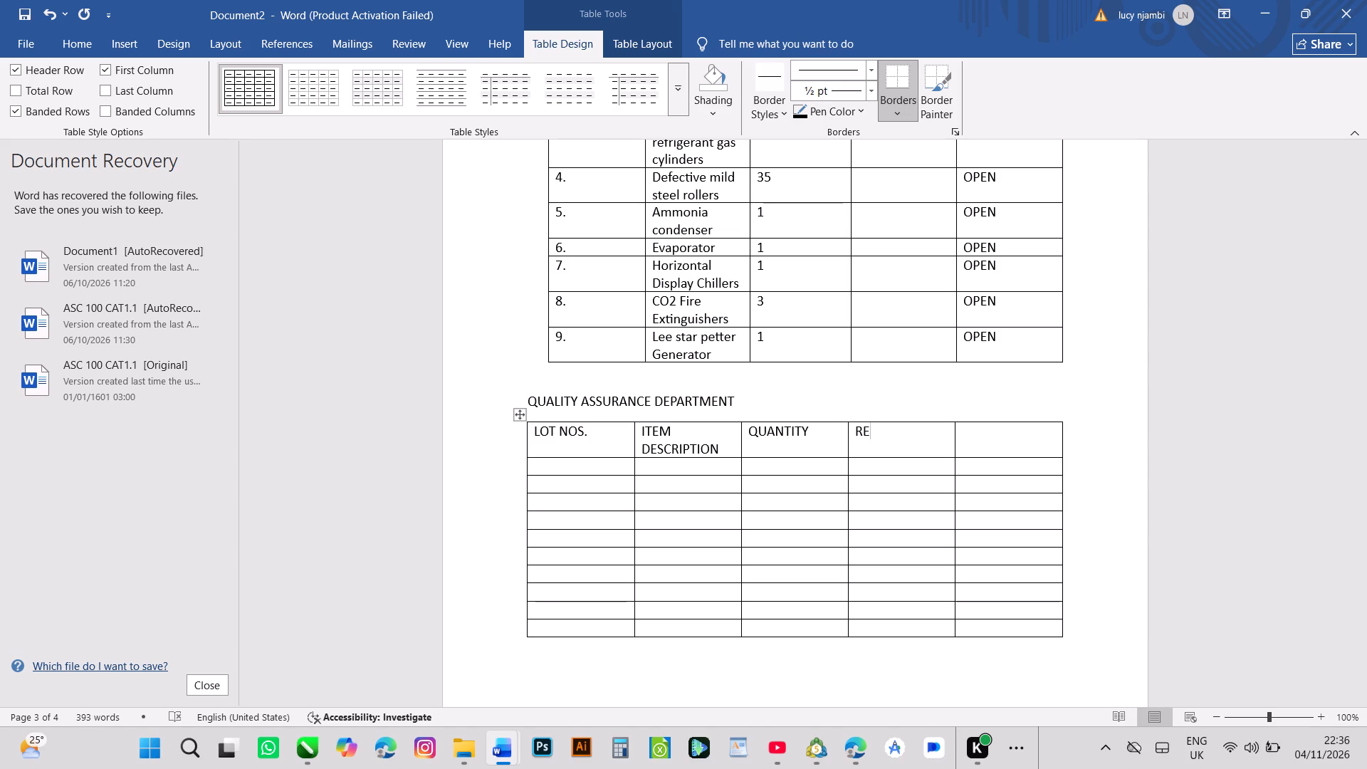
key(e)
key(BackSpace)
text(SE)
key(r)
text(VE)
text(PR)
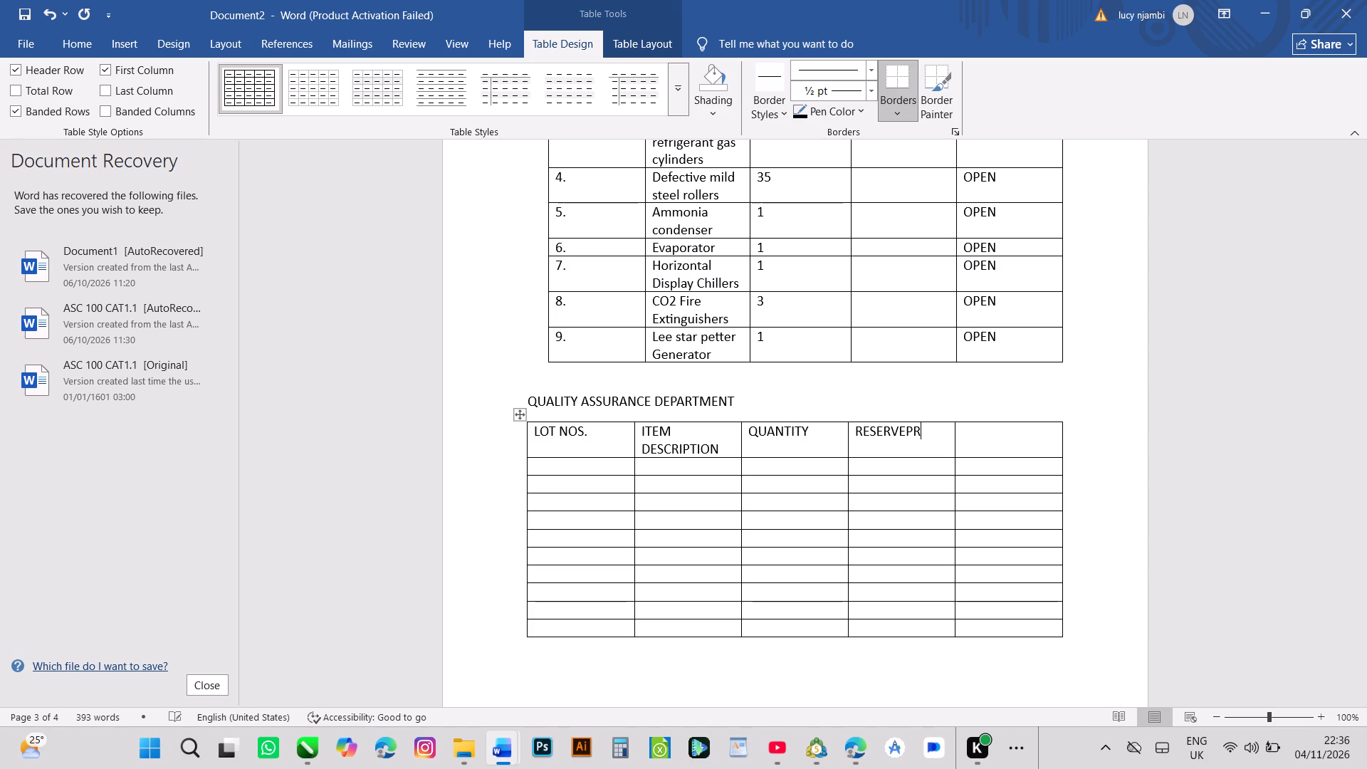
key(i)
text(CE)
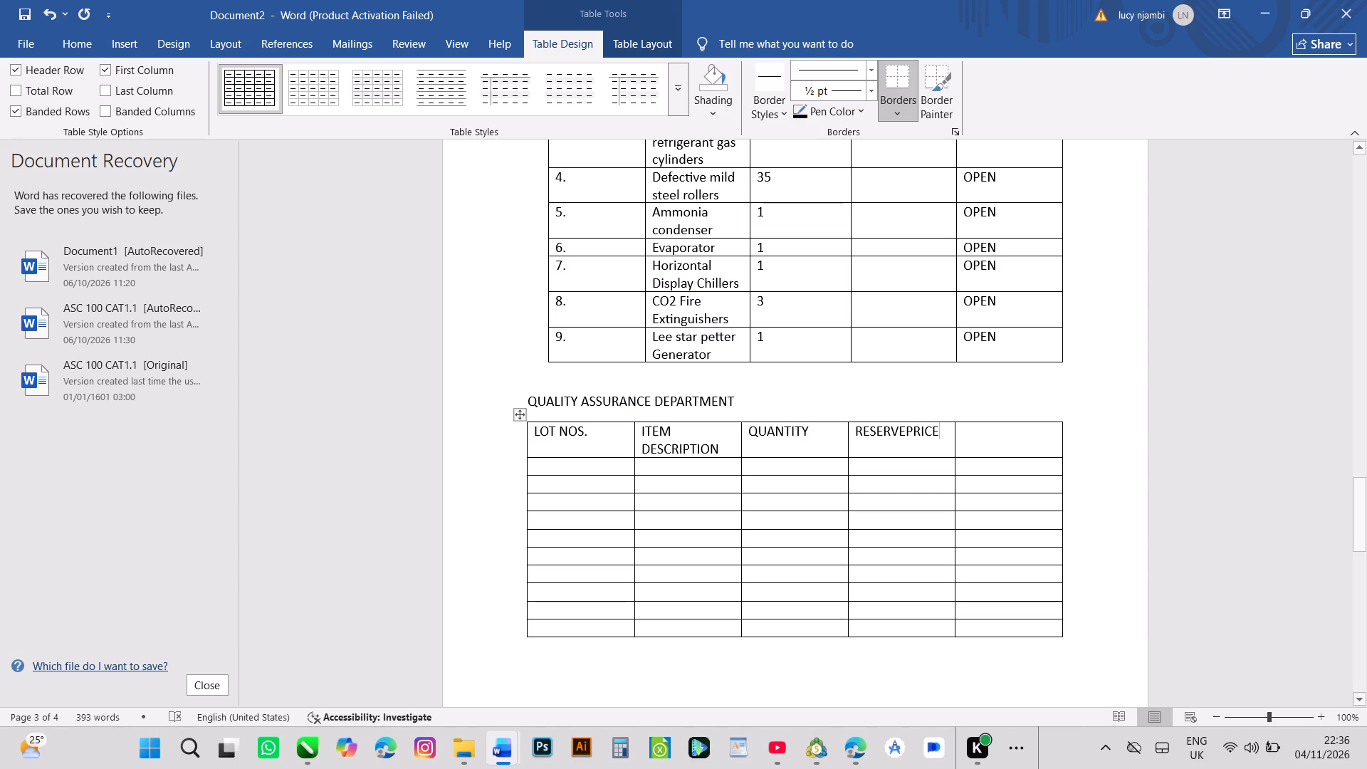
Enter the heading REERVATIONS in the fifth header cell of the QUALITY ASSURANCE DEPARTMENT table.
double_click(965, 439)
text(RE)
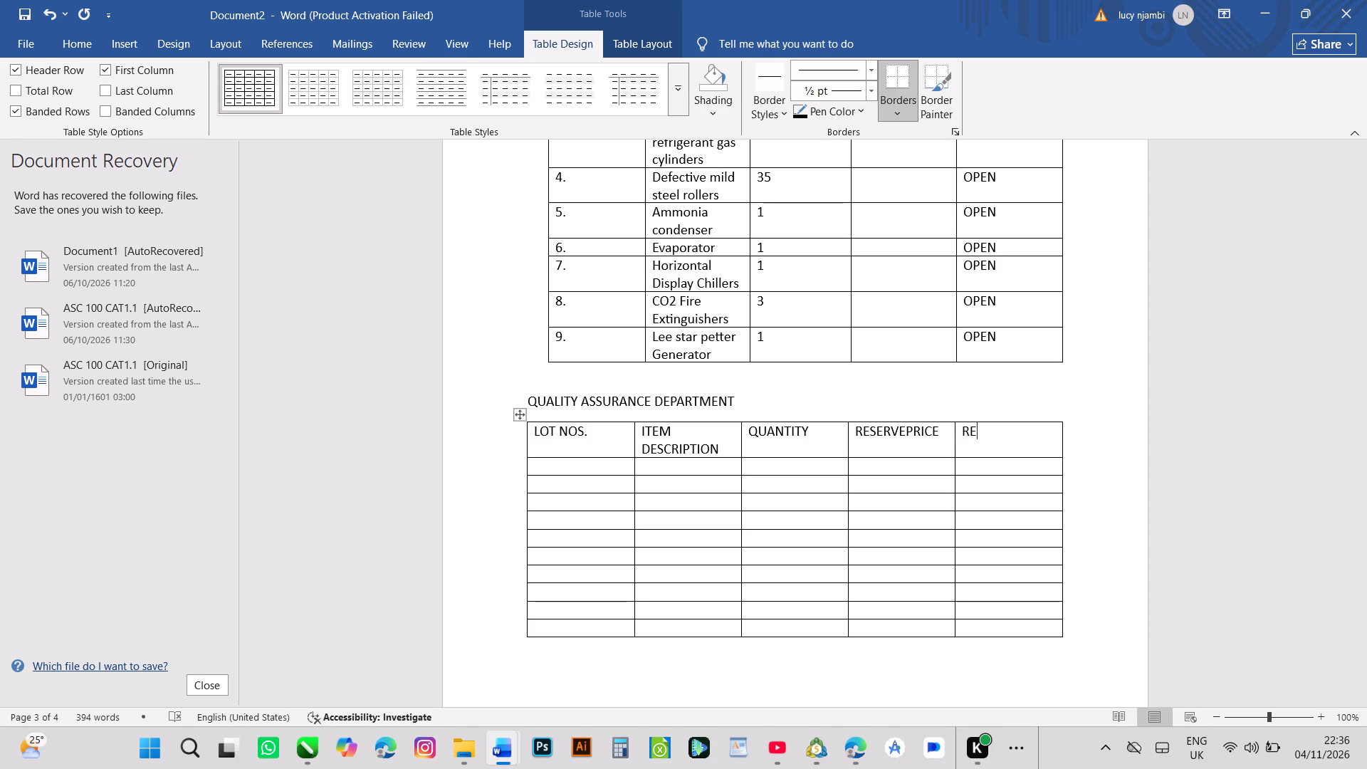
text(ER)
key(v)
text(AT)
text(ION)
key(s)
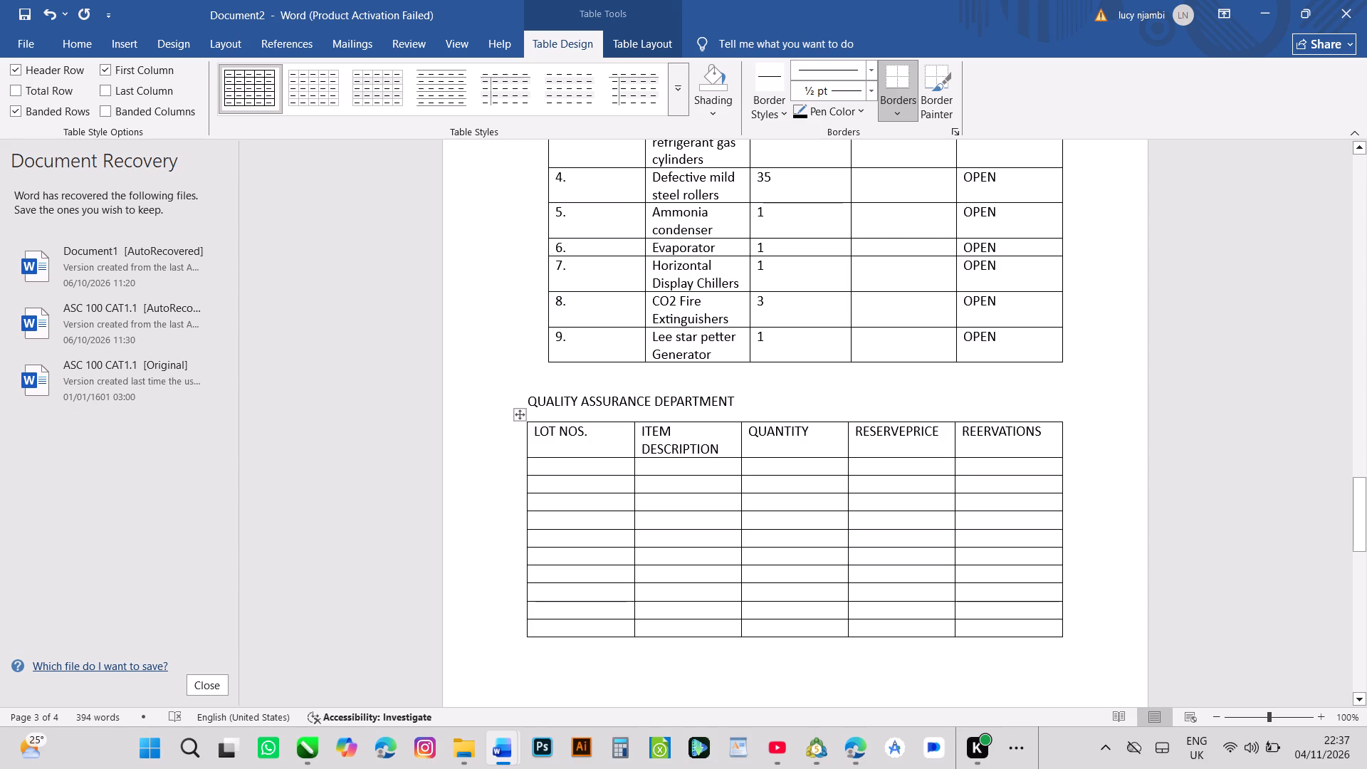
Enter OPEN in the REERVATIONS column for the first seven rows below the header of the QUALITY ASSURANCE DEPARTMENT table.
click(963, 466)
text(OP)
text(EN)
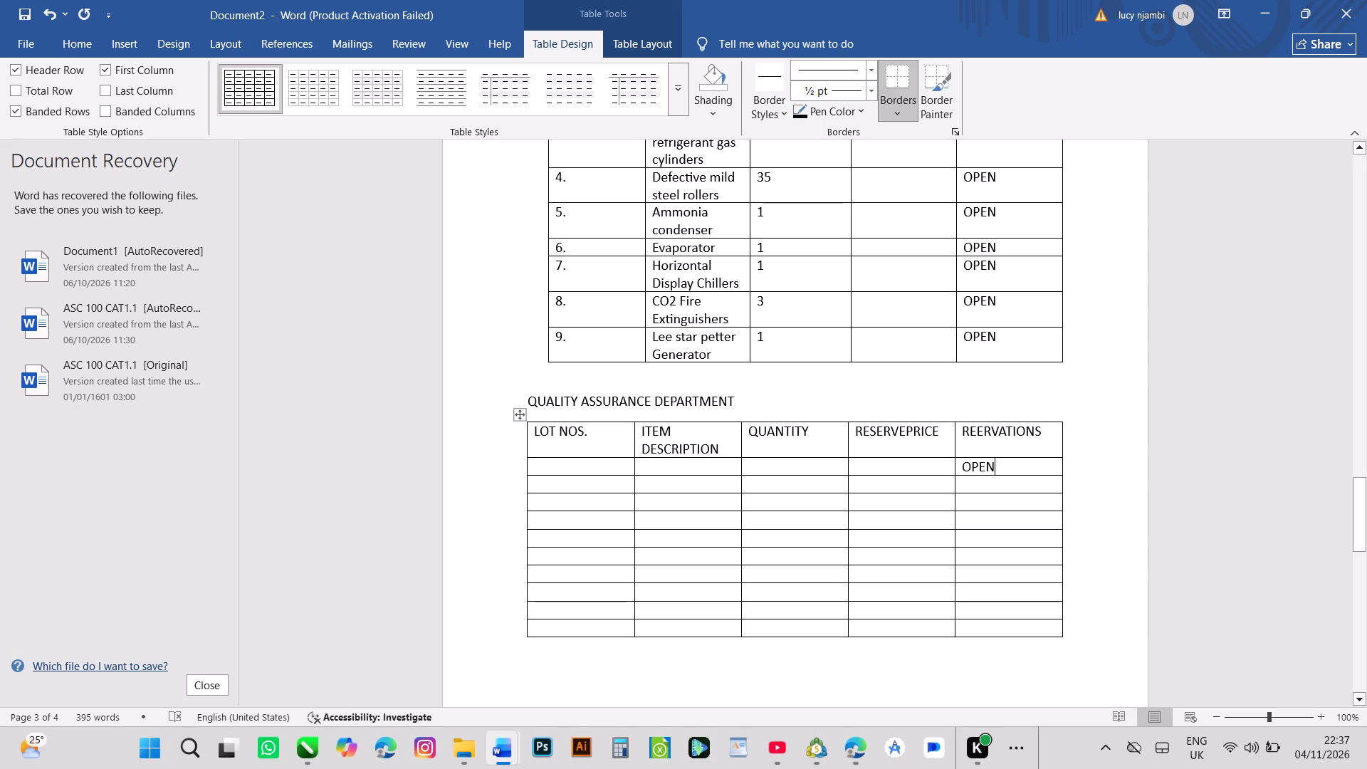
click(966, 483)
text(OPEN)
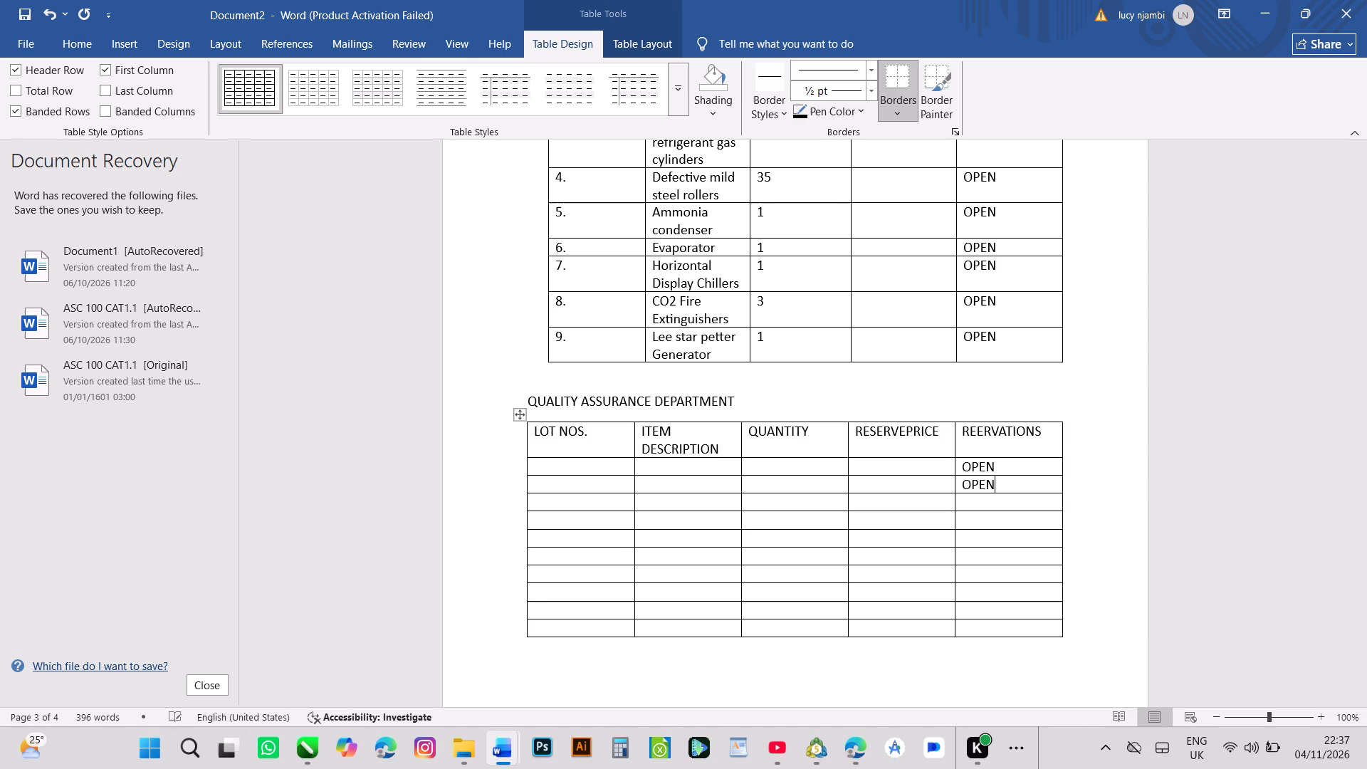
click(963, 502)
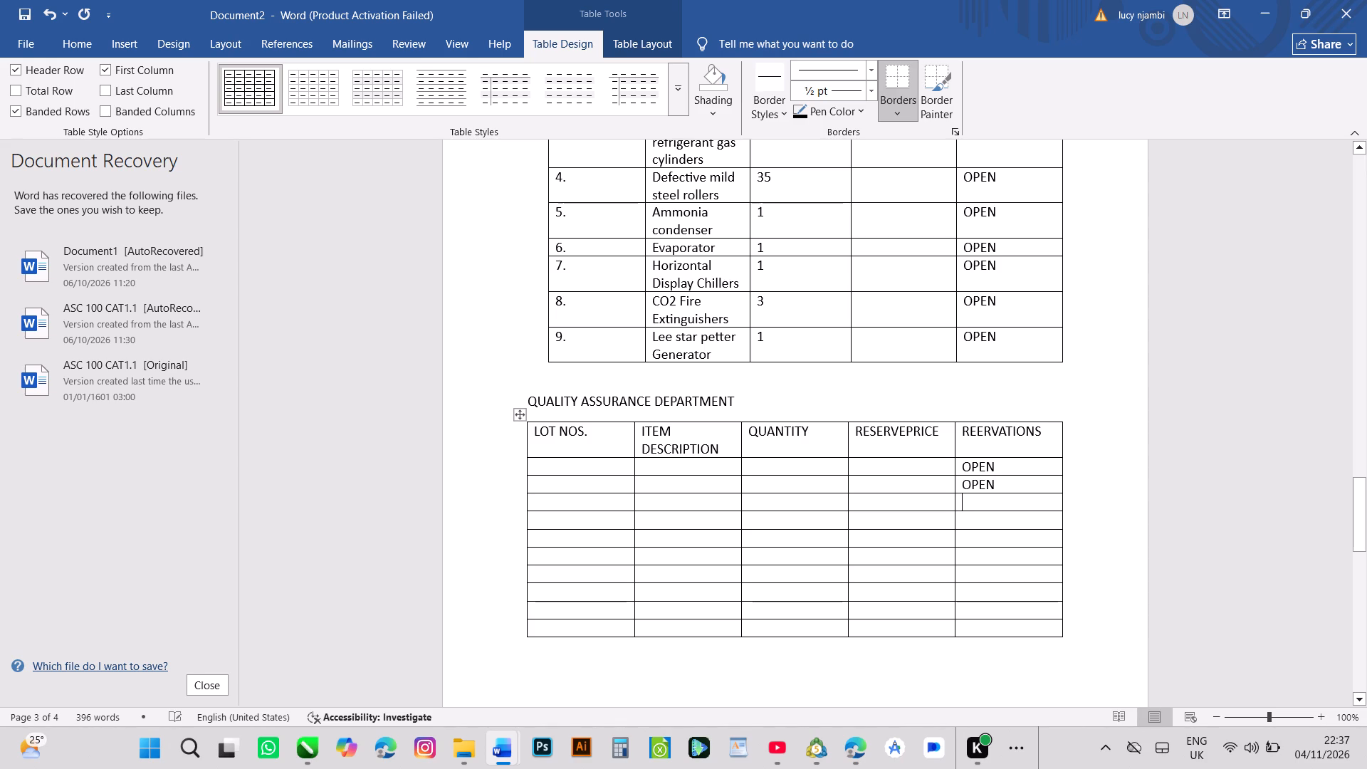
text(OPEN)
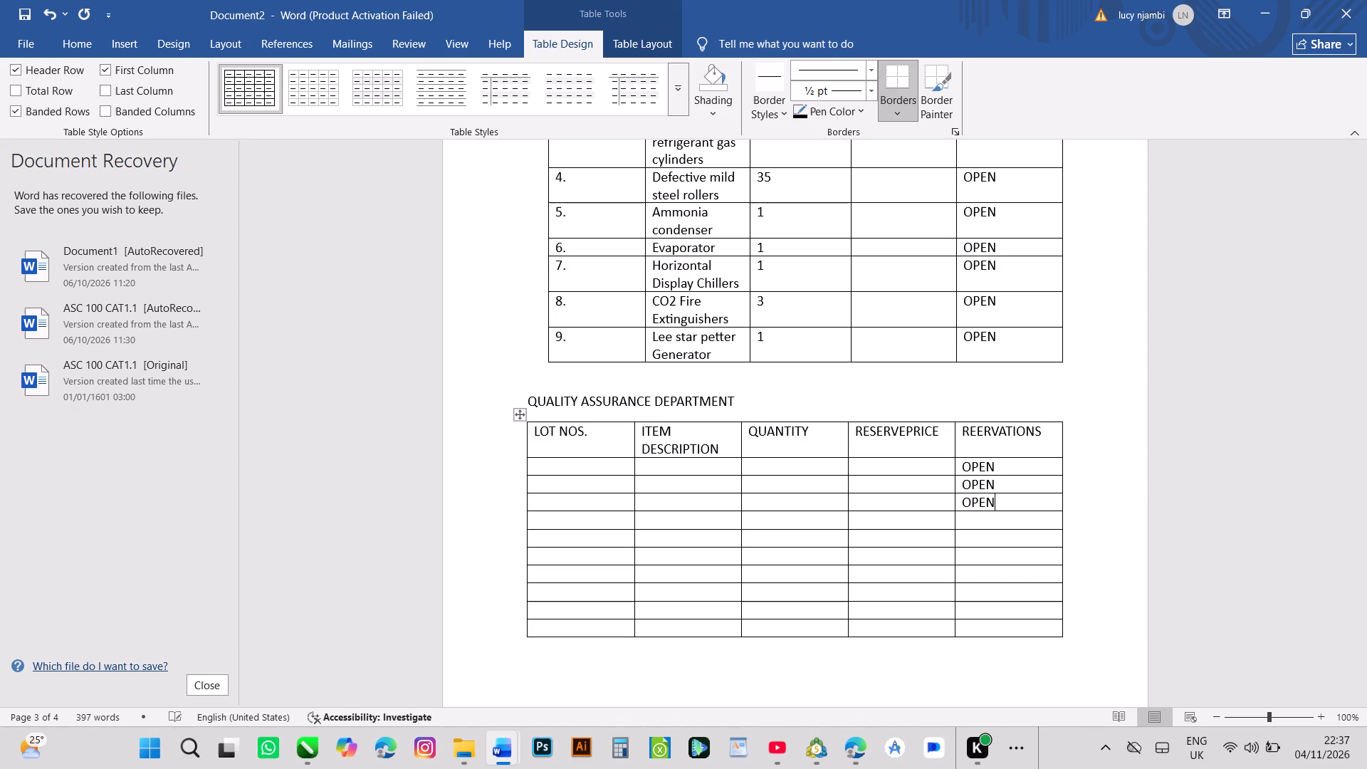
click(968, 520)
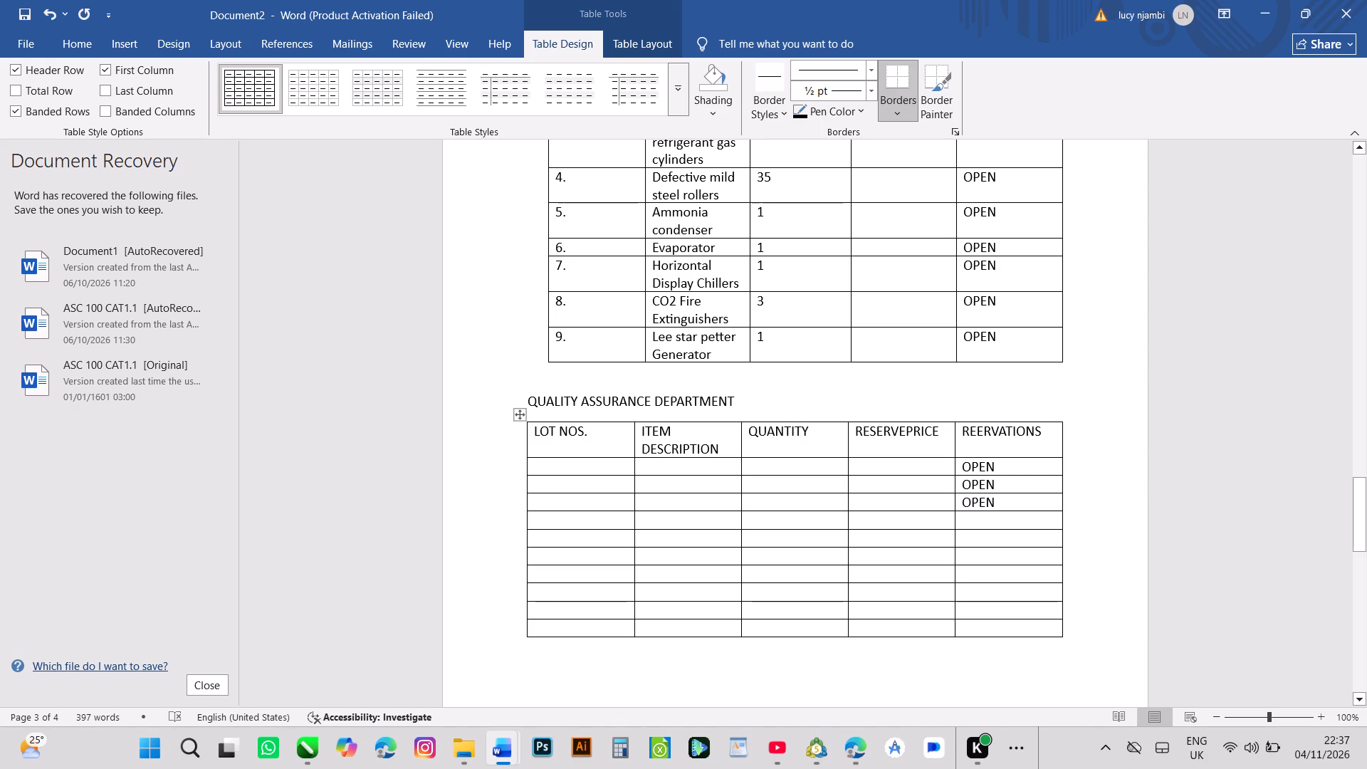
text(OPEN)
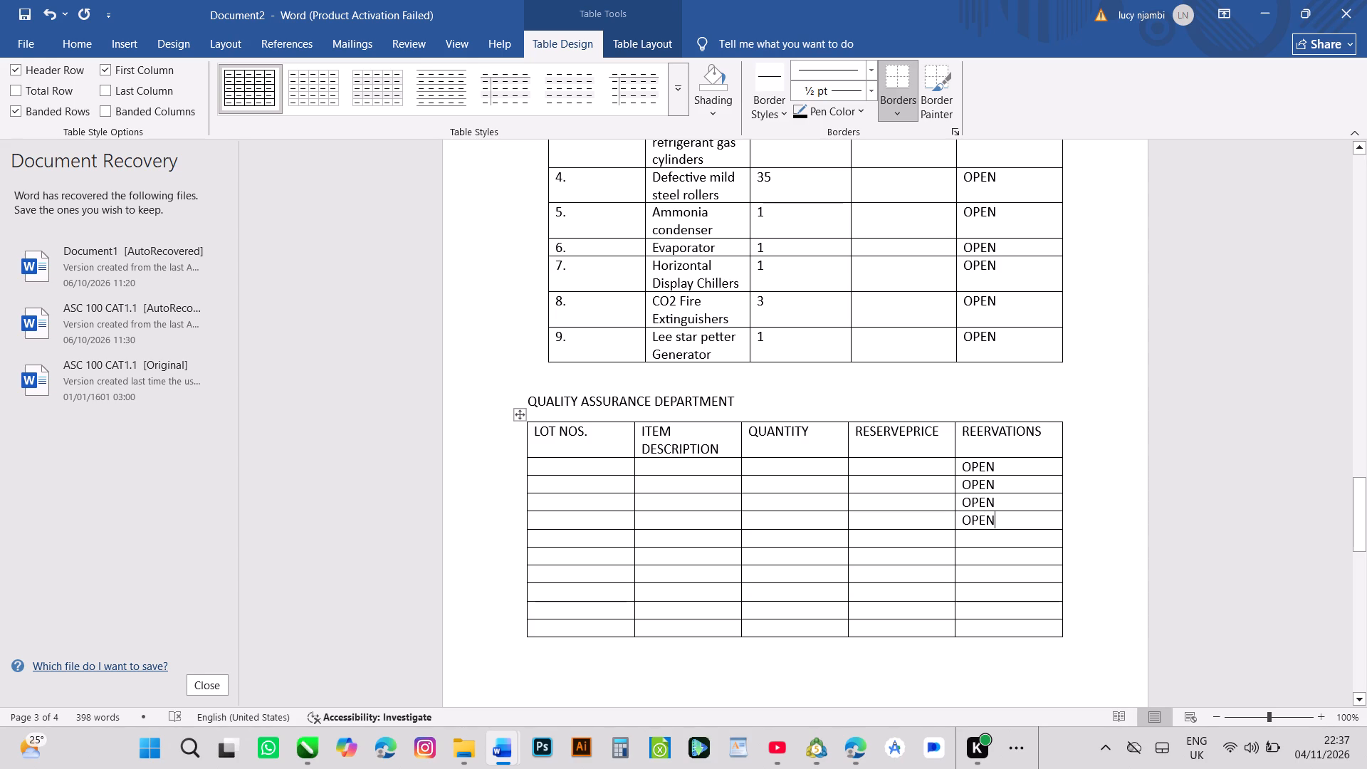
click(962, 532)
text(OPEN)
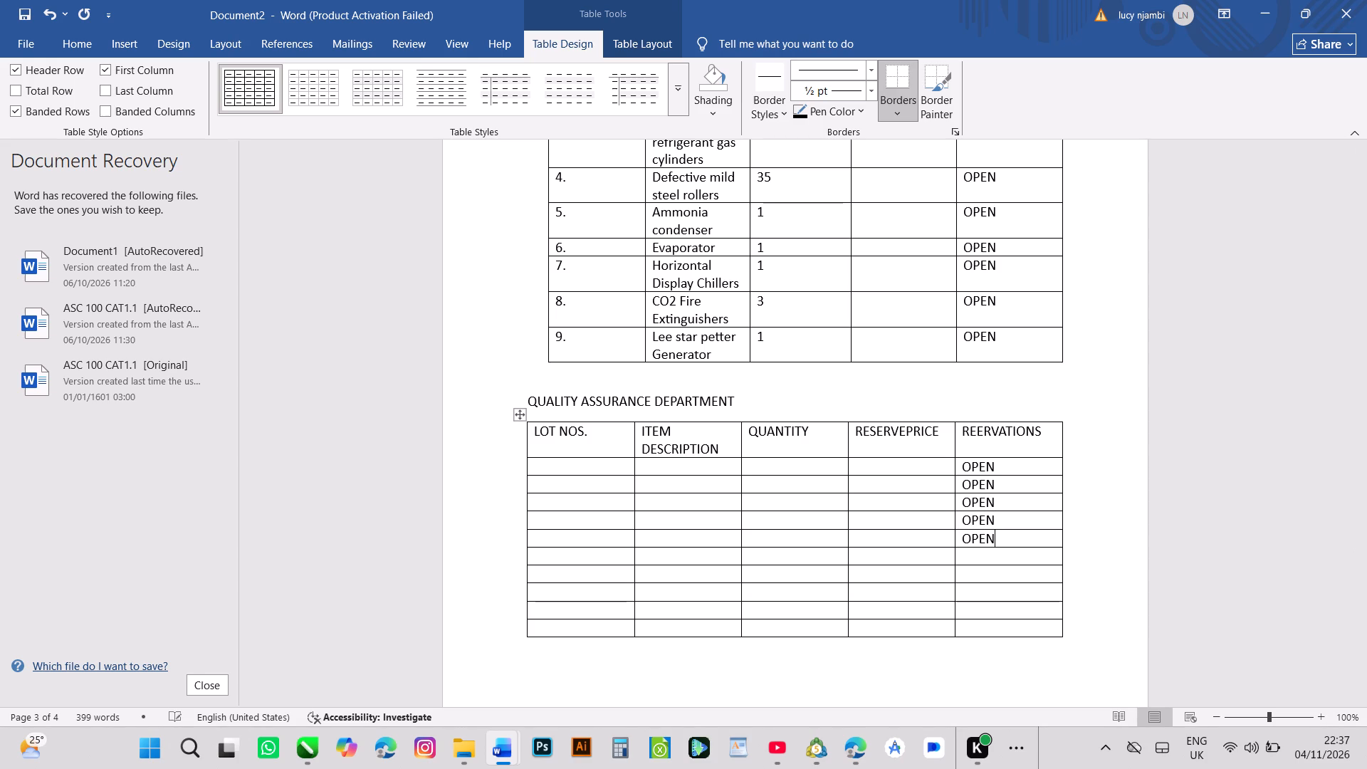
click(970, 558)
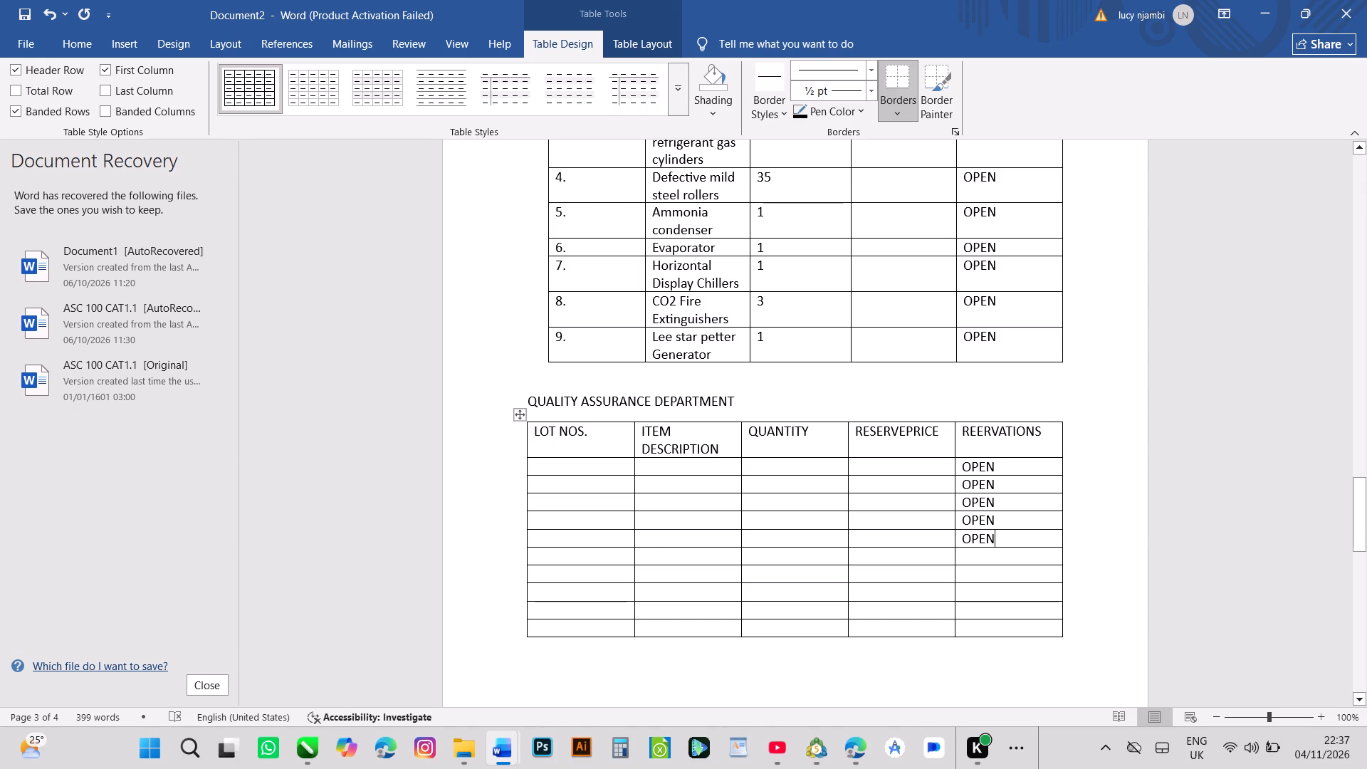
text(OPEN)
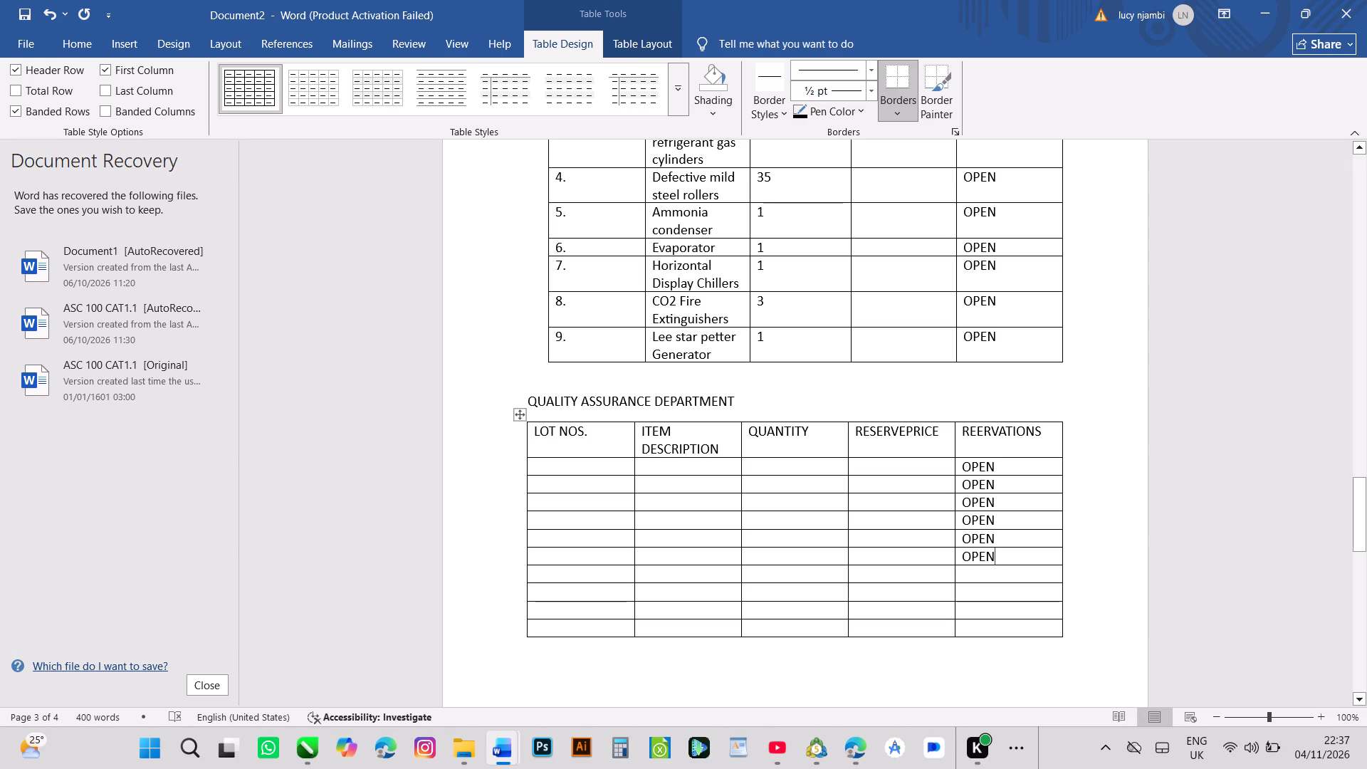
click(969, 577)
text(OPEN)
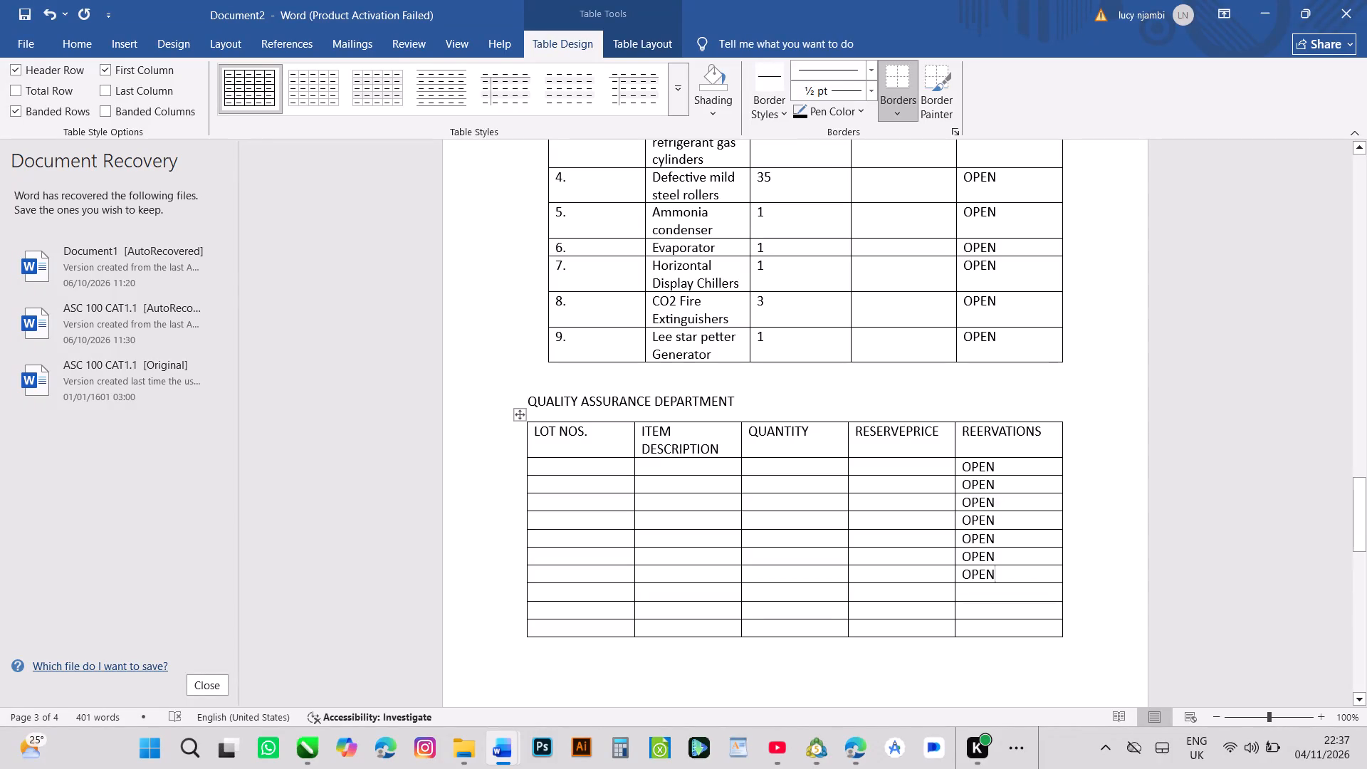
Enter OPEN in the REERVATIONS column for the eighth, ninth and tenth rows below the header of the QUALITY ASSURANCE DEPARTMENT table.
click(961, 588)
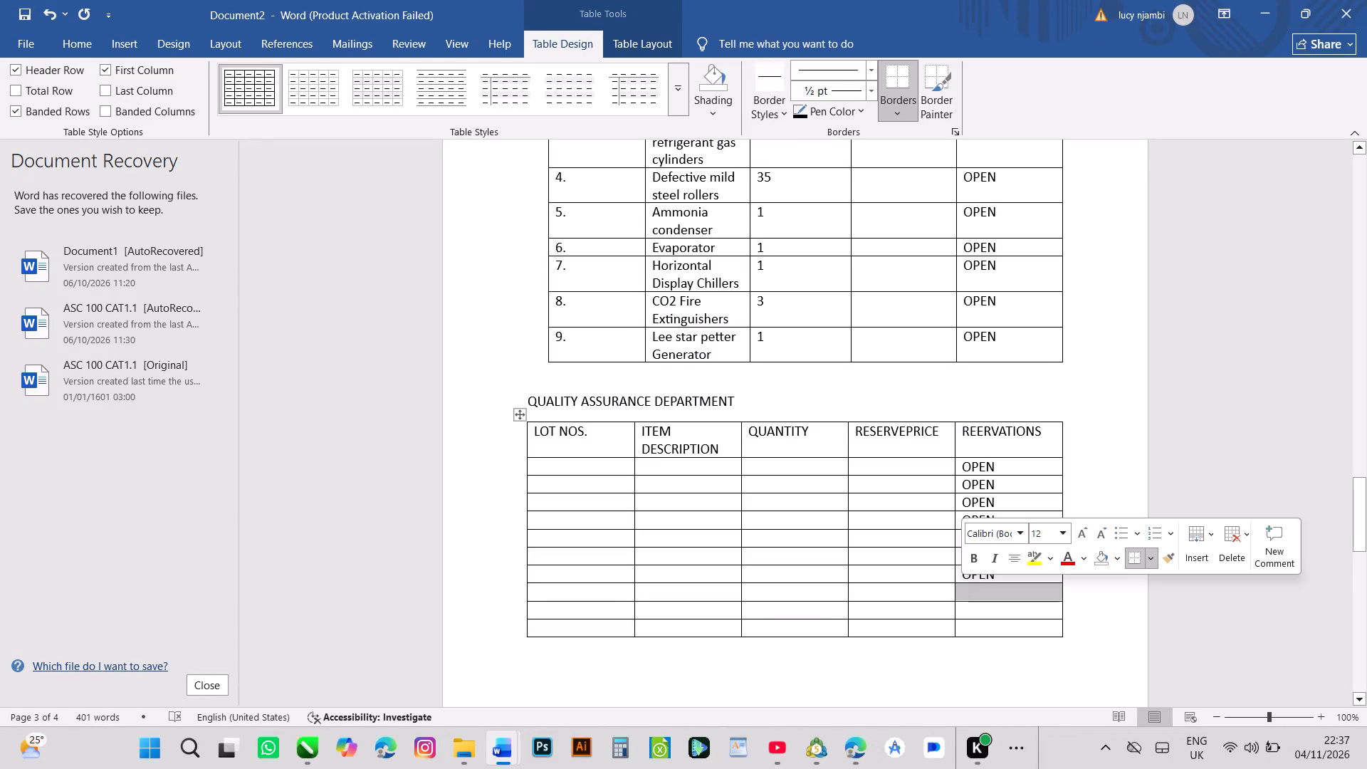
click(961, 588)
click(961, 589)
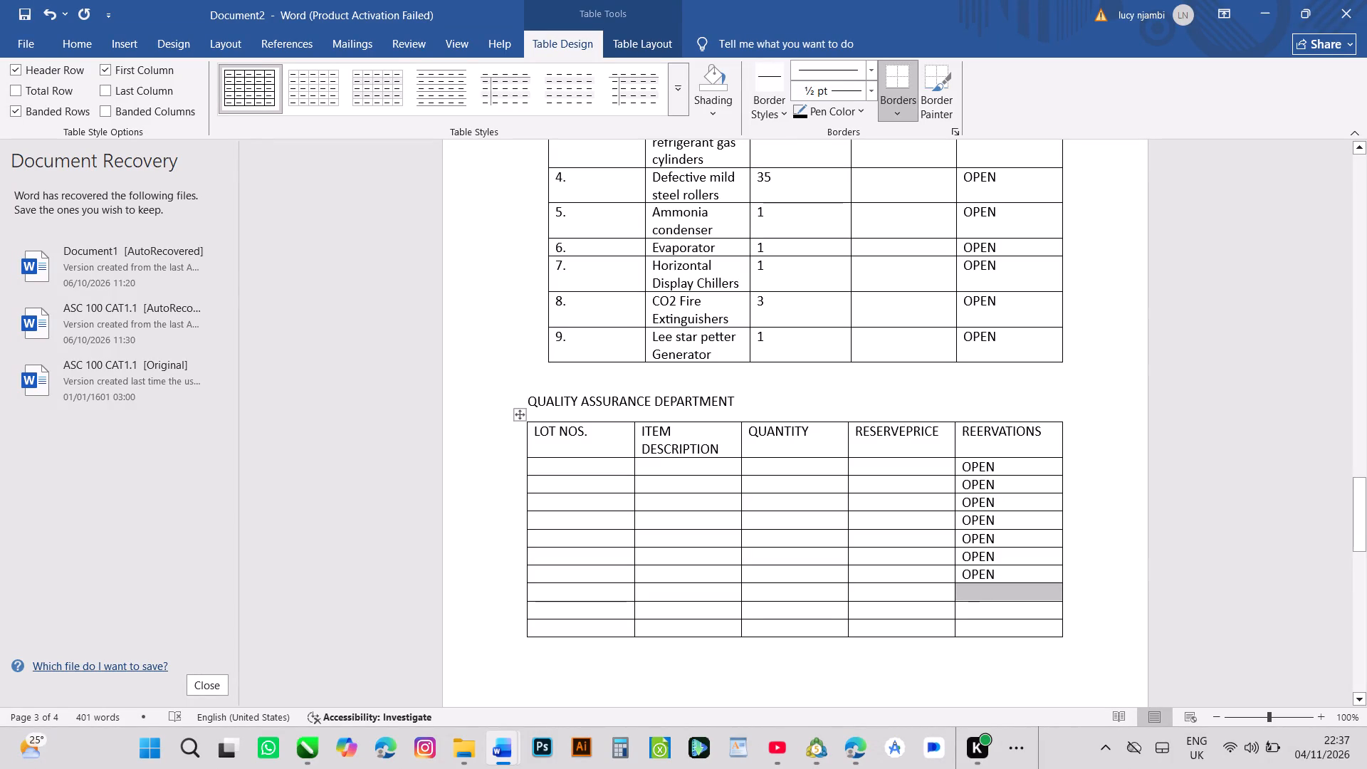
click(1166, 549)
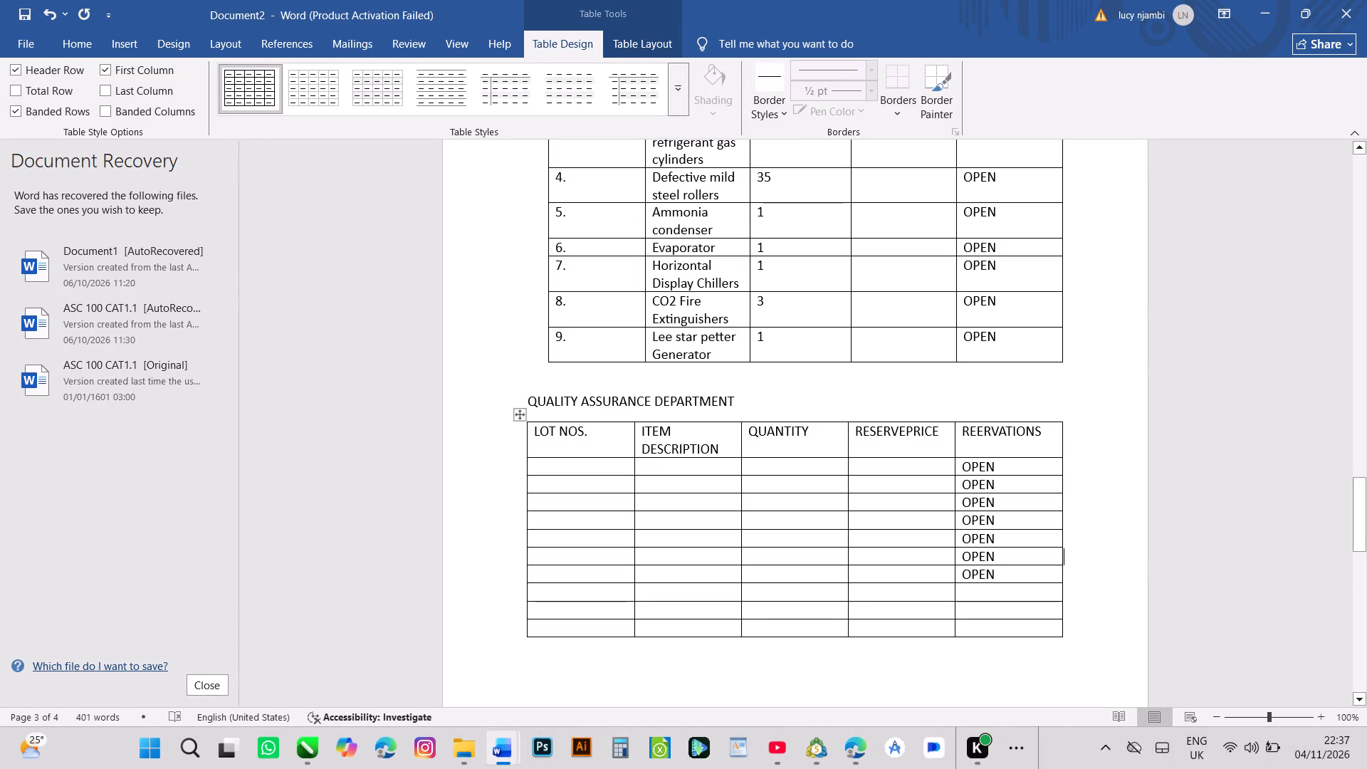
click(965, 591)
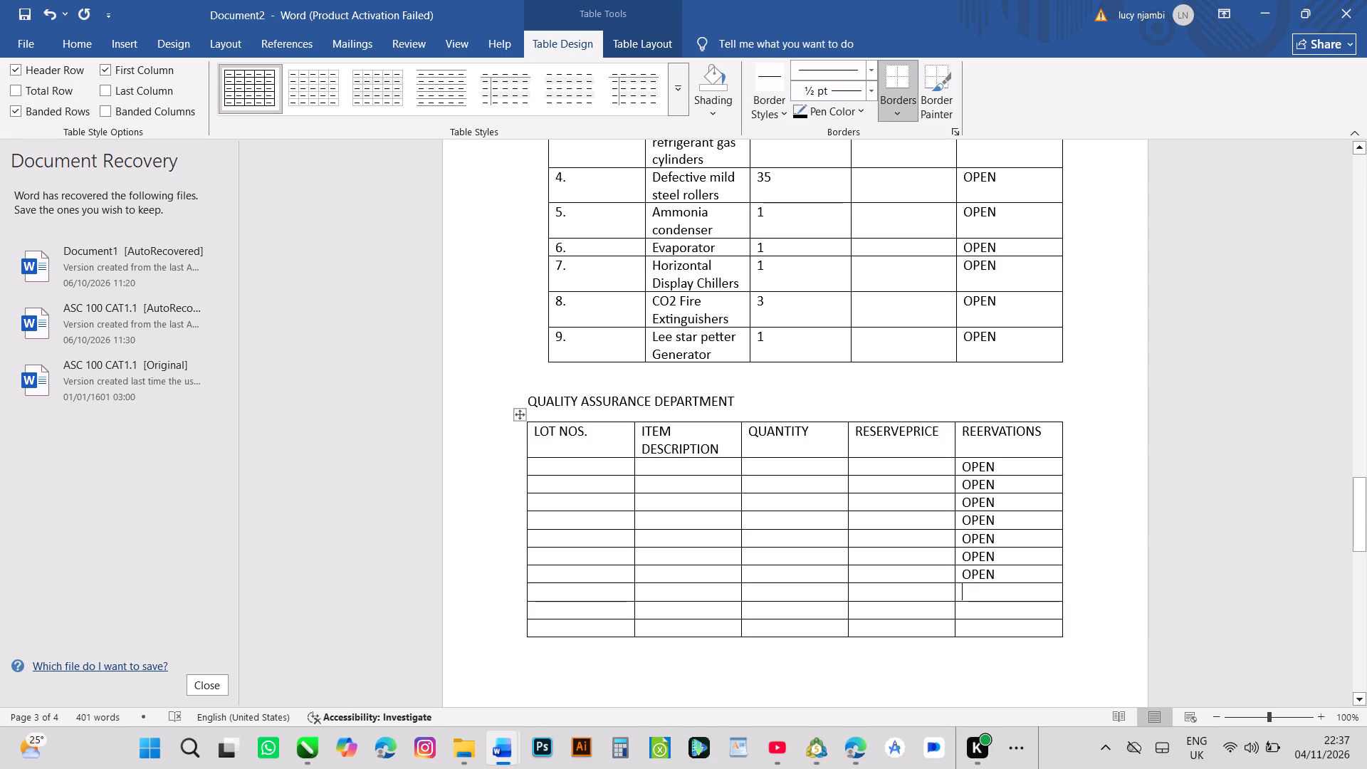
text(OE)
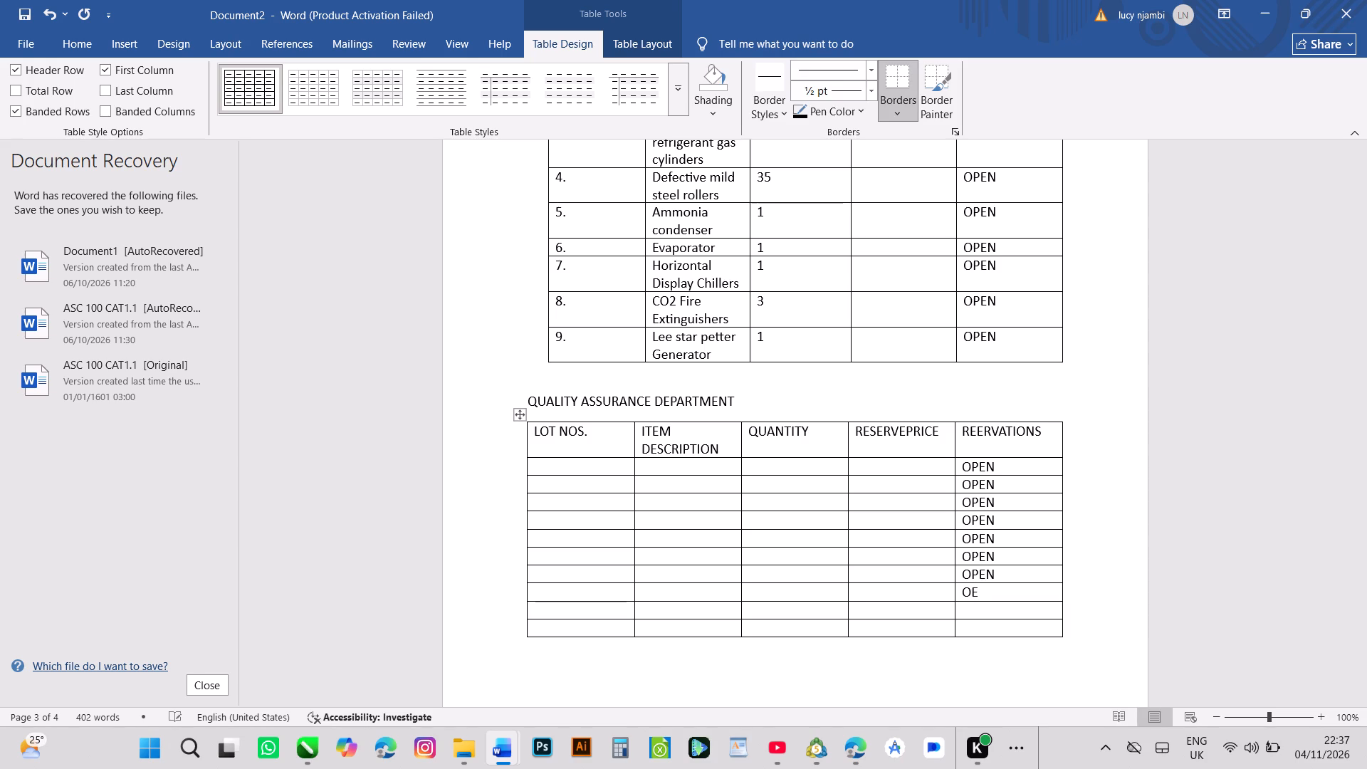
key(n)
key(BackSpace)
key(BackSpace)
key(p)
text(EN)
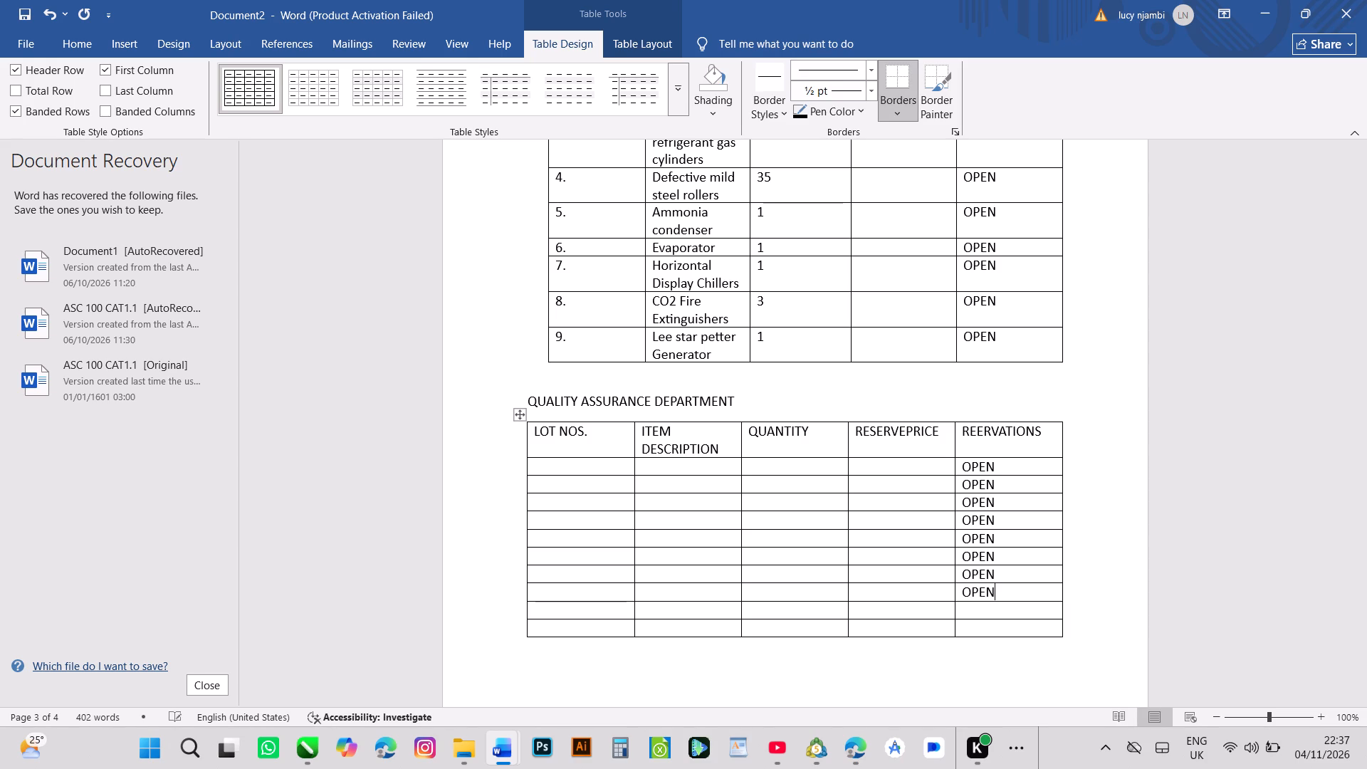
click(970, 607)
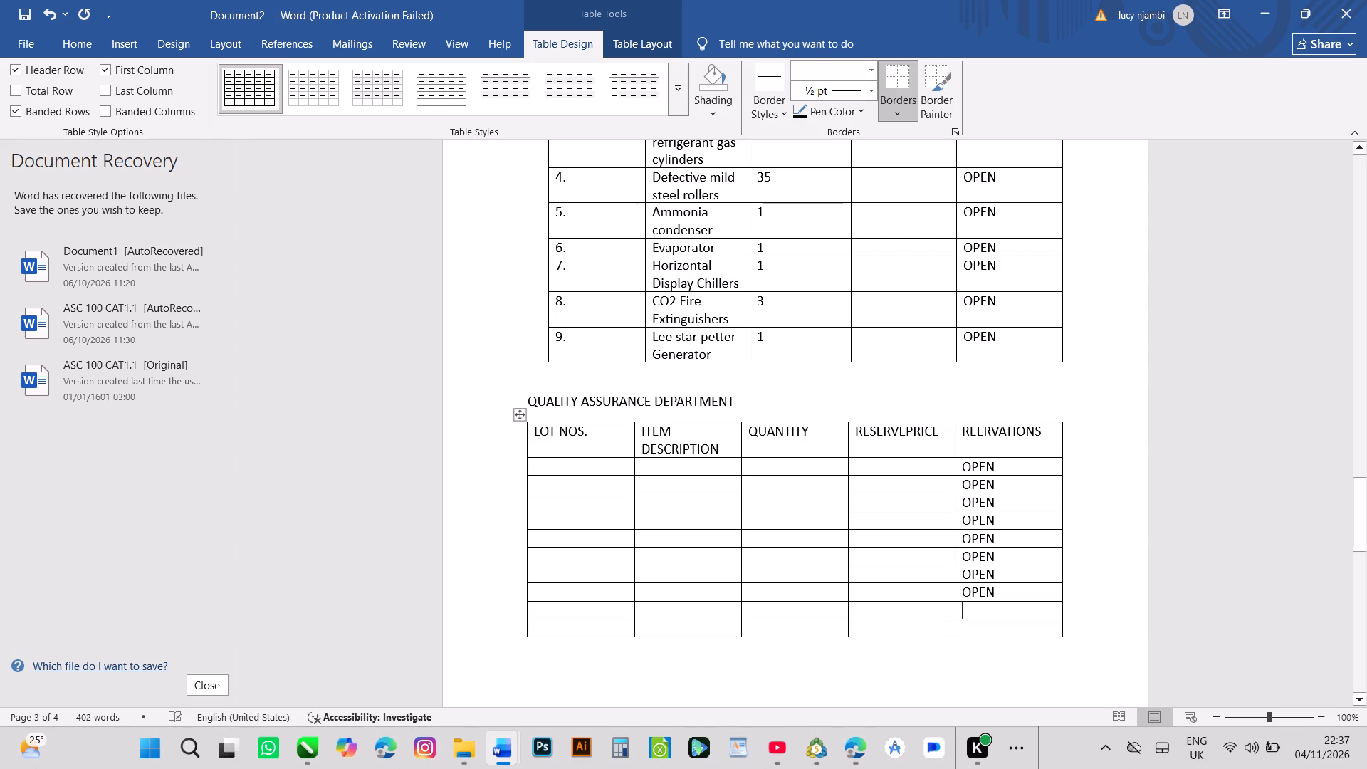
text(OPEN)
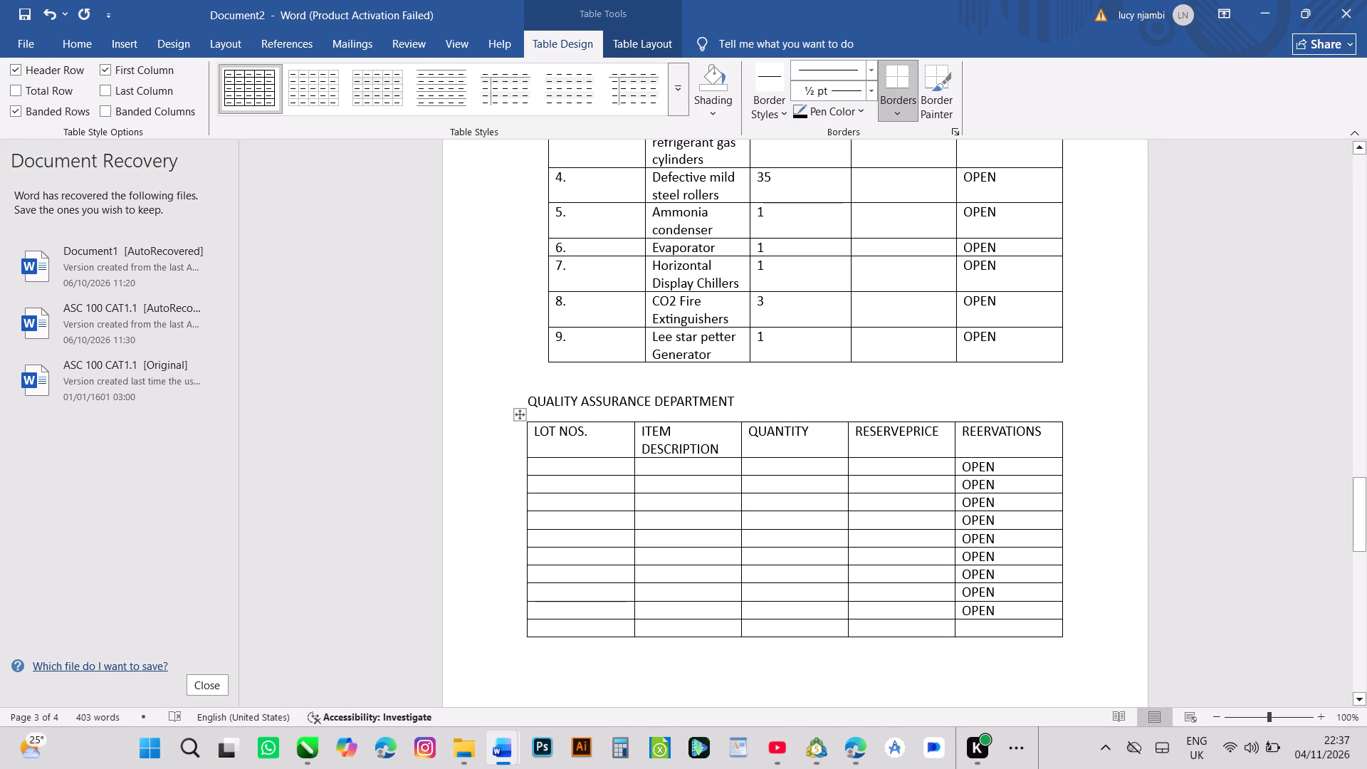
click(962, 622)
text(OPEN)
Enter TO THE HIGHEST BIDDER in the RESERVEPRICE cell of the second row below the QUALITY ASSURANCE DEPARTMENT table's header.
click(858, 481)
text(TO)
key(space)
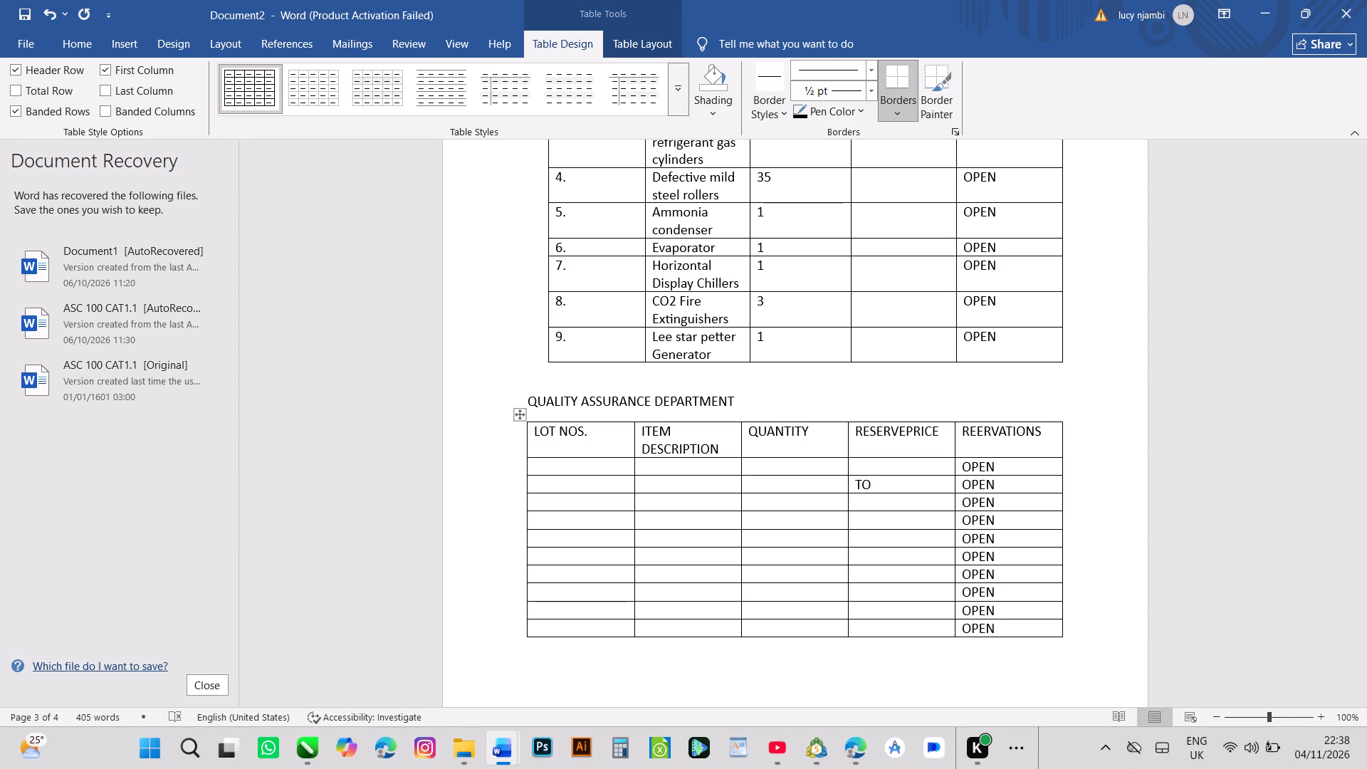
text(THE)
key(space)
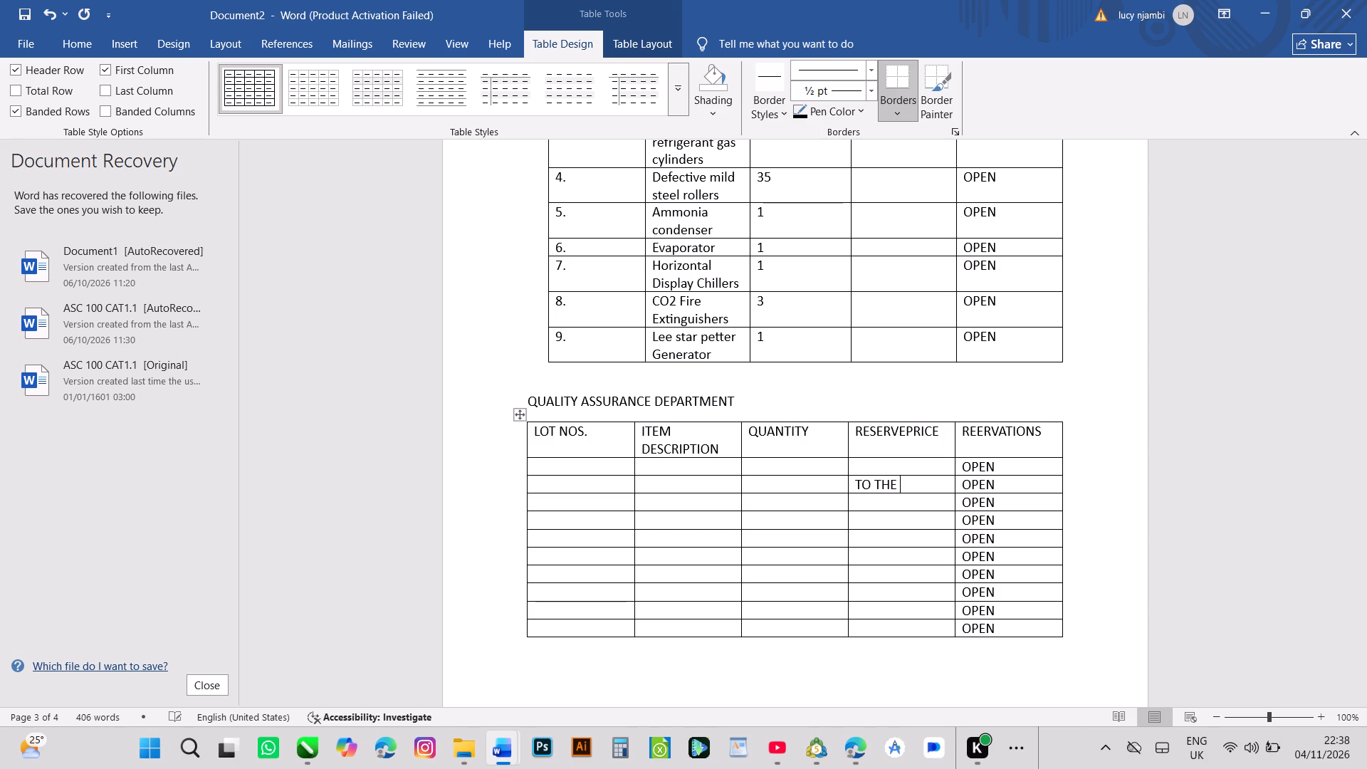
text(HI)
text(GHEST)
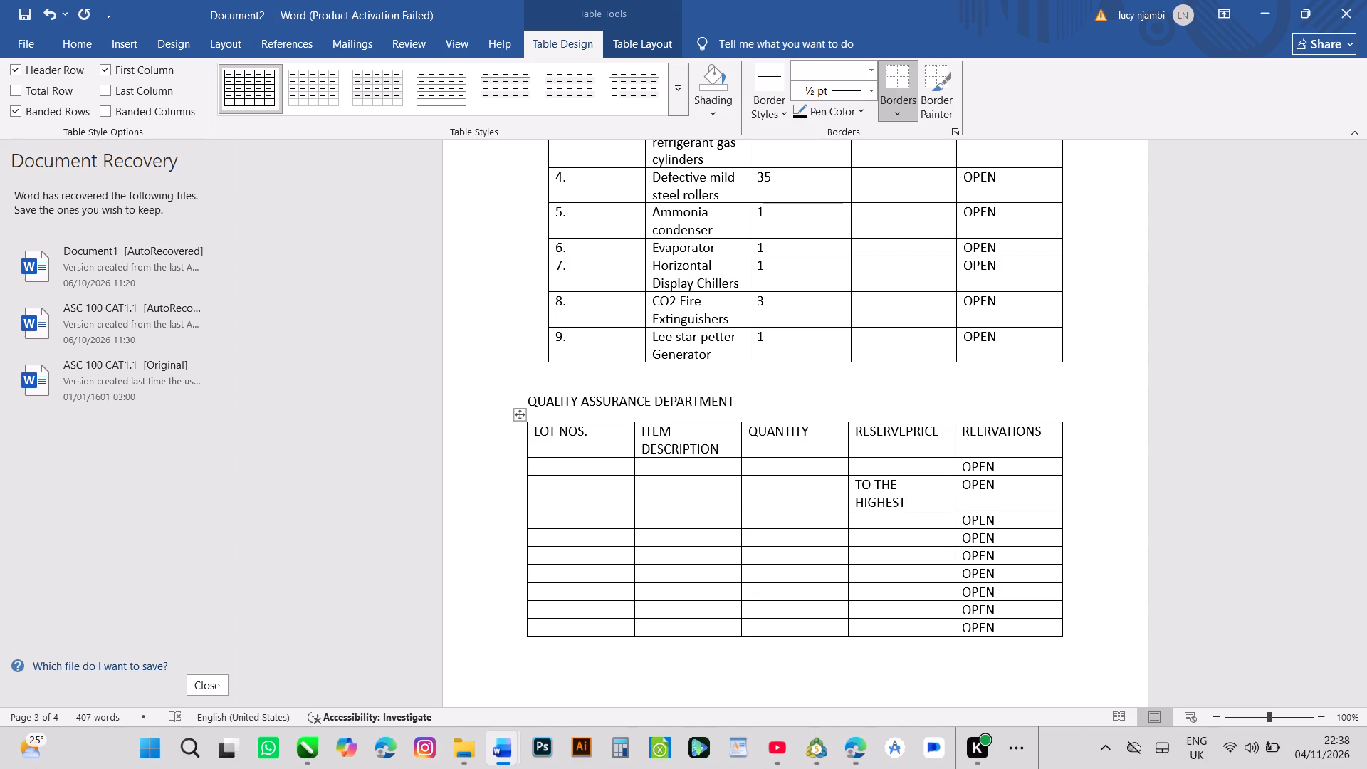
key(space)
key(b)
text(IDD)
text(ER)
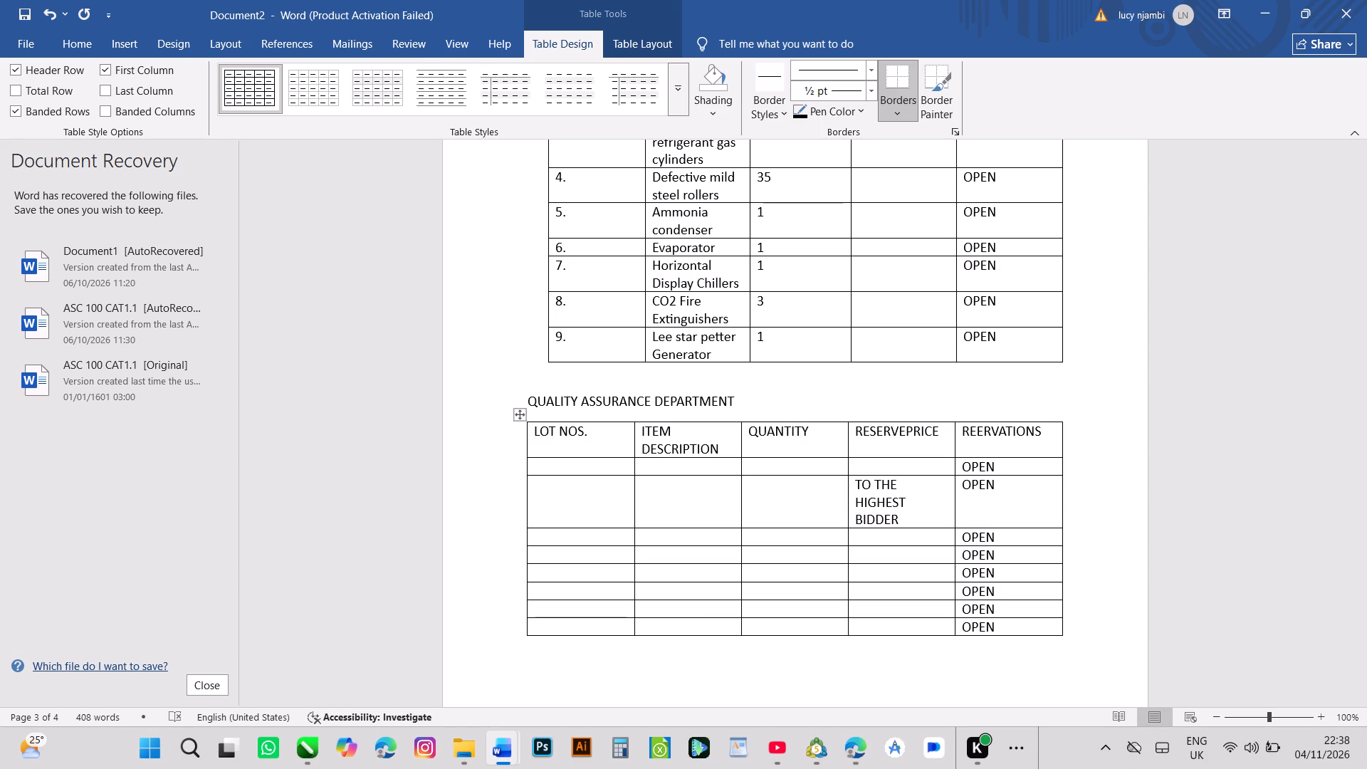
Enter quantities 1, 1, 1 and 3 in the first four rows below the header of the QUALITY ASSURANCE DEPARTMENT table.
click(764, 467)
key(1)
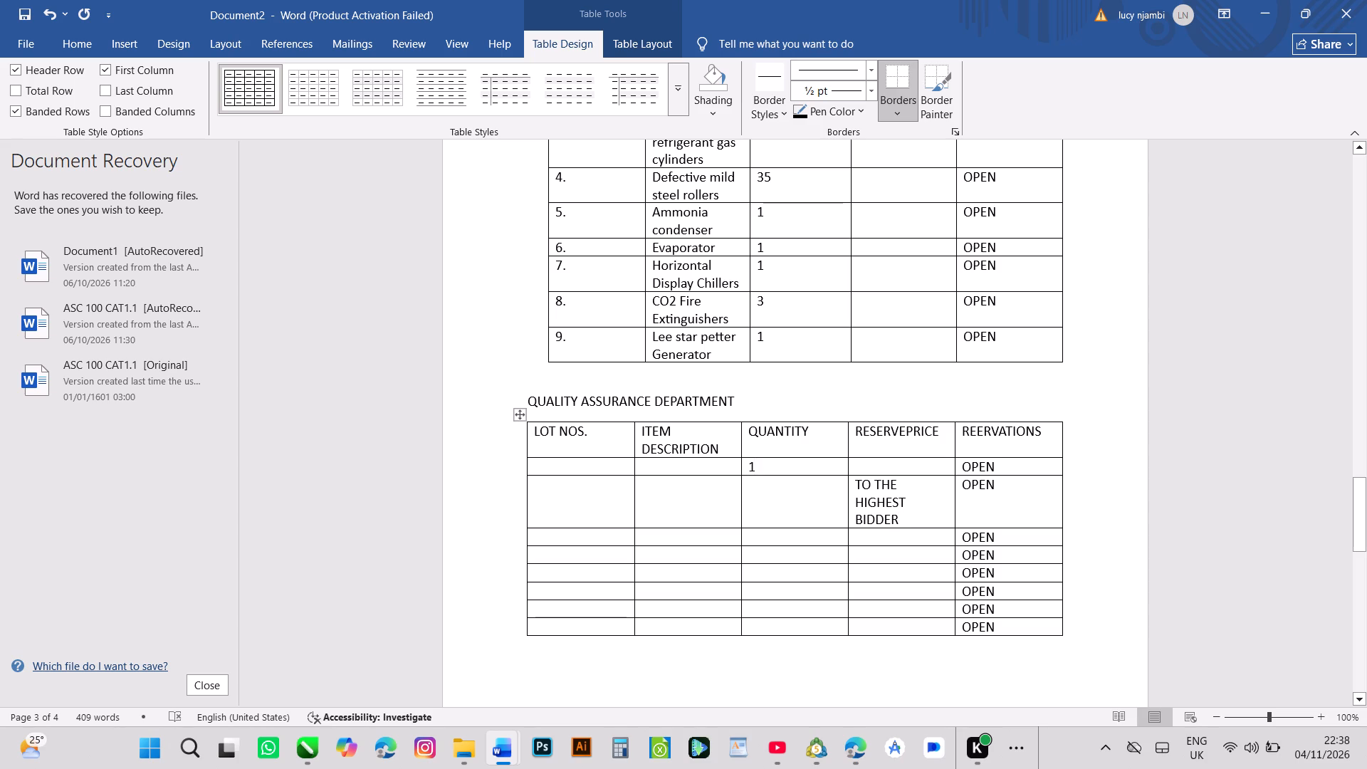
click(762, 496)
key(1)
click(755, 532)
key(1)
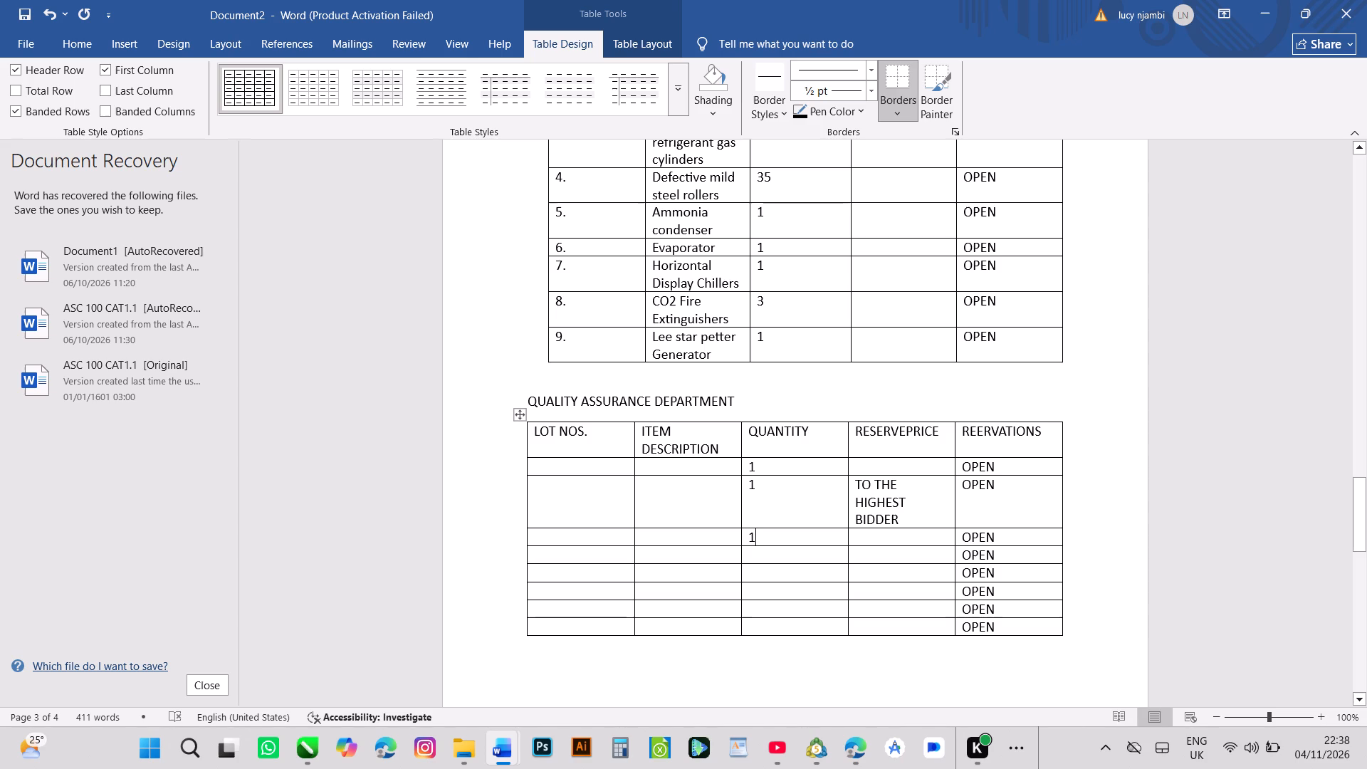
click(751, 553)
key(3)
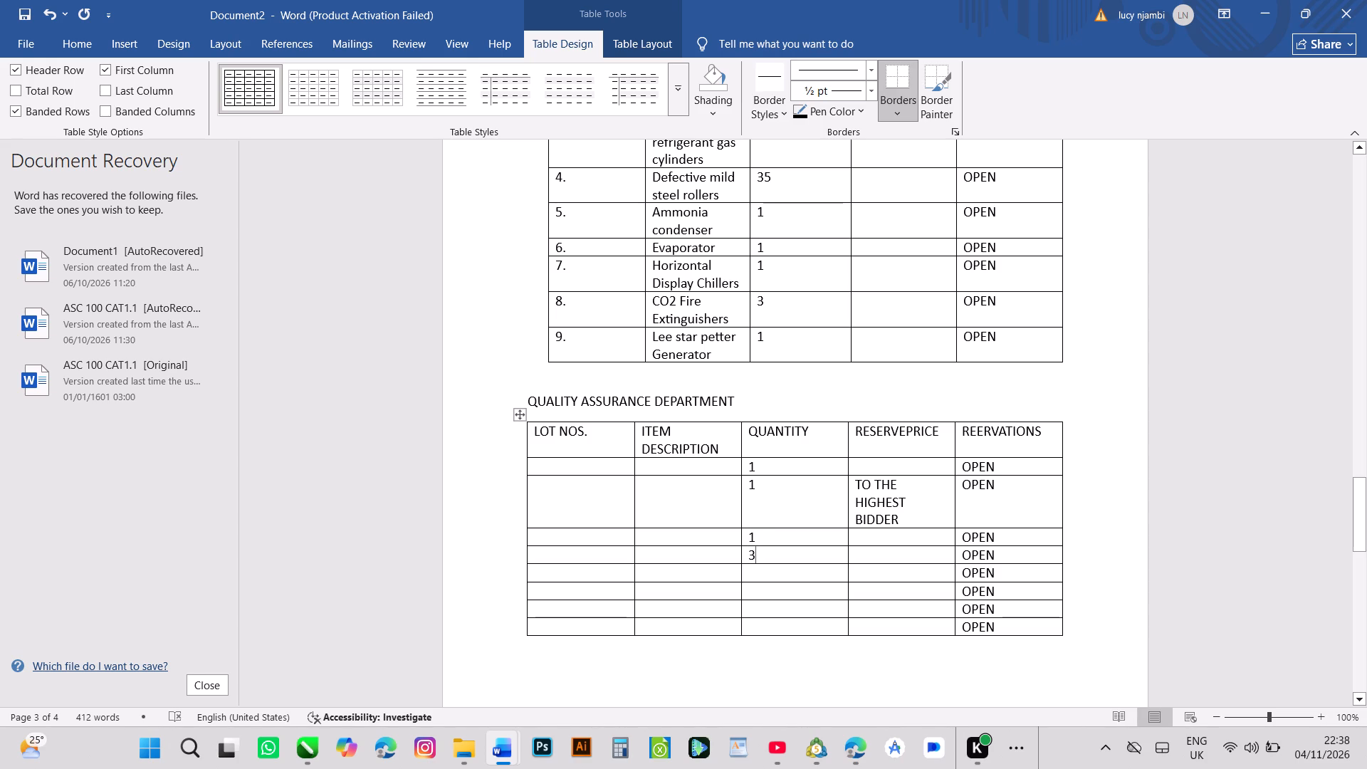
Enter quantities 1, 2, 1 and 1 in the fifth to eighth rows below the header of the QUALITY ASSURANCE DEPARTMENT table.
click(752, 575)
key(1)
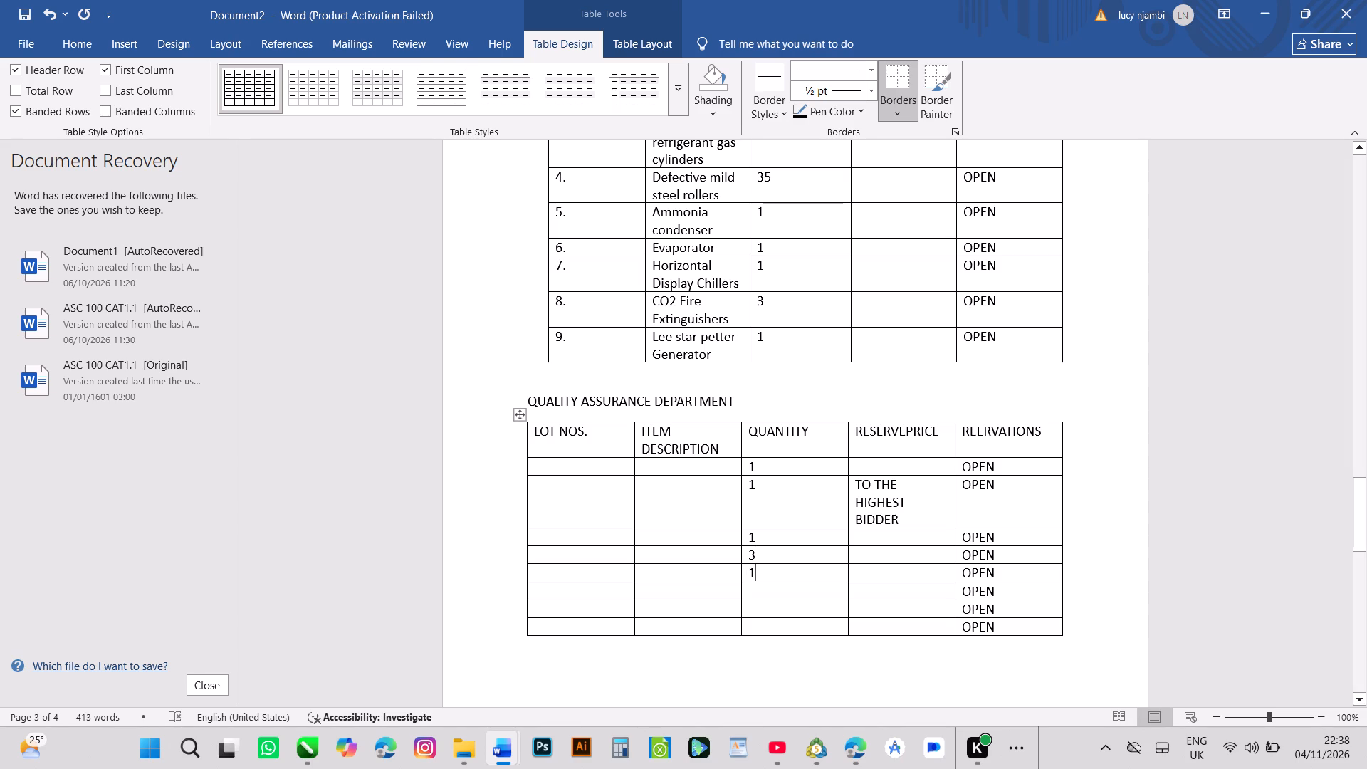
click(750, 593)
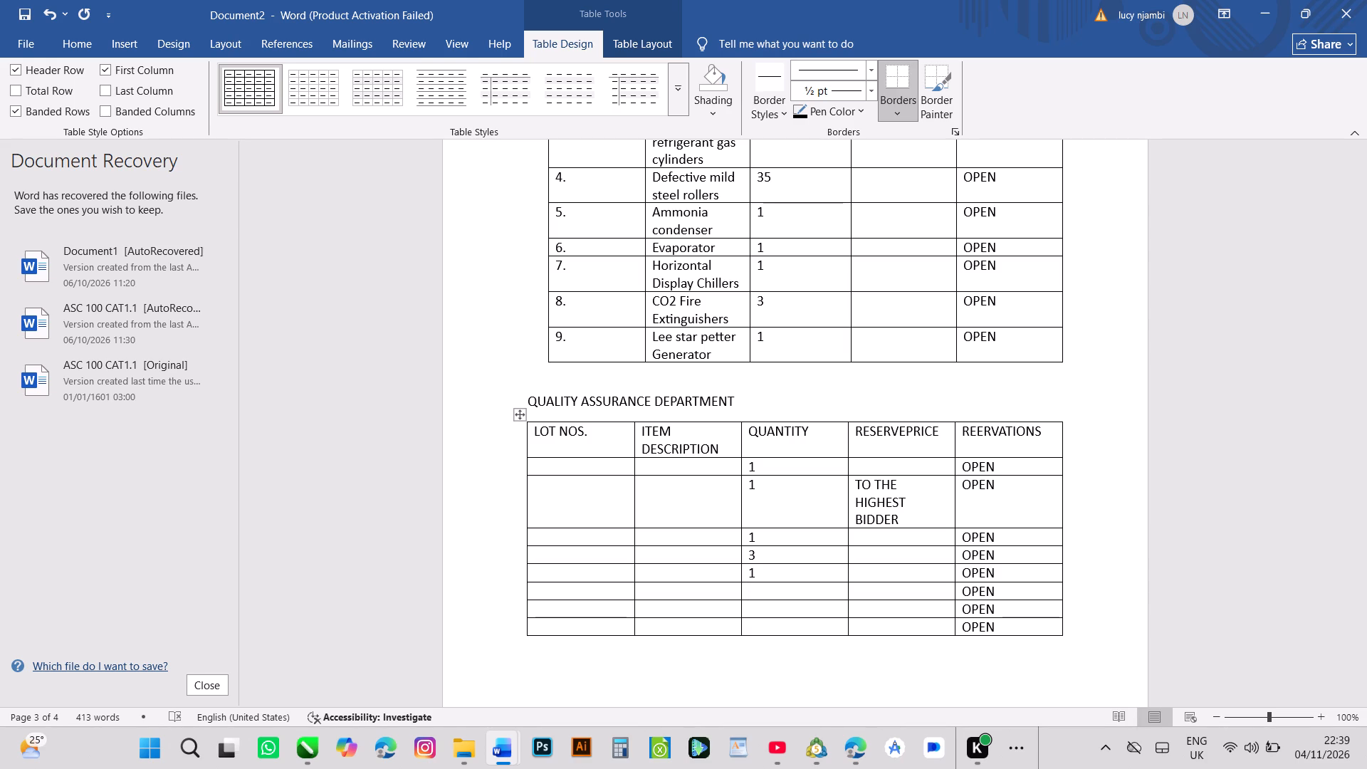
key(2)
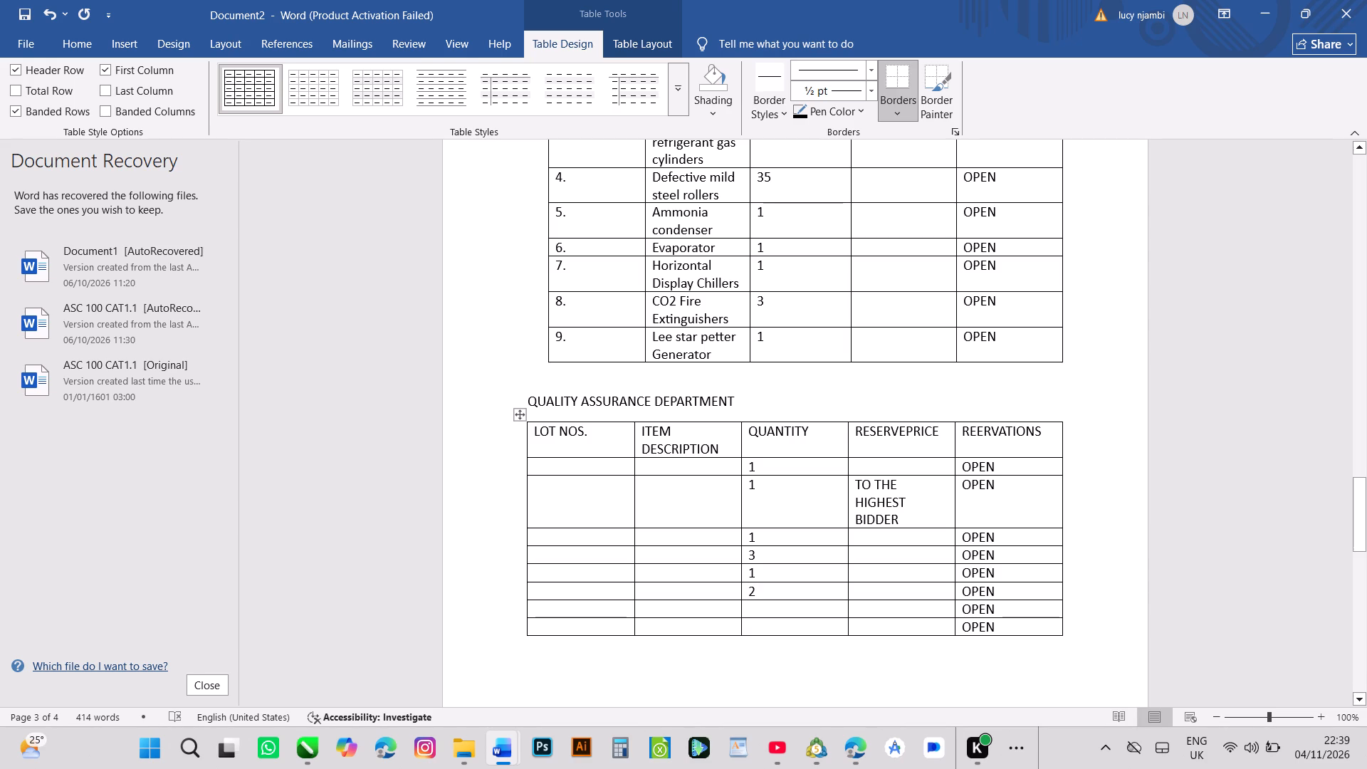
click(750, 603)
key(1)
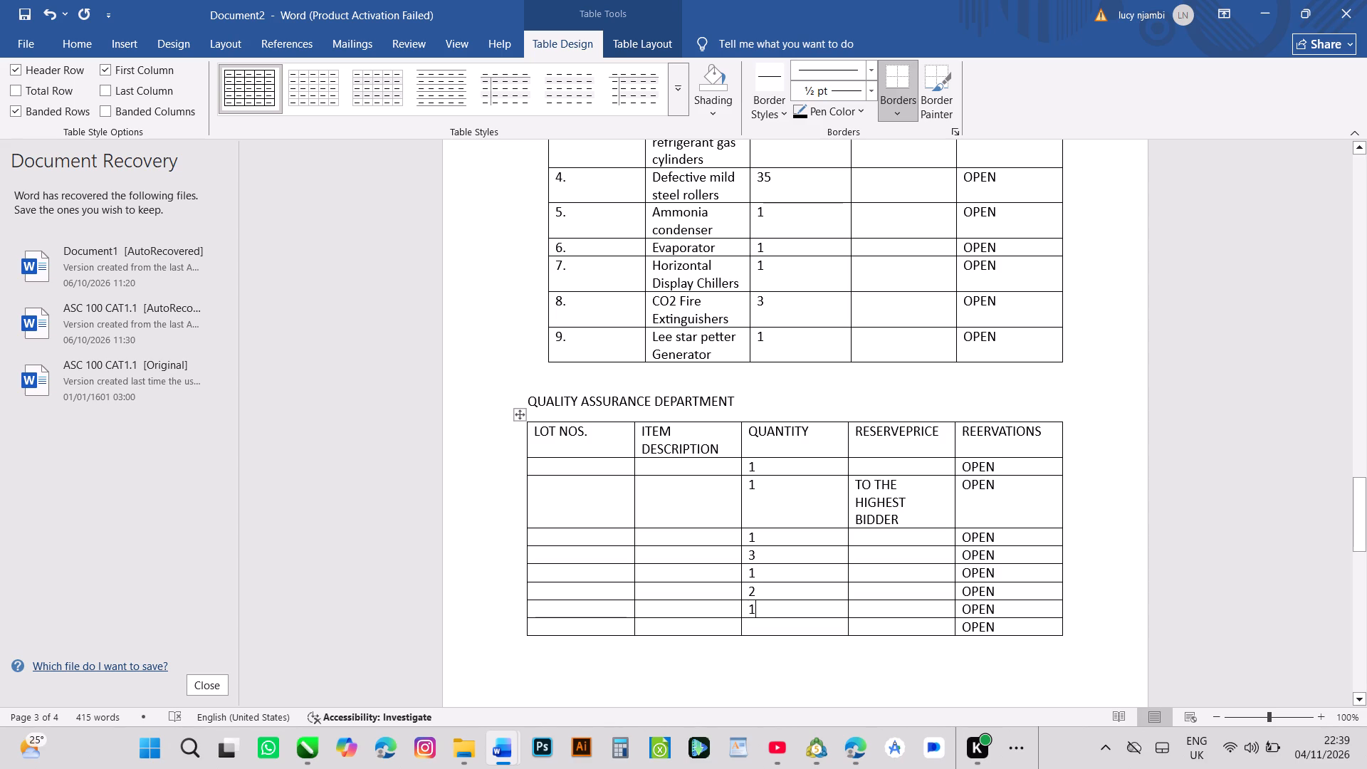
click(748, 627)
key(1)
Enter Muffle furnace as the item description in the first row below the QUALITY ASSURANCE DEPARTMENT table's header.
click(648, 466)
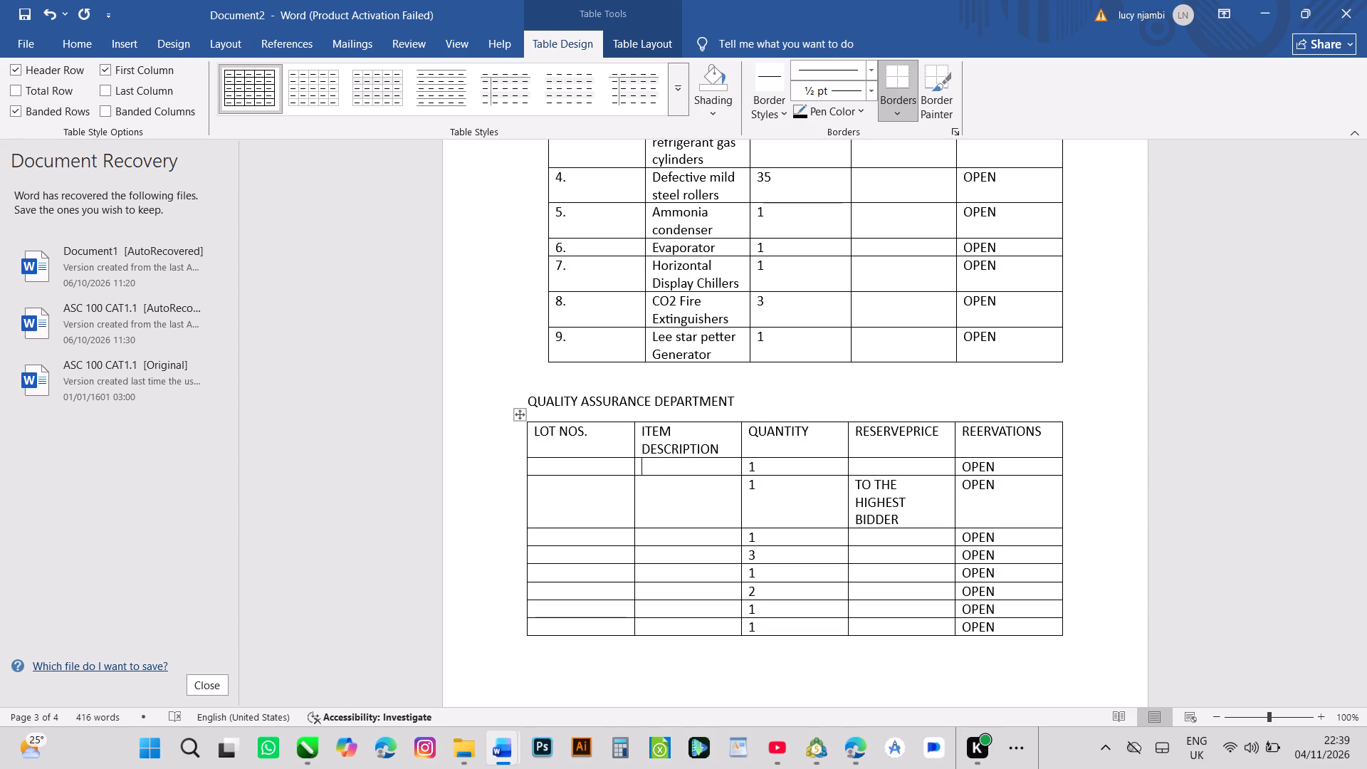
key(m)
key(u)
text(ff)
text(le)
key(space)
key(f)
key(u)
key(r)
text(na)
text(ce)
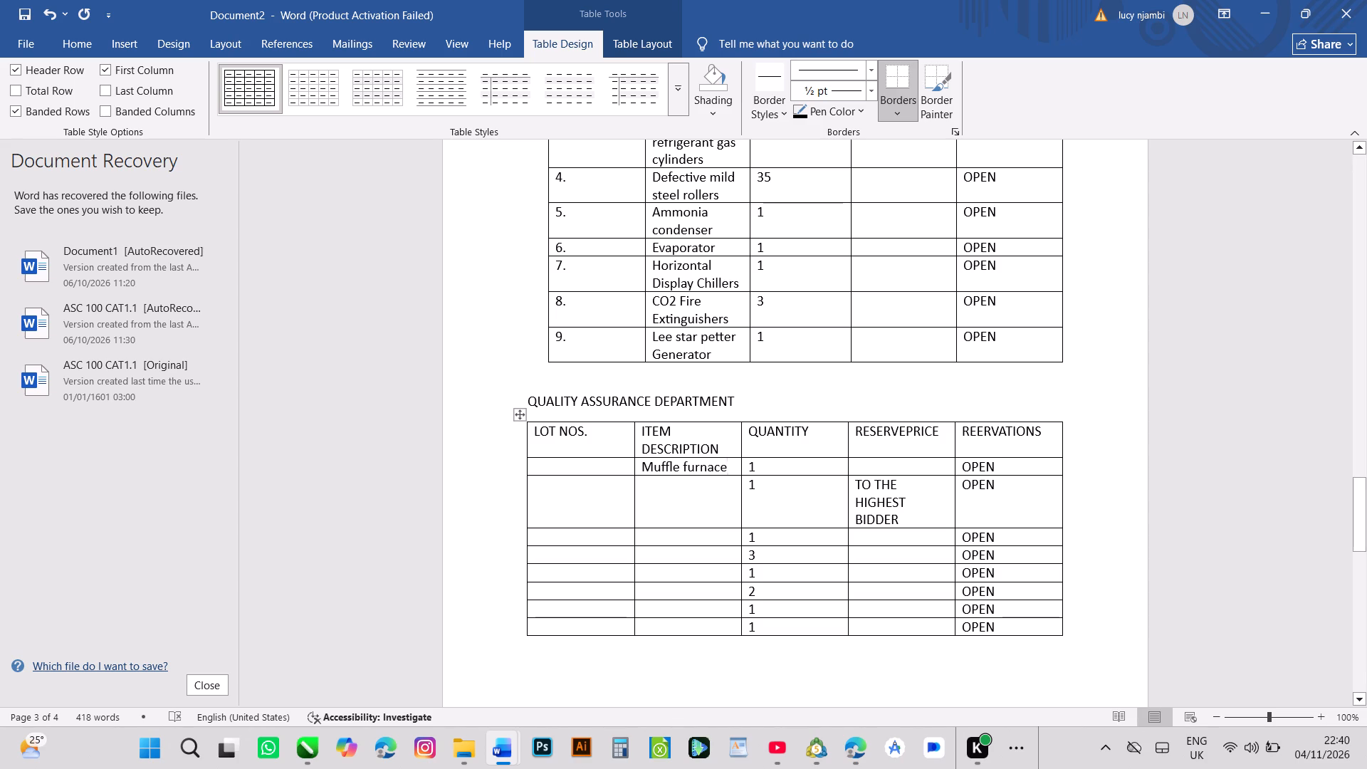
Enter Top pan scale as the item description in the second row below the QUALITY ASSURANCE DEPARTMENT table's header.
click(641, 487)
text(TO)
key(BackSpace)
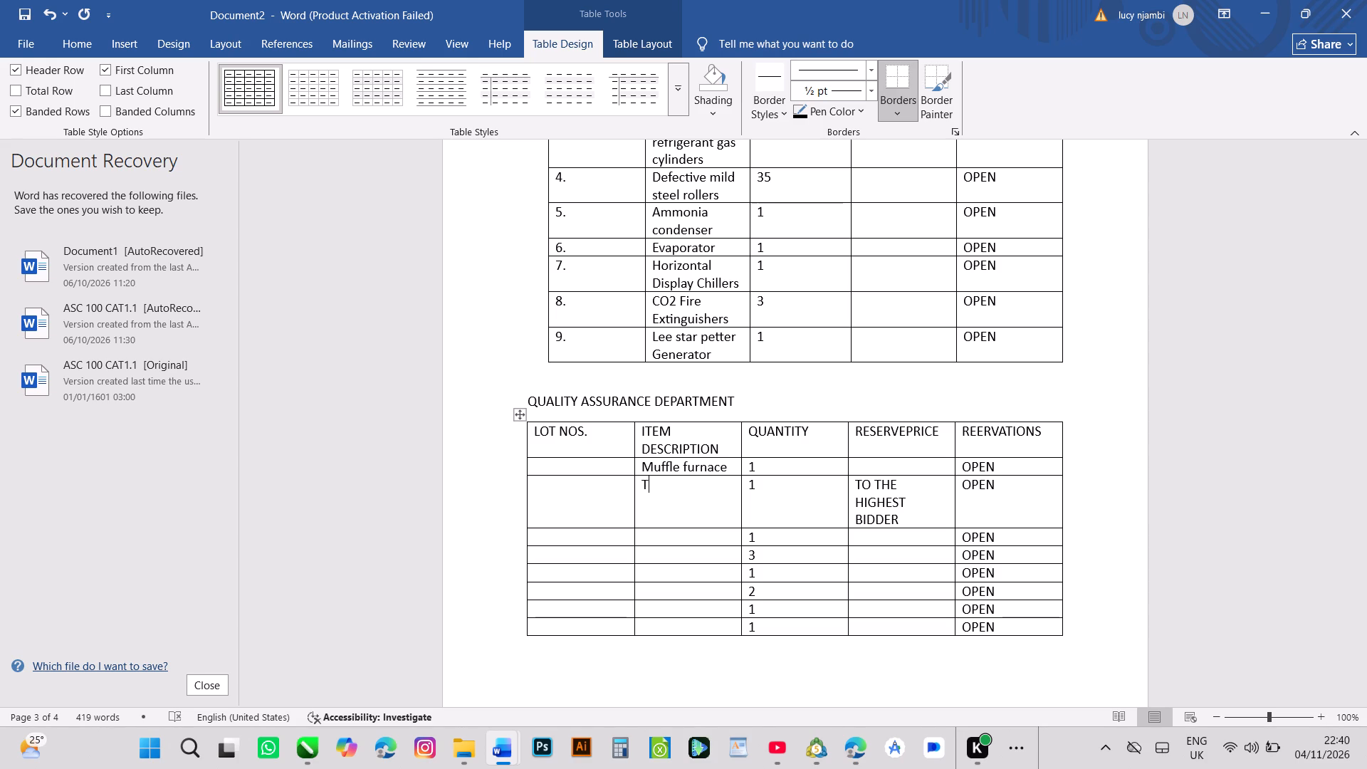
text(op)
key(space)
text(pan)
key(space)
text(s)
text(cale)
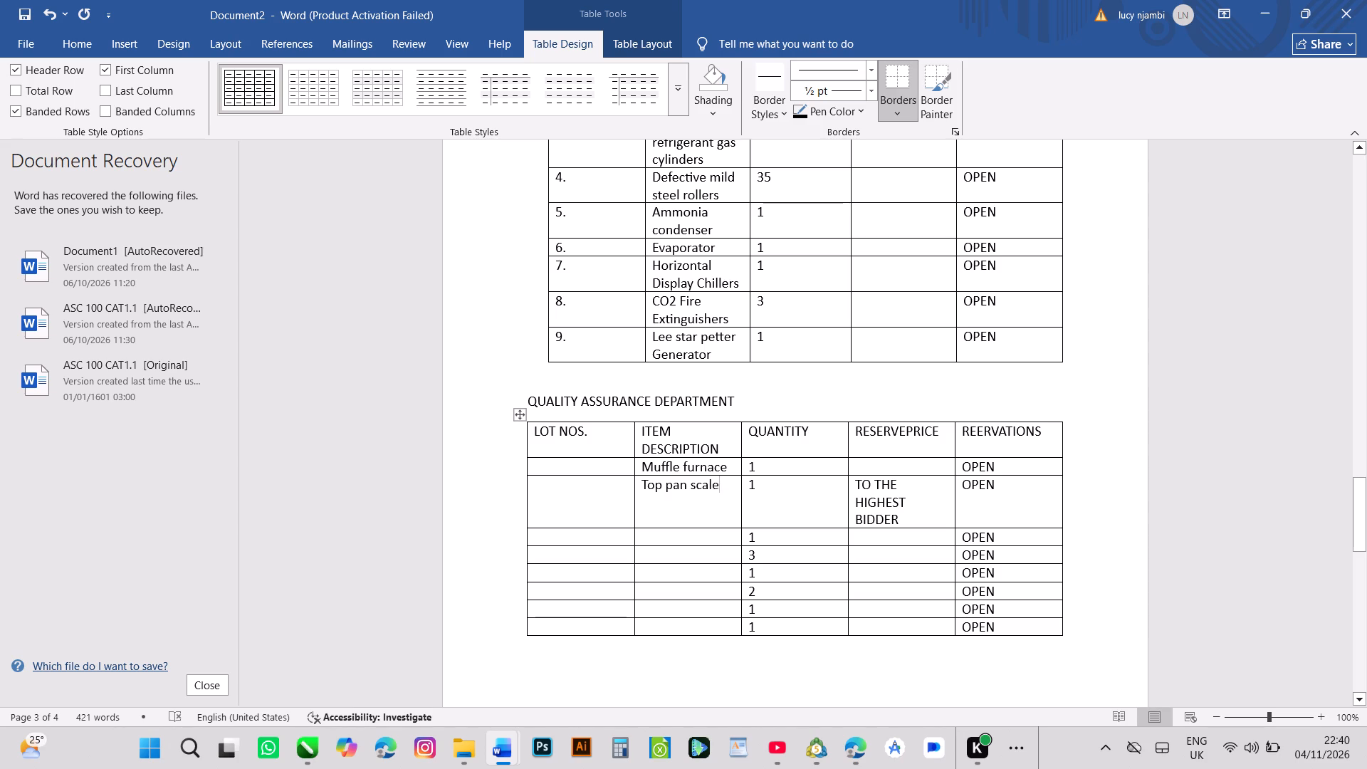
Enter Lovibond comparator as the item description in the third row below the QUALITY ASSURANCE DEPARTMENT table's header.
click(646, 534)
key(l)
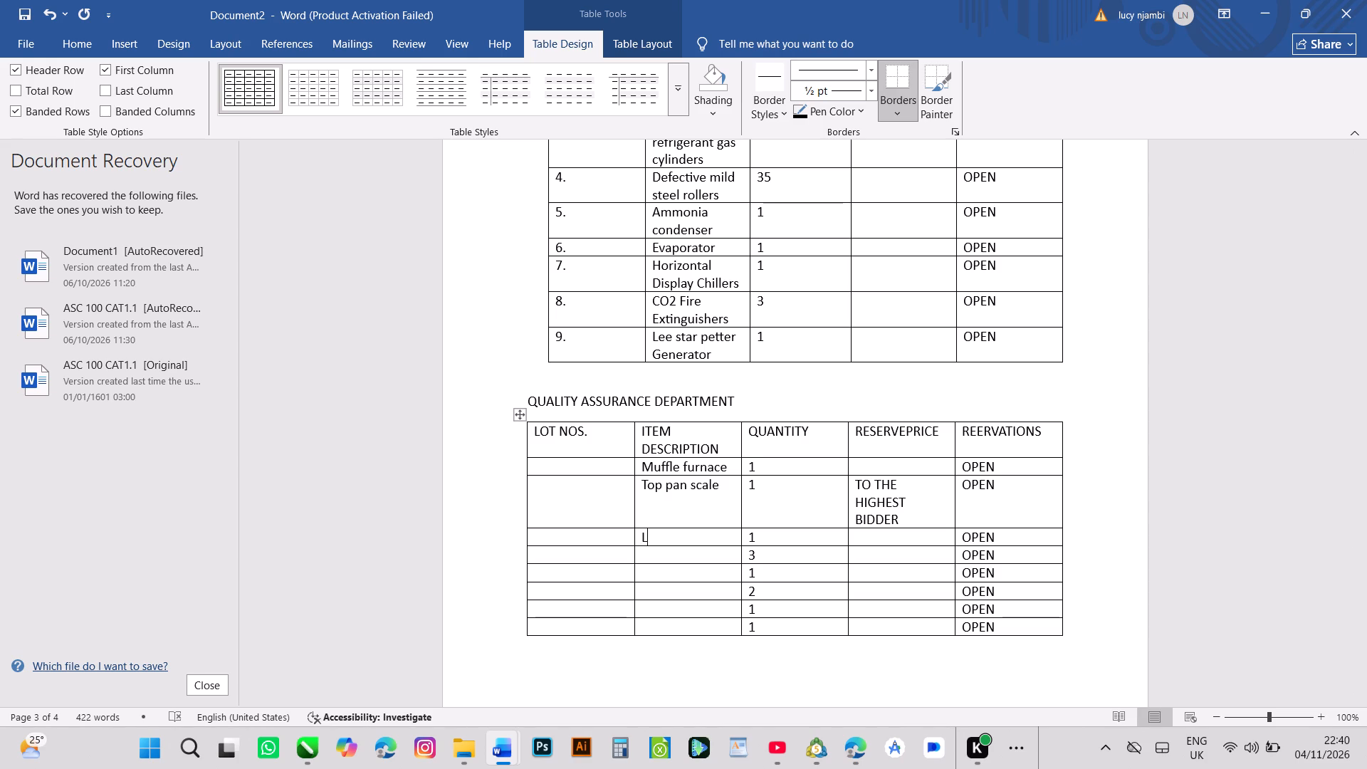
key(o)
text(vi)
key(b)
key(o)
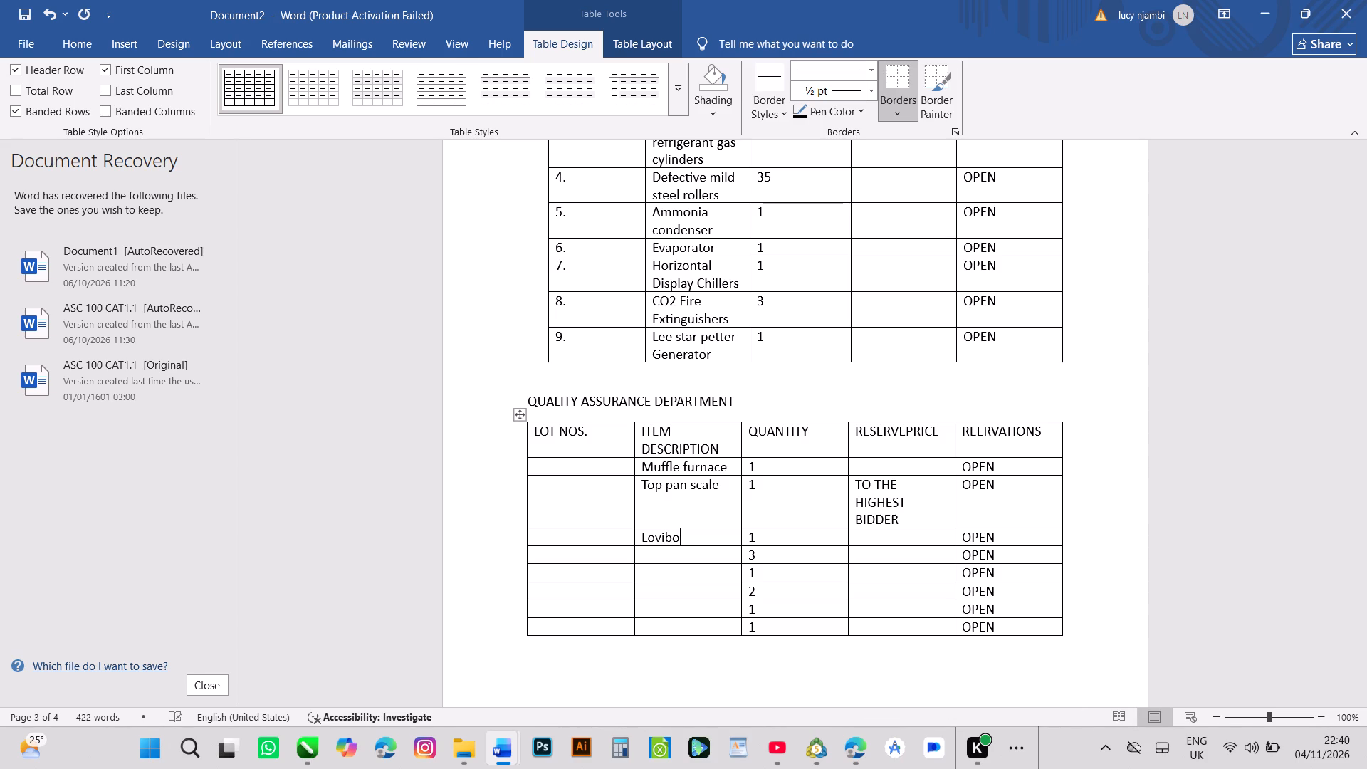
text(nd)
key(space)
key(c)
key(o)
key(m)
key(p)
key(a)
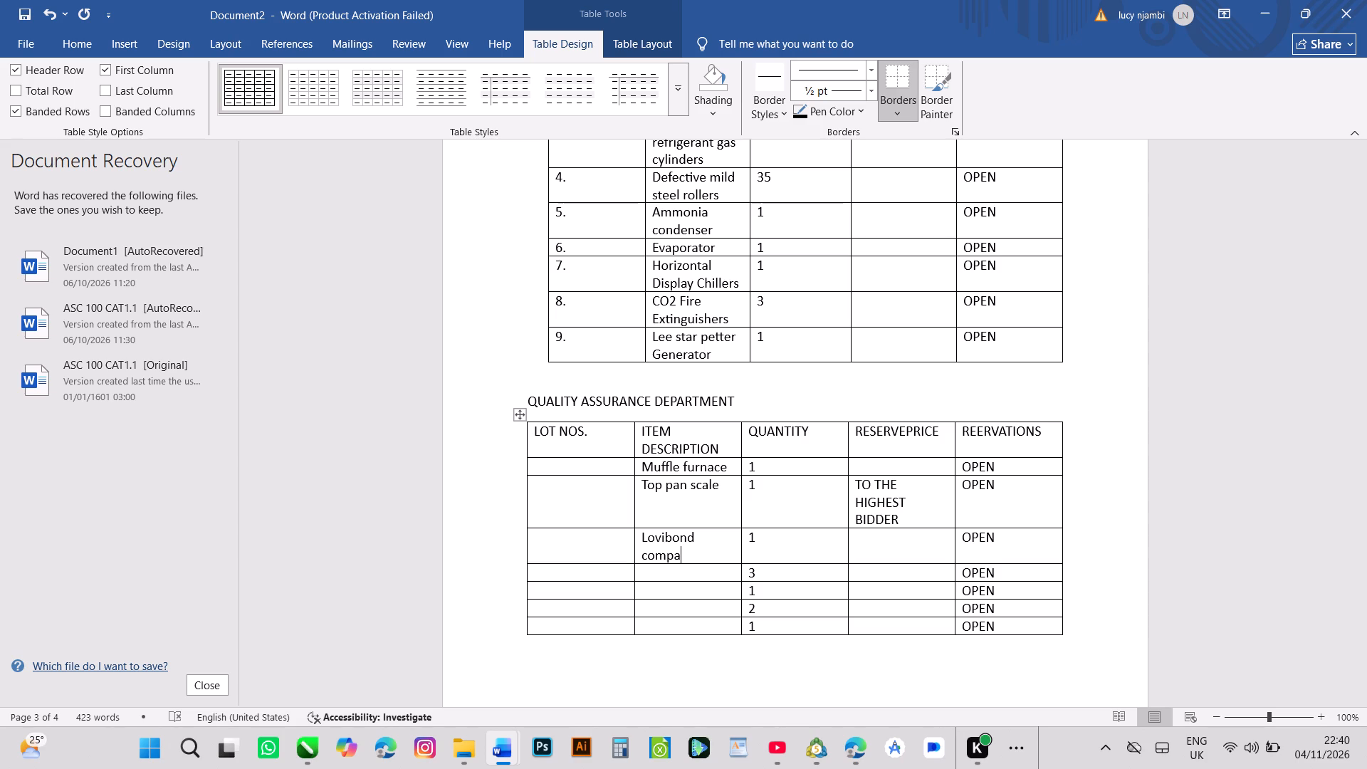
text(ra)
key(t)
text(or)
Enter 20kgs-bucket as the item description in the fourth row below the QUALITY ASSURANCE DEPARTMENT table's header.
click(645, 570)
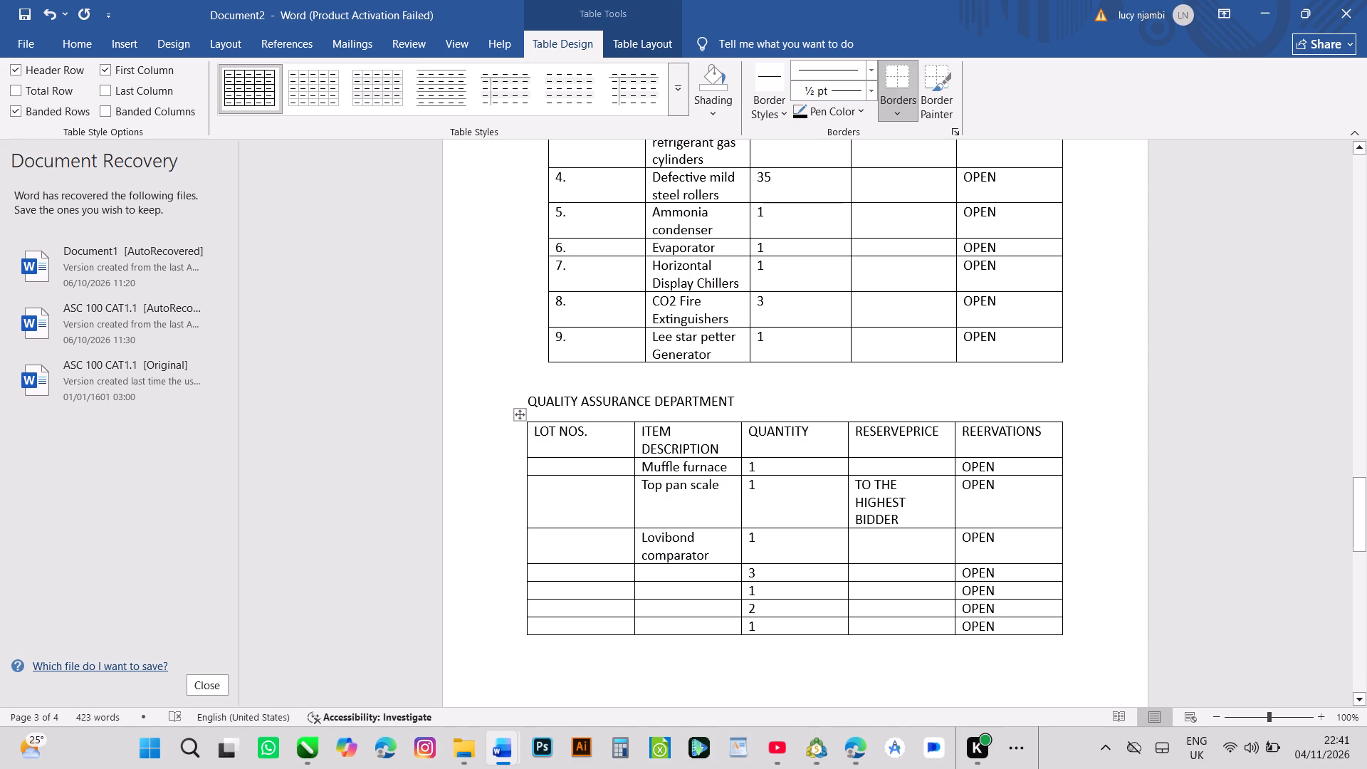
text(20)
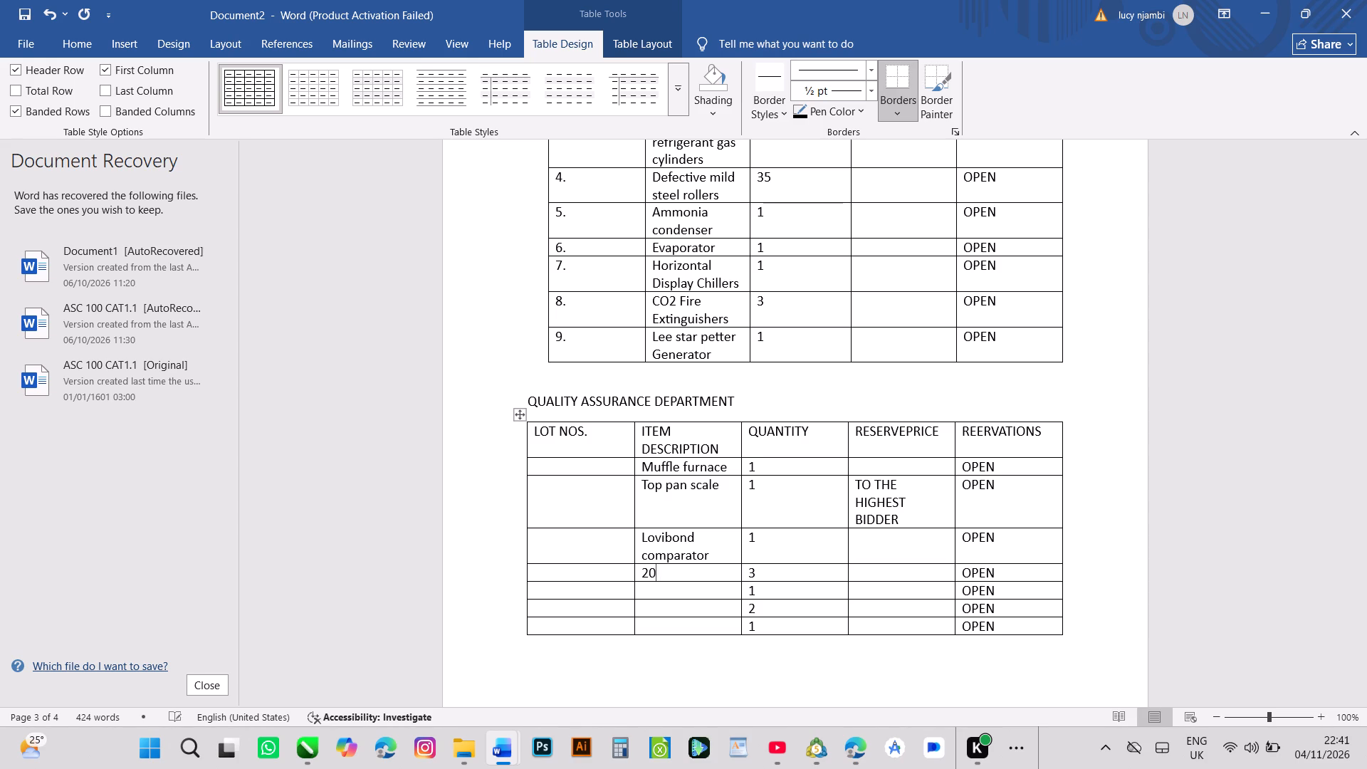
key(k)
key(g)
key(s)
key(minus)
text(bu)
key(c)
text(ke)
key(t)
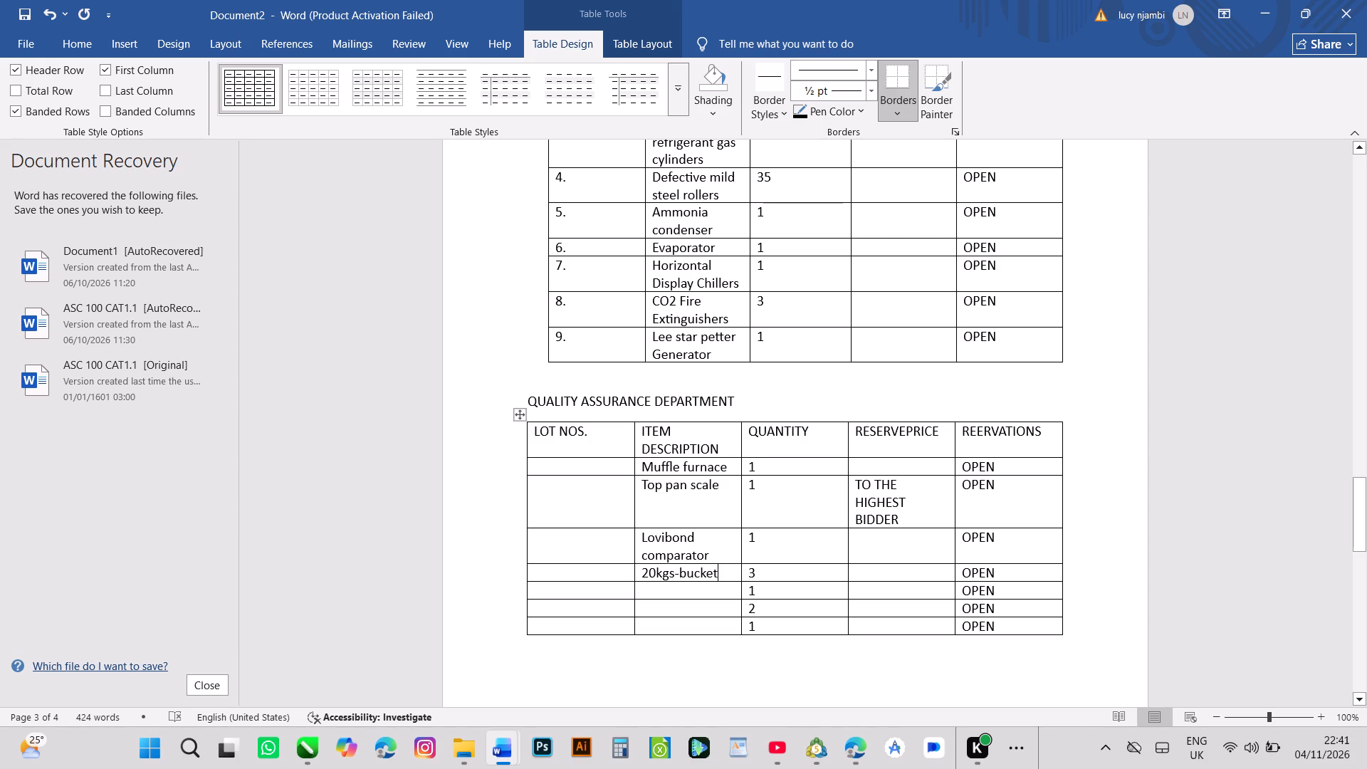
Enter LG fridge 50lts as the item description in the fifth row below the QUALITY ASSURANCE DEPARTMENT table's header.
click(646, 583)
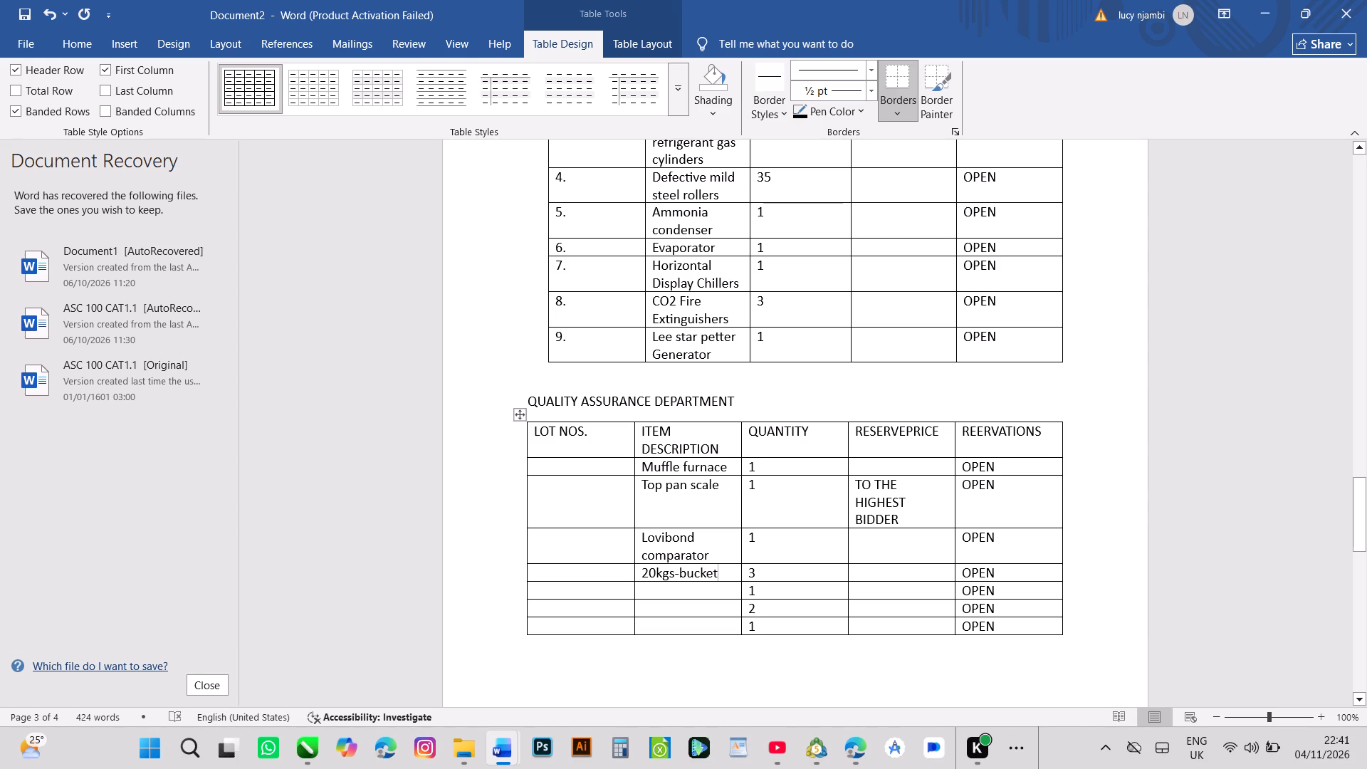
click(646, 589)
key(l)
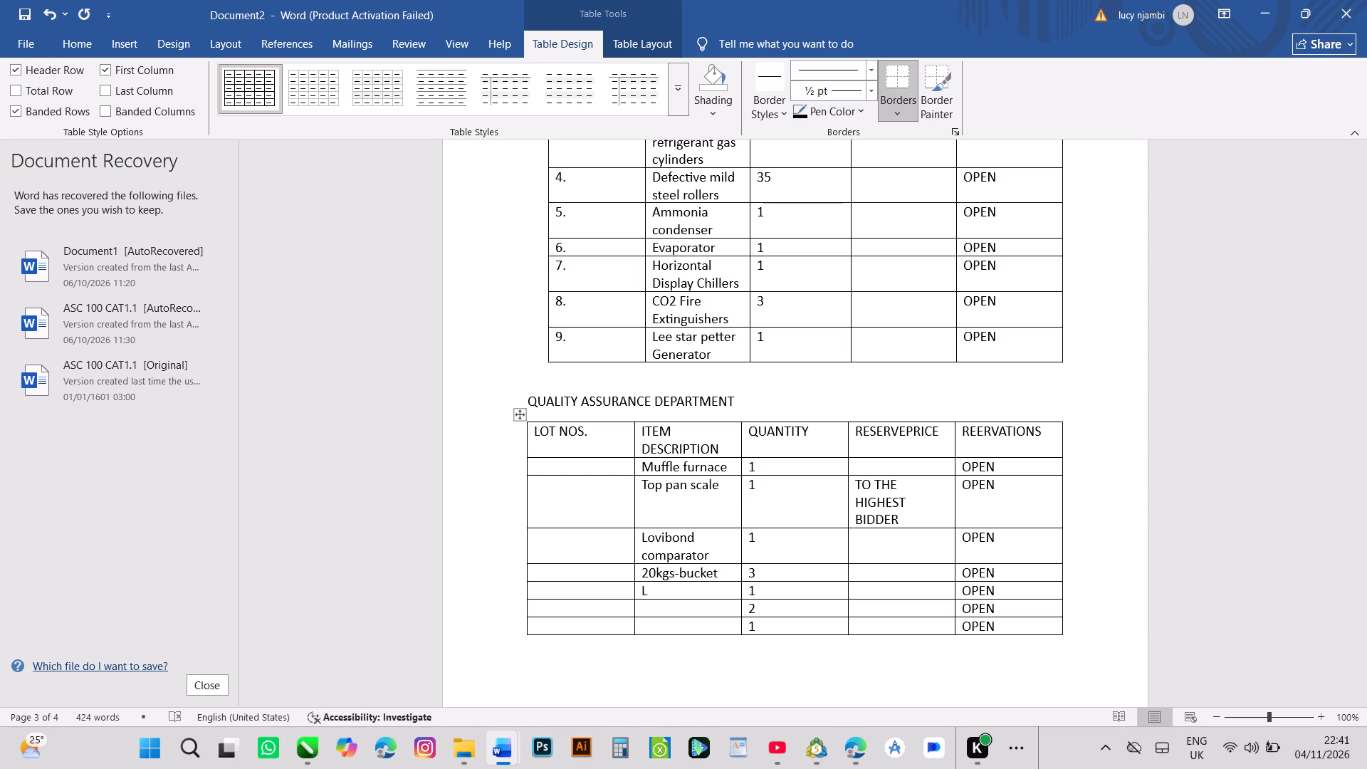
key(g)
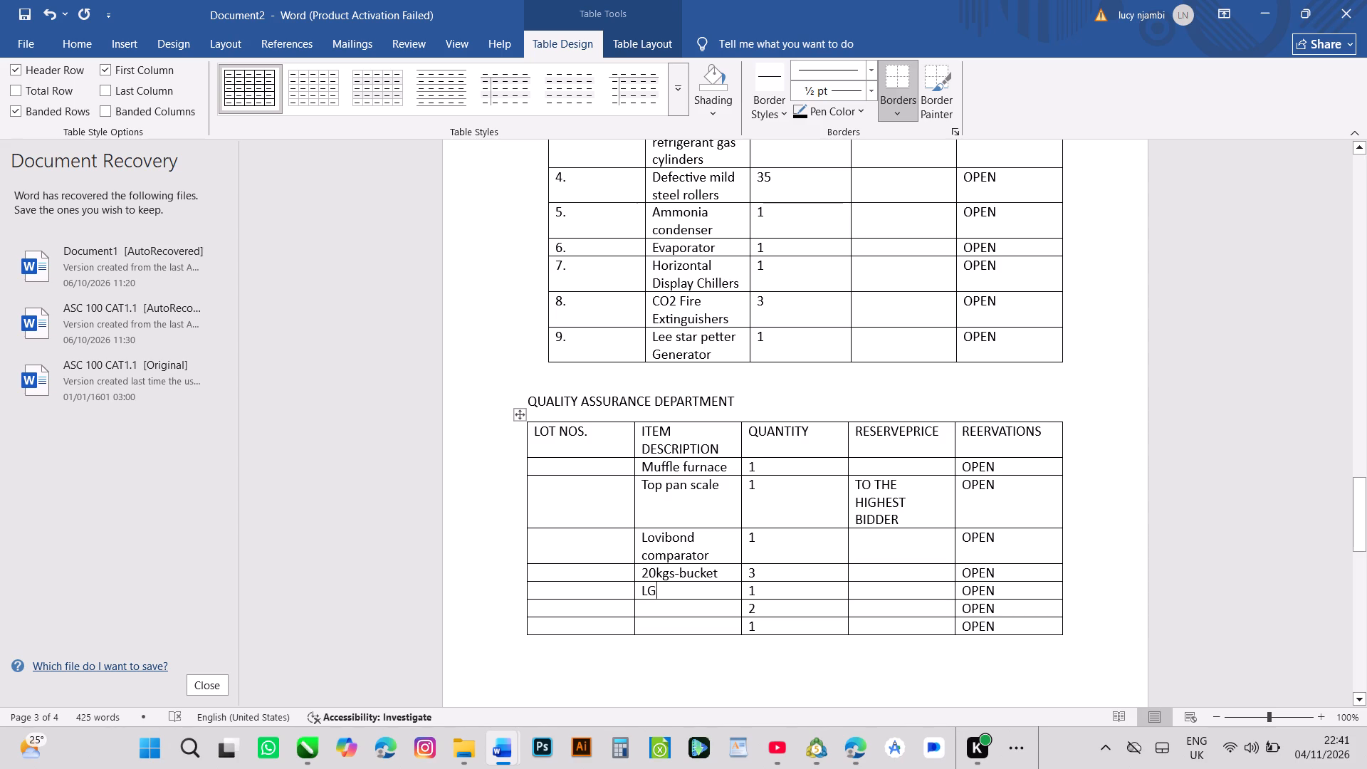
key(space)
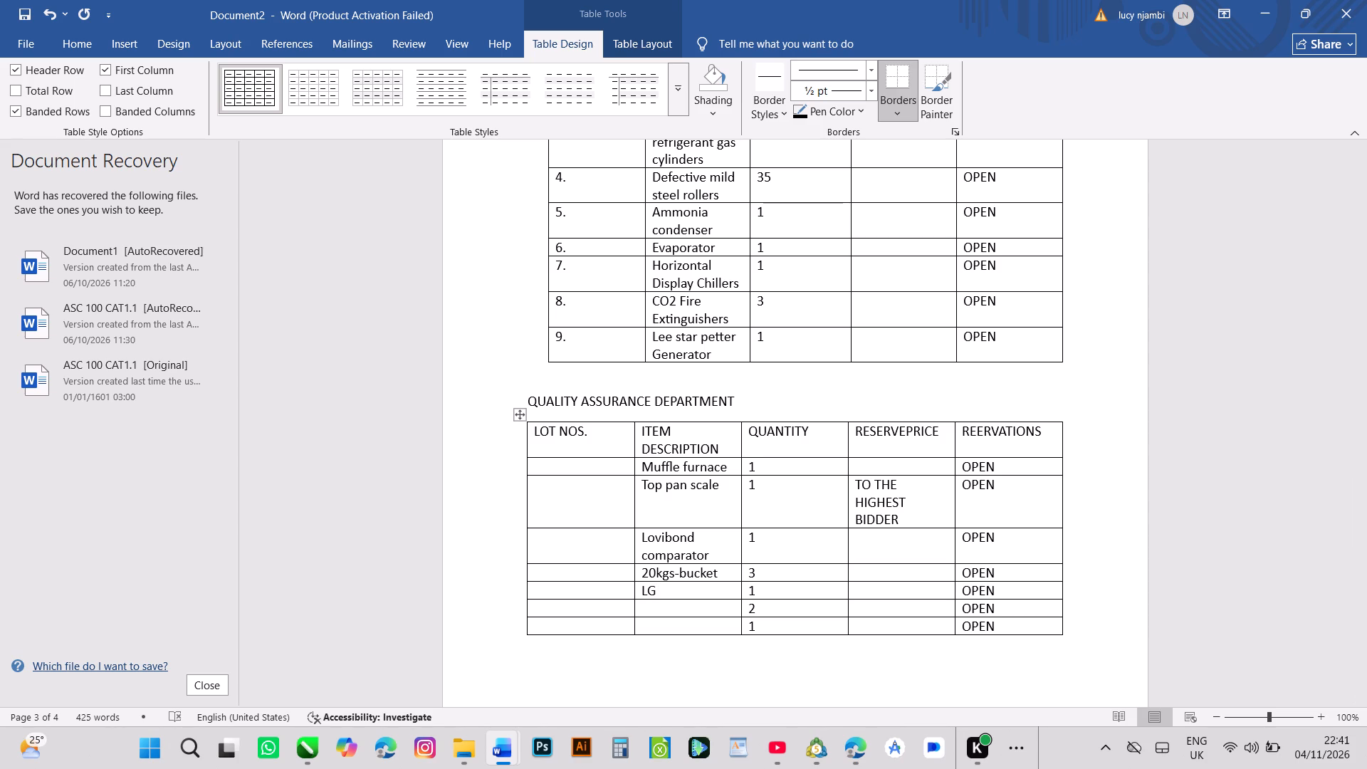
text(fri)
text(dge)
key(s)
key(BackSpace)
key(space)
key(5)
key(0)
key(l)
text(ts)
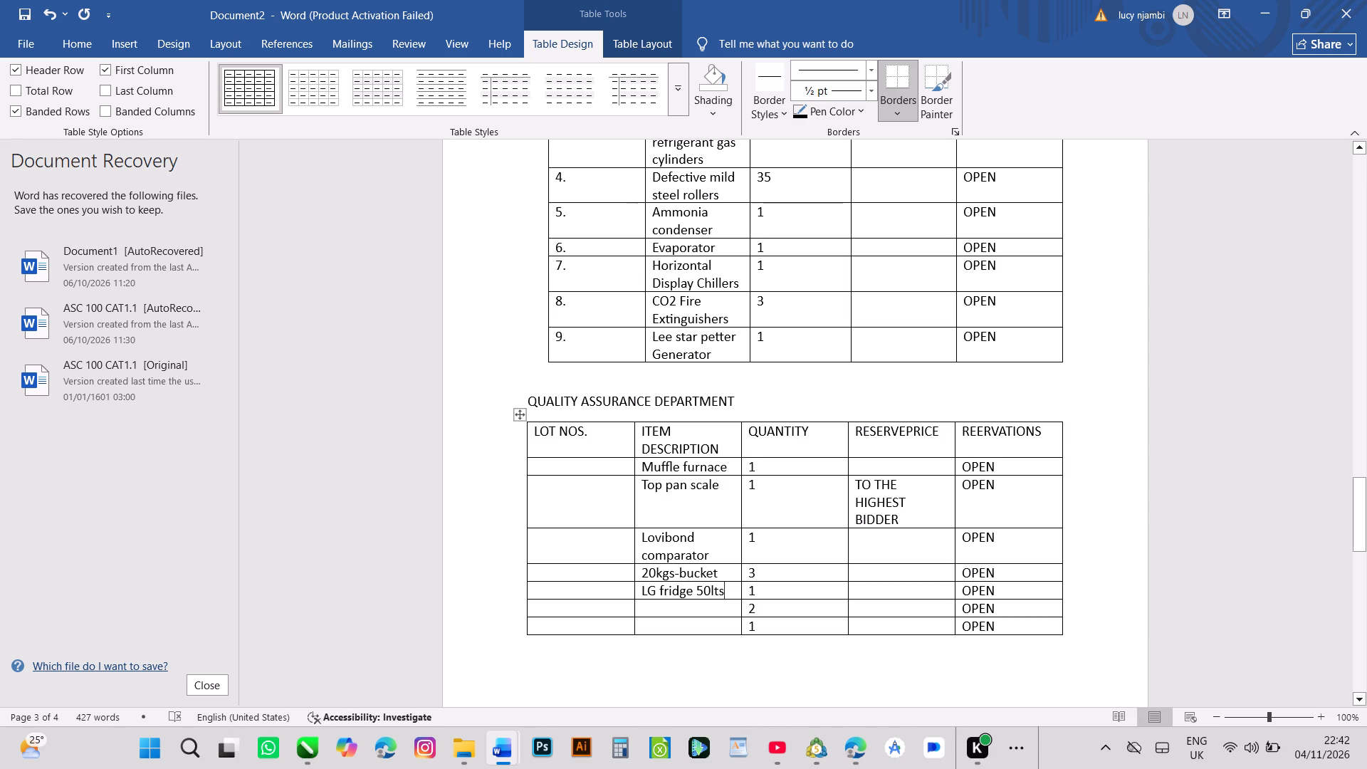
drag(641, 596, 679, 627)
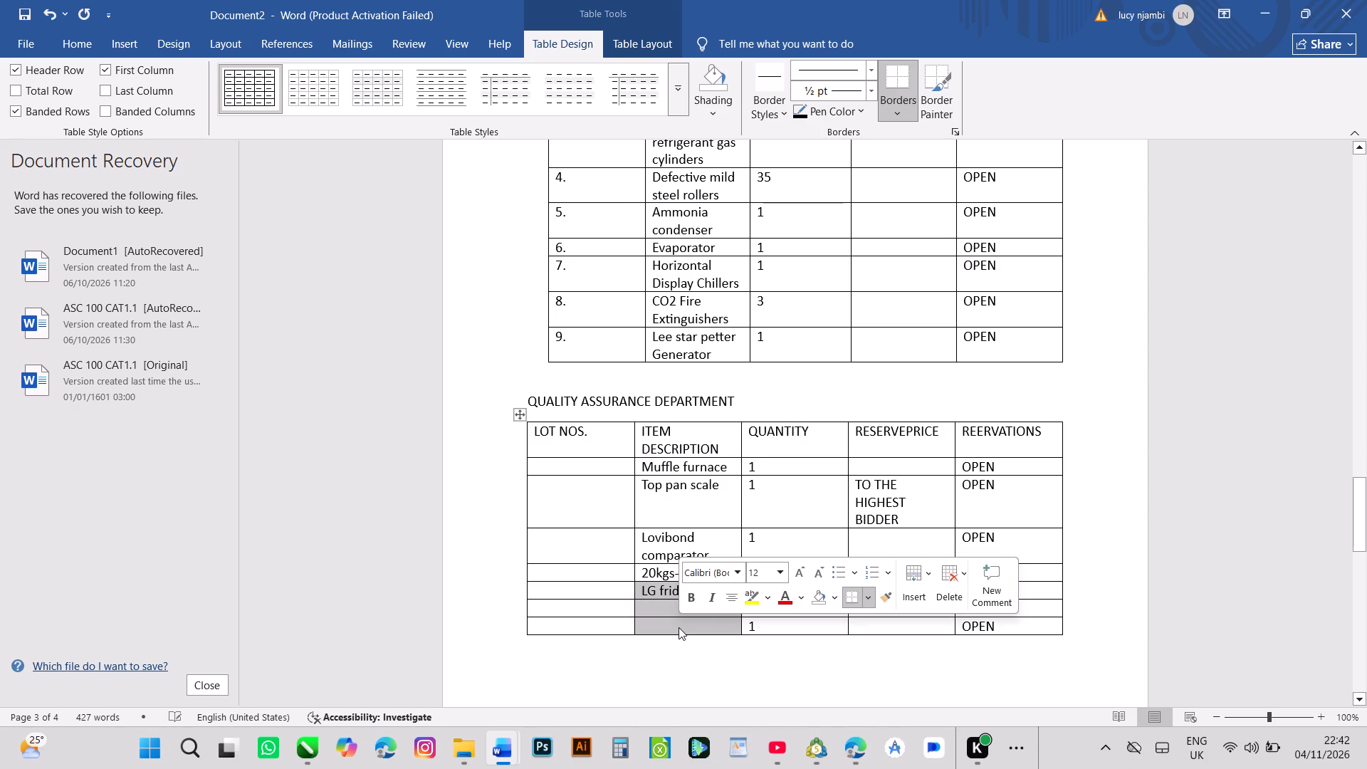
click(685, 654)
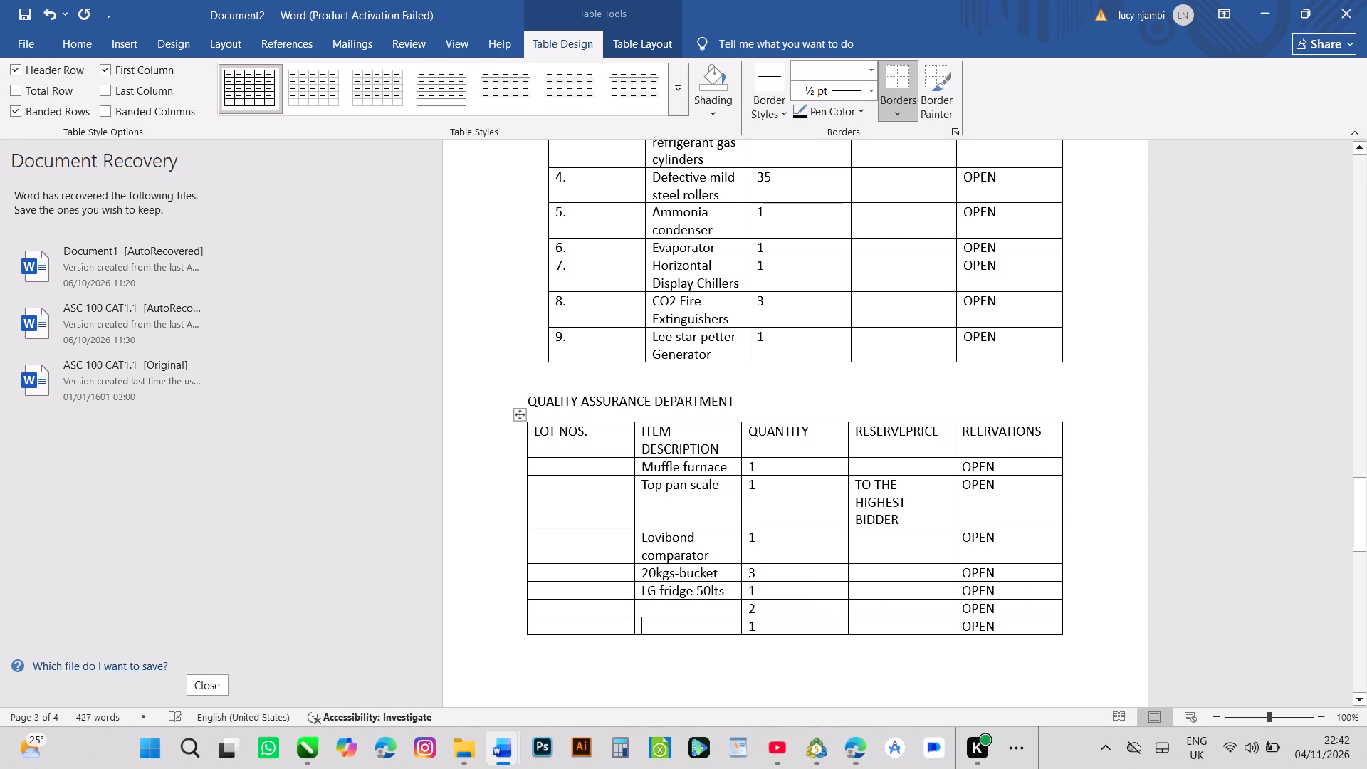
Enter Portable incubator as the item description in the sixth row below the QUALITY ASSURANCE DEPARTMENT table's header.
click(642, 605)
text(po)
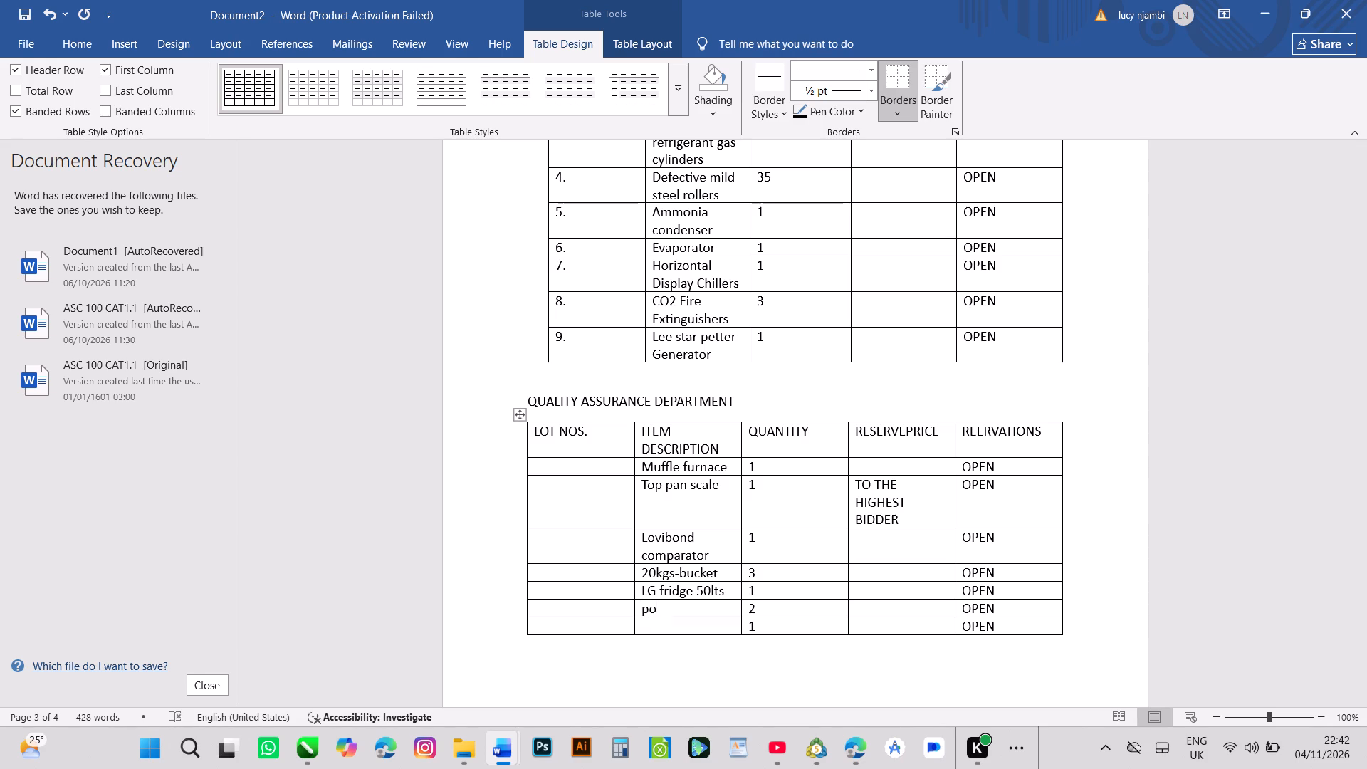
key(r)
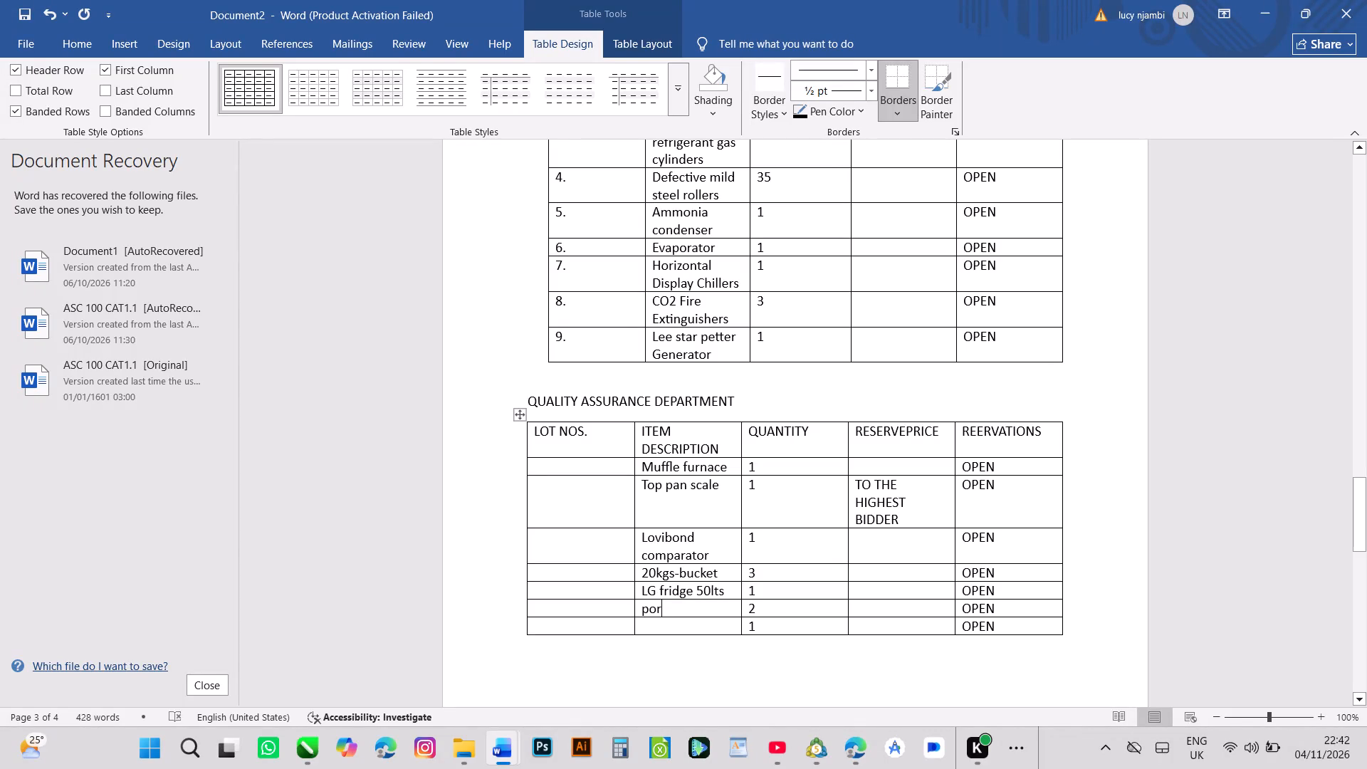
key(t)
text(ab)
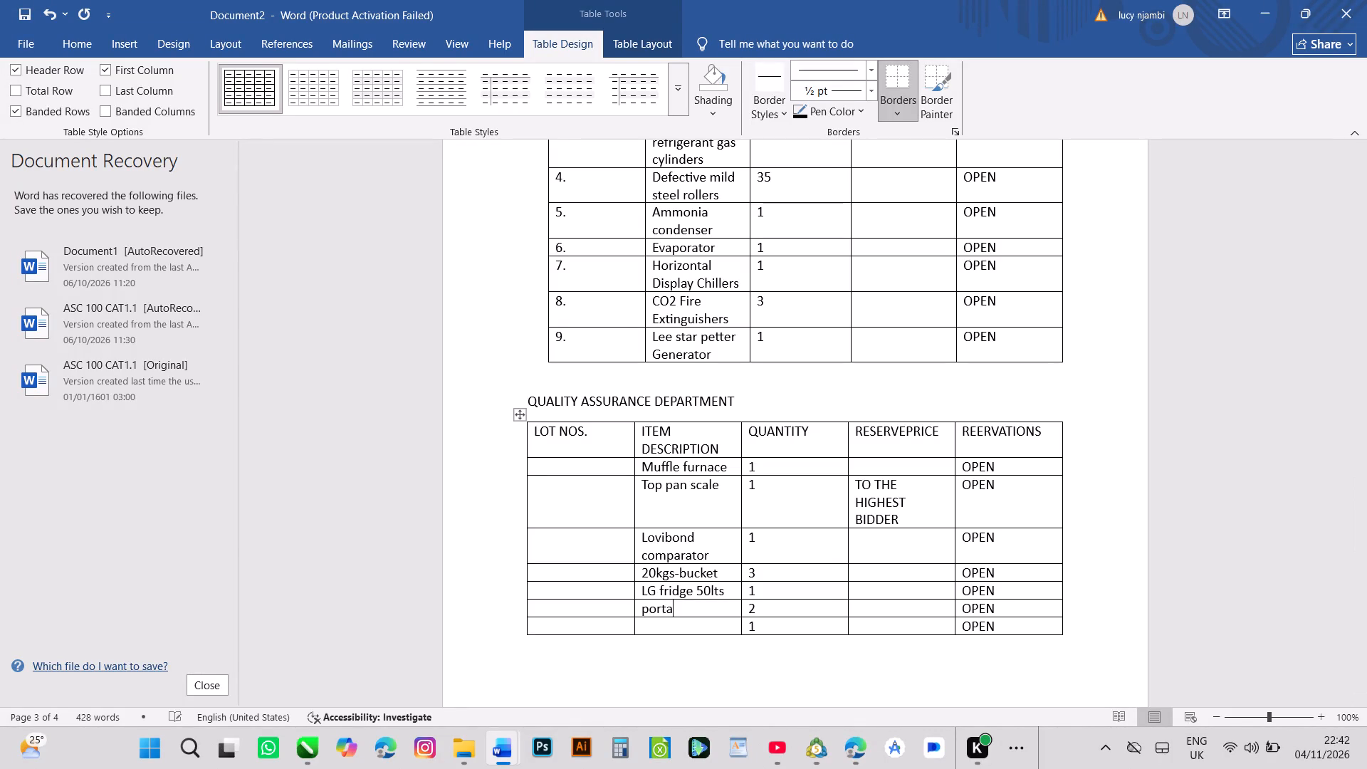
text(le)
key(space)
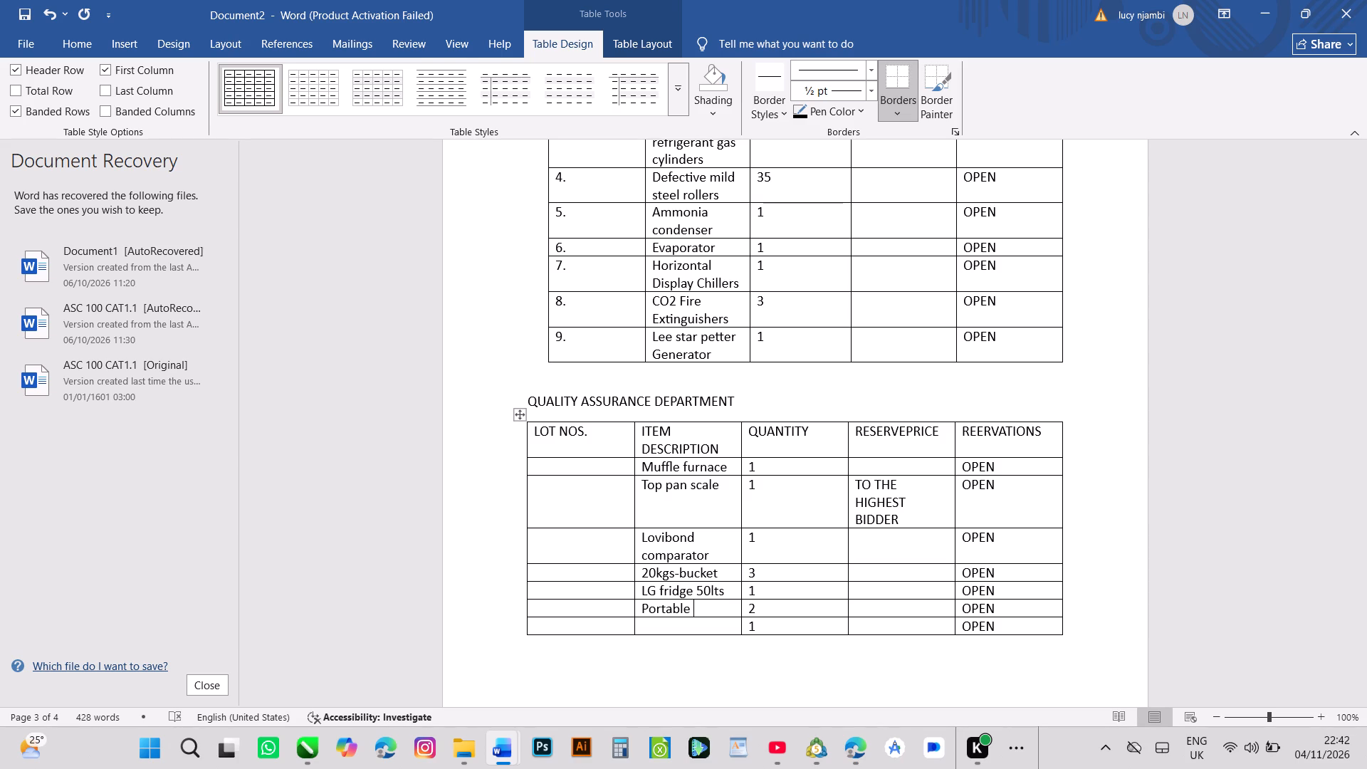
key(i)
key(n)
key(c)
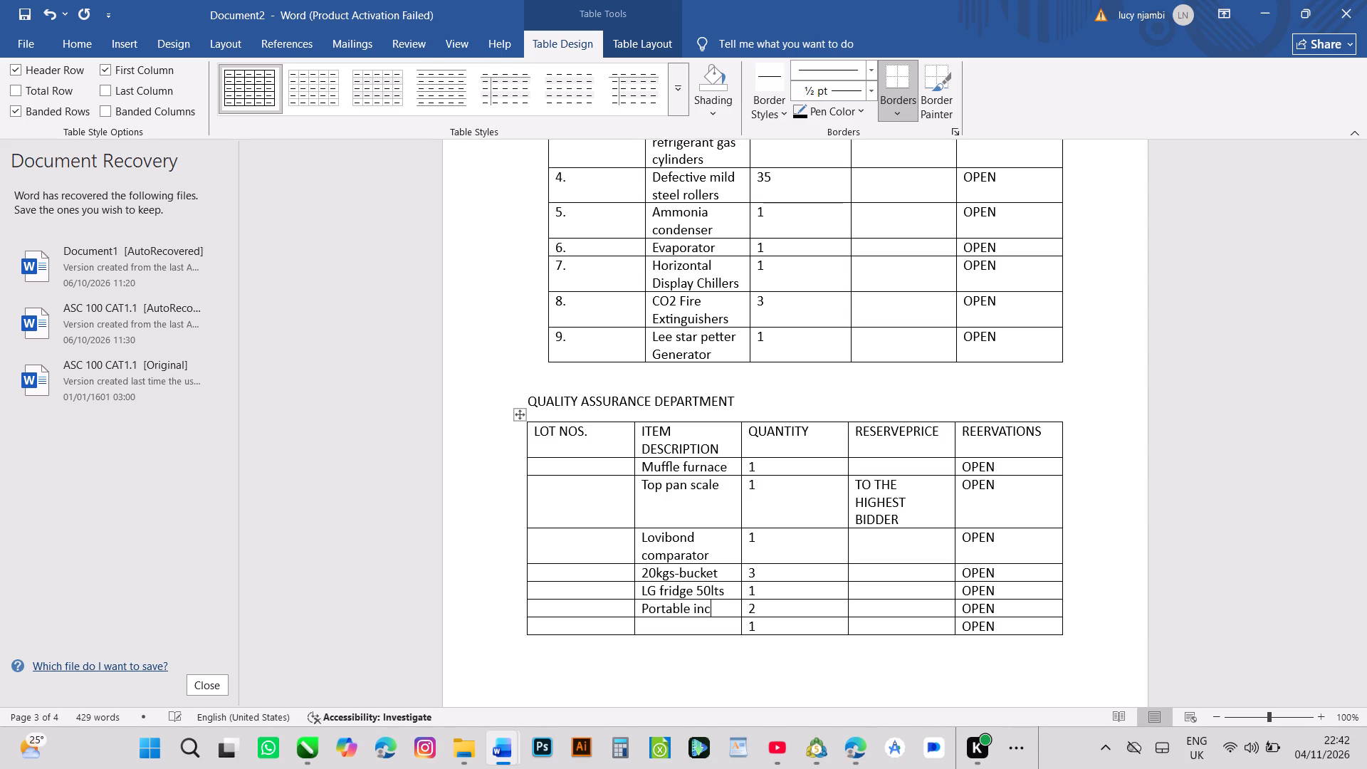
key(u)
text(ba)
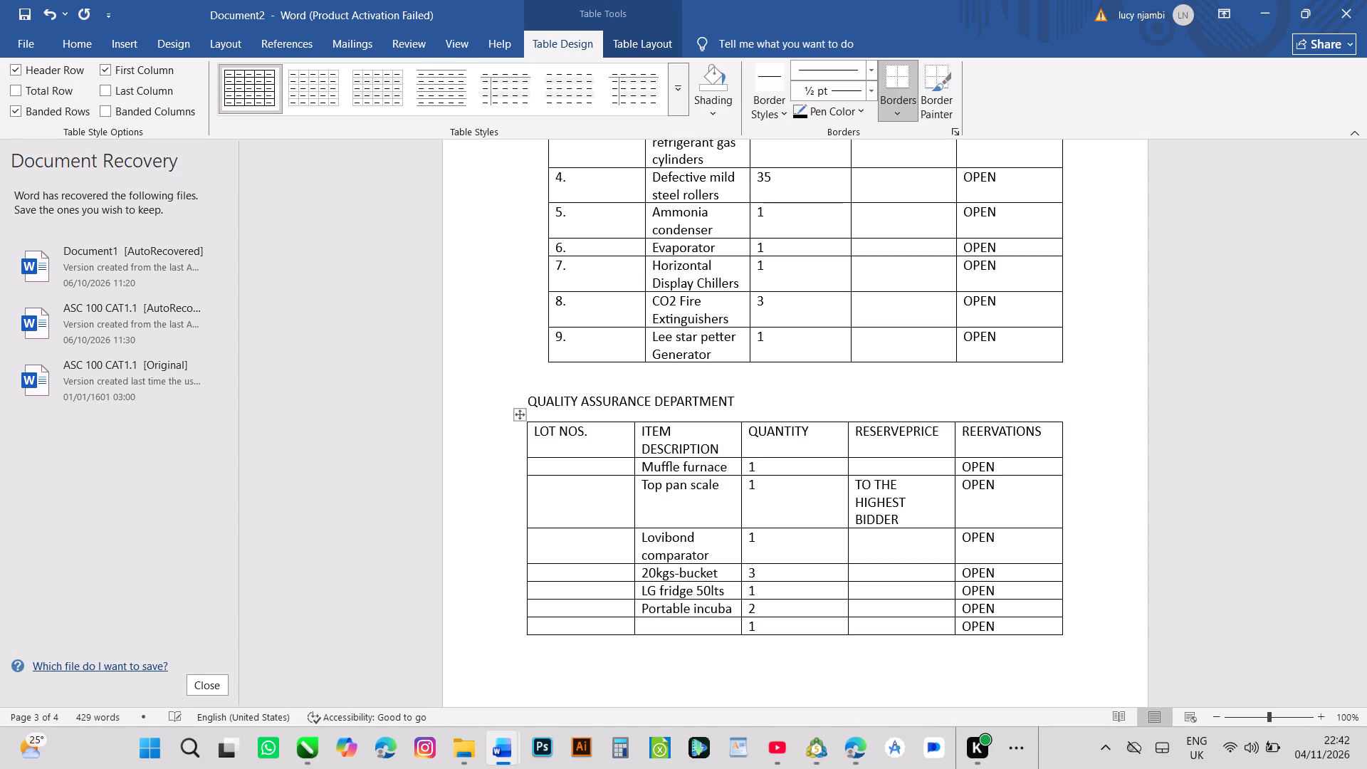
key(t)
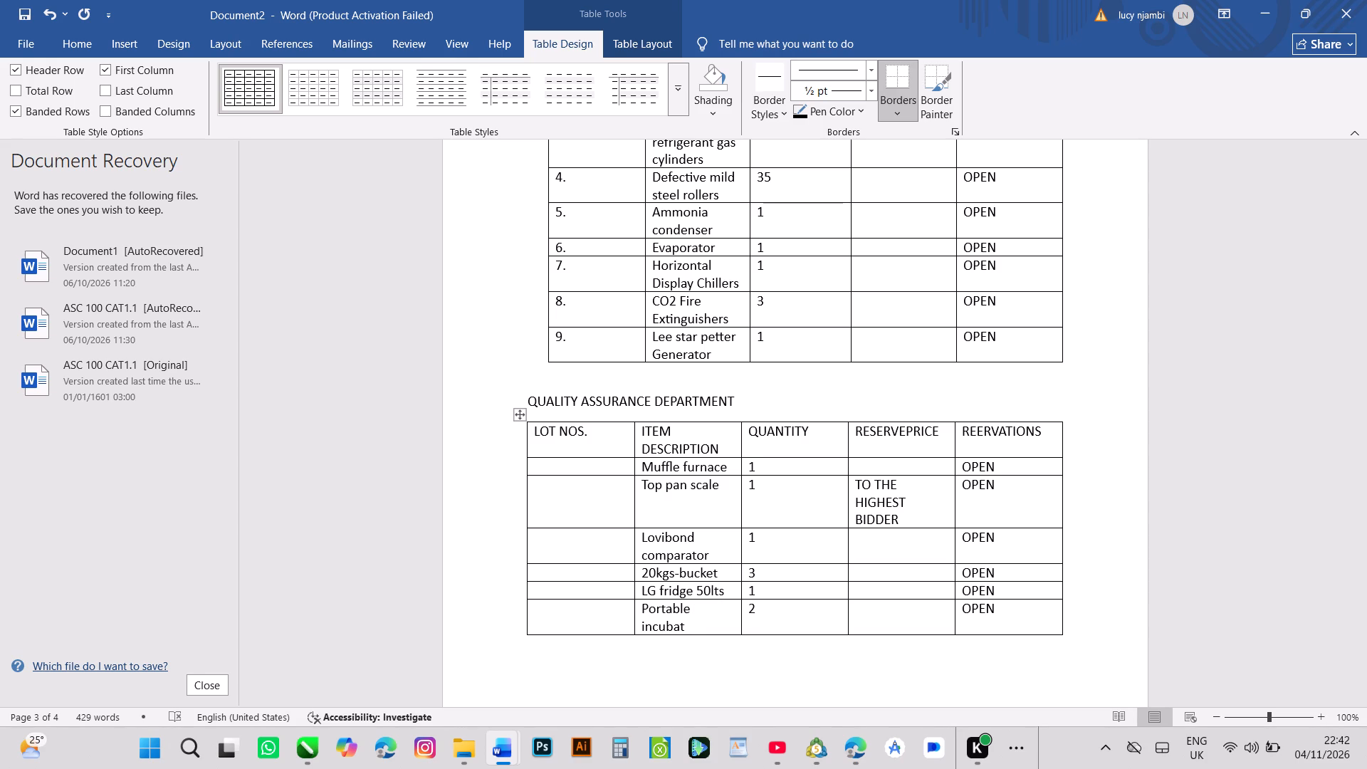
text(or)
Number the QUALITY ASSURANCE DEPARTMENT table's lots 1. to 6. in the LOT NOS. column, from Muffle furnace through Portable incubator.
click(537, 463)
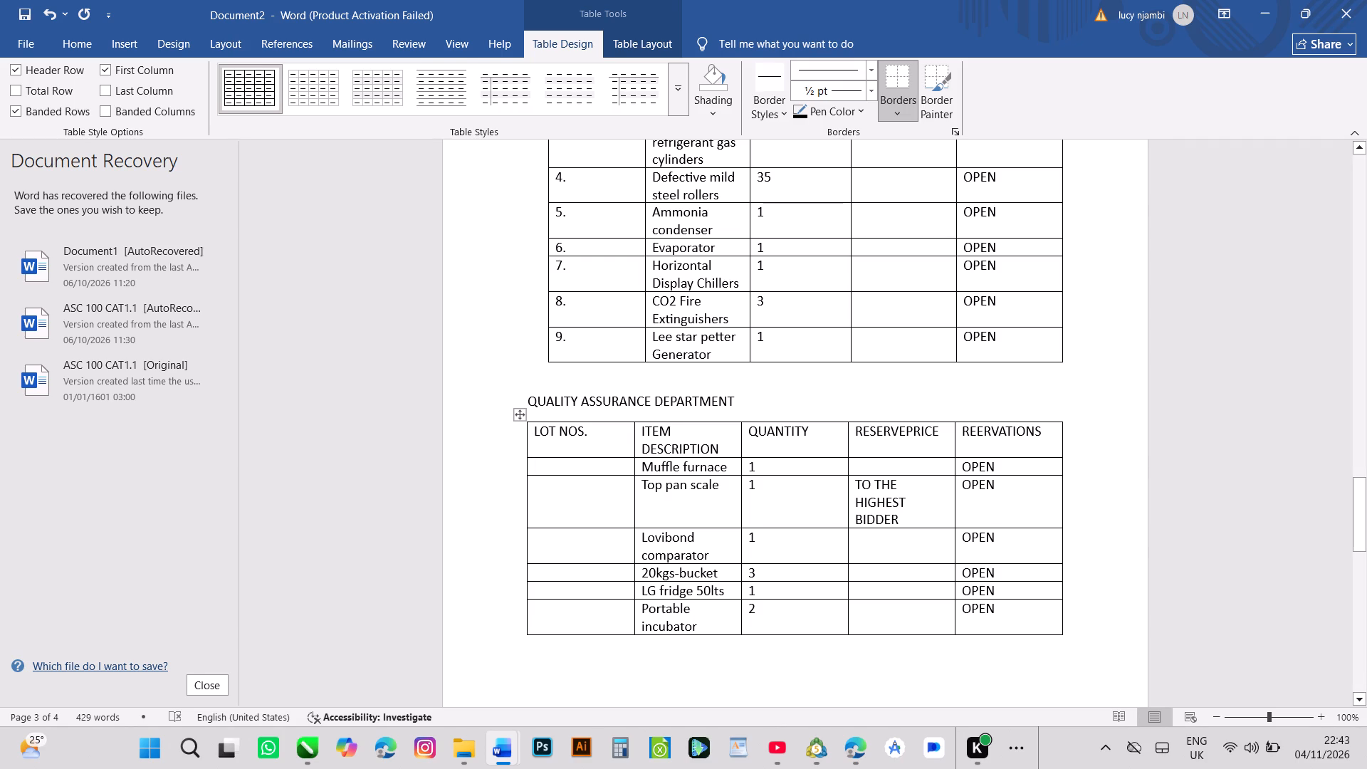
text(1.)
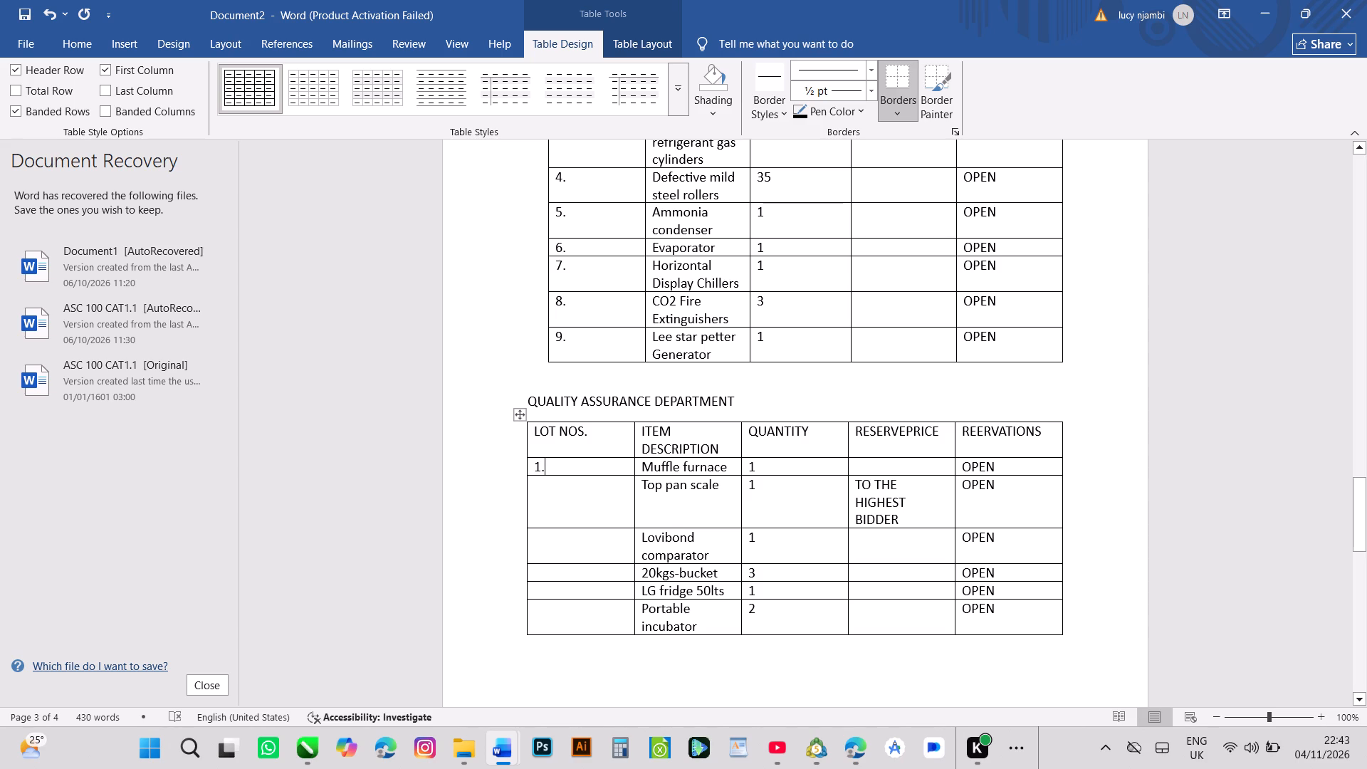
click(543, 488)
key(2)
key(period)
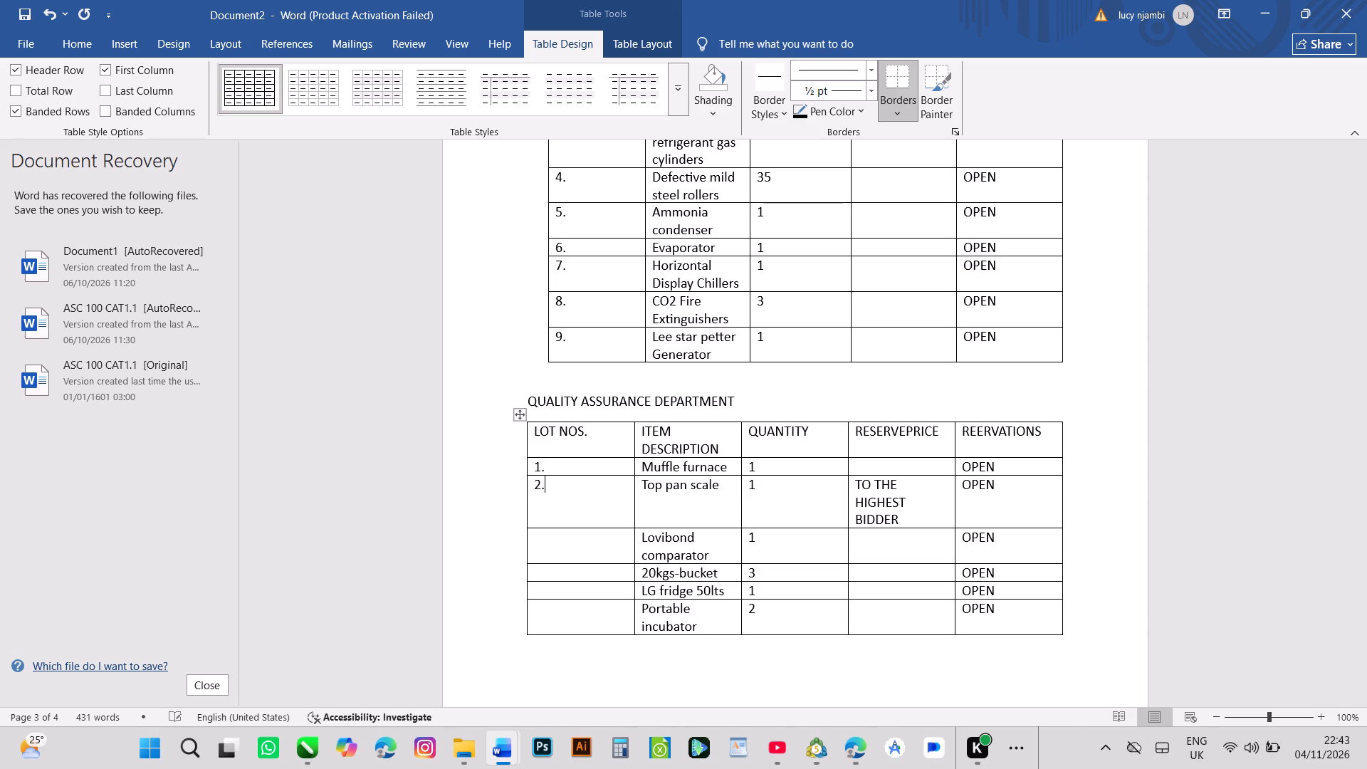
click(539, 553)
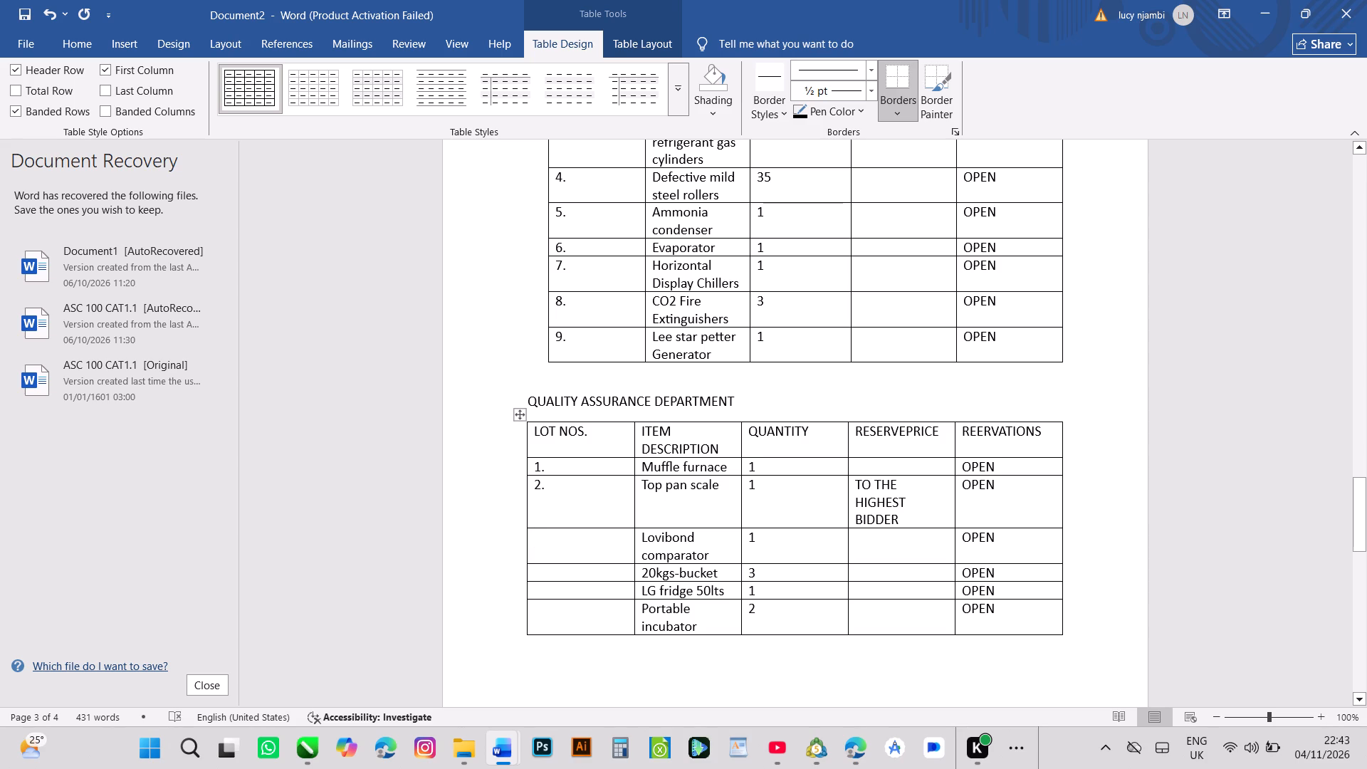
key(3)
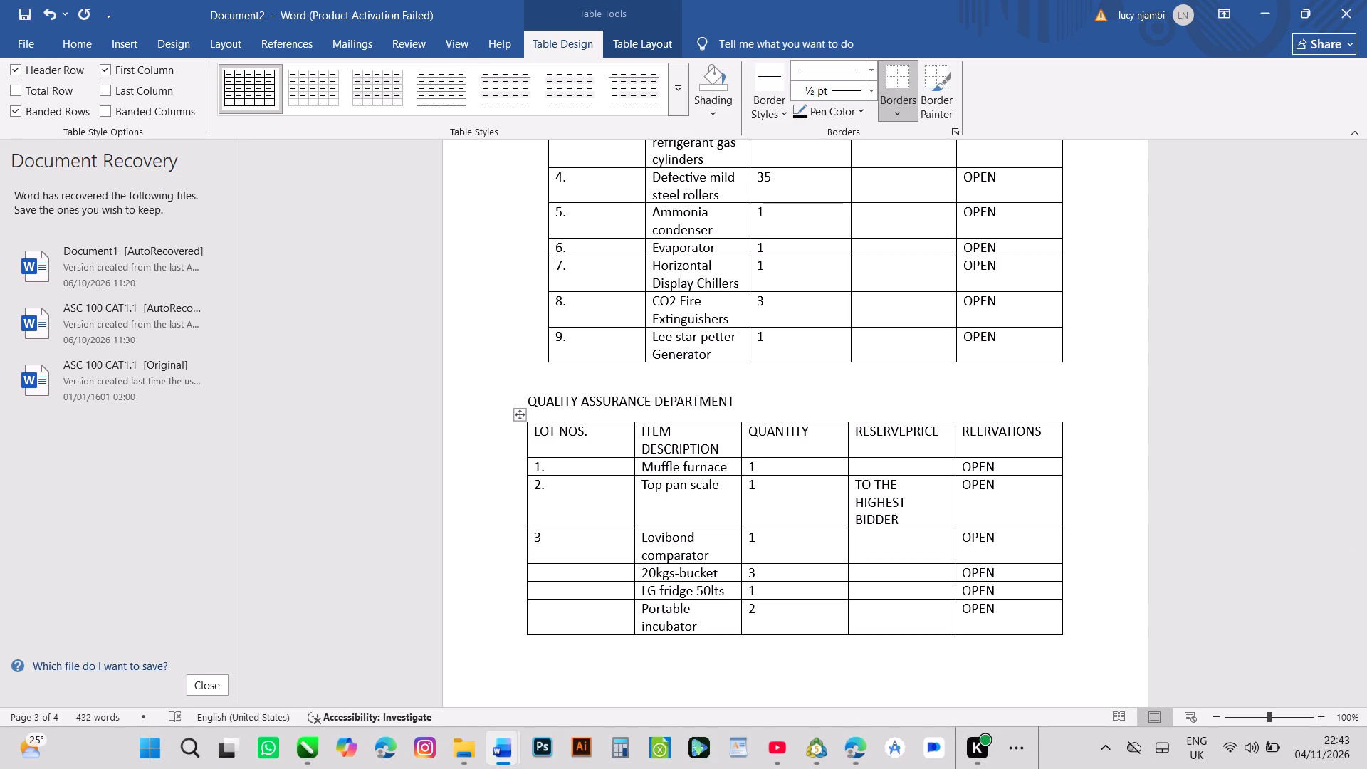
key(period)
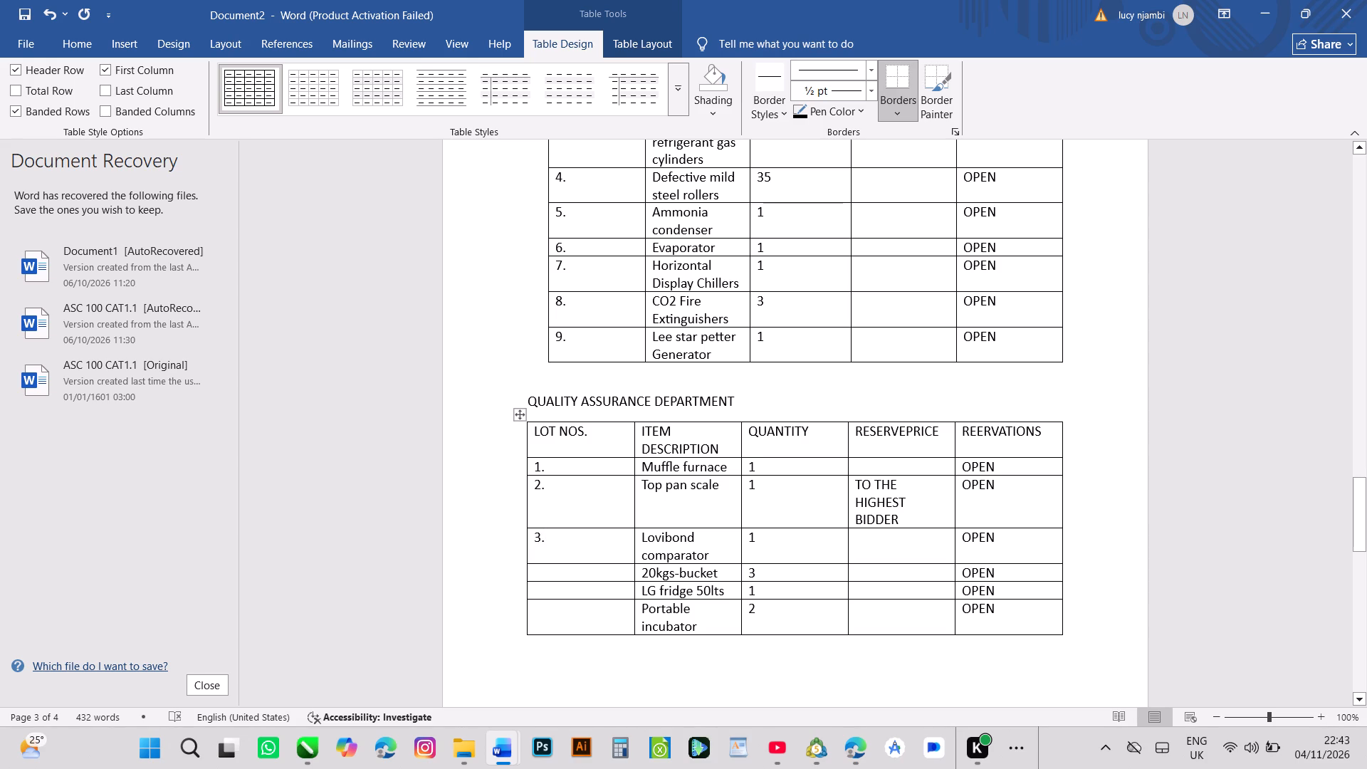
click(535, 574)
key(4)
key(period)
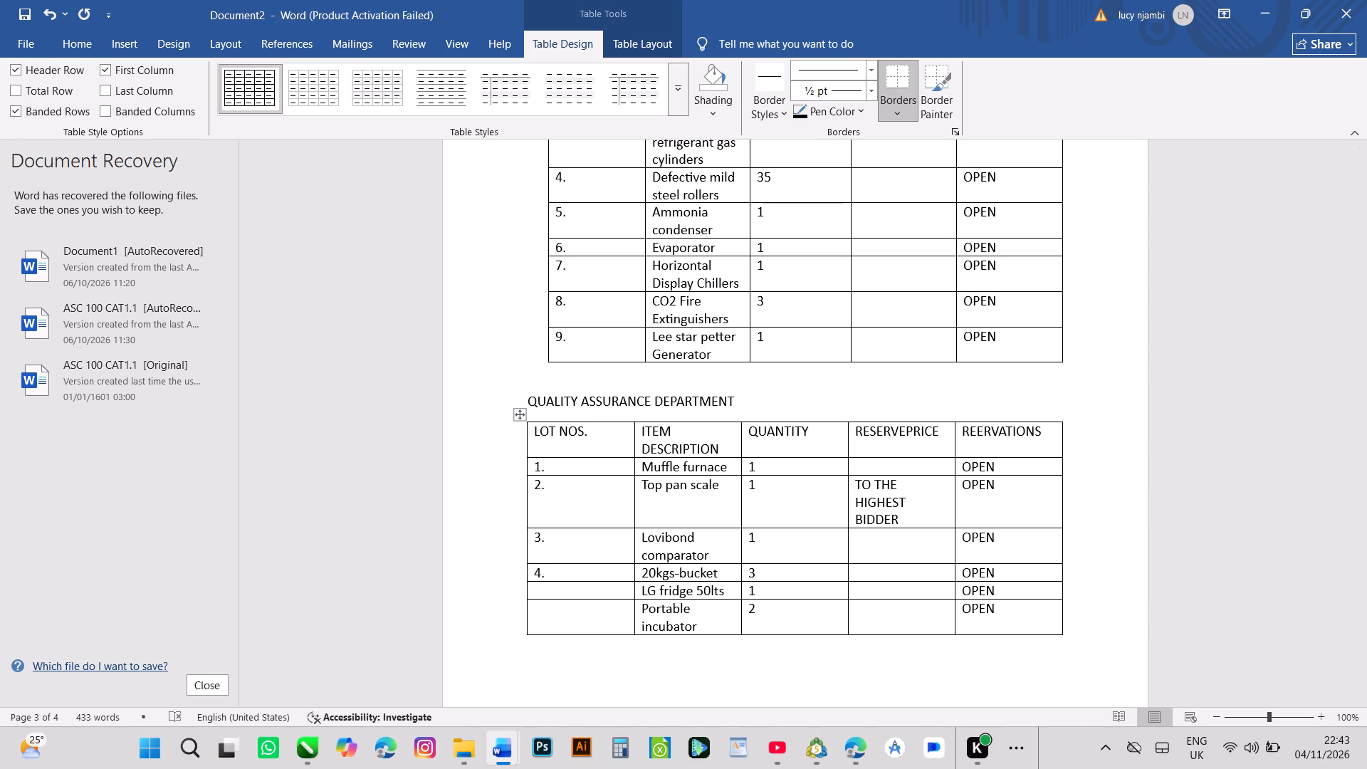
click(534, 587)
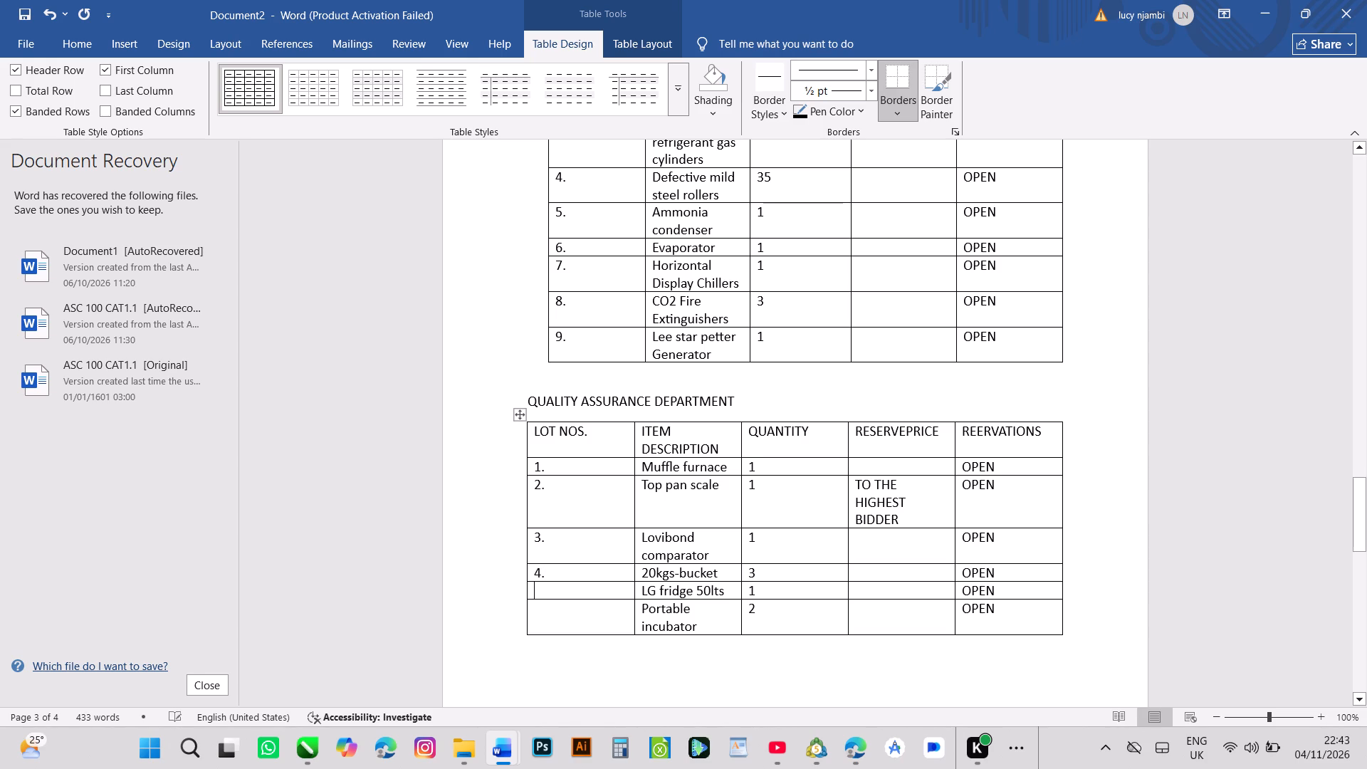
text(5.)
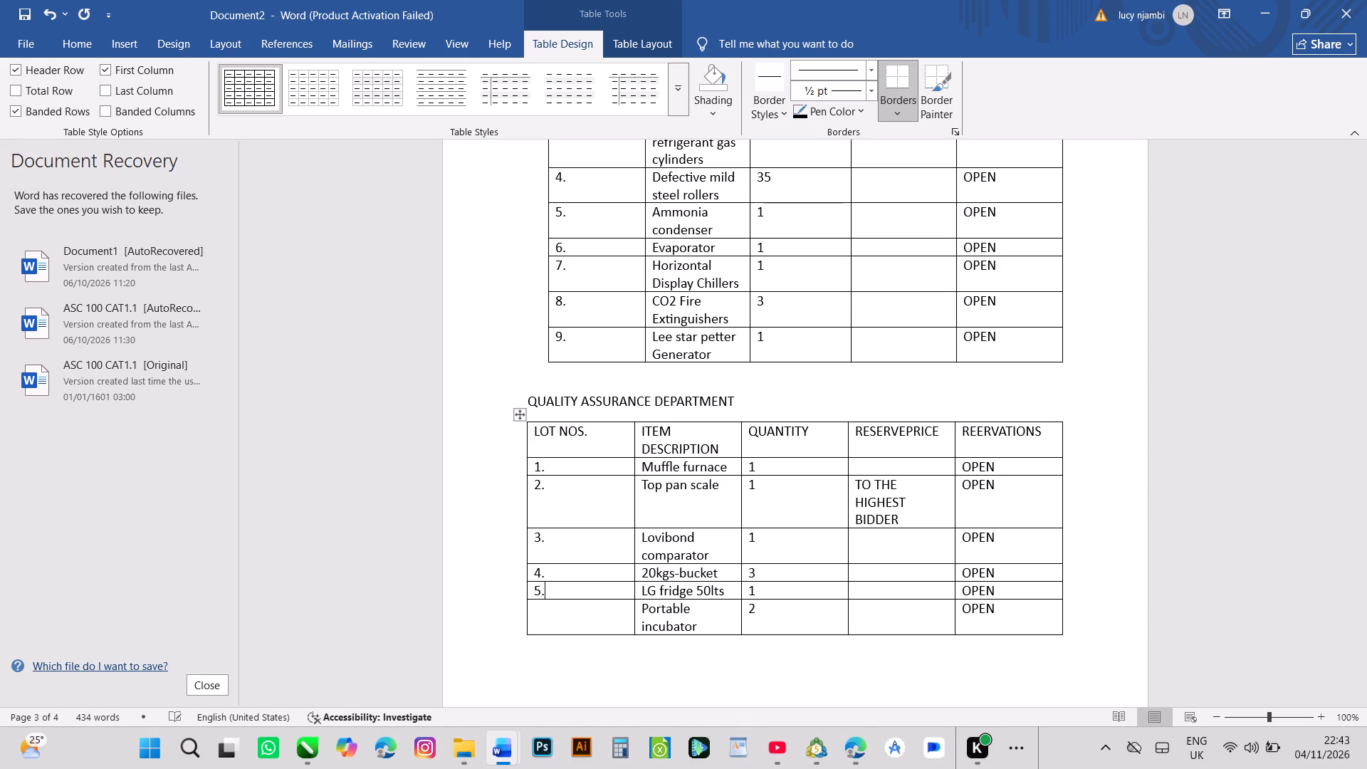
click(538, 607)
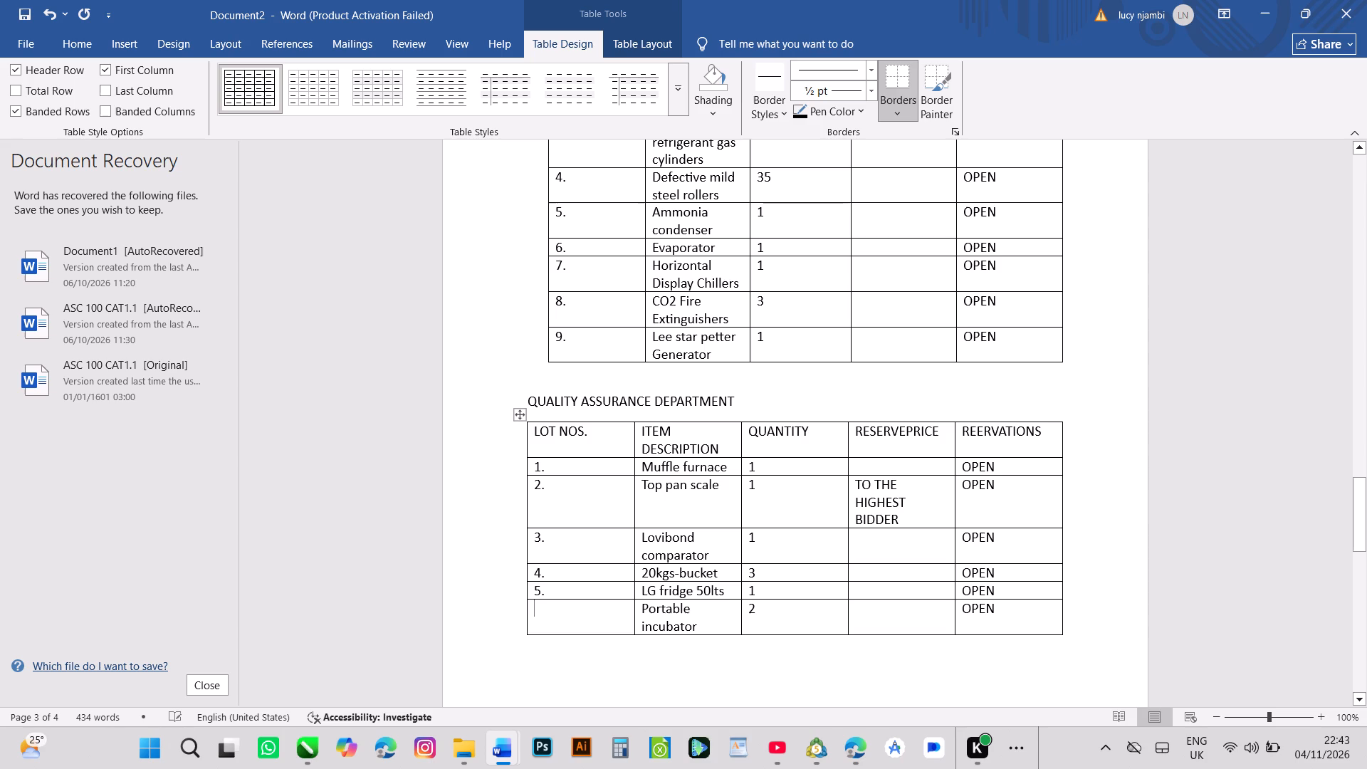
text(6,)
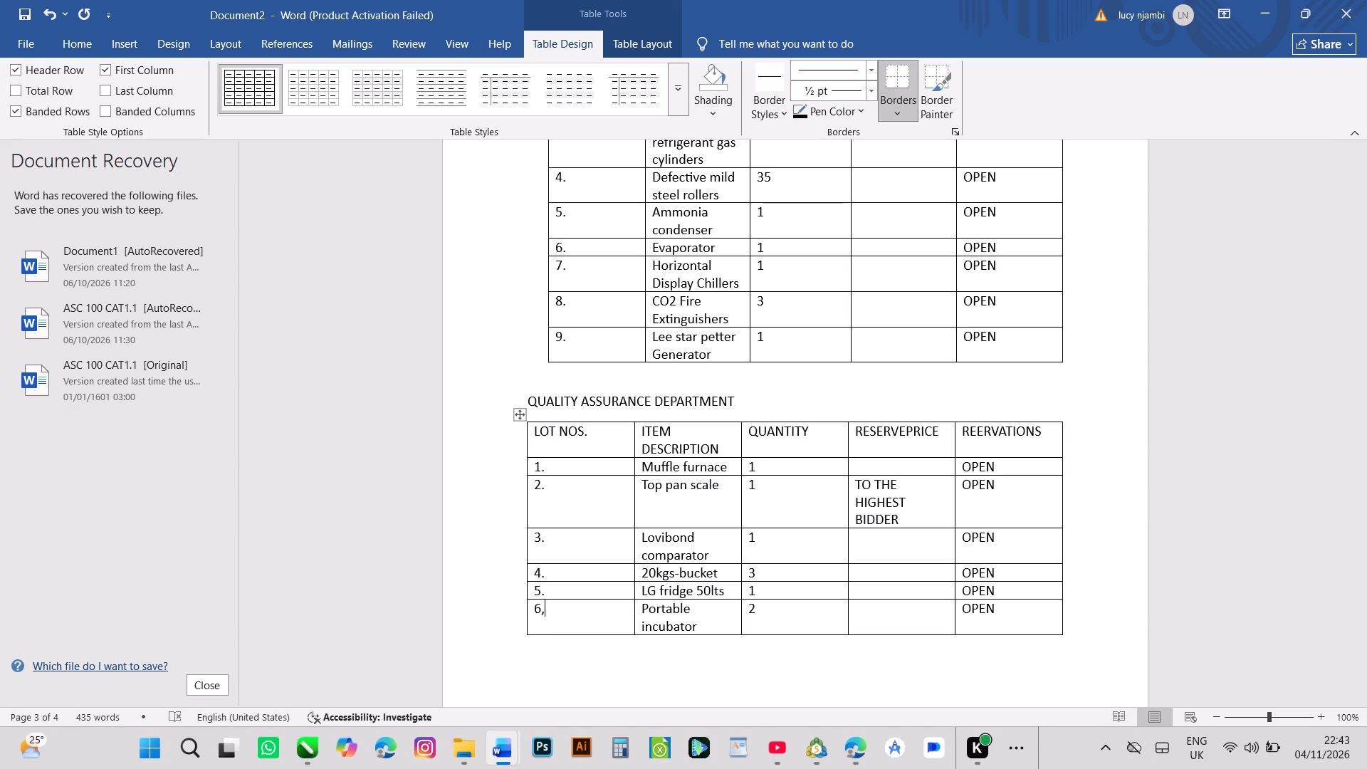
key(BackSpace)
key(period)
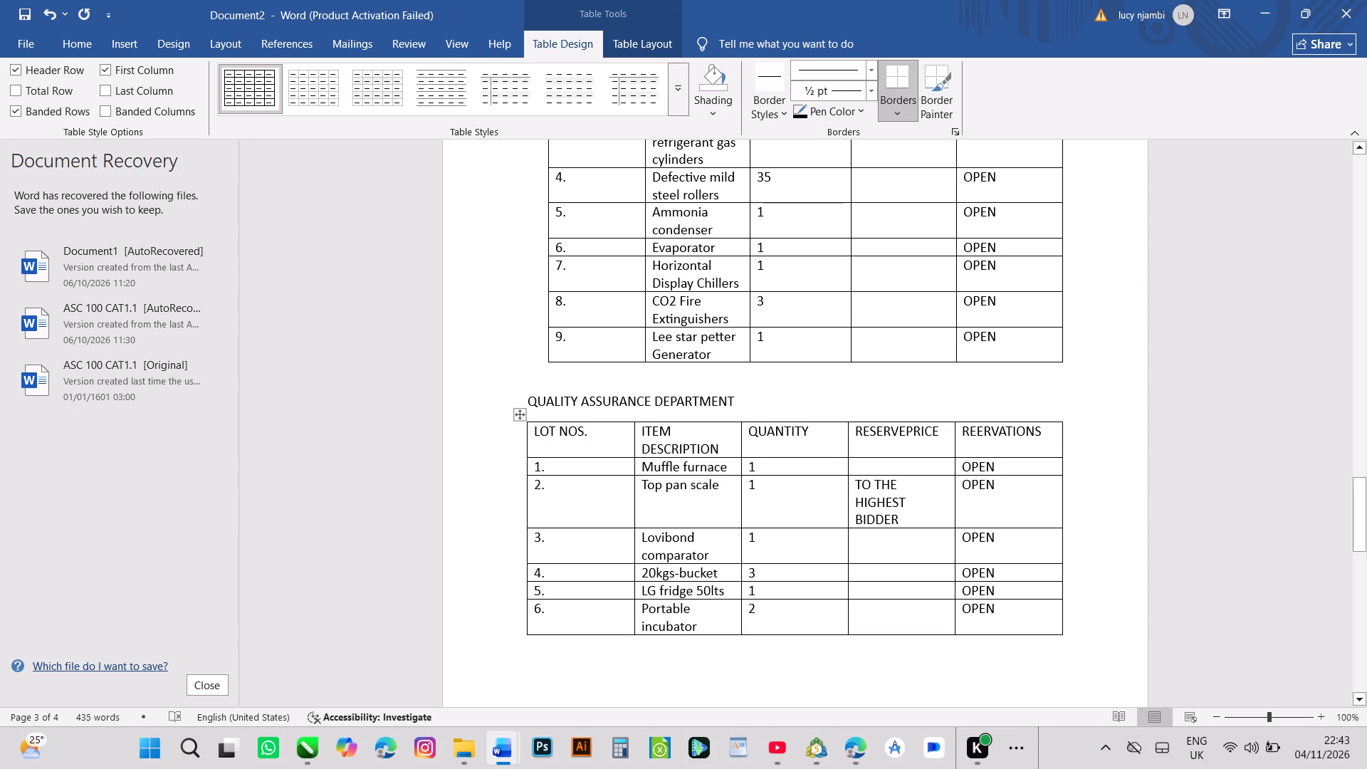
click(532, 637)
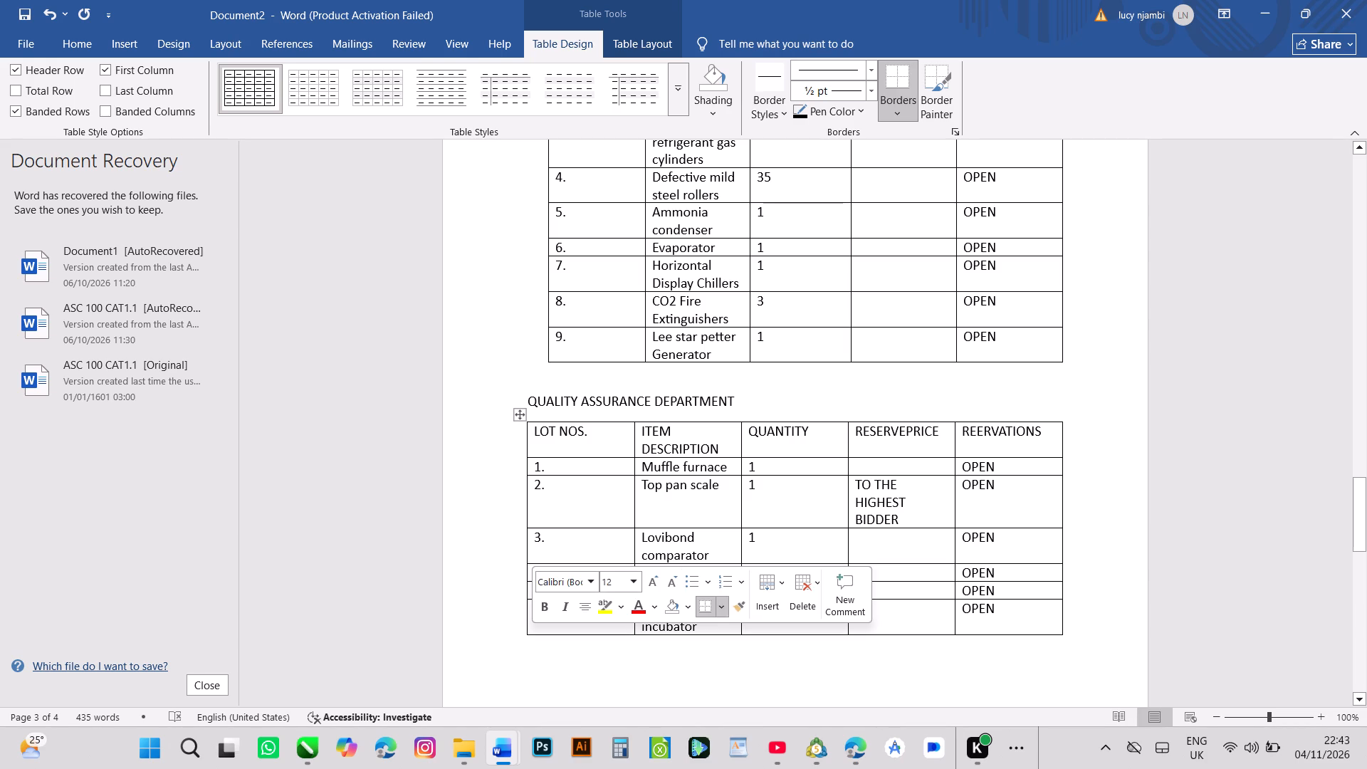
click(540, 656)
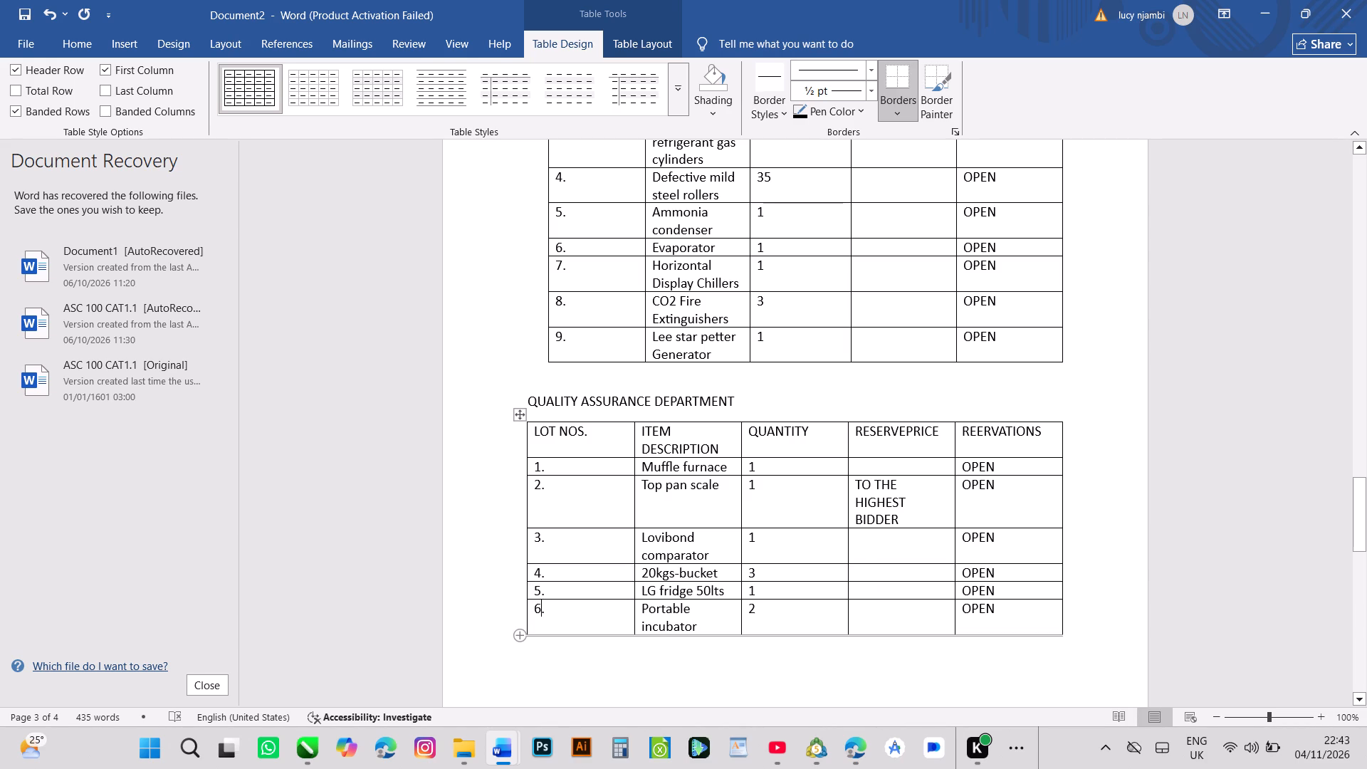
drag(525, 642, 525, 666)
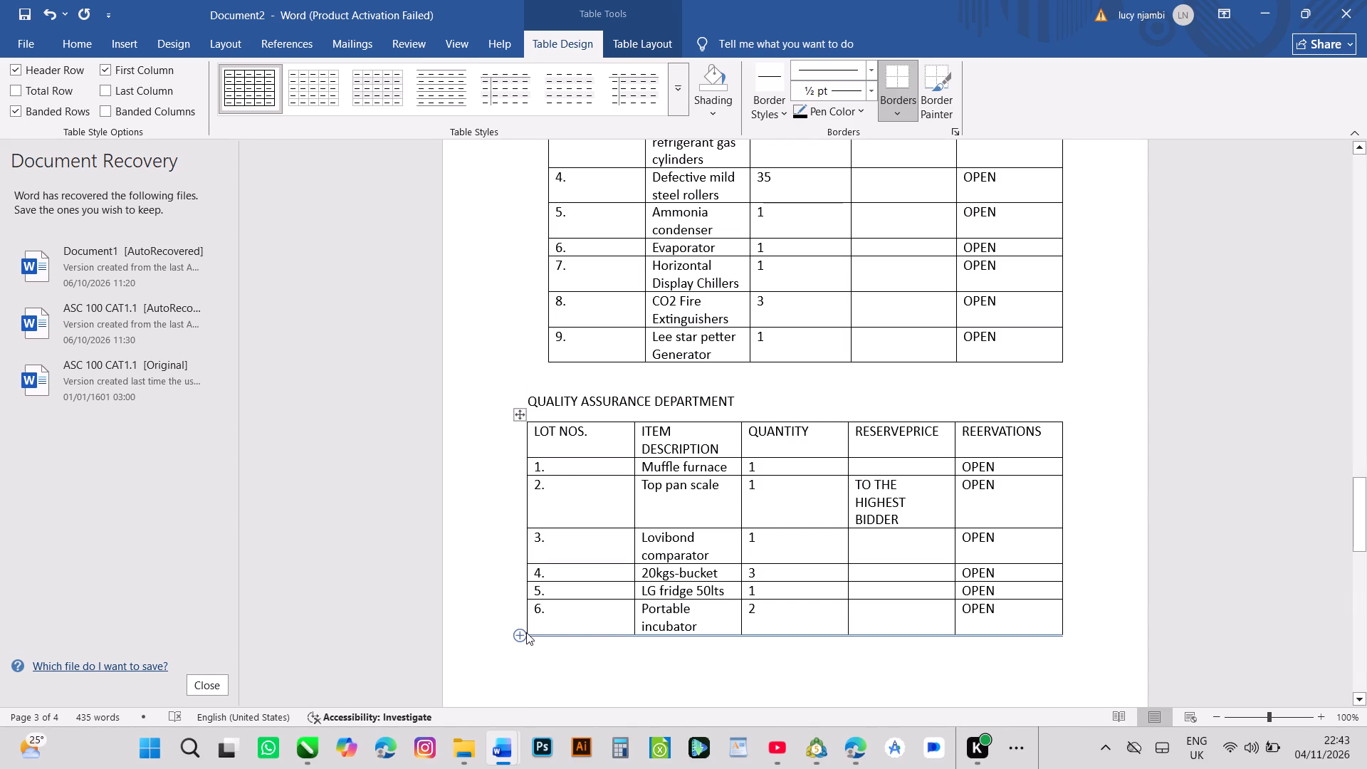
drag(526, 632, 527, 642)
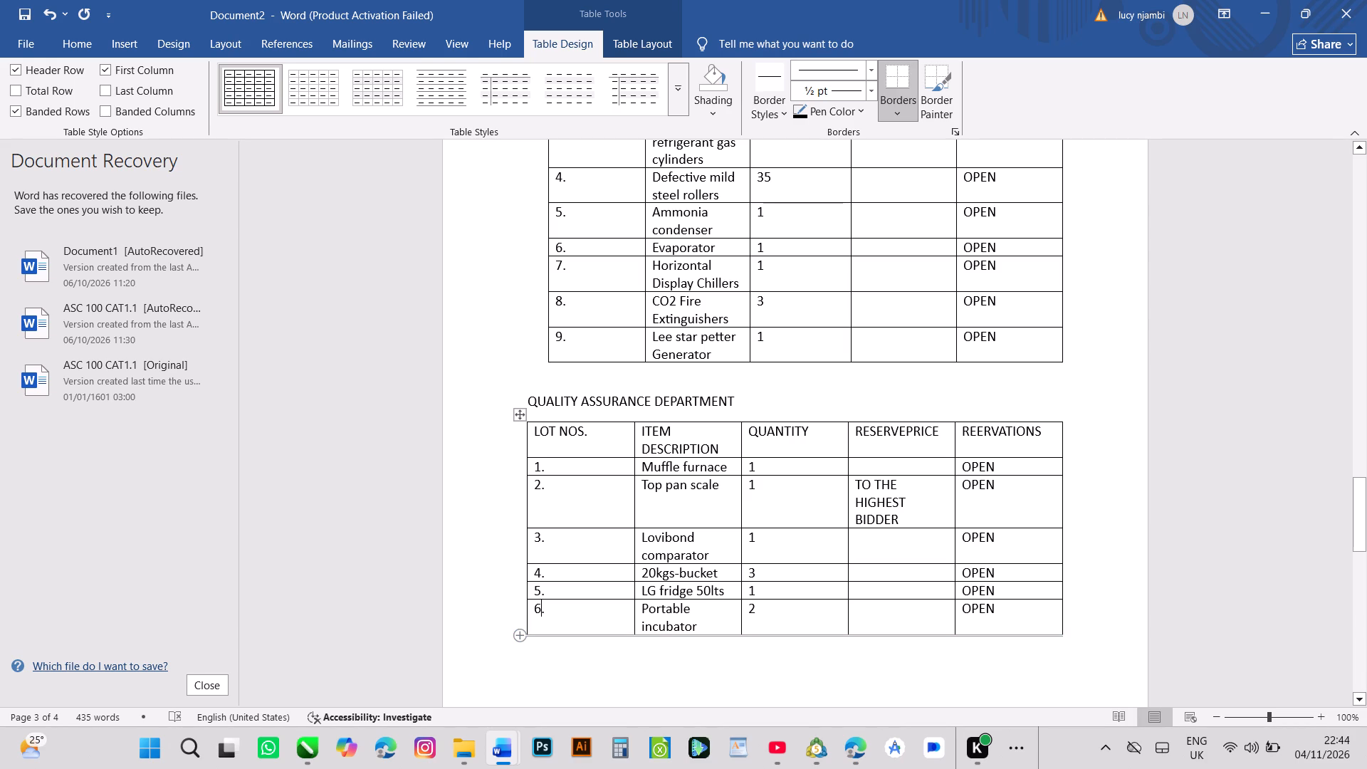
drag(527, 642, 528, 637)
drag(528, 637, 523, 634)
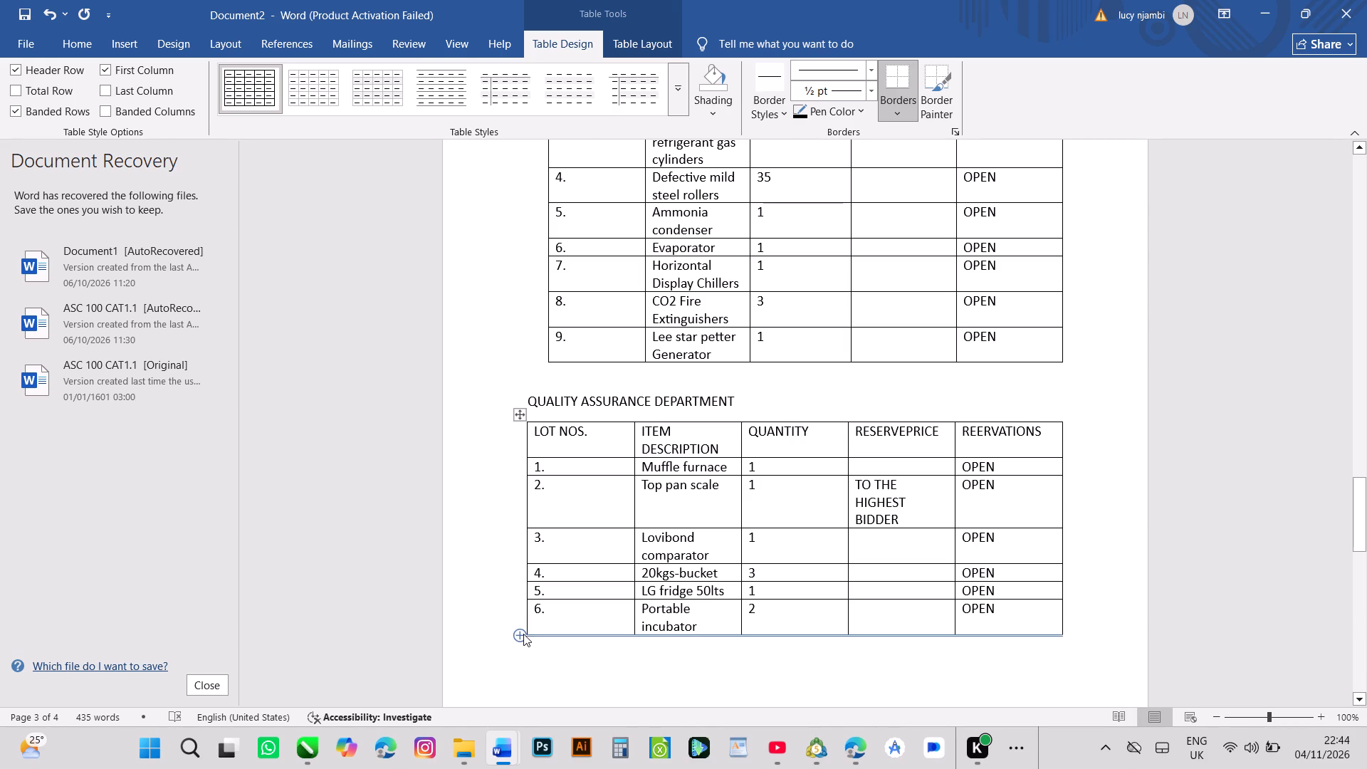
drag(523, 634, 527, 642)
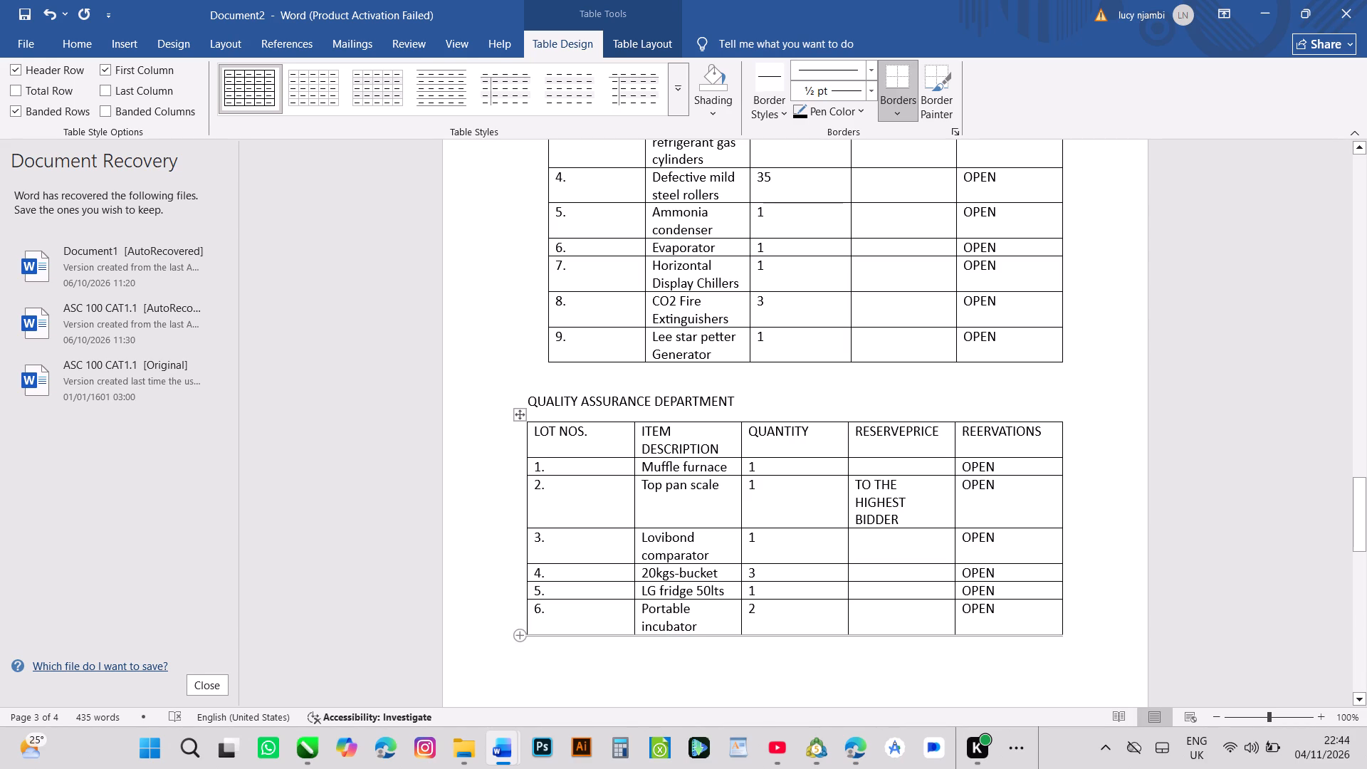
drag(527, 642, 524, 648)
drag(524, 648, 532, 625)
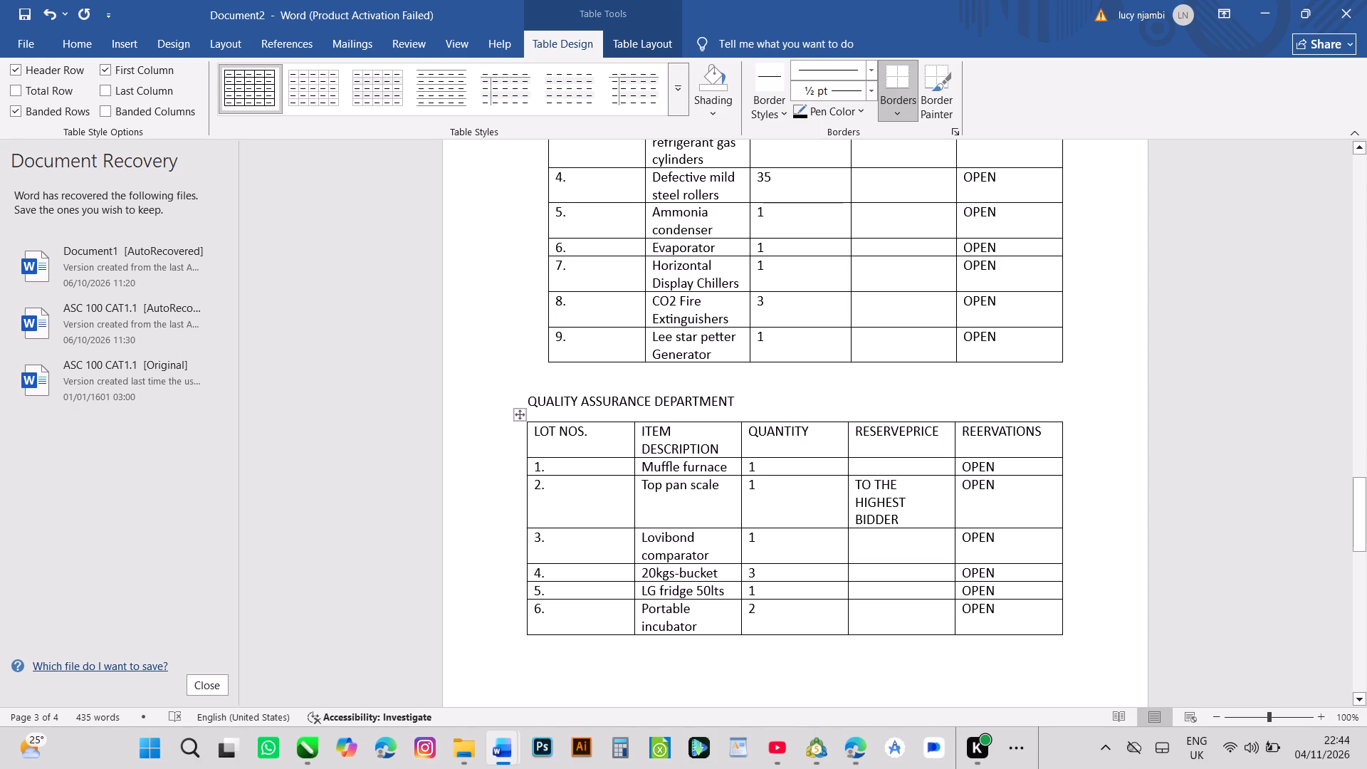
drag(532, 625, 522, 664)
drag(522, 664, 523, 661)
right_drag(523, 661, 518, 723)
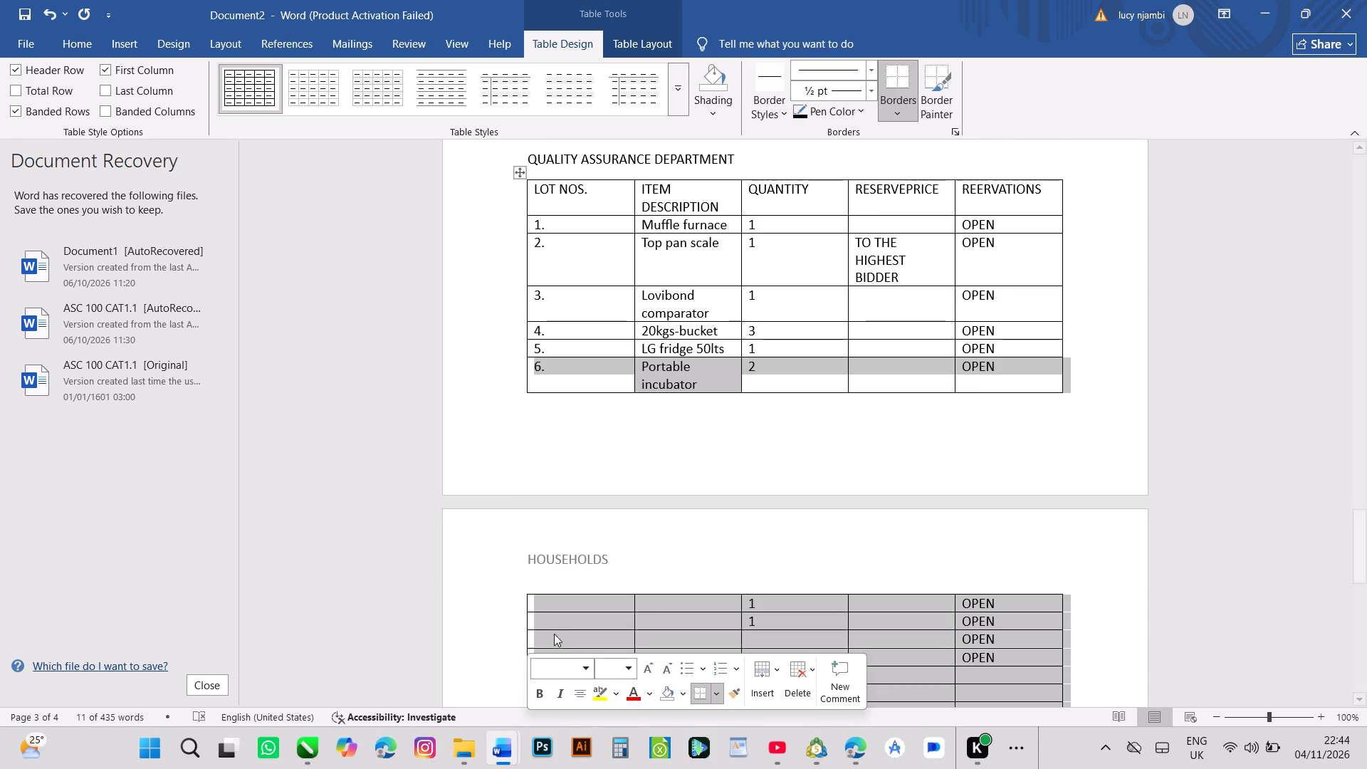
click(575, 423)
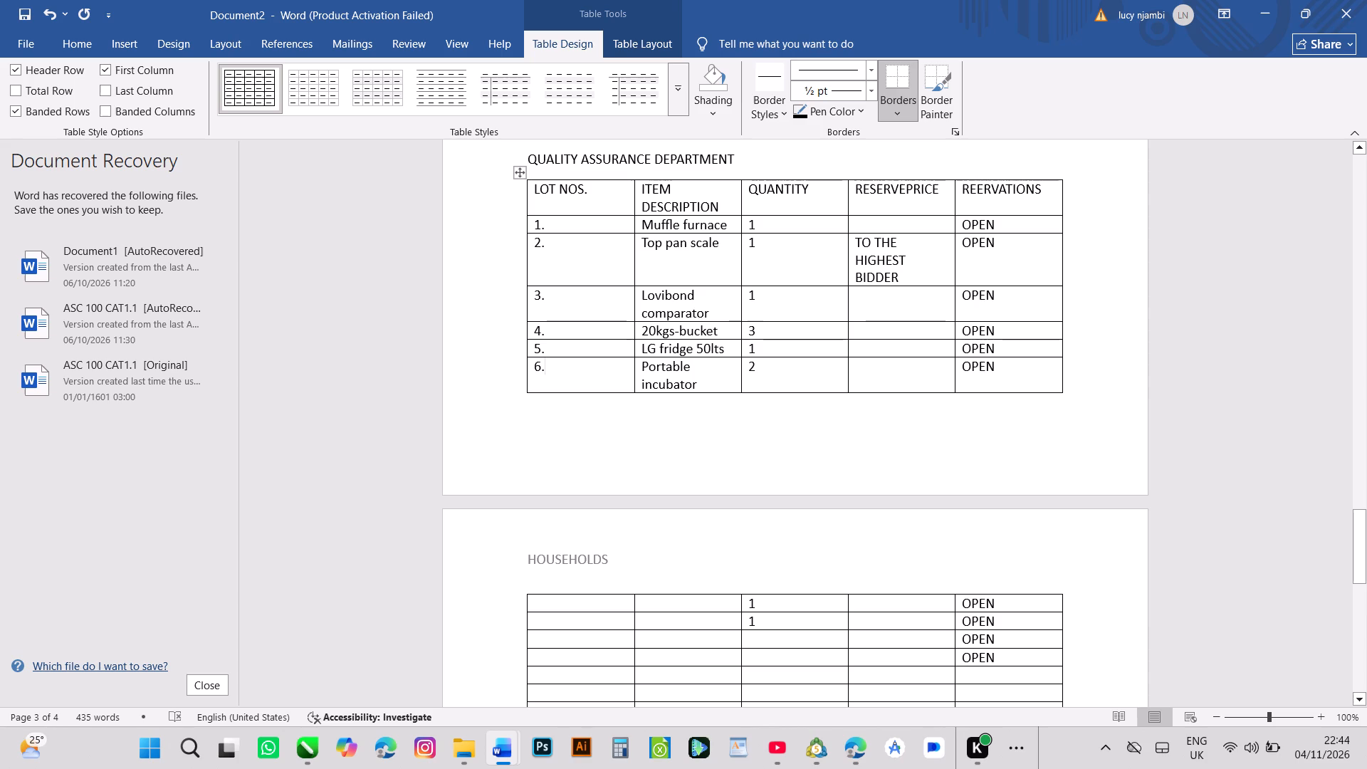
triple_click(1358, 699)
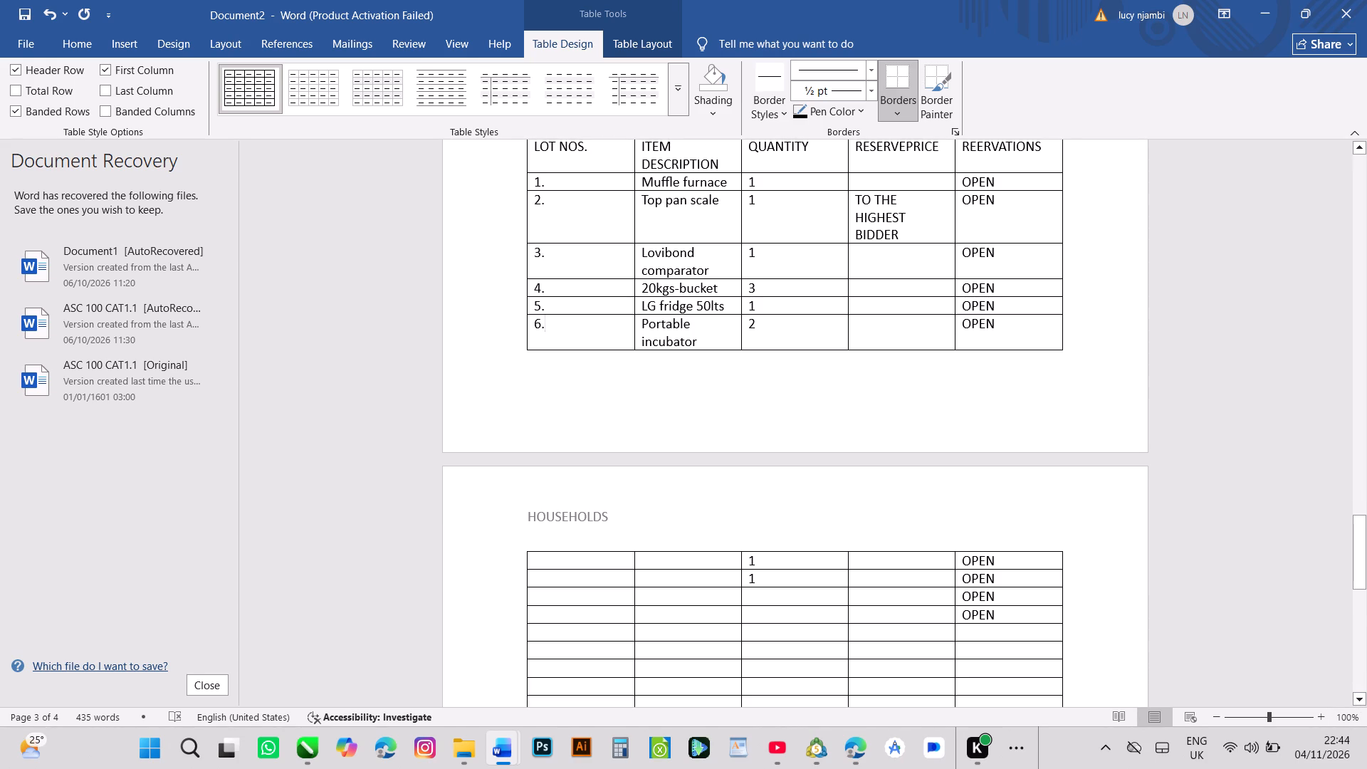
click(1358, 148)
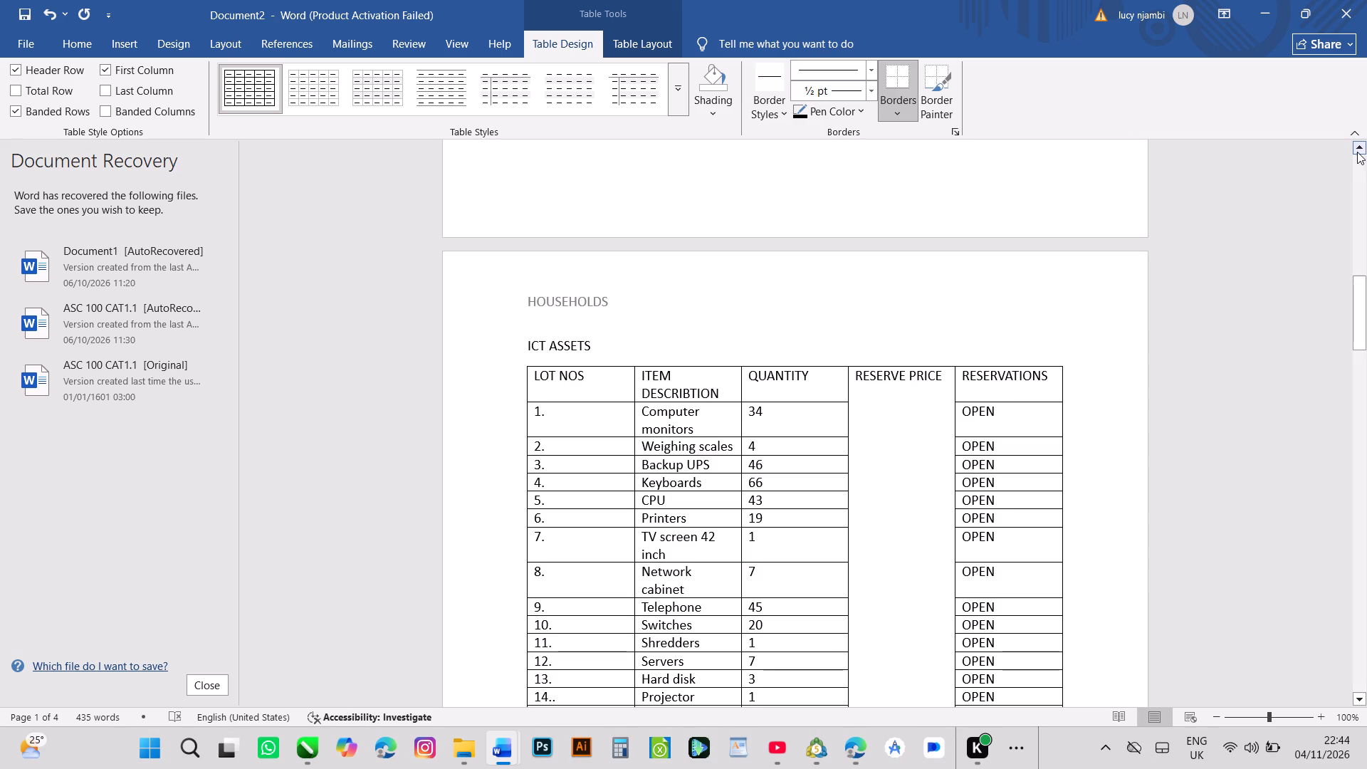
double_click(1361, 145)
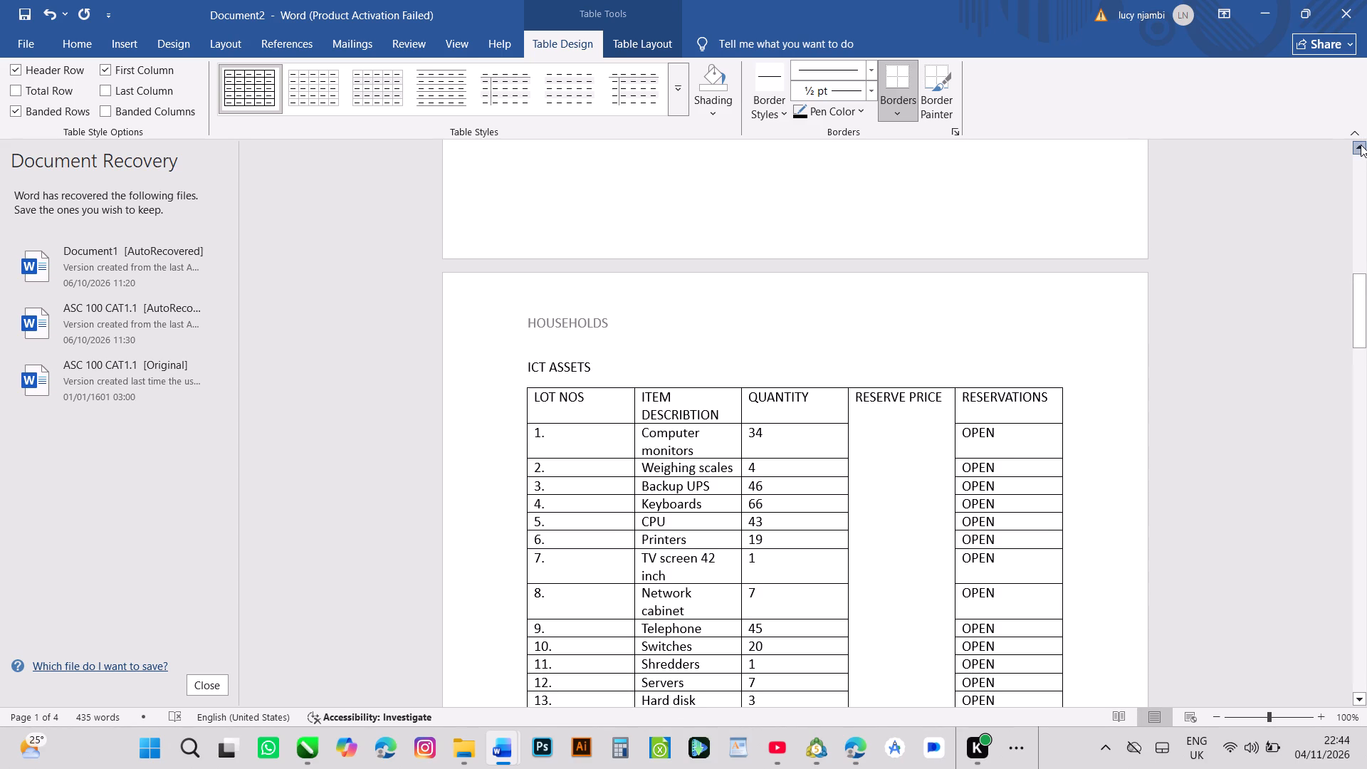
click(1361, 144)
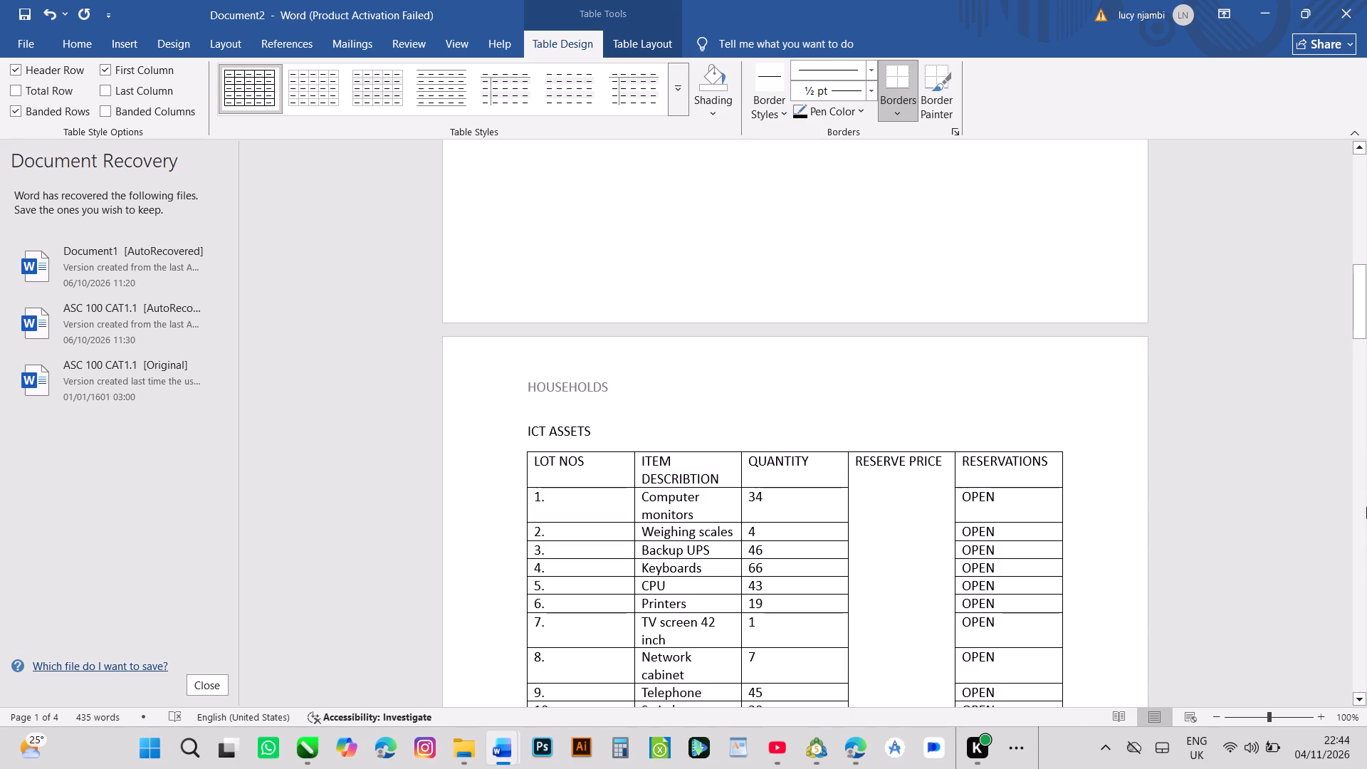
Enter LOT NOS. as the first column heading in the top row of the table on page 4.
click(1358, 696)
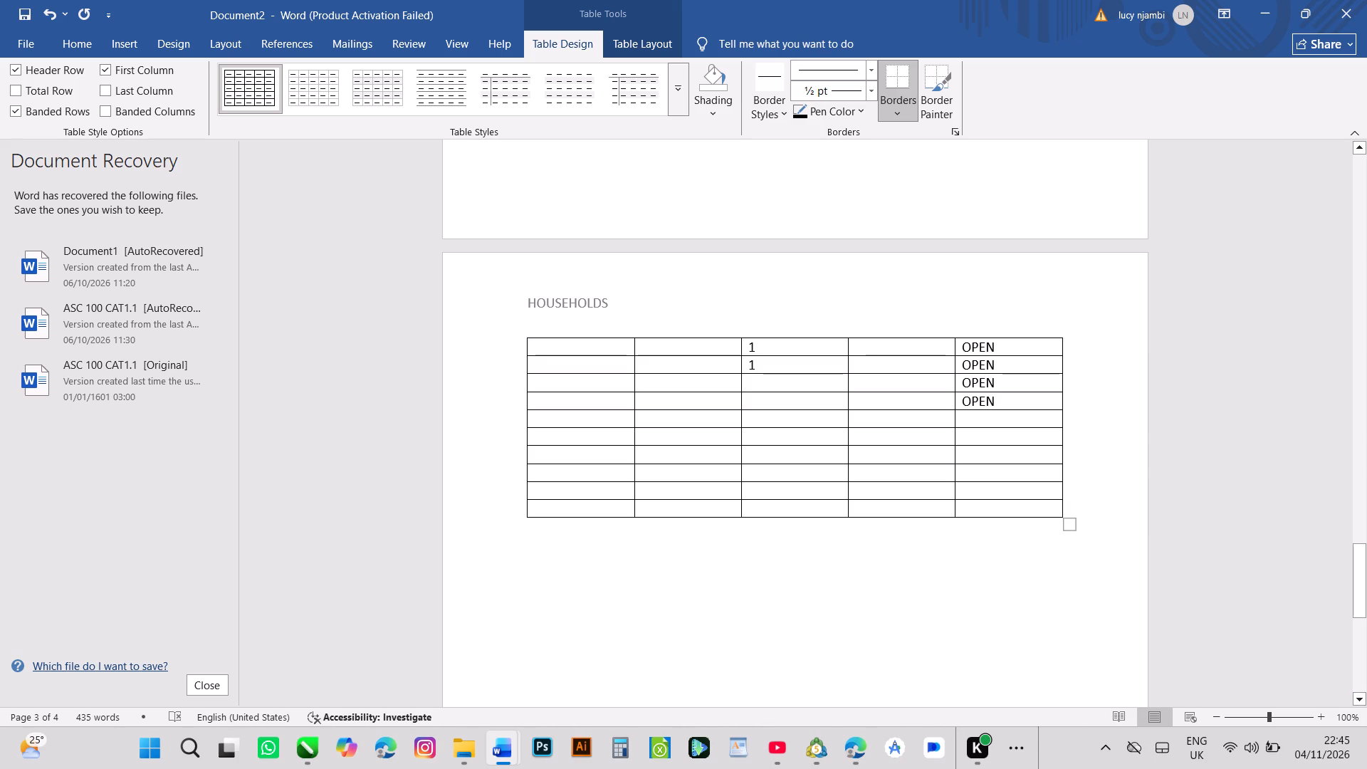
click(541, 341)
text(lo)
key(BackSpace)
key(BackSpace)
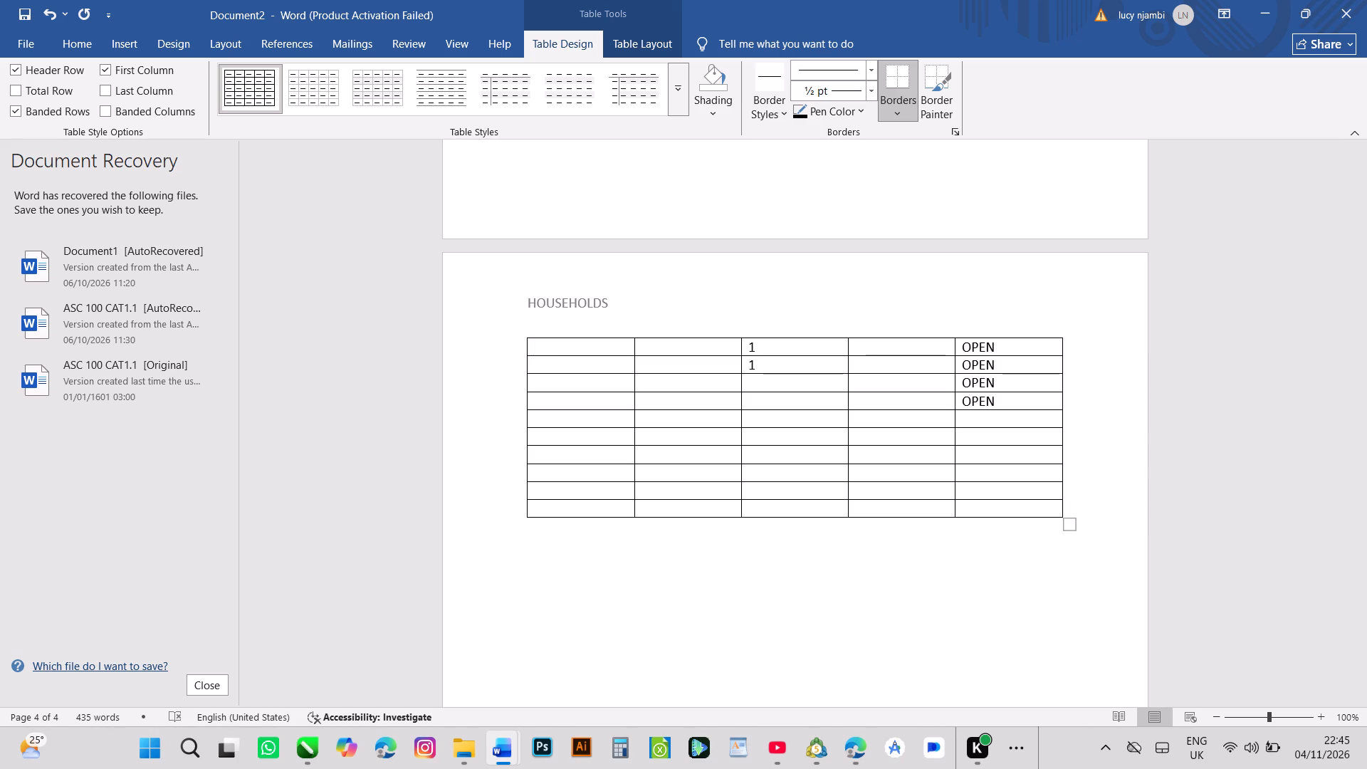
text(LO)
key(t)
key(space)
text(NO)
key(s)
key(period)
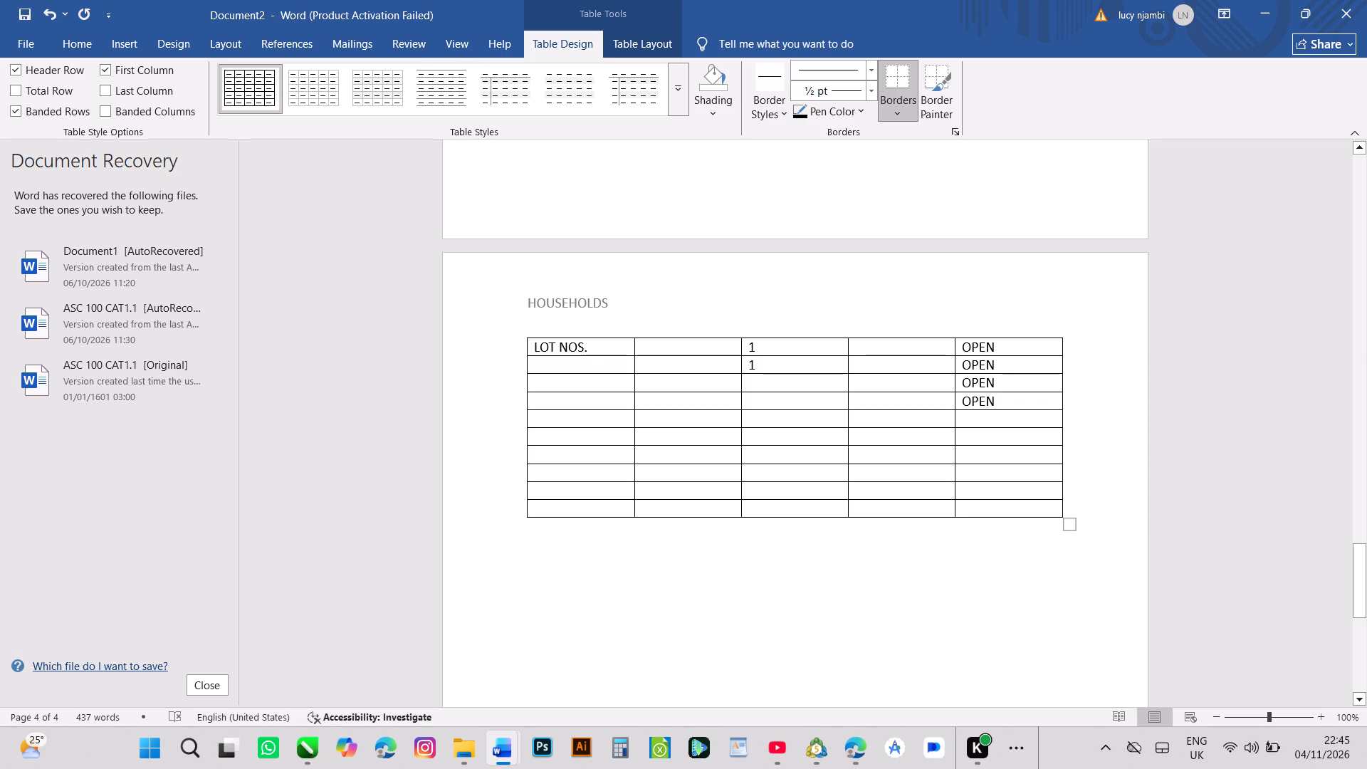
Enter ITEM DESCPTION as the second column heading in the top row of the page 4 table.
click(646, 345)
text(ITEN)
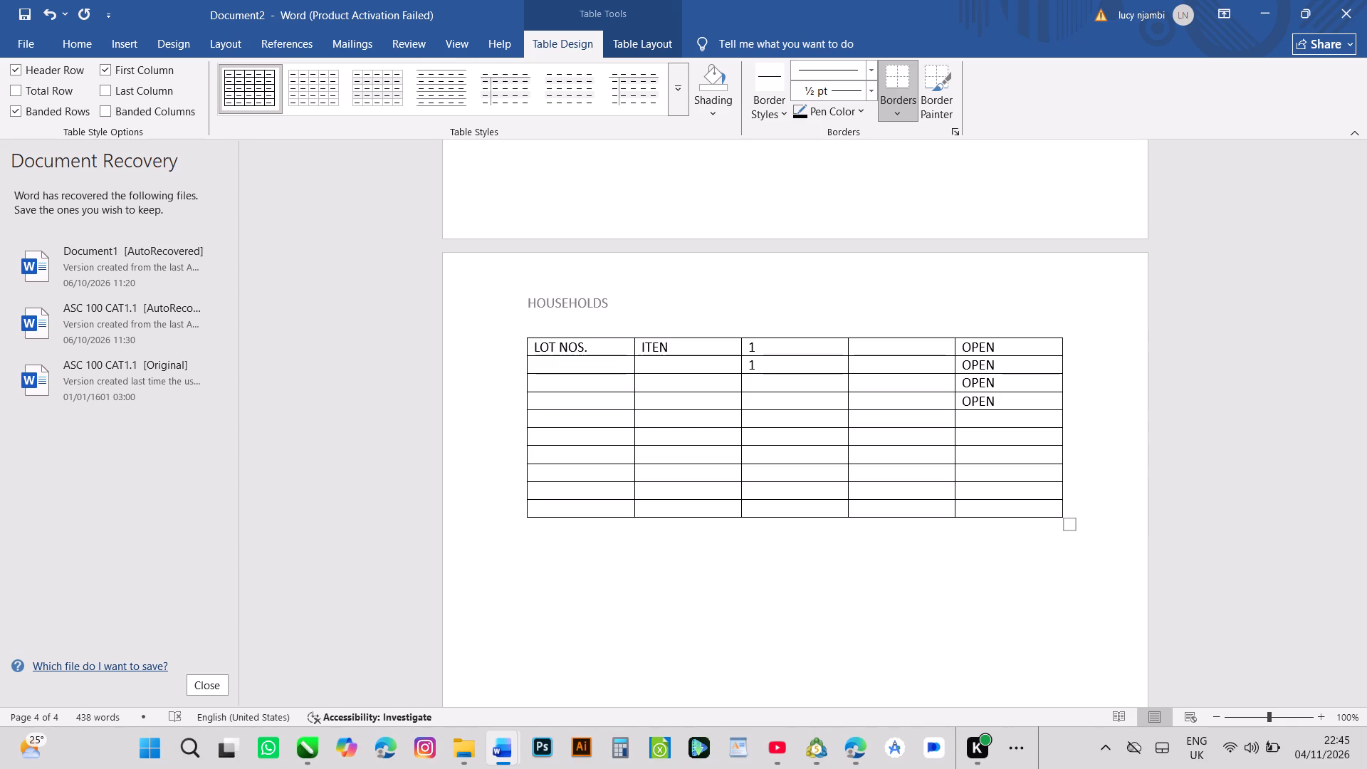
key(BackSpace)
key(m)
key(space)
text(DES)
key(c)
text(PTION)
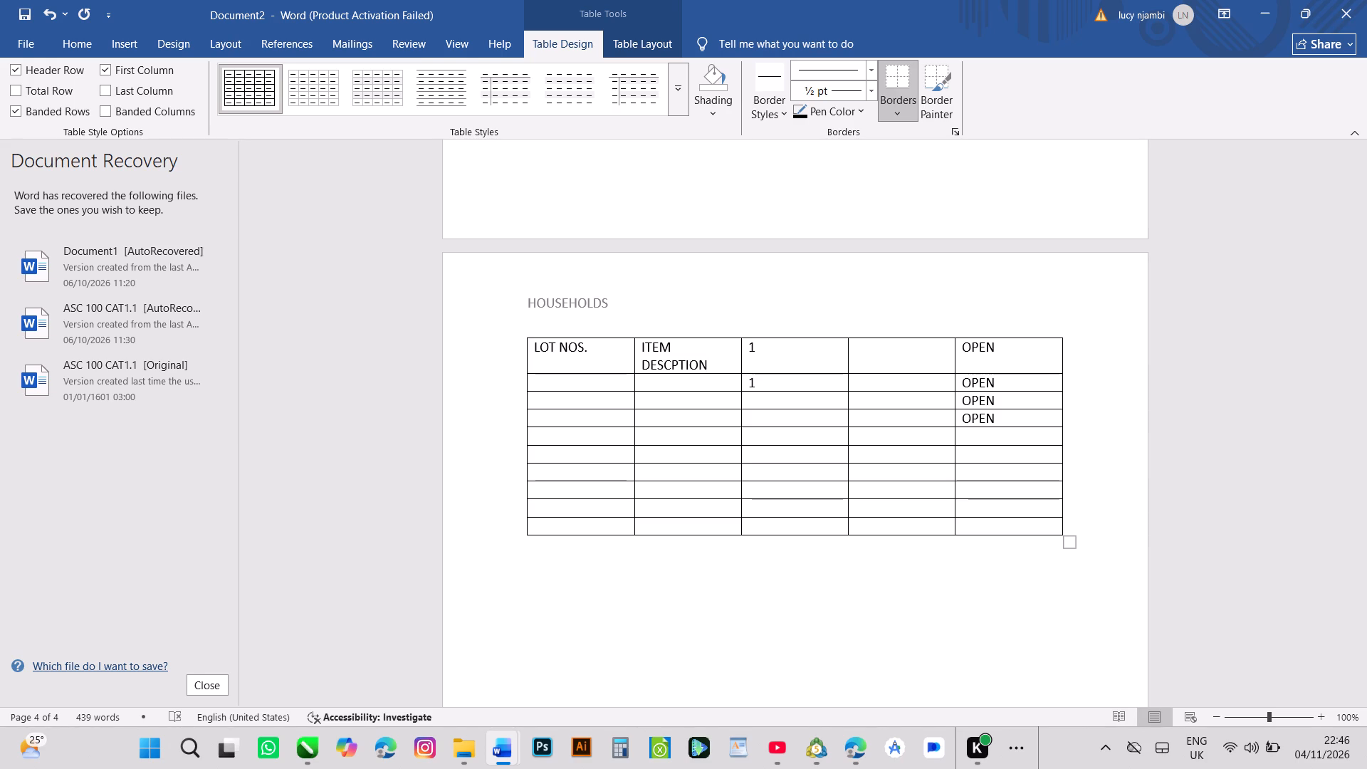
Replace the third cell's content in the top row of the page 4 table with the heading QUANTITY.
click(763, 349)
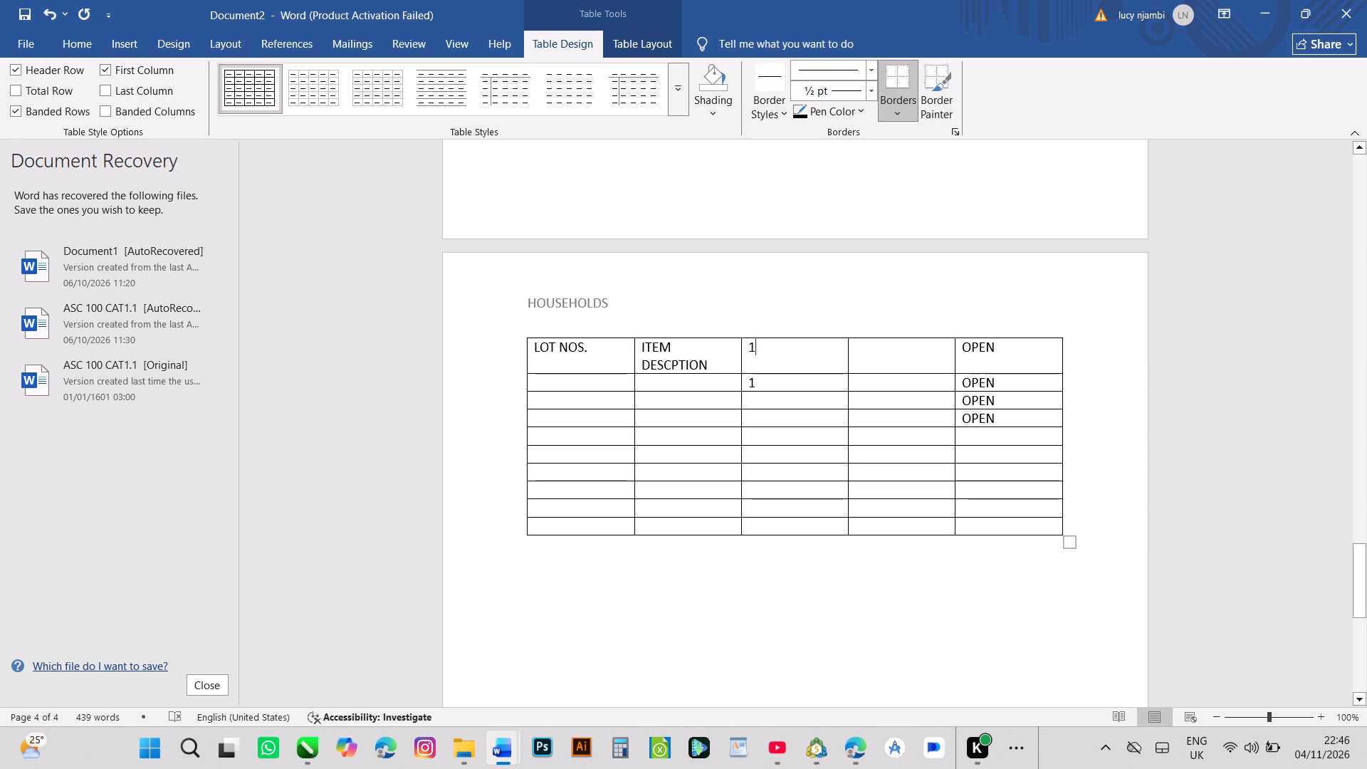
key(BackSpace)
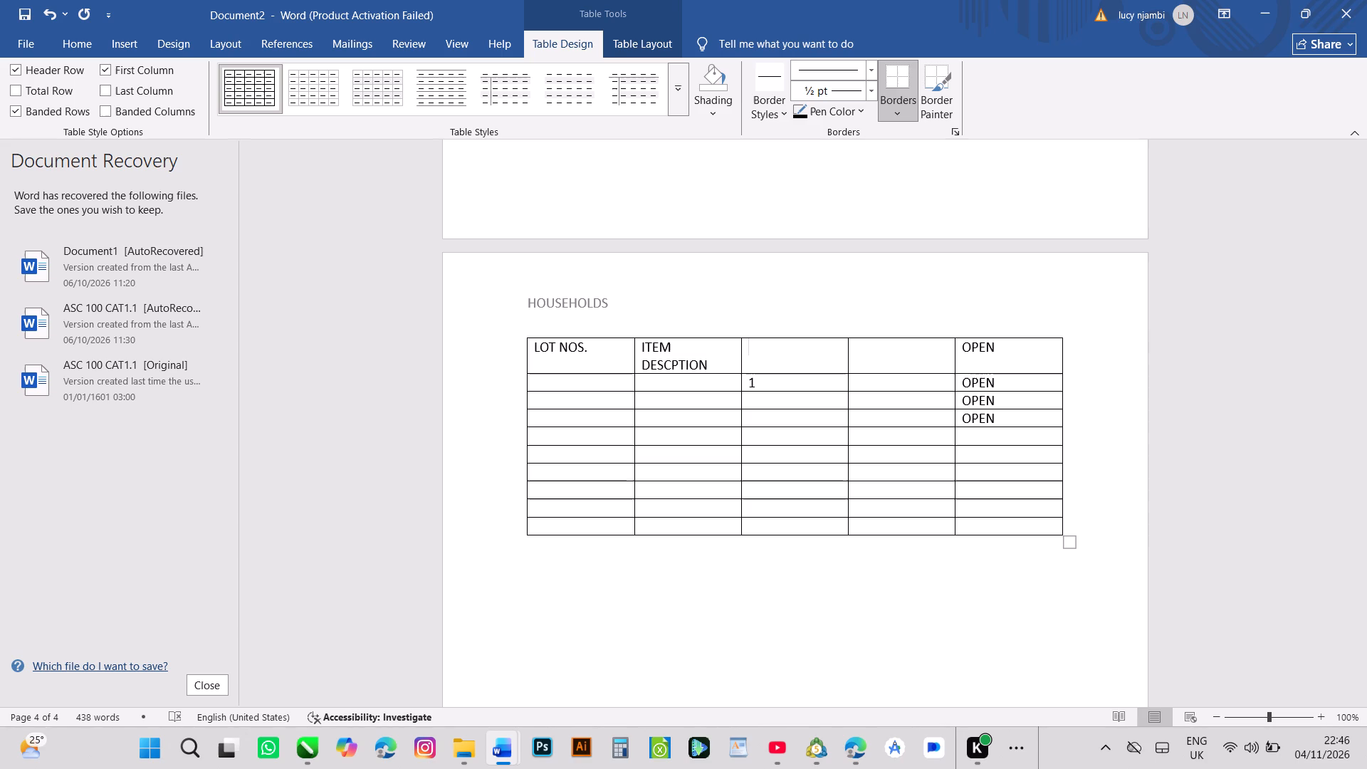
key(q)
key(u)
key(a)
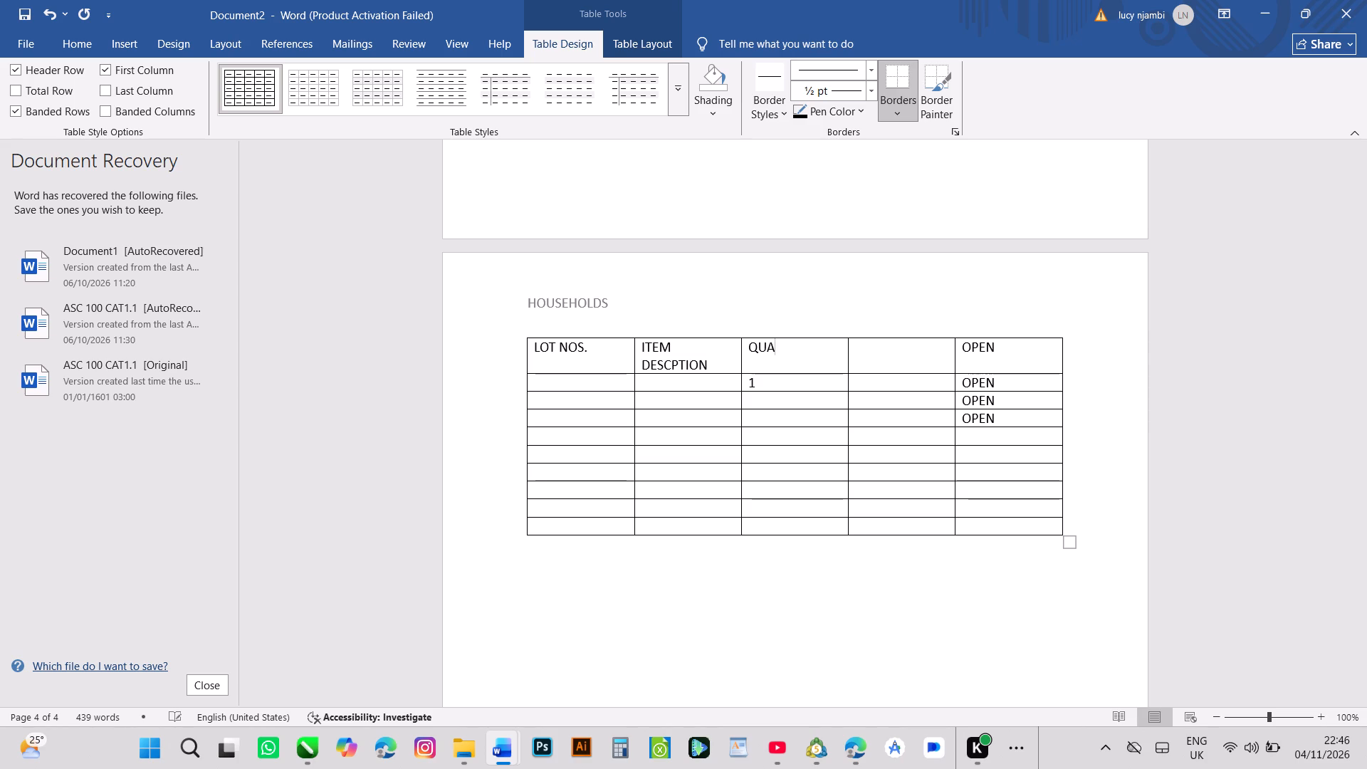
key(n)
text(TI)
text(TY)
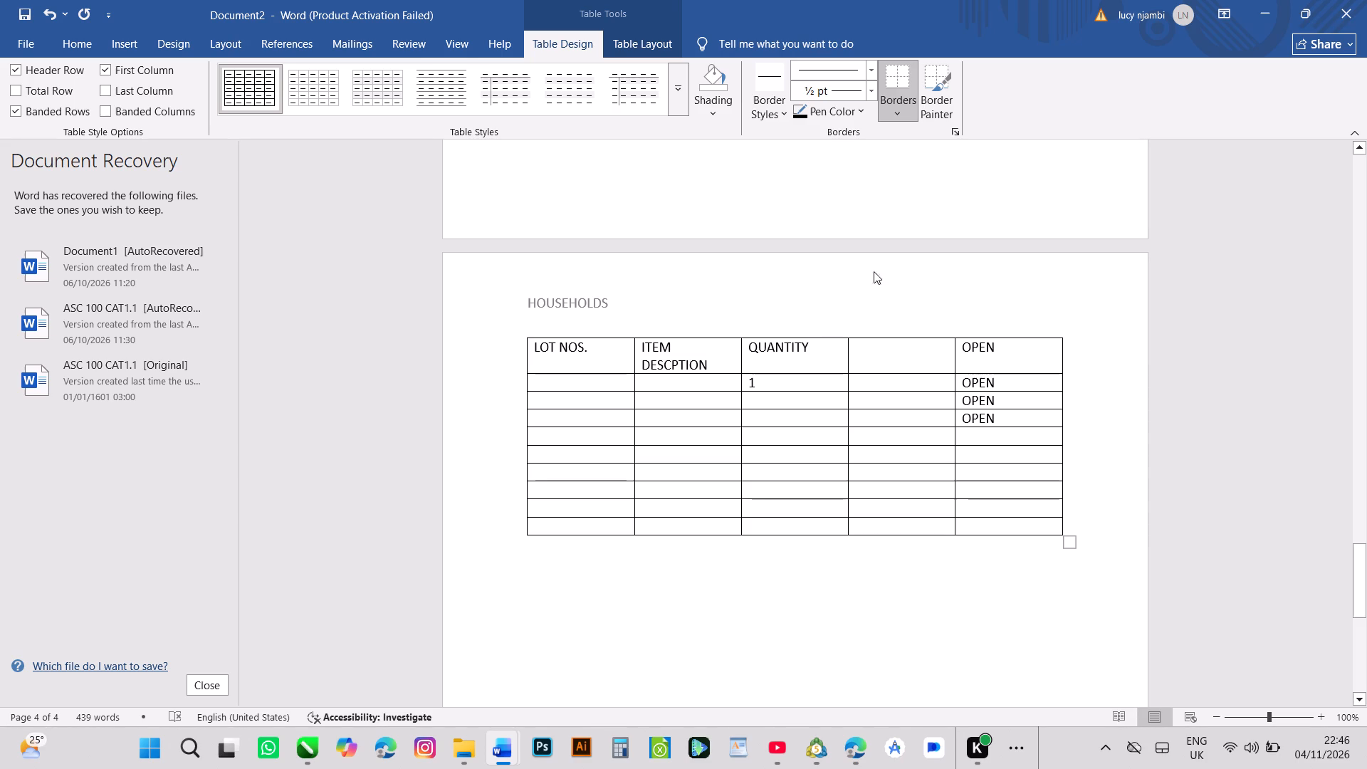
Enter RESERVEPRICE as the fourth column heading in the top row of the HOUSEHOLDS table.
click(871, 350)
text(RES)
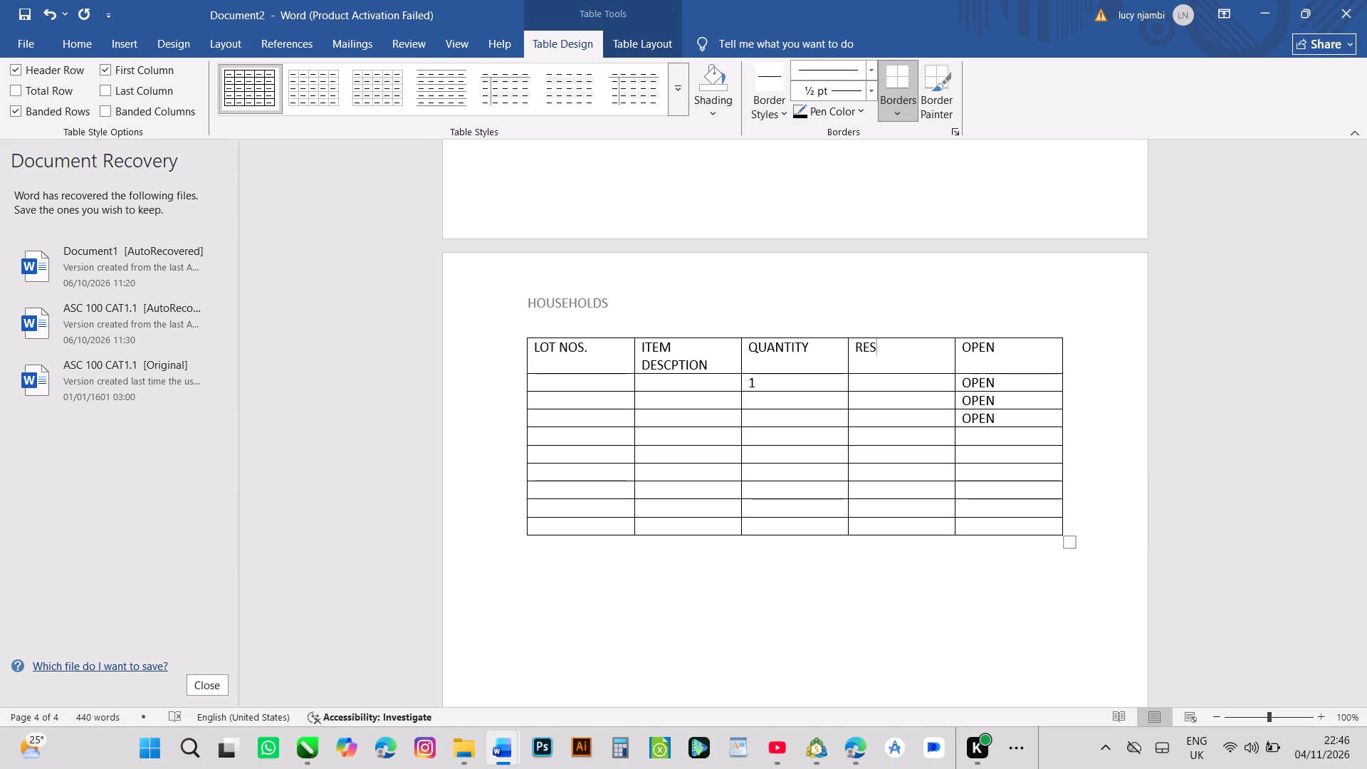
key(e)
key(r)
text(VE)
text(PRIE)
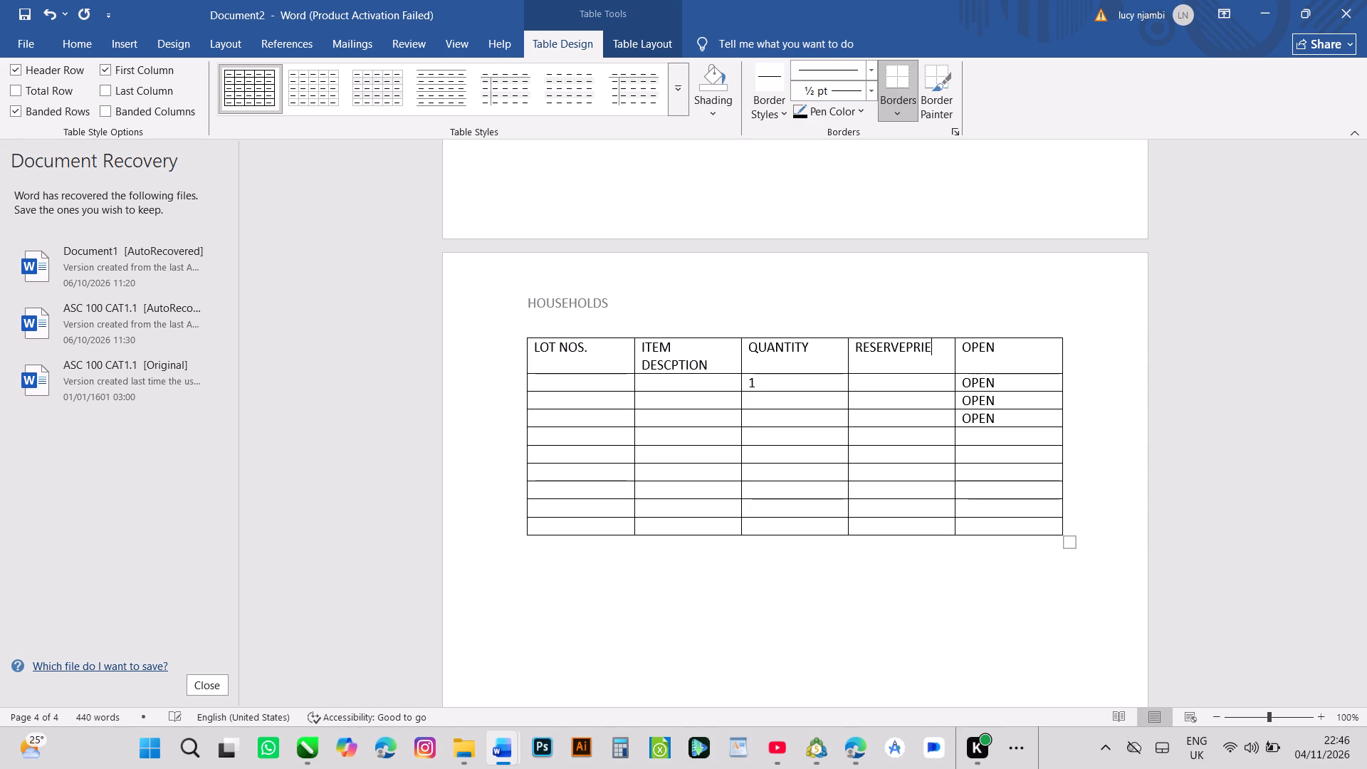
text(CE)
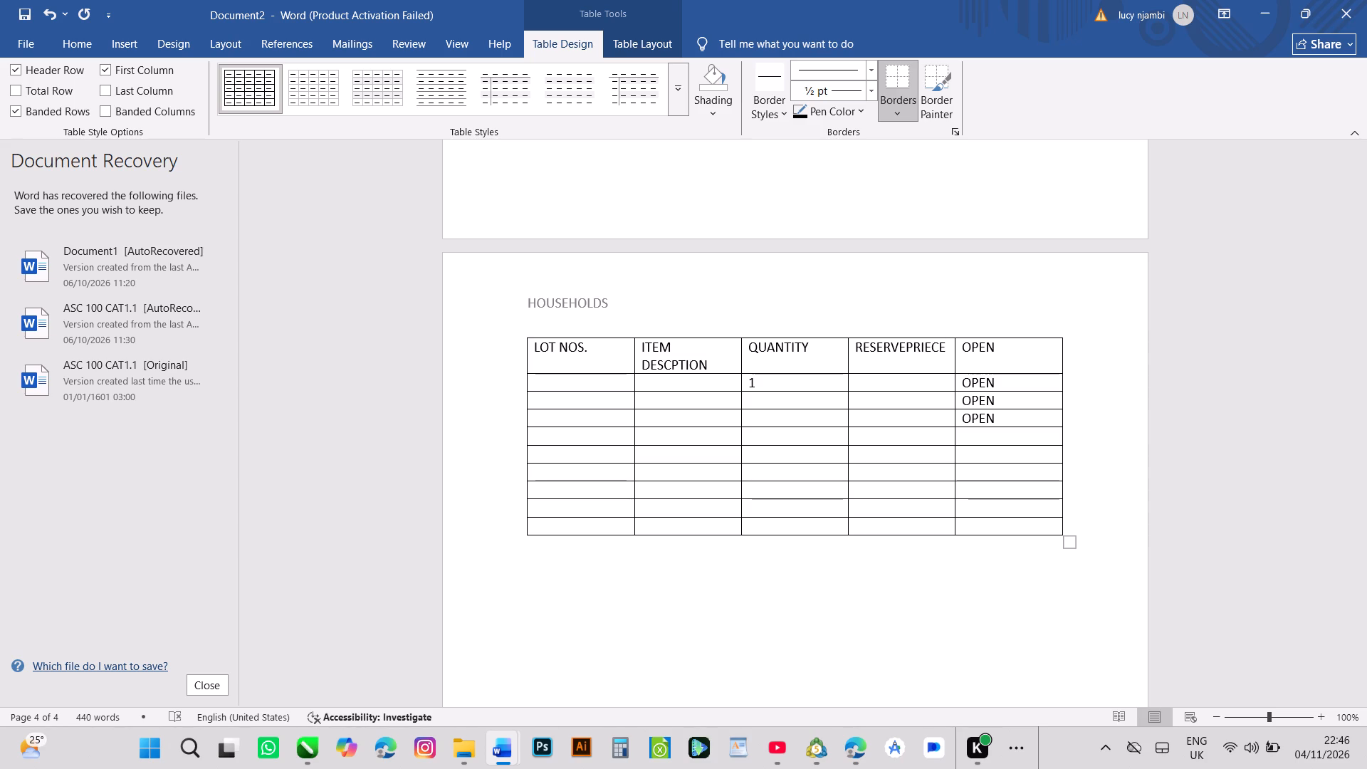
key(BackSpace)
key(BackSpace)
text(CE)
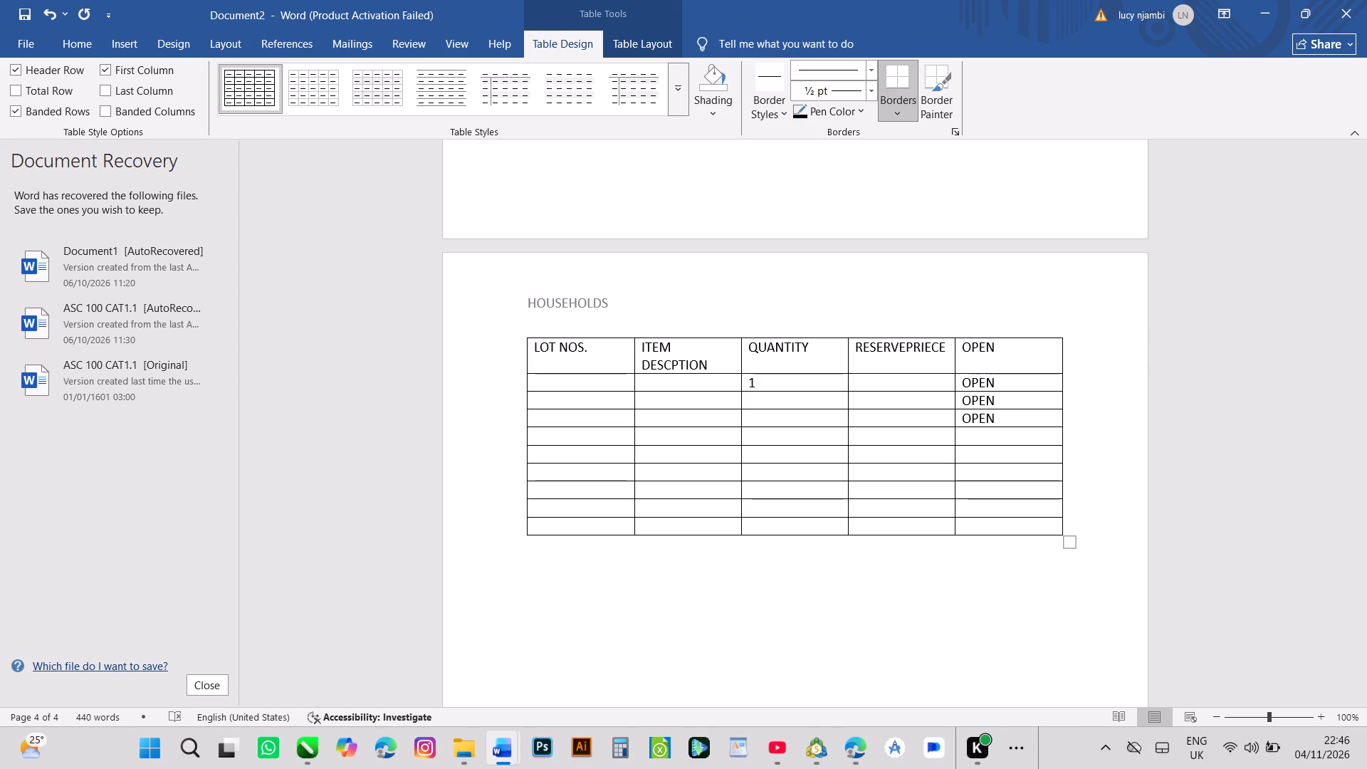
key(BackSpace)
key(BackSpace)
key(BackSpace)
text(CE)
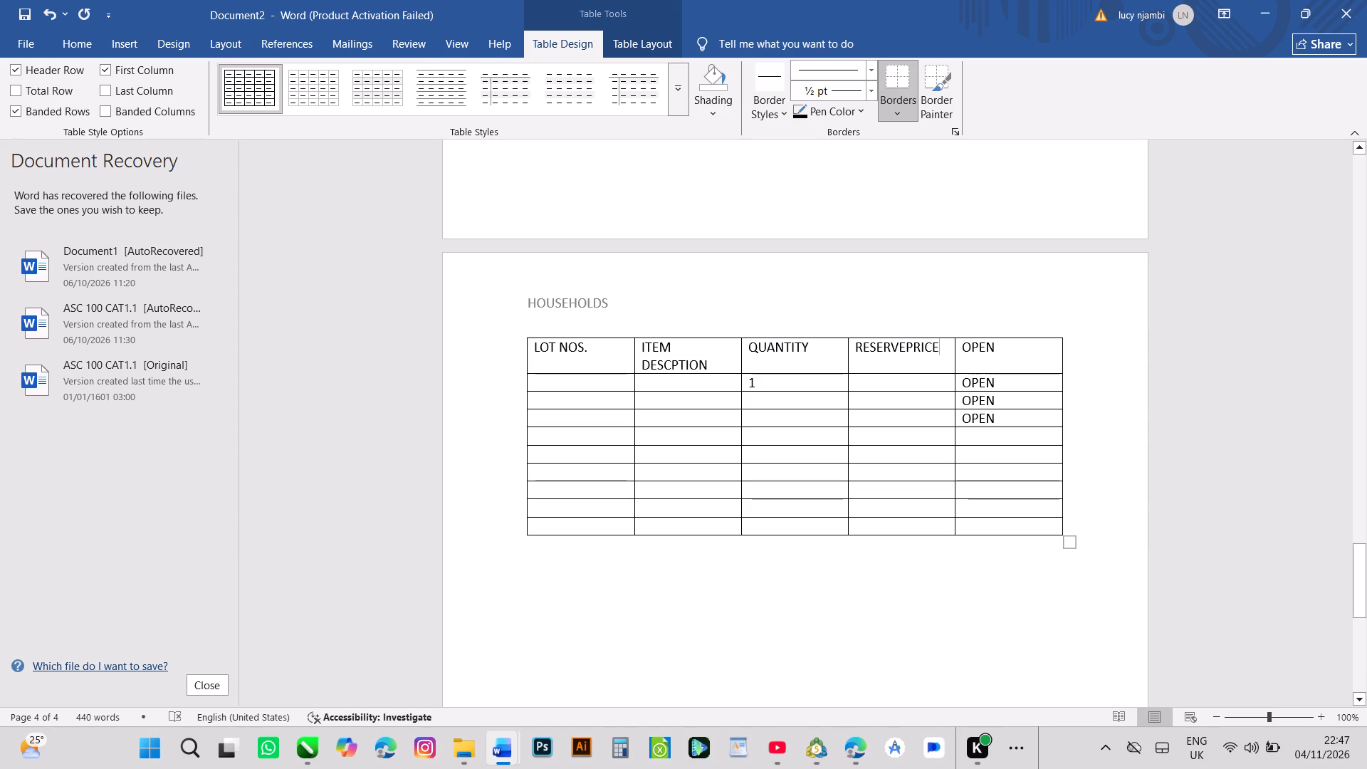
Replace the fifth cell's content in the top row of the HOUSEHOLDS table with the heading RESERVATIONS.
click(1001, 347)
key(BackSpace)
key(BackSpace)
key(BackSpace)
key(BackSpace)
key(BackSpace)
key(BackSpace)
key(BackSpace)
key(BackSpace)
key(BackSpace)
key(BackSpace)
key(BackSpace)
key(BackSpace)
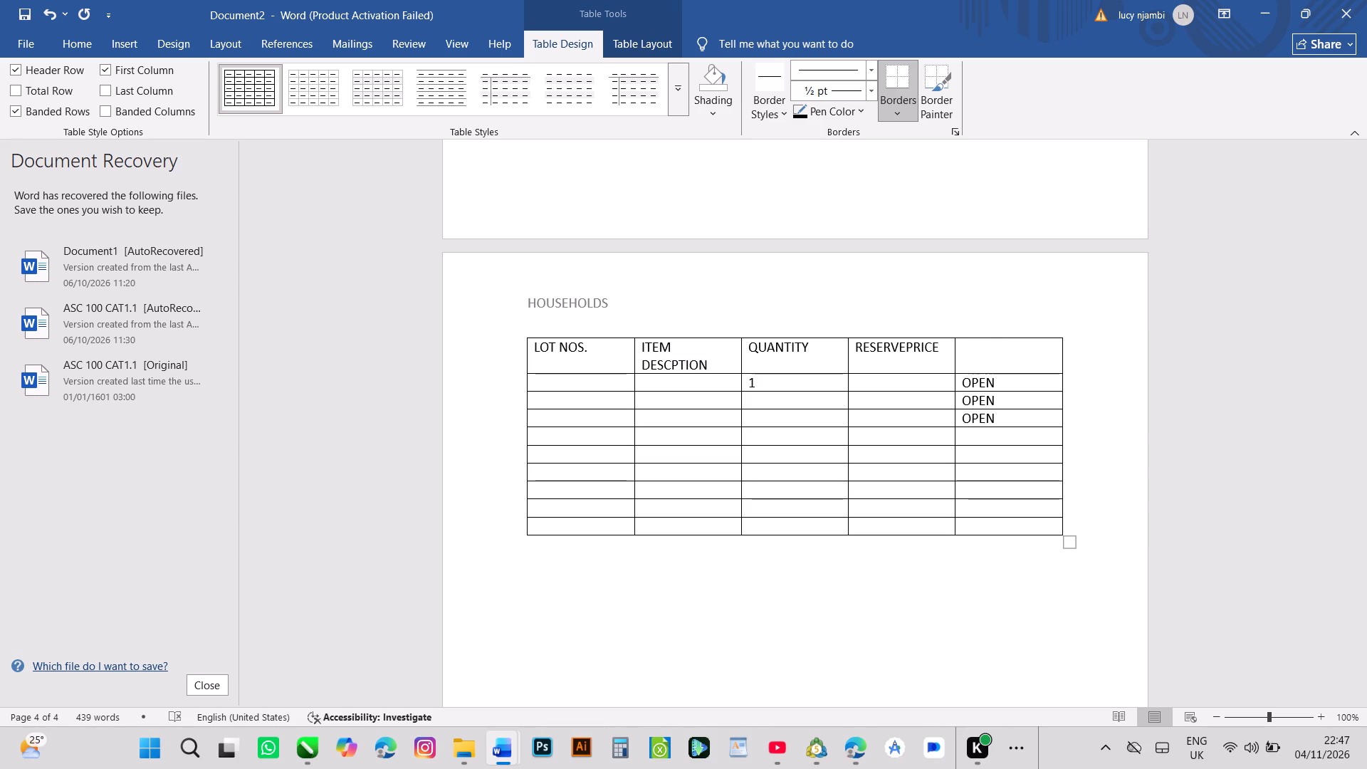
text(RESE)
key(r)
text(VA)
text(TI)
text(ON)
key(s)
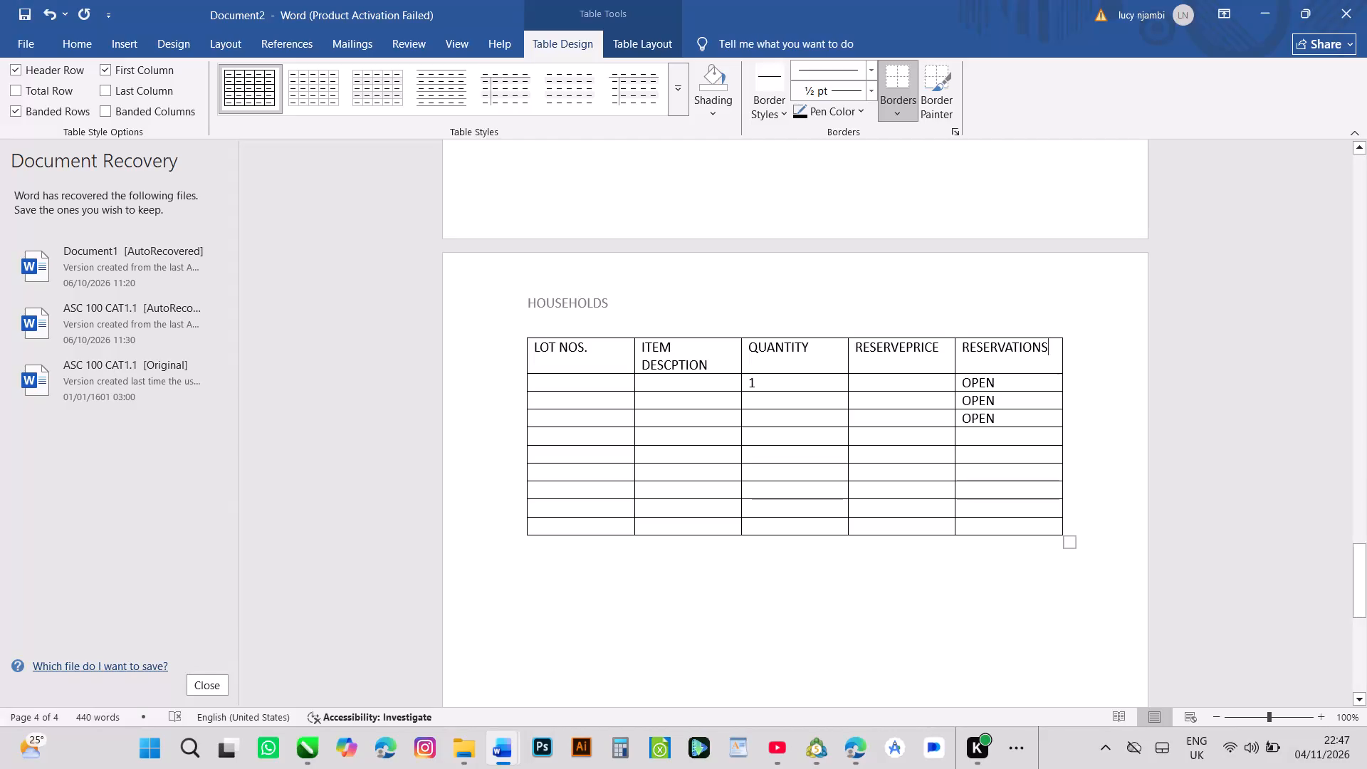
Set the QUANTITY to 5 in the first row below the headings of the HOUSEHOLDS table.
click(760, 382)
key(BackSpace)
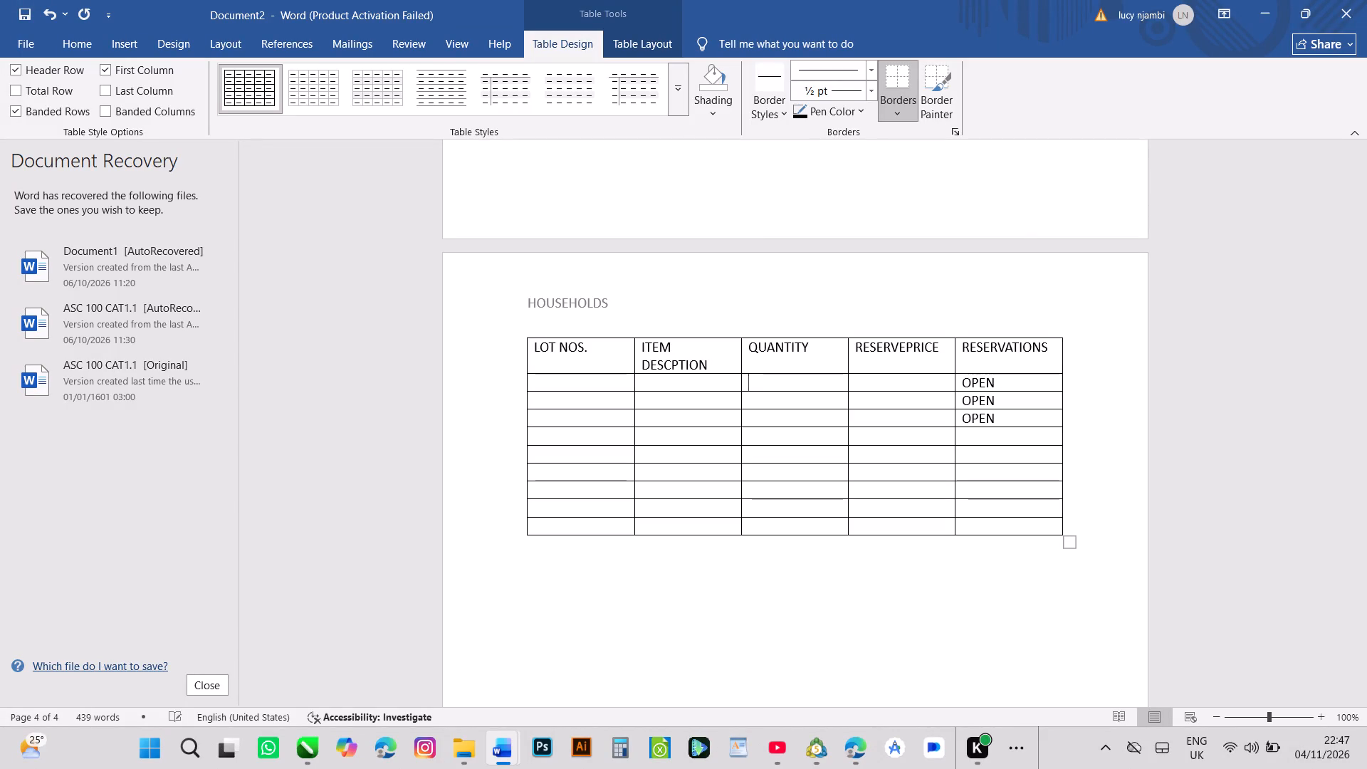
key(5)
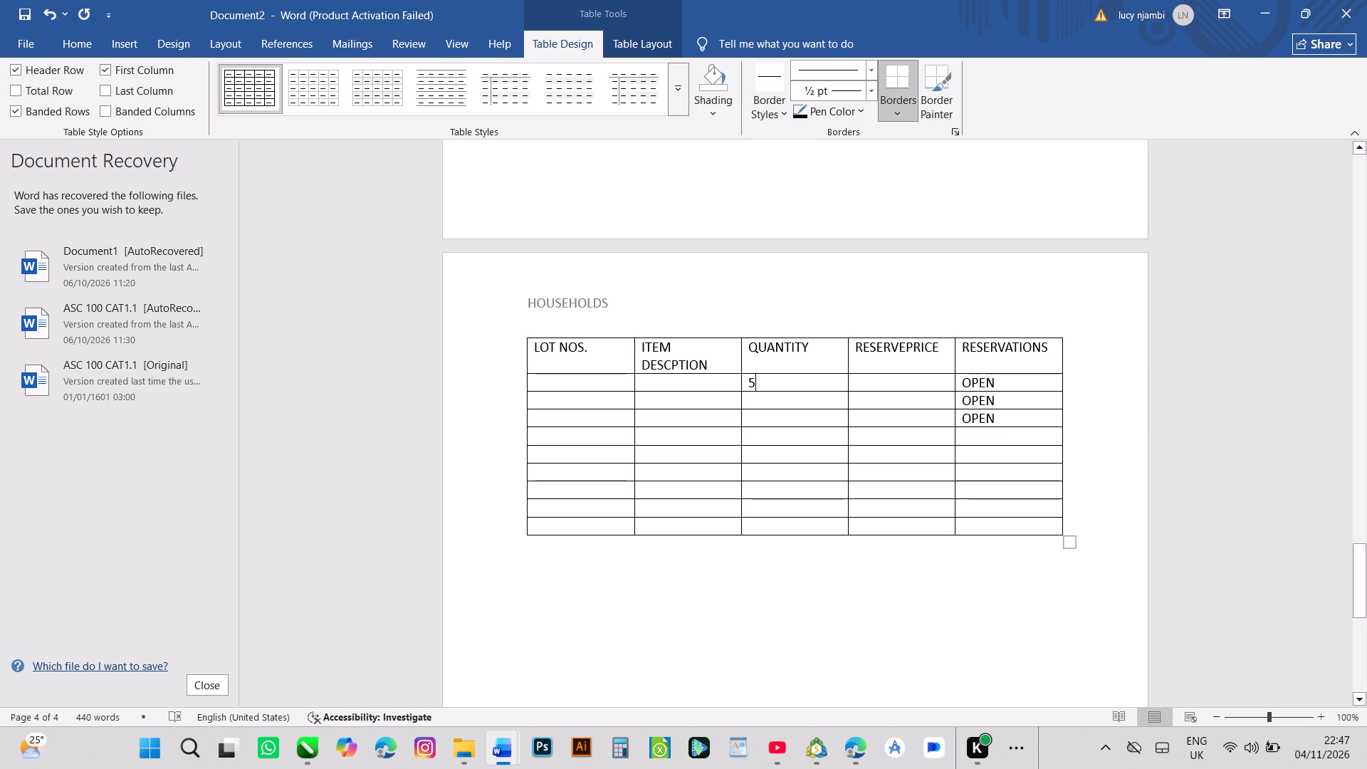
Enter Water dispensers as the item description in the first row below the HOUSEHOLDS table headings.
click(664, 379)
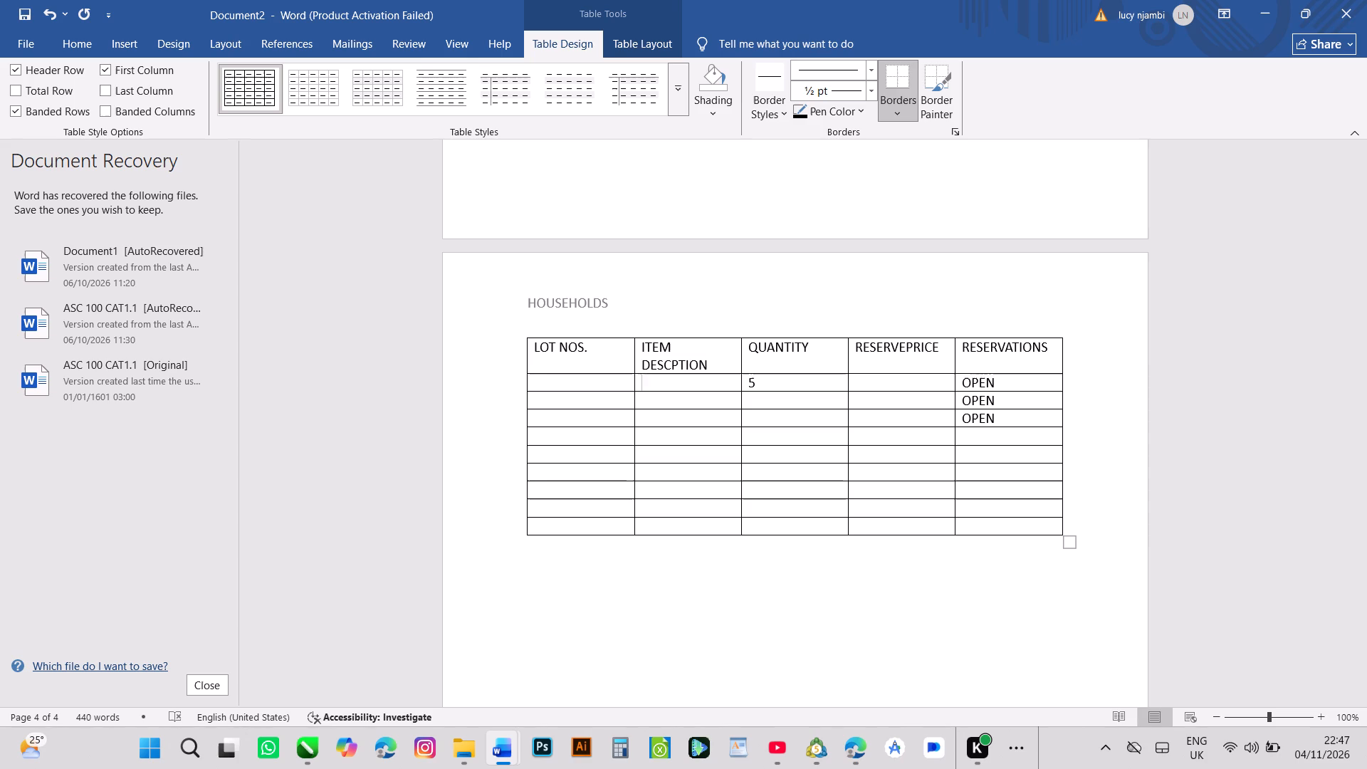
key(w)
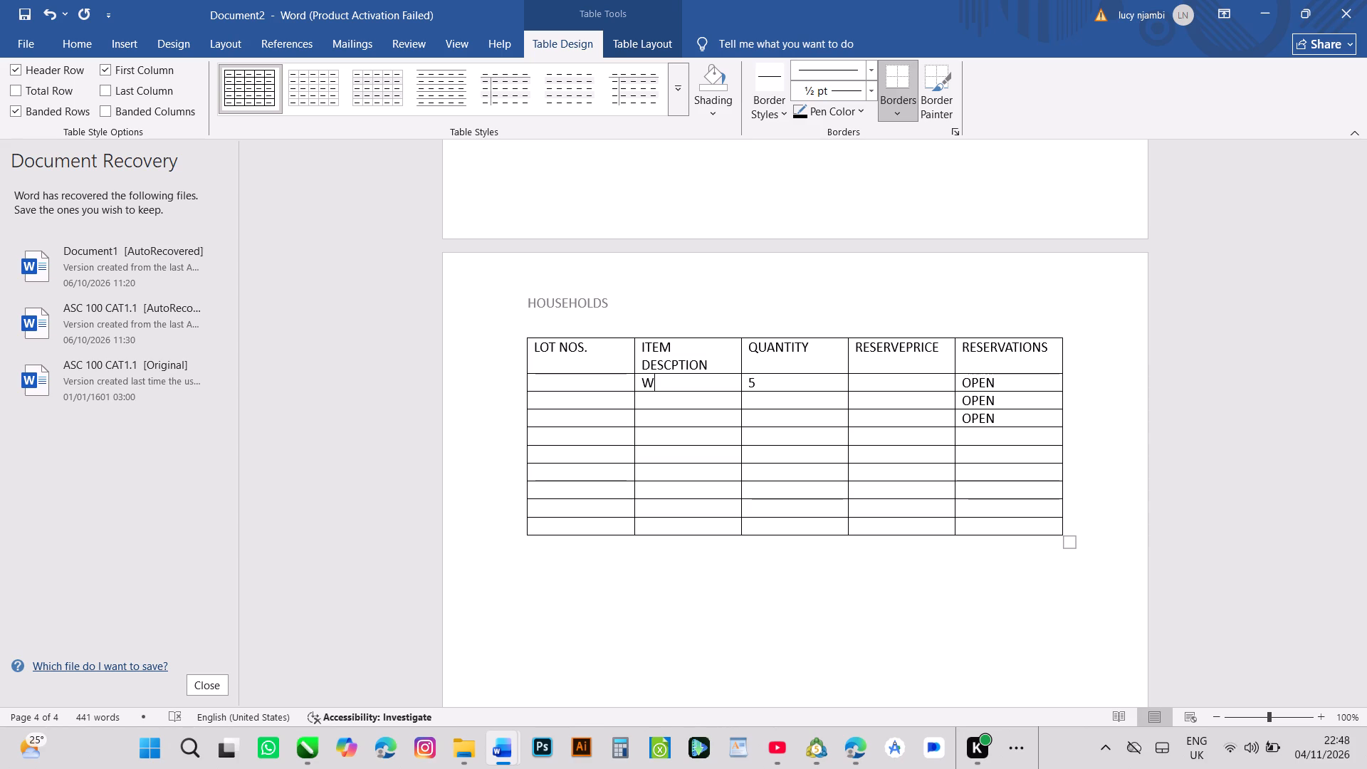
text(ater)
key(space)
text(di)
key(s)
text(pe)
key(n)
text(cer)
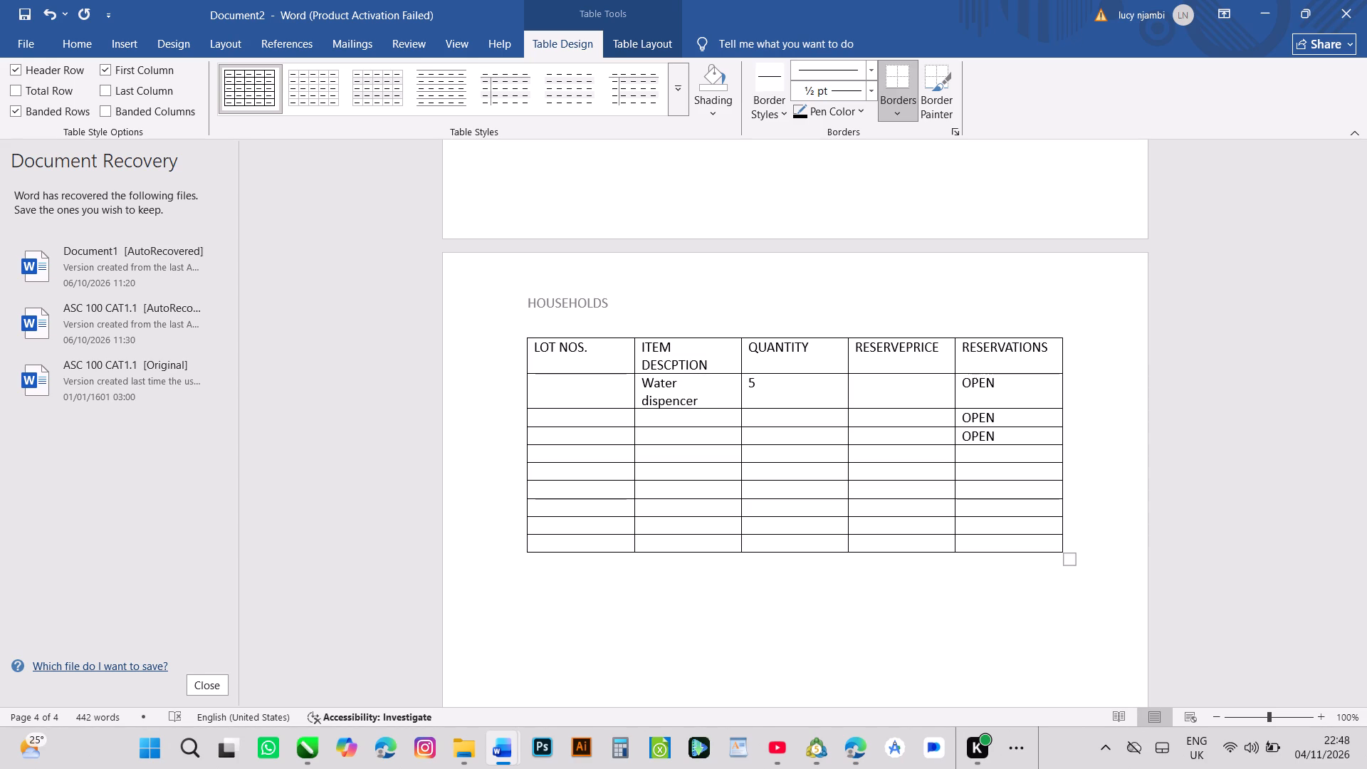
key(BackSpace)
key(BackSpace)
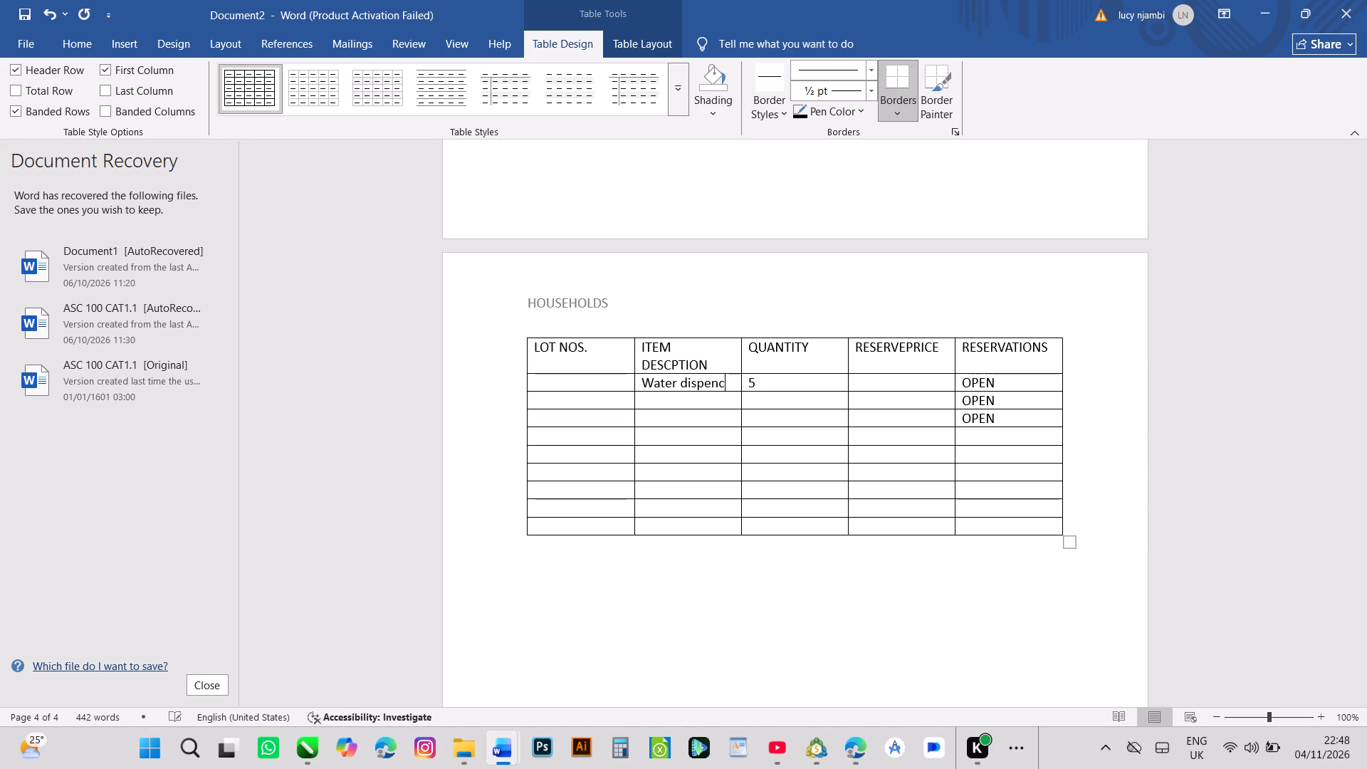
key(BackSpace)
key(s)
text(er)
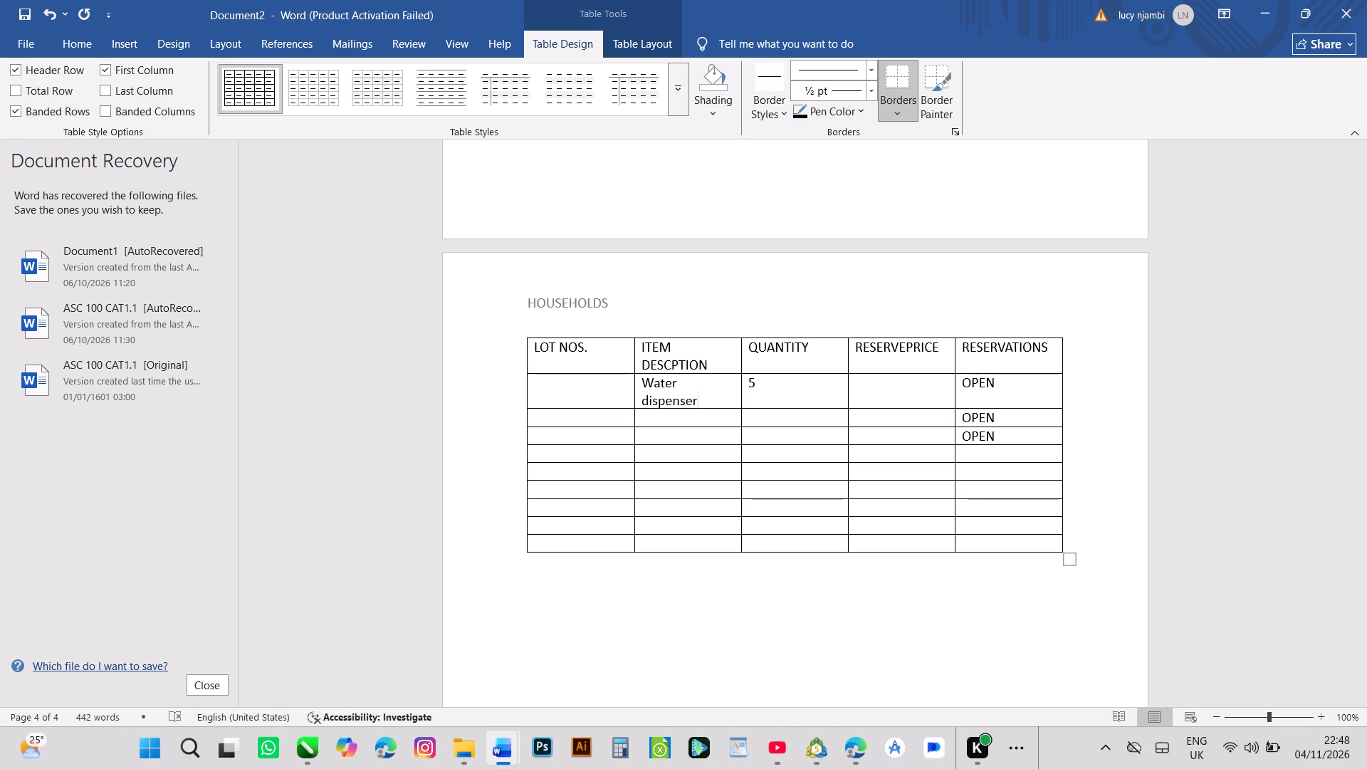
key(s)
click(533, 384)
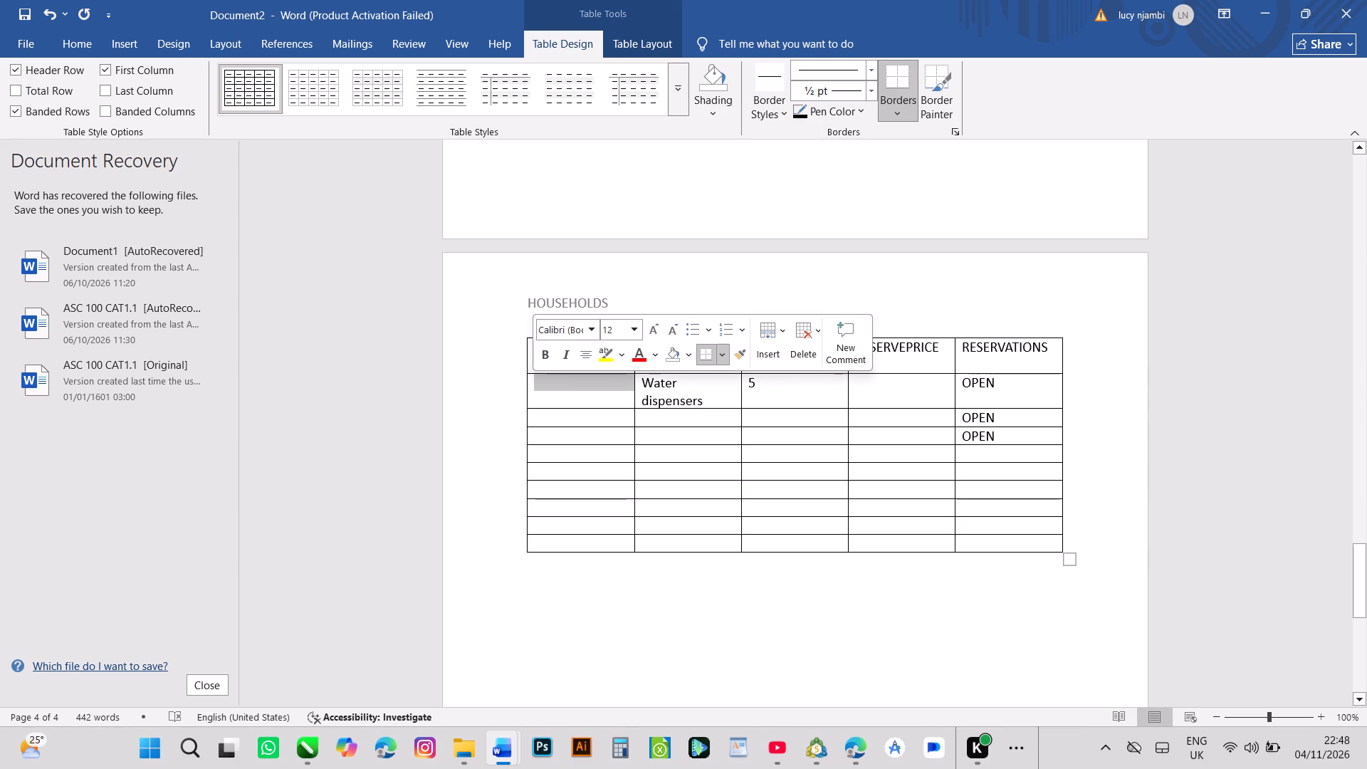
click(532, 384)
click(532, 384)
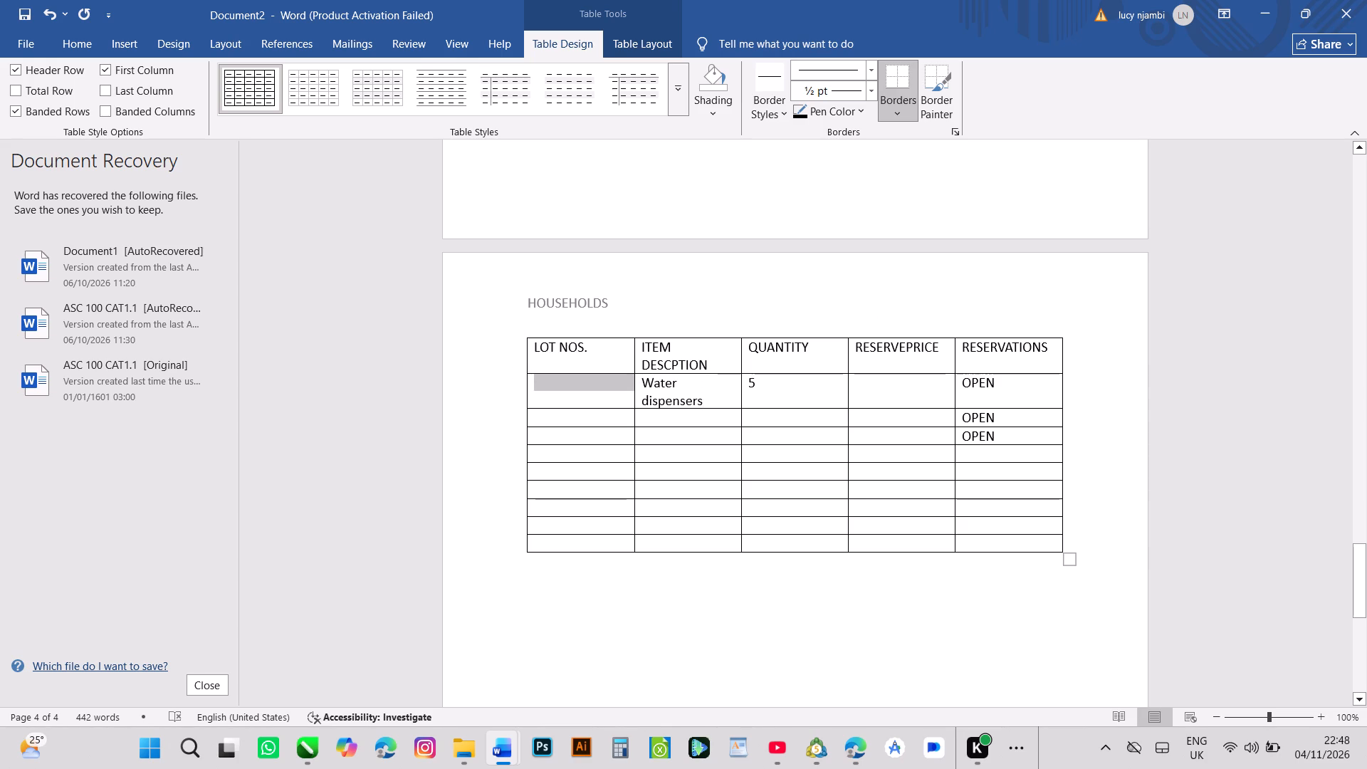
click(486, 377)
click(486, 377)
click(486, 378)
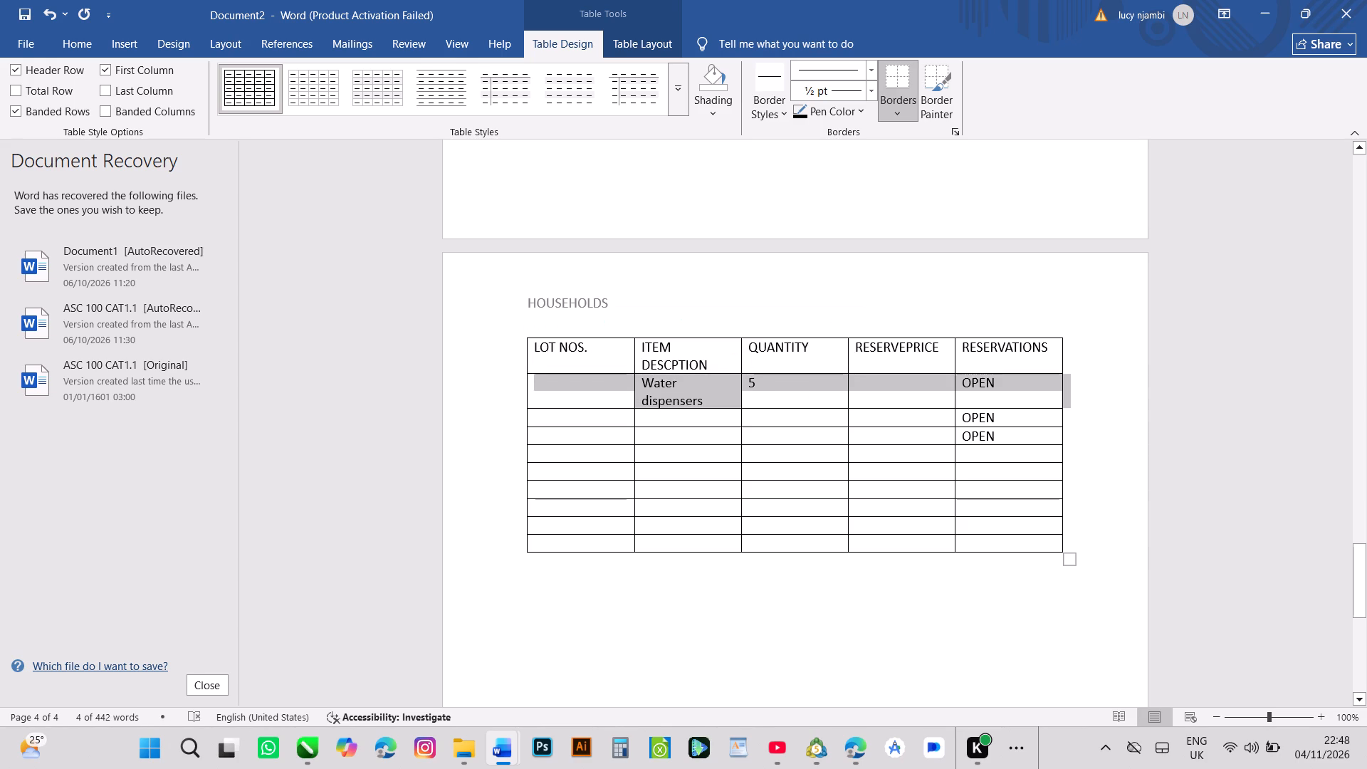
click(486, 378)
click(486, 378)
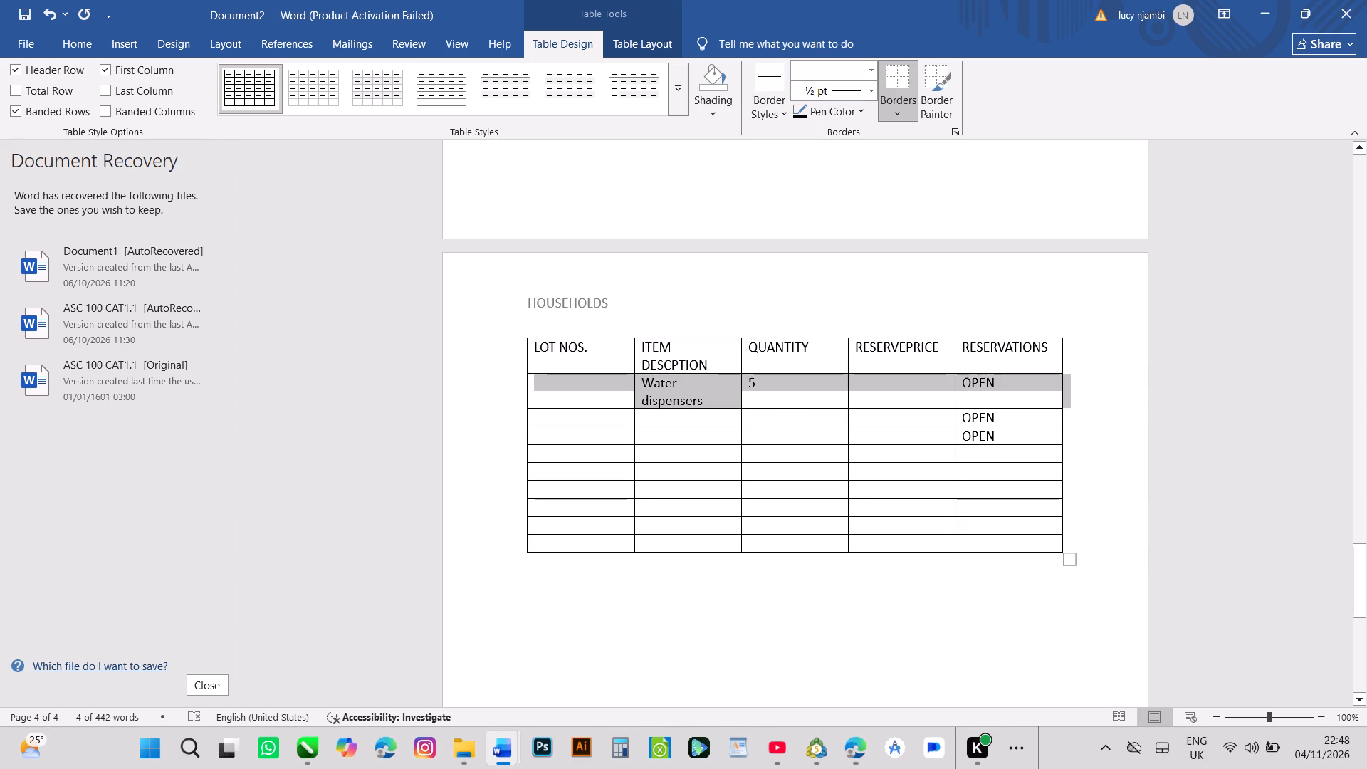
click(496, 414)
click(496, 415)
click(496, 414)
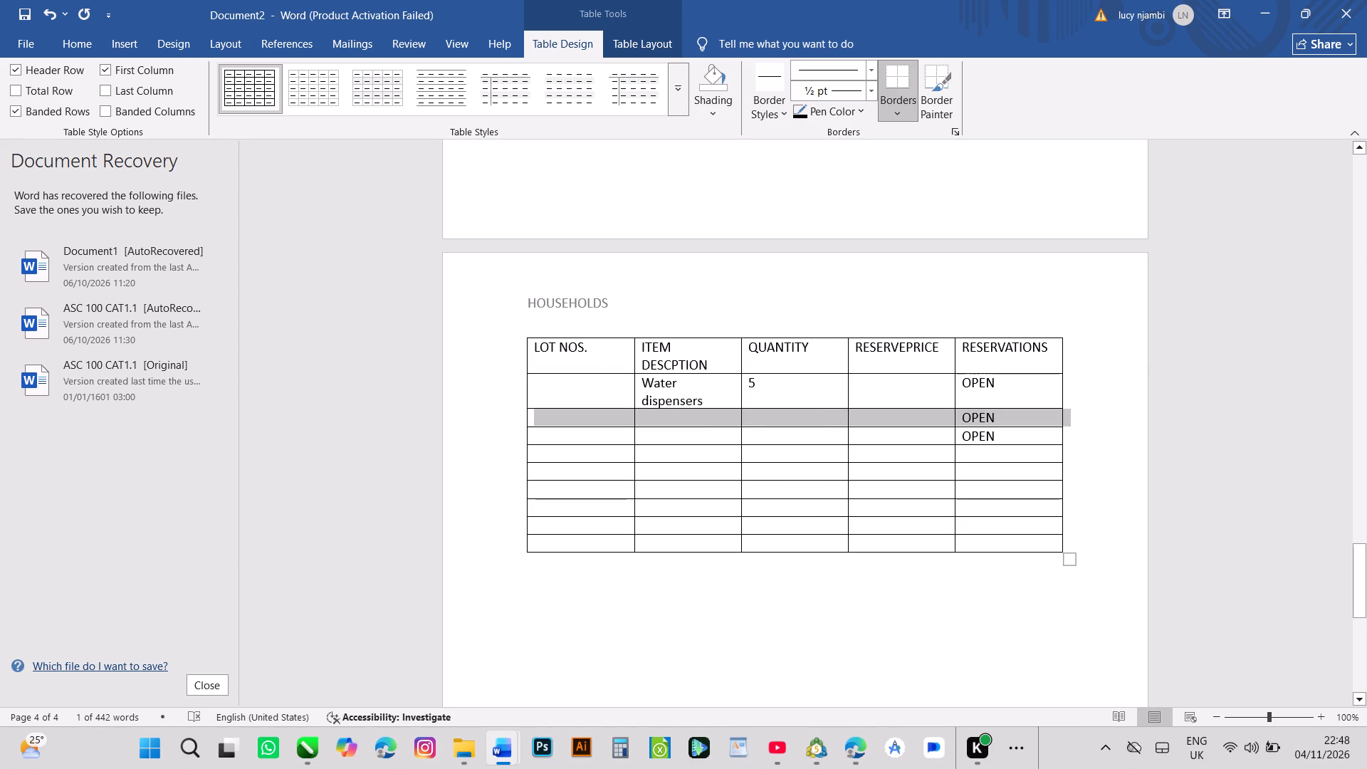
Number the first two rows below the HOUSEHOLDS table headings as 1. and 2. in the LOT NOS. column.
click(1112, 503)
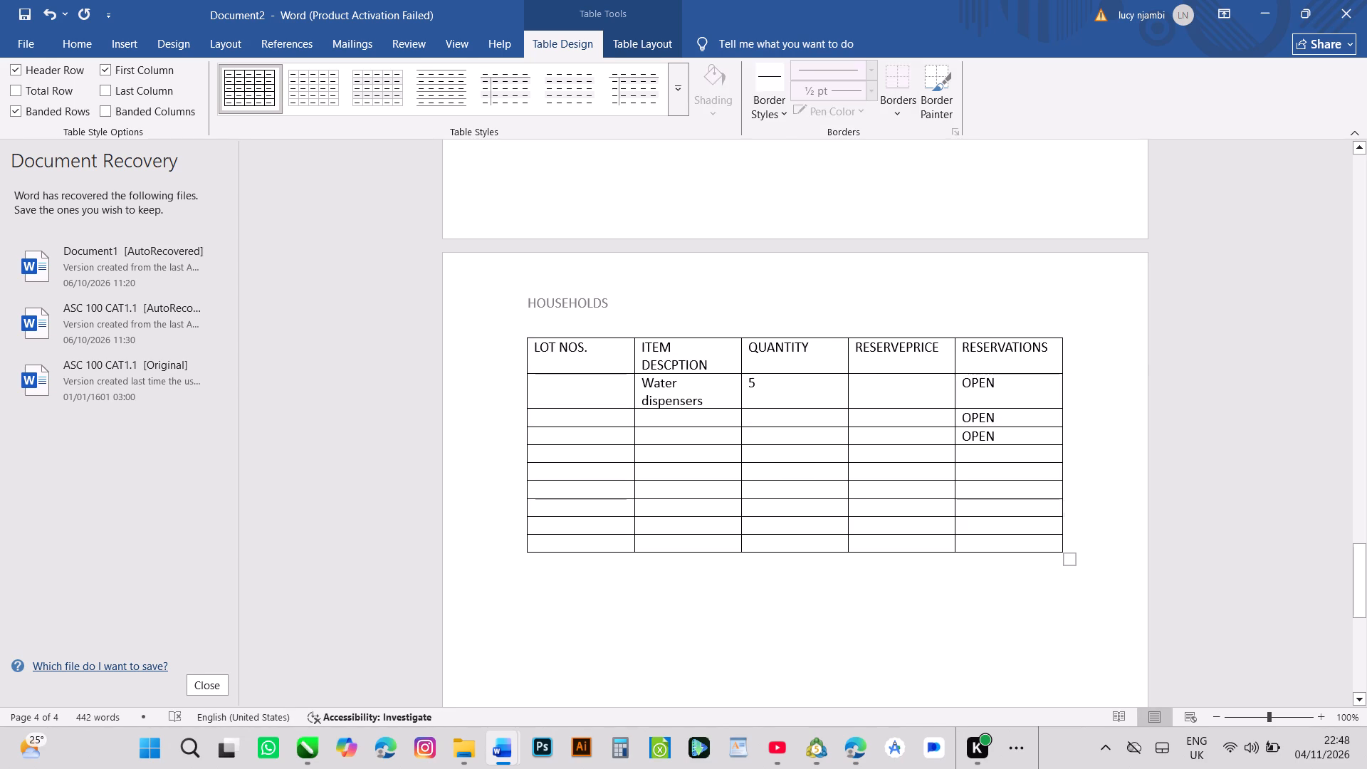
click(546, 389)
key(1)
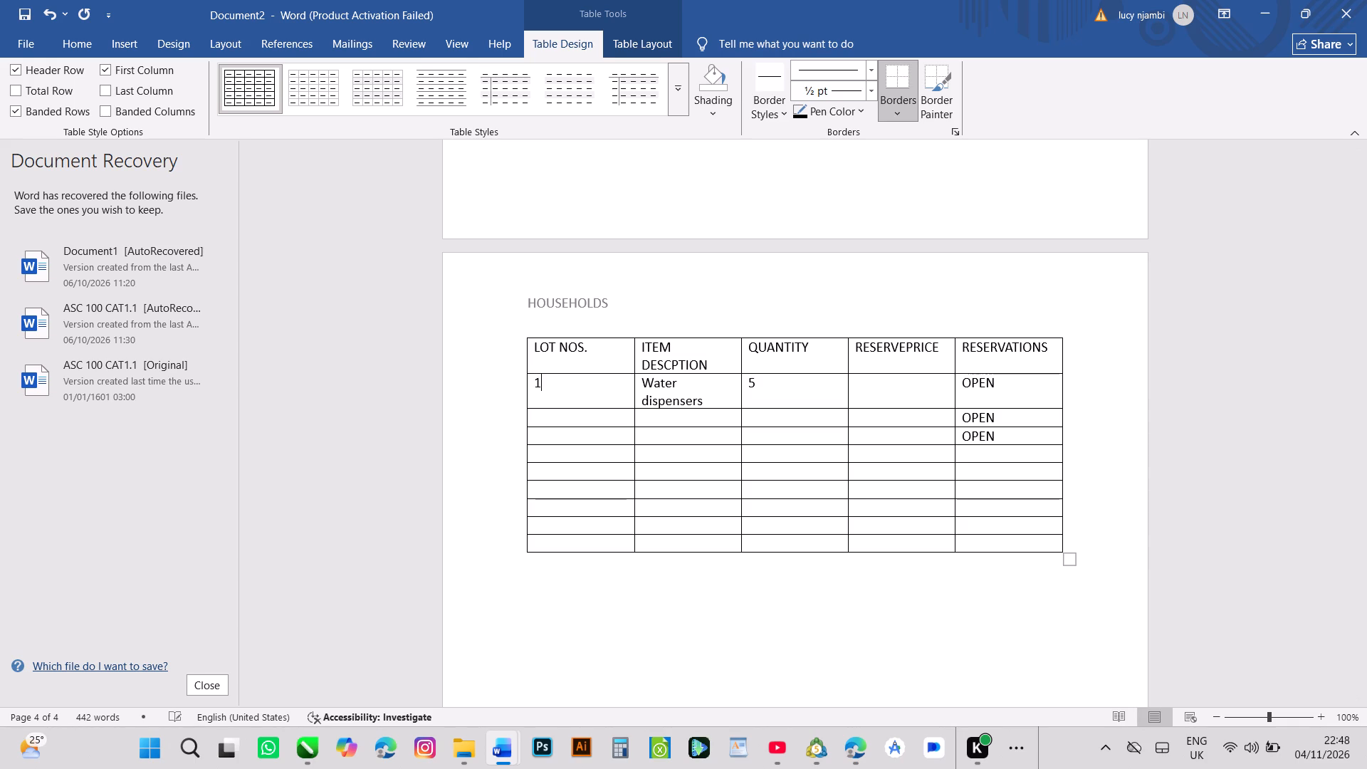
key(period)
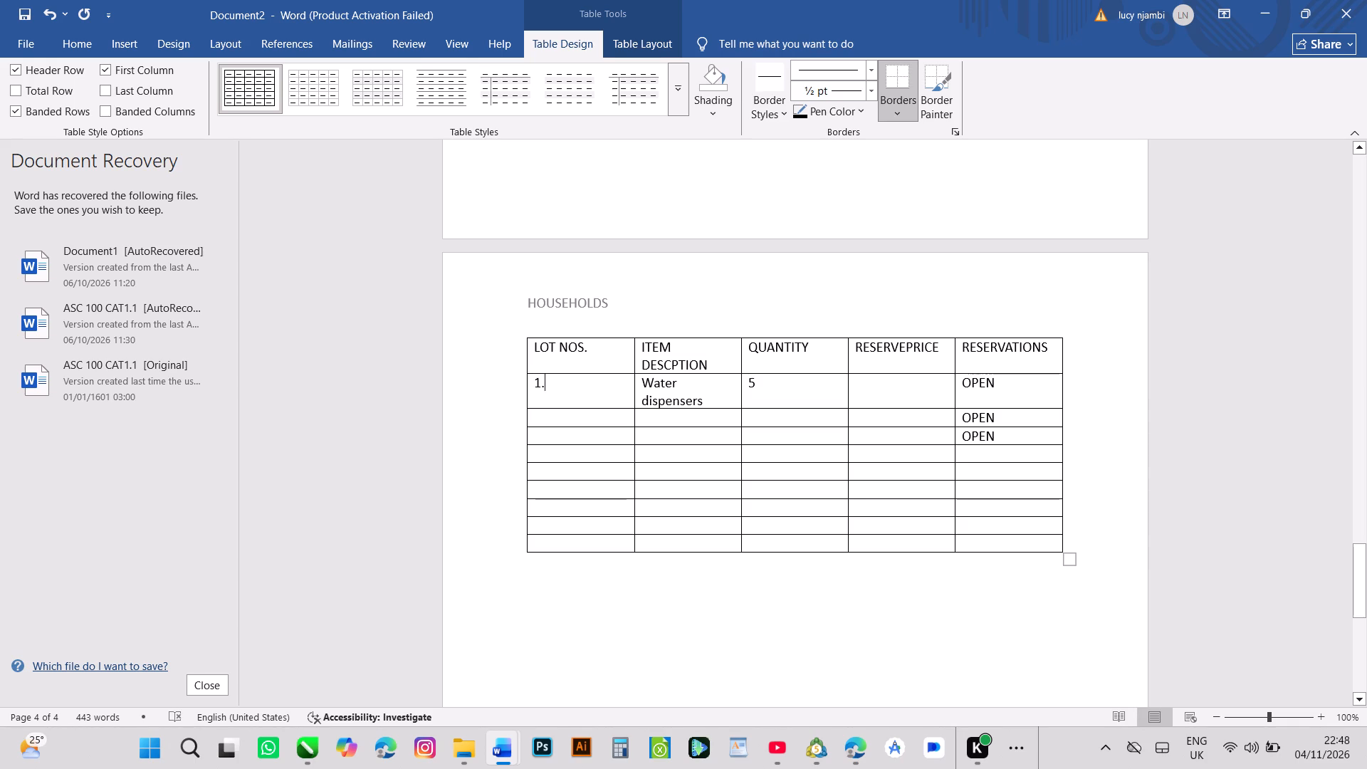
click(537, 417)
text(2.)
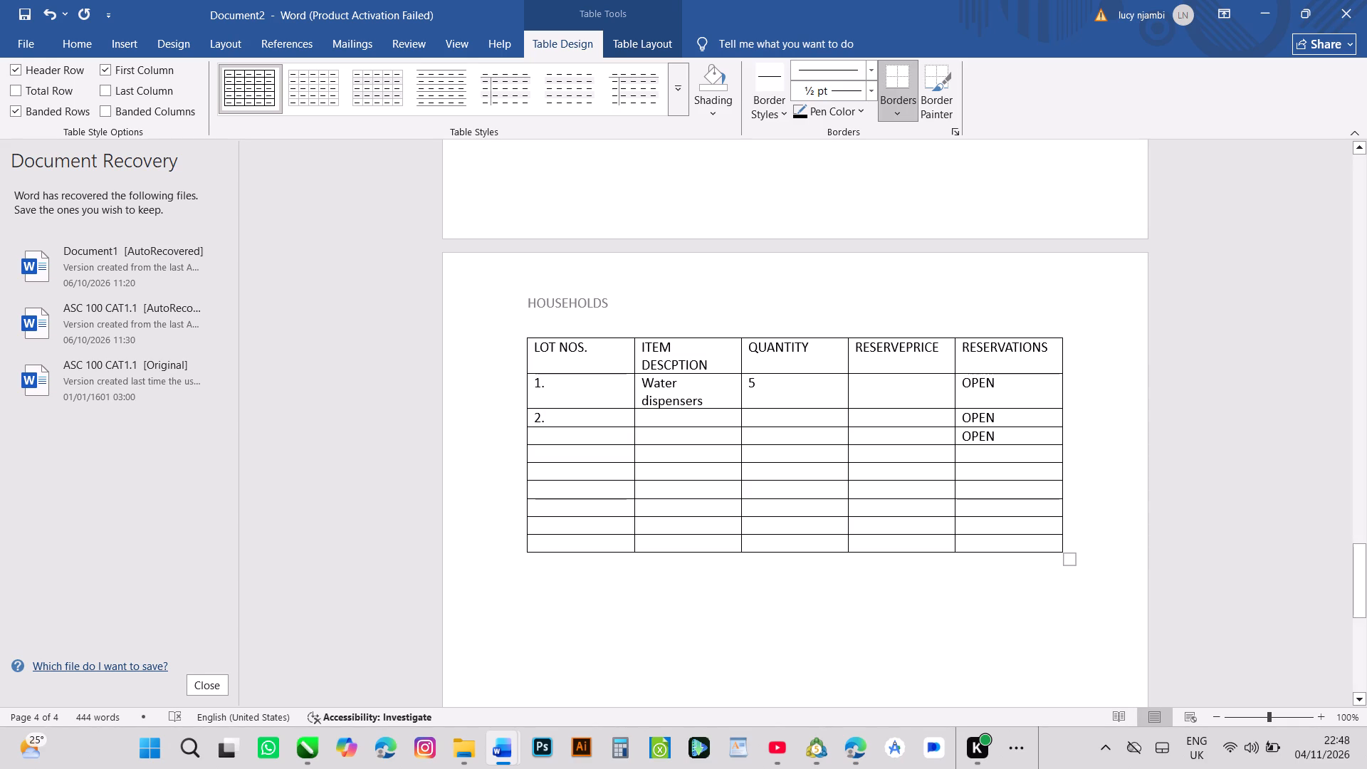
Fill the lot 2 row of the HOUSEHOLDS table with the item Microwave and a QUANTITY of 1.
click(649, 418)
key(m)
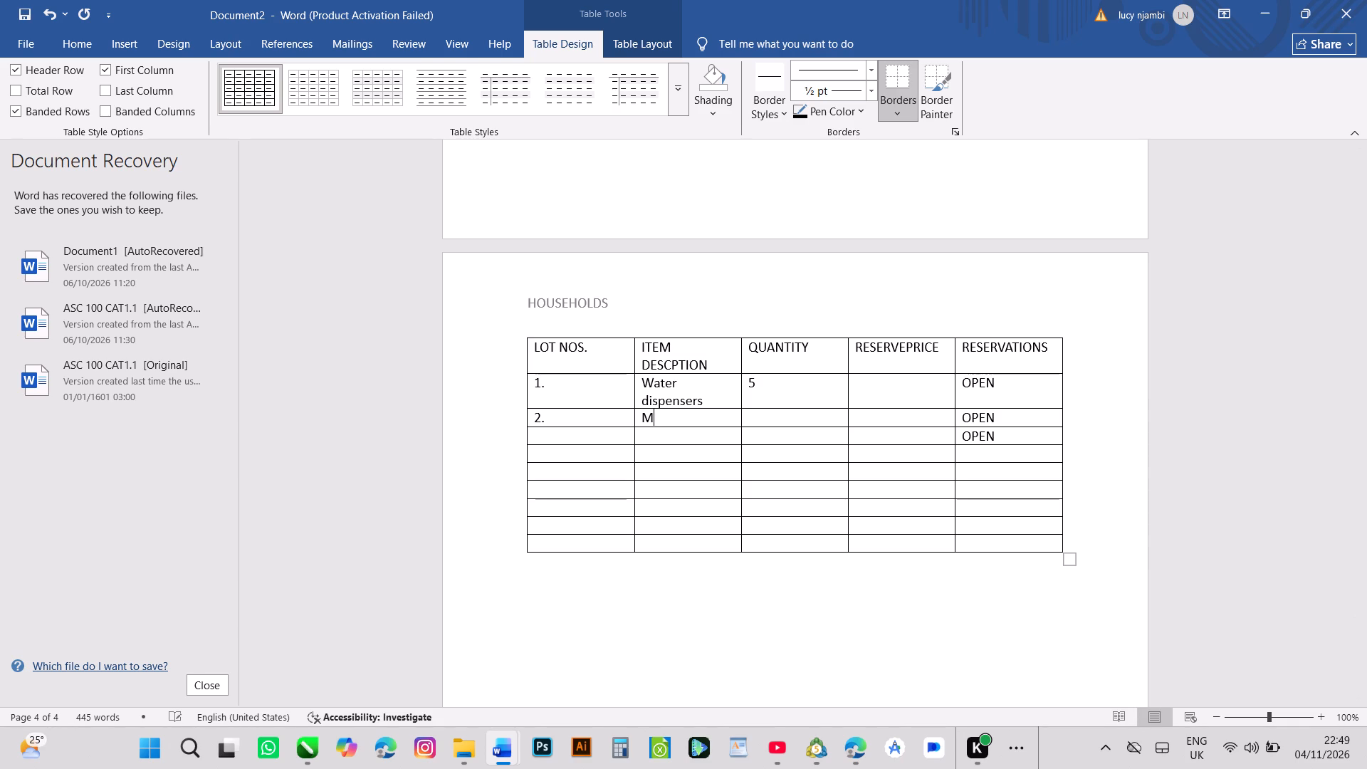
key(i)
text(cro)
text(wave)
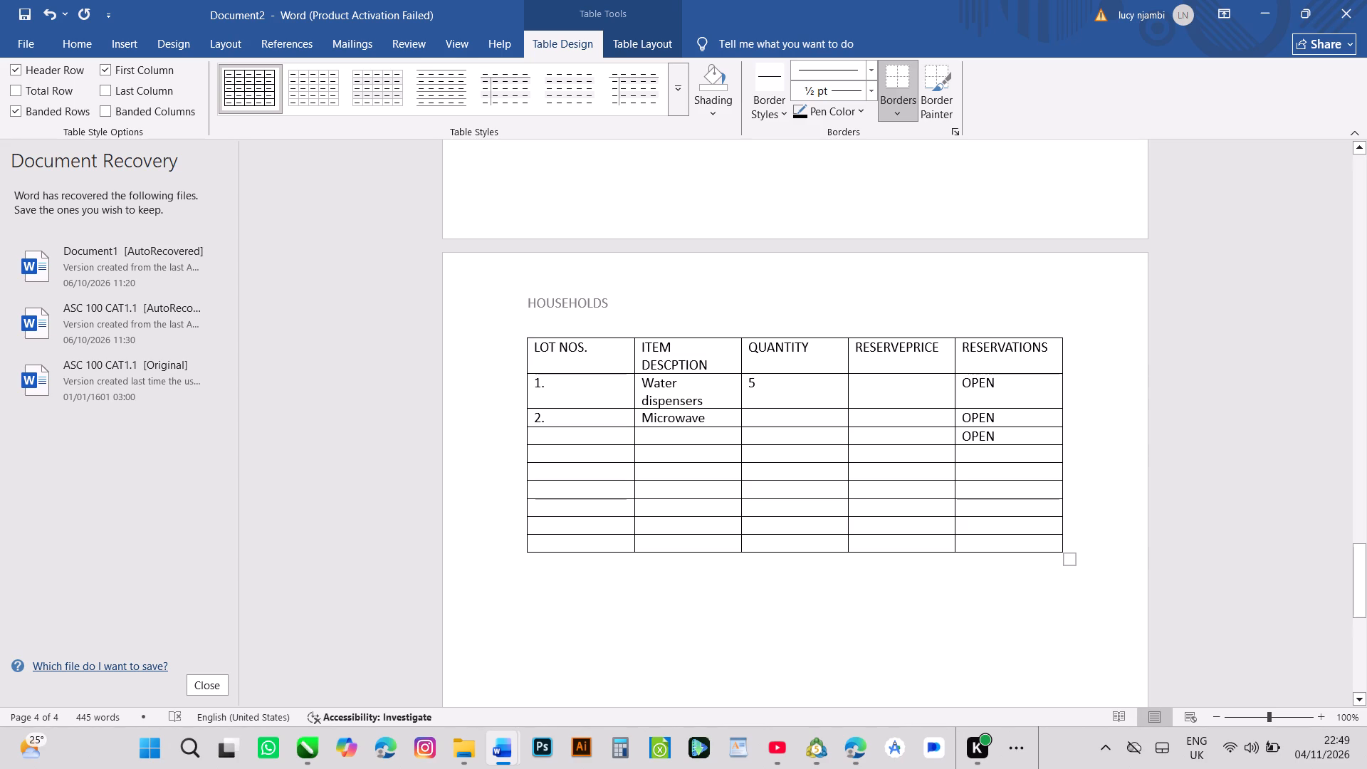
click(758, 414)
key(1)
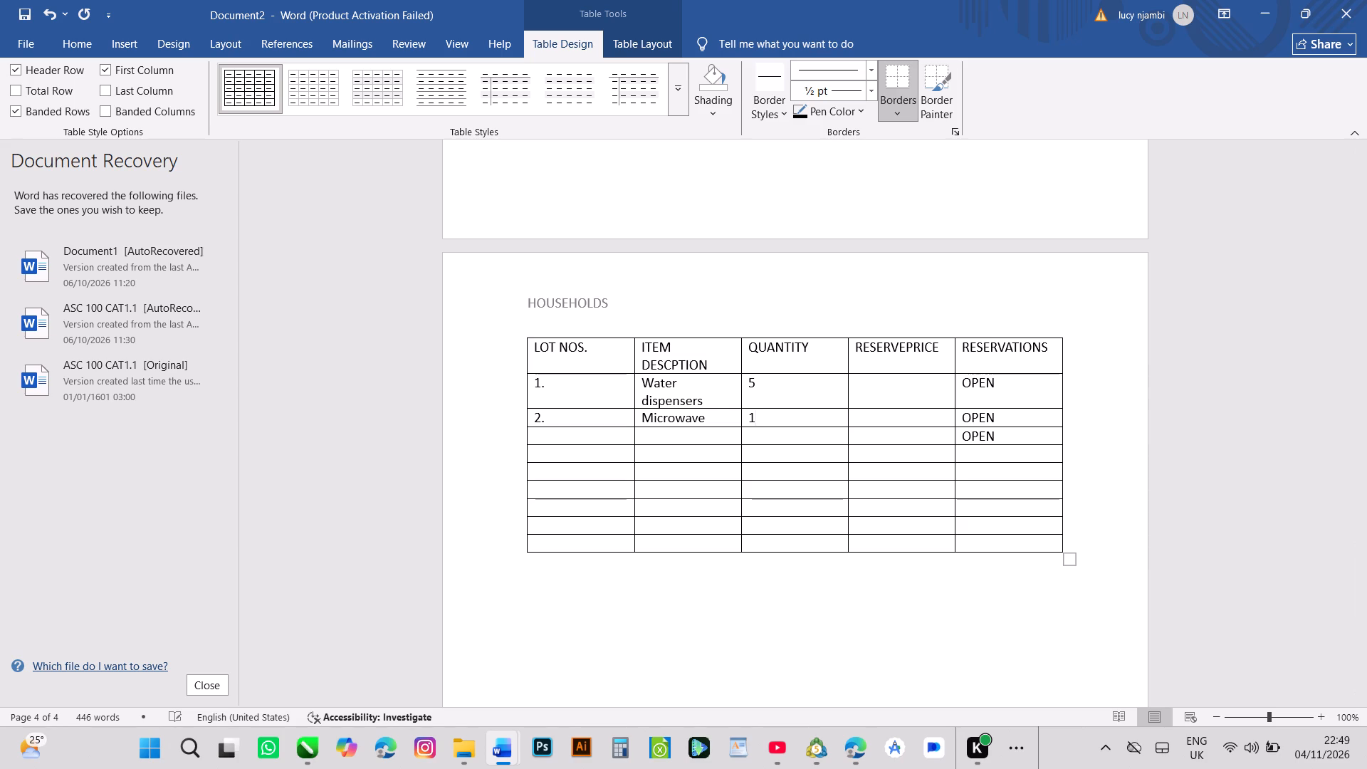
Set the QUANTITY to 15 in the third row below the HOUSEHOLDS table headings.
click(763, 436)
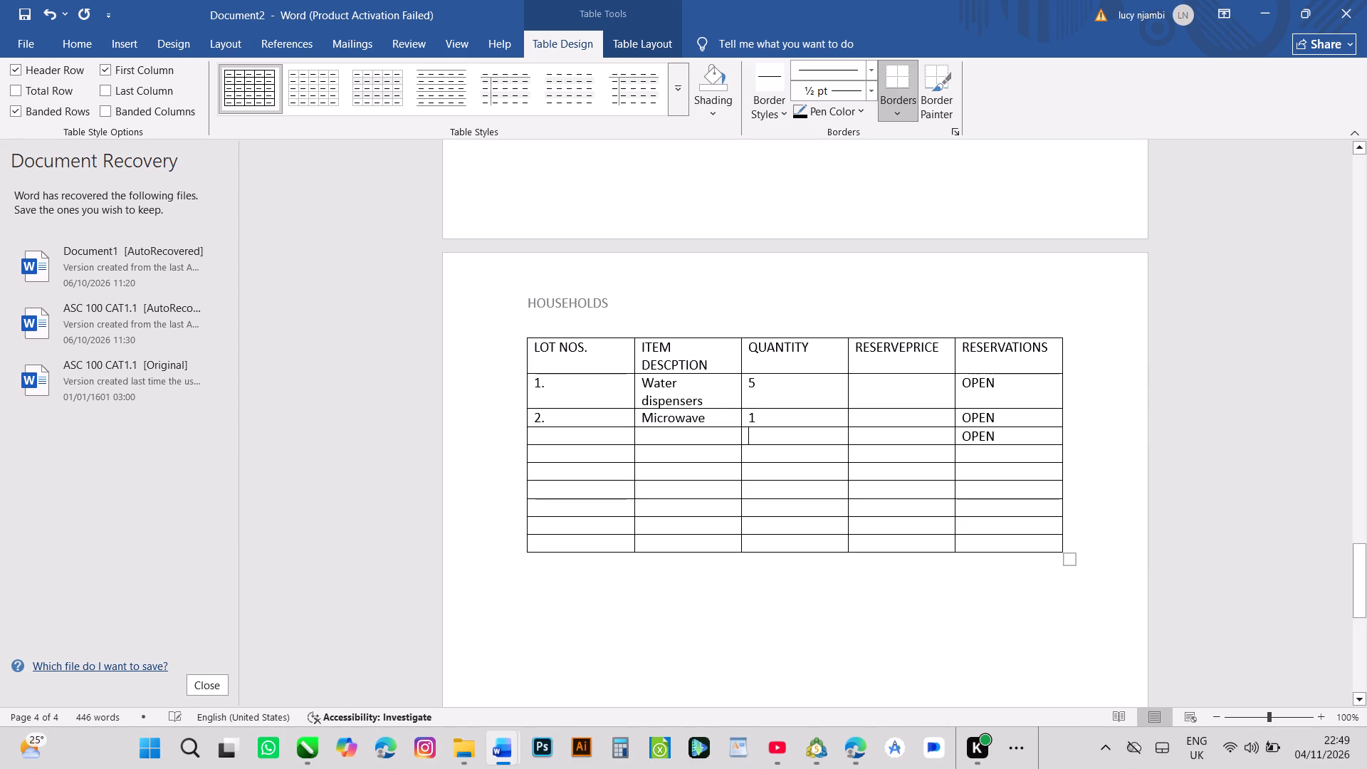
key(1)
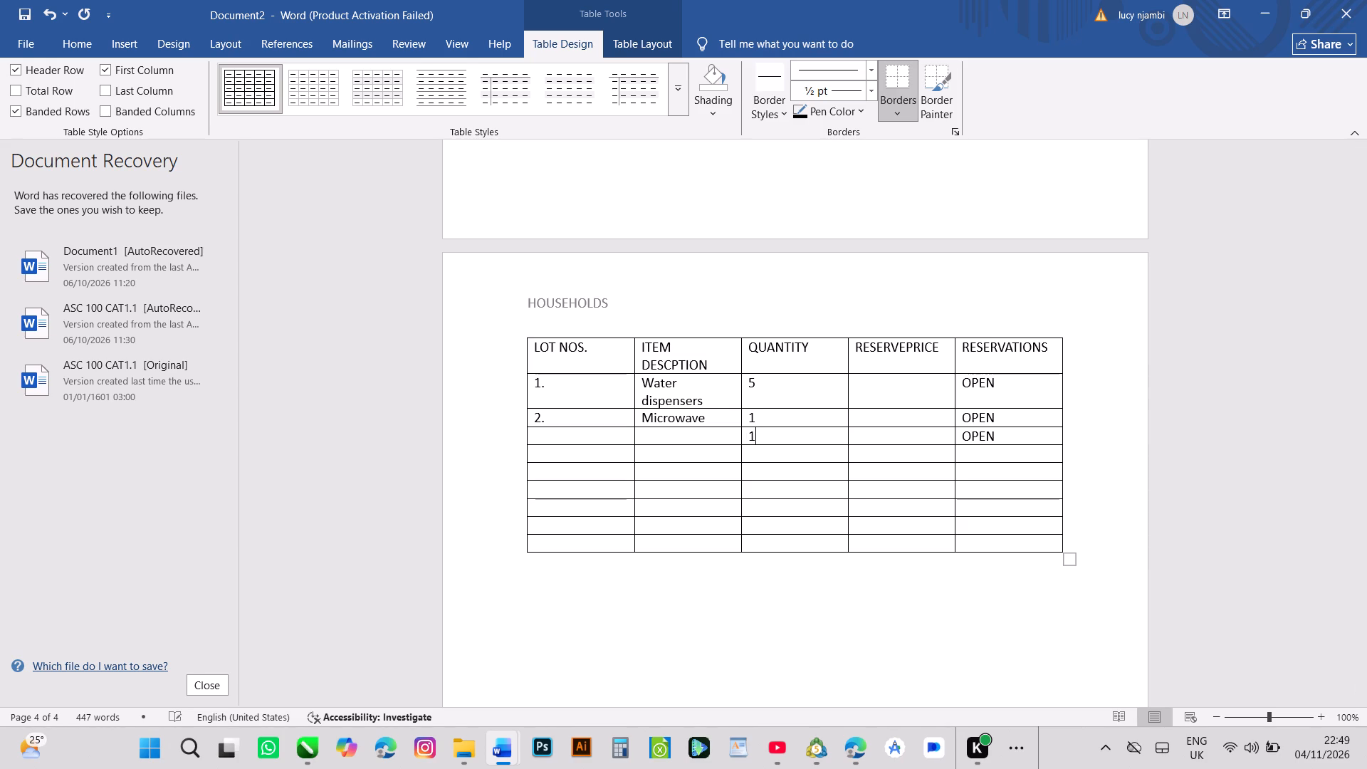
key(5)
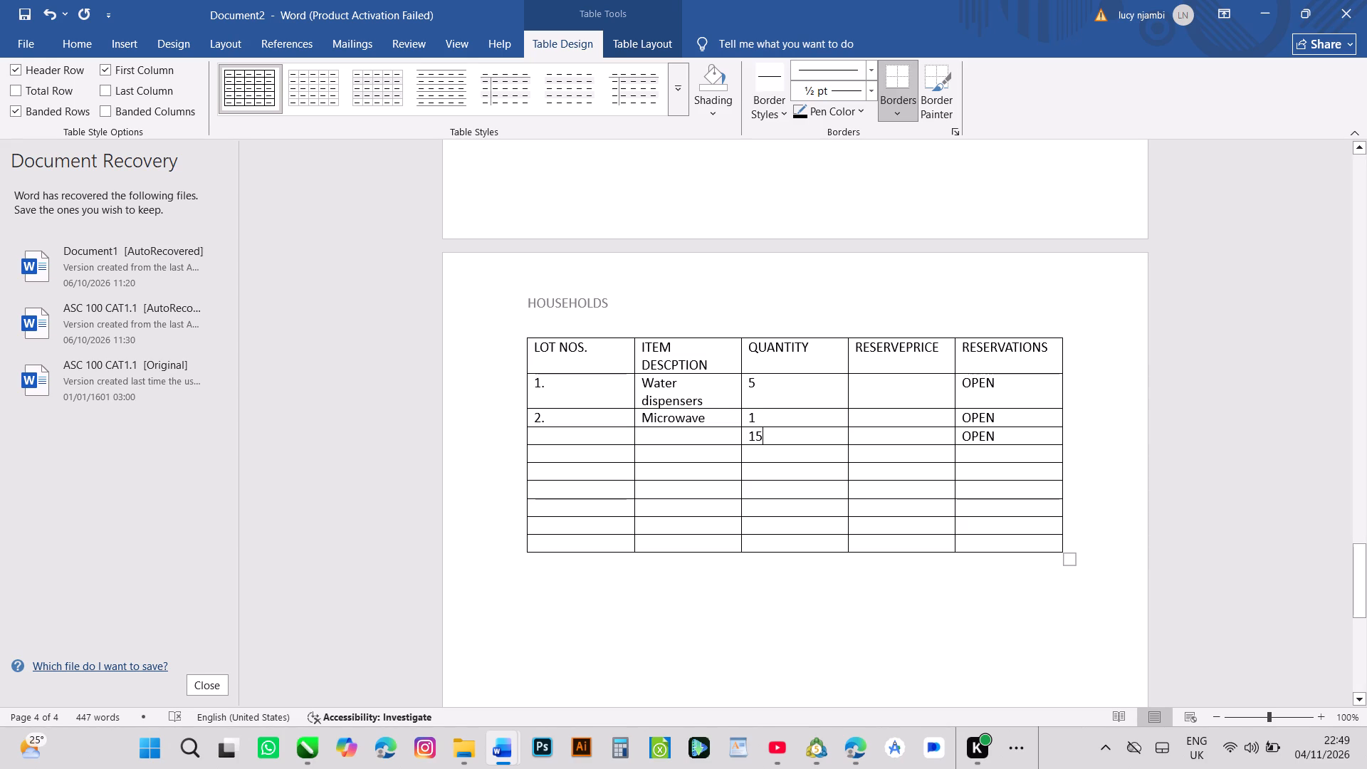
Enter Soap dispensers as the item description in the row below Microwave in the HOUSEHOLDS table.
click(654, 436)
text(so)
text(ap)
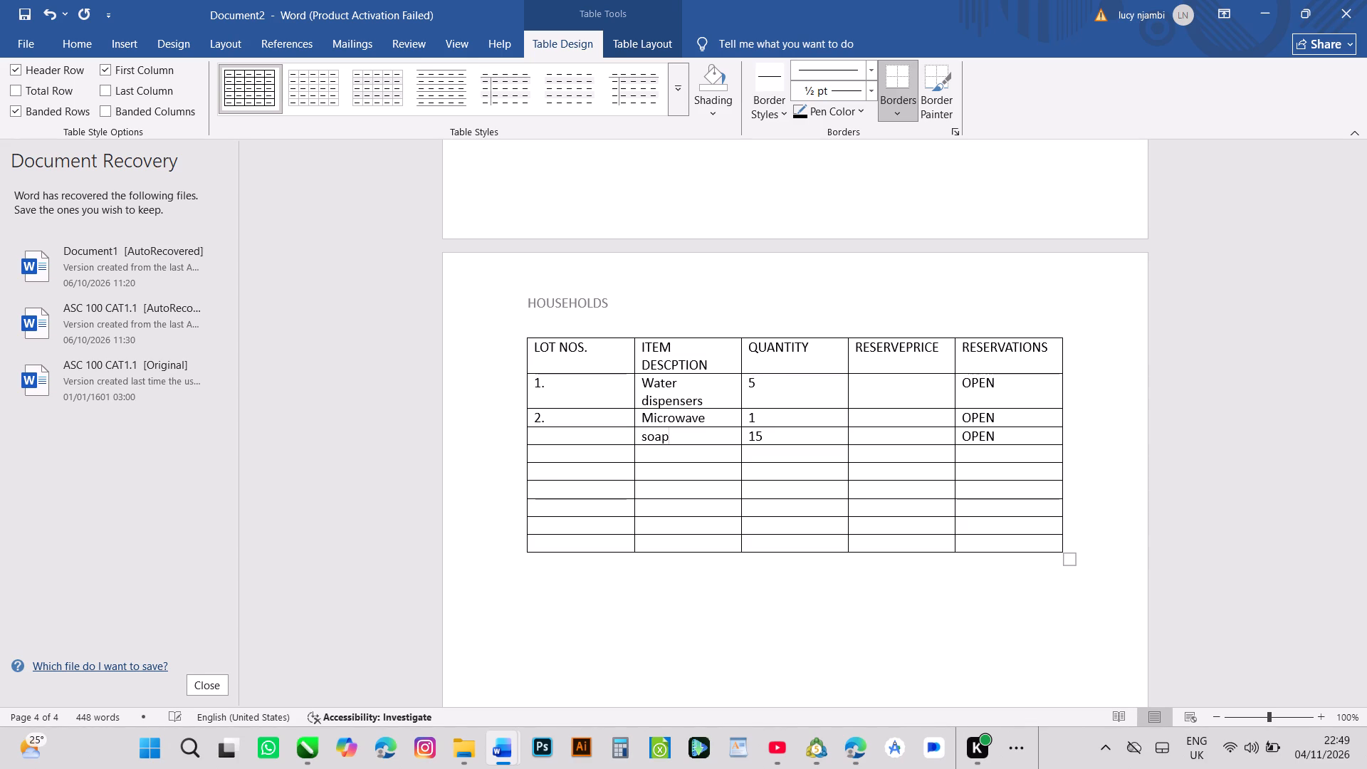
key(space)
text(dis)
text(en)
text(cer)
key(BackSpace)
key(BackSpace)
key(BackSpace)
key(BackSpace)
key(BackSpace)
text(pe)
key(n)
text(ser)
key(s)
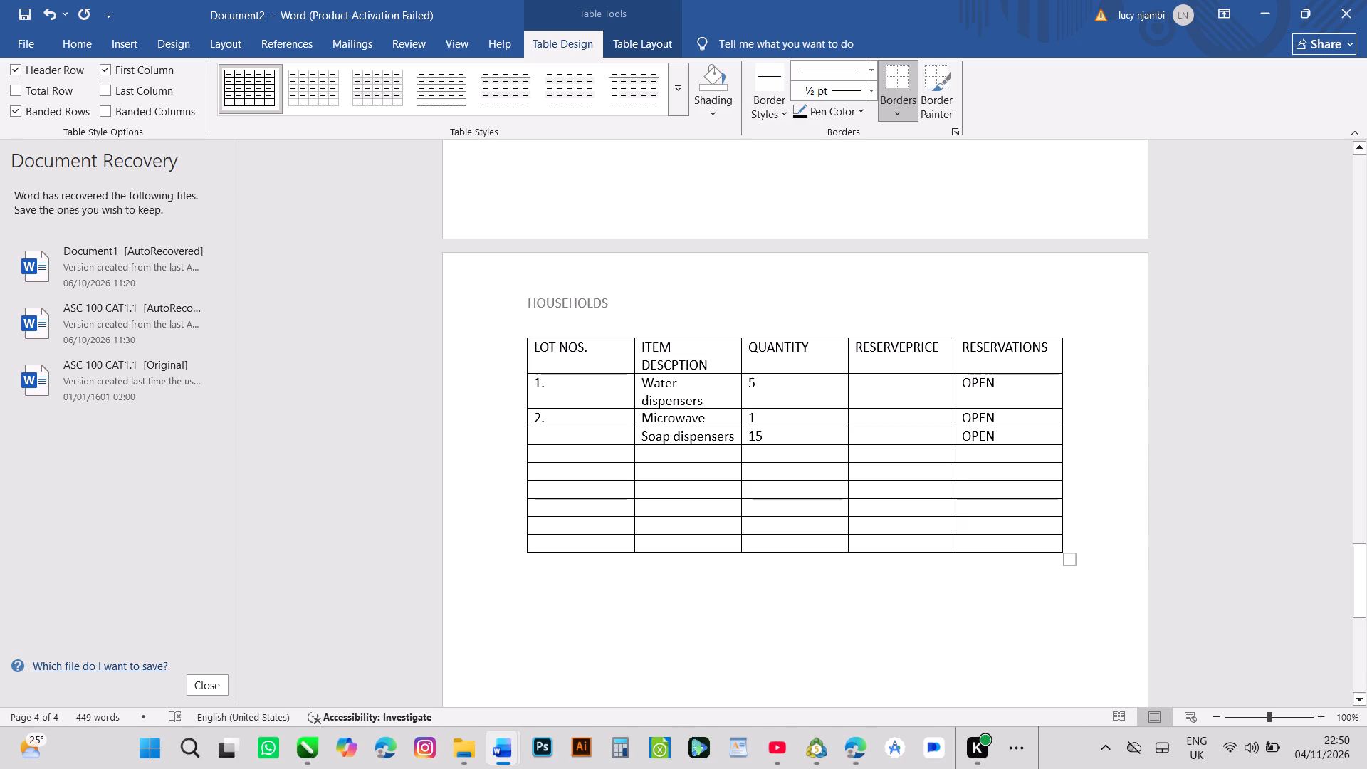
Enter lot number 3. in the row below Soap dispensers in the HOUSEHOLDS table.
click(536, 456)
key(3)
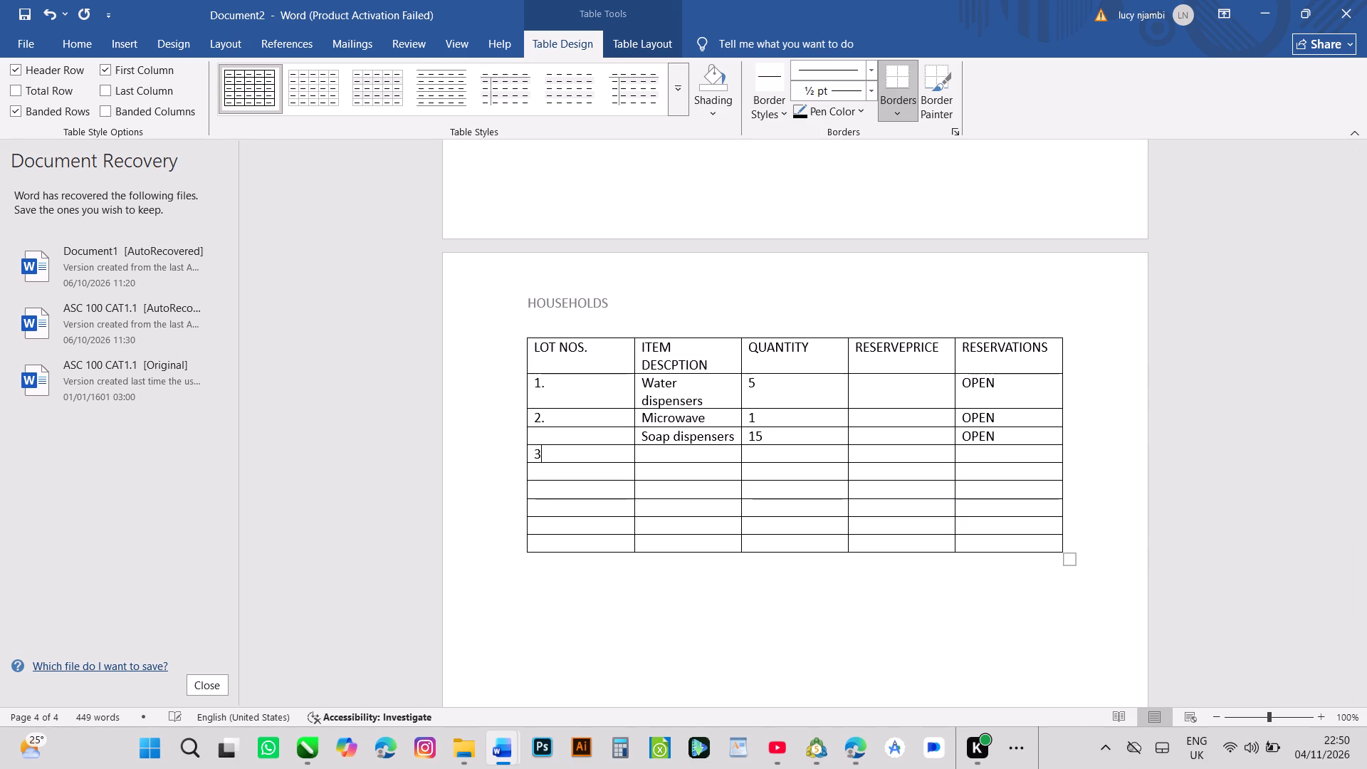
key(period)
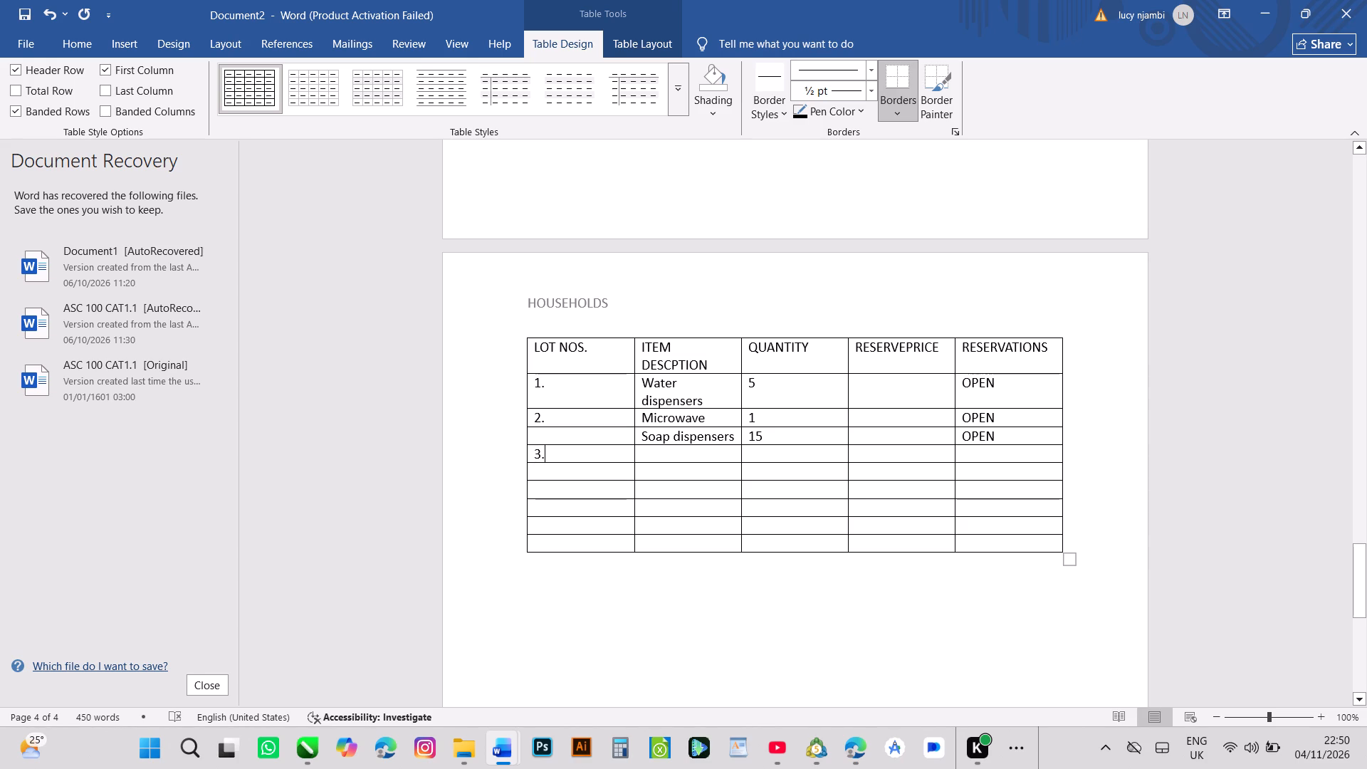
Fill the lot 3 row of the HOUSEHOLDS table with the item Blood separator and a QUANTITY of 1.
click(646, 452)
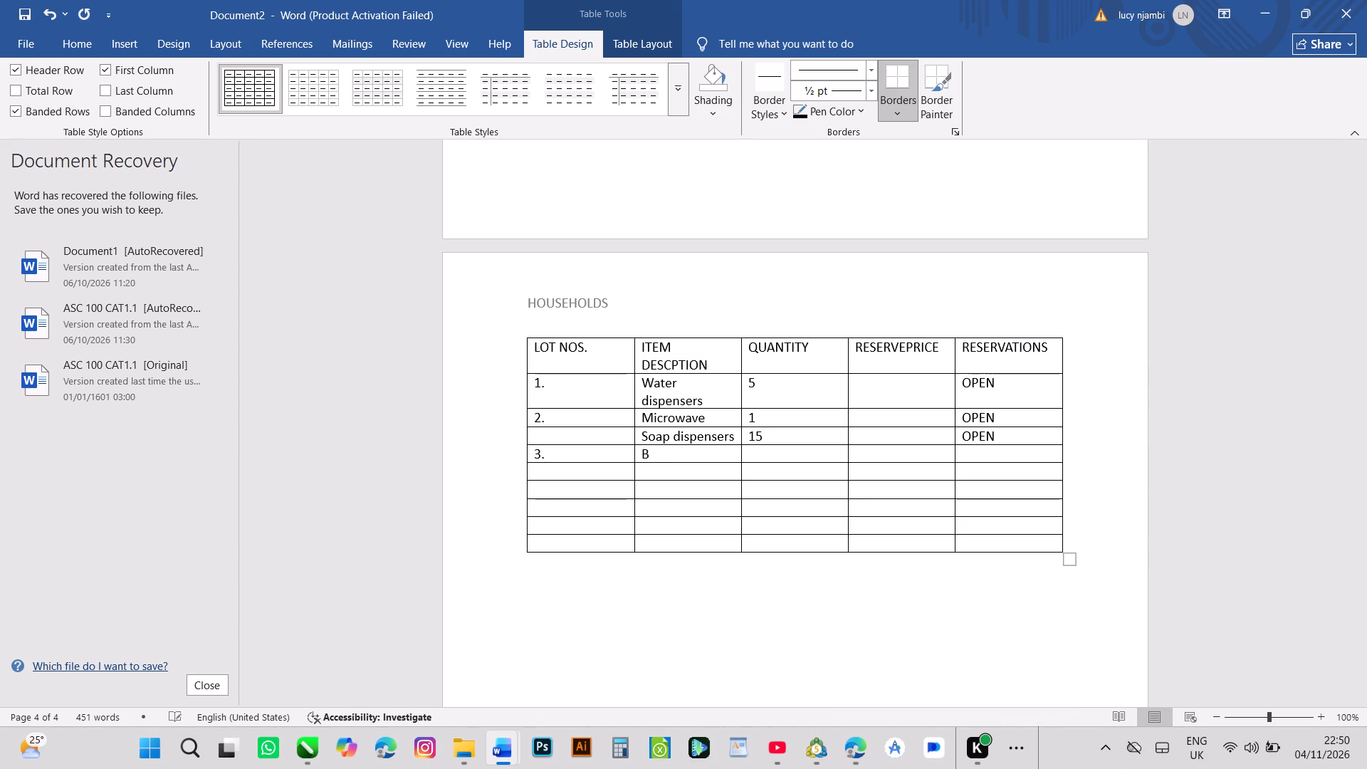
text(loo)
key(d)
key(space)
key(s)
key(e)
text(pa)
text(ra)
text(to)
key(r)
click(764, 451)
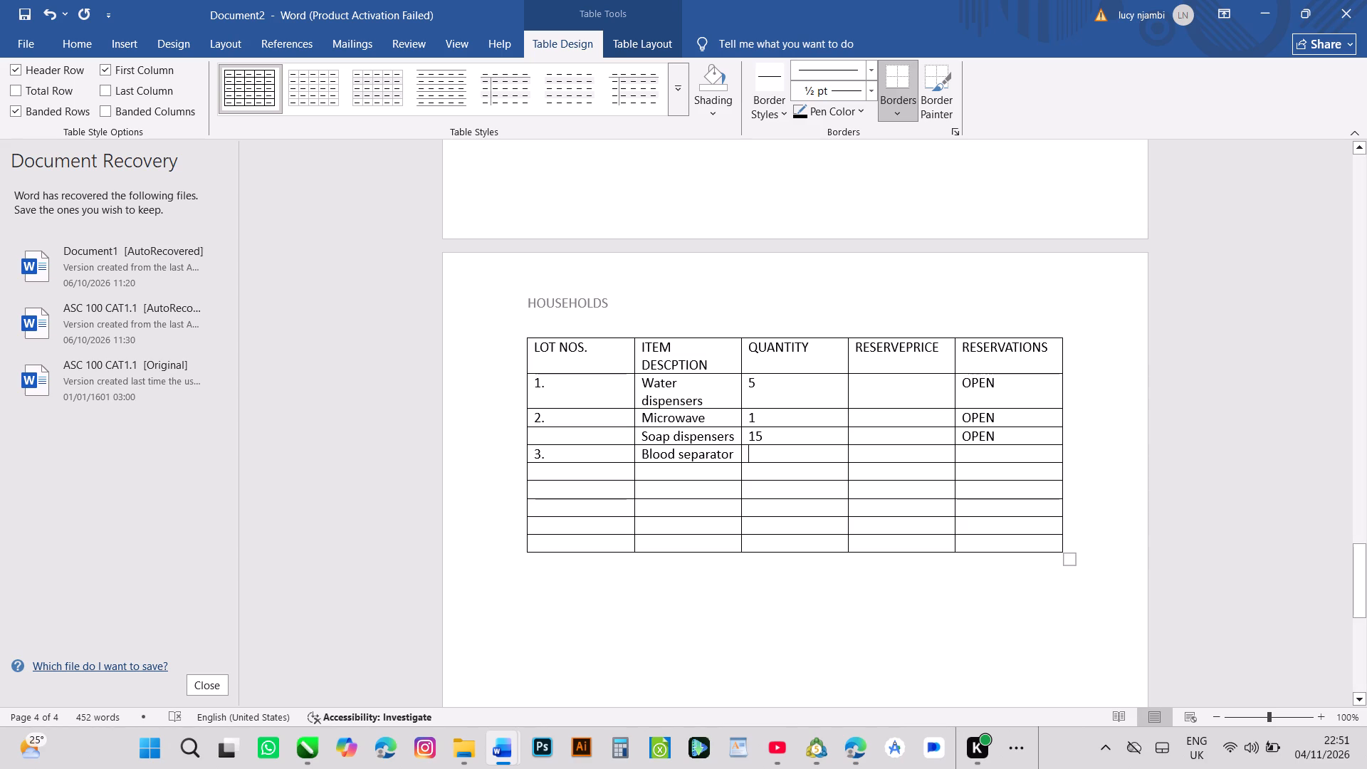
key(1)
Enter lot number 4. in the row below Blood separator in the HOUSEHOLDS table.
click(533, 473)
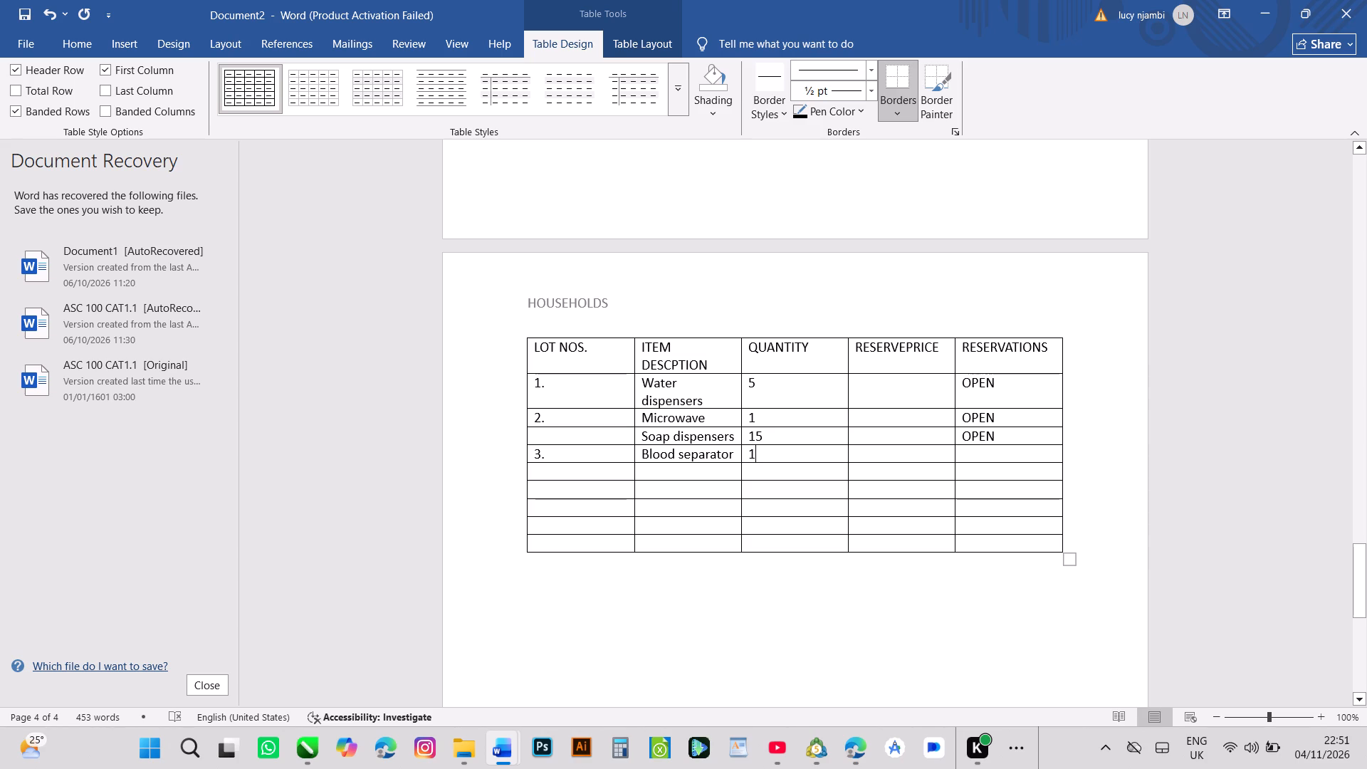
click(533, 473)
click(532, 472)
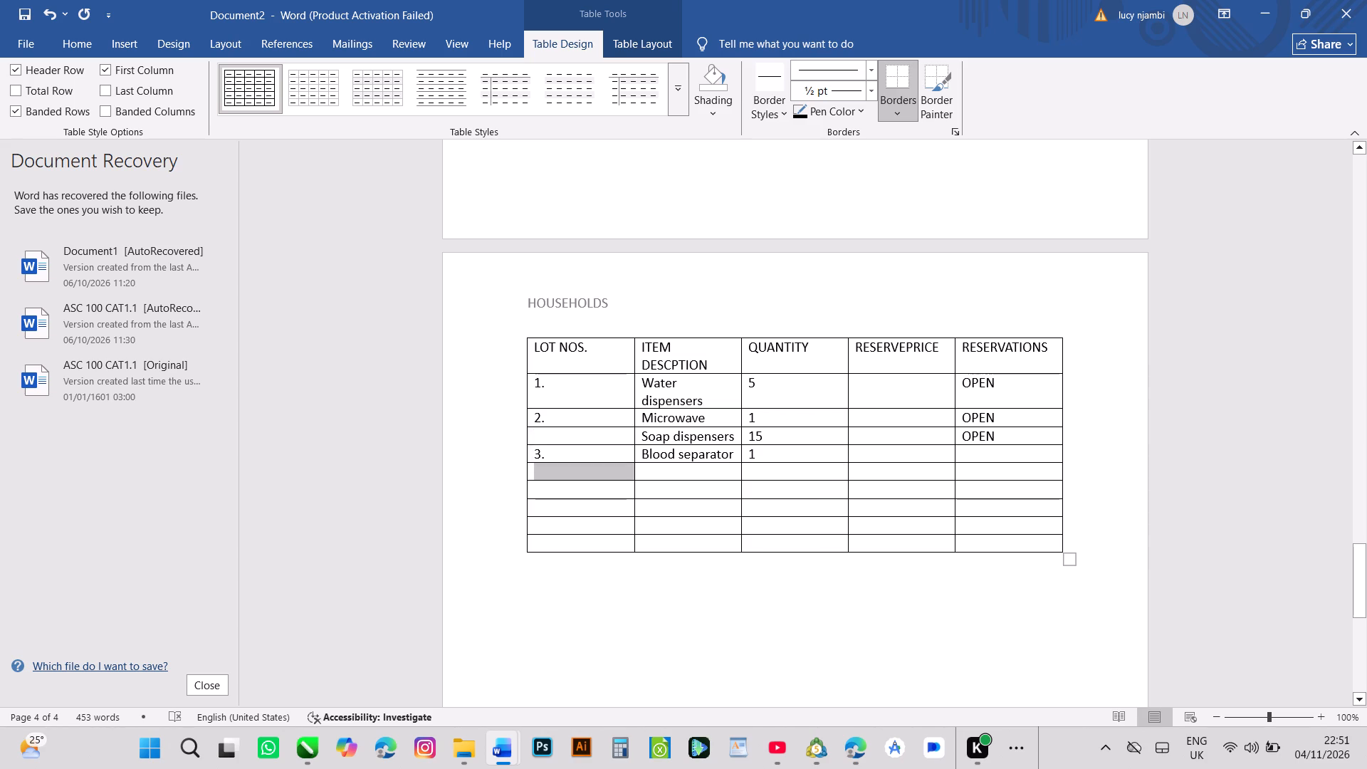
click(622, 603)
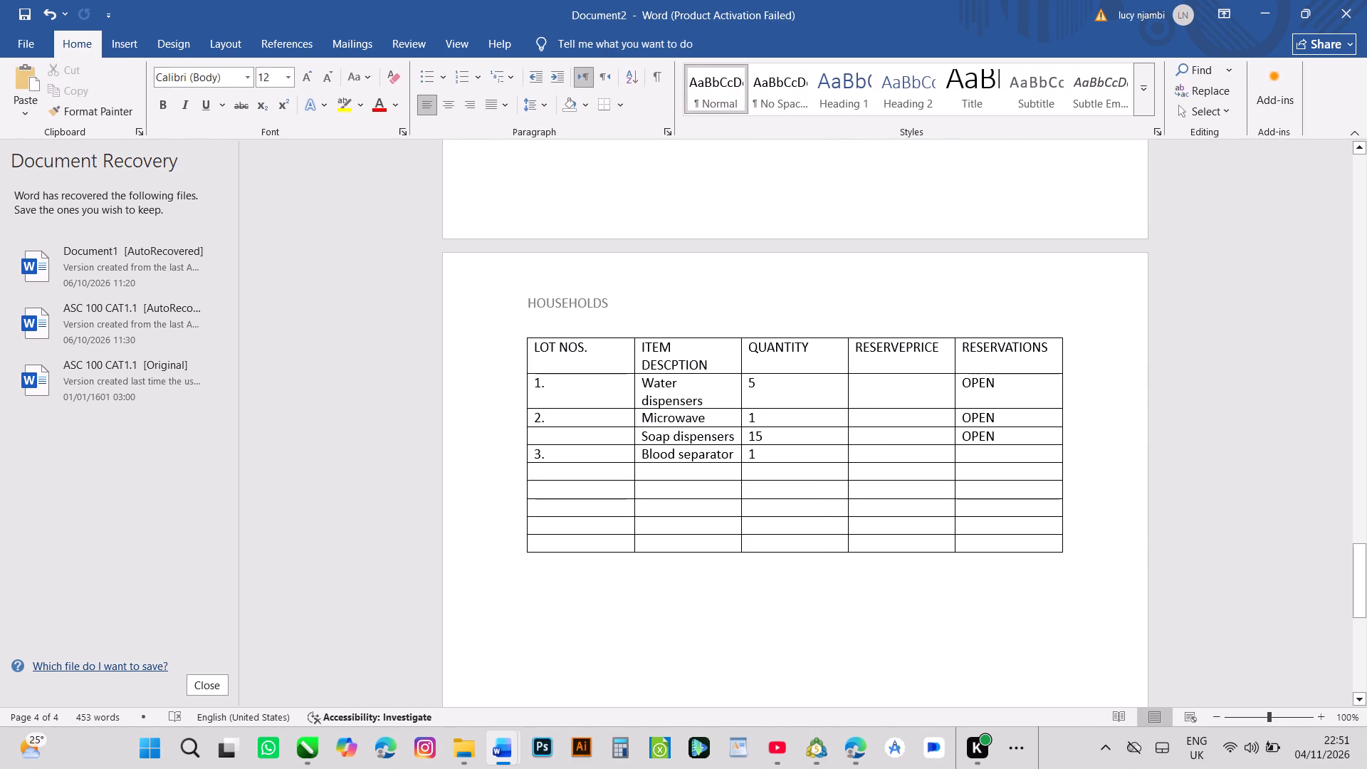
click(537, 470)
key(4)
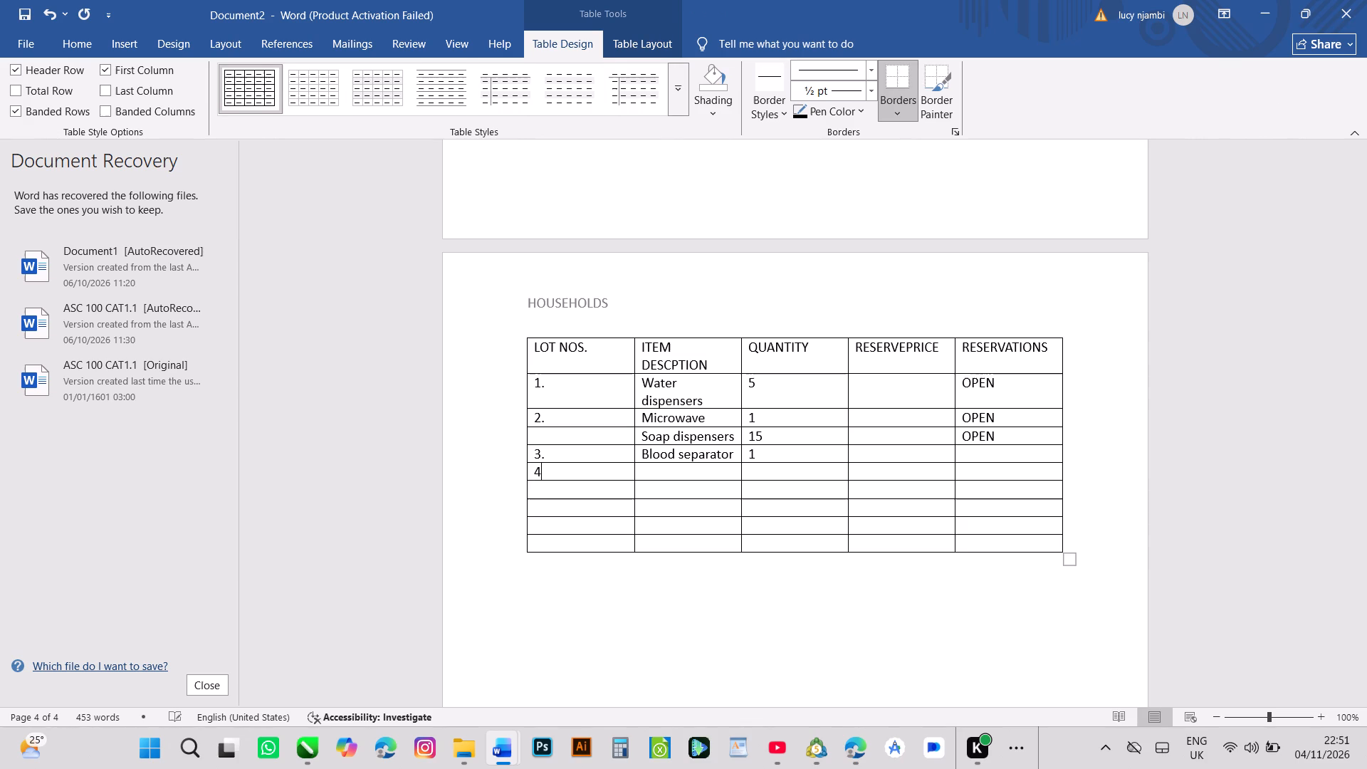
key(period)
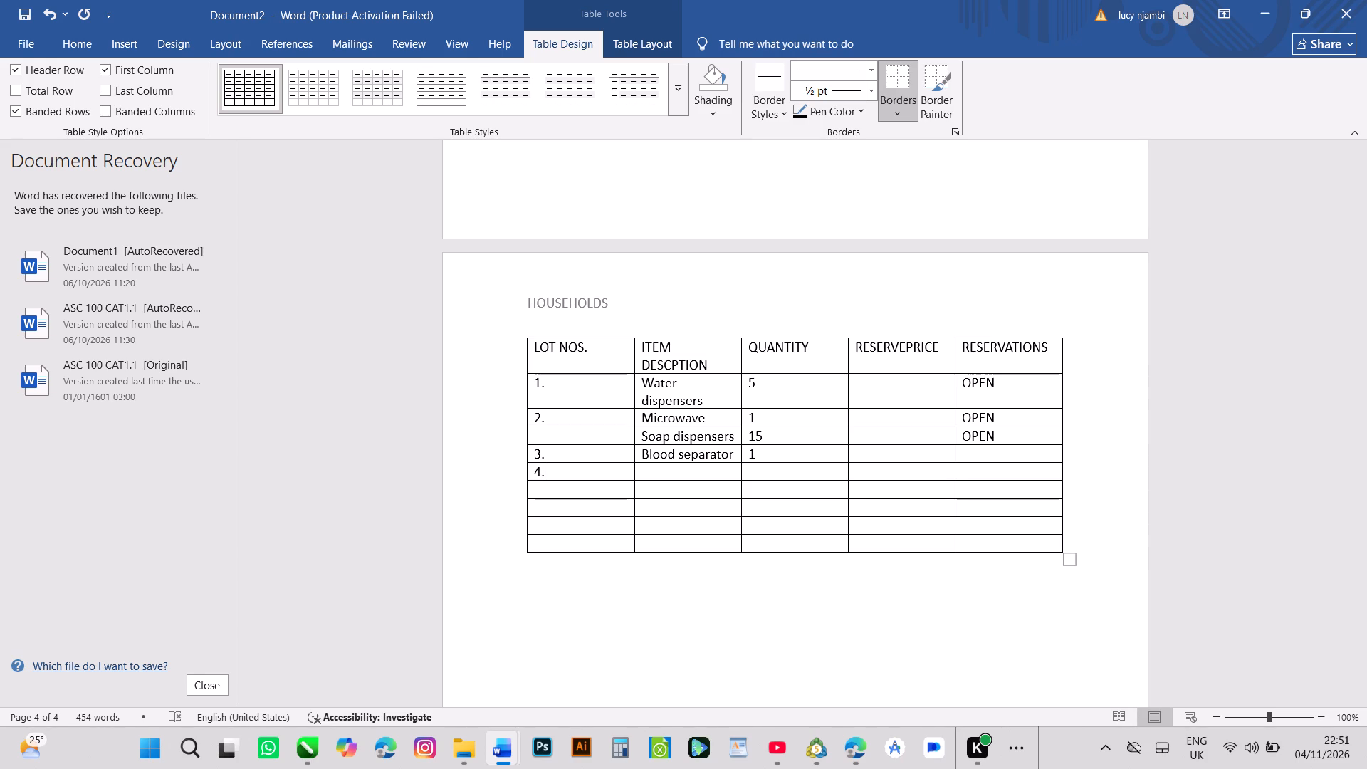
Fill the lot 4 row of the HOUSEHOLDS table with the item Mercury thermometers and a QUANTITY of 12.
click(644, 471)
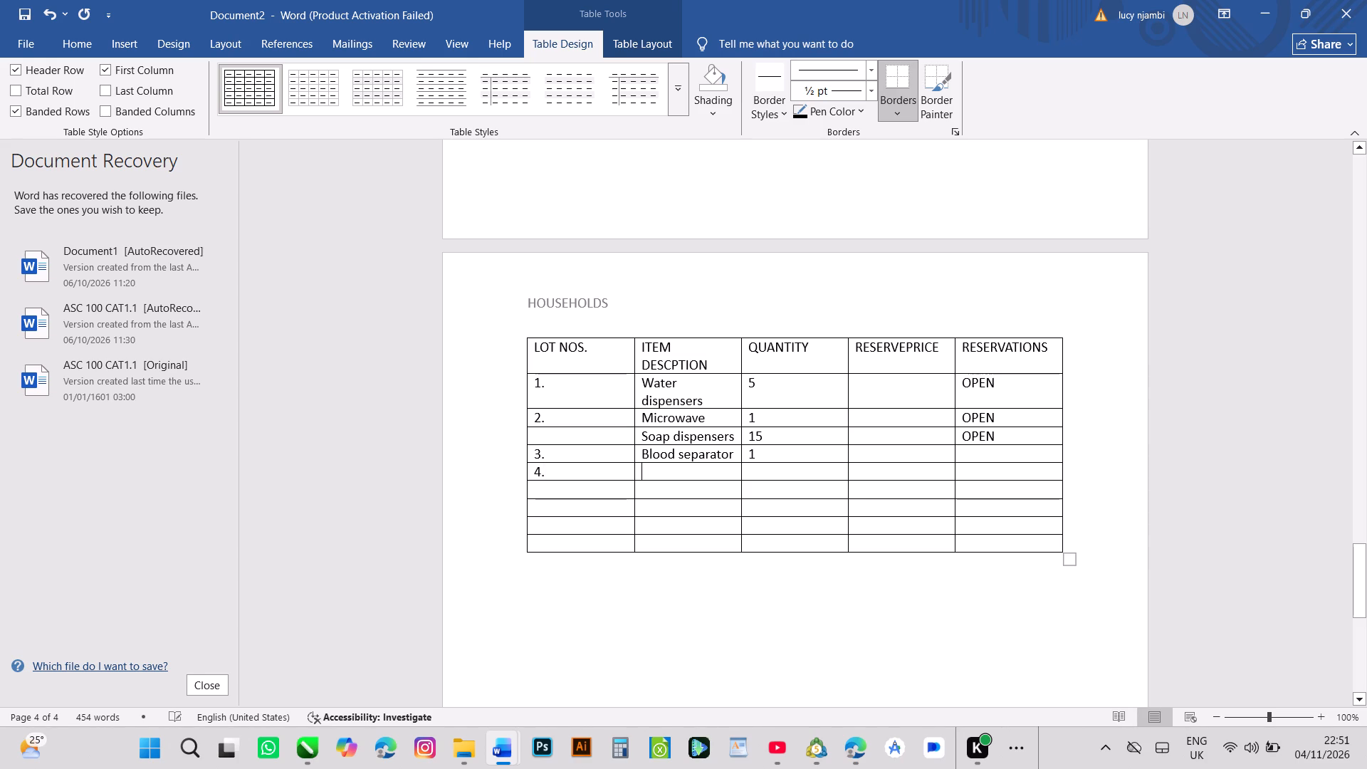
text(mercu)
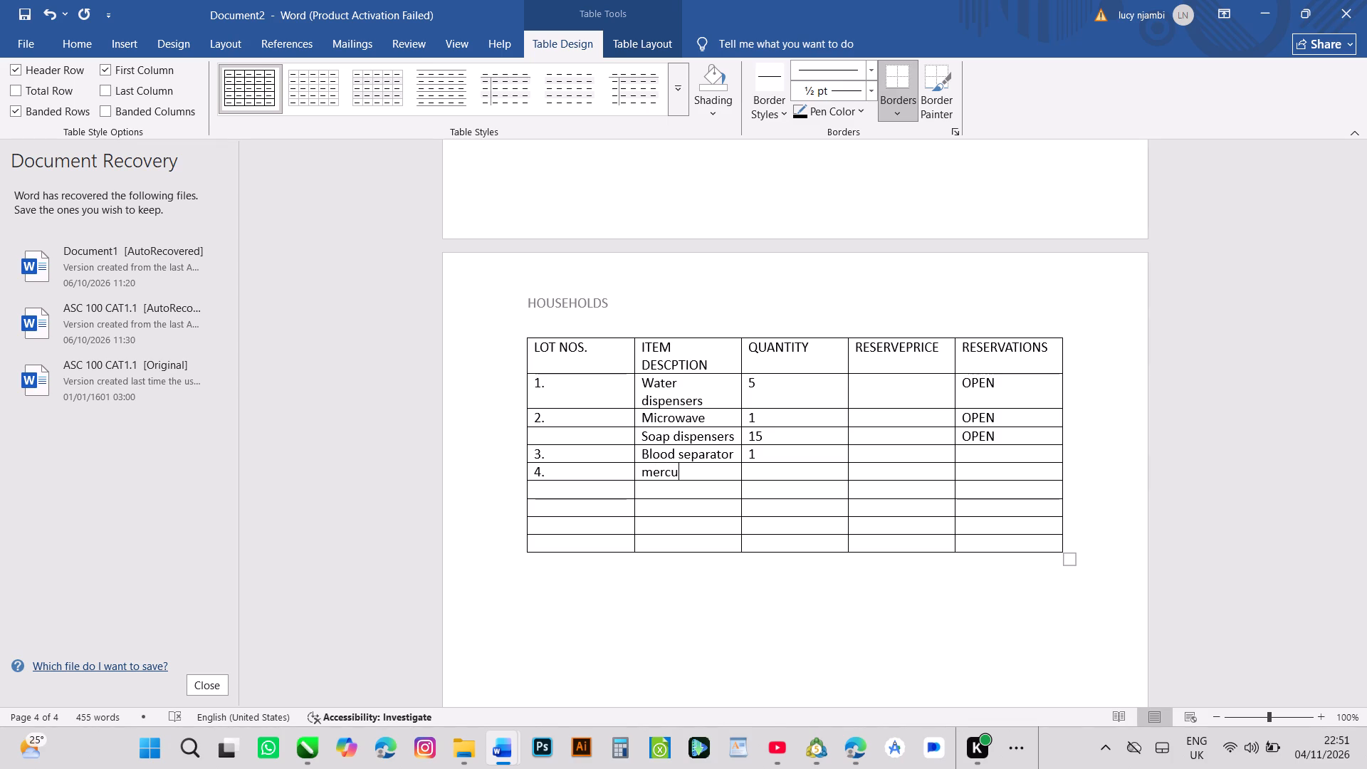
text(ry)
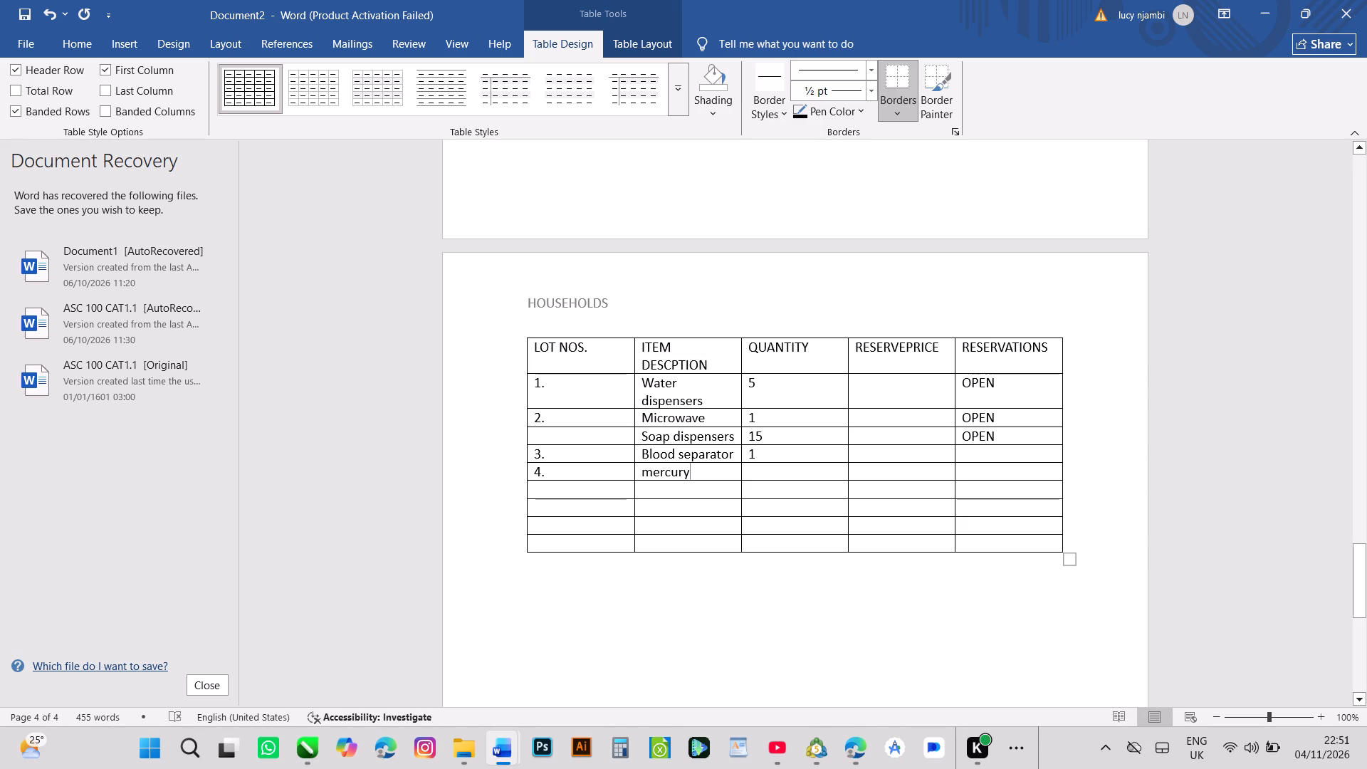
key(space)
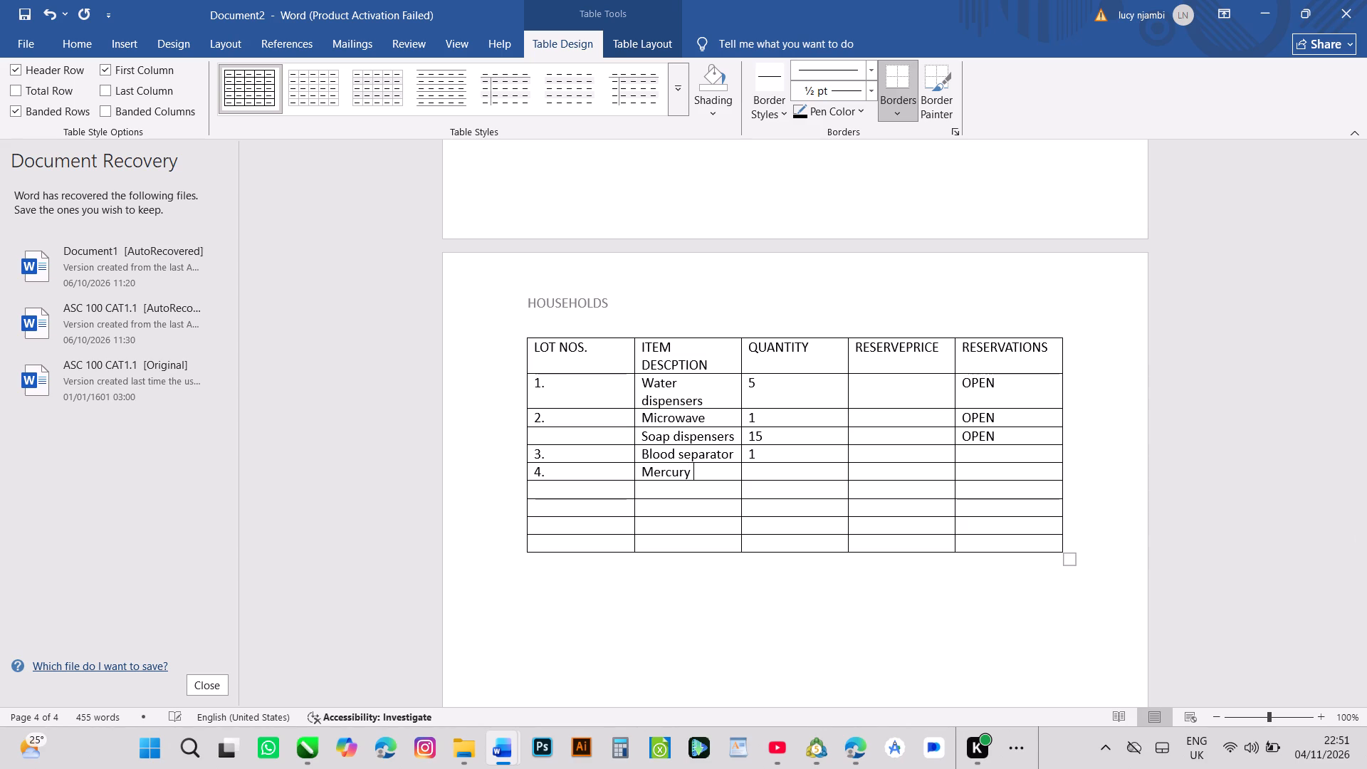
text(ther)
text(mo)
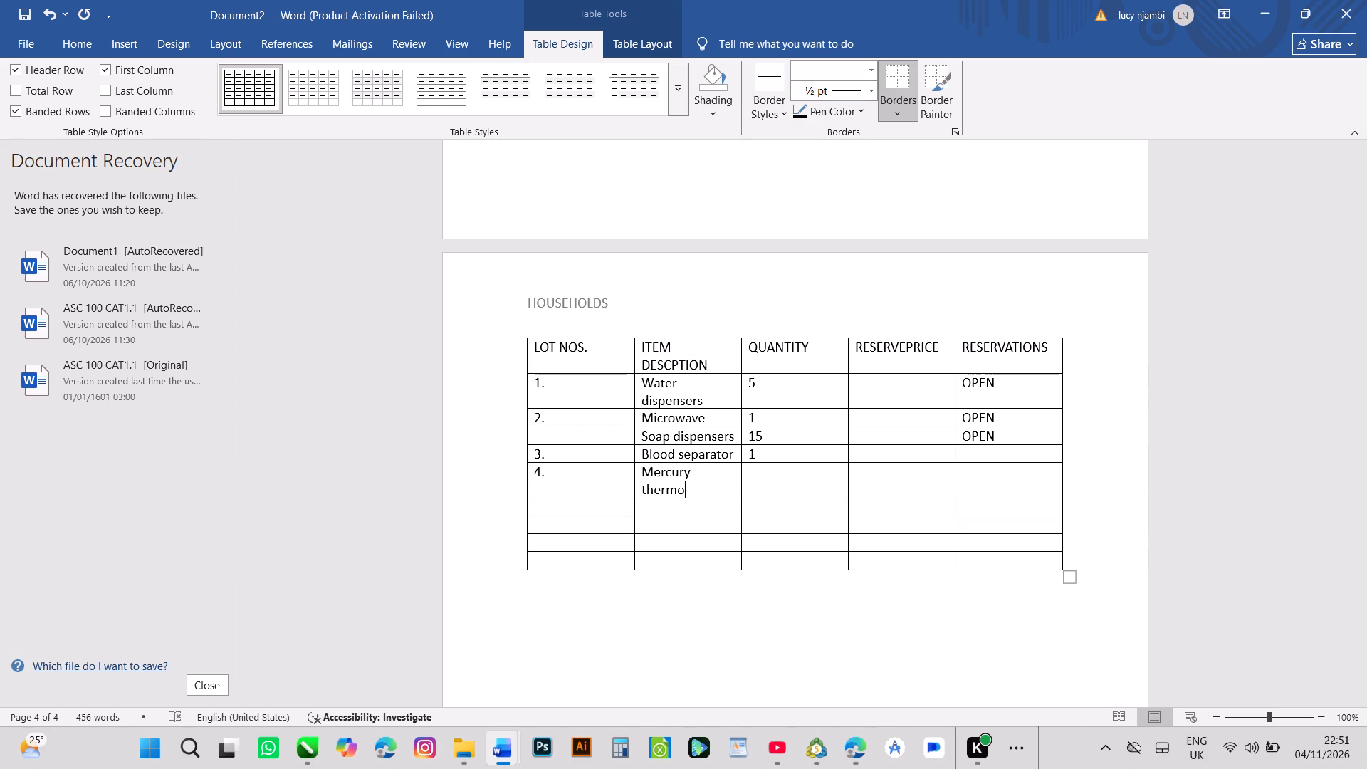
text(me)
text(ters)
click(762, 488)
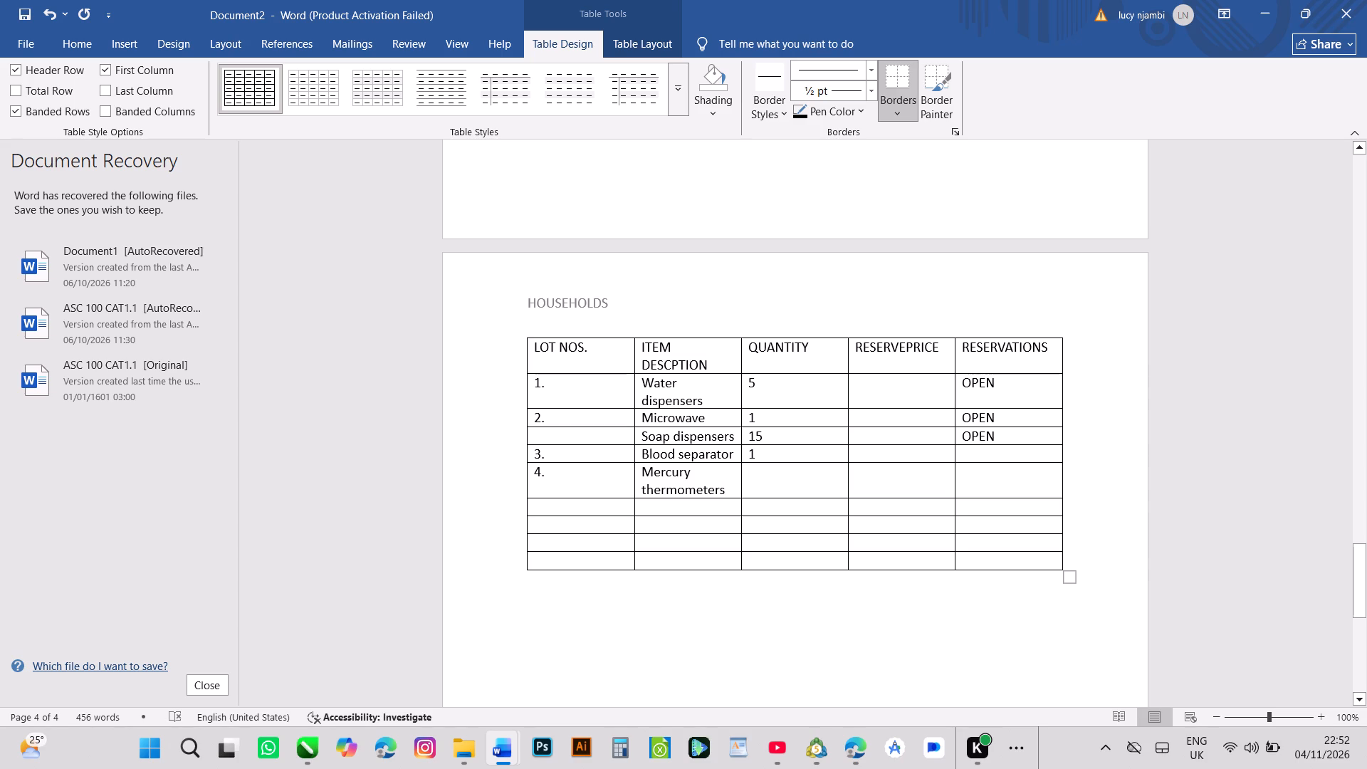
key(2)
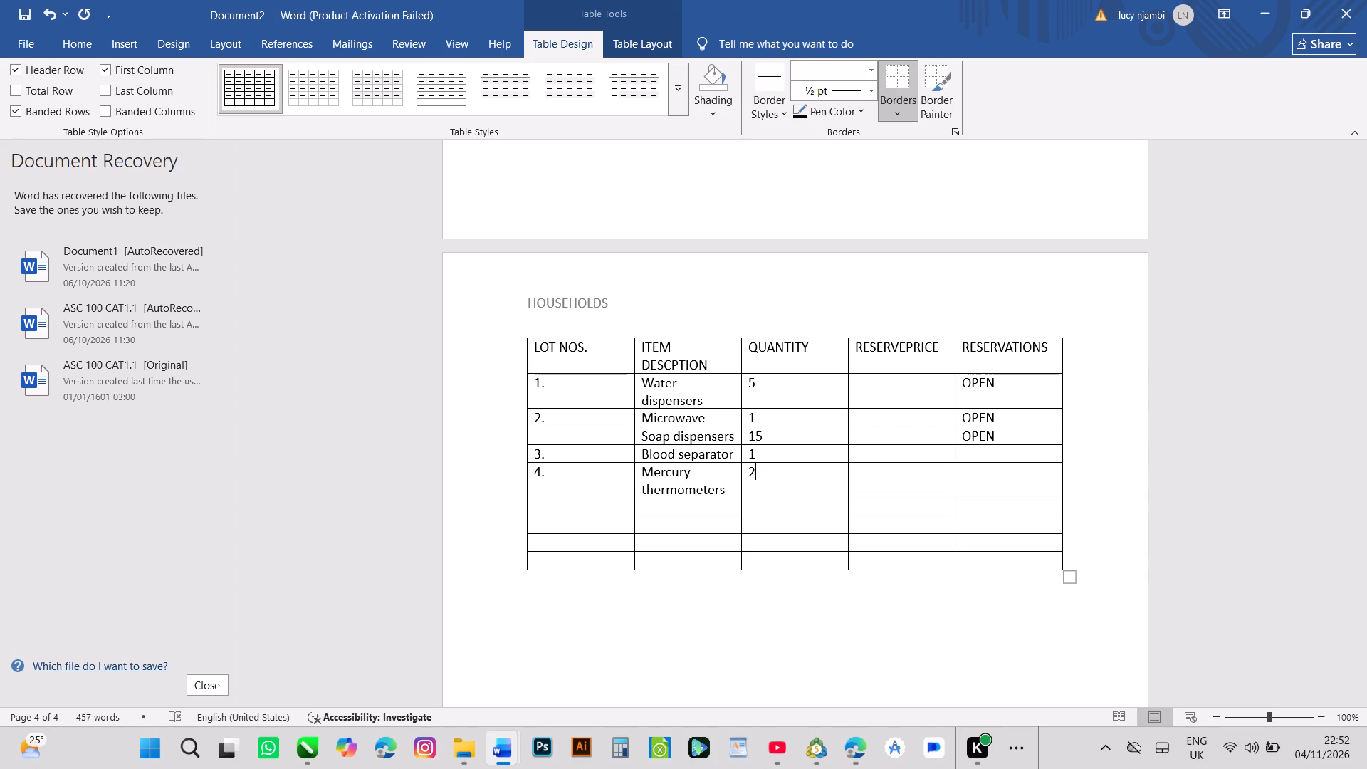
key(BackSpace)
text(12)
Enter OPEN in the RESERVATIONS column for the lot 4 row and the three rows below it in the HOUSEHOLDS table.
click(983, 479)
key(o)
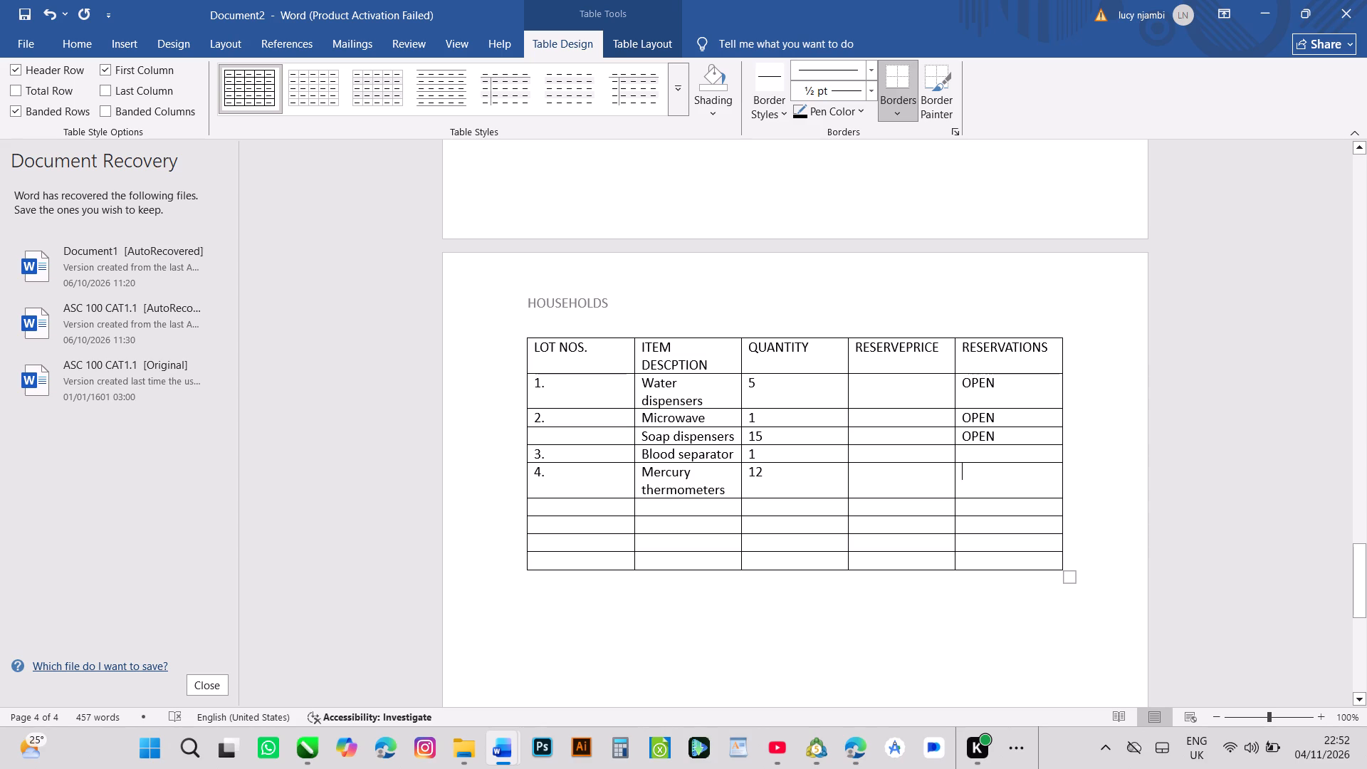
key(BackSpace)
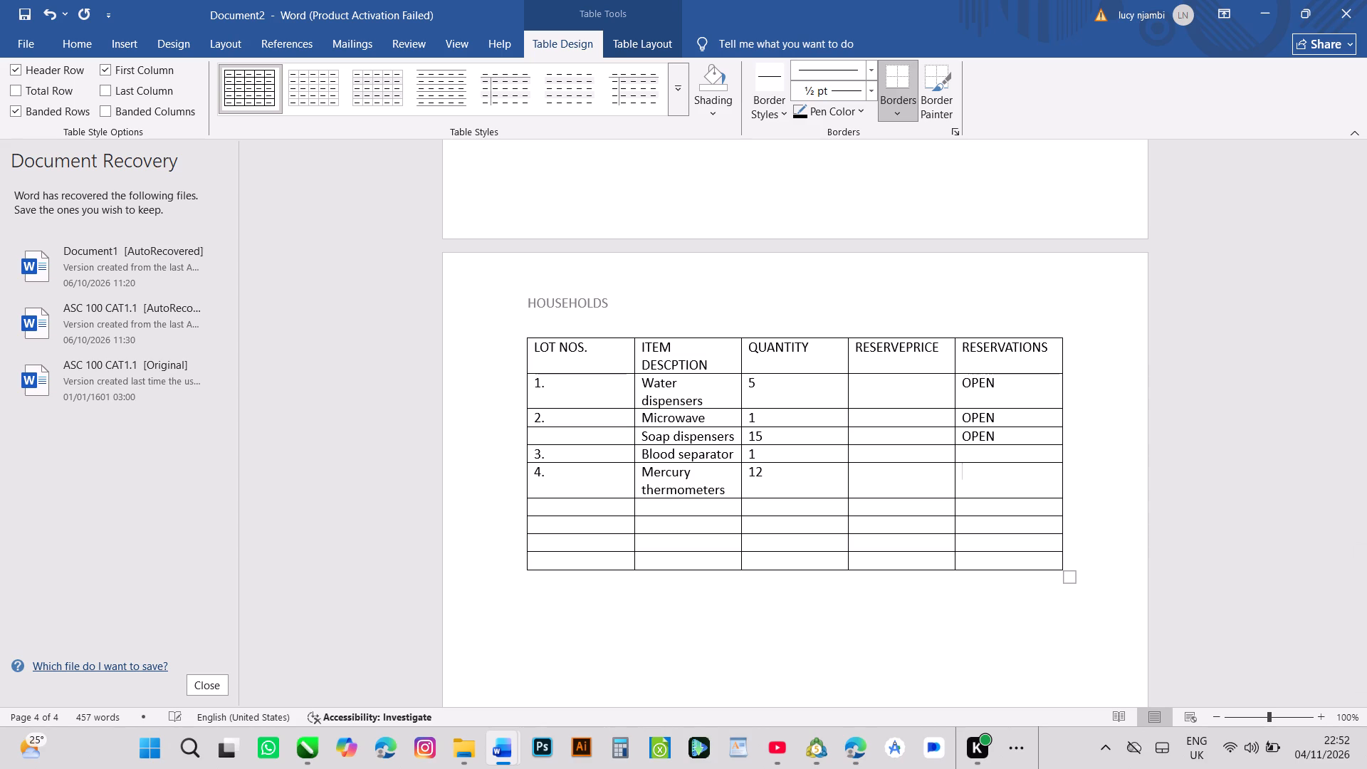
text(OPEN)
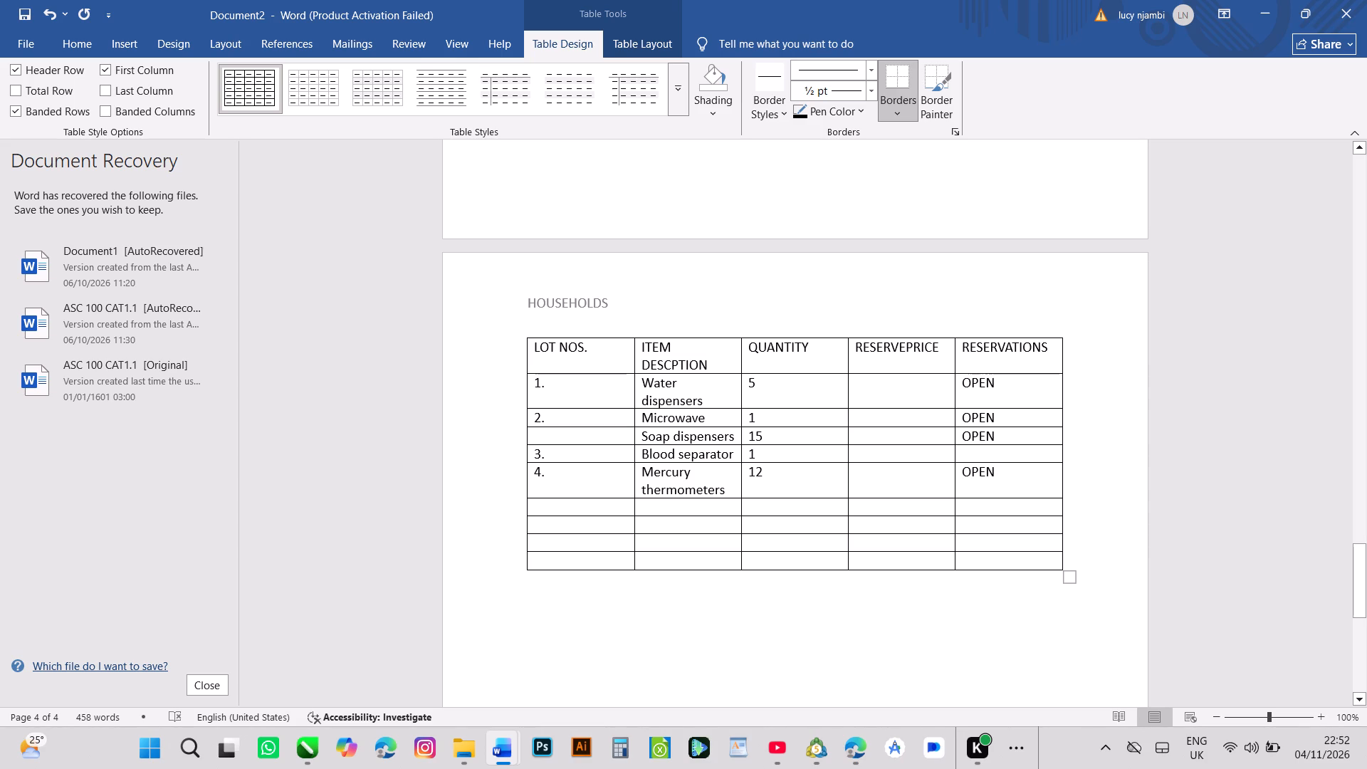
click(968, 505)
text(OPEN)
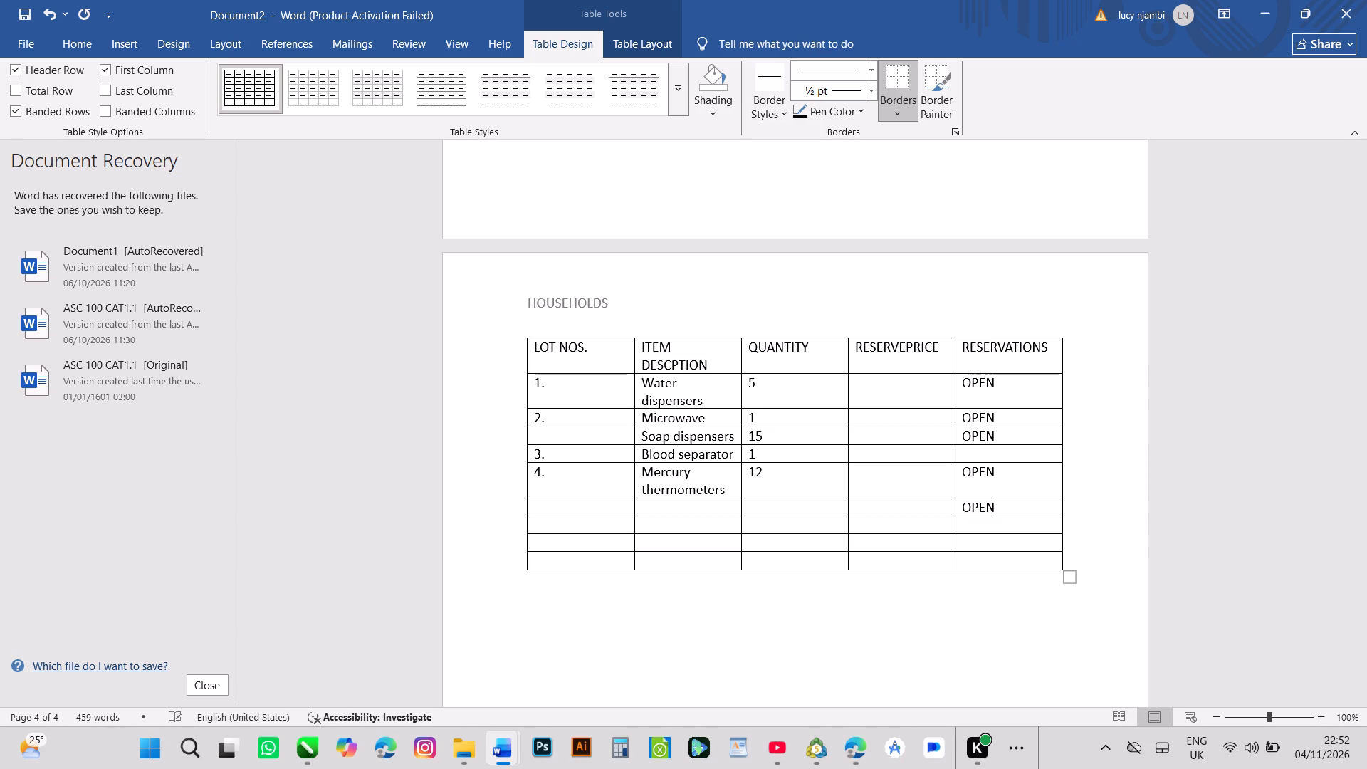
click(968, 523)
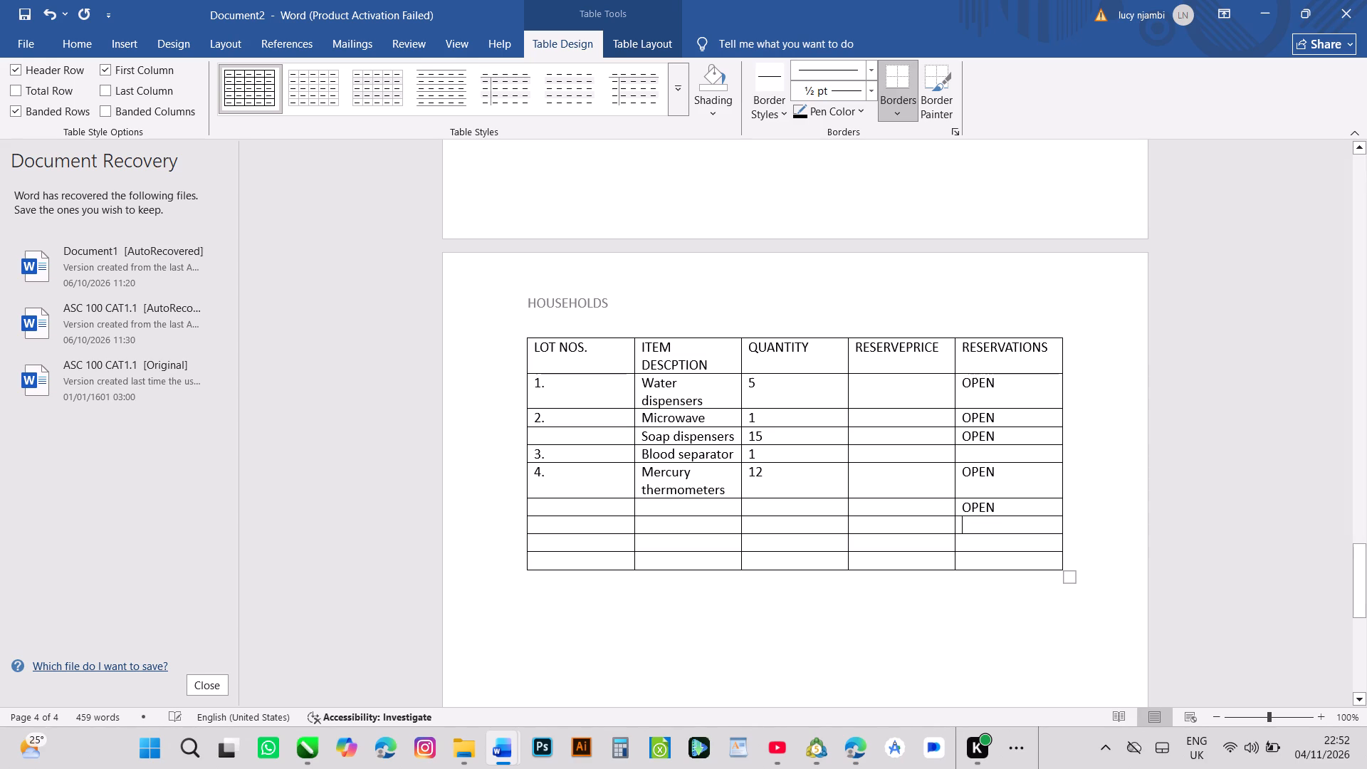
text(OPEN)
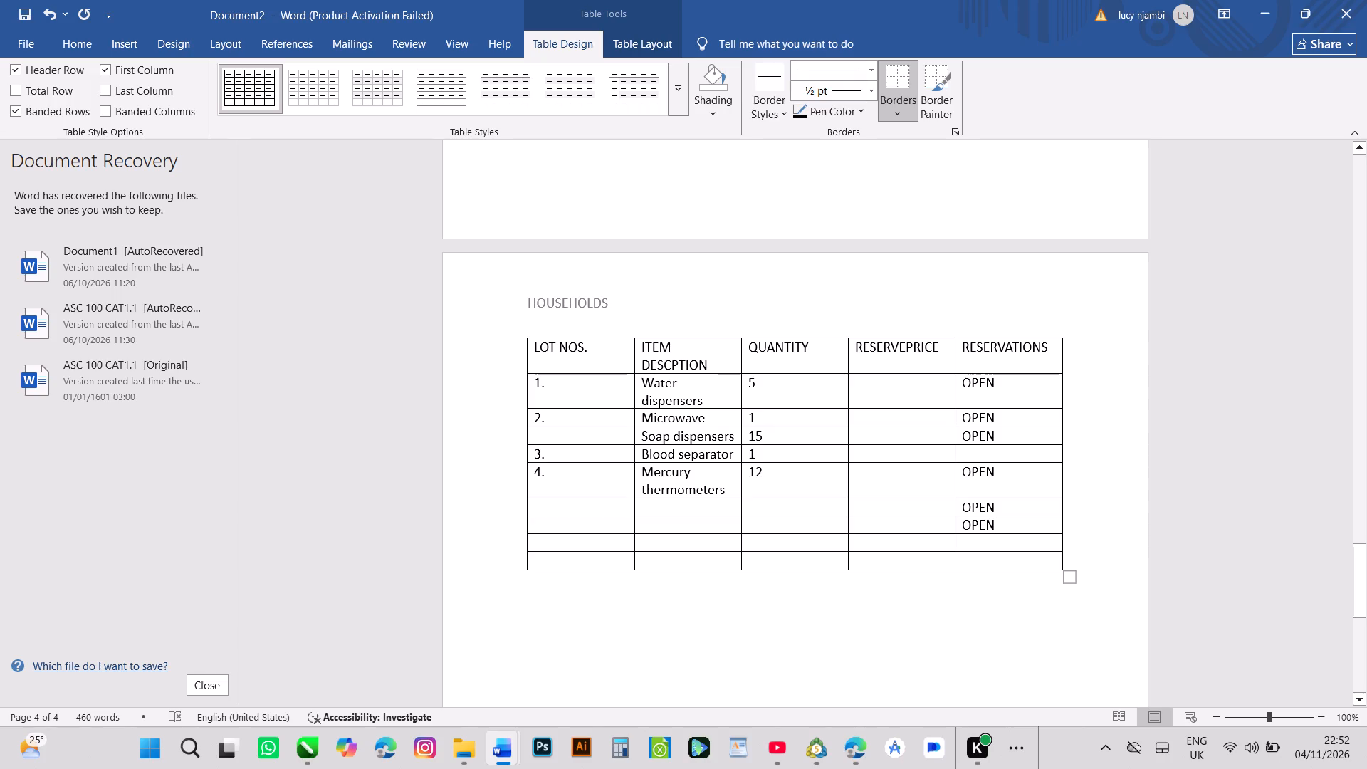
click(966, 540)
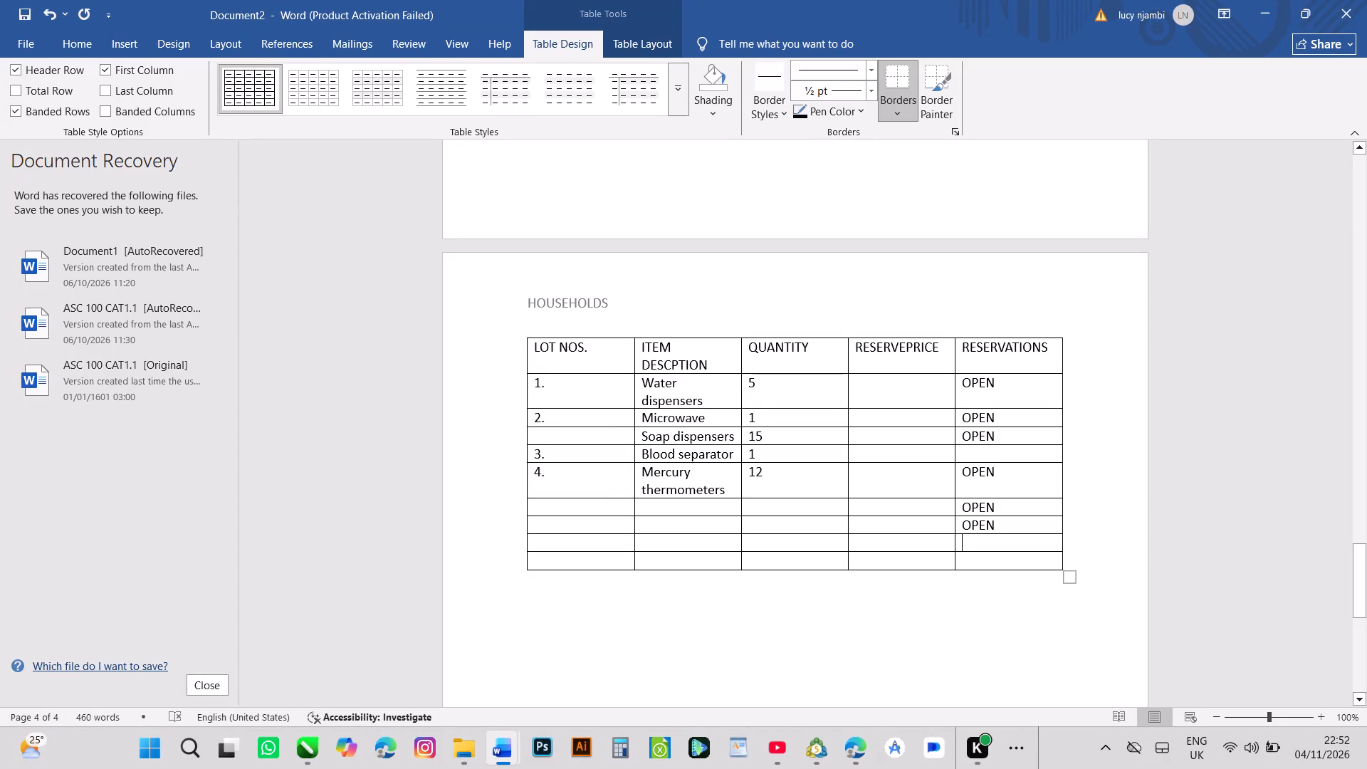
text(OPEN)
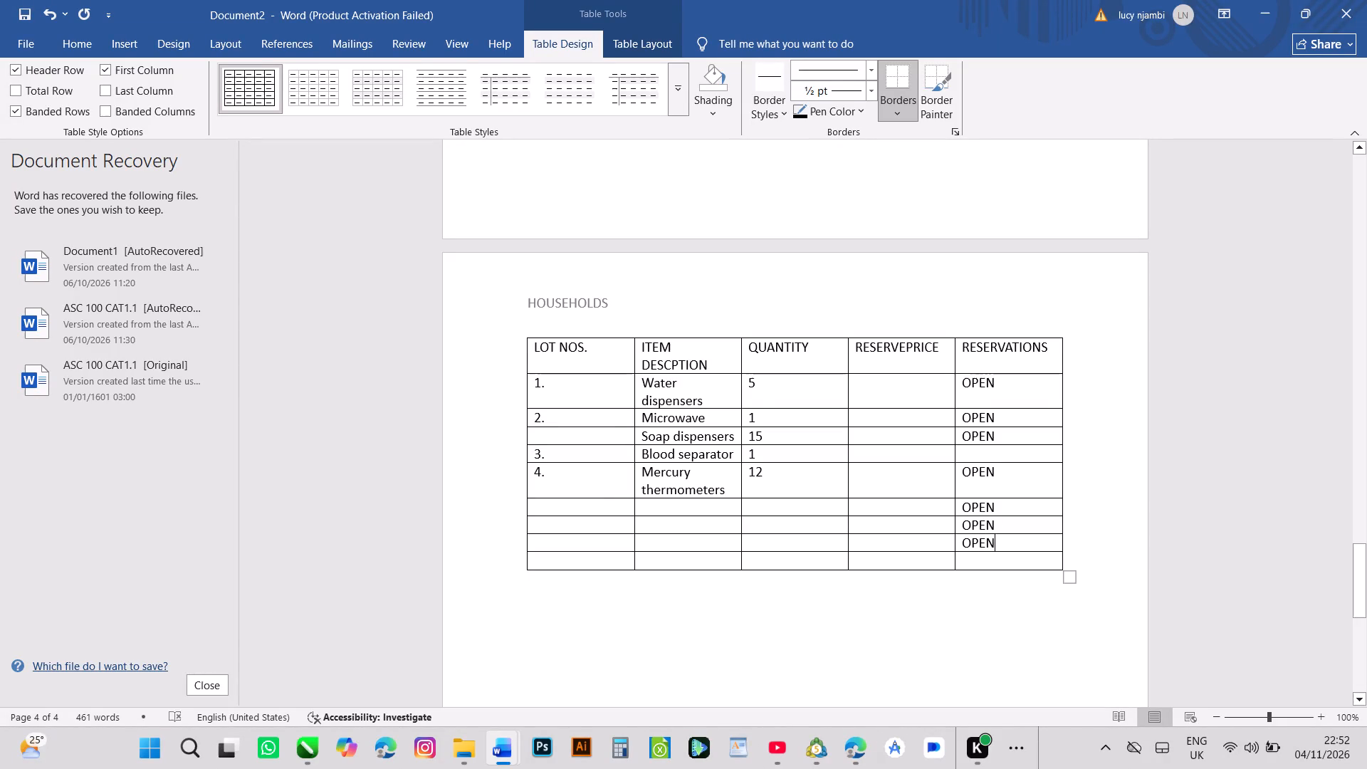
Enter OPEN in the RESERVATIONS column of the last row of the HOUSEHOLDS table.
click(966, 558)
text(OPE)
key(n)
Enter lot number 5. in the row below Mercury thermometers in the HOUSEHOLDS table.
click(535, 504)
key(5)
key(period)
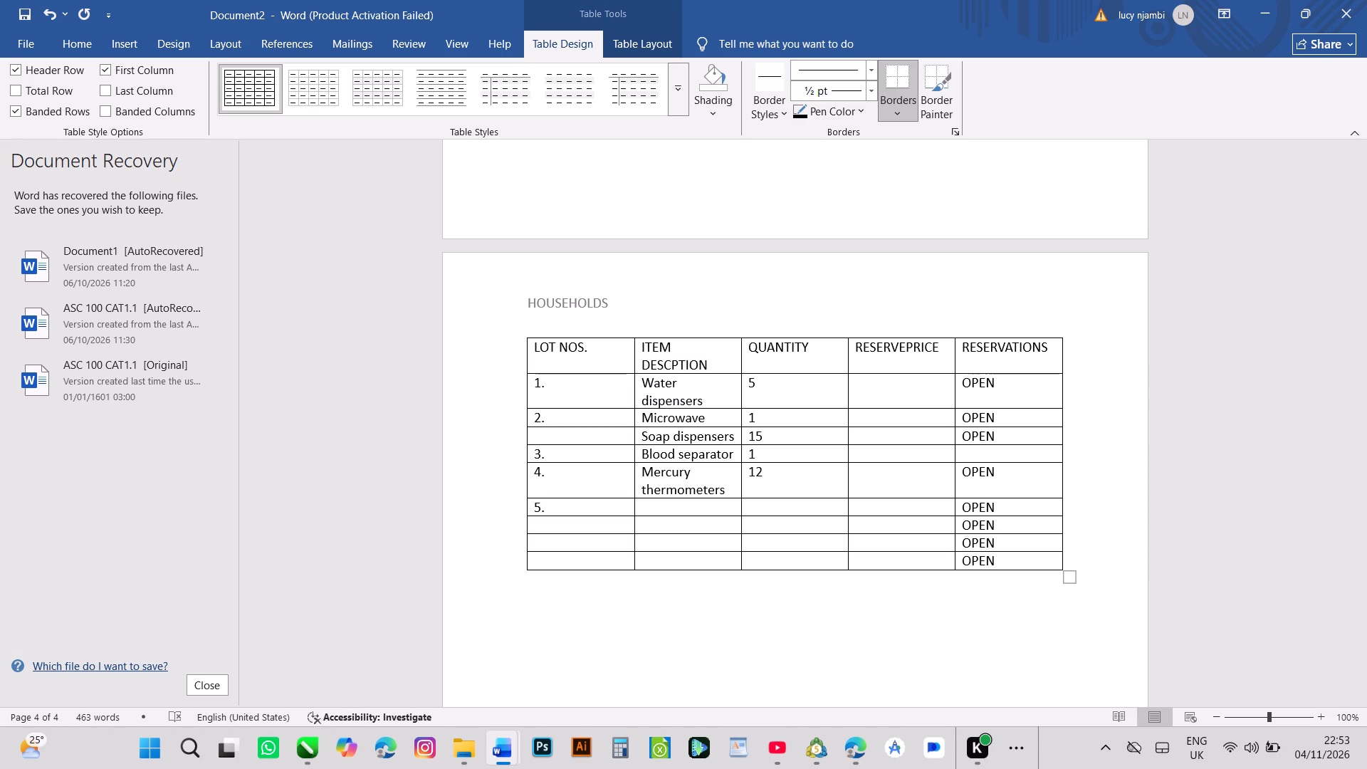
key(p)
key(BackSpace)
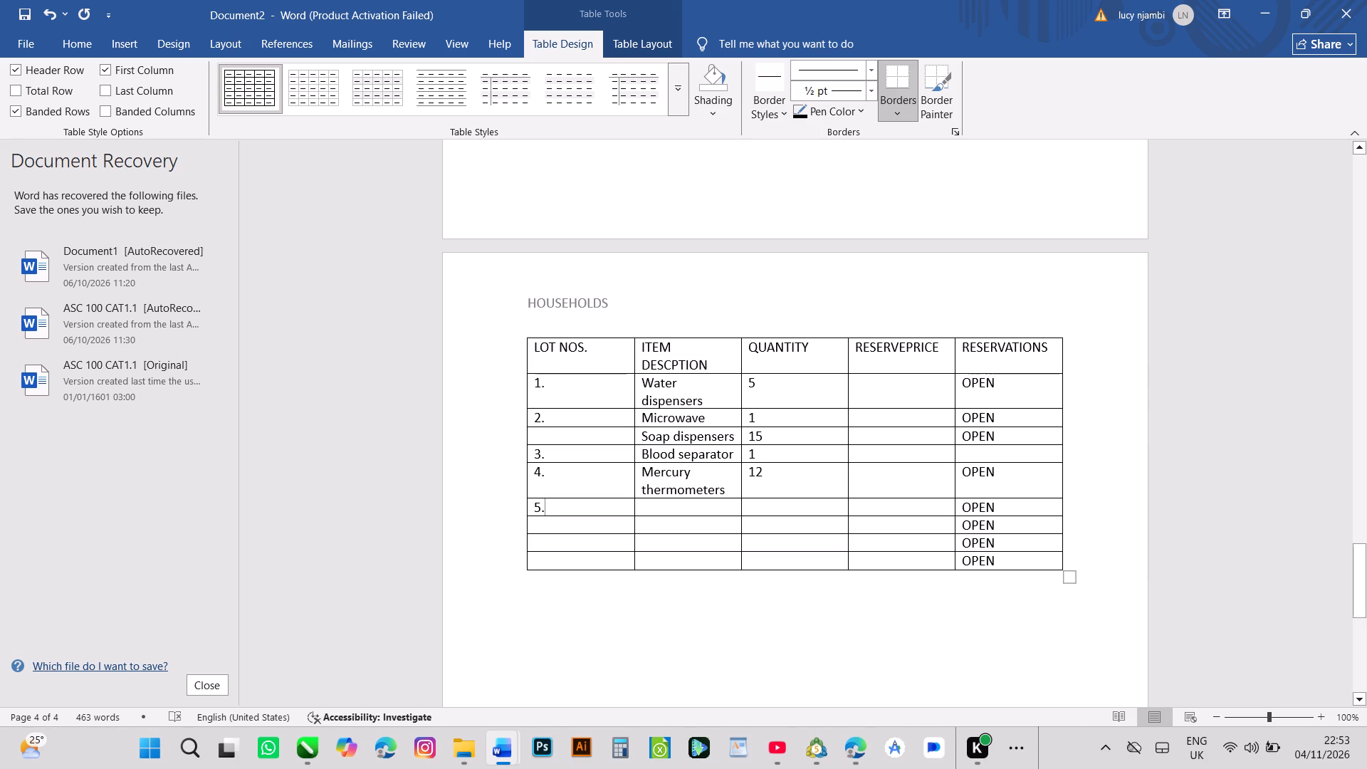
Fill the lot 5 row of the HOUSEHOLDS table with the item Probe thermometer and a QUANTITY of 1.
click(644, 509)
key(p)
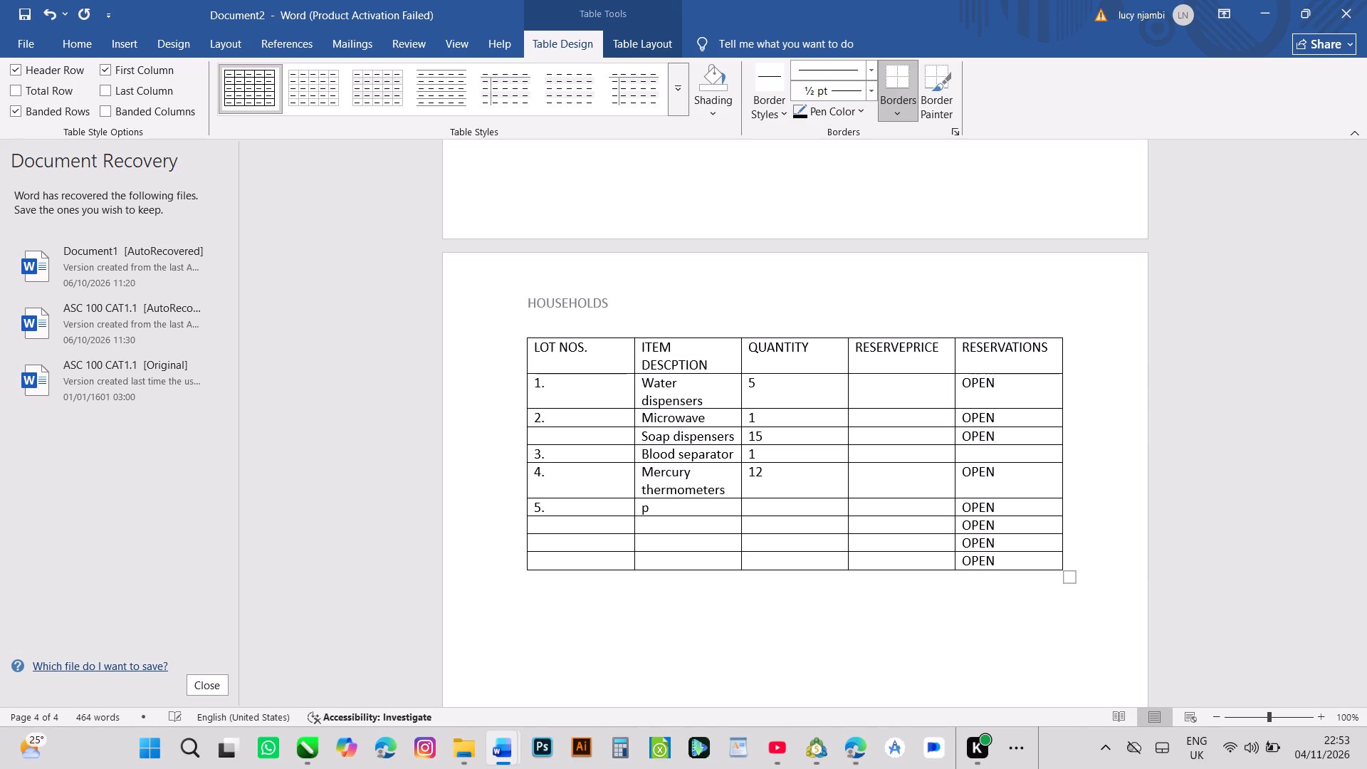
key(BackSpace)
key(p)
text(lo)
key(BackSpace)
key(BackSpace)
text(ro)
text(be)
key(space)
key(t)
text(her)
text(mo)
text(me)
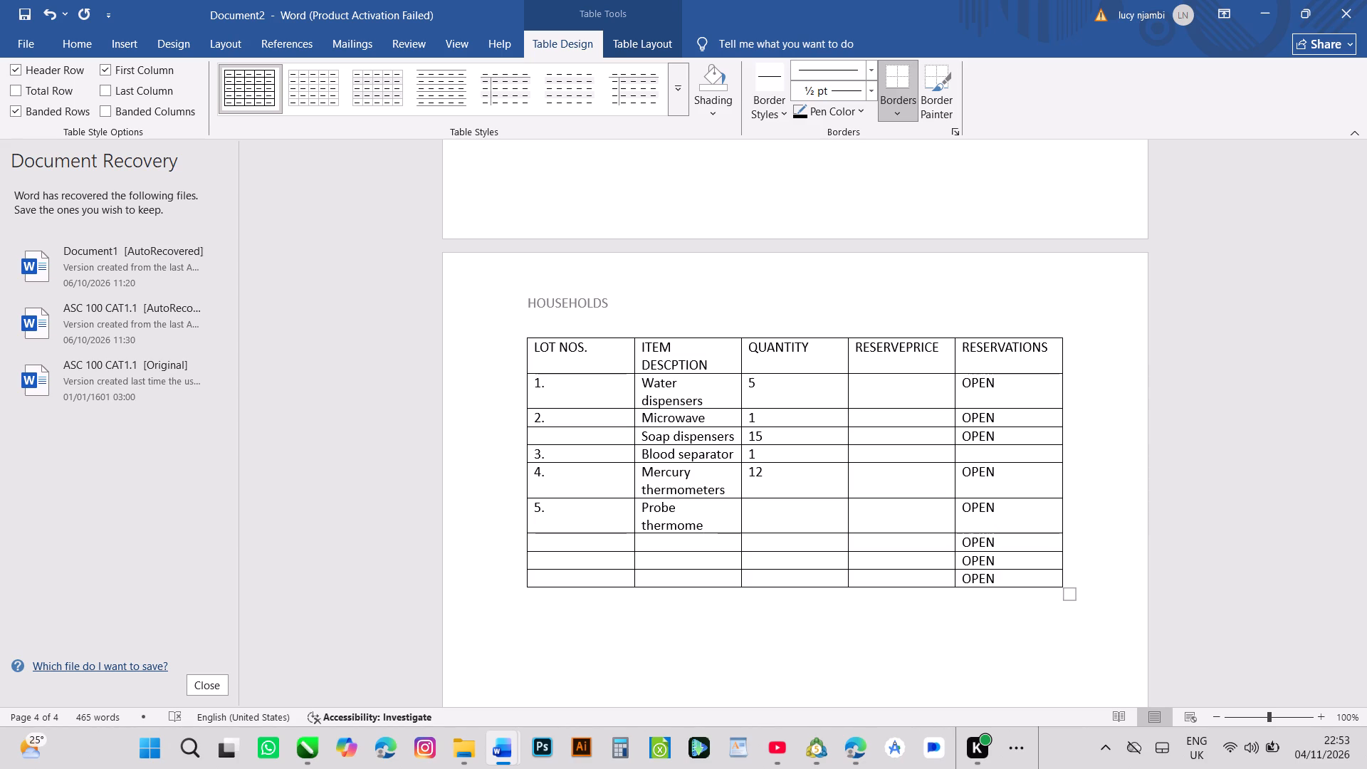
key(t)
text(er)
click(757, 521)
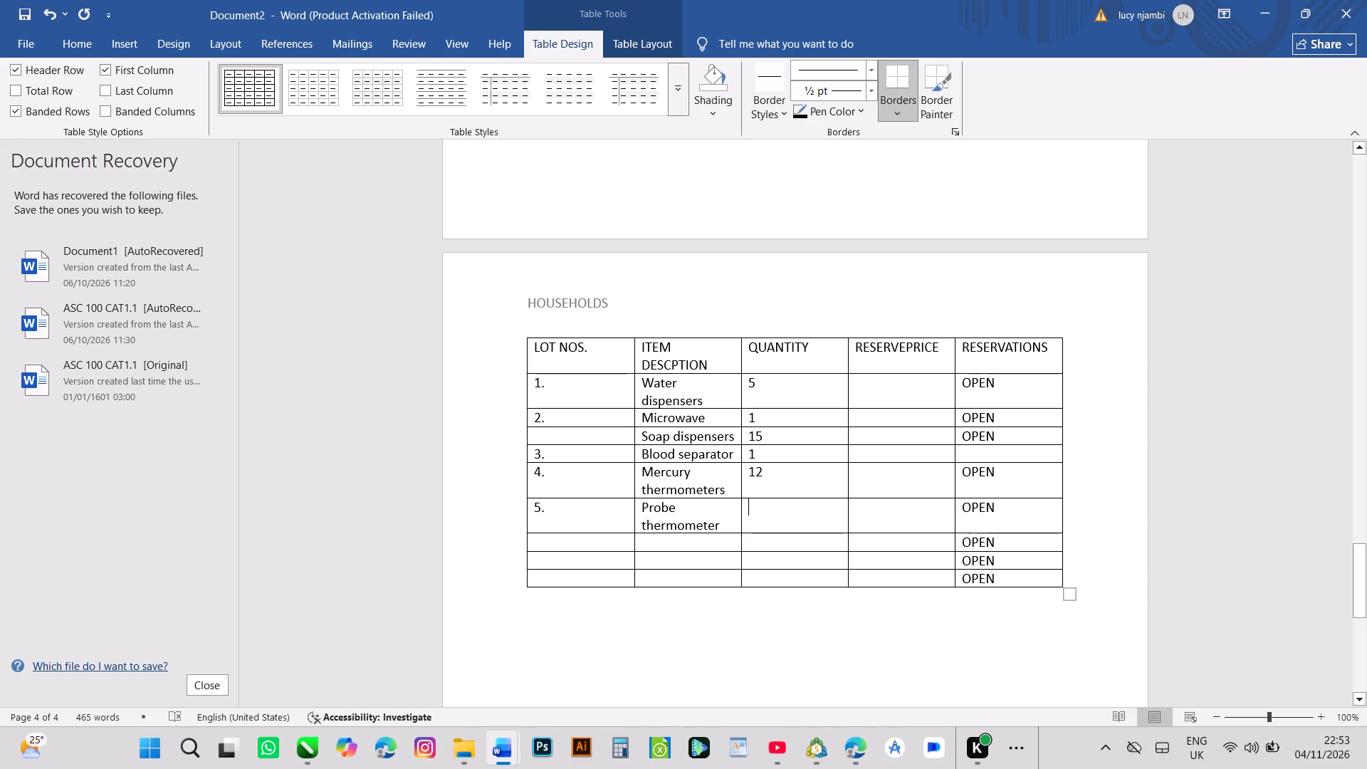
key(1)
Fill the row below Probe thermometer in the HOUSEHOLDS table with lot number 6., the item microwave and a QUANTITY of 1.
click(542, 543)
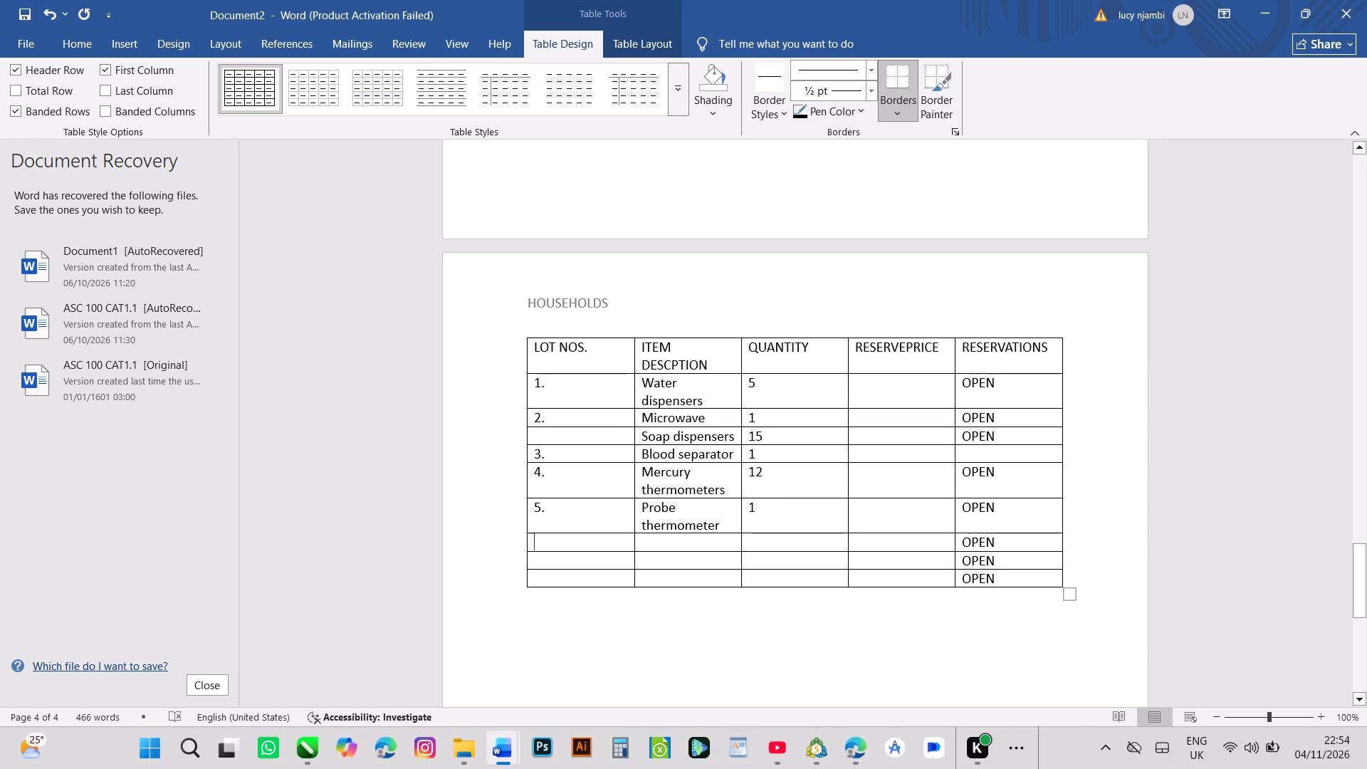
key(6)
key(period)
click(642, 538)
text(mi)
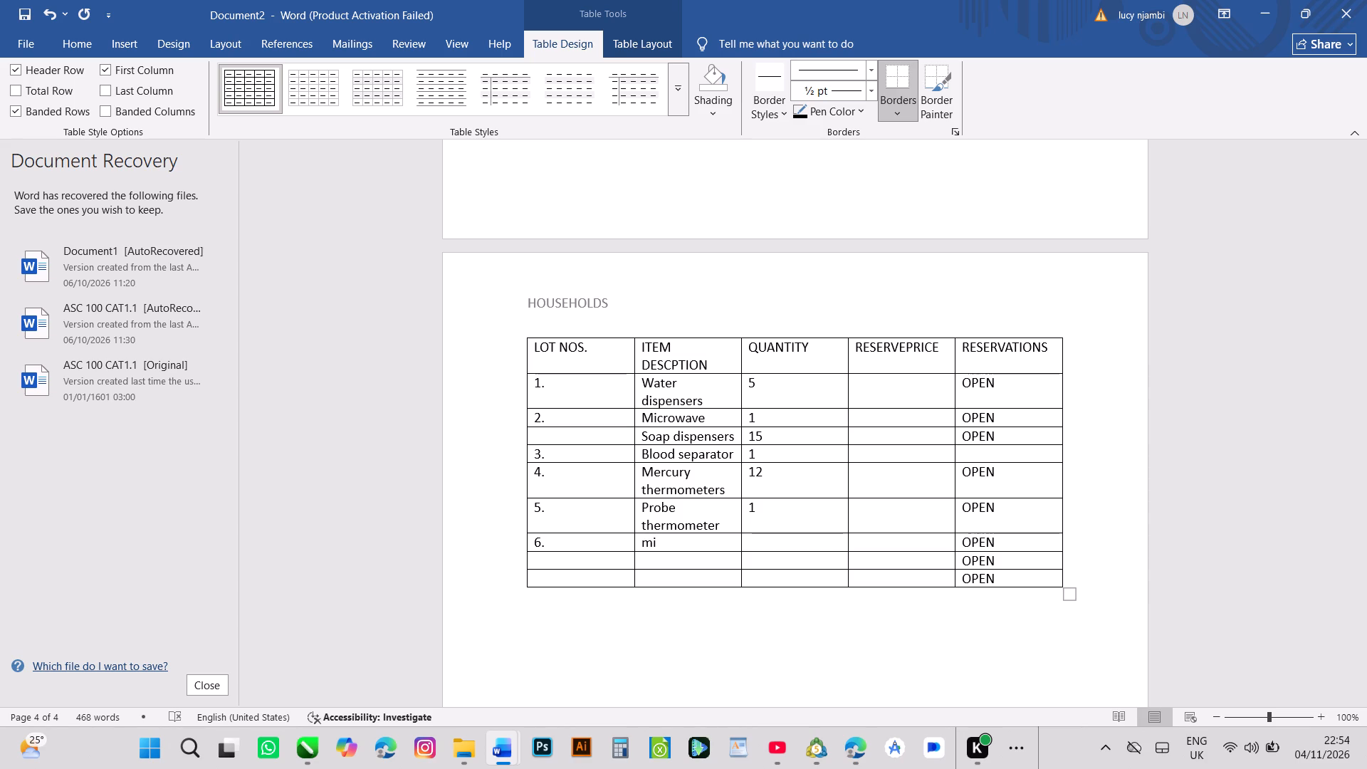
key(c)
key(r)
key(o)
text(wave)
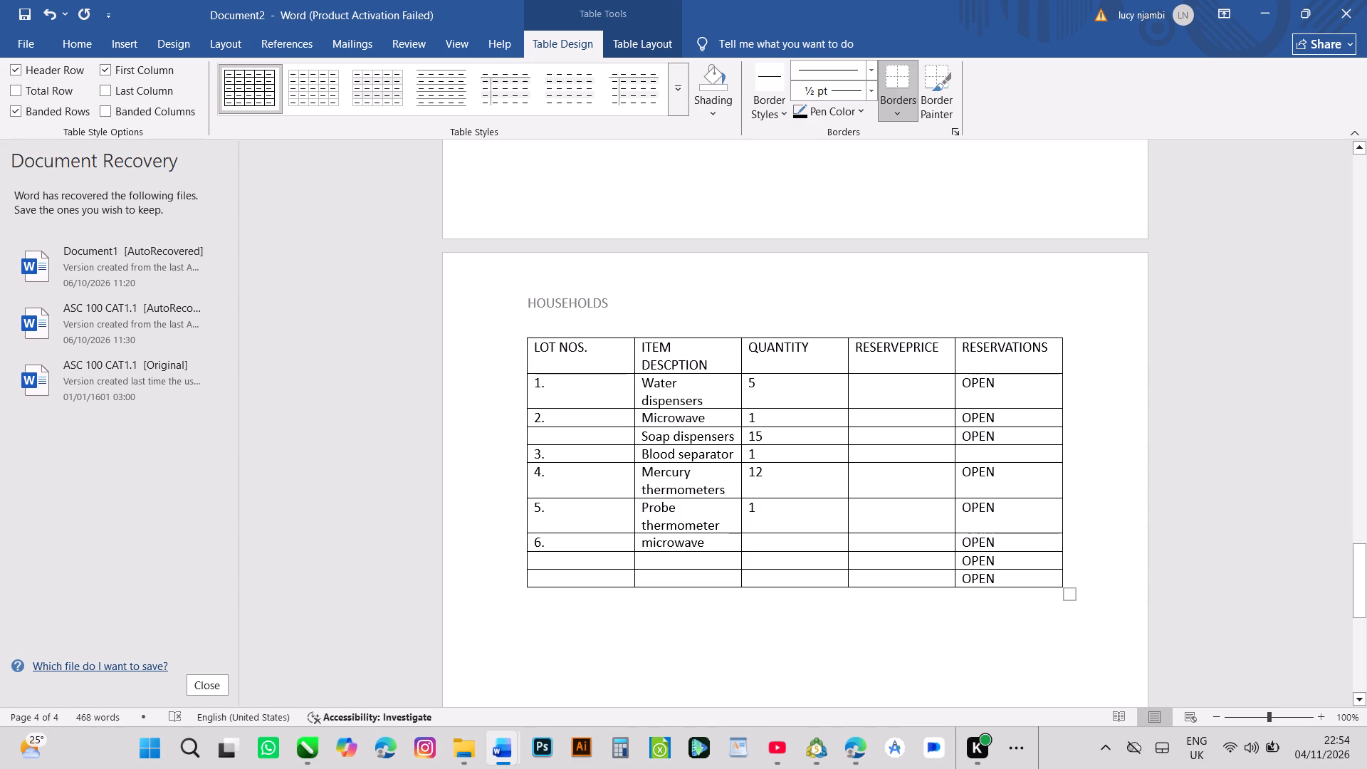
click(770, 541)
key(1)
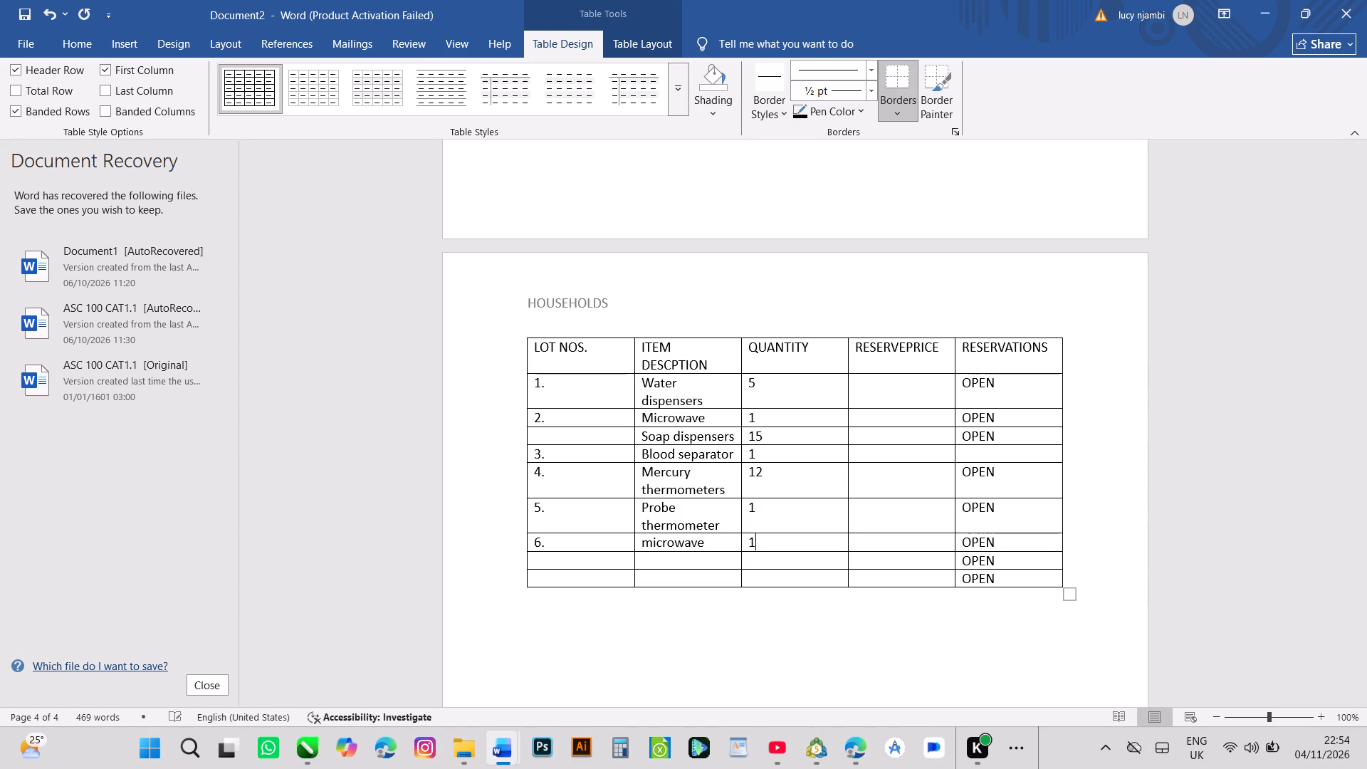
Fill the row below microwave in the HOUSEHOLDS table with lot number 7., the item Oven sterilizer and a QUANTITY of 2.
click(535, 559)
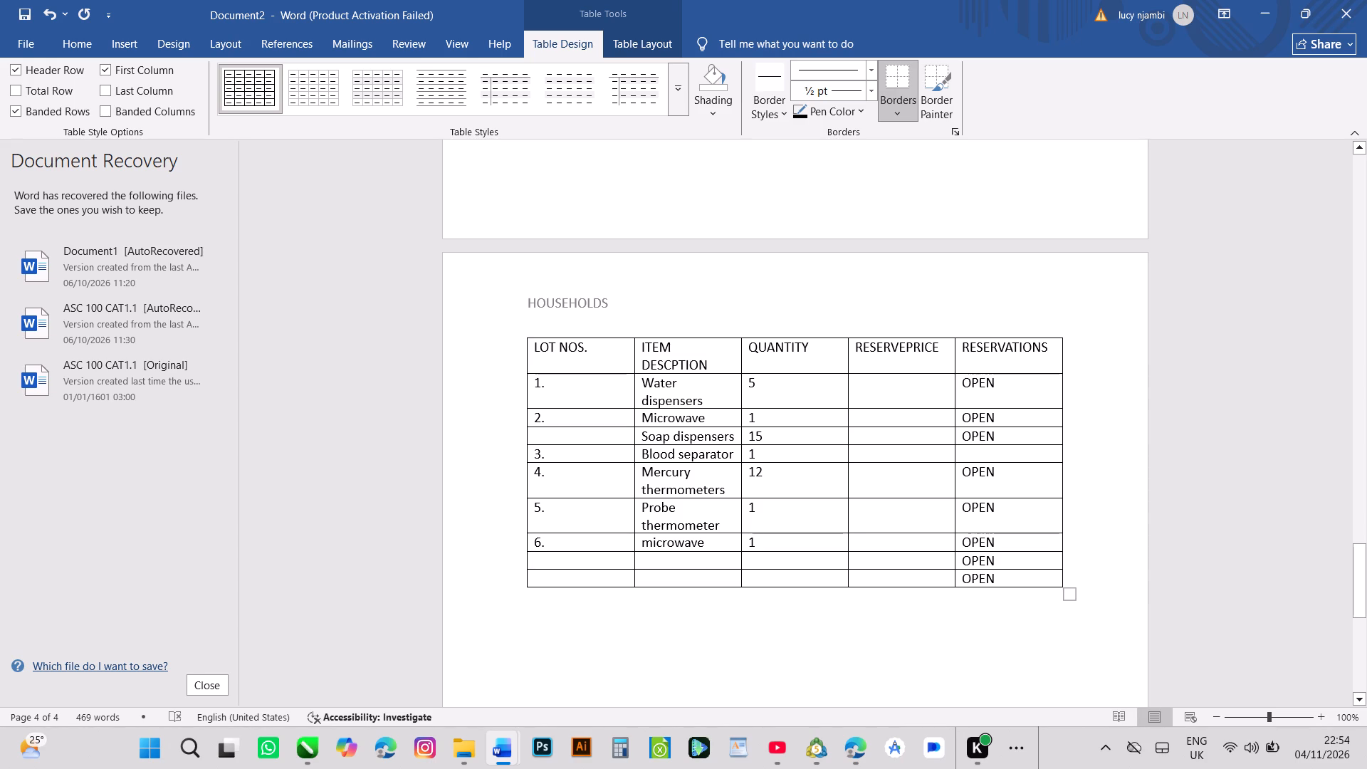
key(7)
key(period)
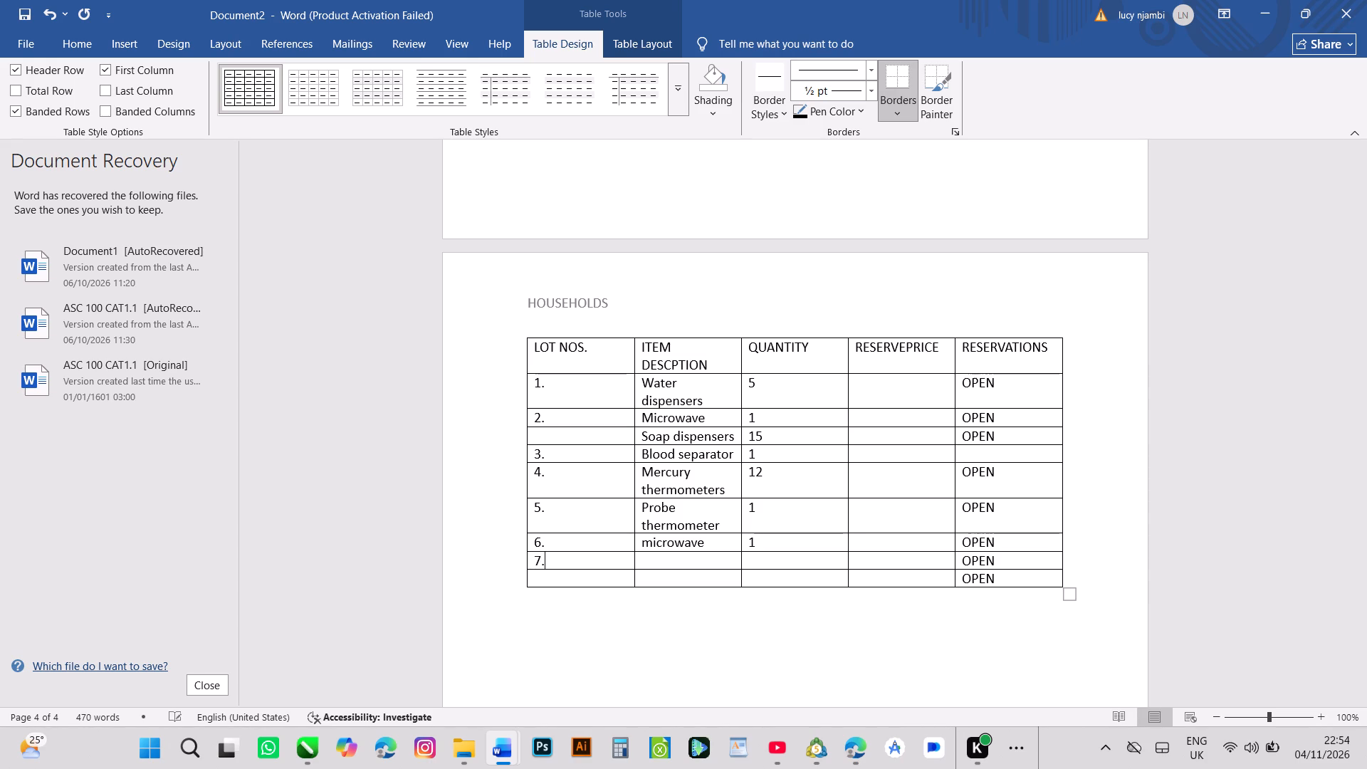
click(643, 557)
key(o)
text(ven)
key(space)
key(s)
text(ter)
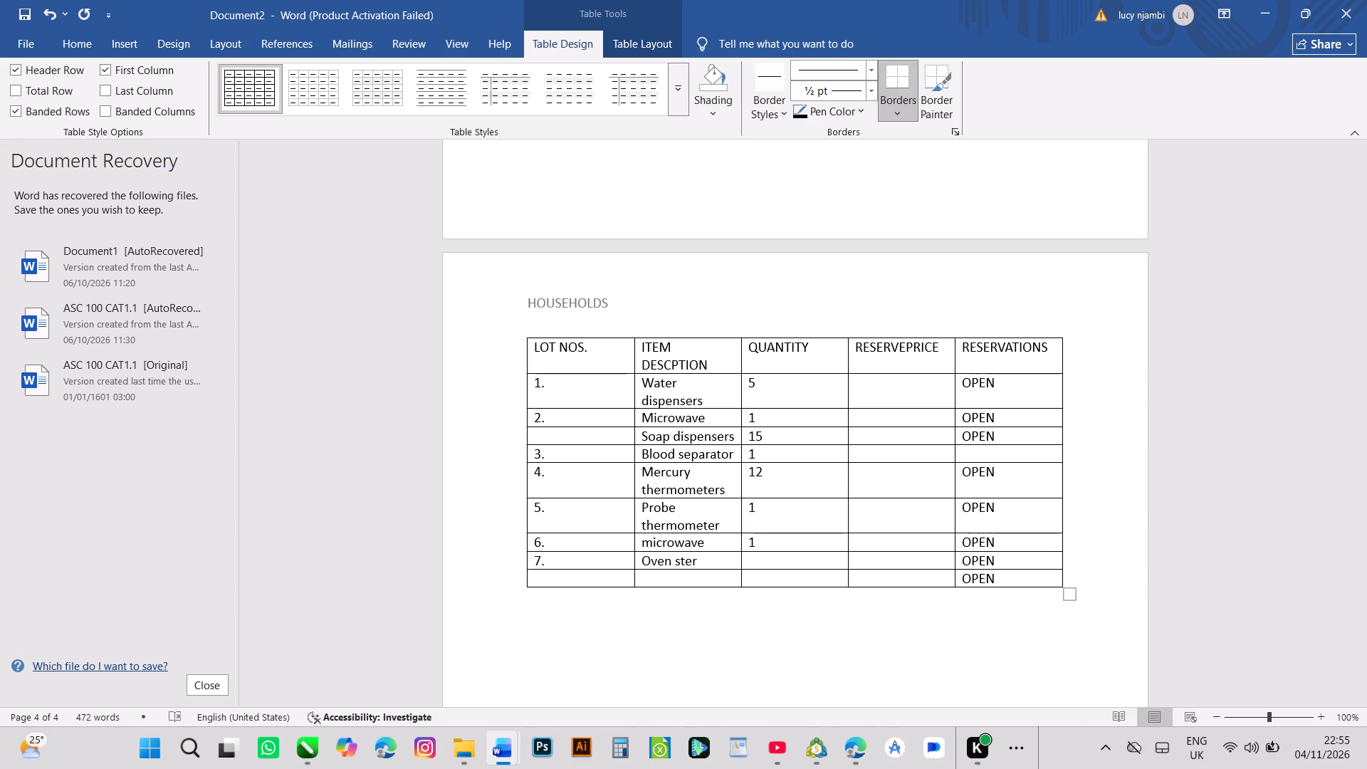
key(i)
text(li)
text(ze)
key(r)
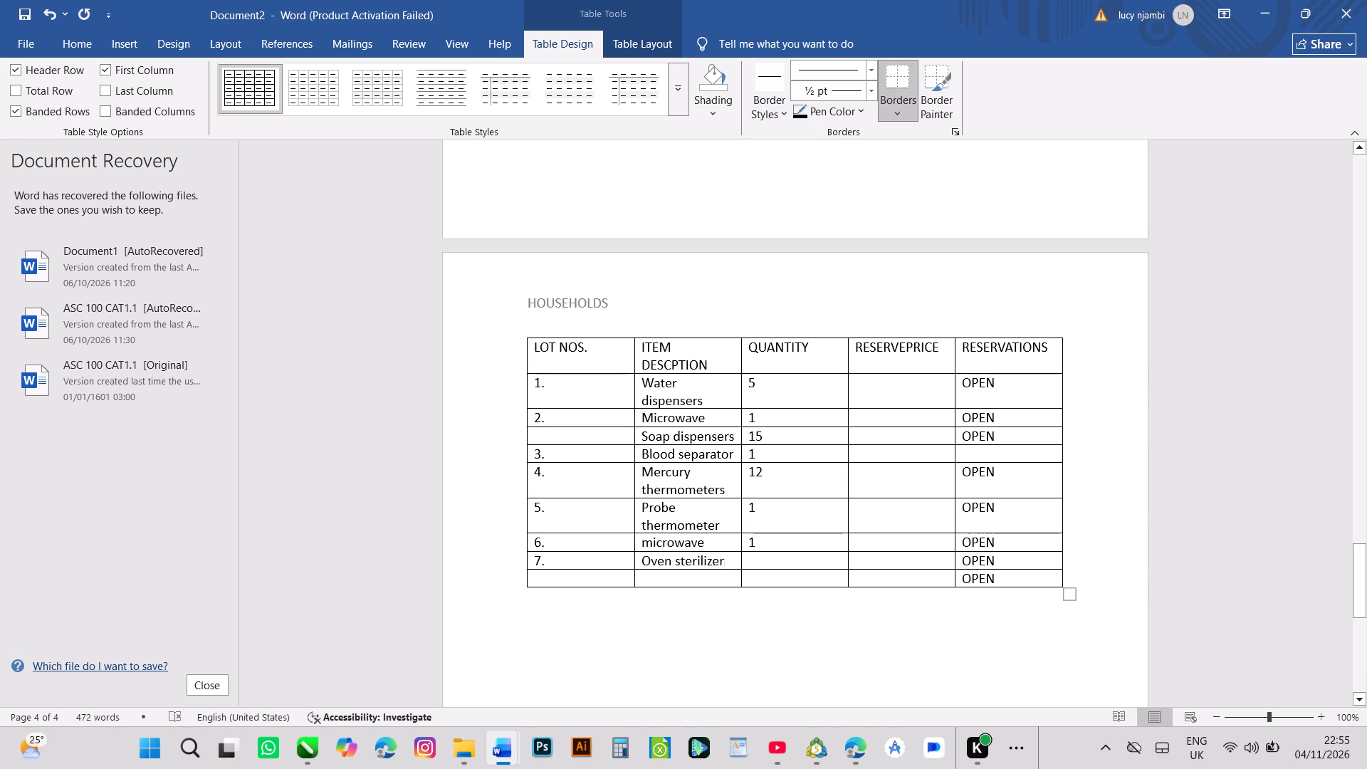
click(758, 560)
key(2)
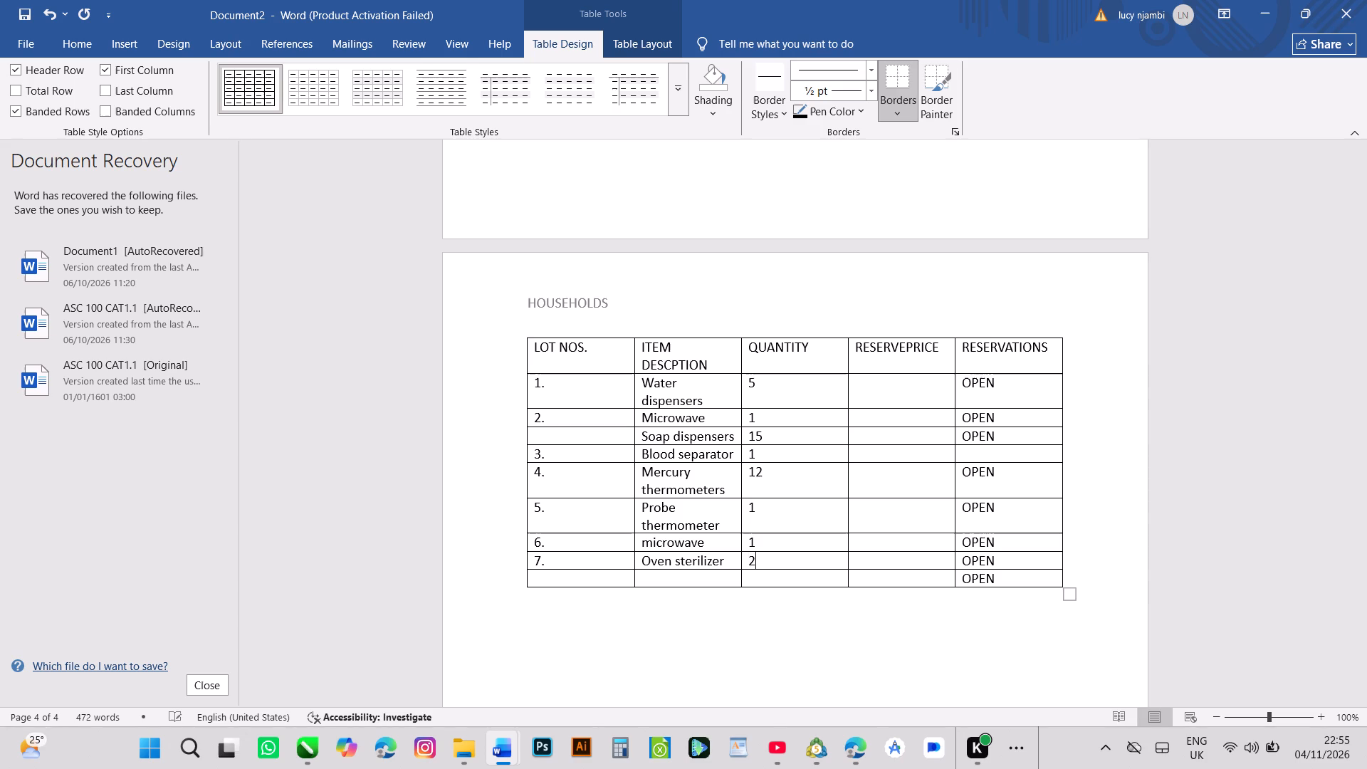
Fill the last row of the HOUSEHOLDS table with lot number 8., the item helmets and a QUANTITY of 51.
click(535, 577)
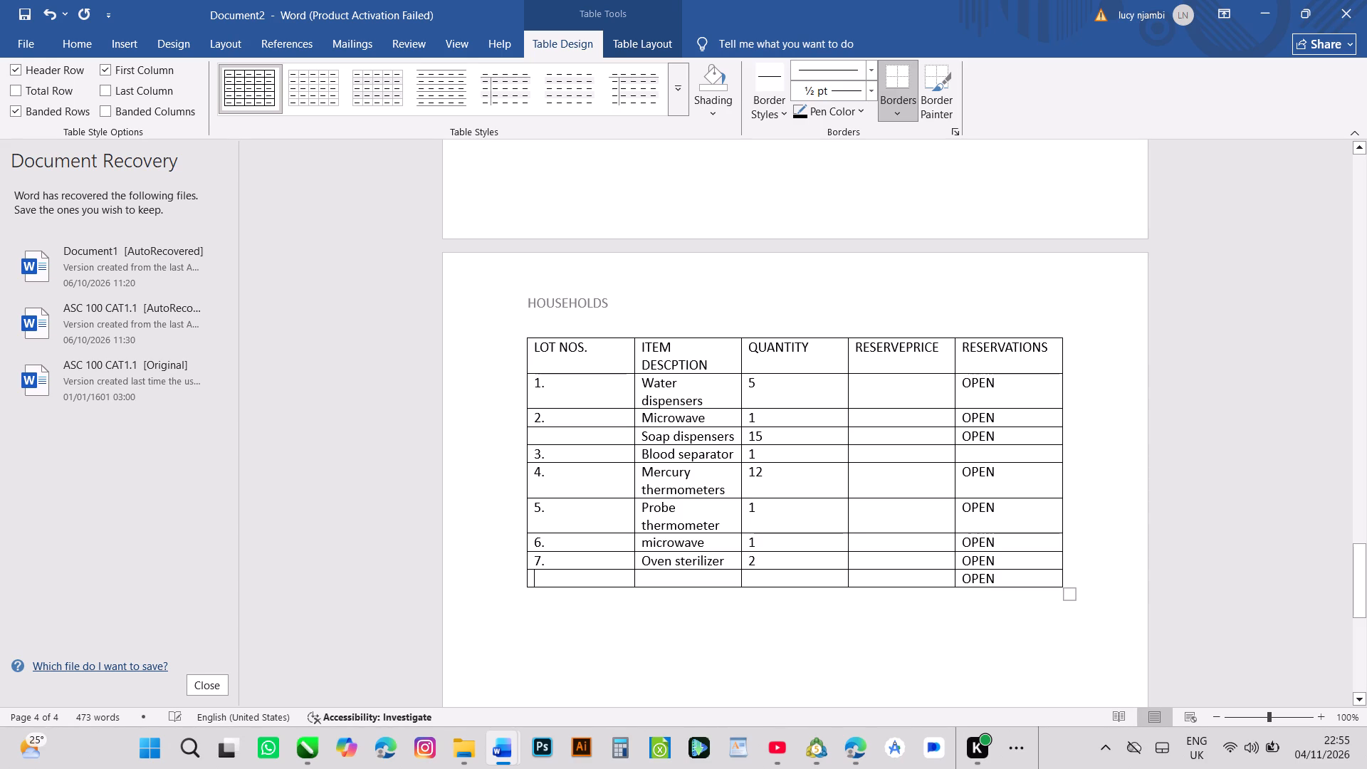
key(8)
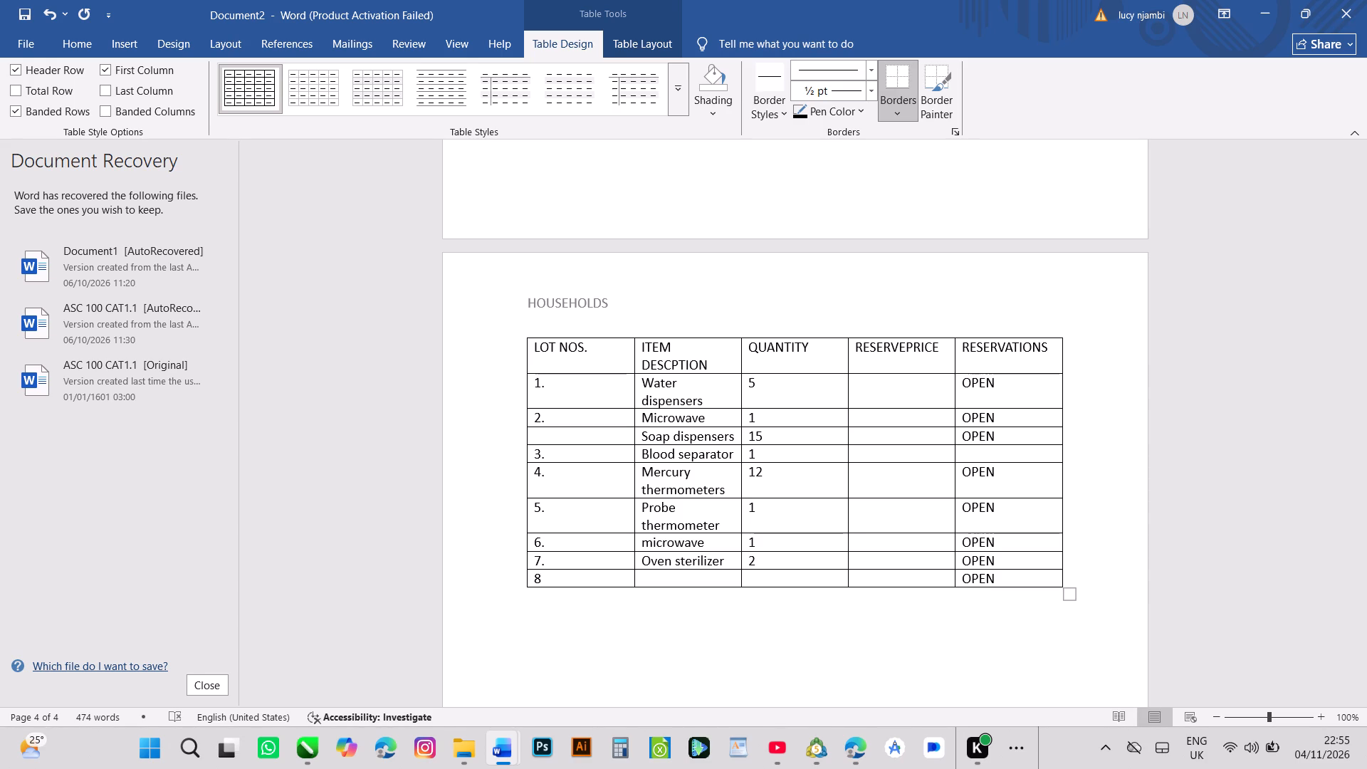
key(period)
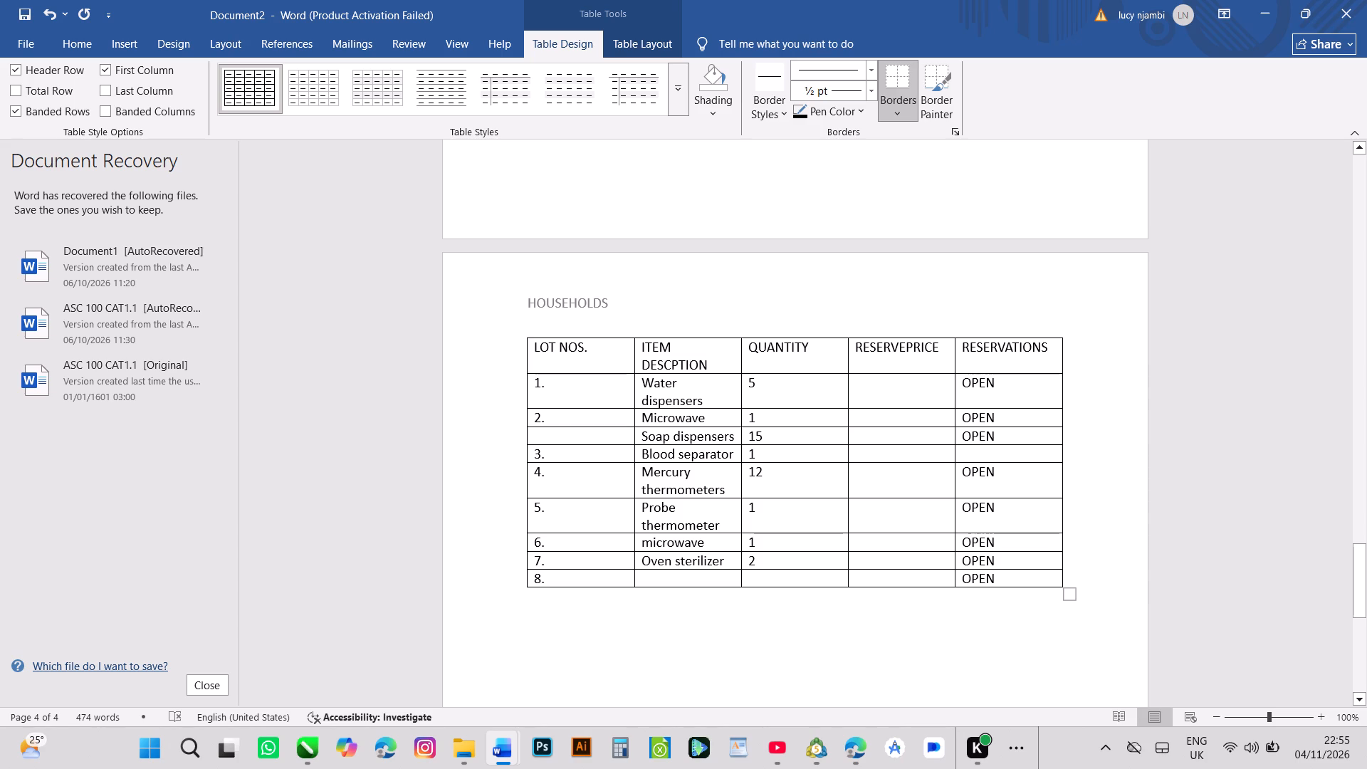
click(646, 575)
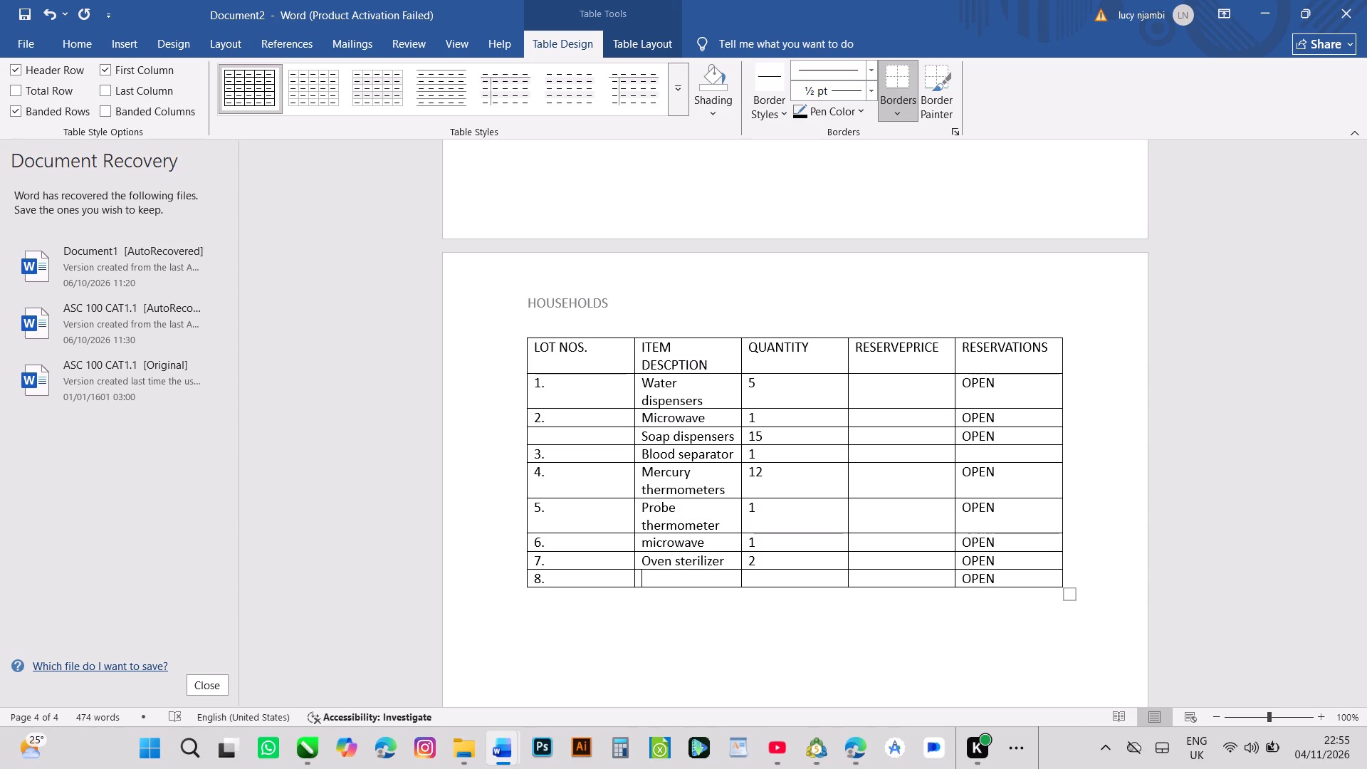
text(heln)
key(BackSpace)
text(me)
text(ts)
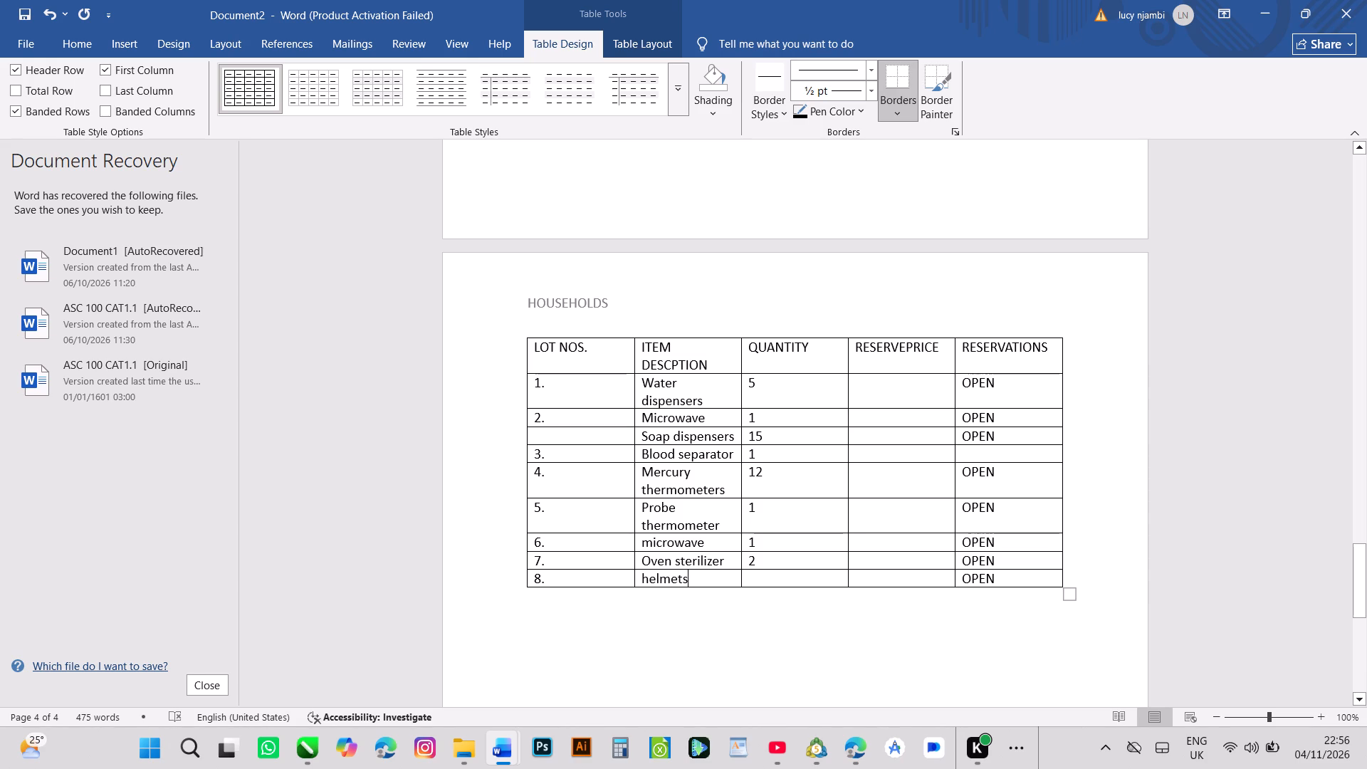
click(762, 575)
text(51)
Add the heading TYRES below the HOUSEHOLDS table, leaving one blank line between them.
triple_click(1363, 699)
triple_click(1363, 699)
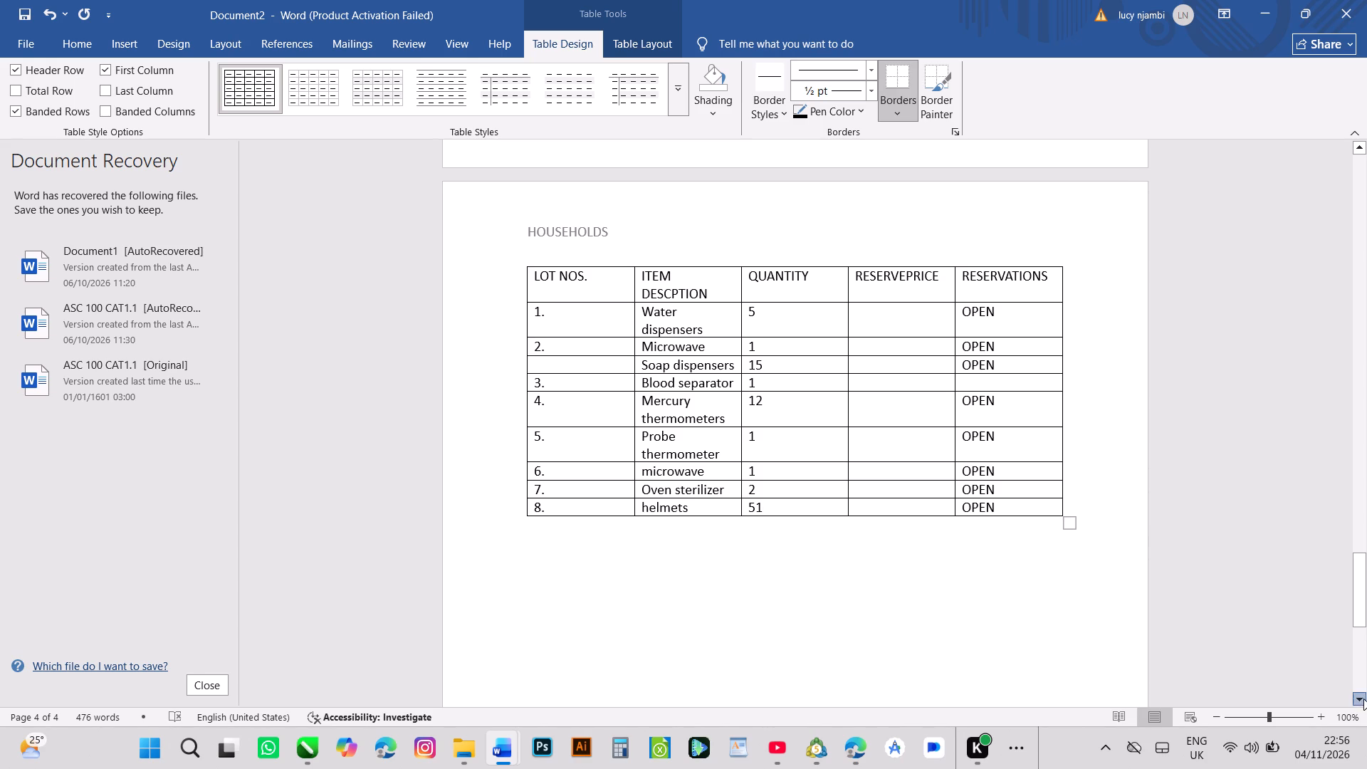
triple_click(1363, 699)
triple_click(1363, 699)
triple_click(1363, 699)
triple_click(1363, 699)
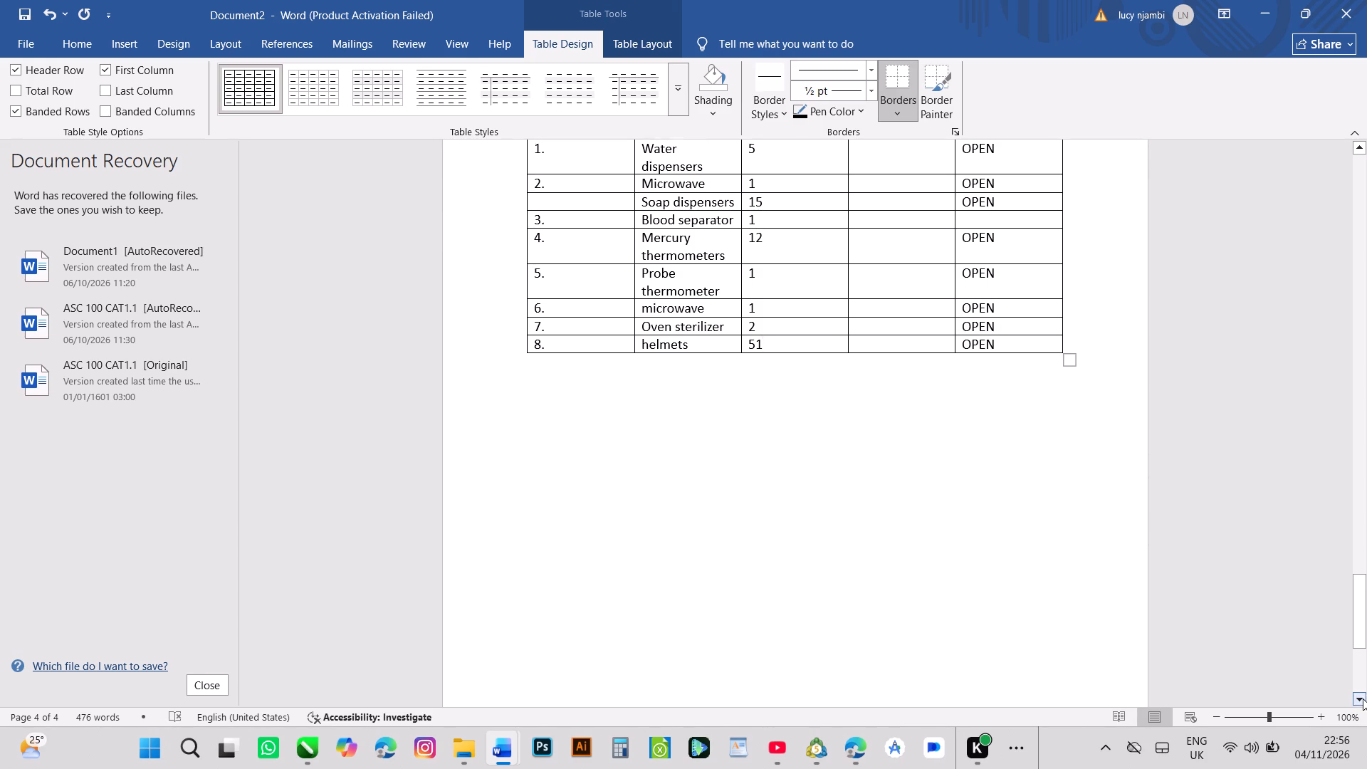
triple_click(1363, 699)
triple_click(1363, 699)
triple_click(1363, 699)
triple_click(1363, 699)
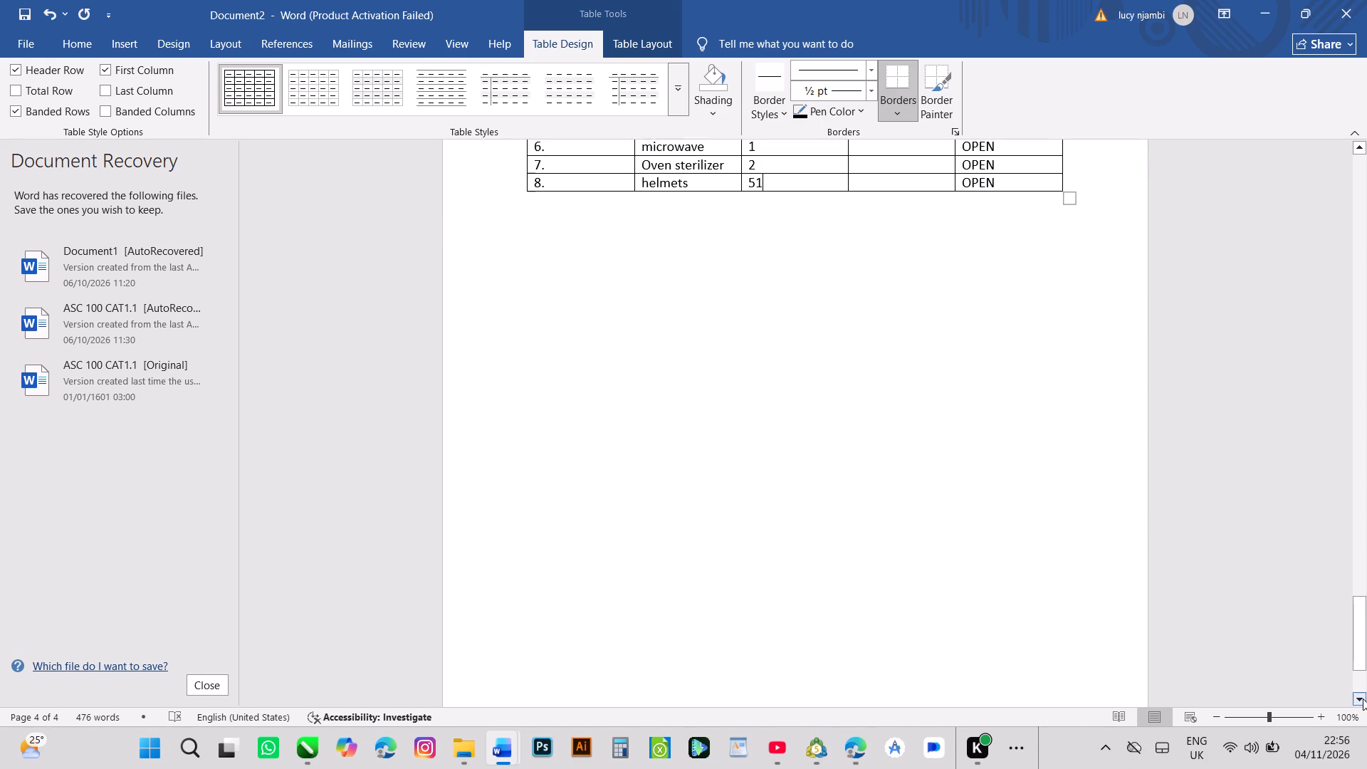
triple_click(1363, 699)
double_click(1363, 699)
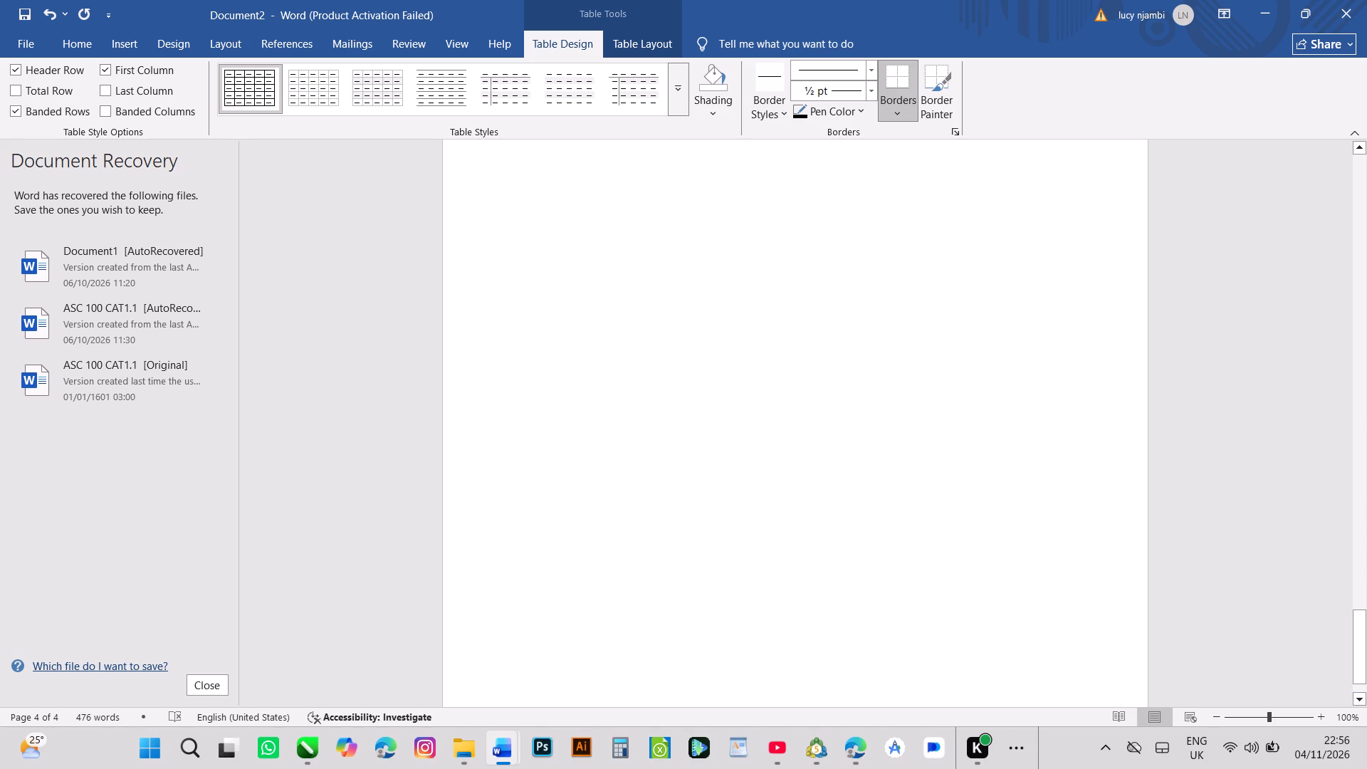
triple_click(1361, 148)
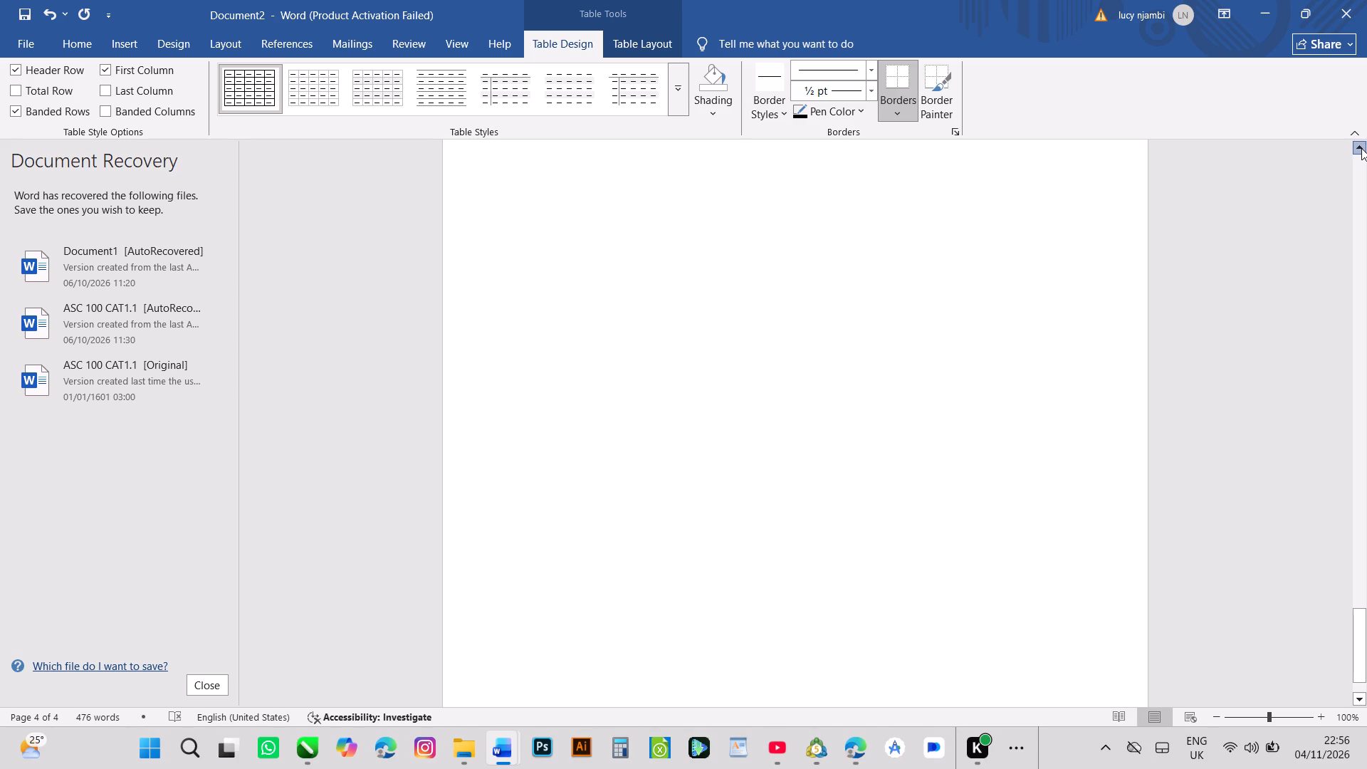
triple_click(1361, 147)
triple_click(1361, 148)
triple_click(1361, 148)
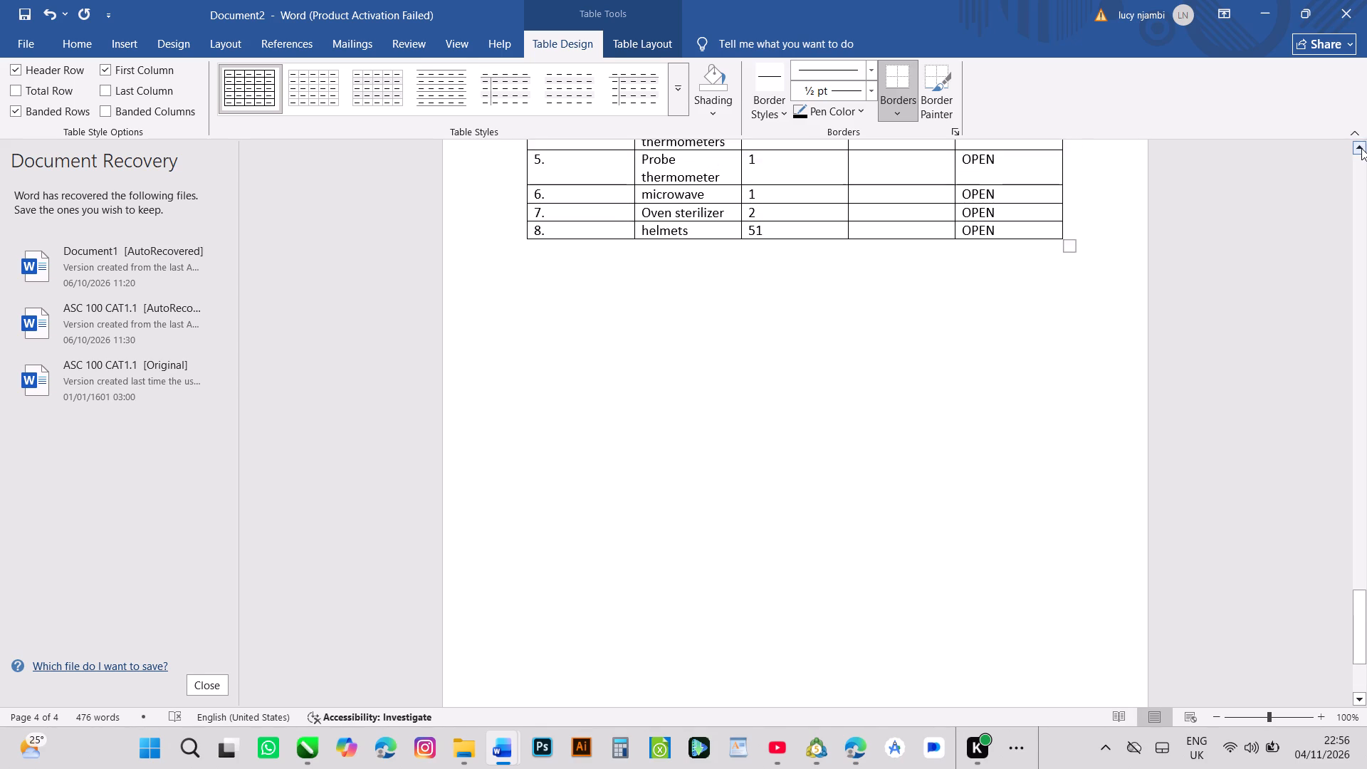
click(1361, 147)
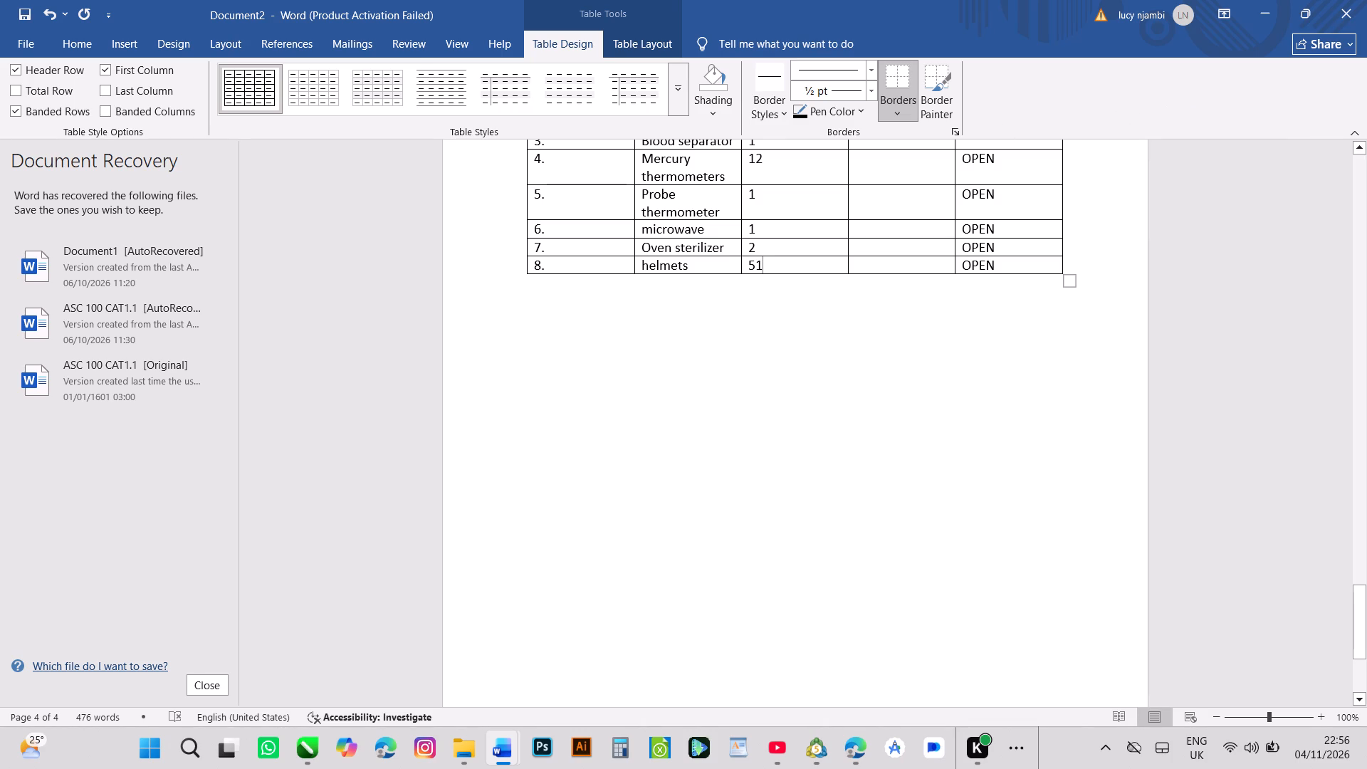
click(575, 289)
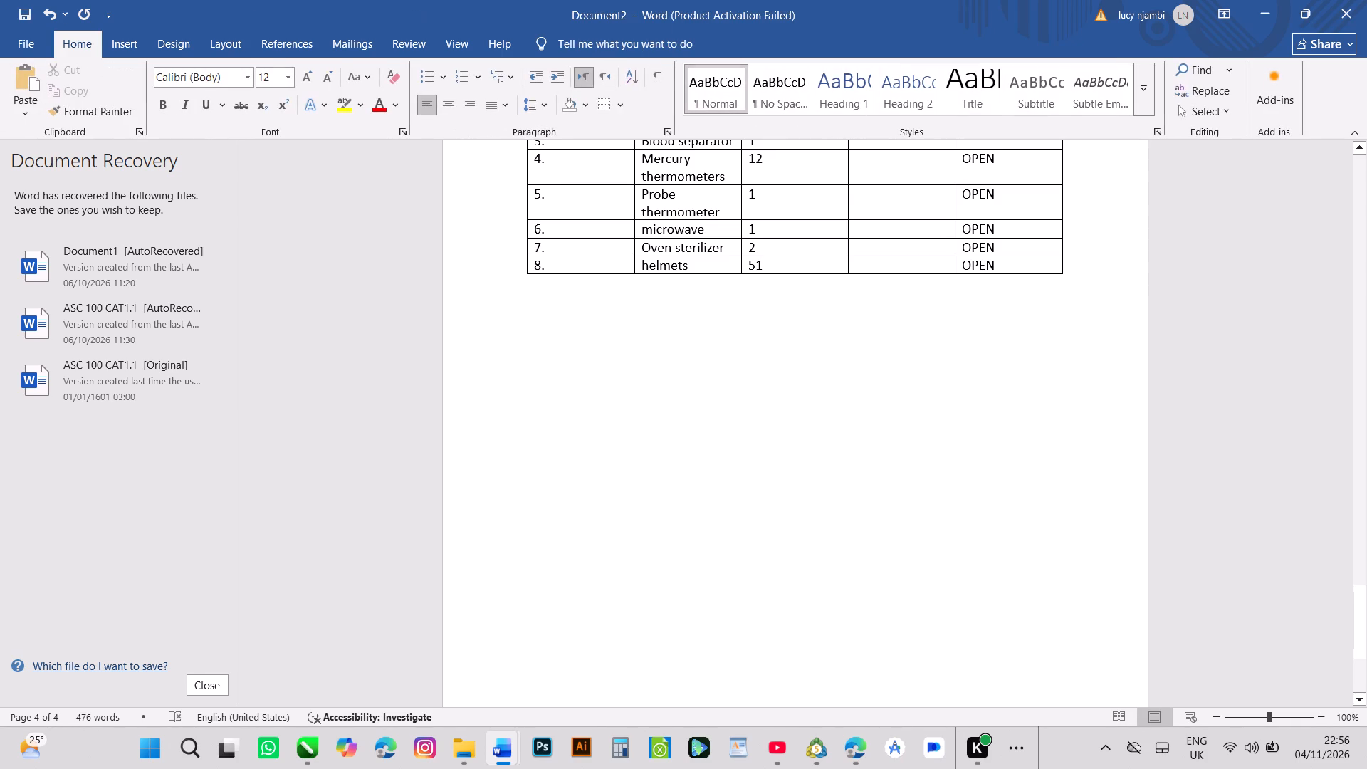
click(574, 289)
click(573, 288)
key(Return)
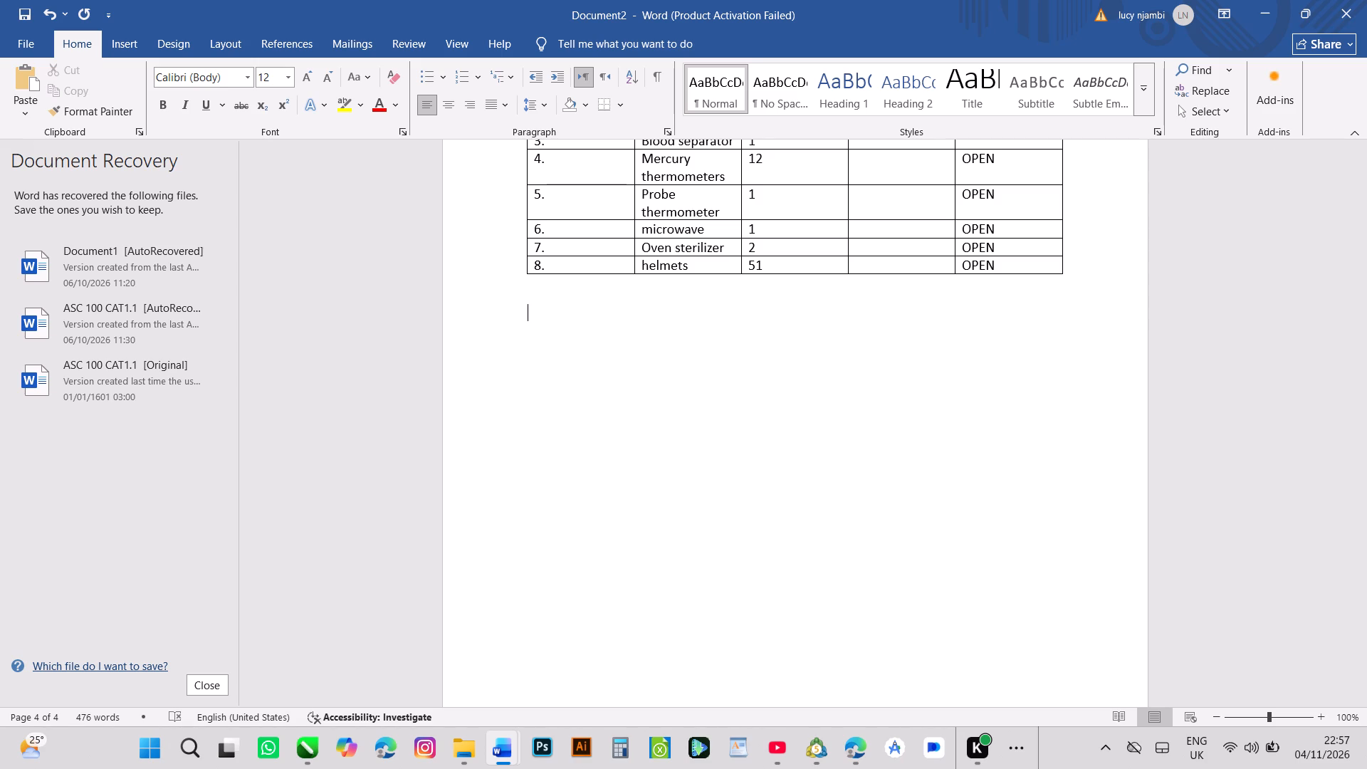
text(TY)
text(RES)
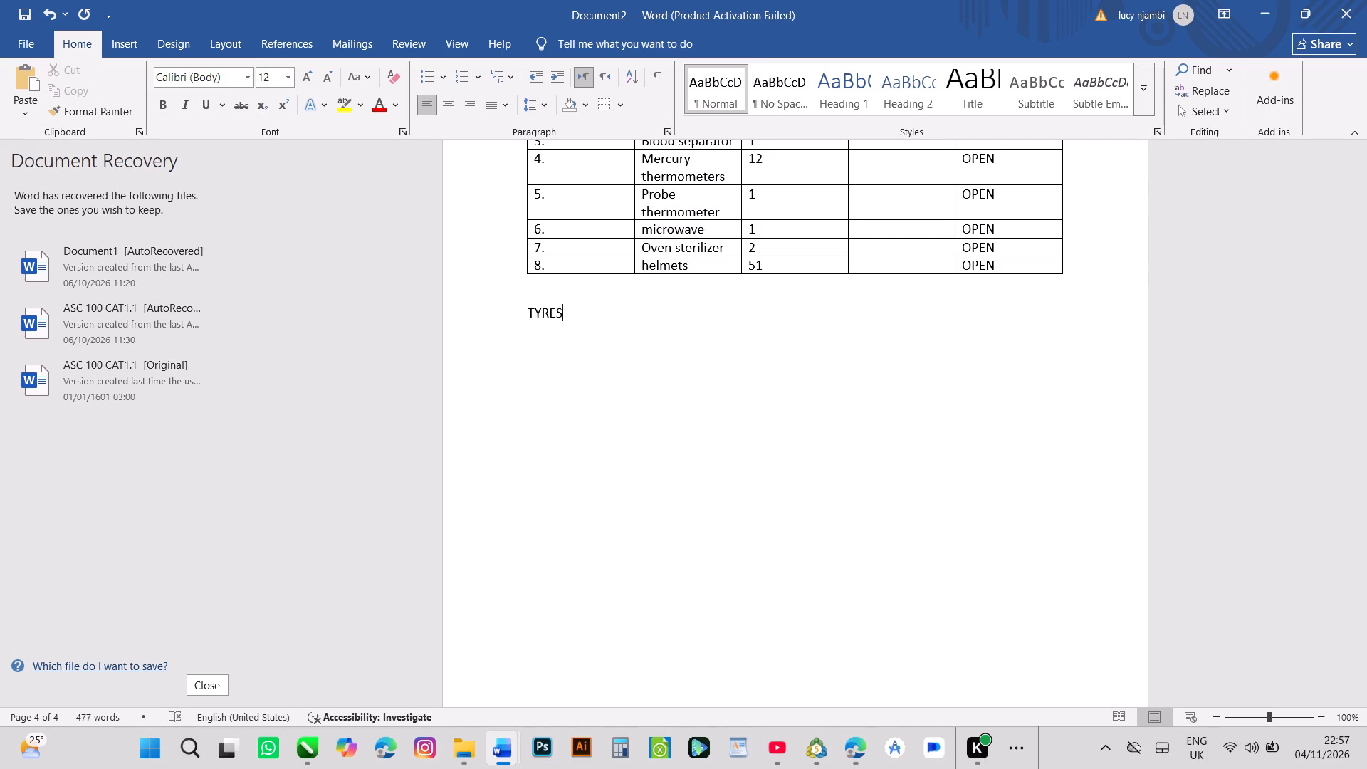
key(Return)
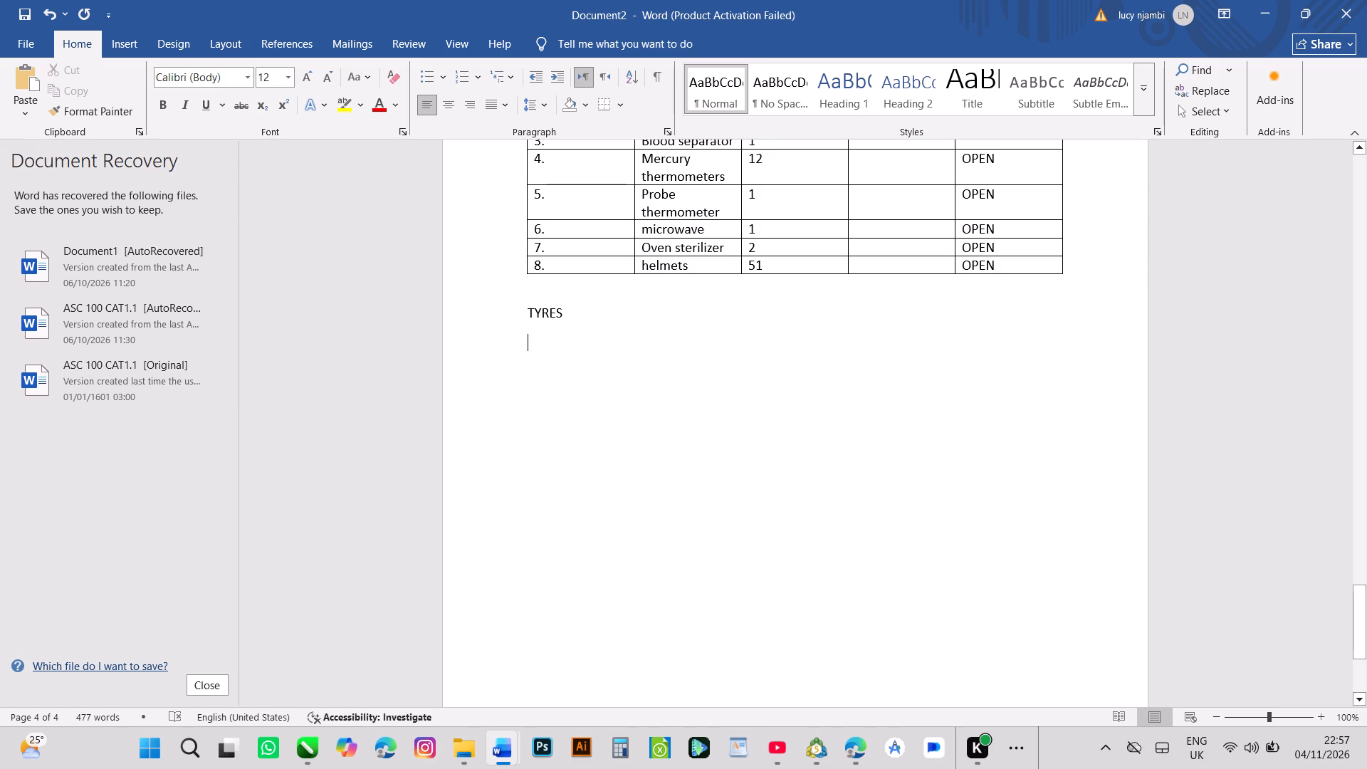
Insert a table with 5 columns and 2 rows below the TYRES heading, keeping the automatic fixed column width.
click(131, 48)
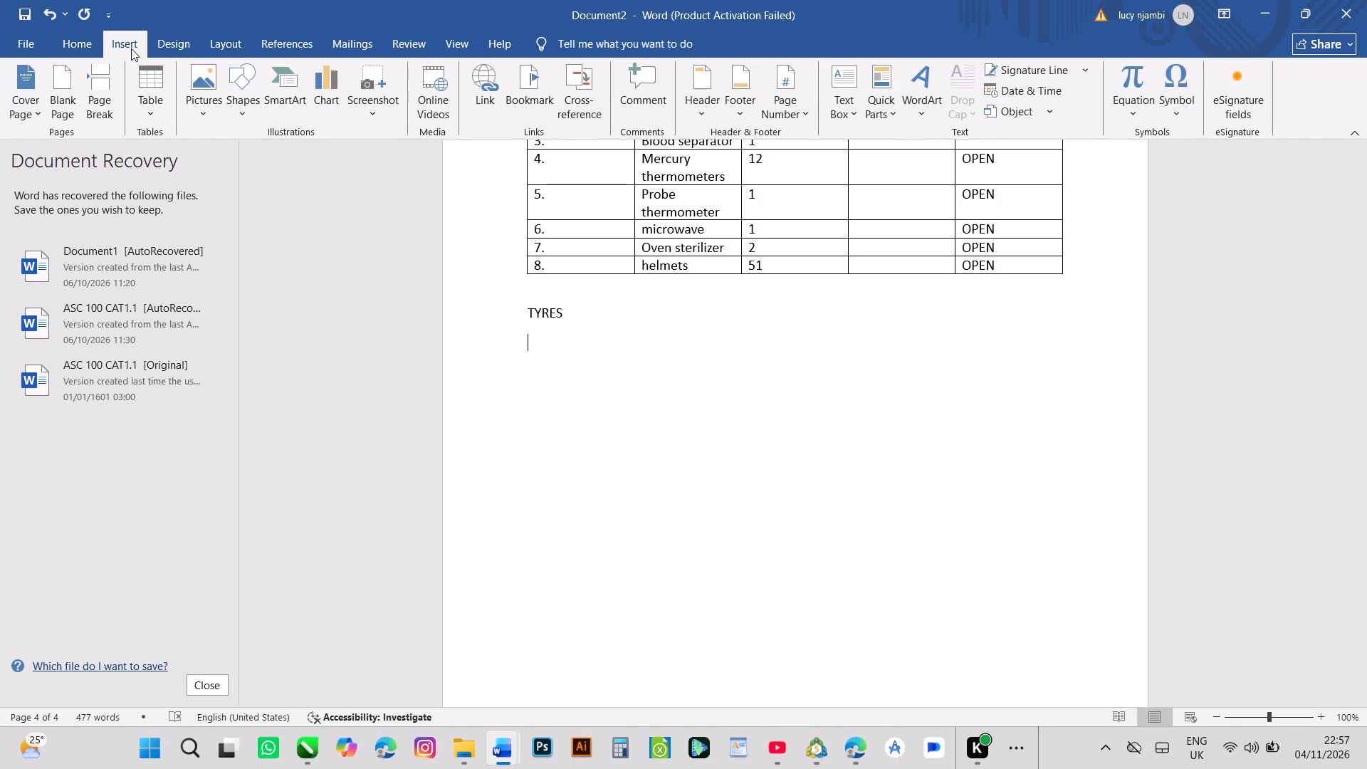
click(157, 88)
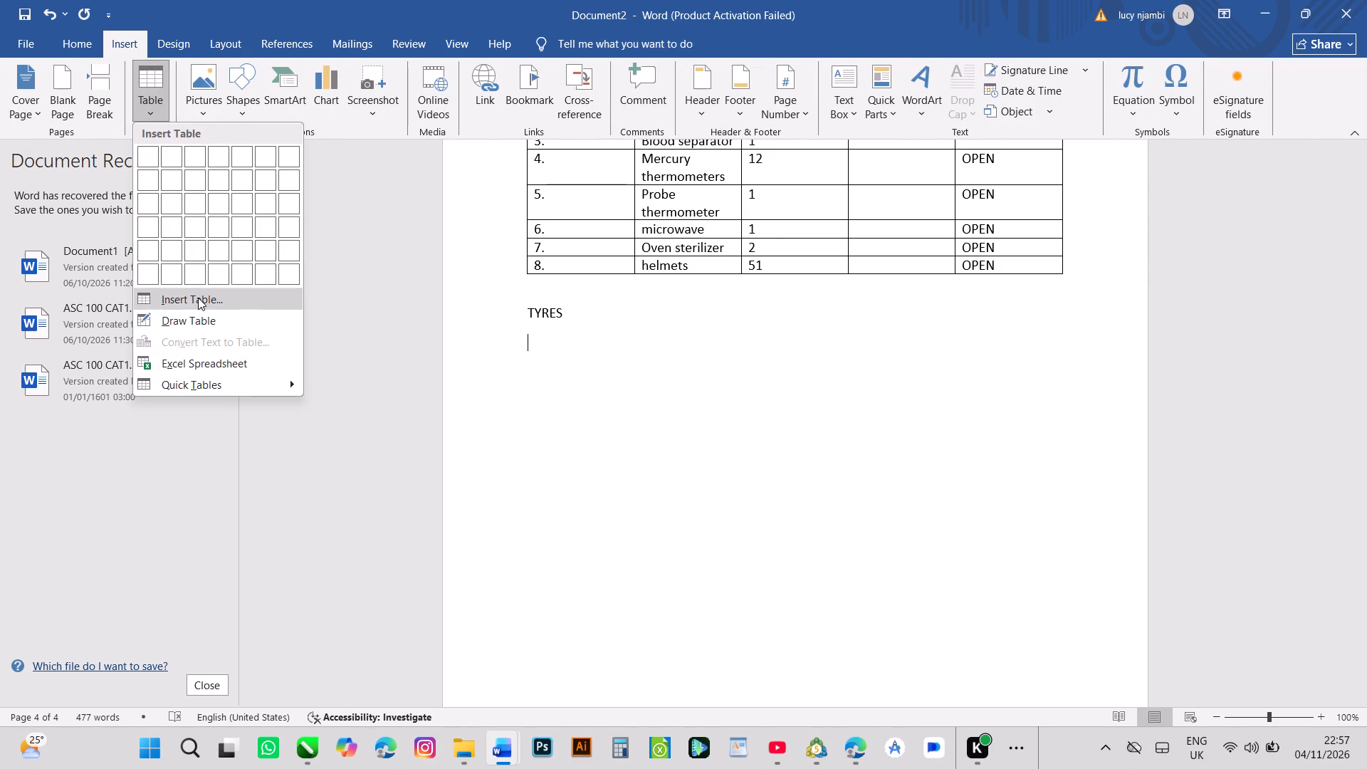
click(197, 297)
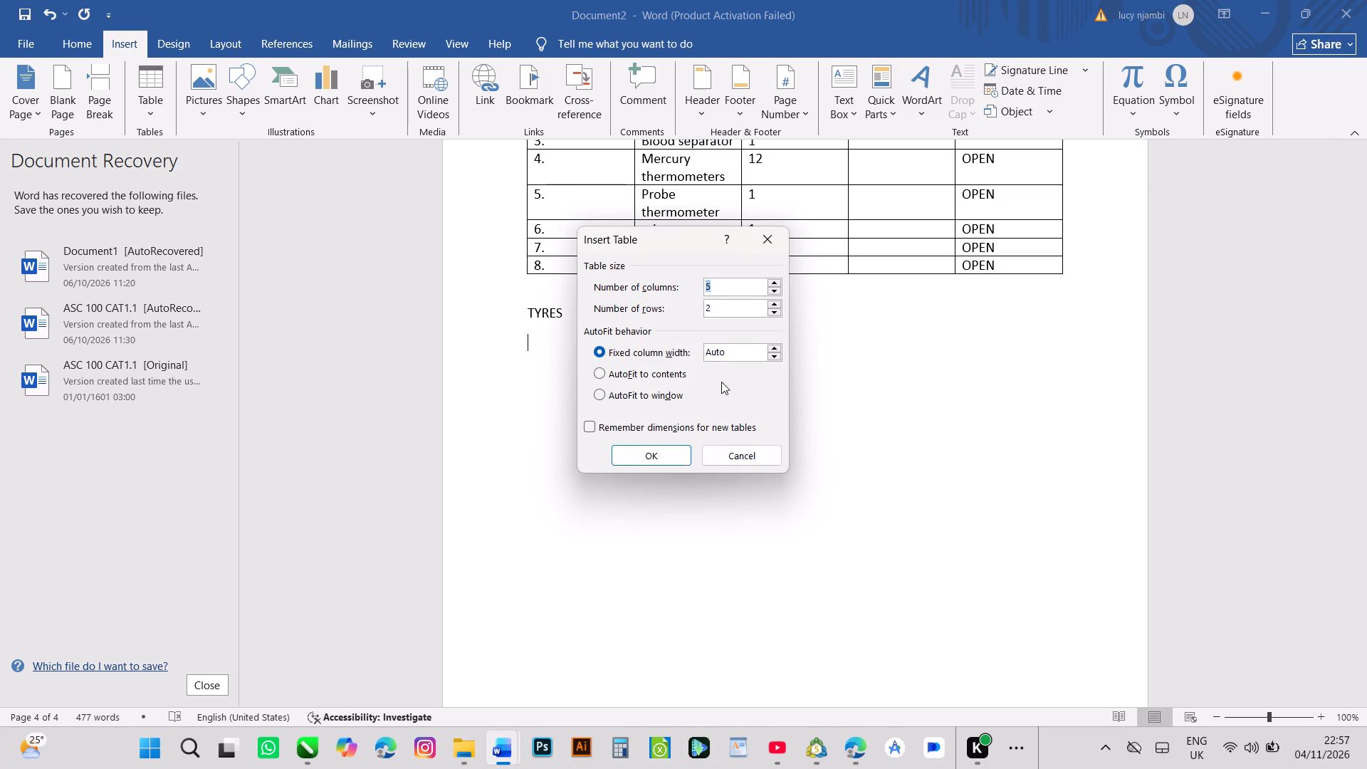
click(713, 315)
click(641, 461)
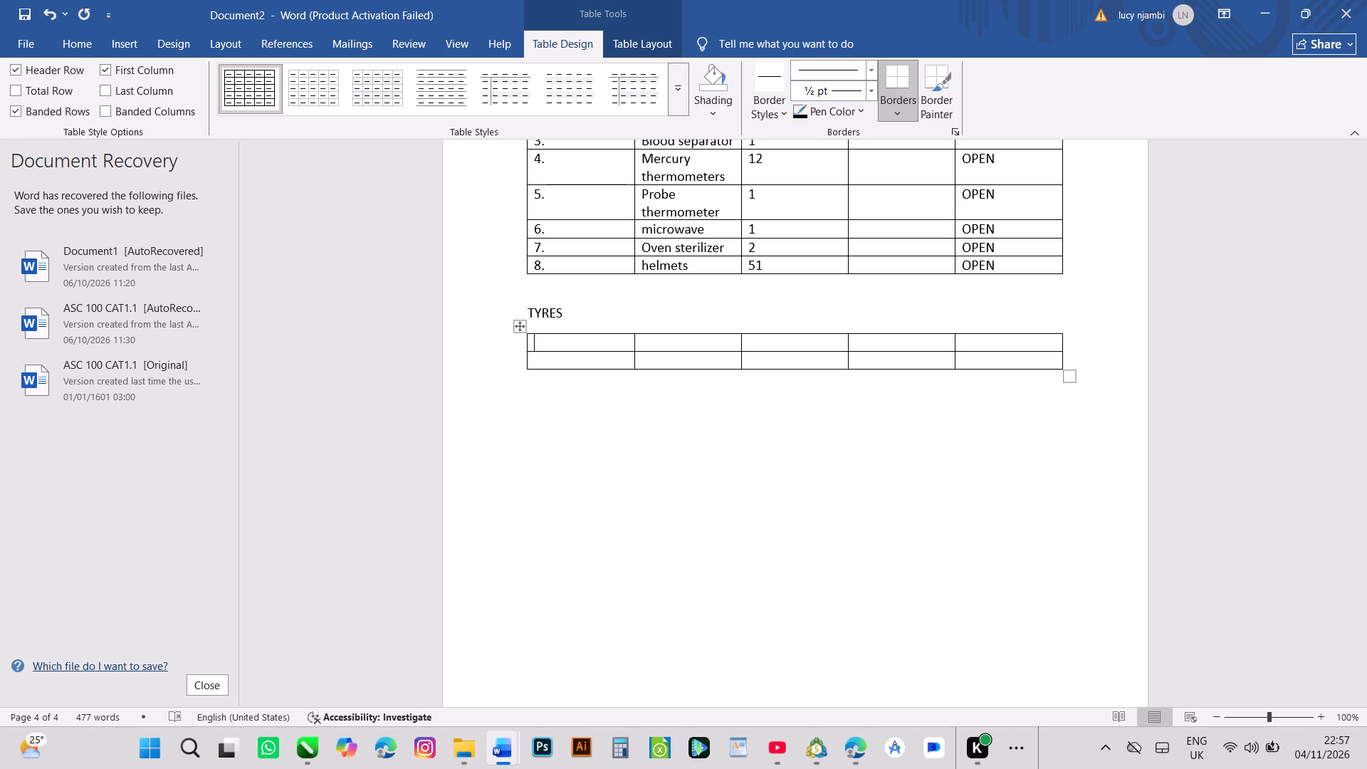
Enter LOT NOS. as the first column header of the TYRES table.
key(l)
text(OT)
key(s)
key(BackSpace)
key(space)
text(NO)
key(s)
key(period)
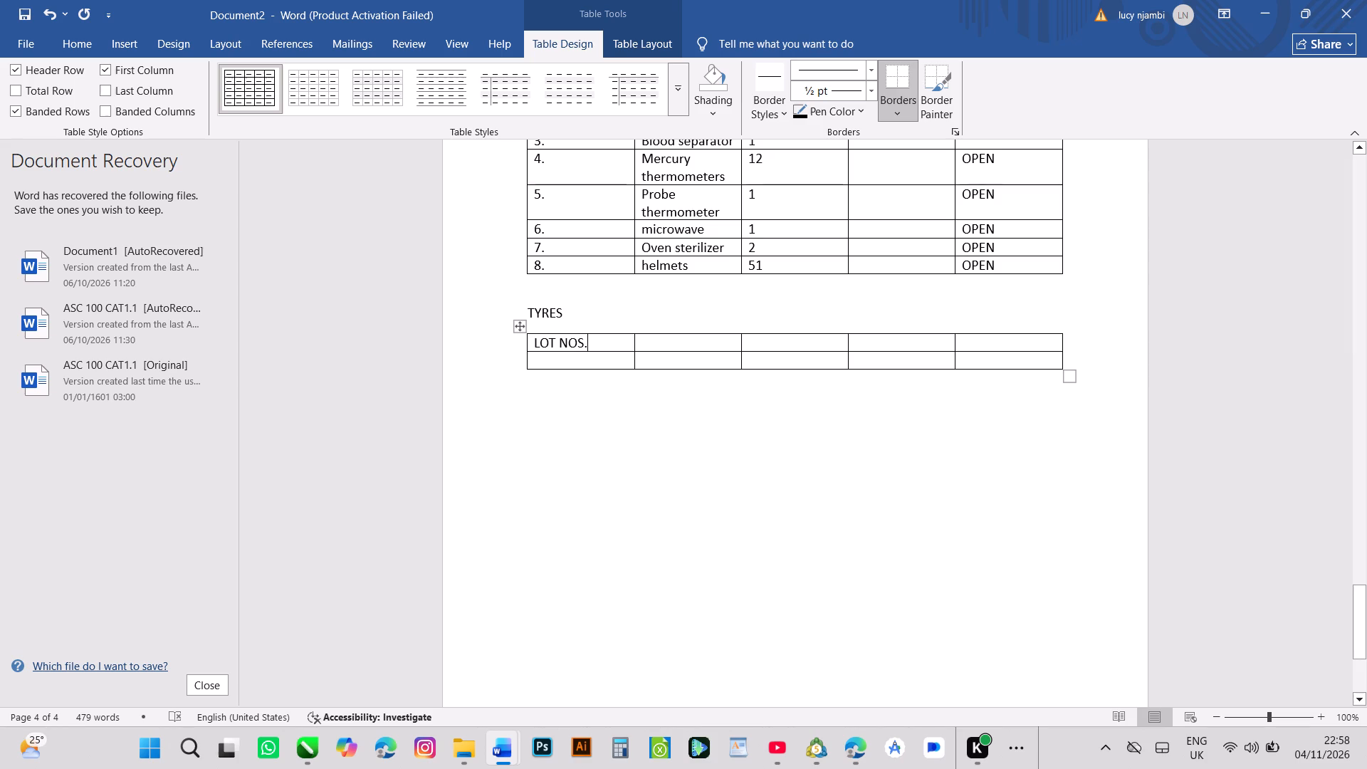
Enter ITEM DESCRIPTION as the second column header of the TYRES table.
click(649, 343)
text(IME)
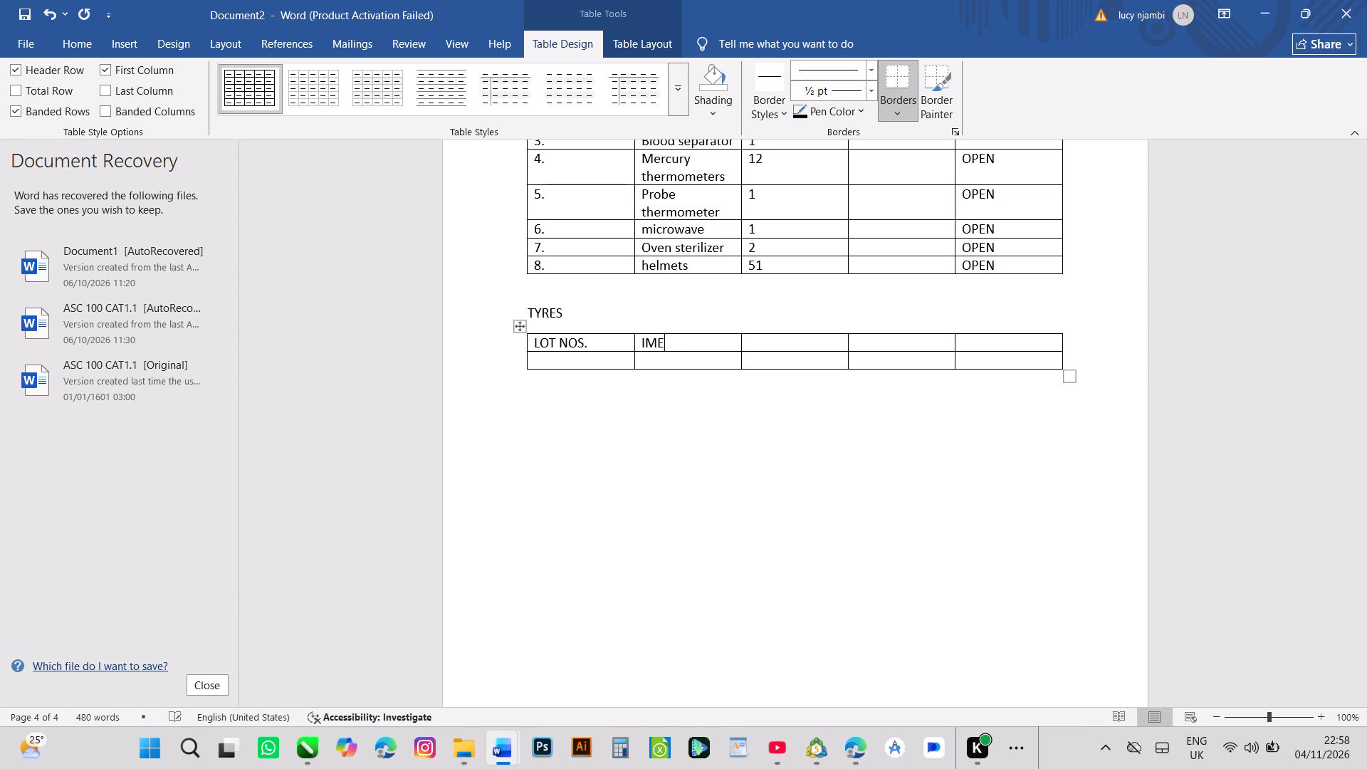
key(n)
key(BackSpace)
key(m)
key(BackSpace)
key(BackSpace)
key(BackSpace)
text(TEM)
key(space)
text(DES)
key(c)
key(r)
key(i)
key(p)
text(TION)
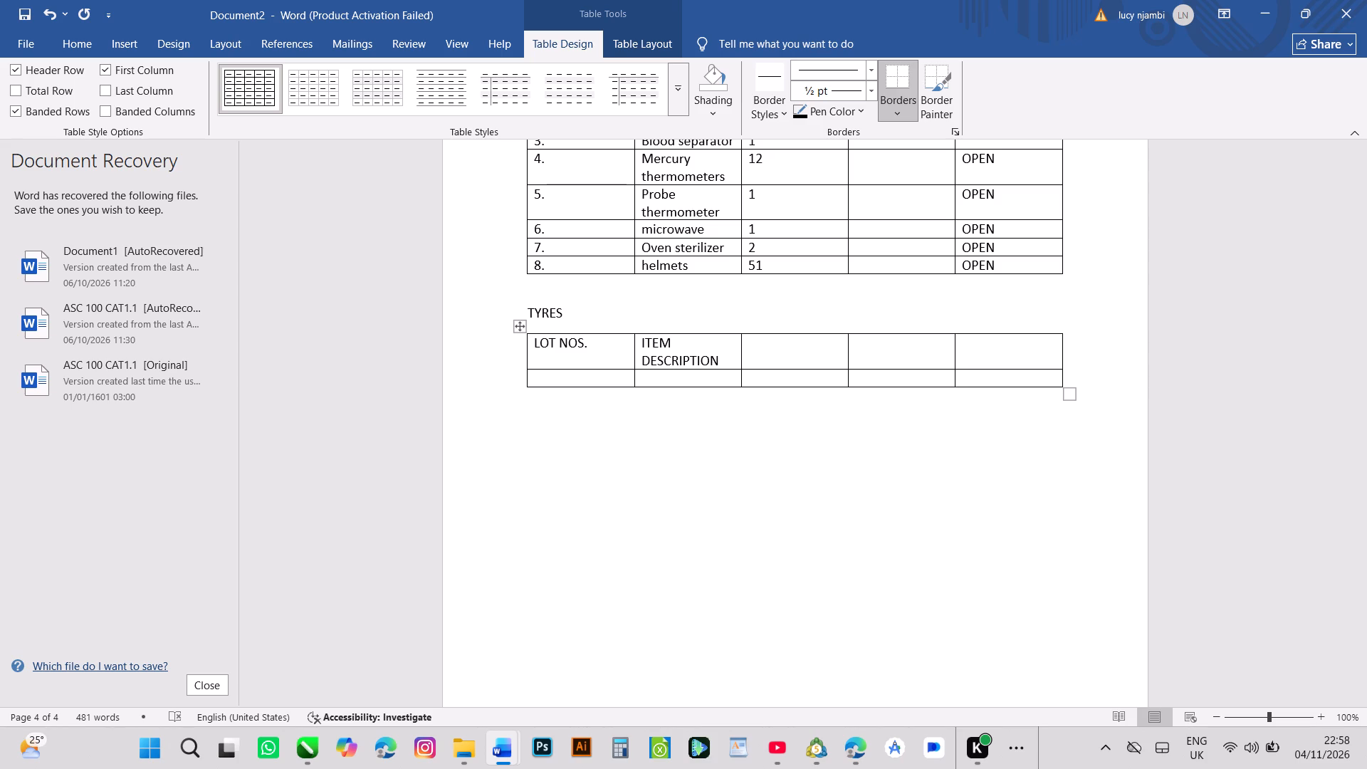
Enter QUANTITY as the third column header of the TYRES table.
click(758, 345)
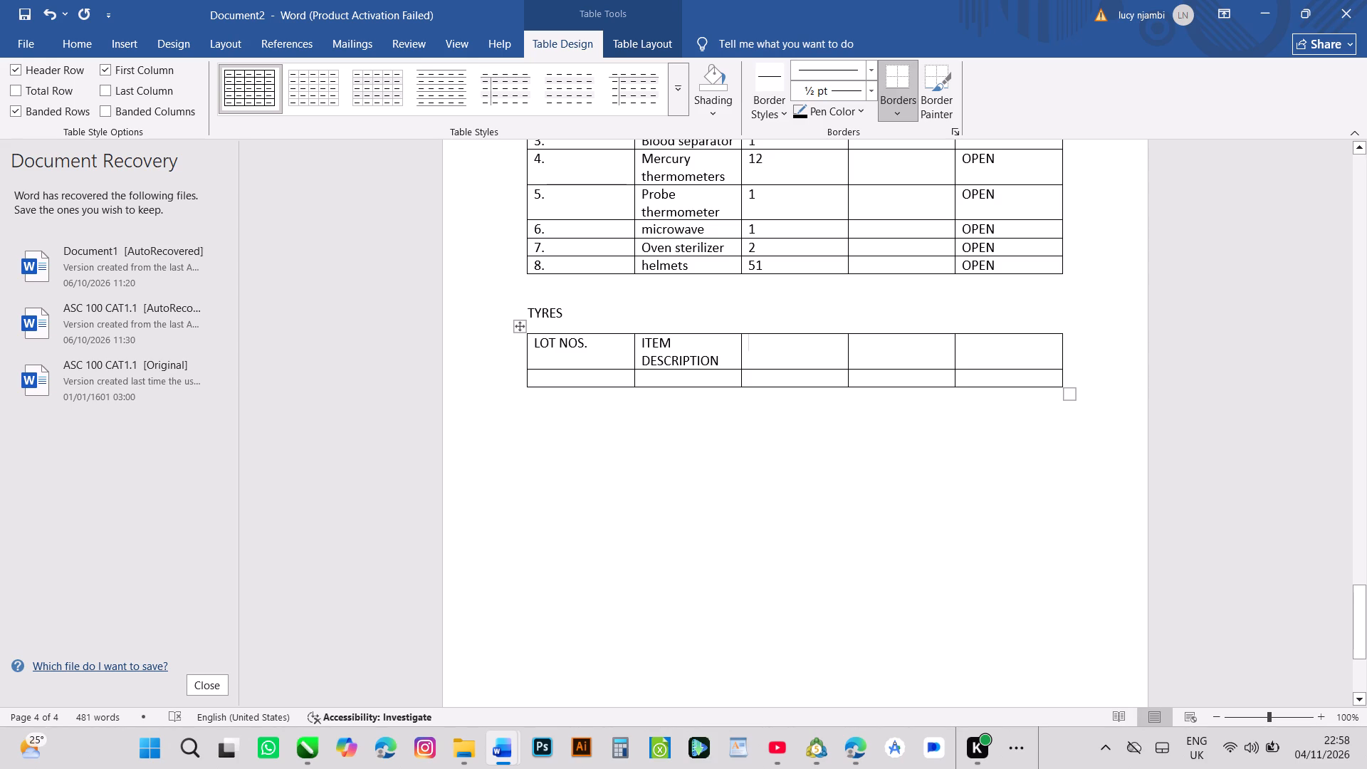
key(q)
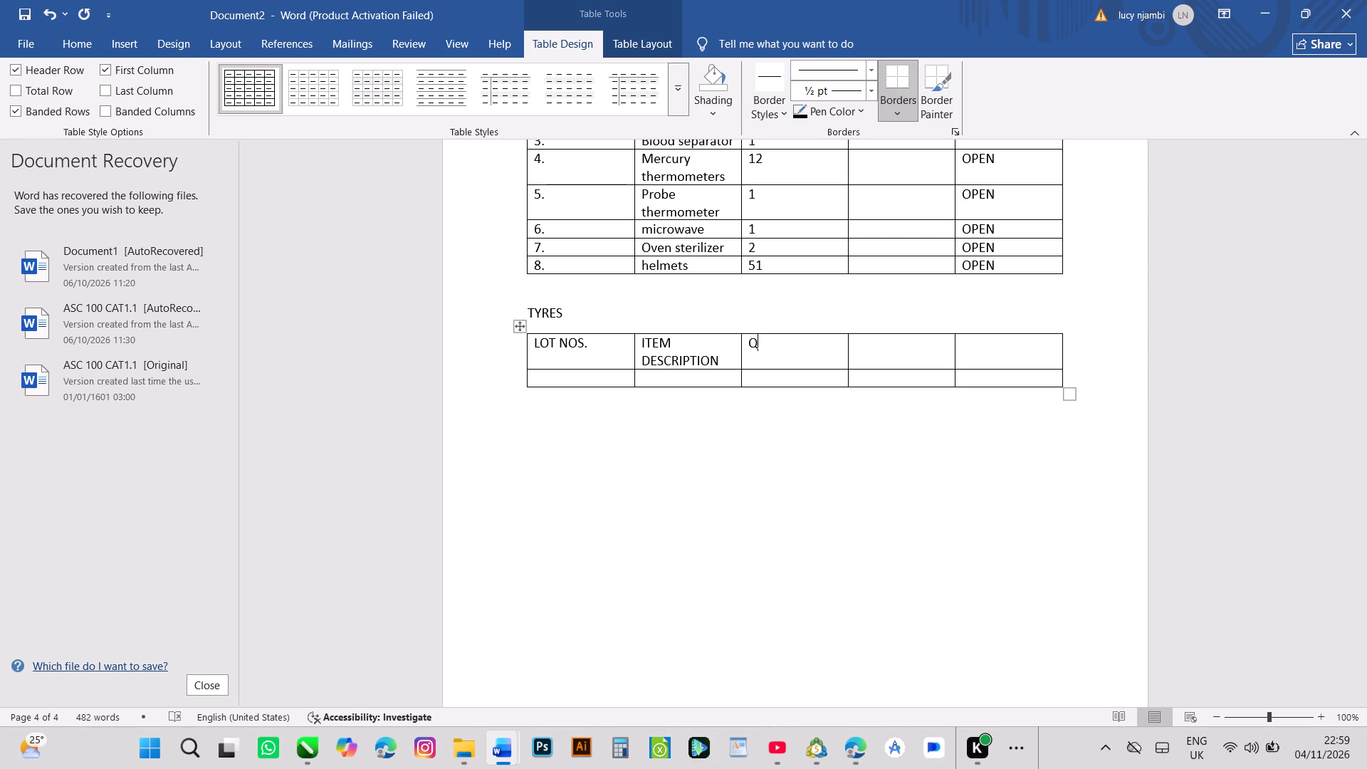
key(u)
key(a)
key(n)
text(TITY)
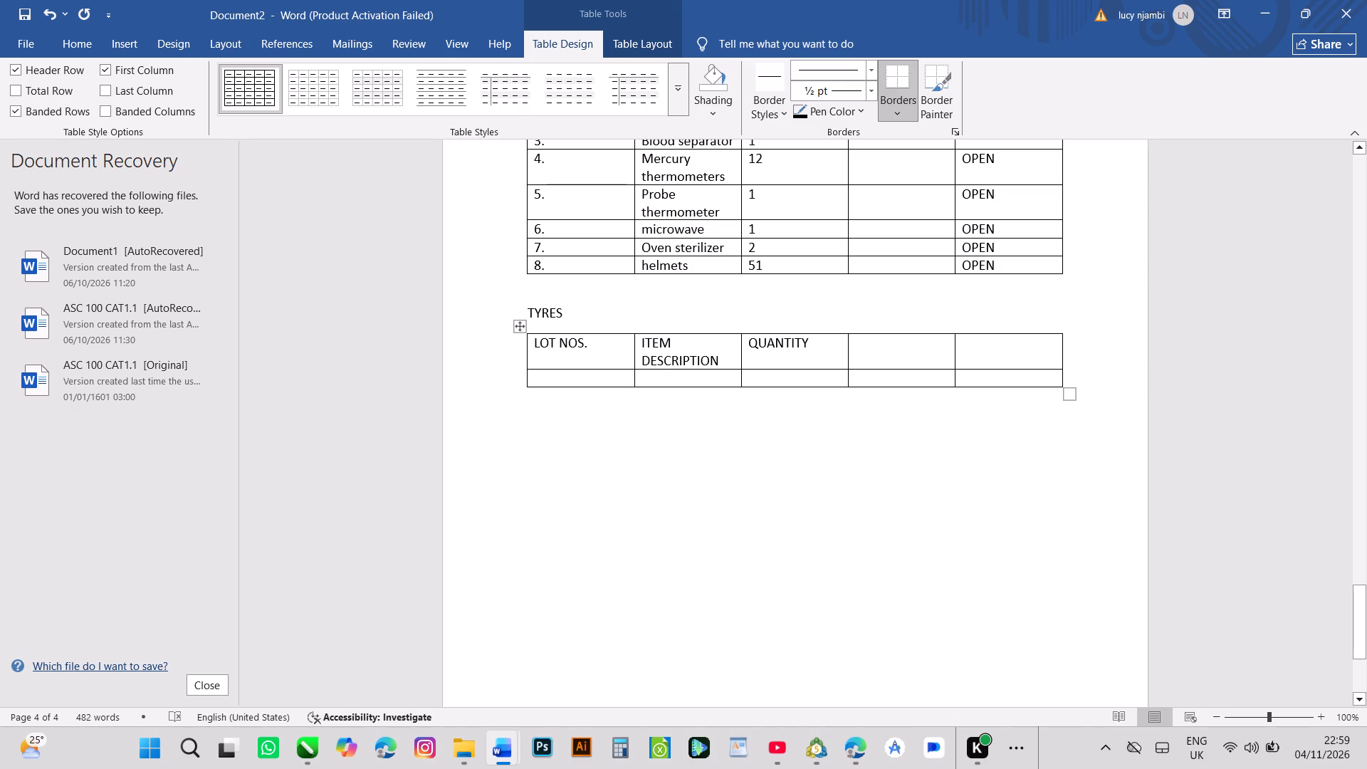
Enter RESERVE PRICE as the fourth column header of the TYRES table.
click(864, 347)
text(RE)
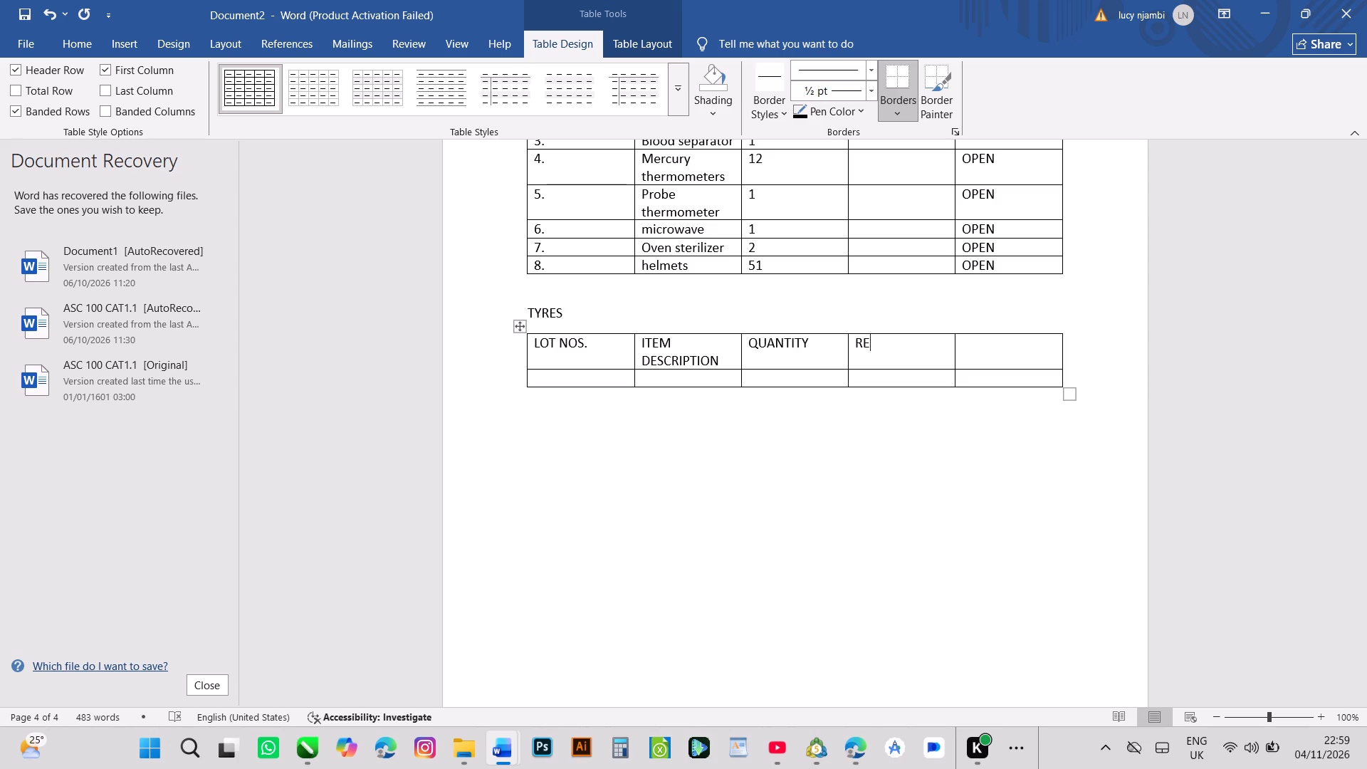
key(r)
text(VER)
key(BackSpace)
text(PRI)
text(CE)
key(BackSpace)
key(BackSpace)
key(BackSpace)
key(BackSpace)
key(BackSpace)
key(BackSpace)
key(BackSpace)
key(BackSpace)
text(SER)
text(VE)
key(space)
key(p)
key(r)
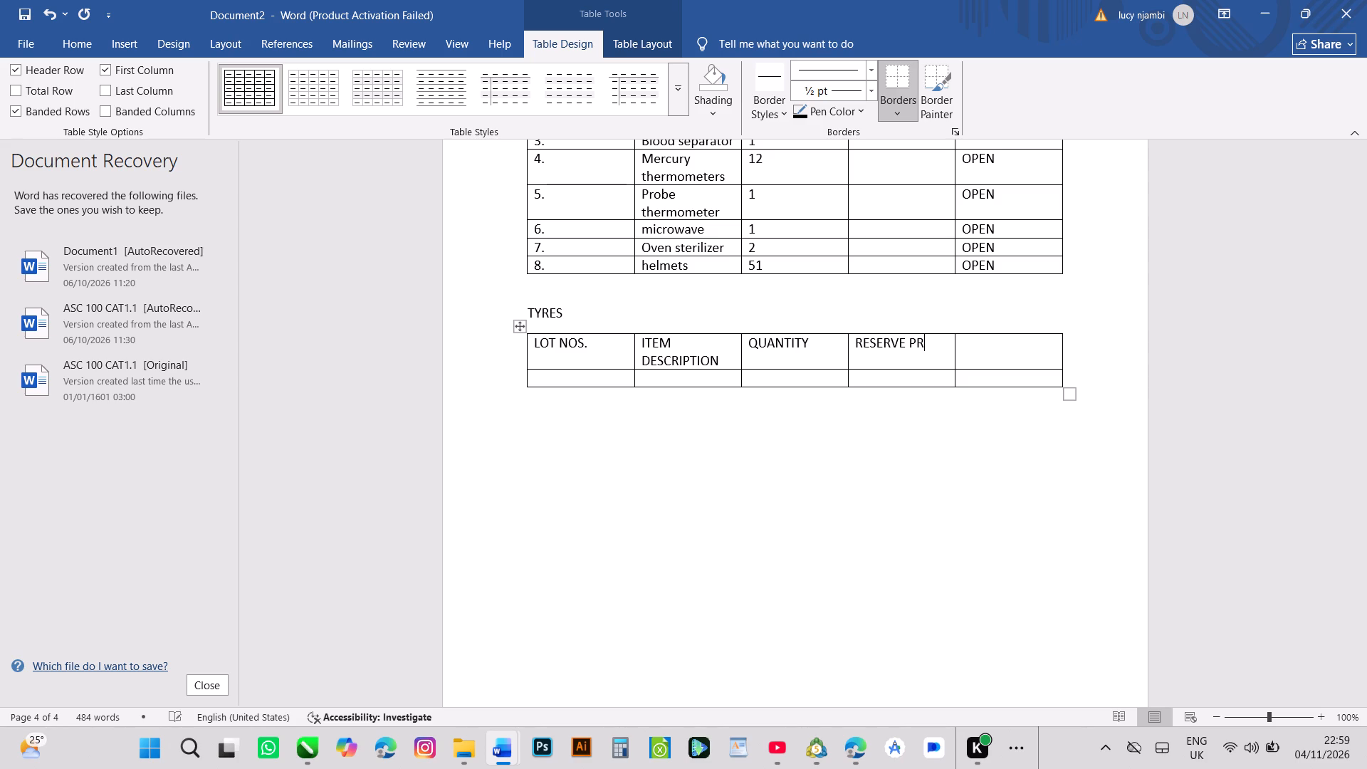
text(ICE)
Enter RESERVATION as the fifth column header of the TYRES table.
click(973, 345)
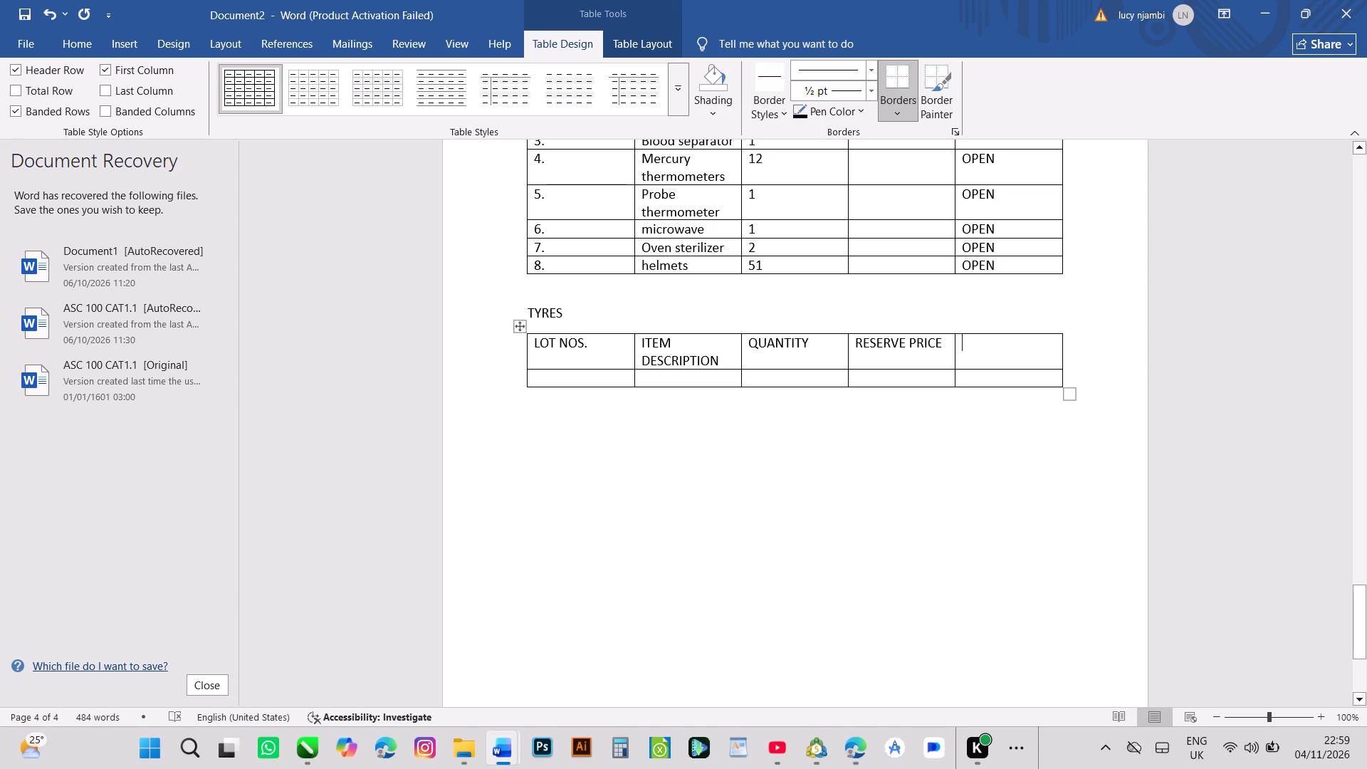
text(RESER)
text(VATI)
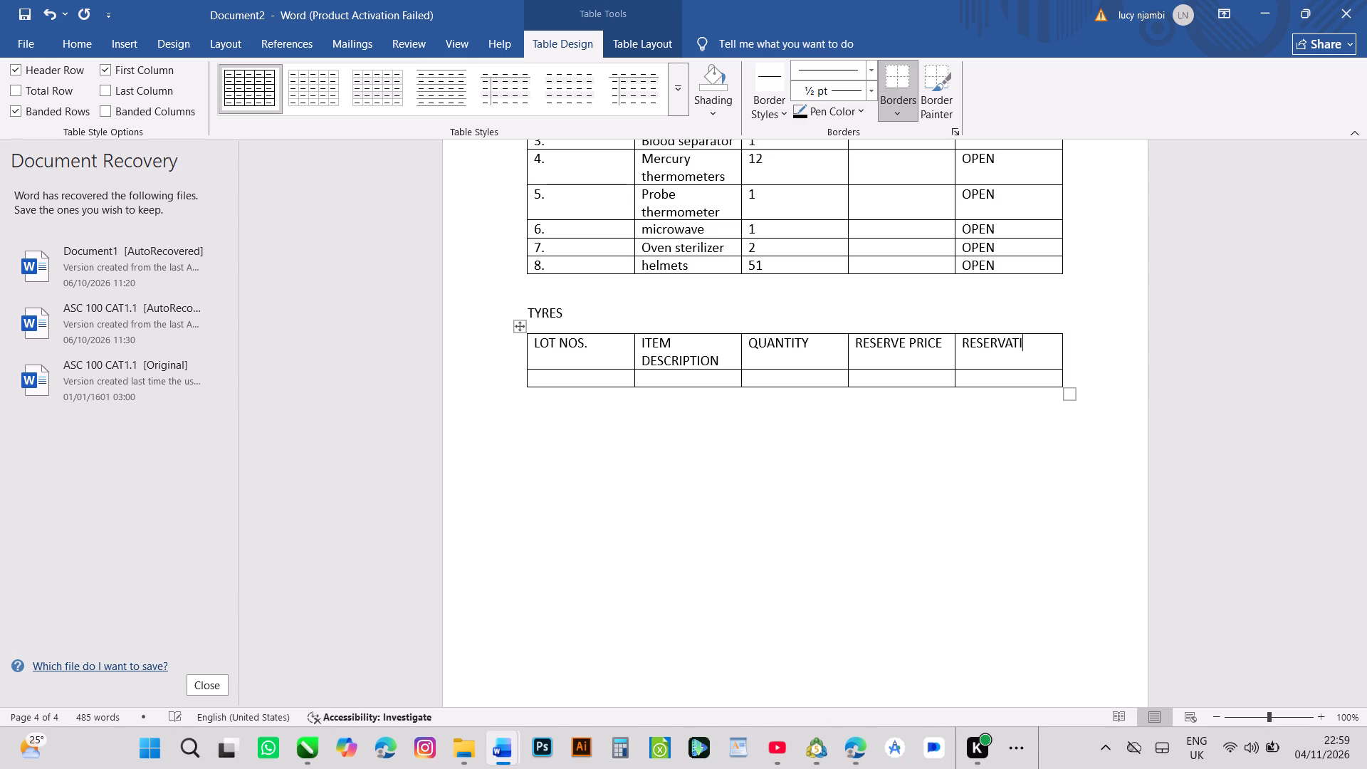
key(o)
key(n)
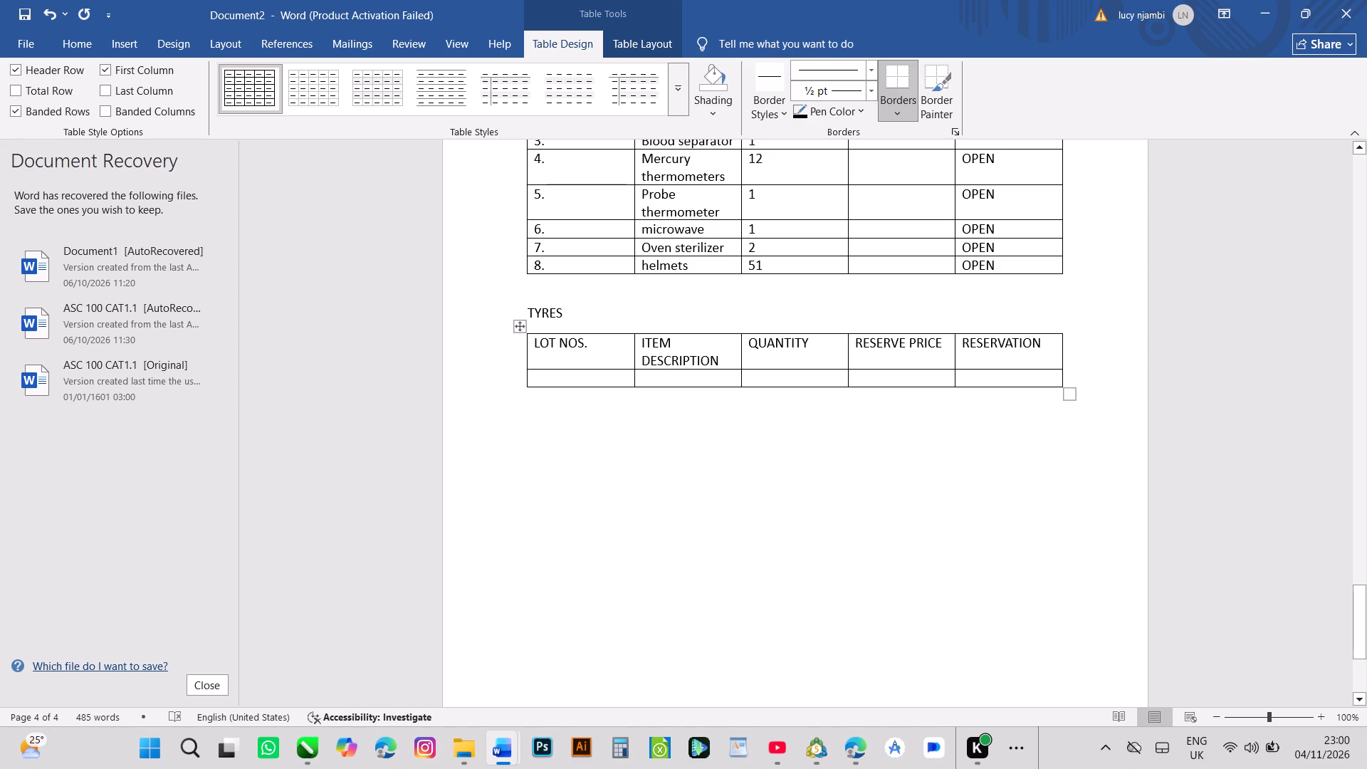
Enter OPEN in the RESERVATION cell of the TYRES table's second row.
click(968, 374)
text(OP)
key(n)
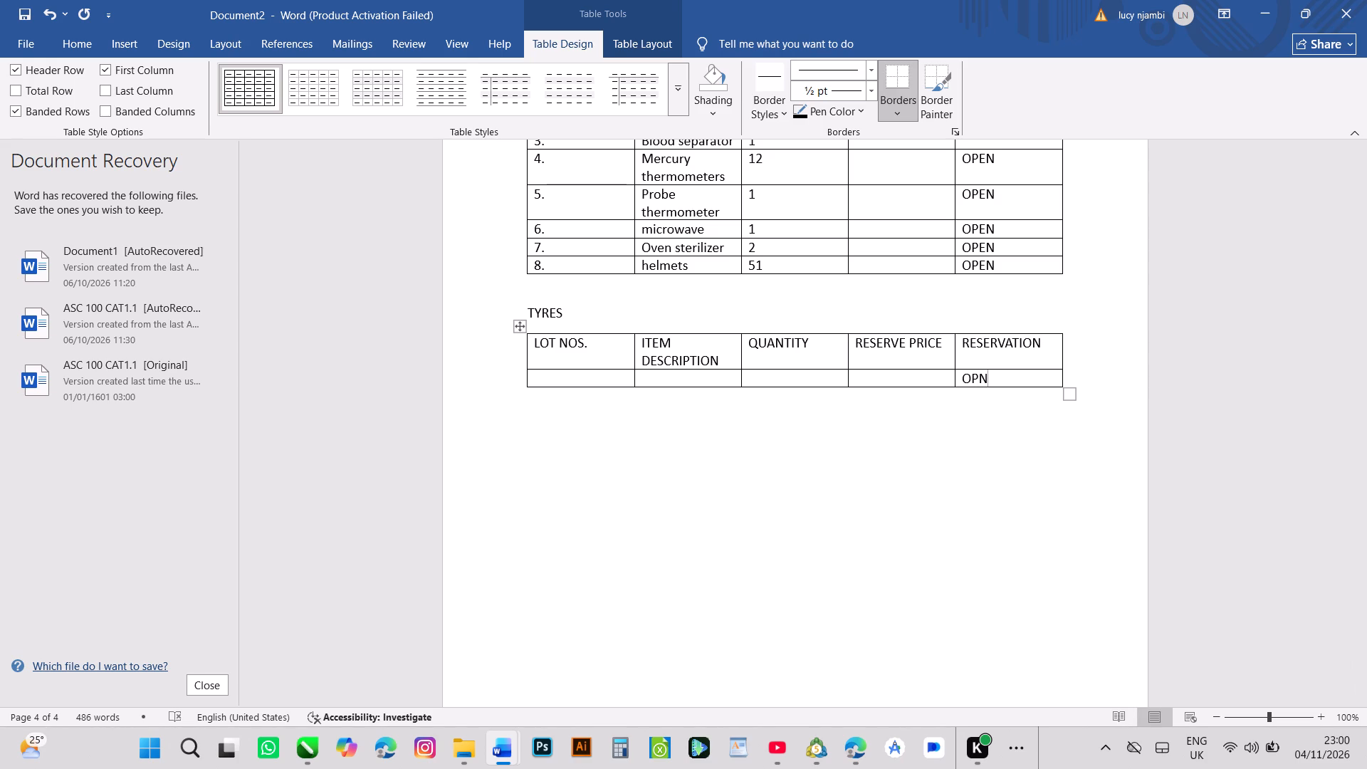
key(BackSpace)
text(EN)
Enter TO THE HIGESTEST BIDDER in the RESERVE PRICE cell of the TYRES table's second row.
click(871, 379)
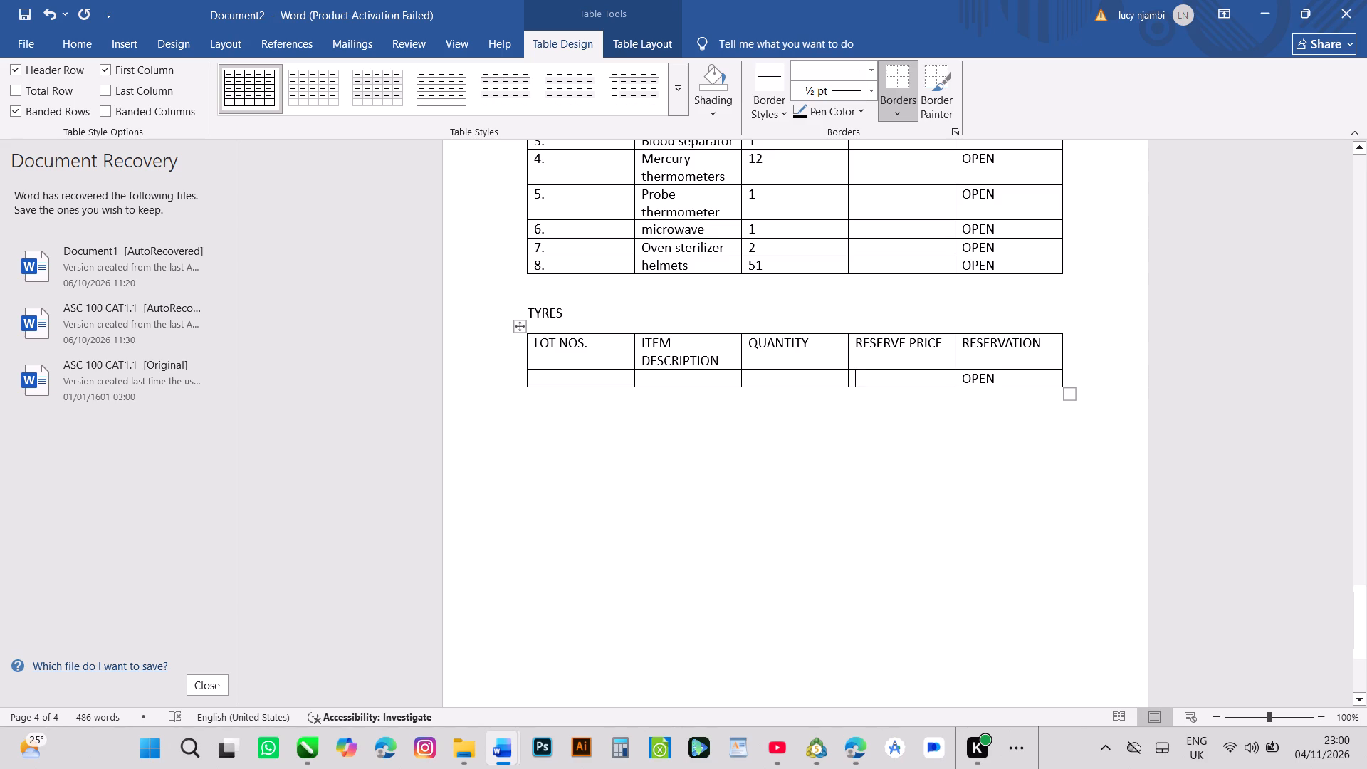
text(TO)
key(space)
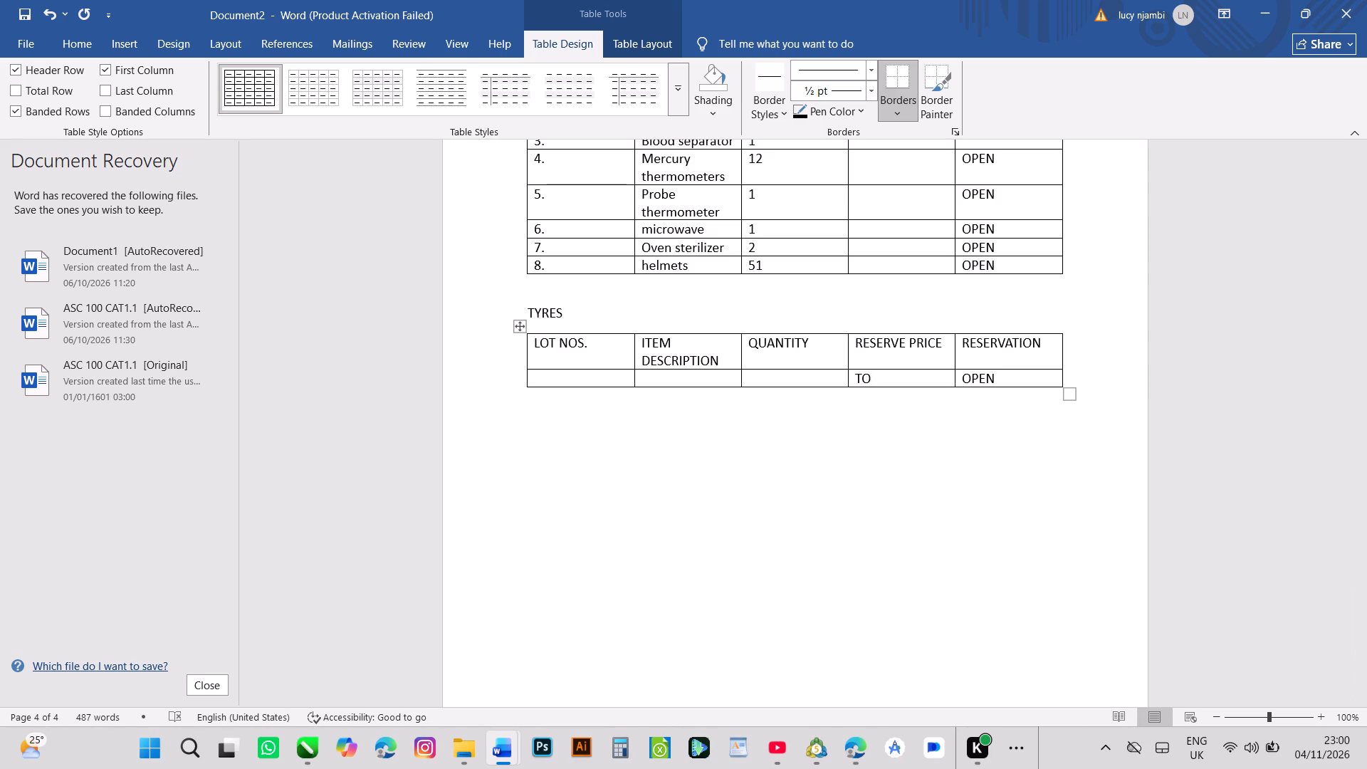
text(THE)
key(space)
text(HI)
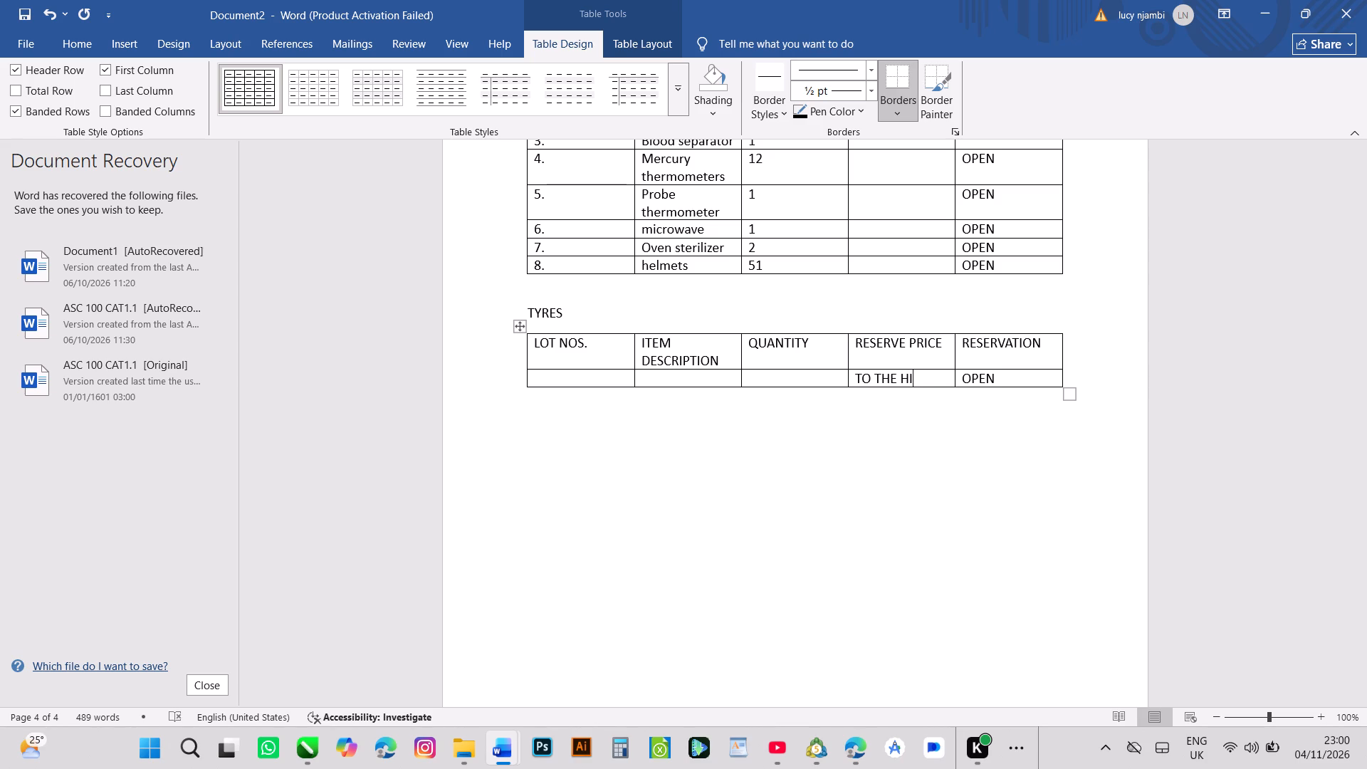
key(g)
key(e)
text(ST)
text(EST)
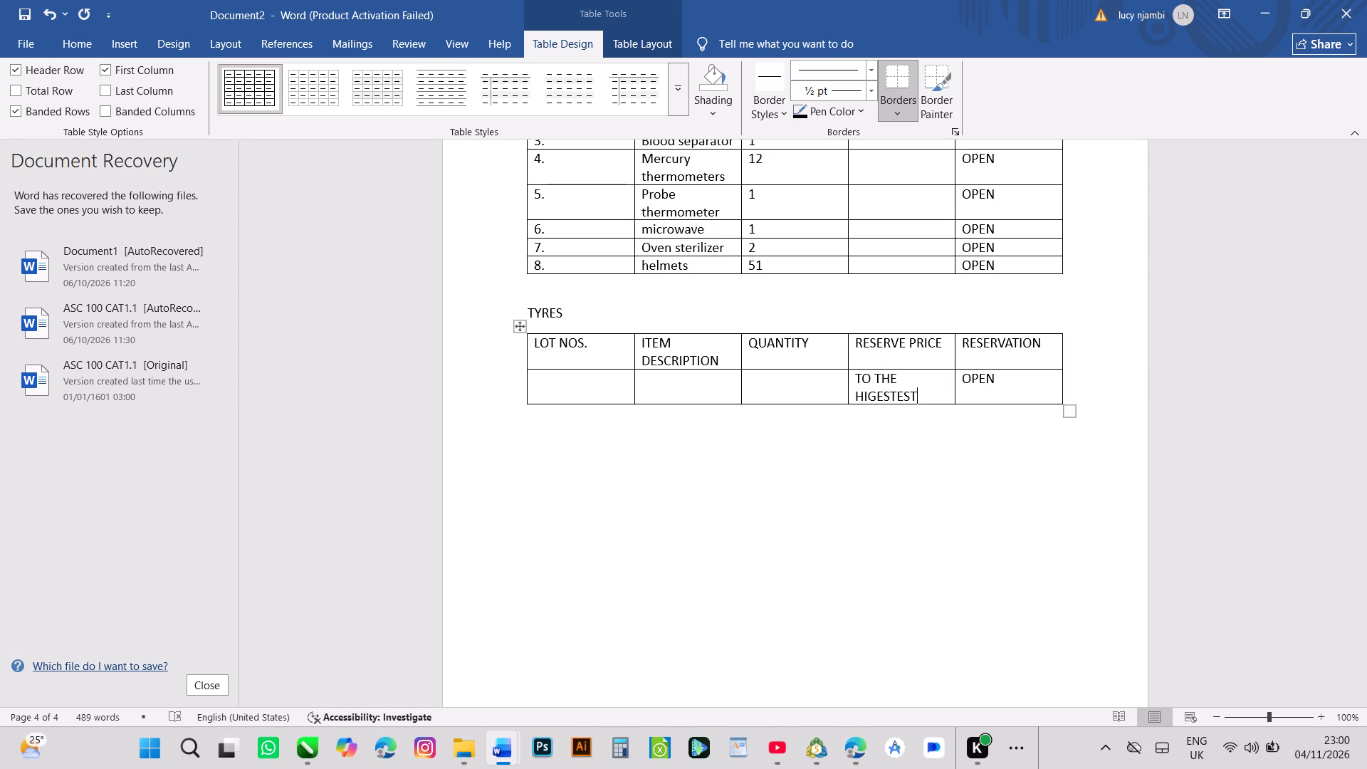
key(space)
text(BIDDE)
key(r)
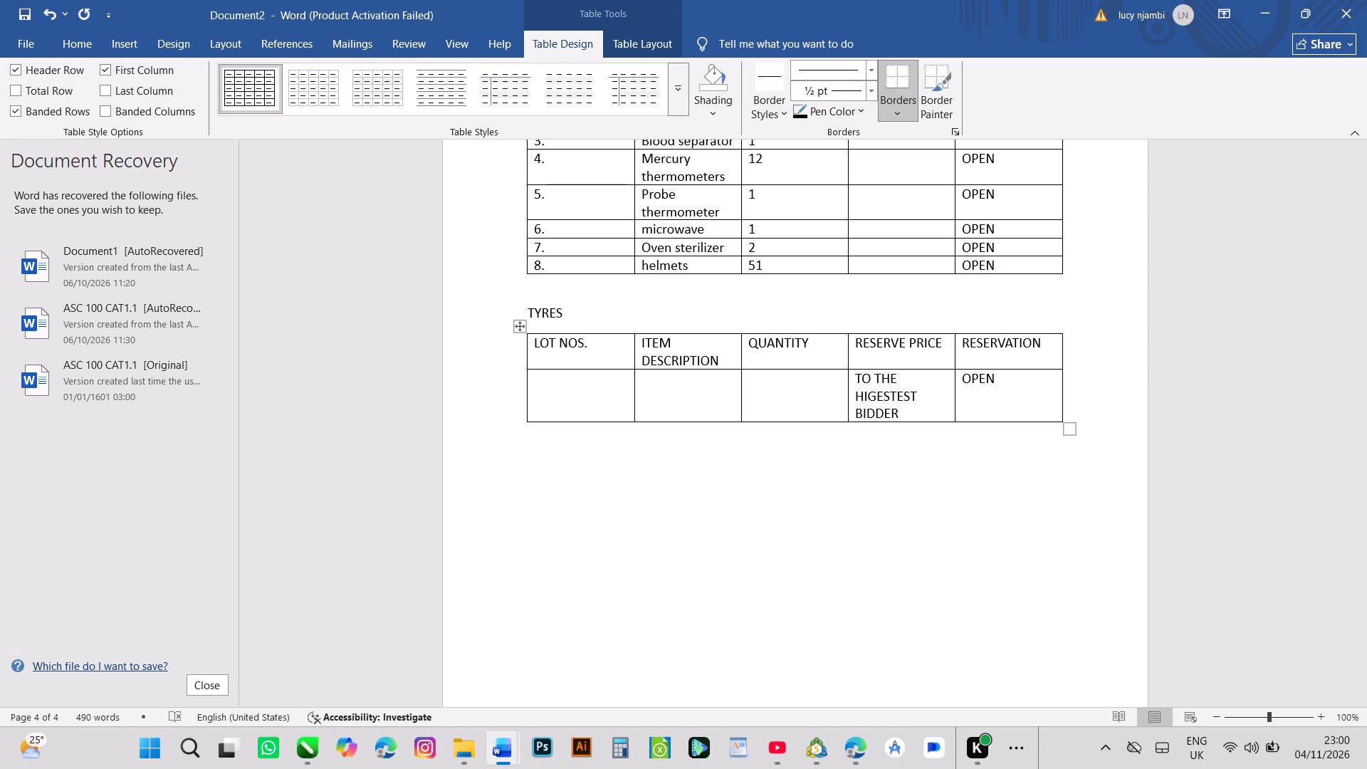
Enter 168 in the QUANTITY cell of the TYRES table's second row.
click(761, 395)
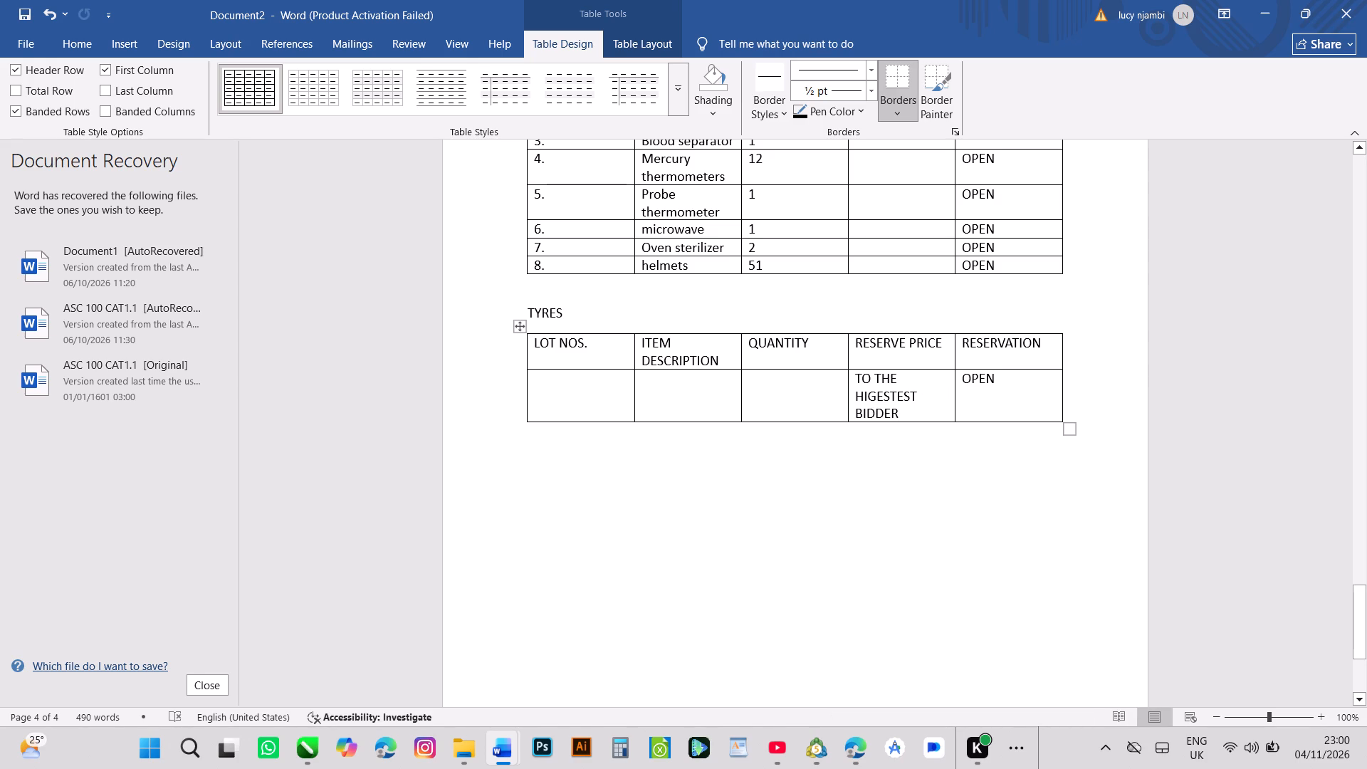
text(16)
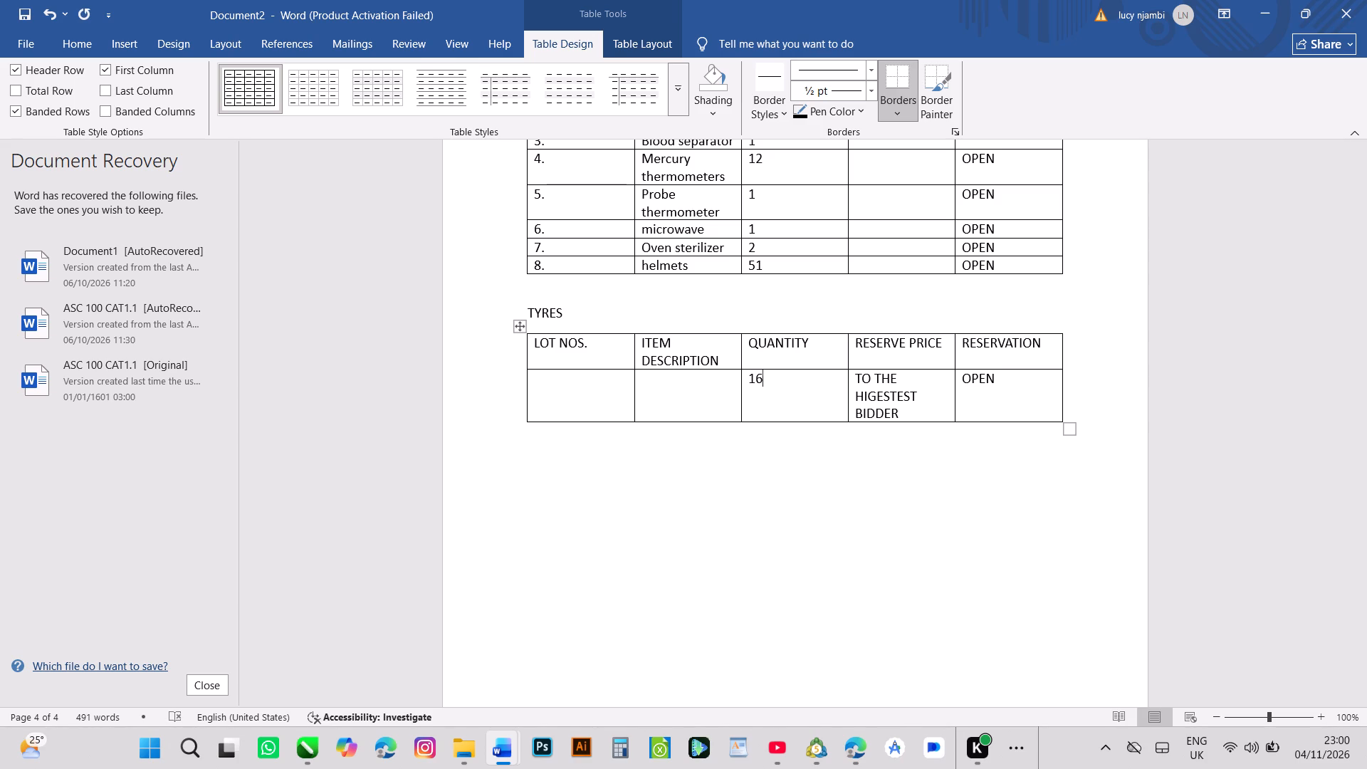
key(8)
Enter Vehicle tyres in the ITEM DESCRIPTION cell of the TYRES table's second row.
click(645, 394)
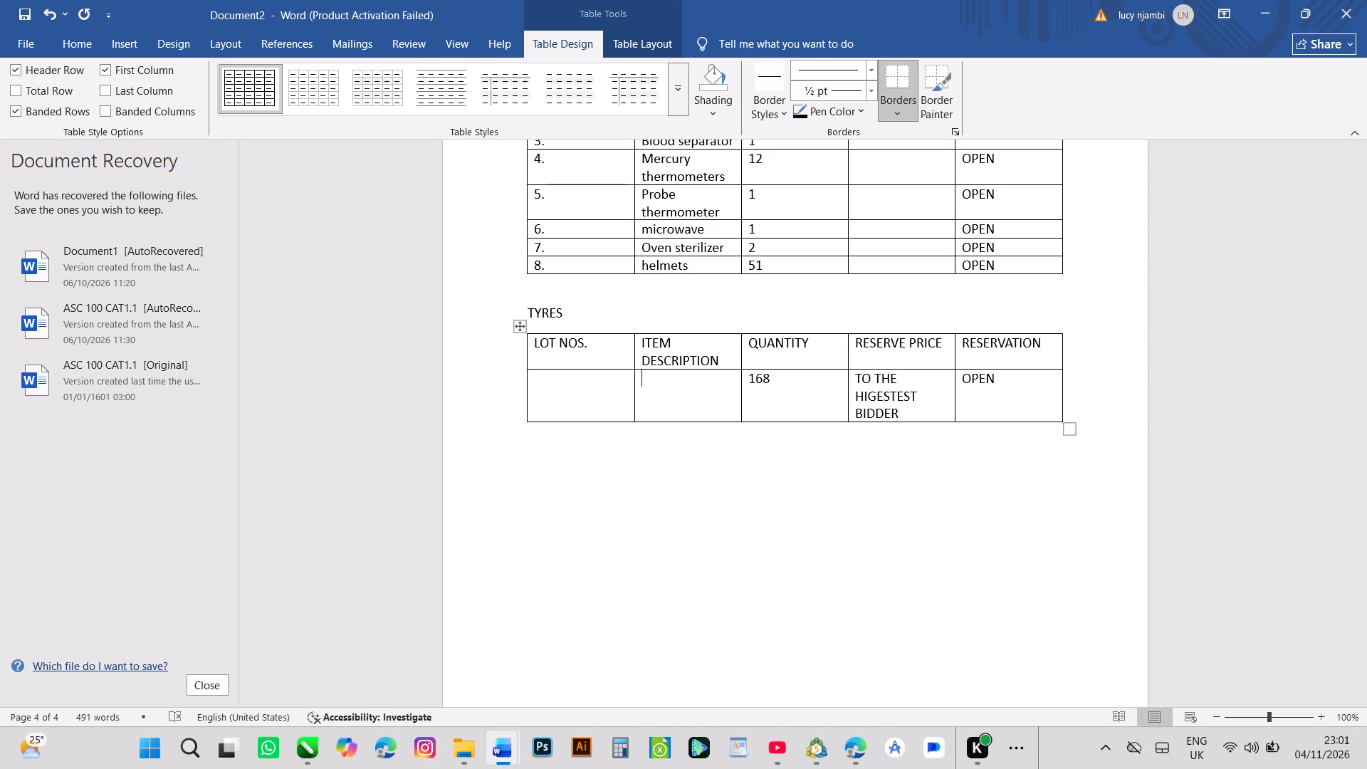
key(v)
key(e)
text(hi)
key(c)
text(le)
key(space)
text(ty)
text(res)
Enter 1. in the LOT NOS. cell of the TYRES table's second row.
click(555, 395)
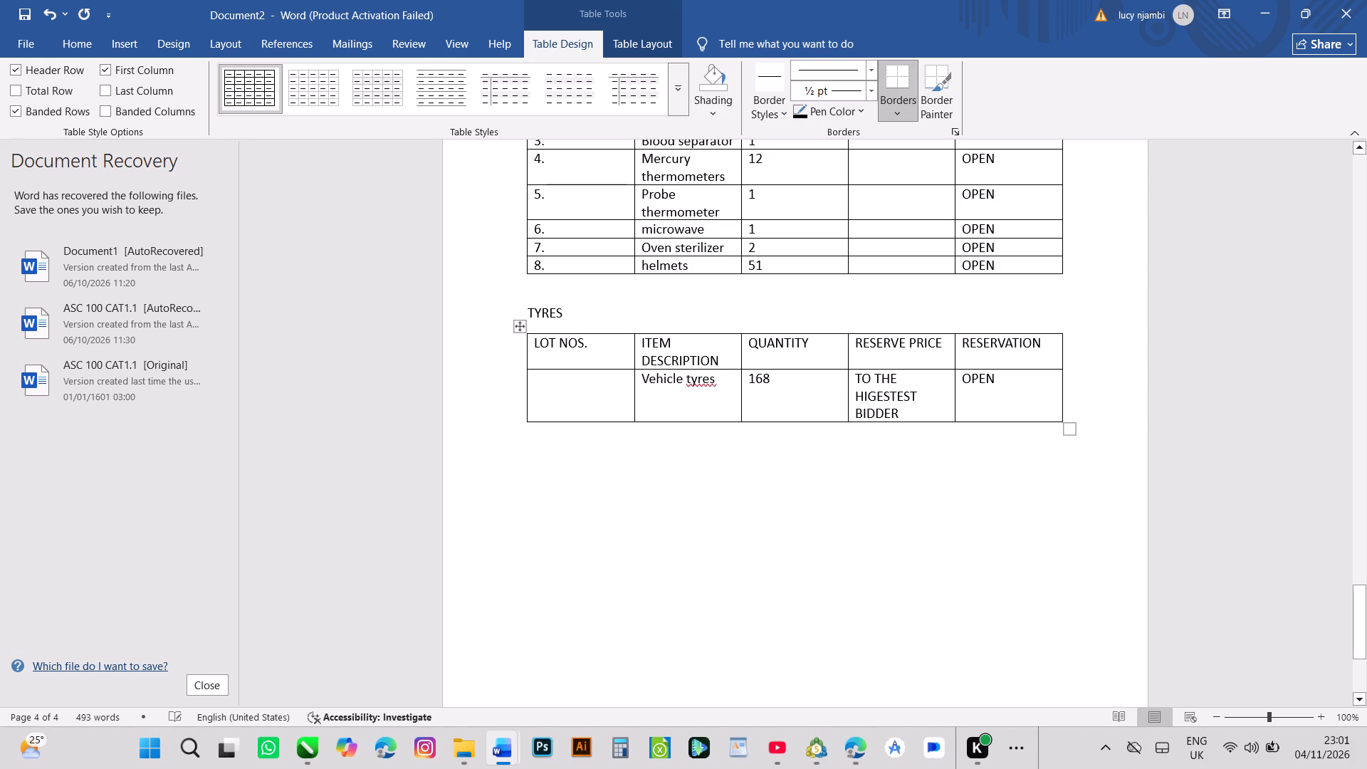
text(1.)
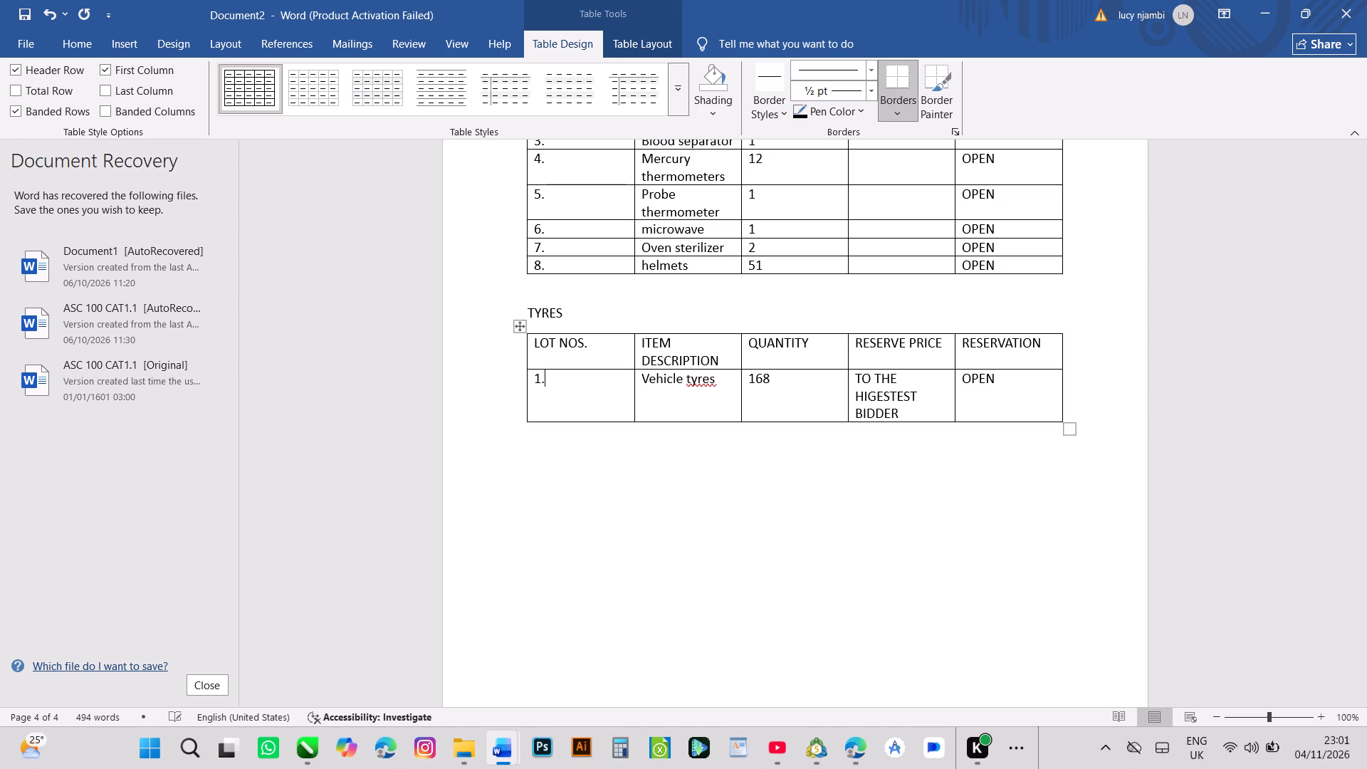
Add the heading LIVESTOCK DEPARTMENT below the TYRES table, followed by a new line.
click(573, 452)
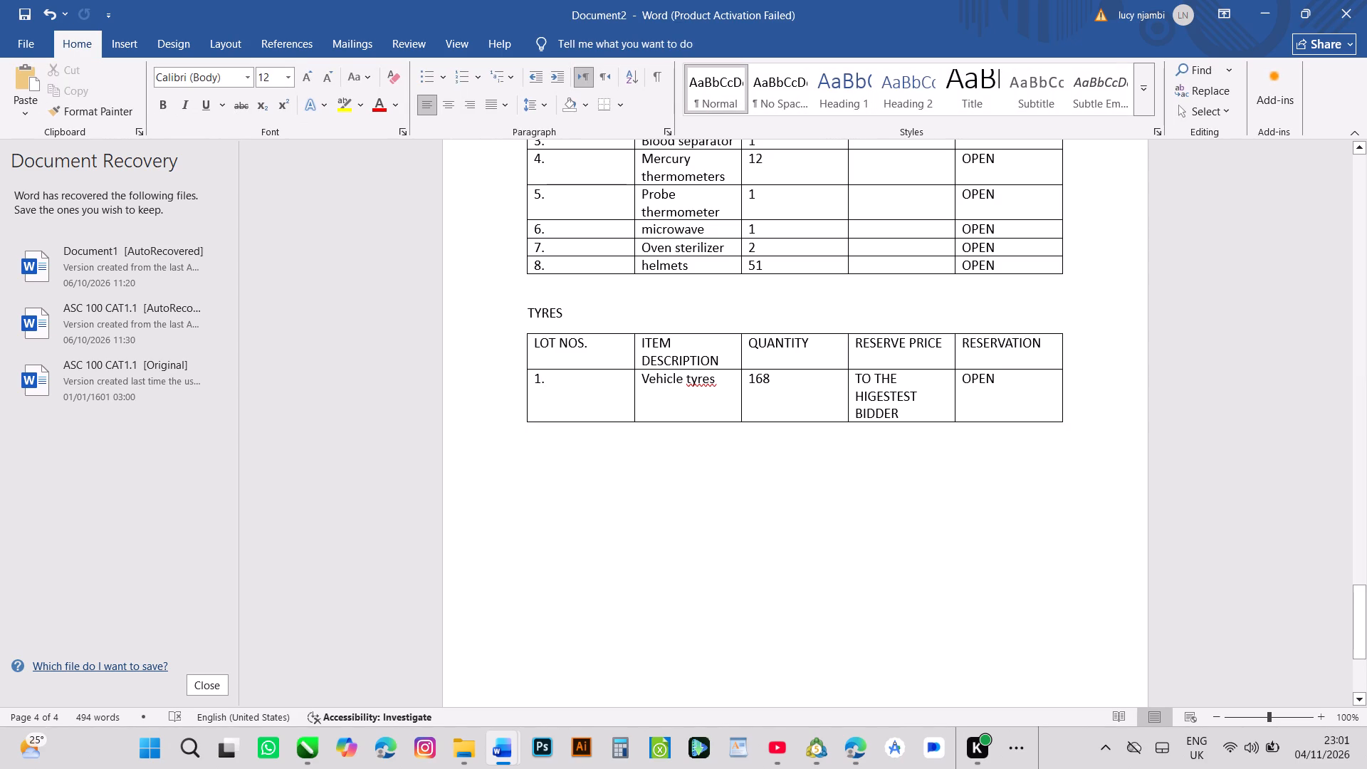
key(Return)
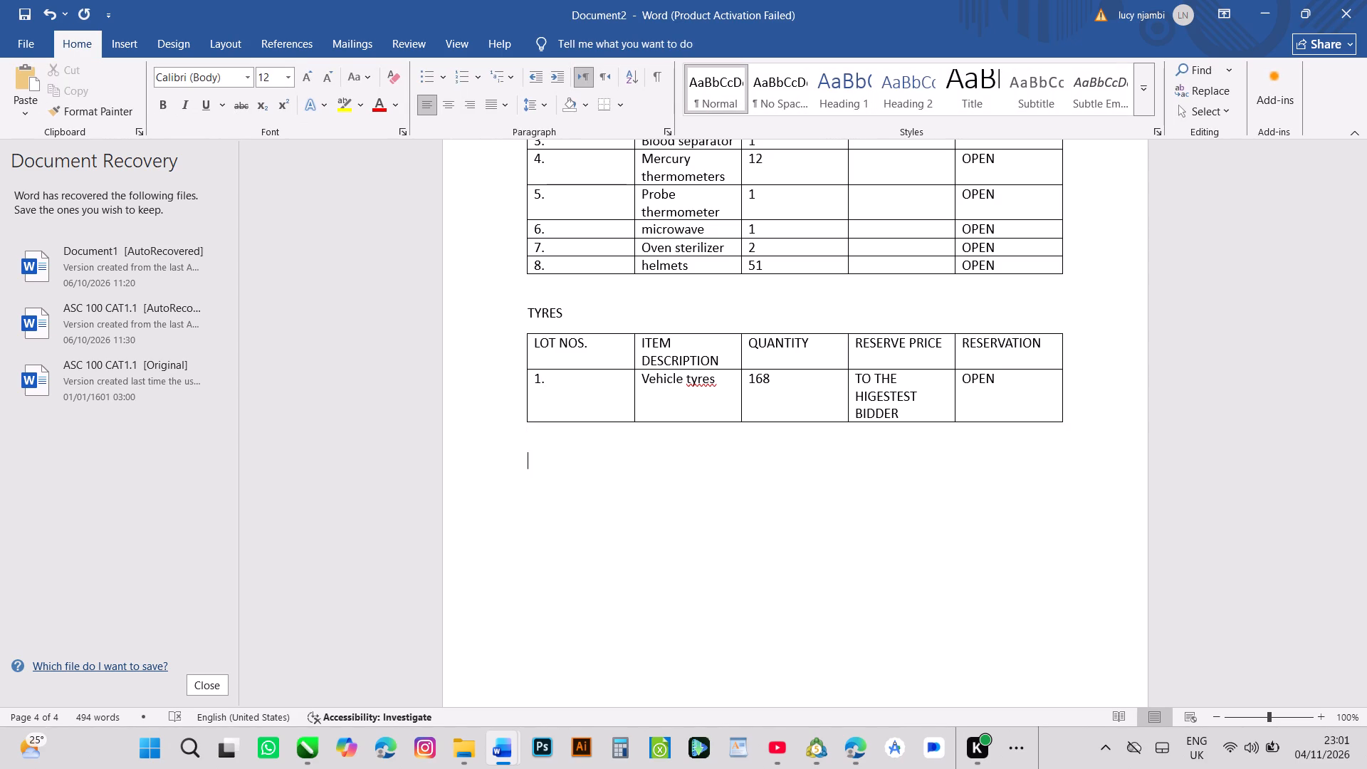
text(LI)
text(VES)
text(TO)
text(CK)
key(space)
text(DE)
key(p)
key(a)
text(RT)
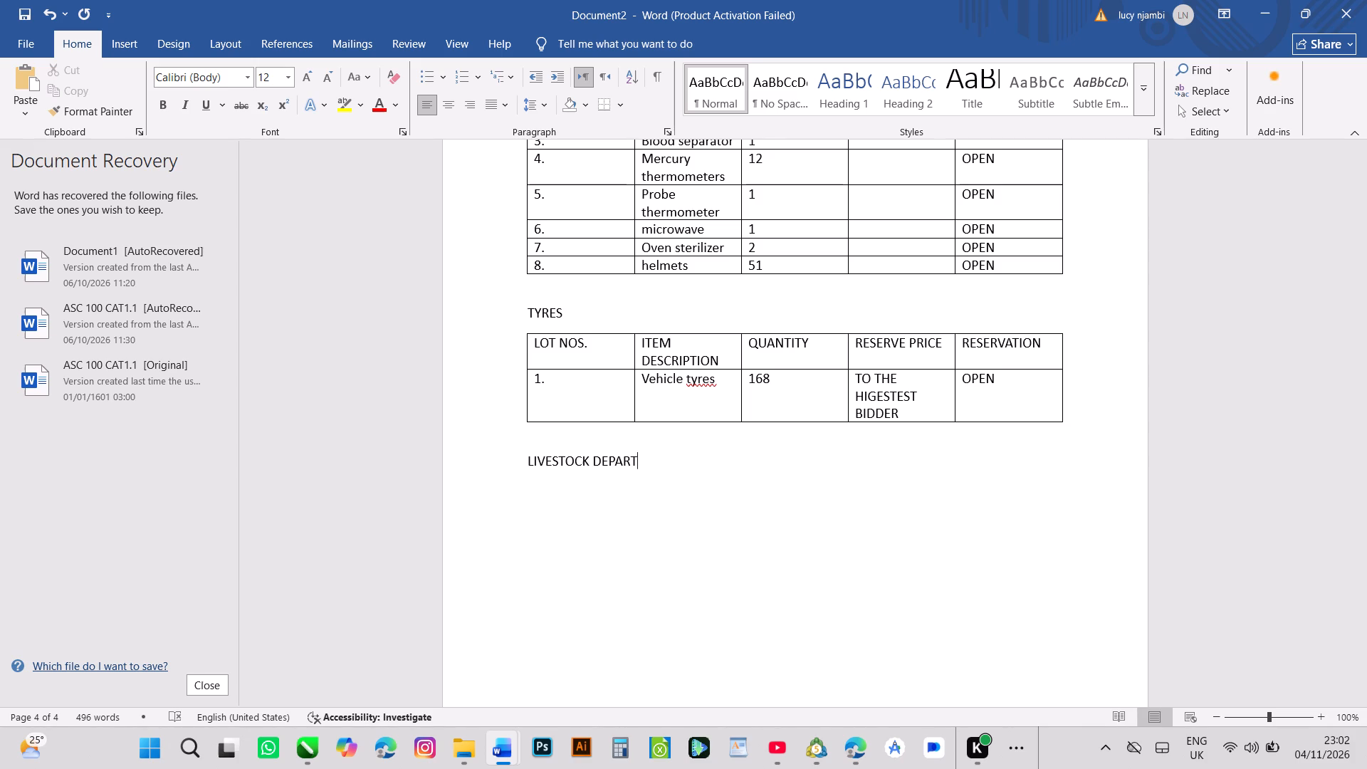
key(m)
text(EM)
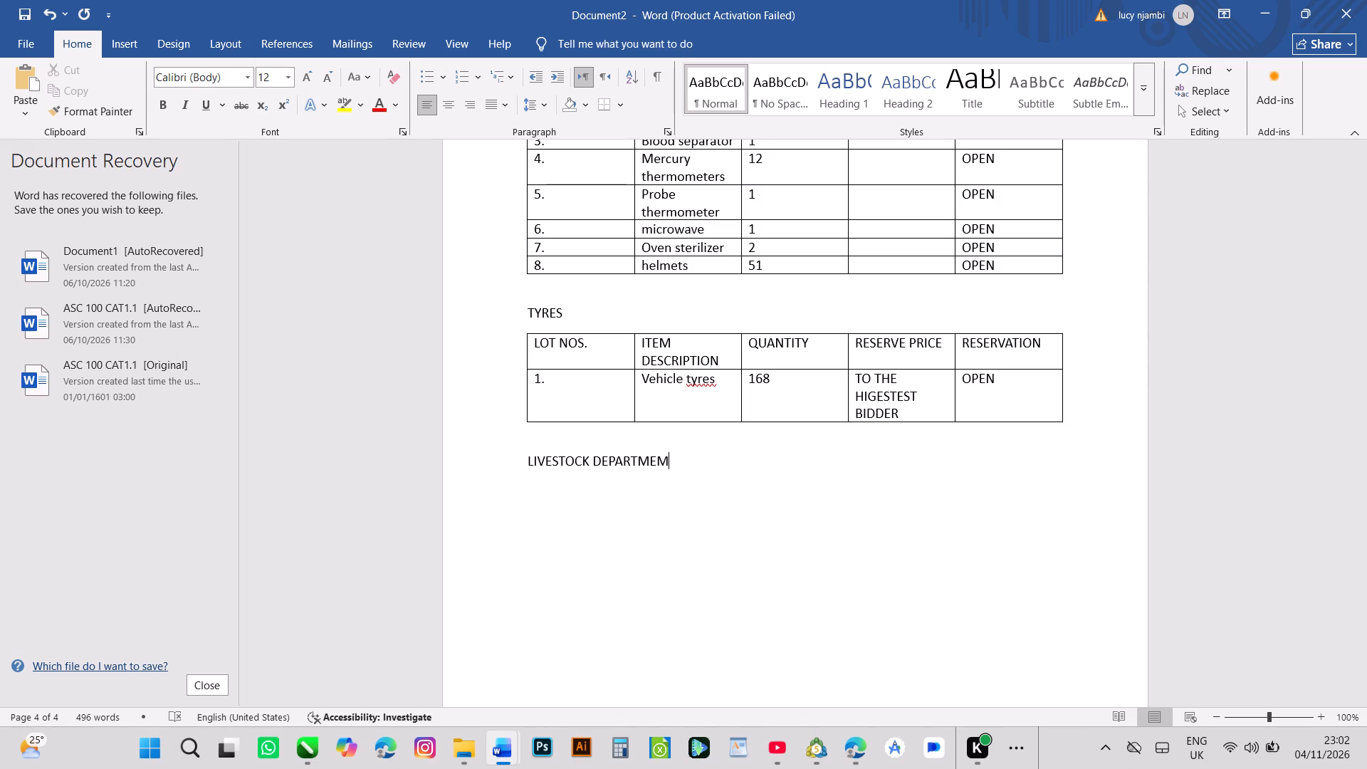
key(BackSpace)
text(NT)
key(Return)
Insert a table with 5 columns and 5 rows under the LIVESTOCK DEPARTMENT heading.
click(118, 48)
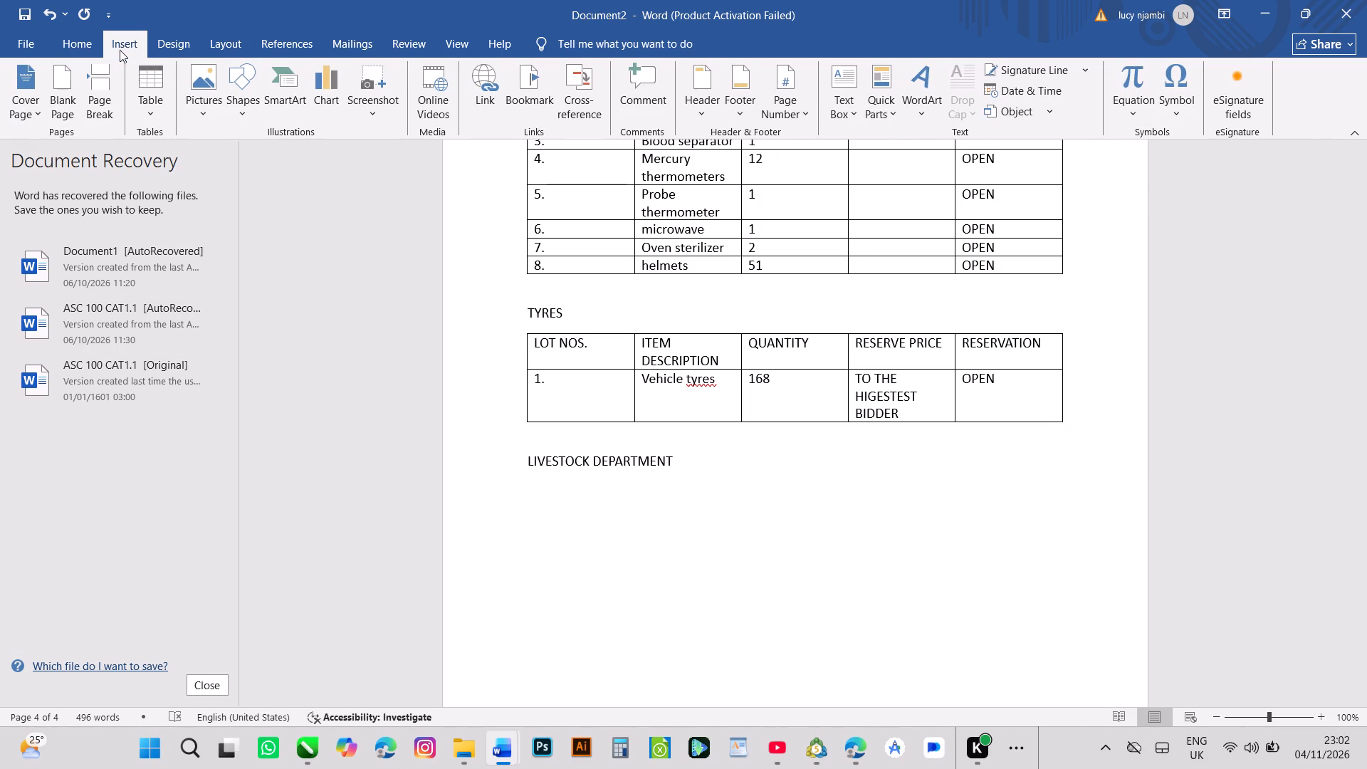
click(155, 80)
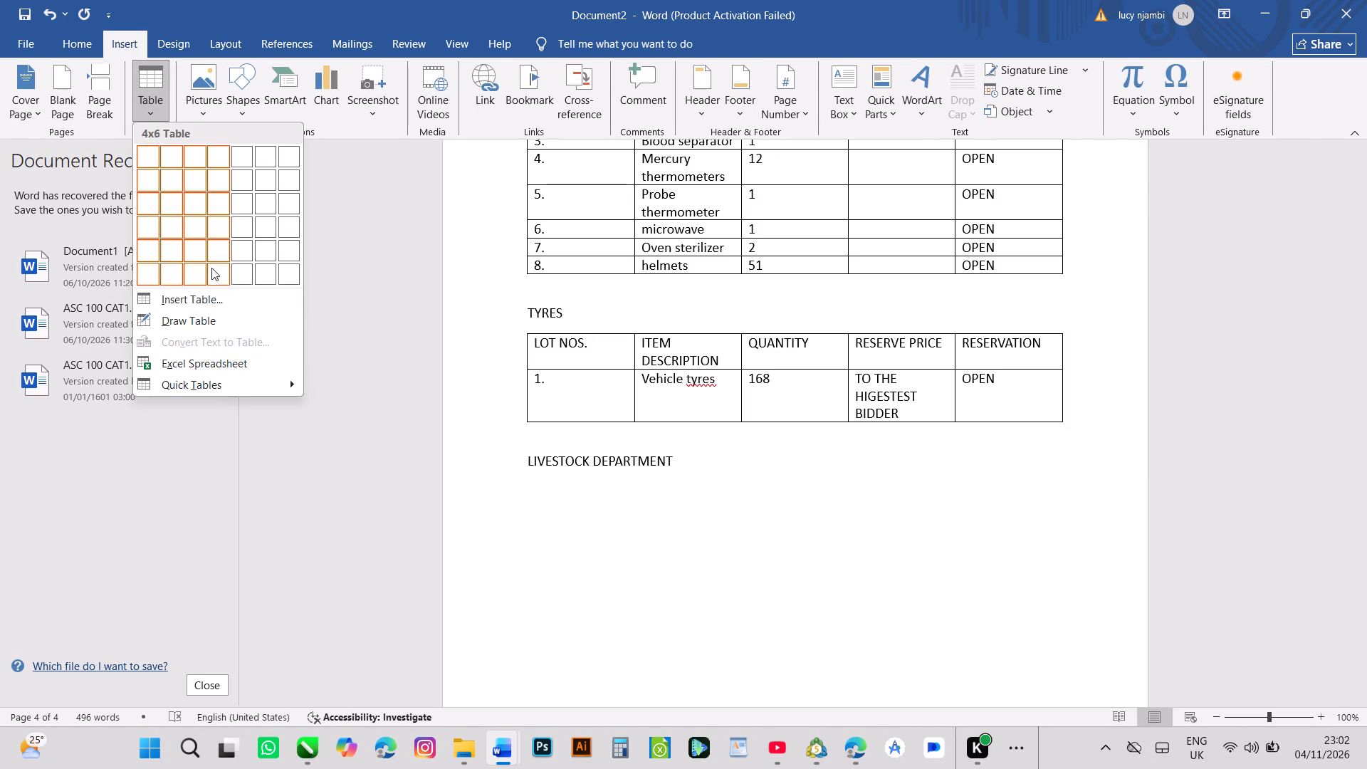
click(221, 302)
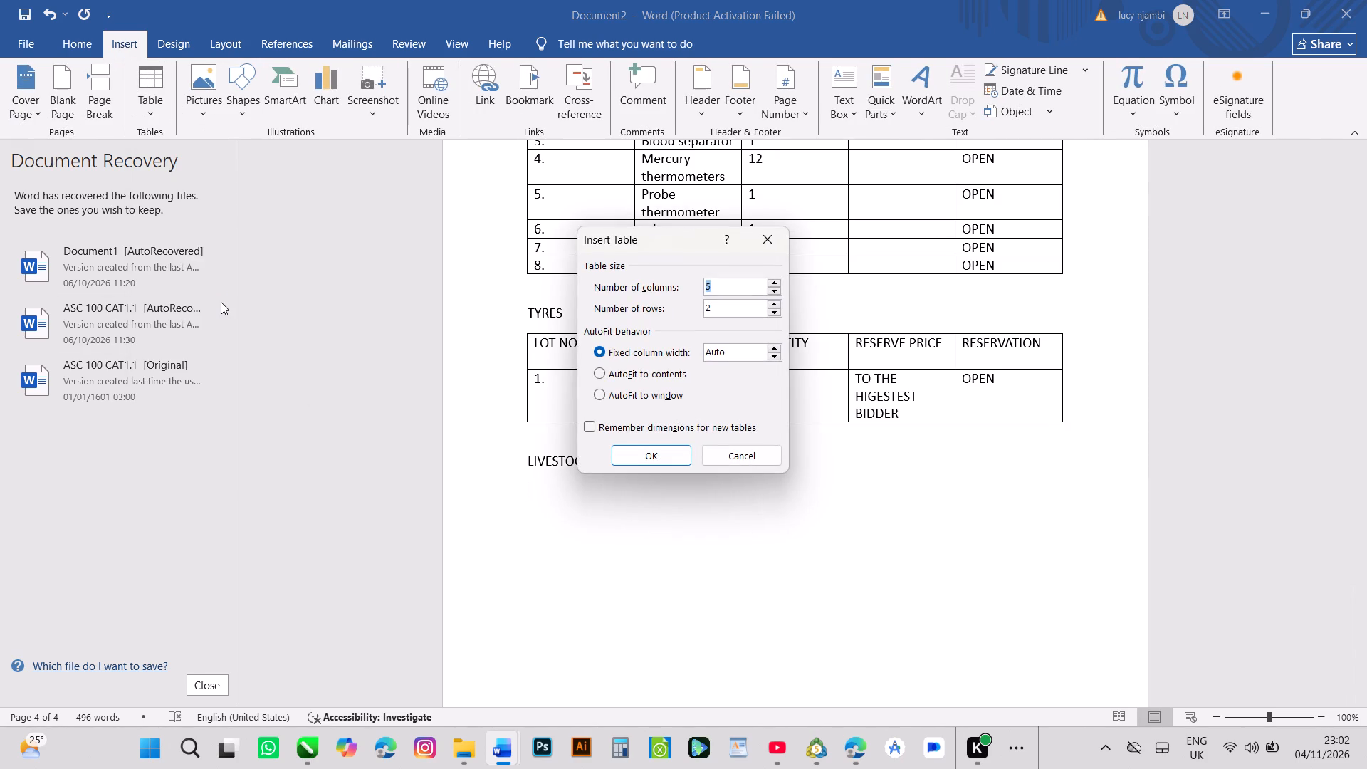
click(711, 310)
key(BackSpace)
key(5)
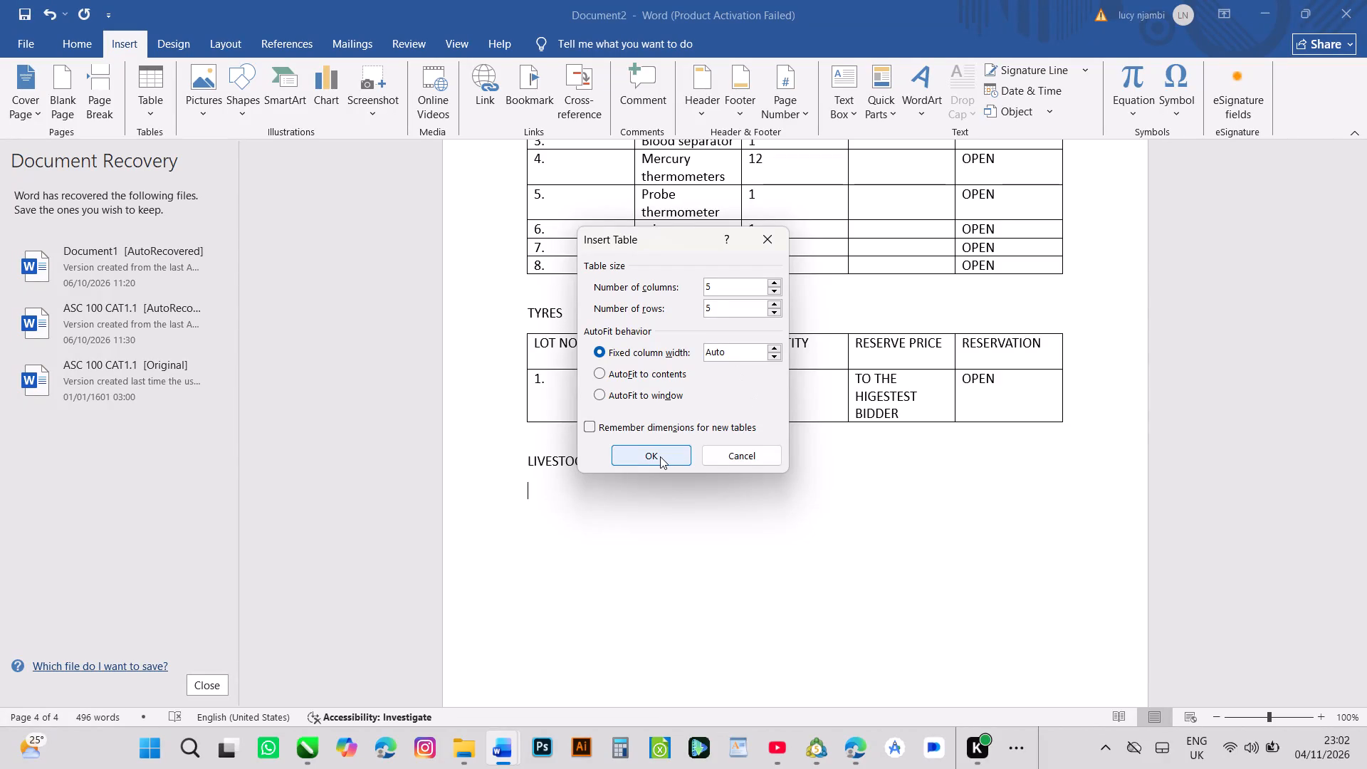
click(660, 456)
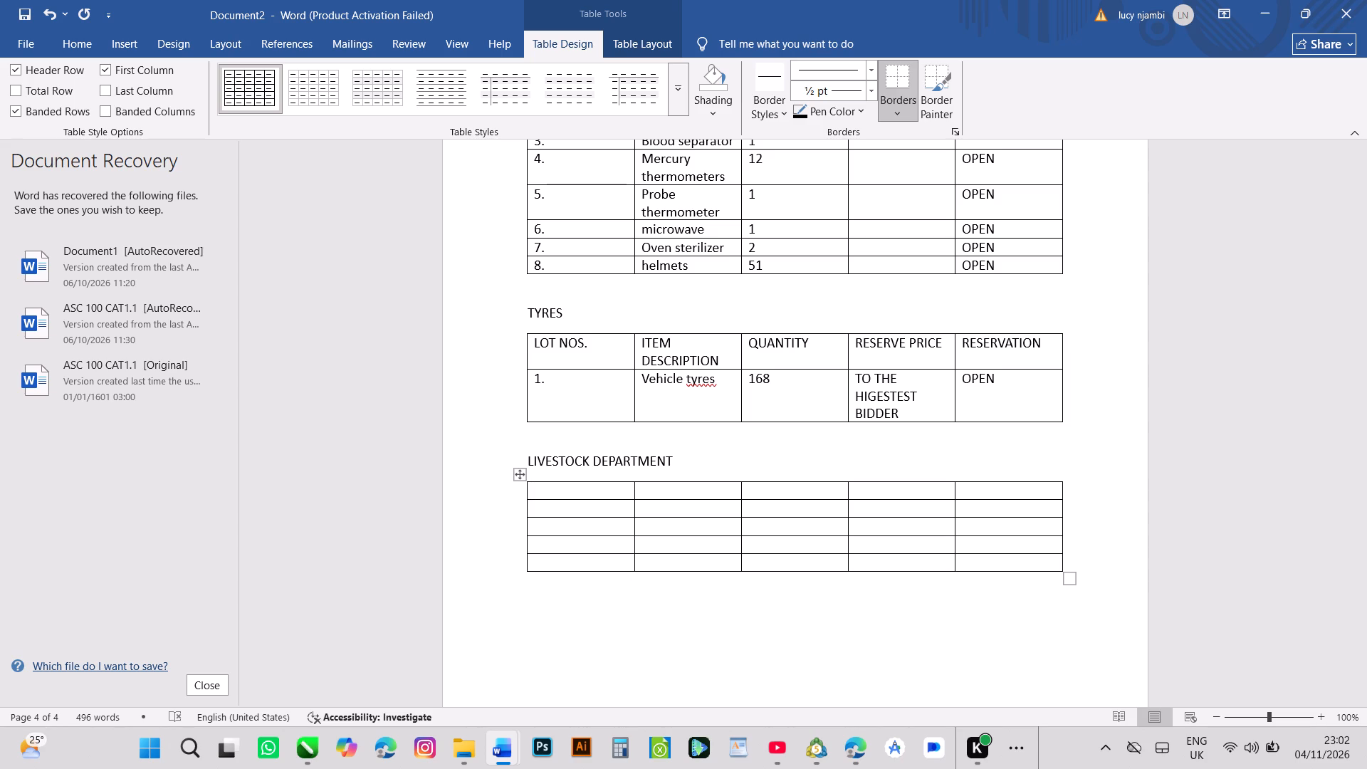
Enter LOT in the first header cell of the LIVESTOCK DEPARTMENT table.
text(LO)
key(t)
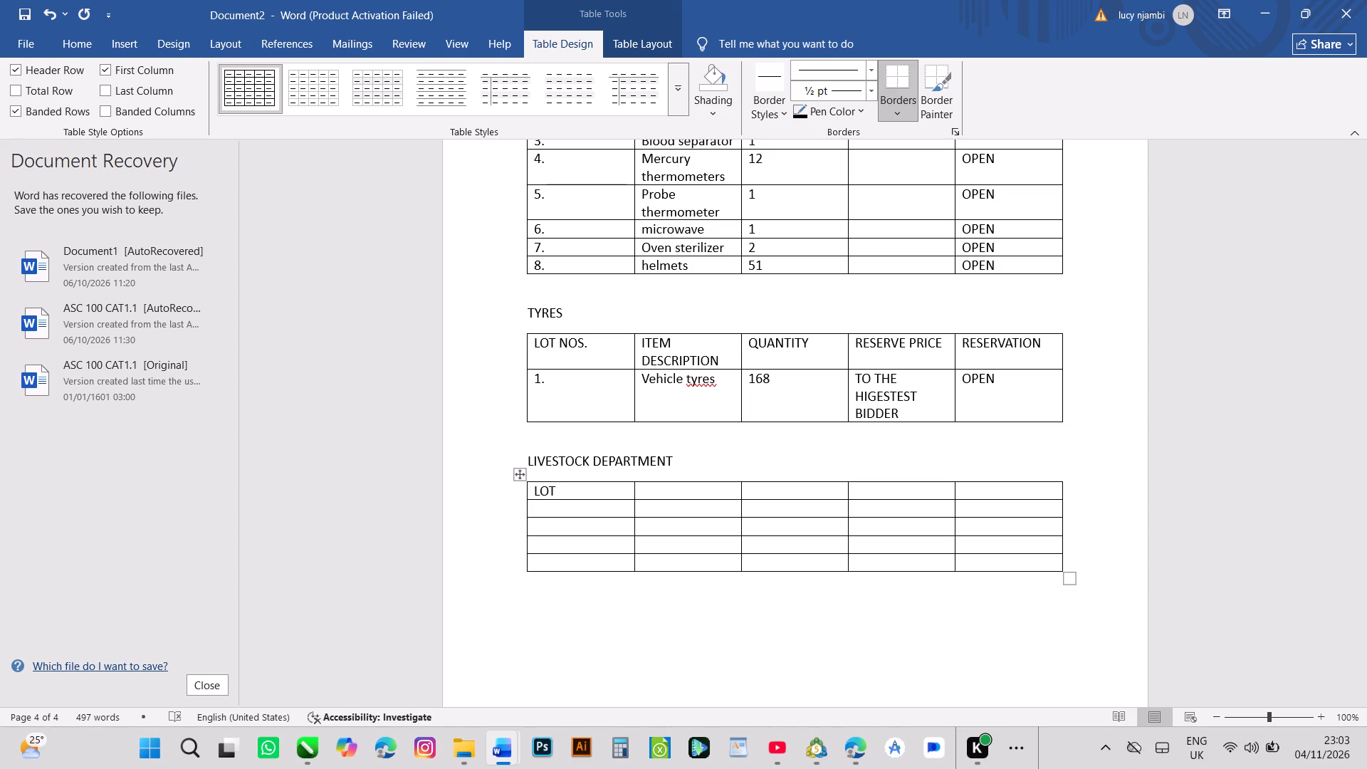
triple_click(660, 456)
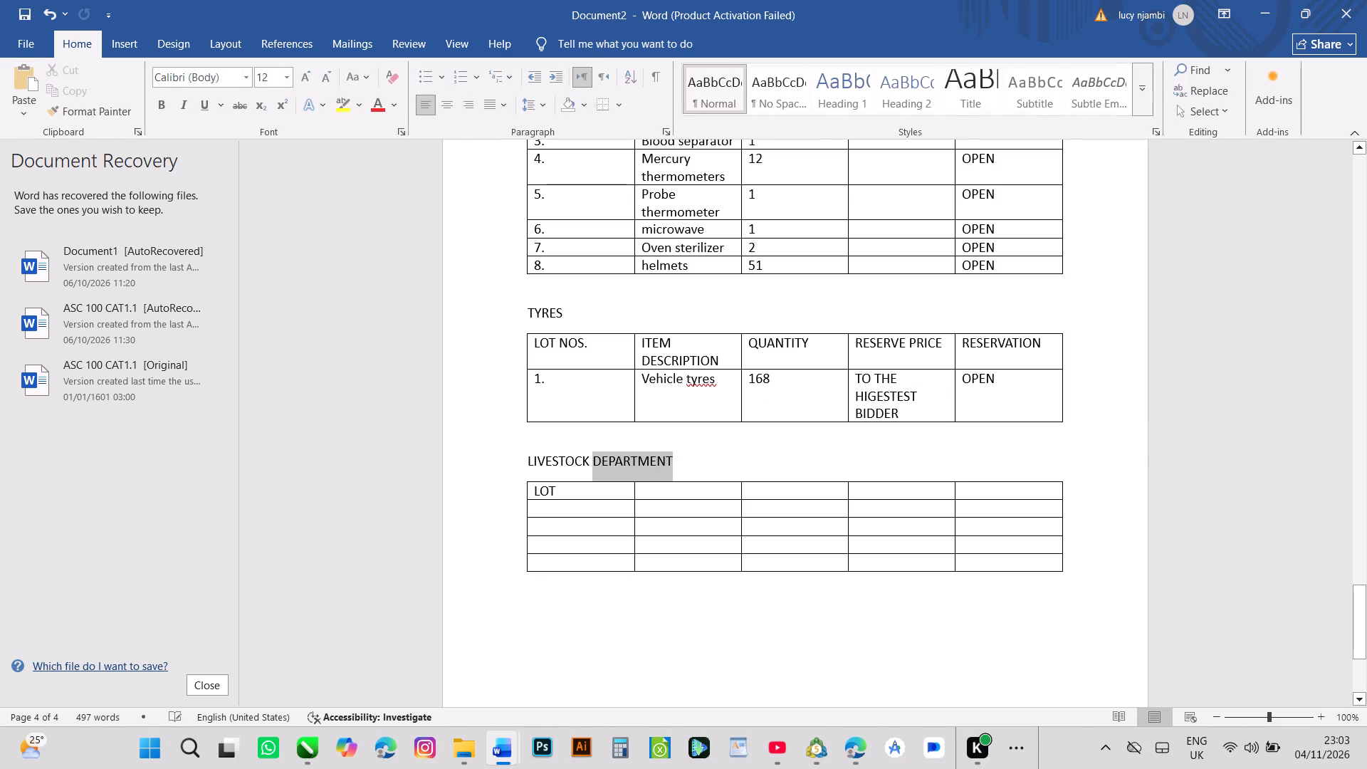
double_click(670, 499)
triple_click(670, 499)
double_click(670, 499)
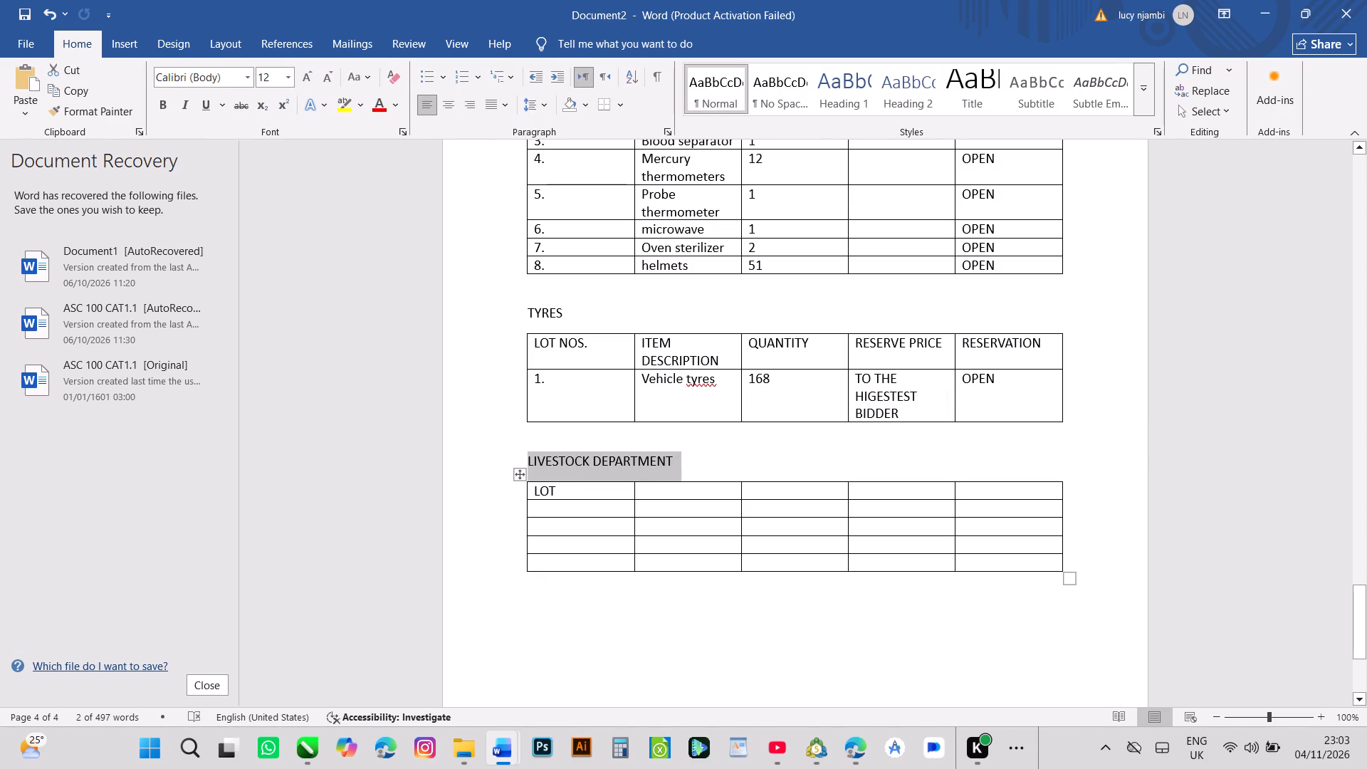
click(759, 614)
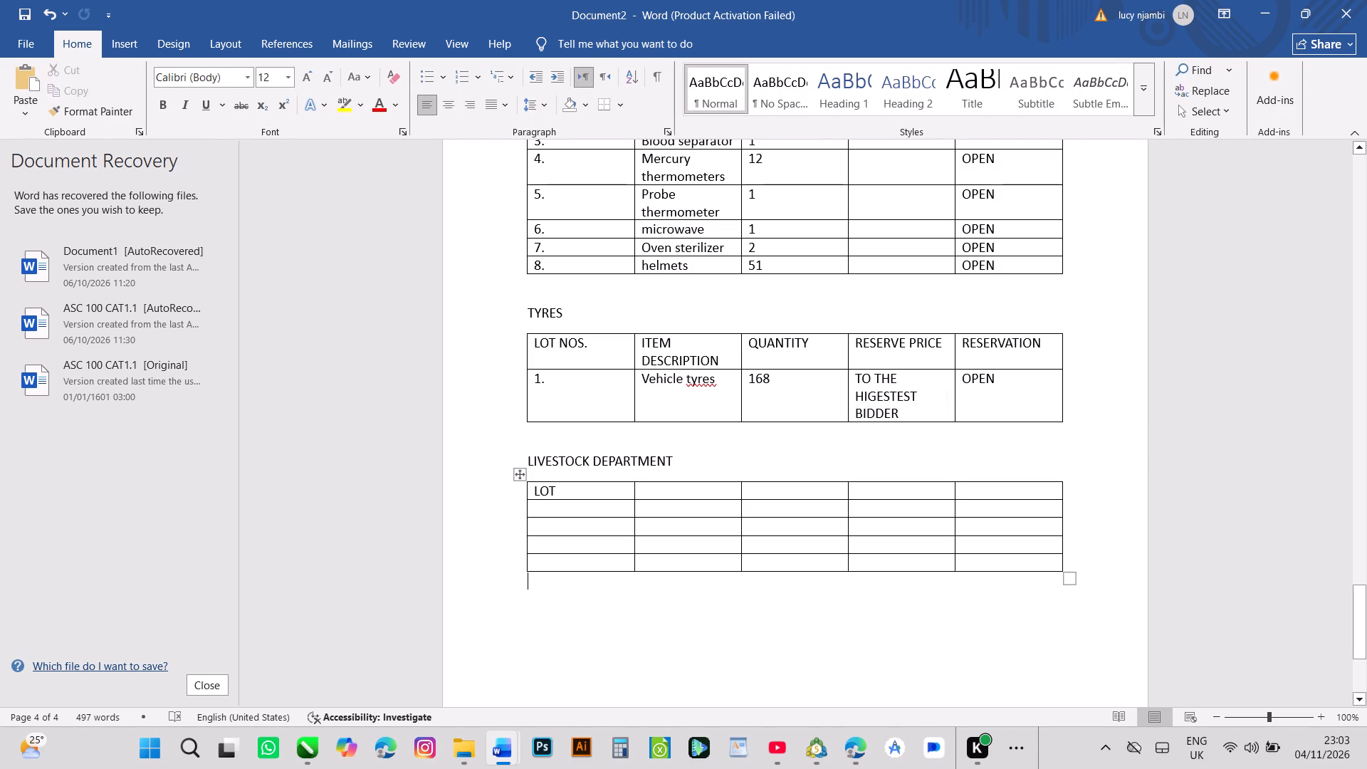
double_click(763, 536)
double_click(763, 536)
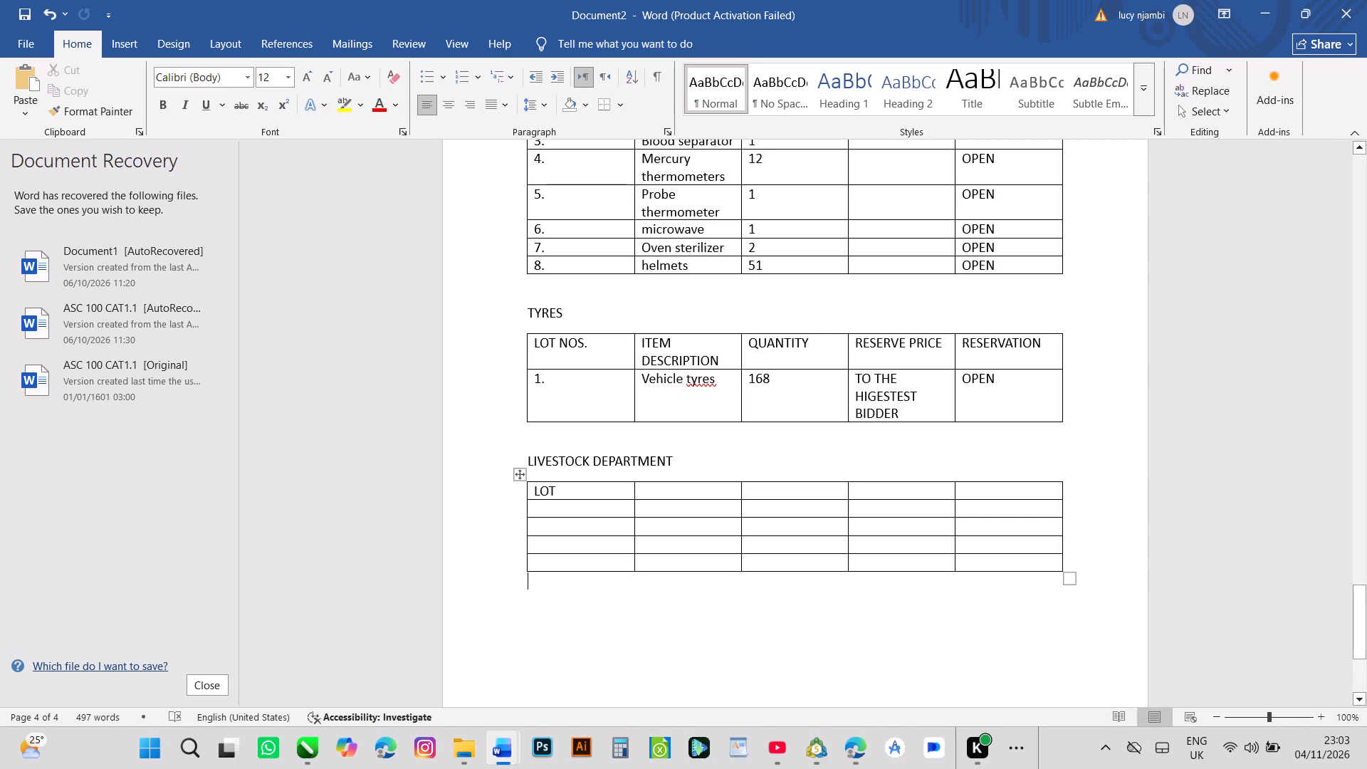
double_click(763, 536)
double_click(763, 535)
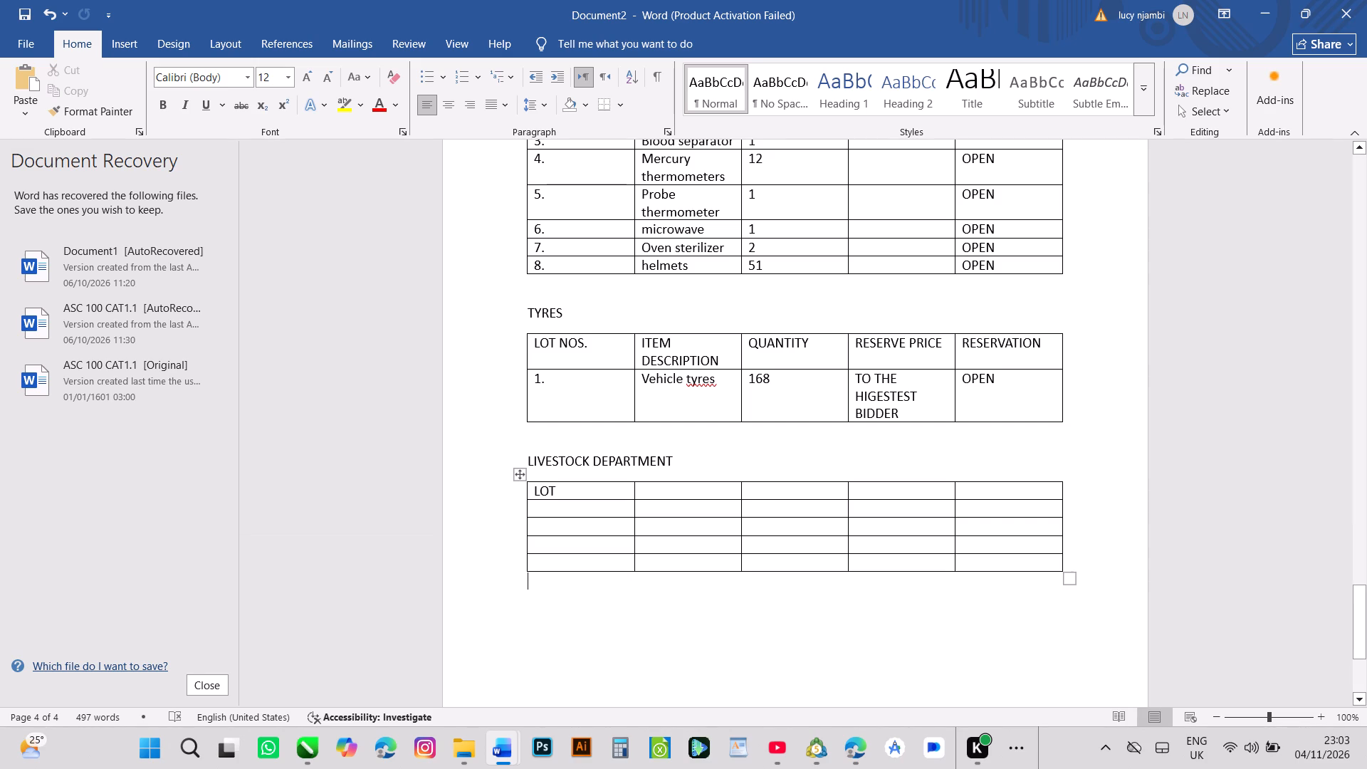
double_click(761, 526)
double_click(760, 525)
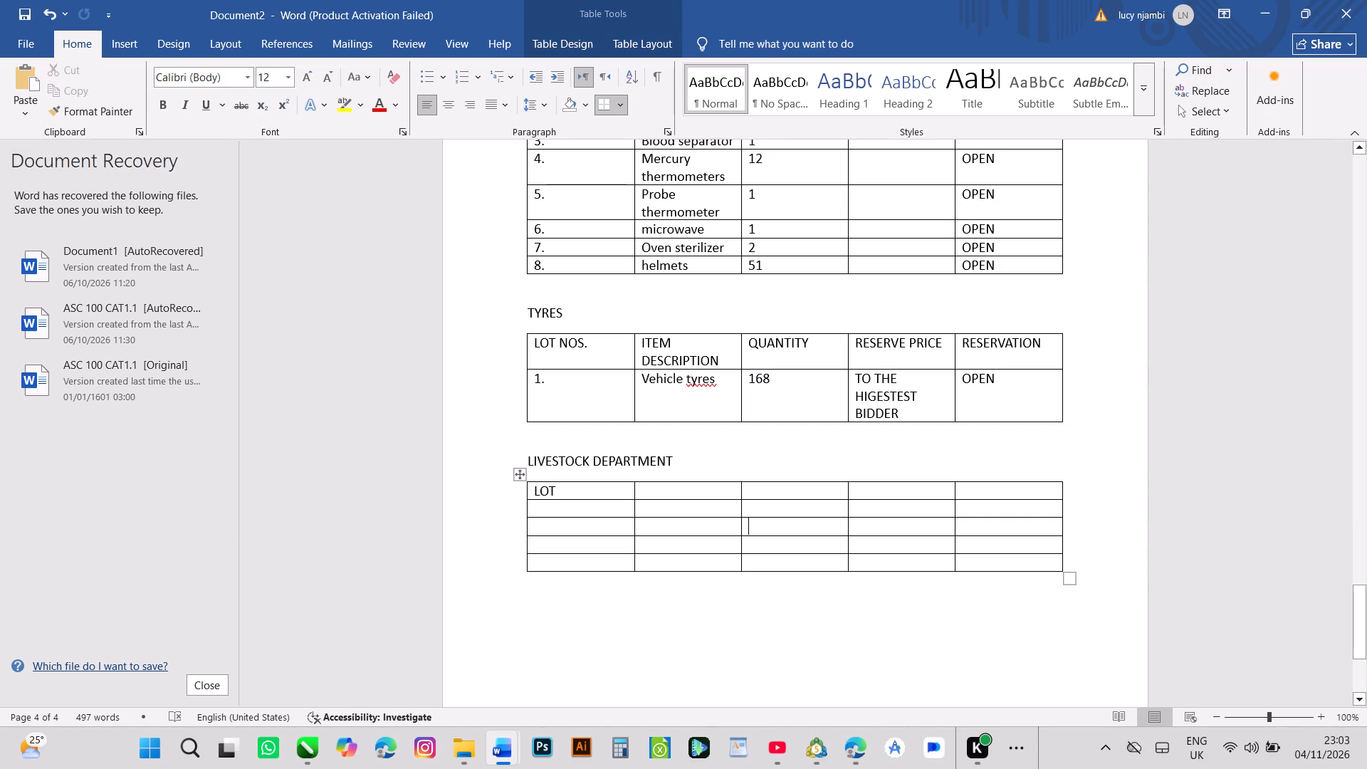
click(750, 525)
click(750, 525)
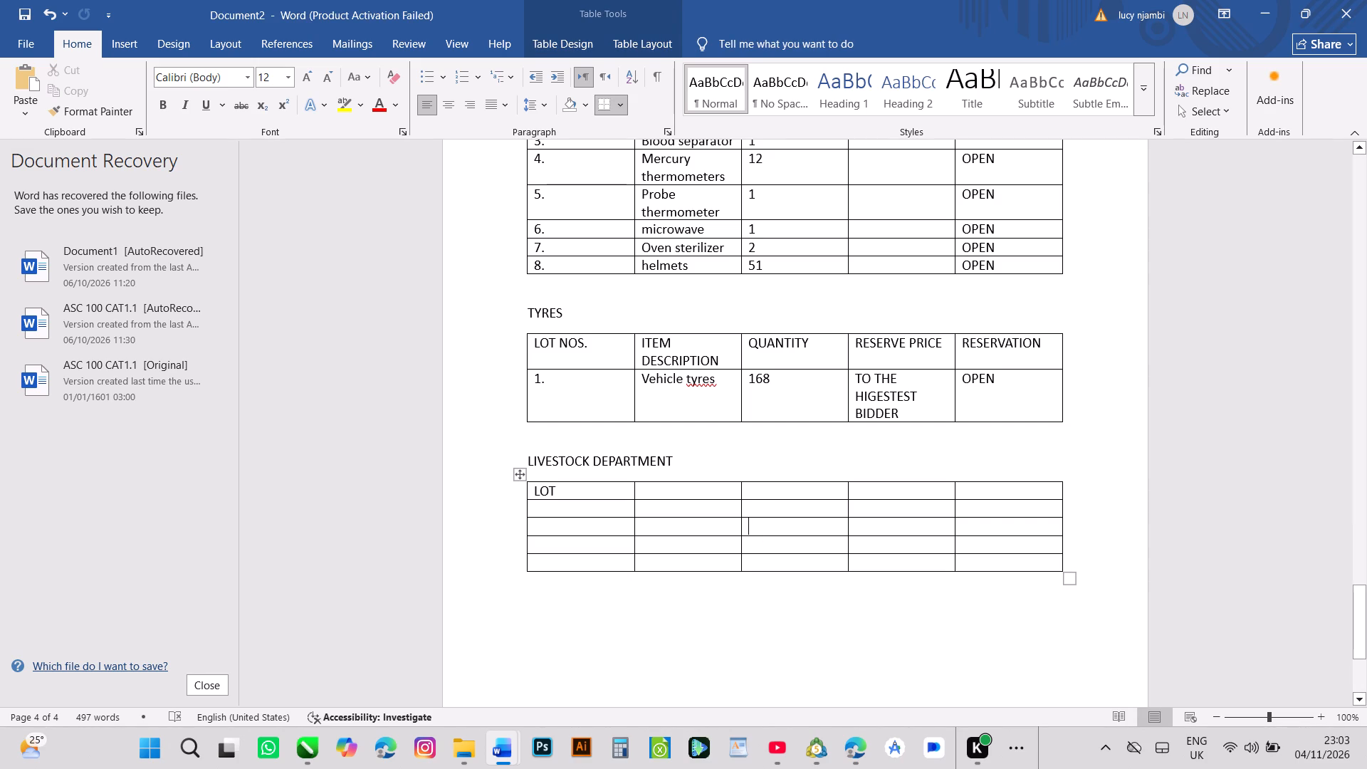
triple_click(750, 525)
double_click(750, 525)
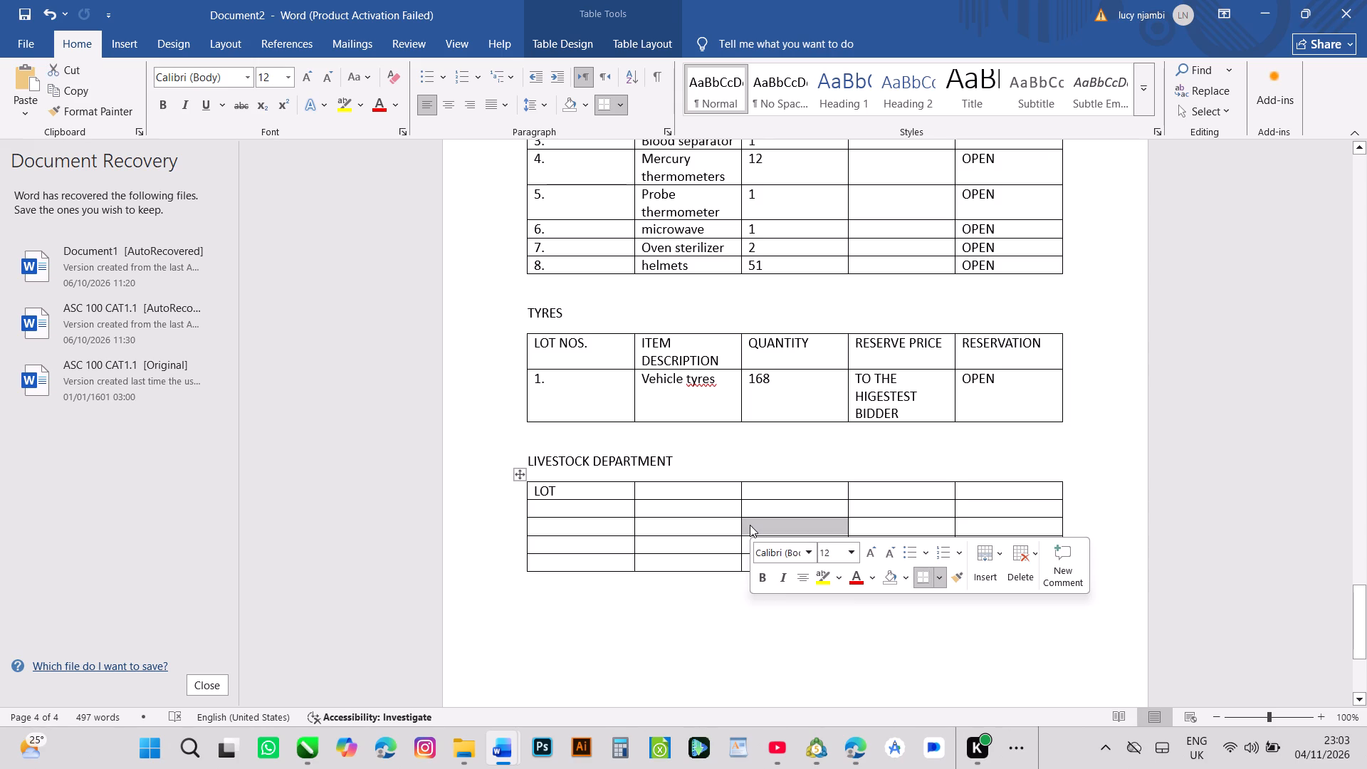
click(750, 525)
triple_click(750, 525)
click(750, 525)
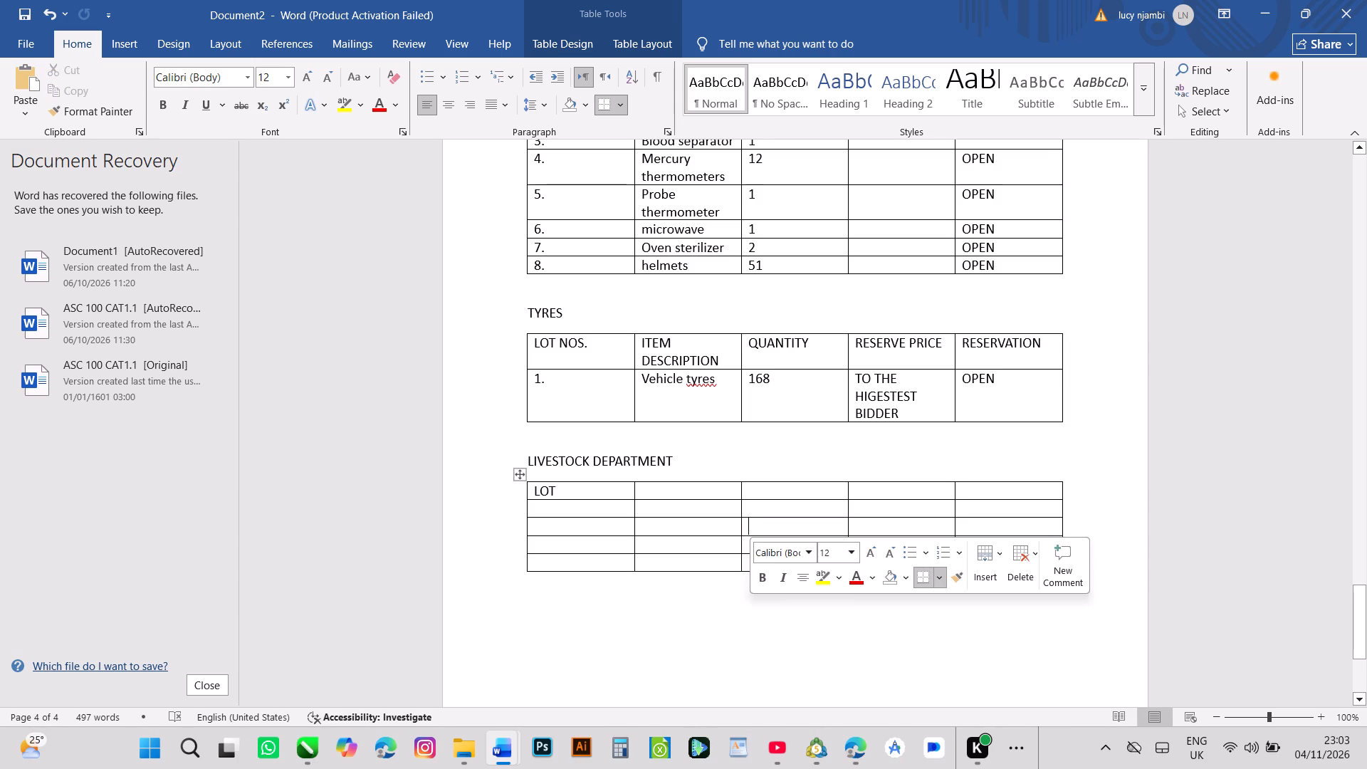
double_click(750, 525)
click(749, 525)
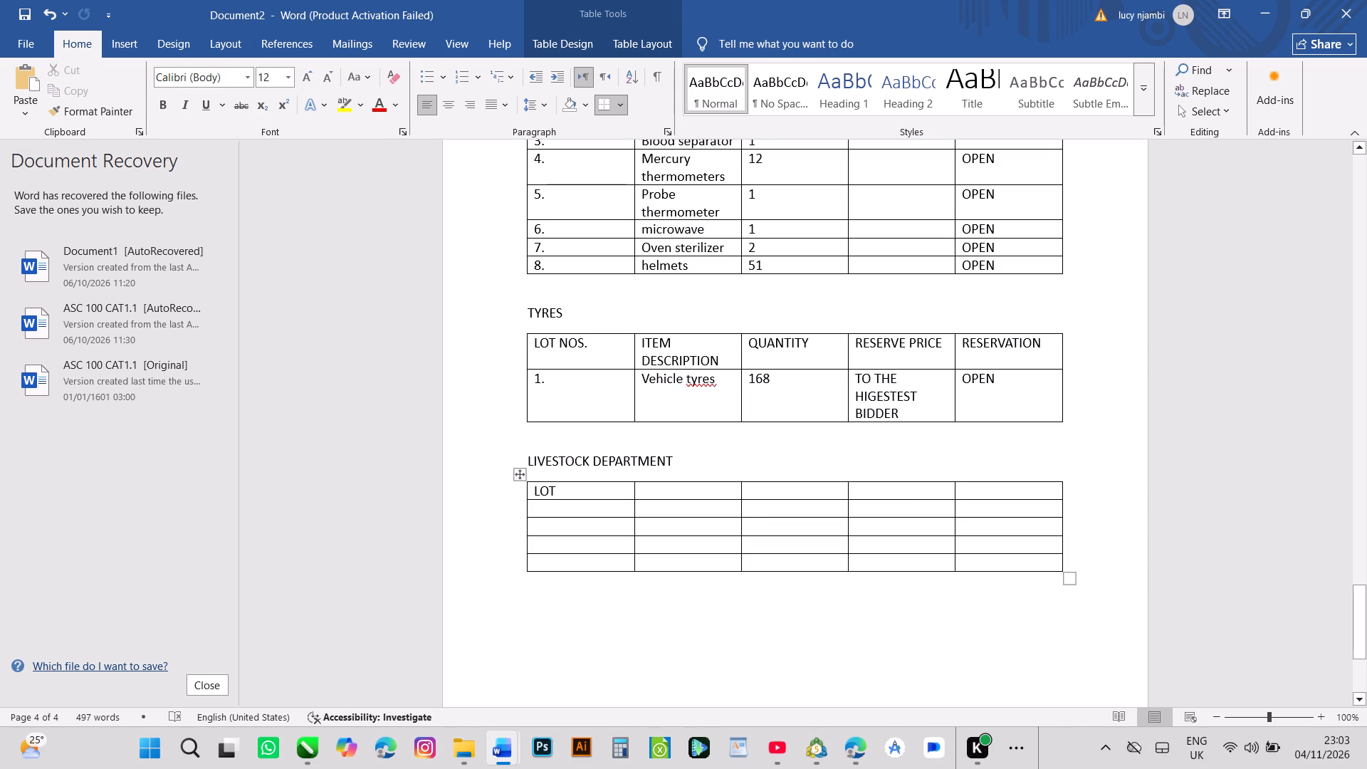
Delete the whole table under the LIVESTOCK DEPARTMENT heading.
click(1067, 577)
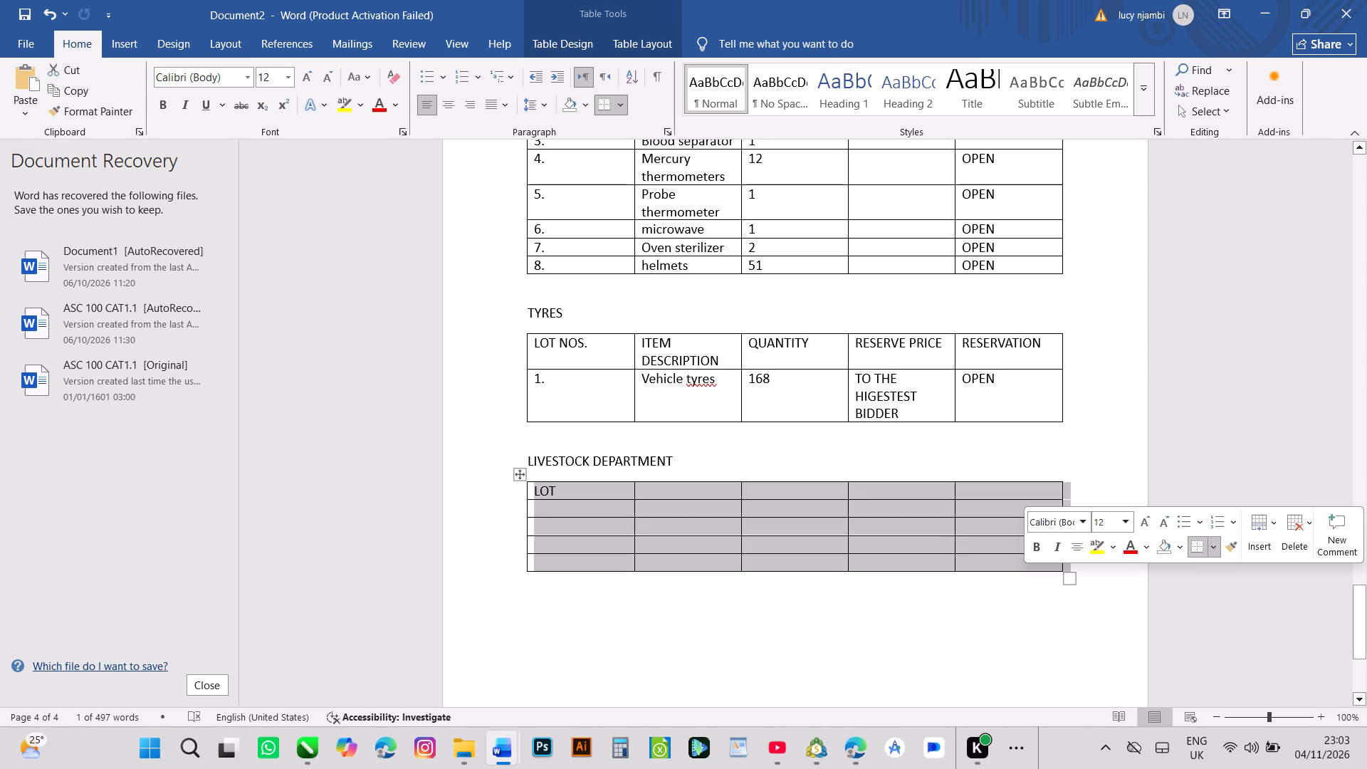
key(BackSpace)
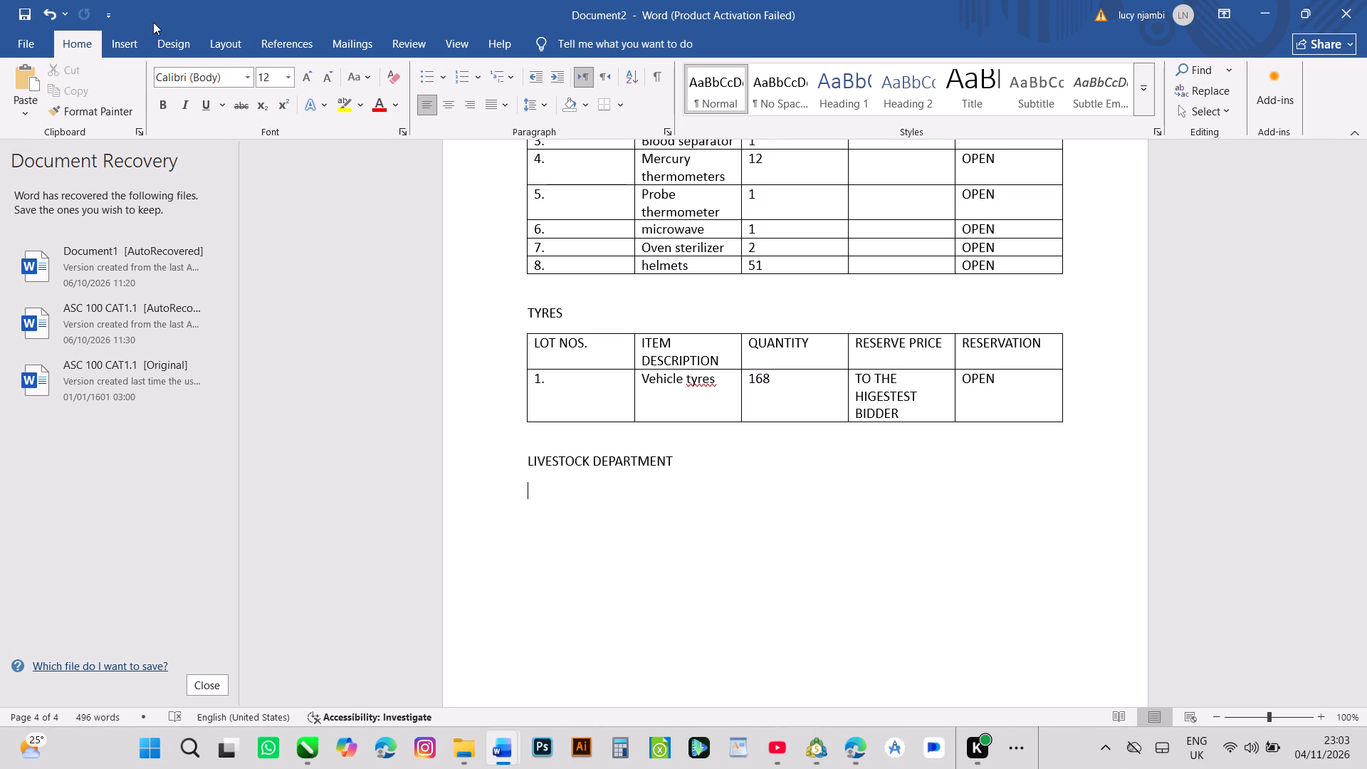
Insert a table with 5 columns and 6 rows under the LIVESTOCK DEPARTMENT heading.
click(123, 38)
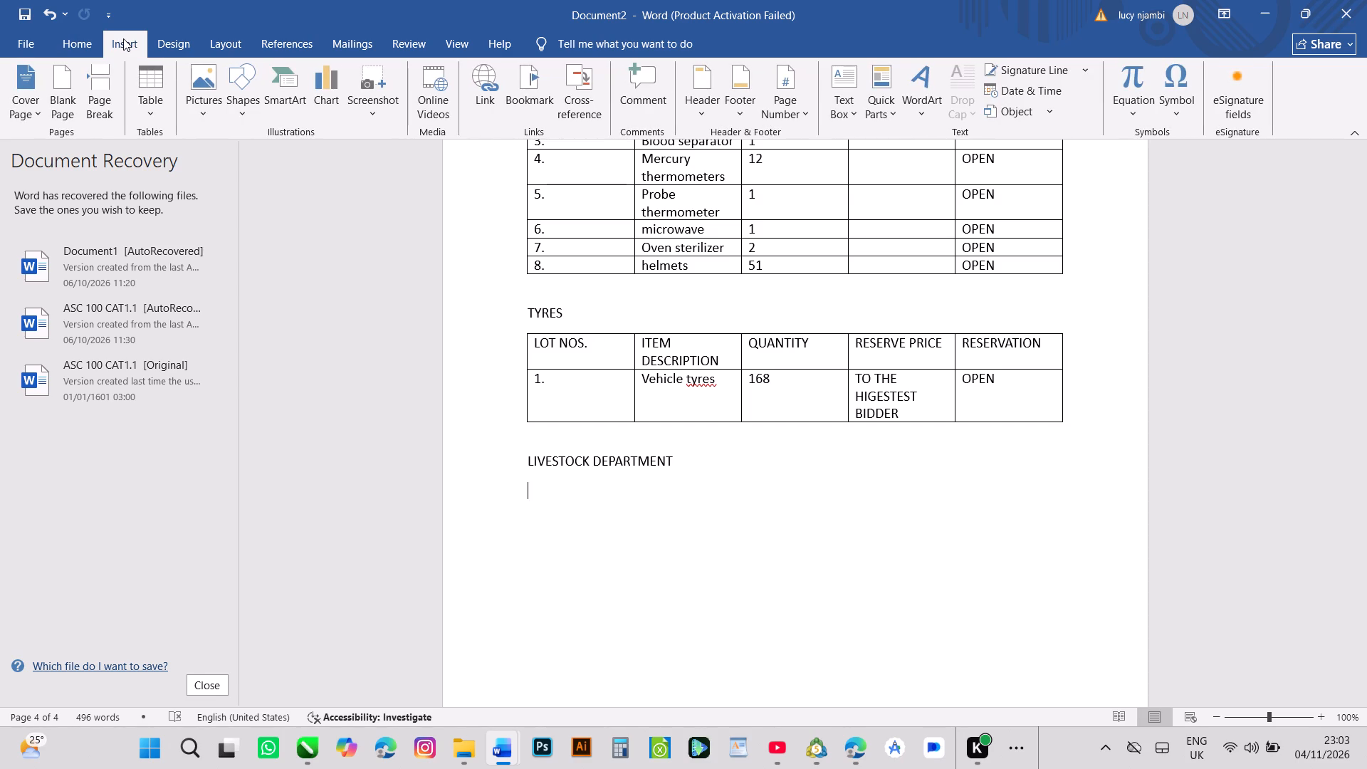
click(150, 108)
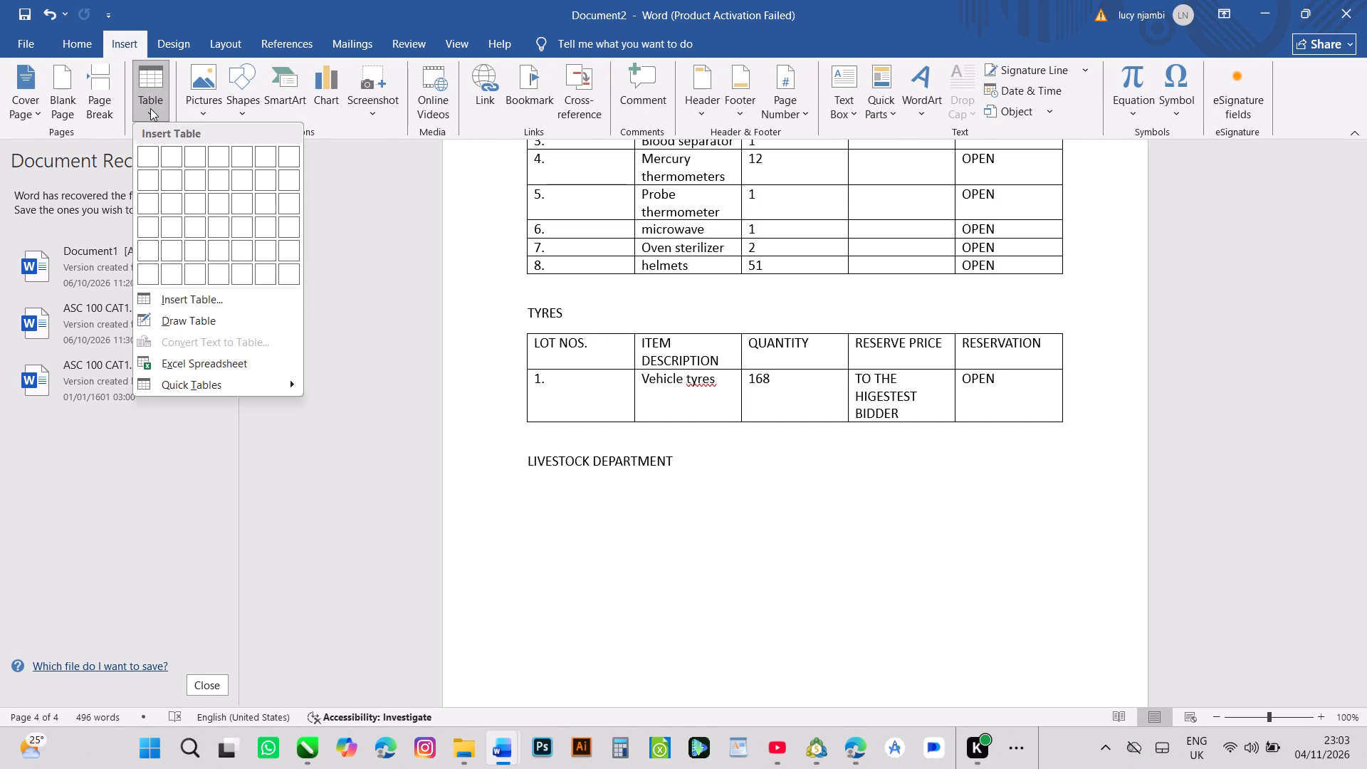
click(207, 304)
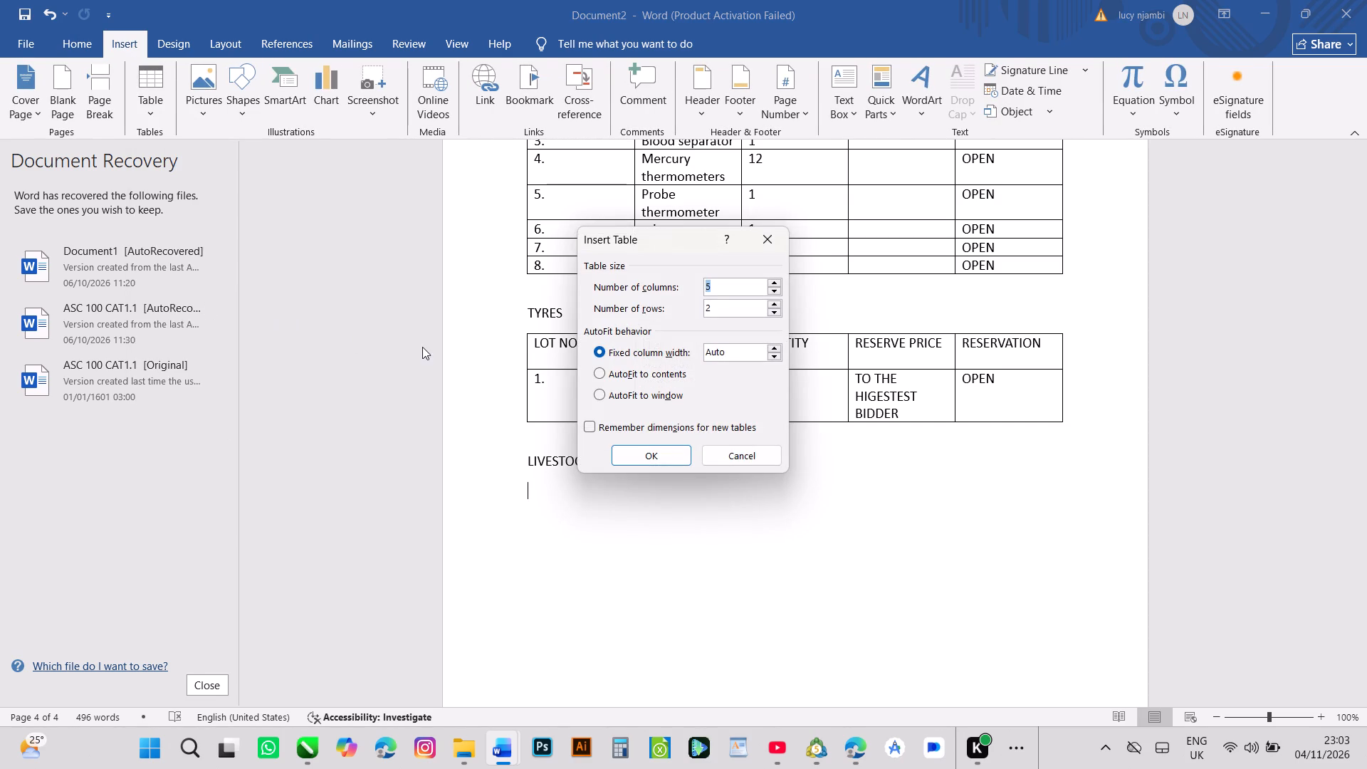
click(708, 307)
key(BackSpace)
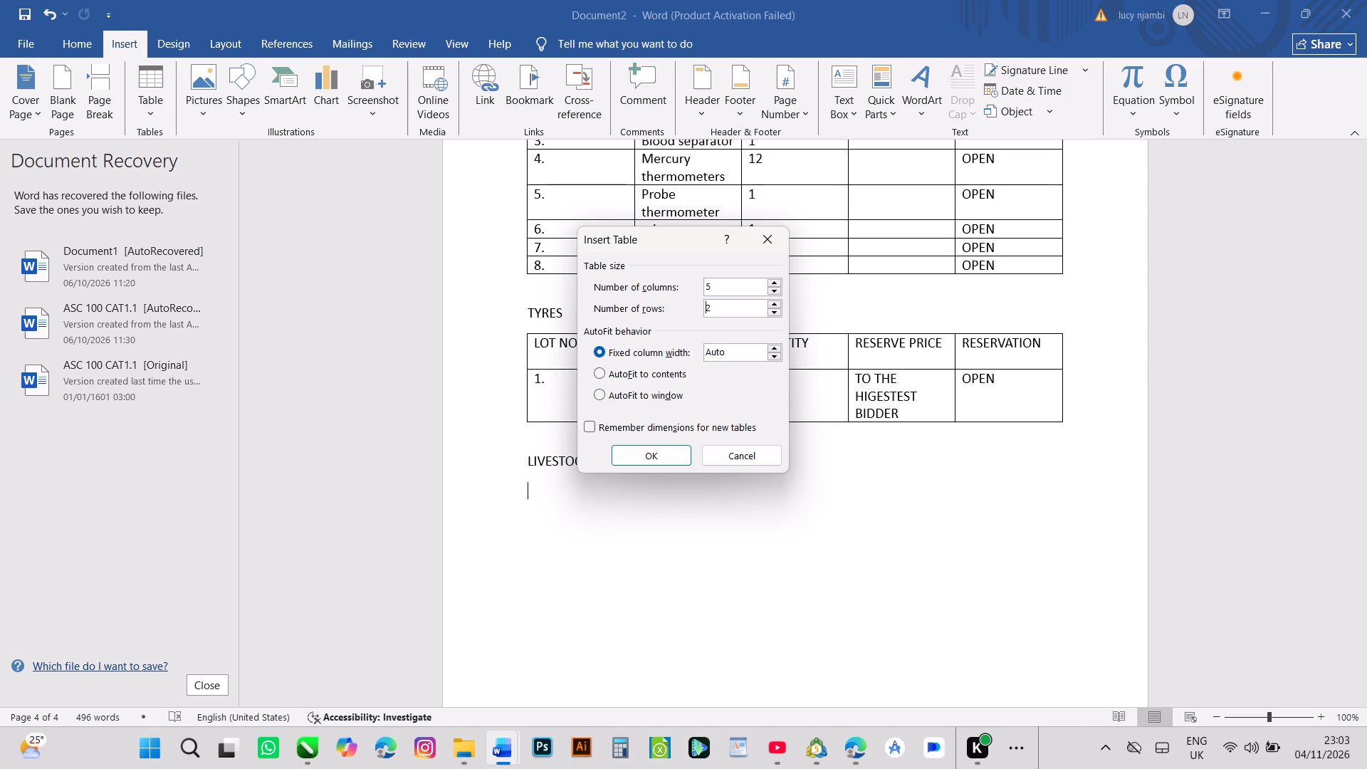
click(721, 303)
key(BackSpace)
key(6)
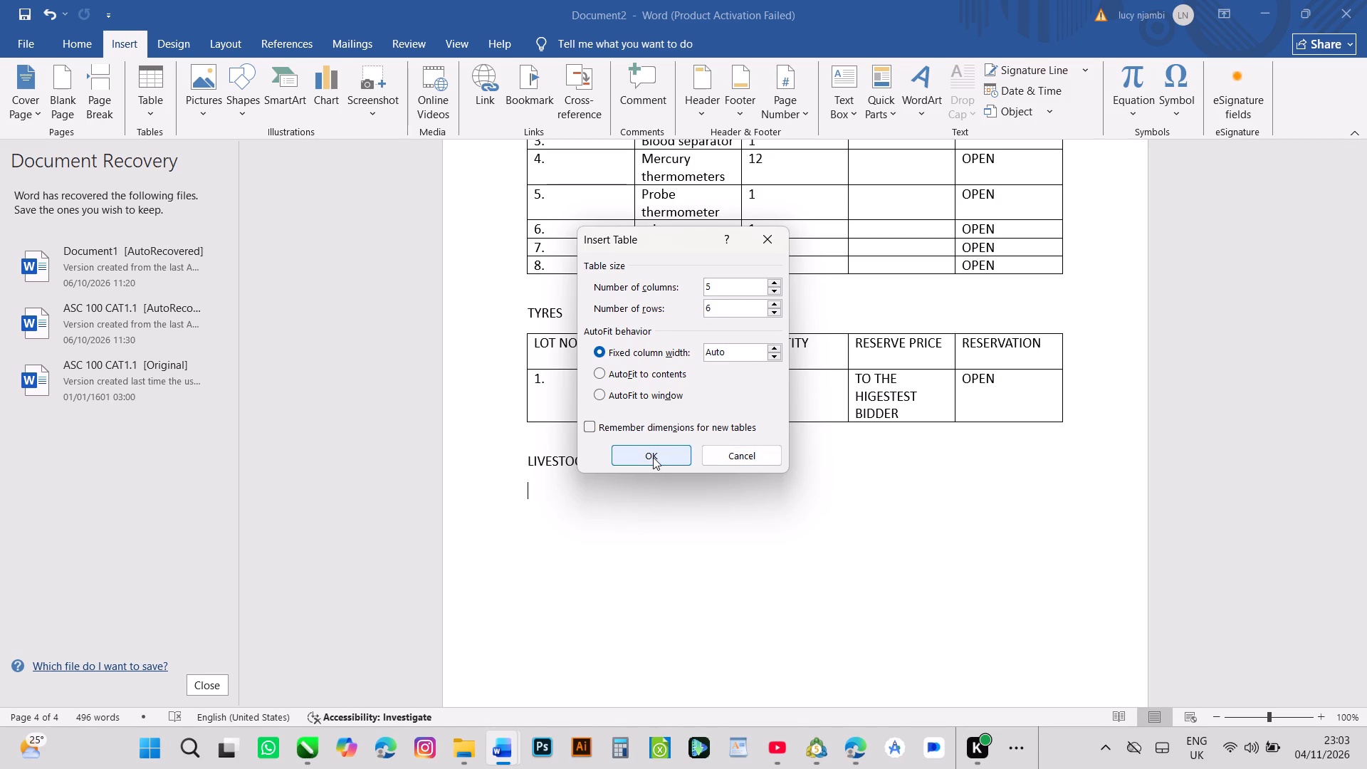
click(653, 457)
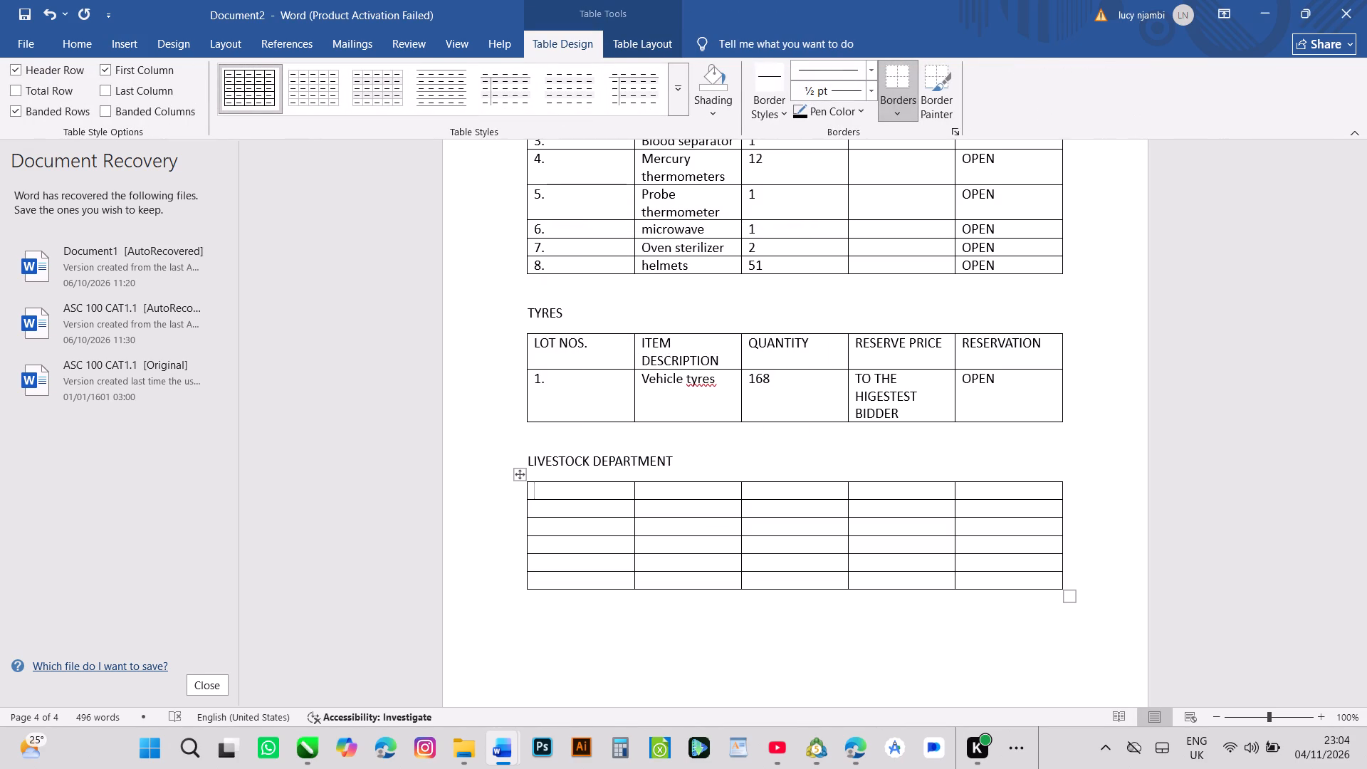
Enter LOT NOS. in the first header cell of the LIVESTOCK DEPARTMENT table.
text(LO)
key(t)
key(space)
text(NO)
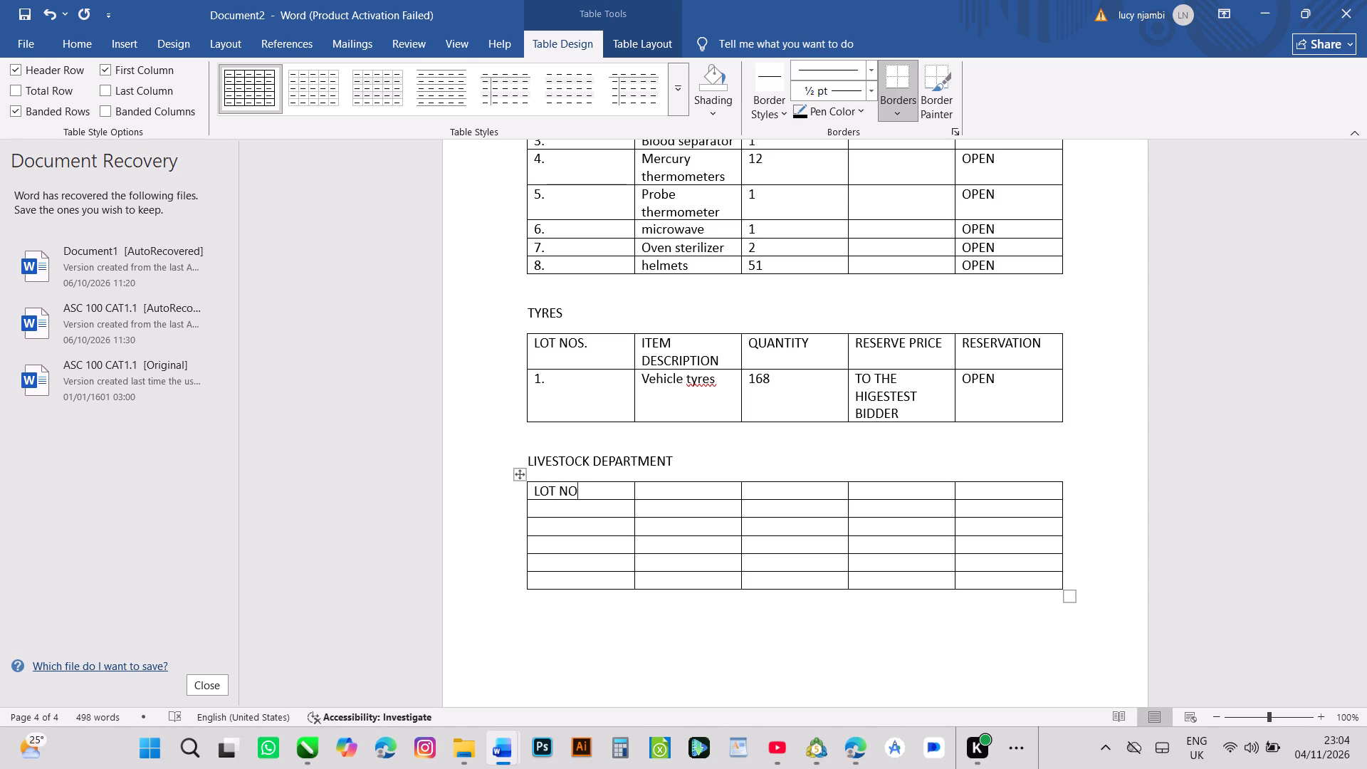
key(s)
key(period)
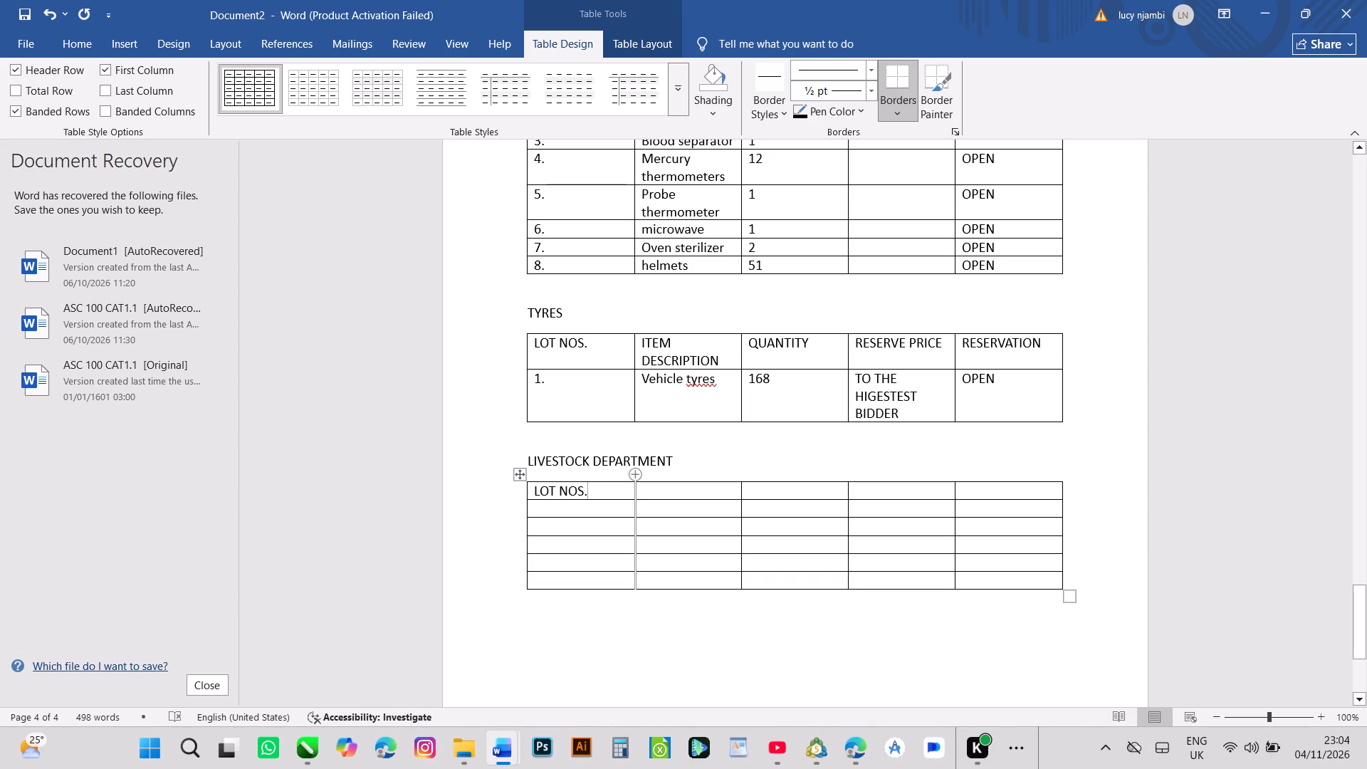
Enter ITEM DESCRIPTION in the second header cell of the LIVESTOCK DEPARTMENT table.
click(651, 489)
text(ITEM)
key(space)
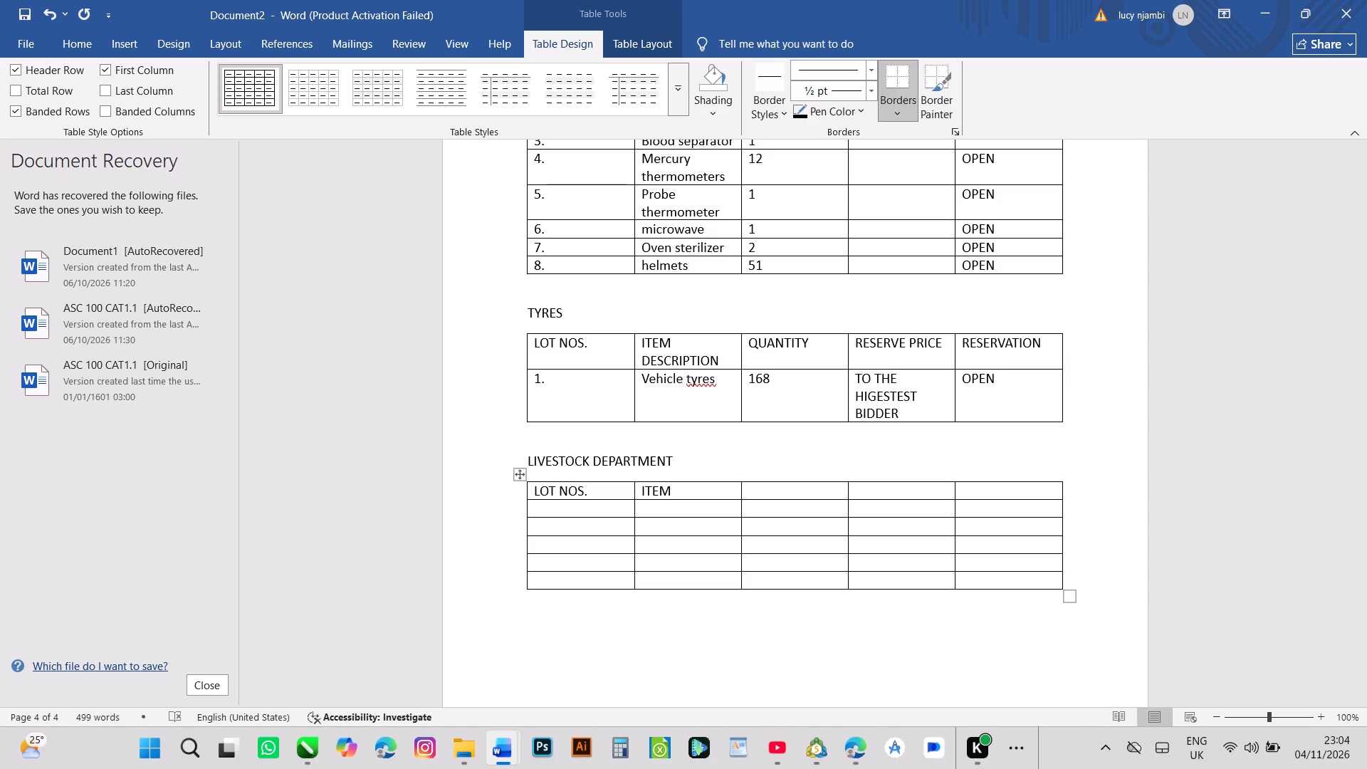
text(DES)
key(c)
text(RIP)
text(TION)
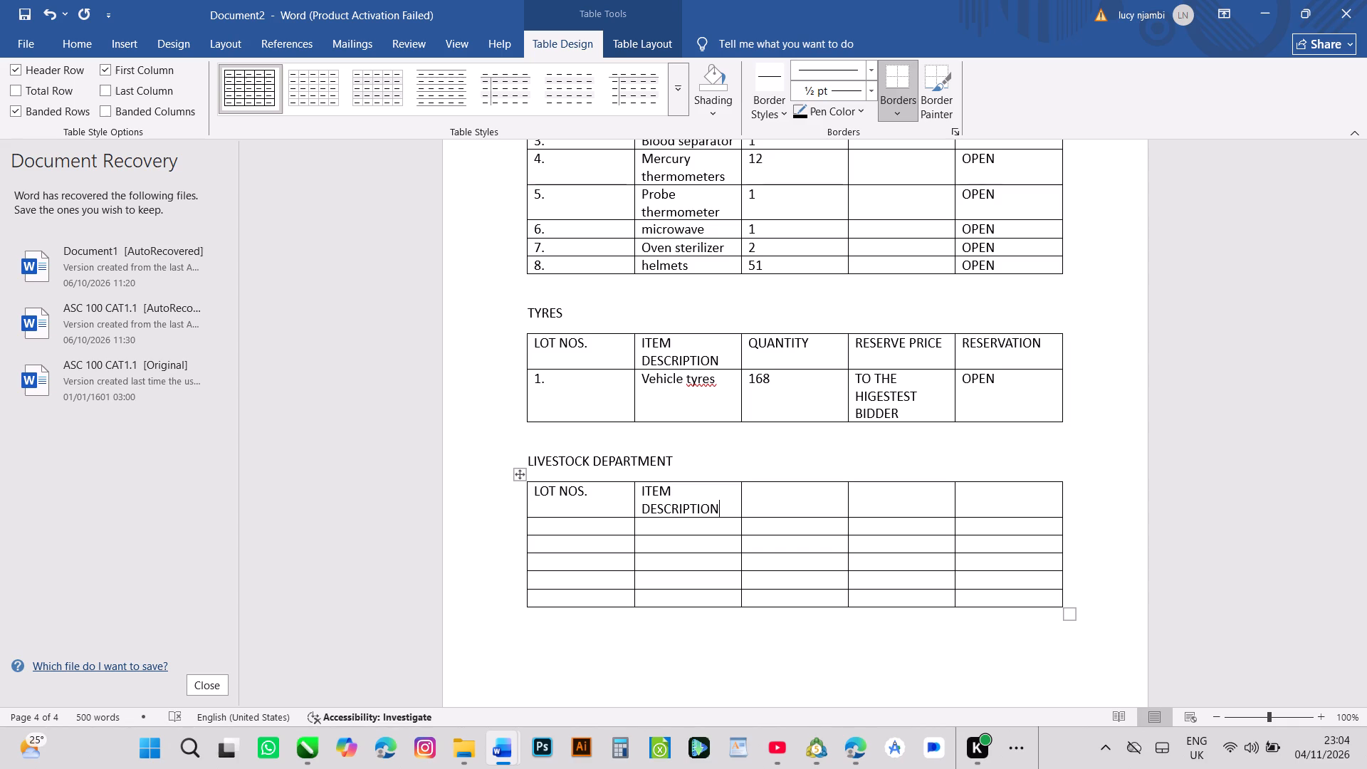
Enter QUANTITY in the third header cell of the LIVESTOCK DEPARTMENT table.
click(754, 501)
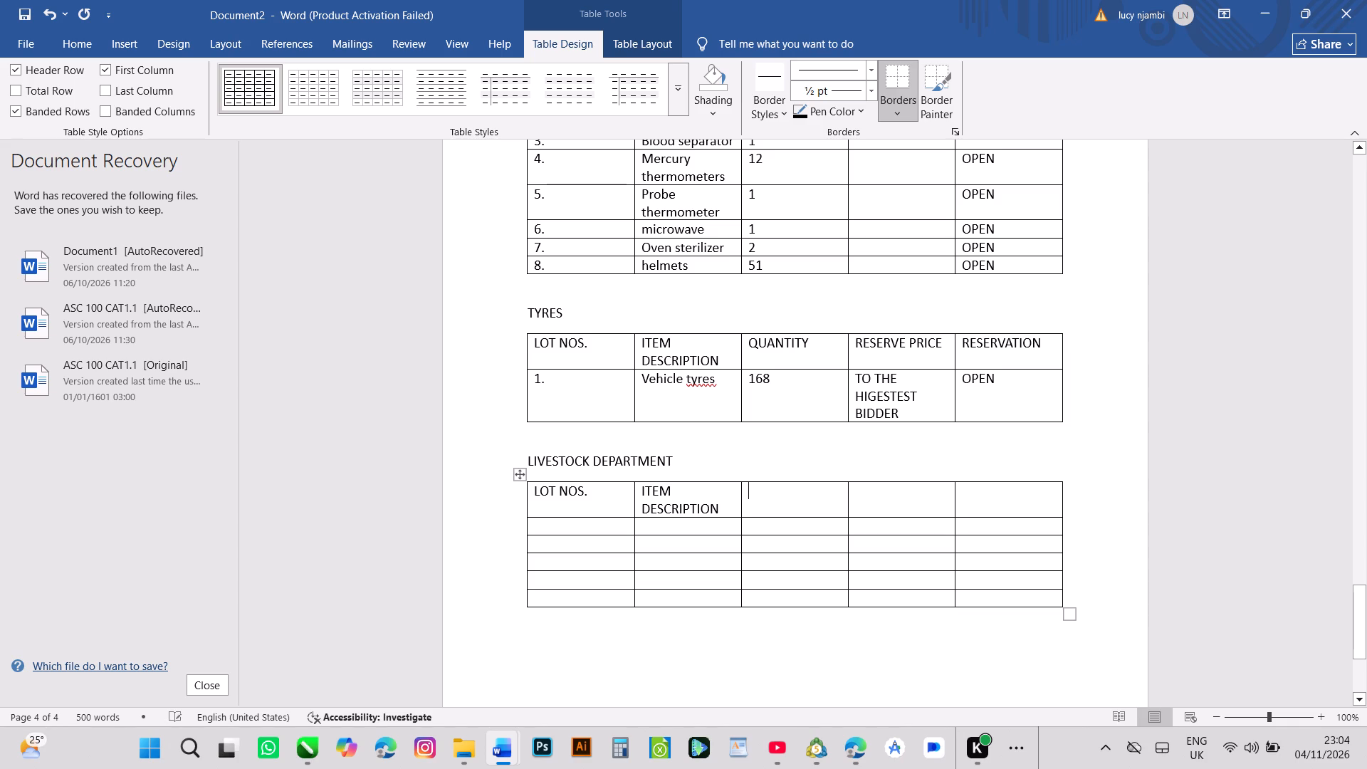
key(q)
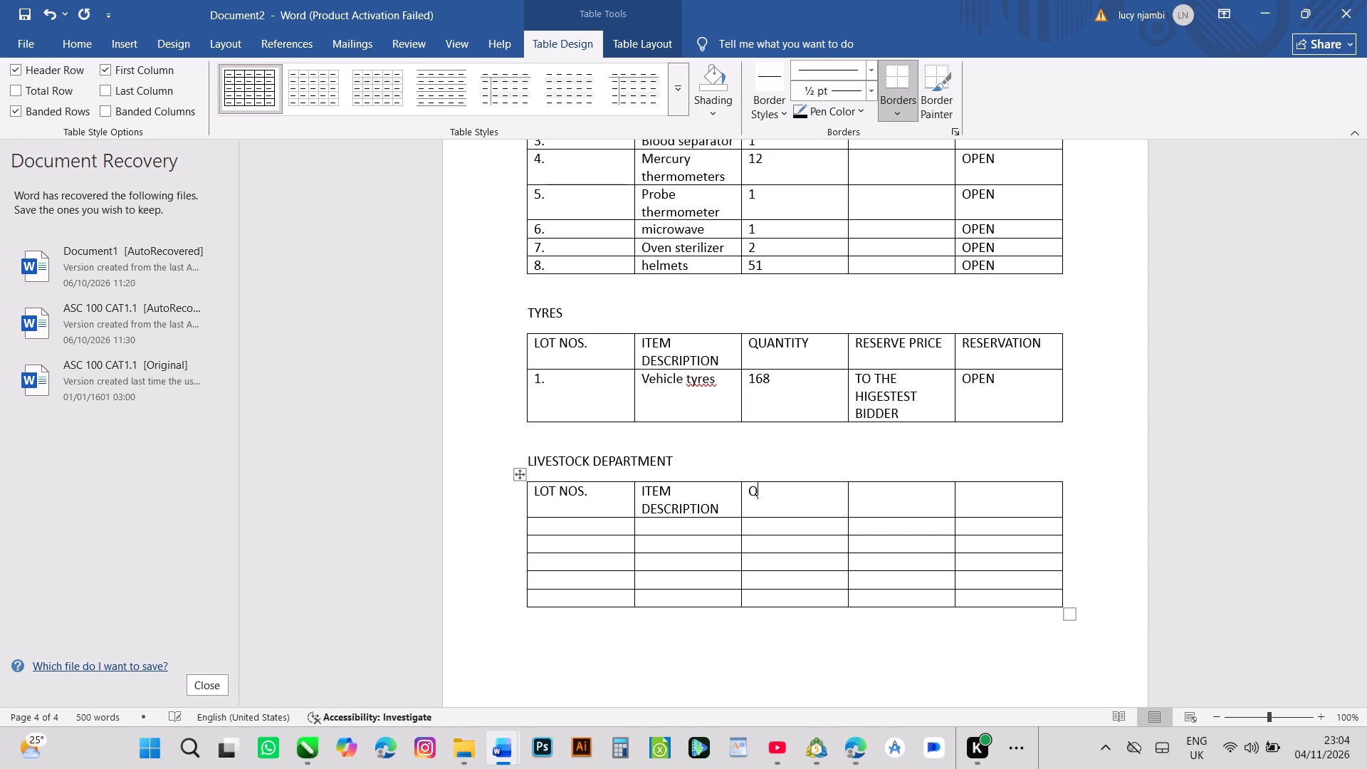
key(u)
key(a)
key(n)
text(TITY)
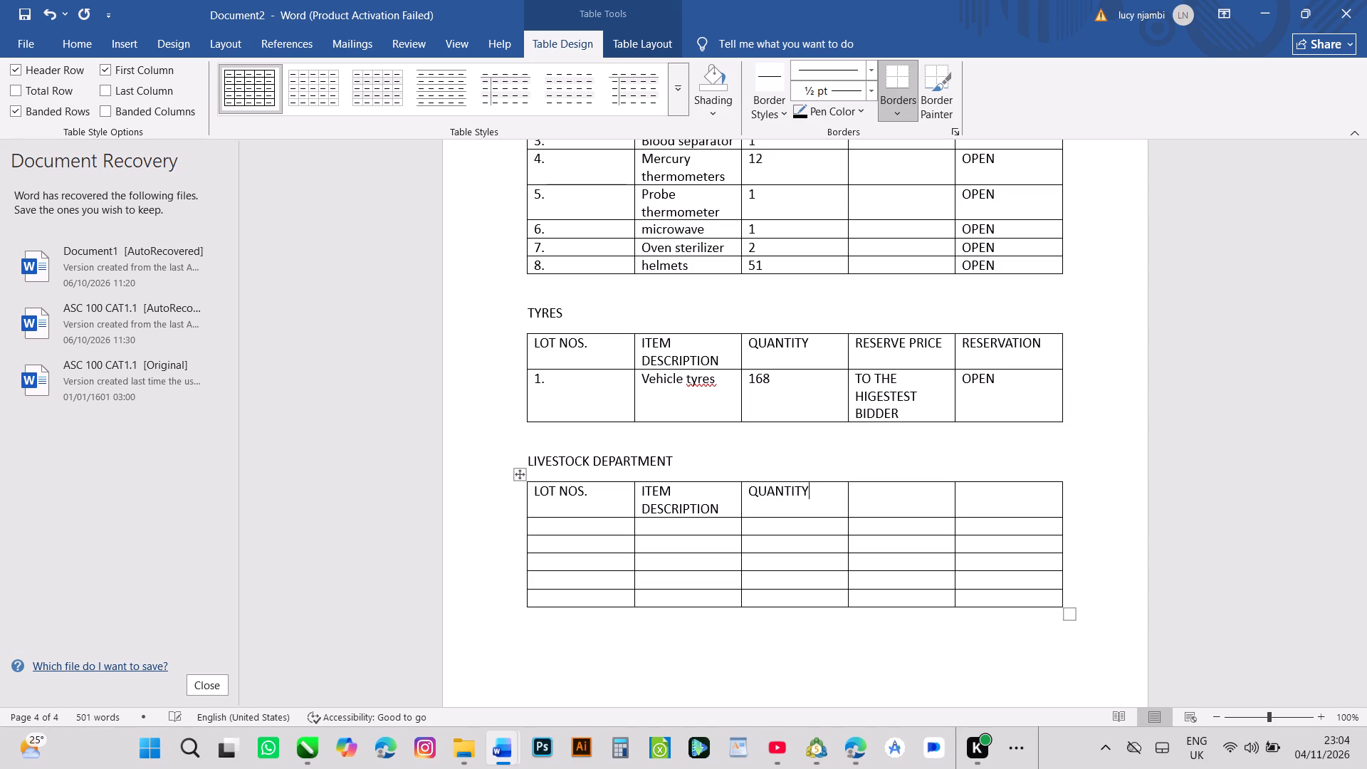
Enter RESERVEPRICE in the fourth header cell of the LIVESTOCK DEPARTMENT table.
click(859, 496)
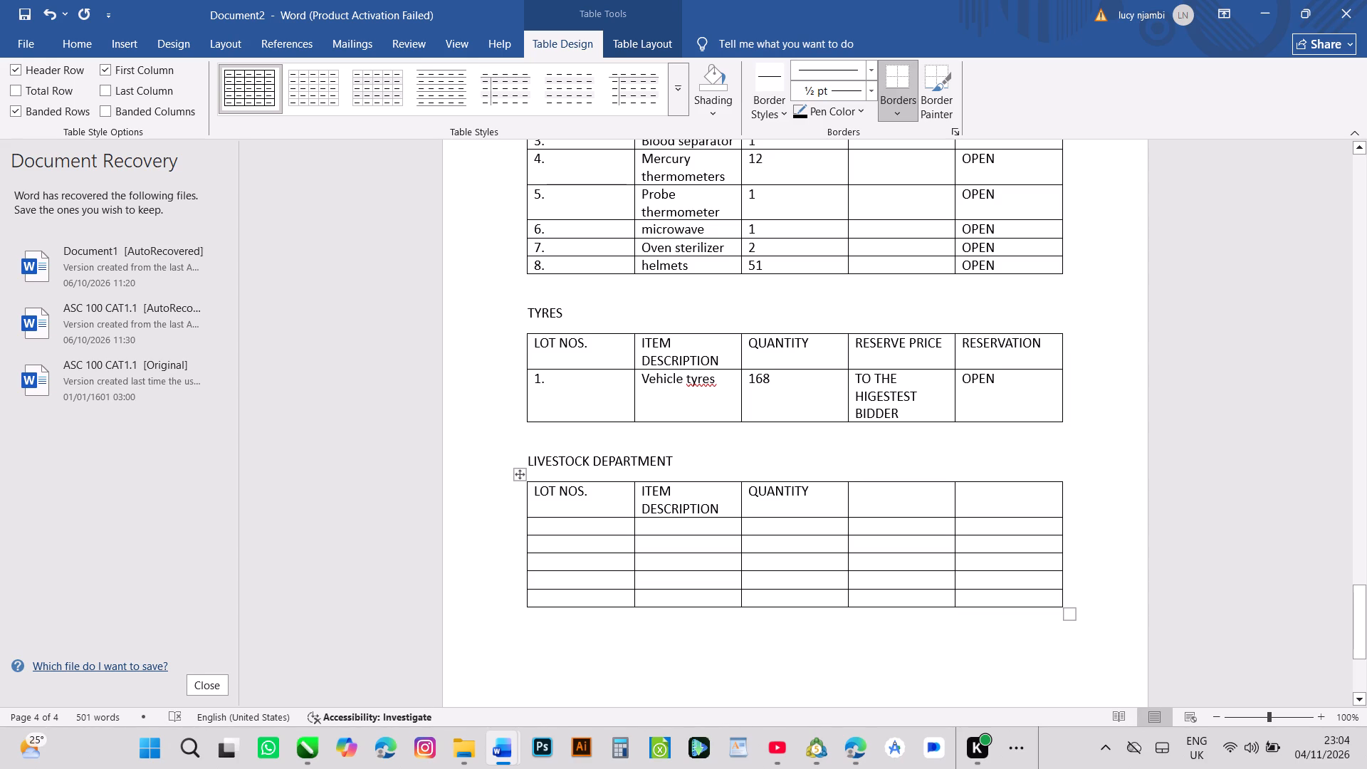
text(RESER)
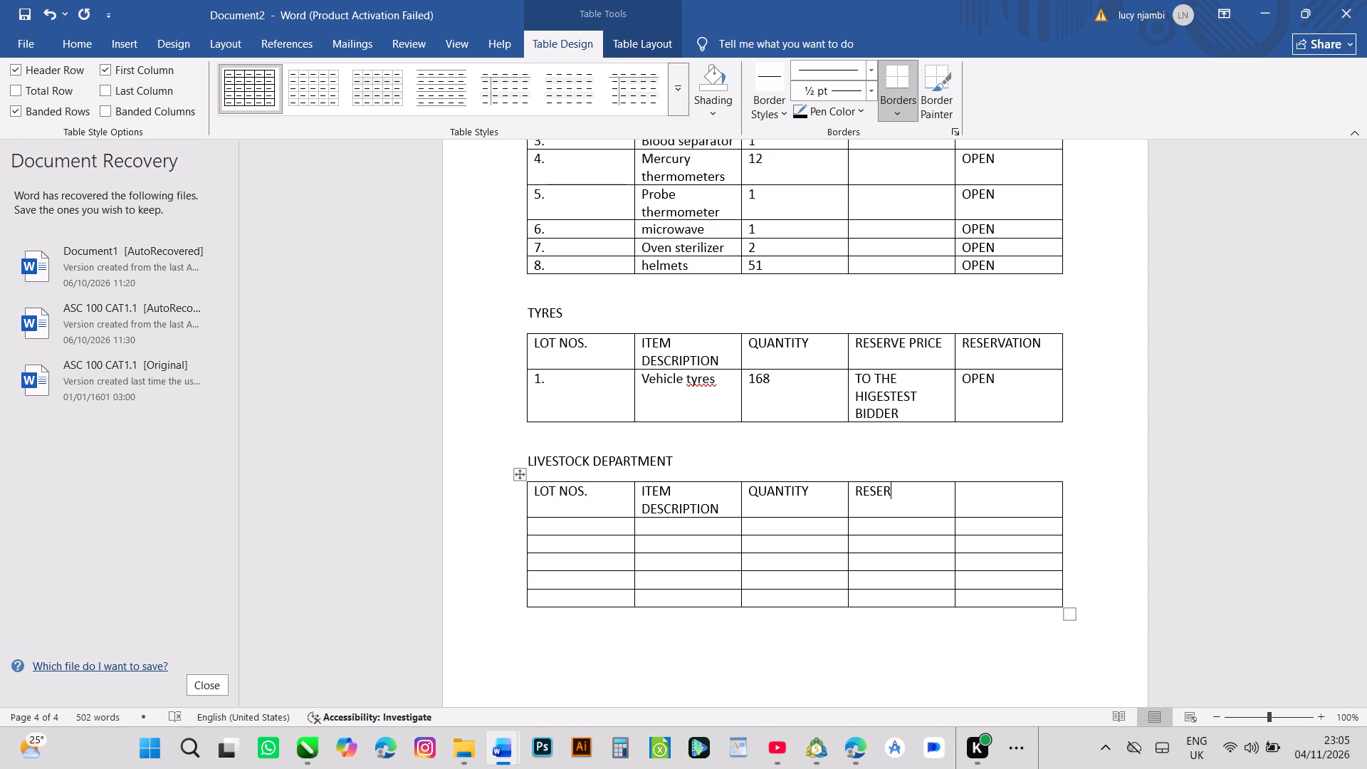
text(VE)
key(p)
text(RI)
text(CE)
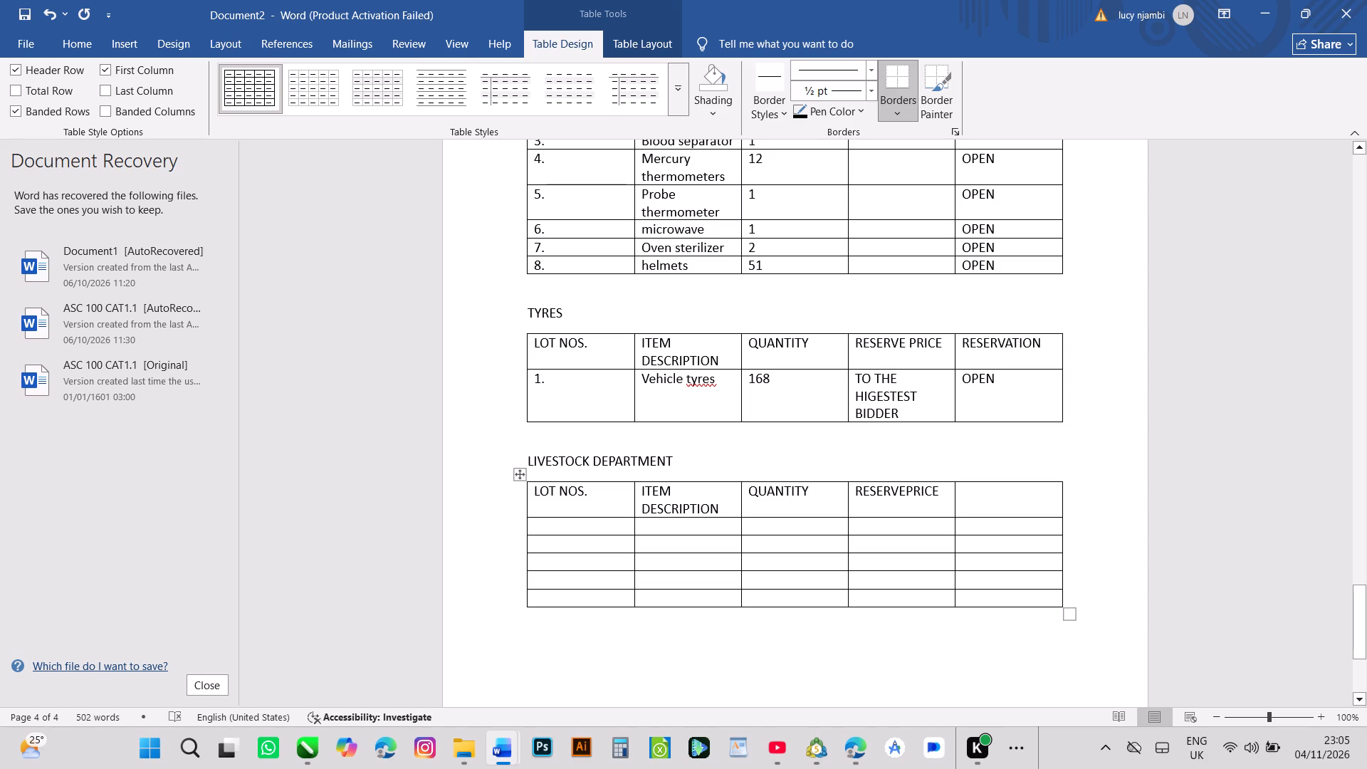
Enter RESERVATIONS in the fifth header cell of the LIVESTOCK DEPARTMENT table.
click(973, 499)
text(RESER)
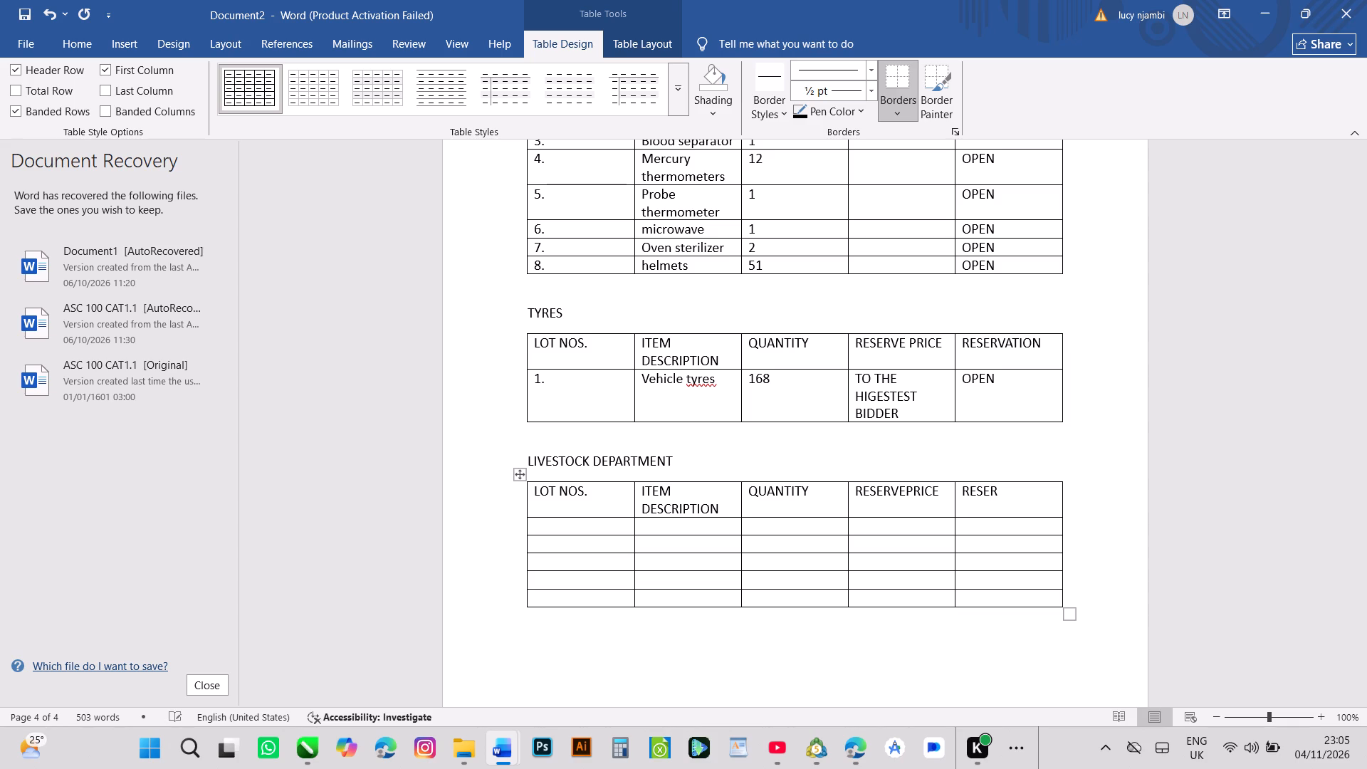
key(v)
key(a)
text(TI)
text(ON)
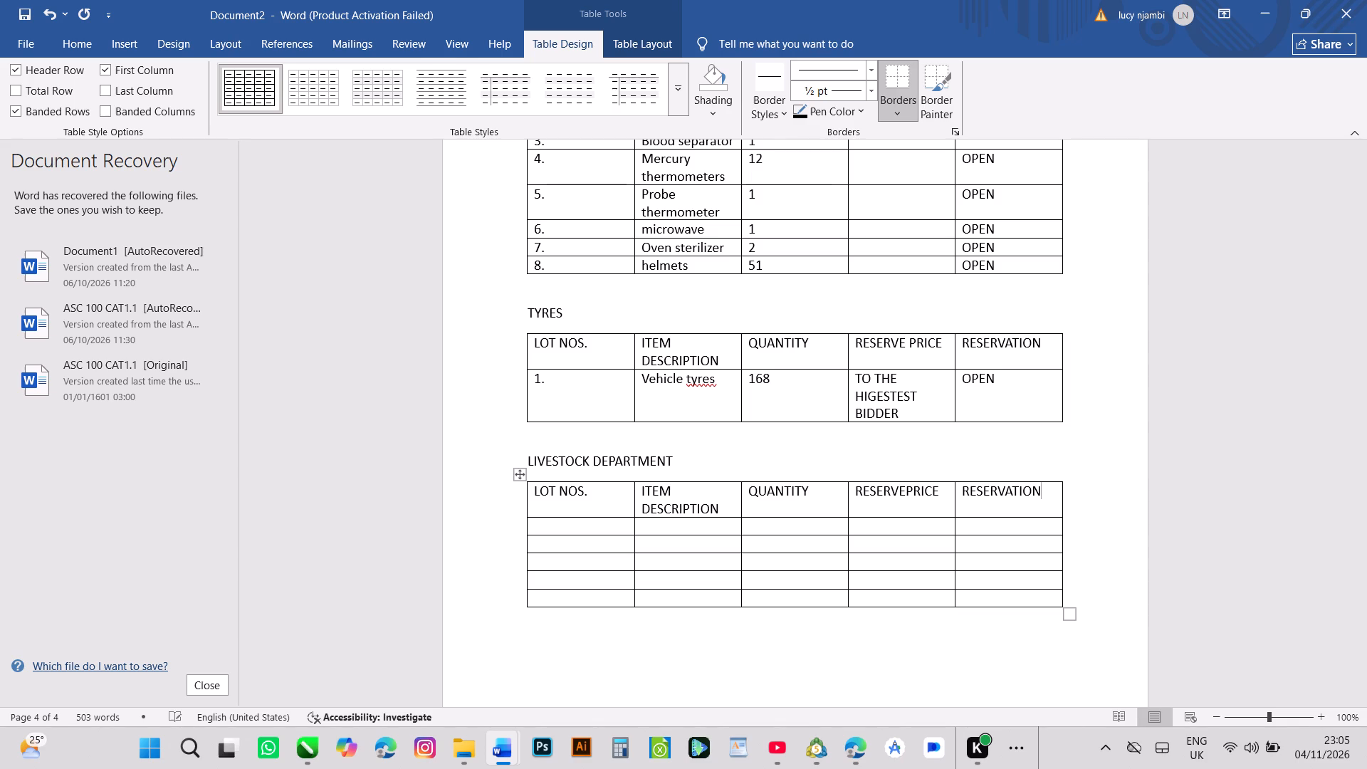
key(s)
Fill the RESERVATIONS column of the LIVESTOCK DEPARTMENT table with OPEN in all five rows below the header.
click(961, 528)
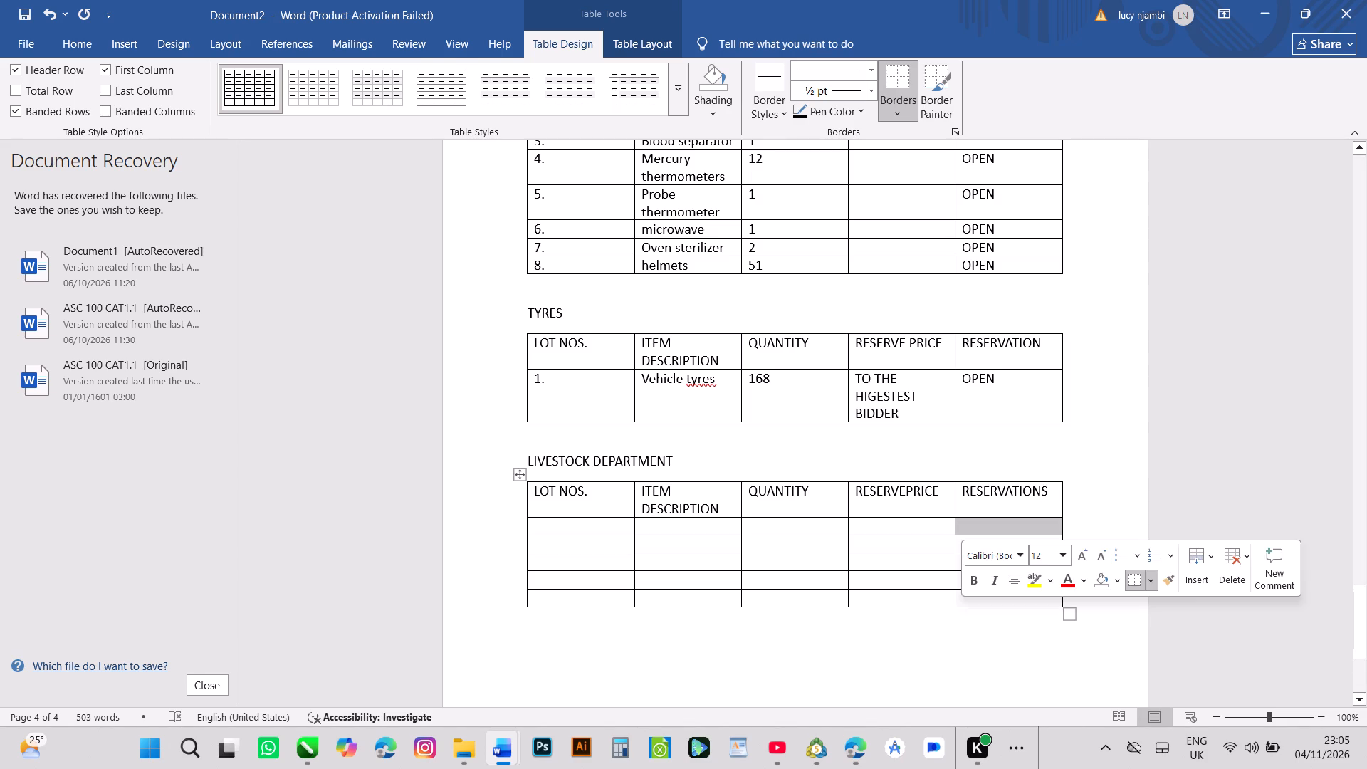
click(962, 528)
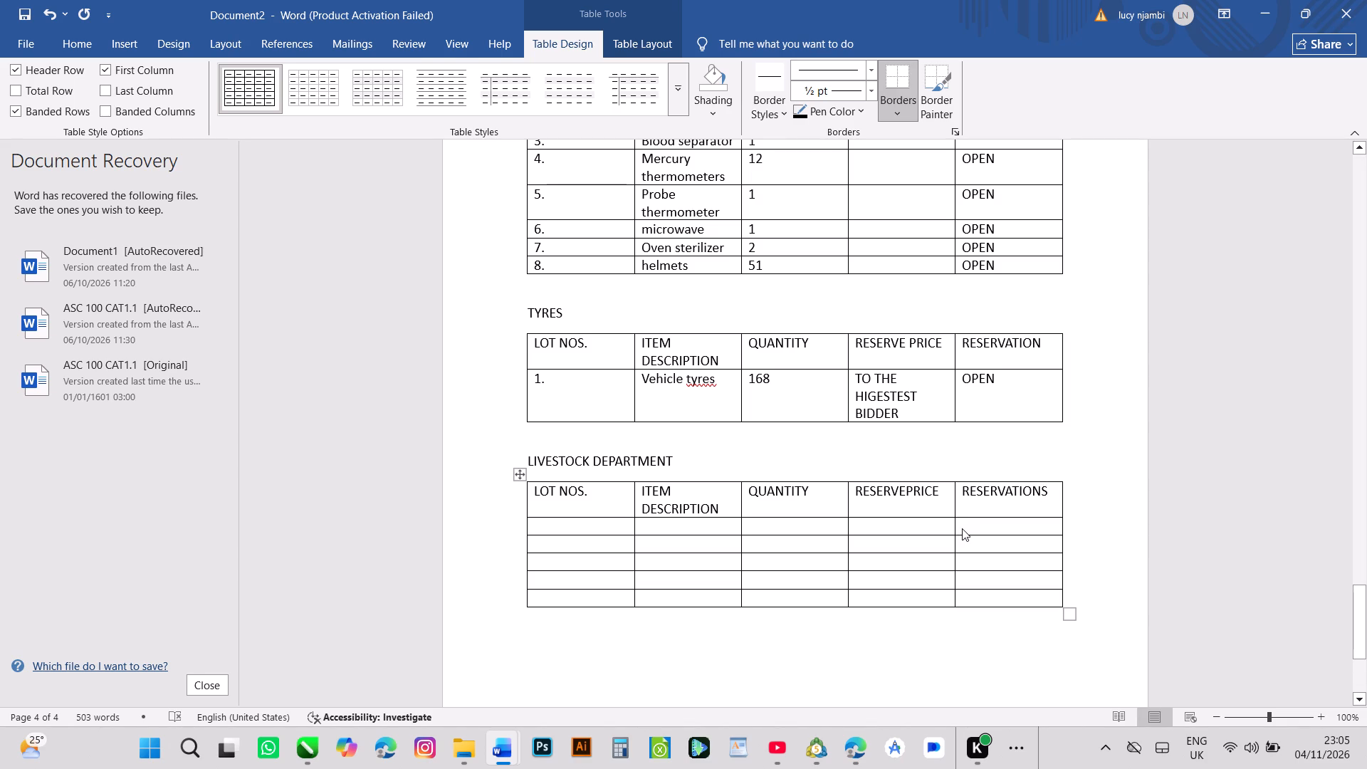
text(OP)
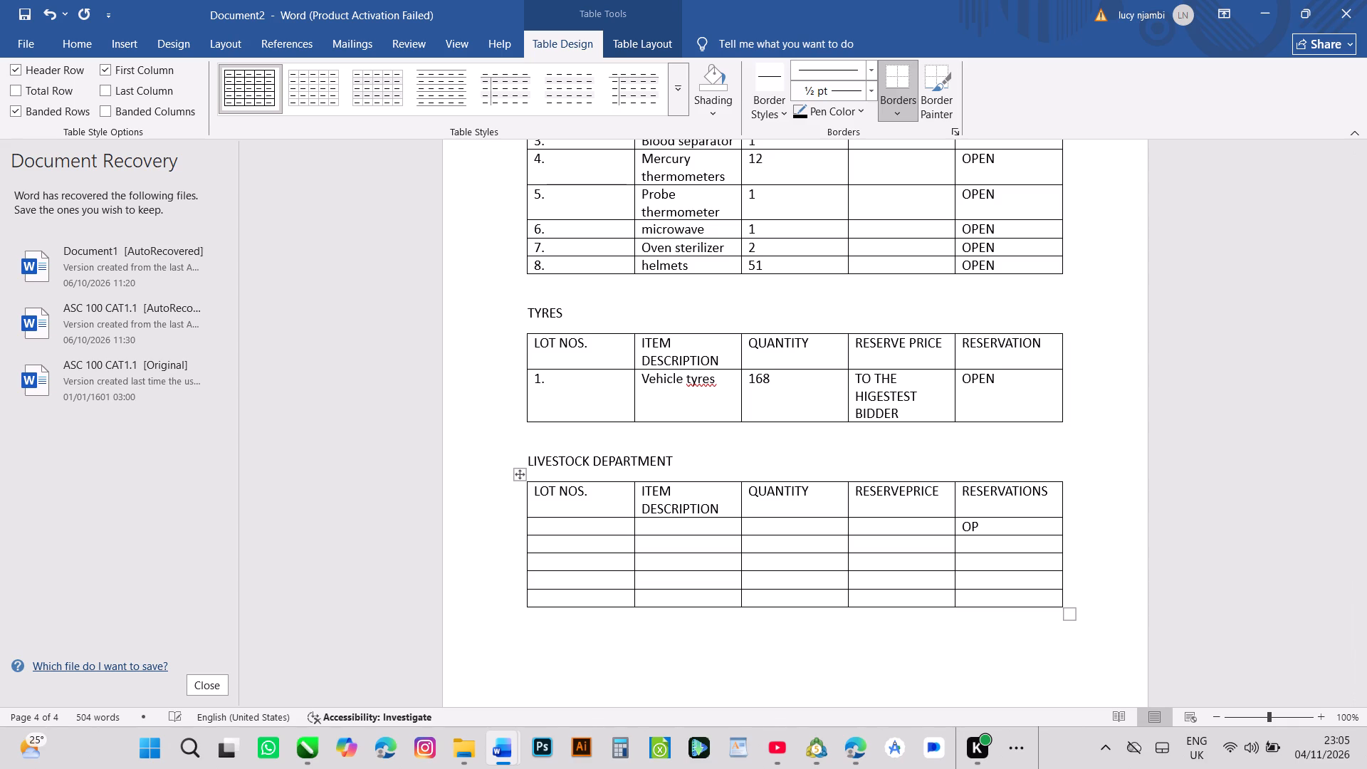
text(EN)
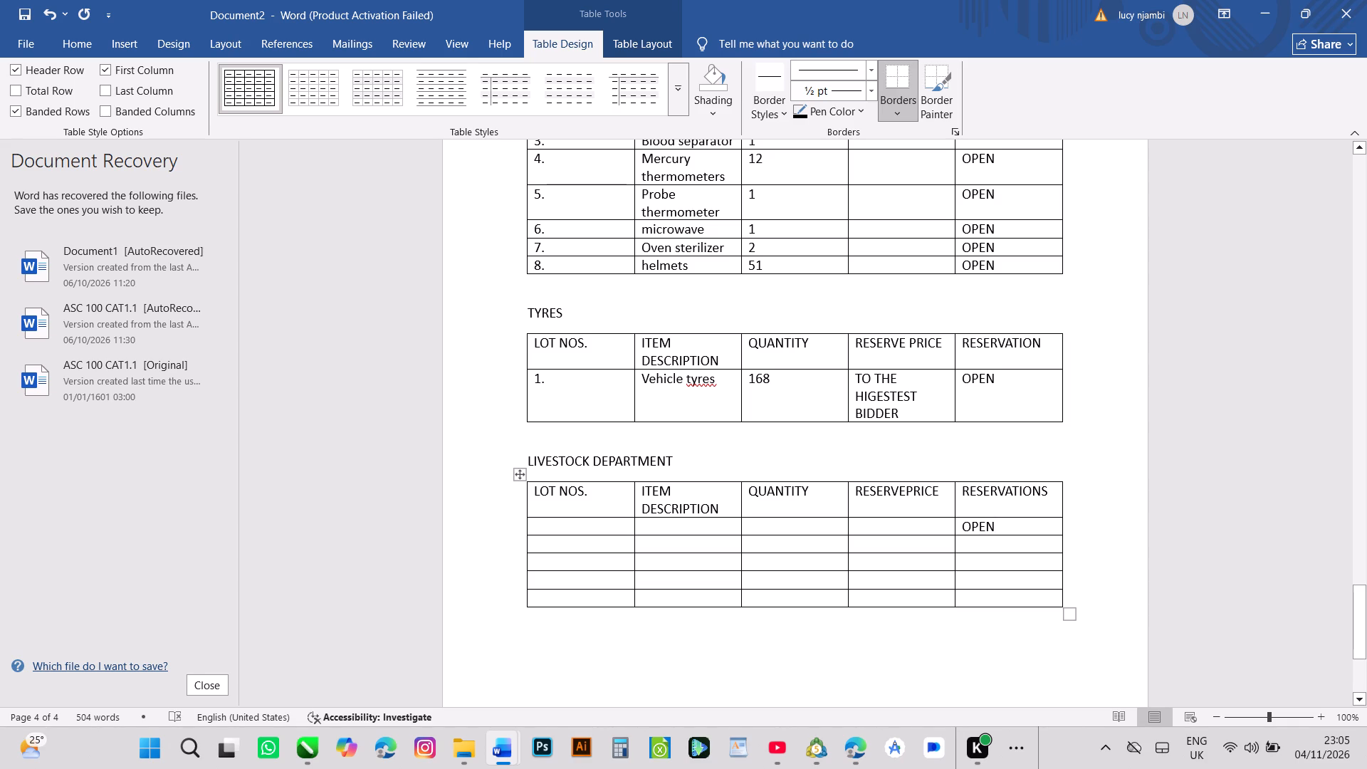
click(967, 541)
text(OPEN)
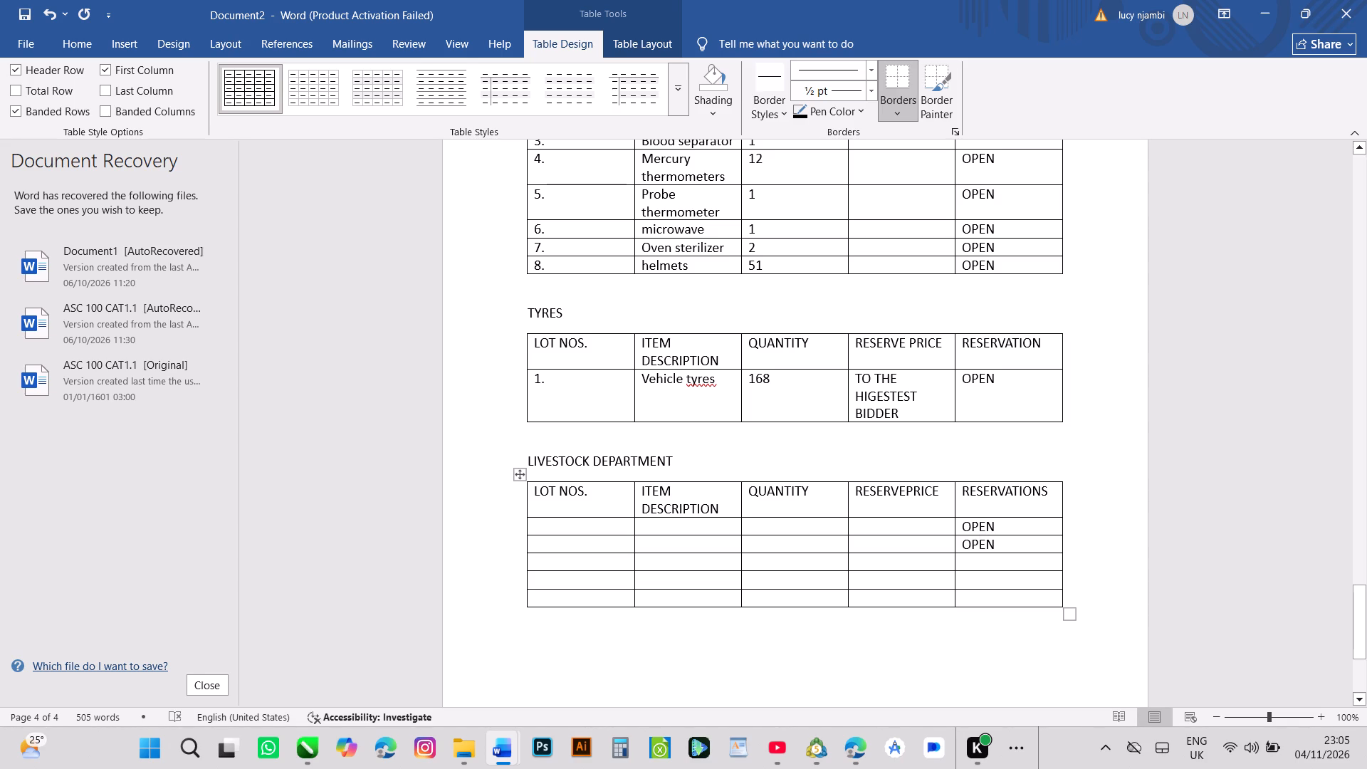
click(969, 556)
text(0PEN)
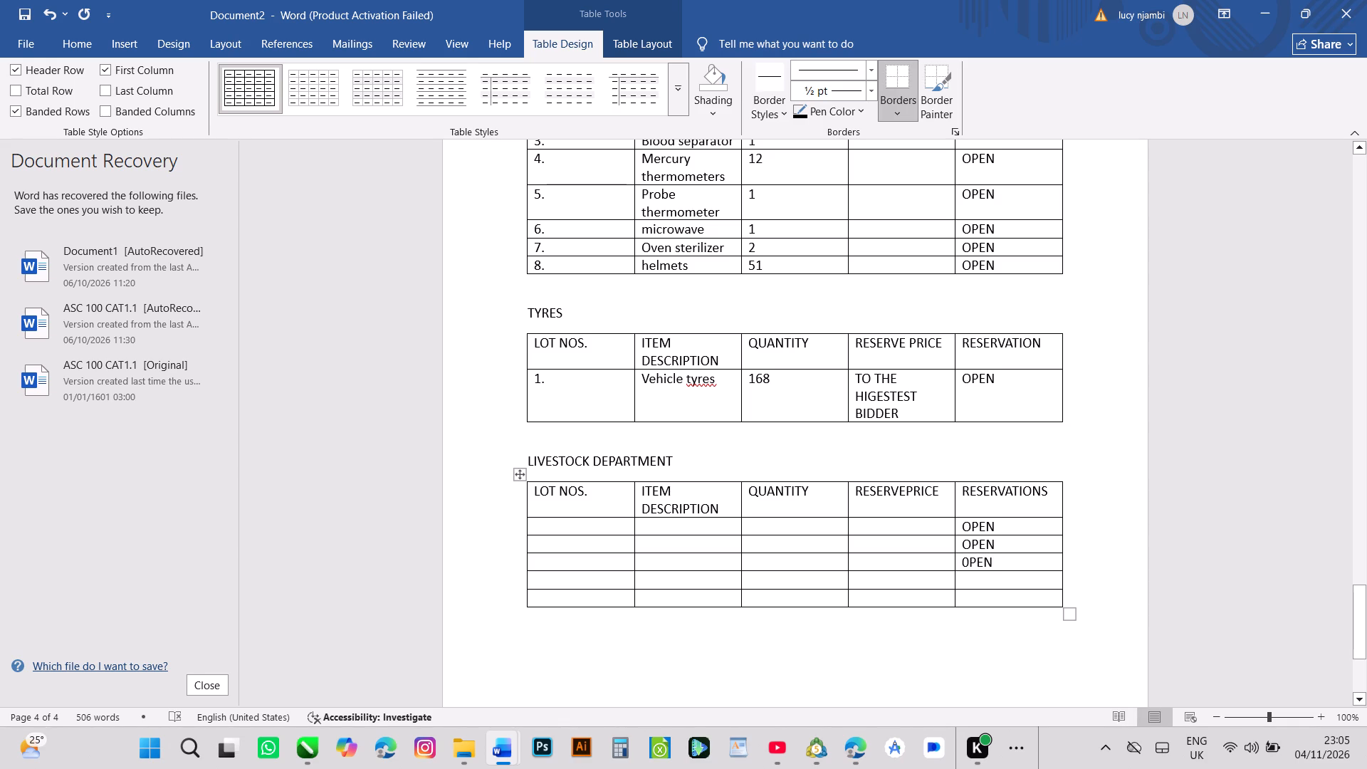
click(965, 577)
text(OPEN)
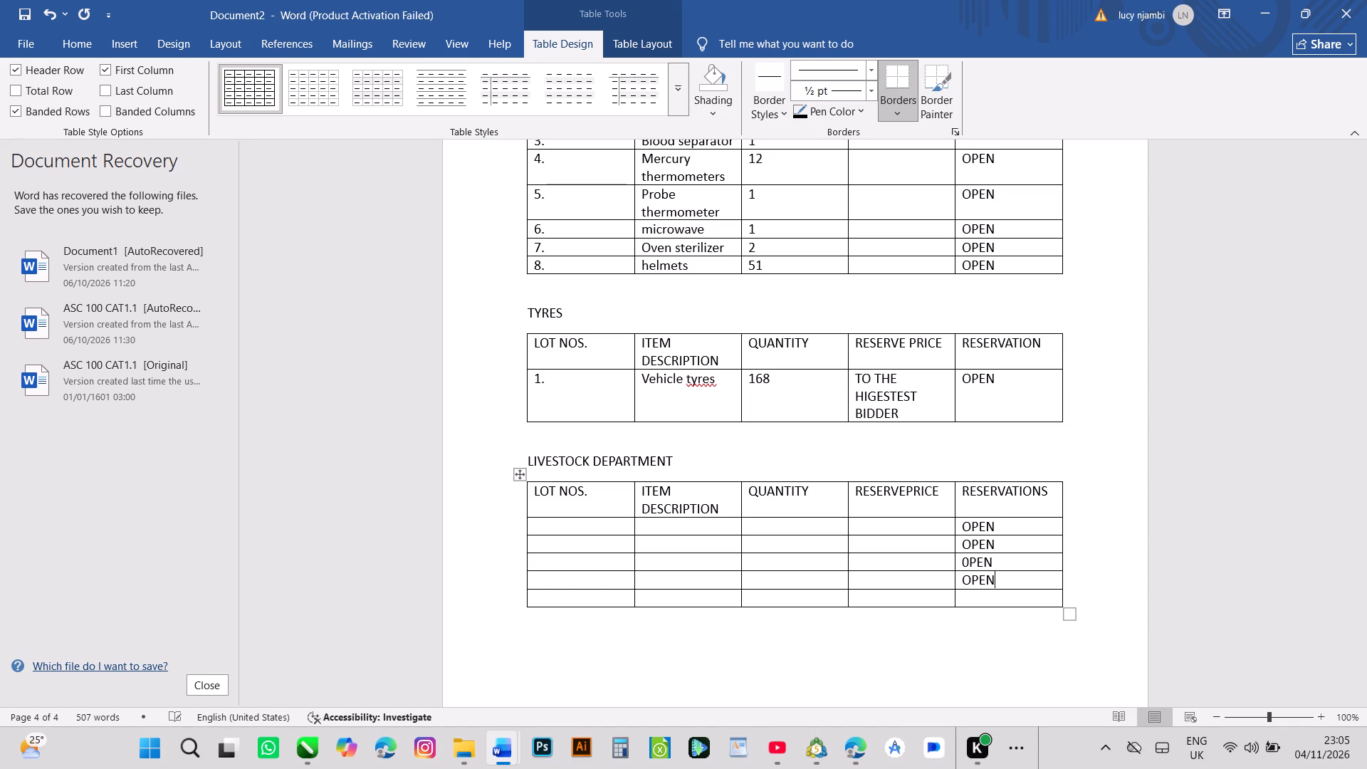
click(964, 594)
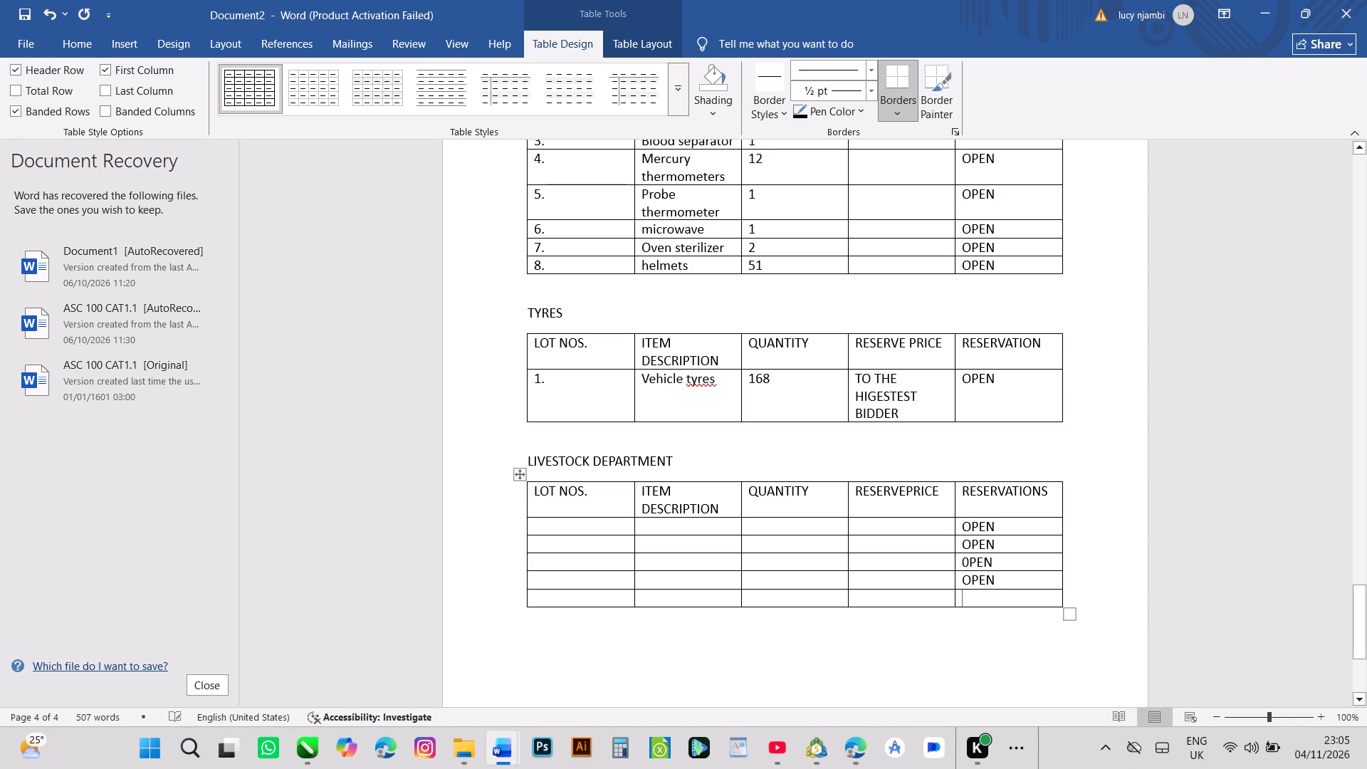
text(OPW)
key(BackSpace)
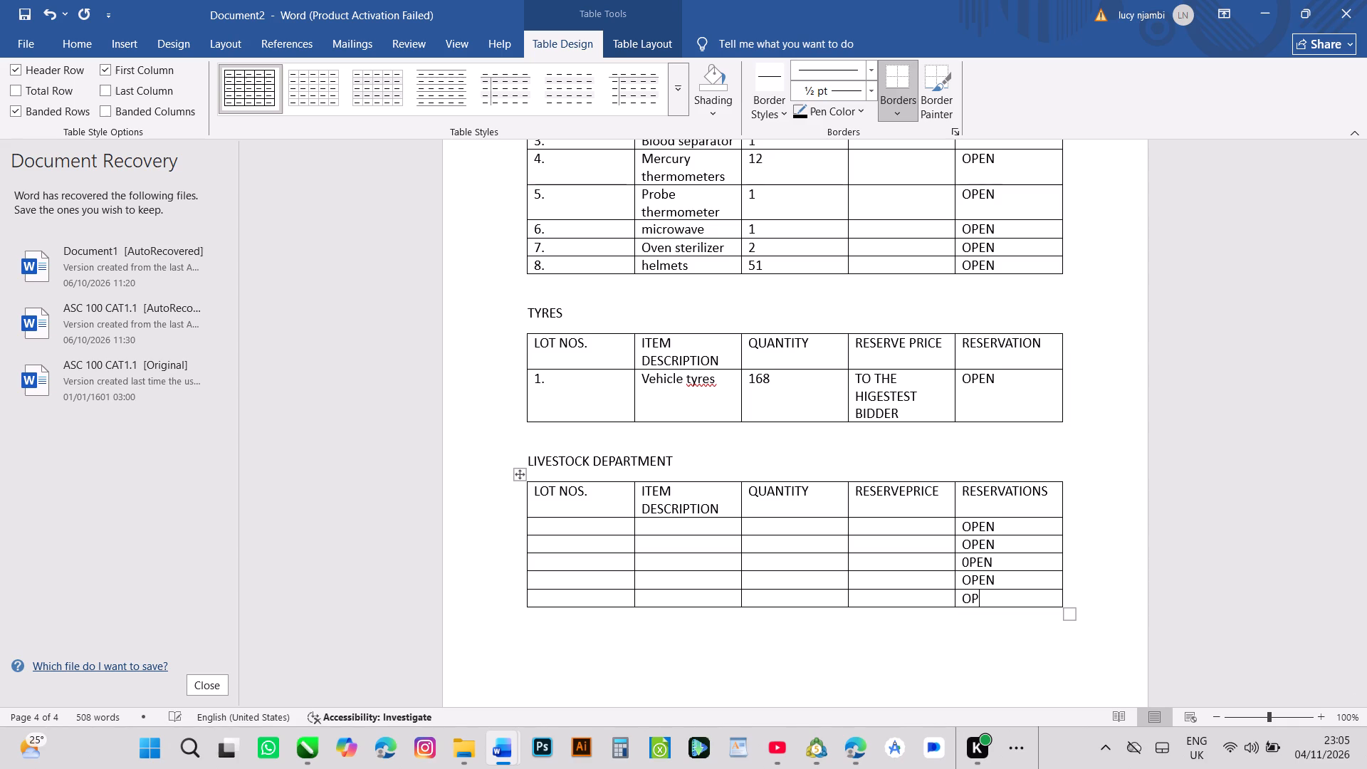
text(EN)
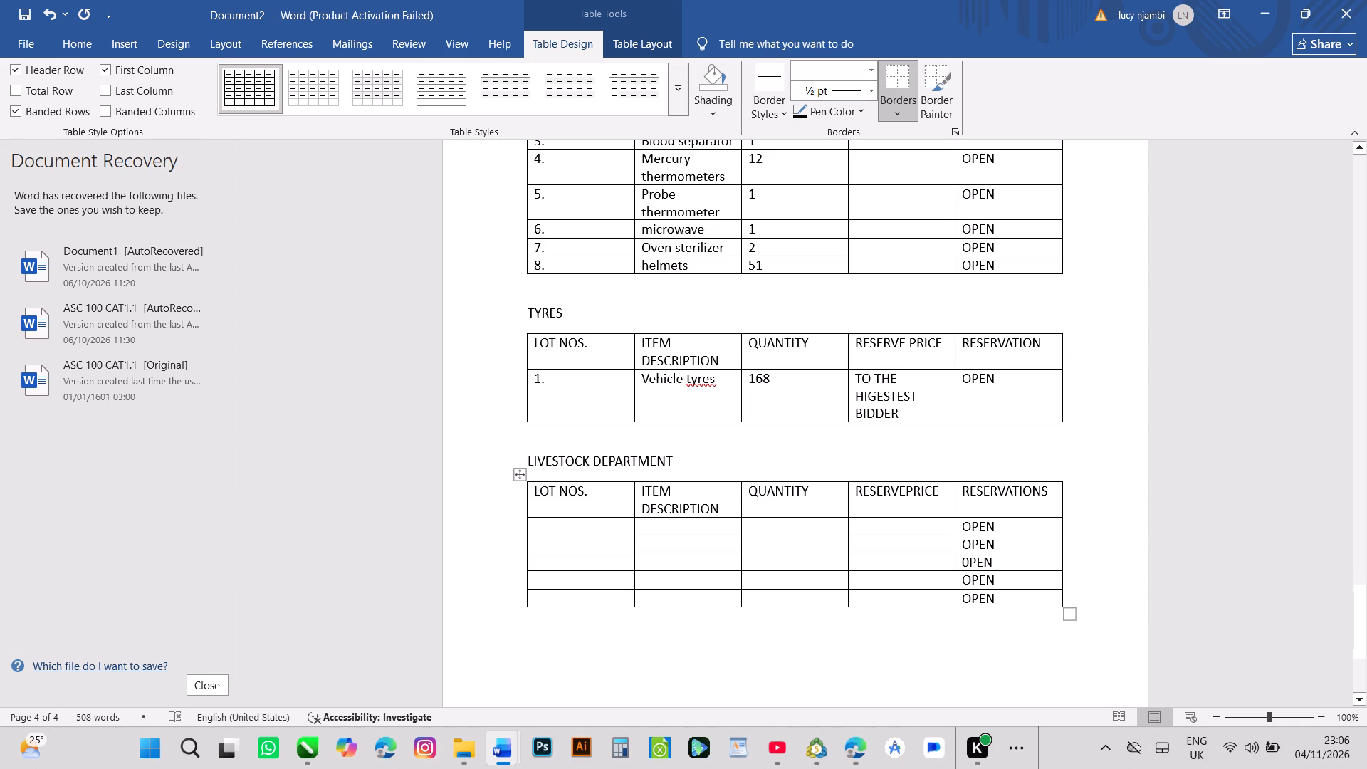
Enter TO THE HIGHEST BIDDER as the reserve price in the first row below the LIVESTOCK DEPARTMENT table's header.
click(864, 528)
text(THE)
key(space)
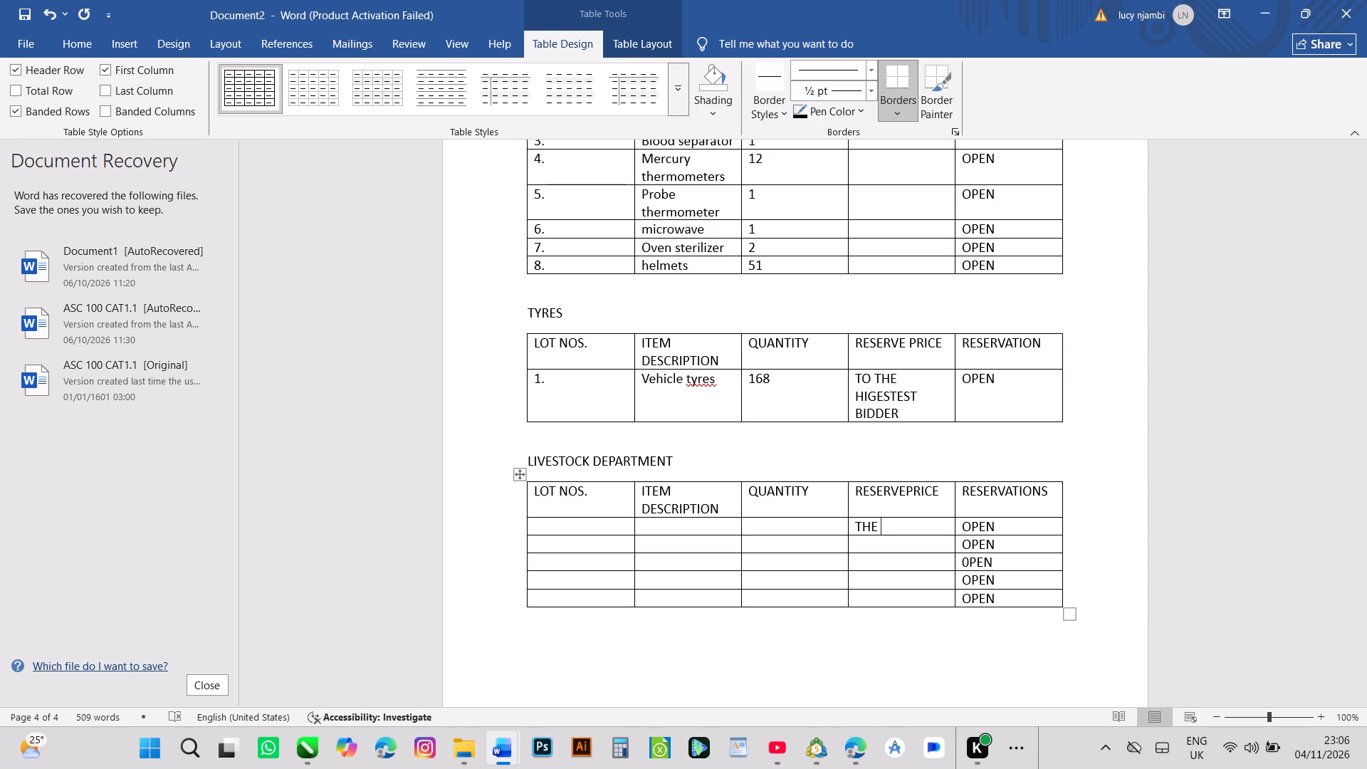
key(BackSpace)
key(BackSpace)
key(BackSpace)
text(O THE)
key(space)
text(HI)
key(g)
text(HE)
text(ST)
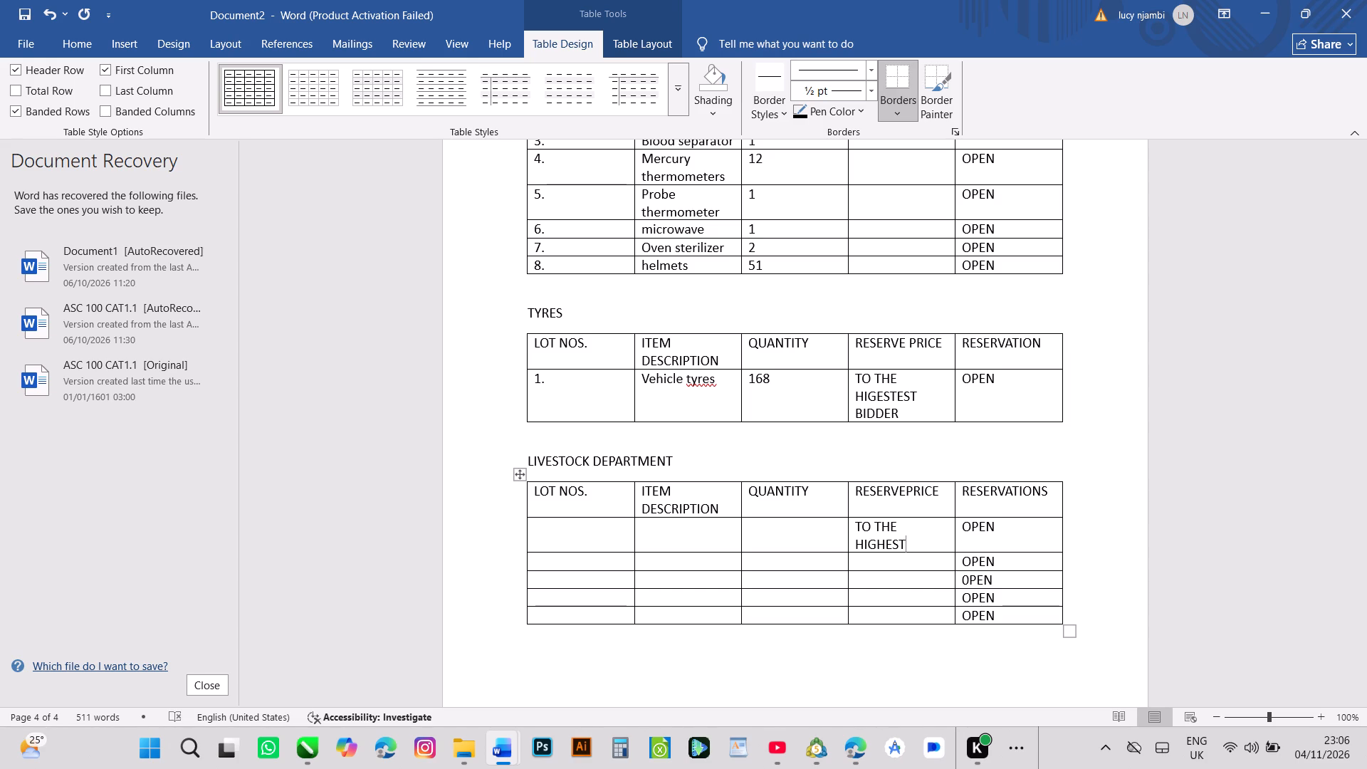
key(space)
text(BI)
text(DD)
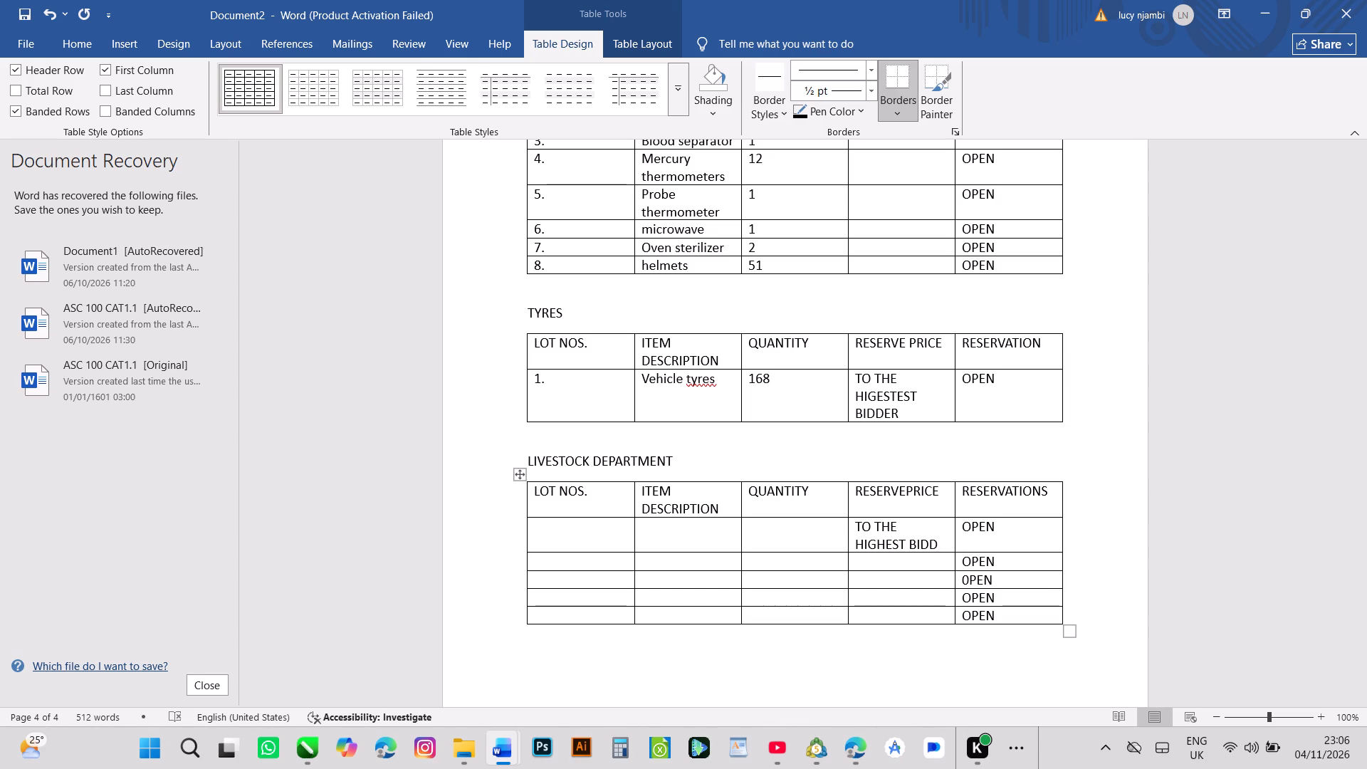
key(e)
key(r)
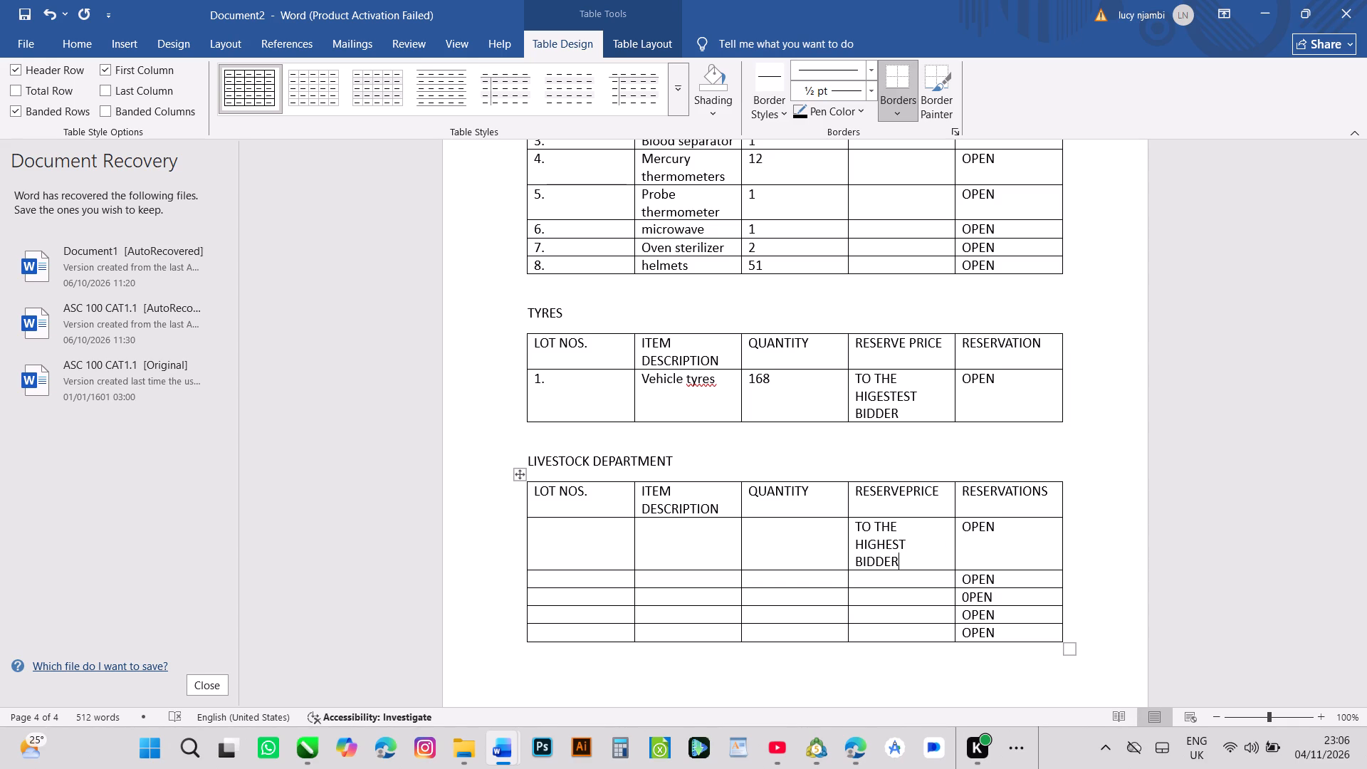
Enter 1 as the quantity in the first row below the LIVESTOCK DEPARTMENT table's header.
click(785, 545)
click(785, 544)
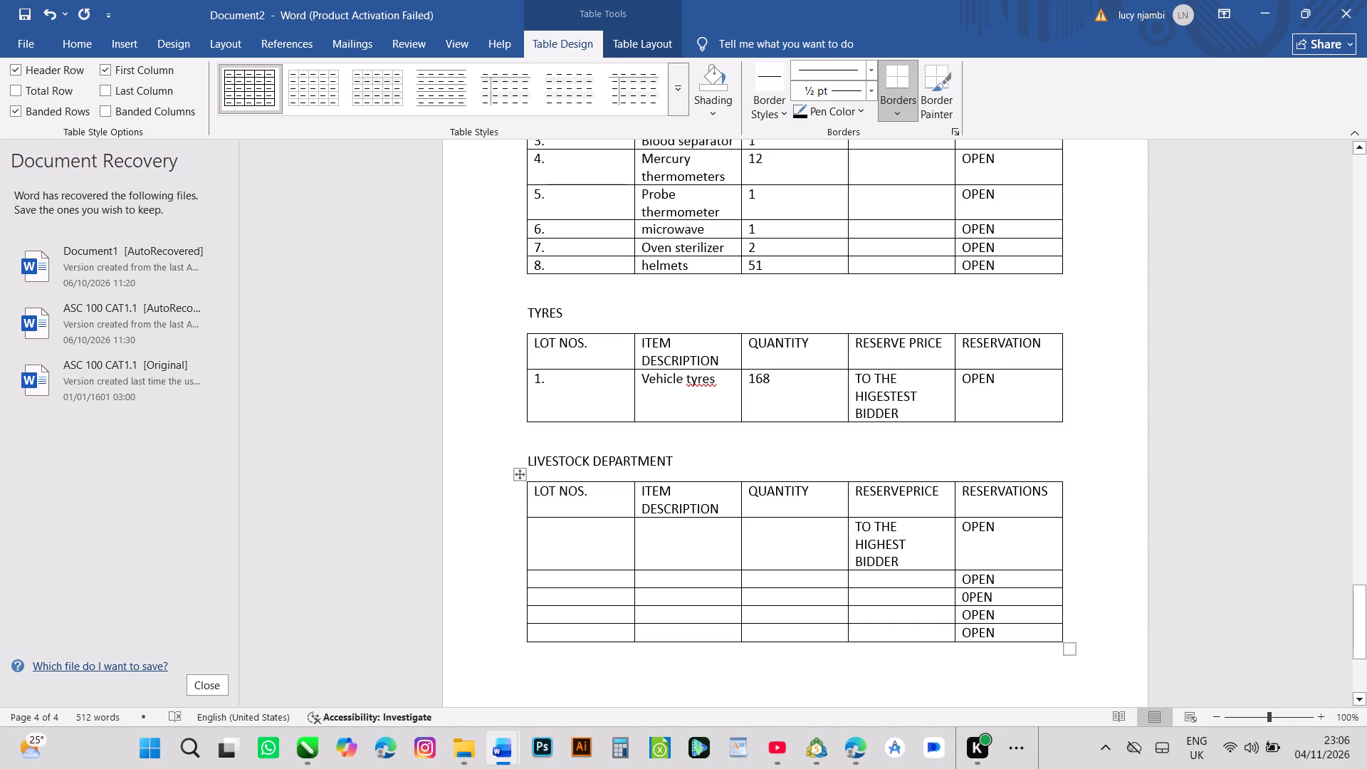
key(1)
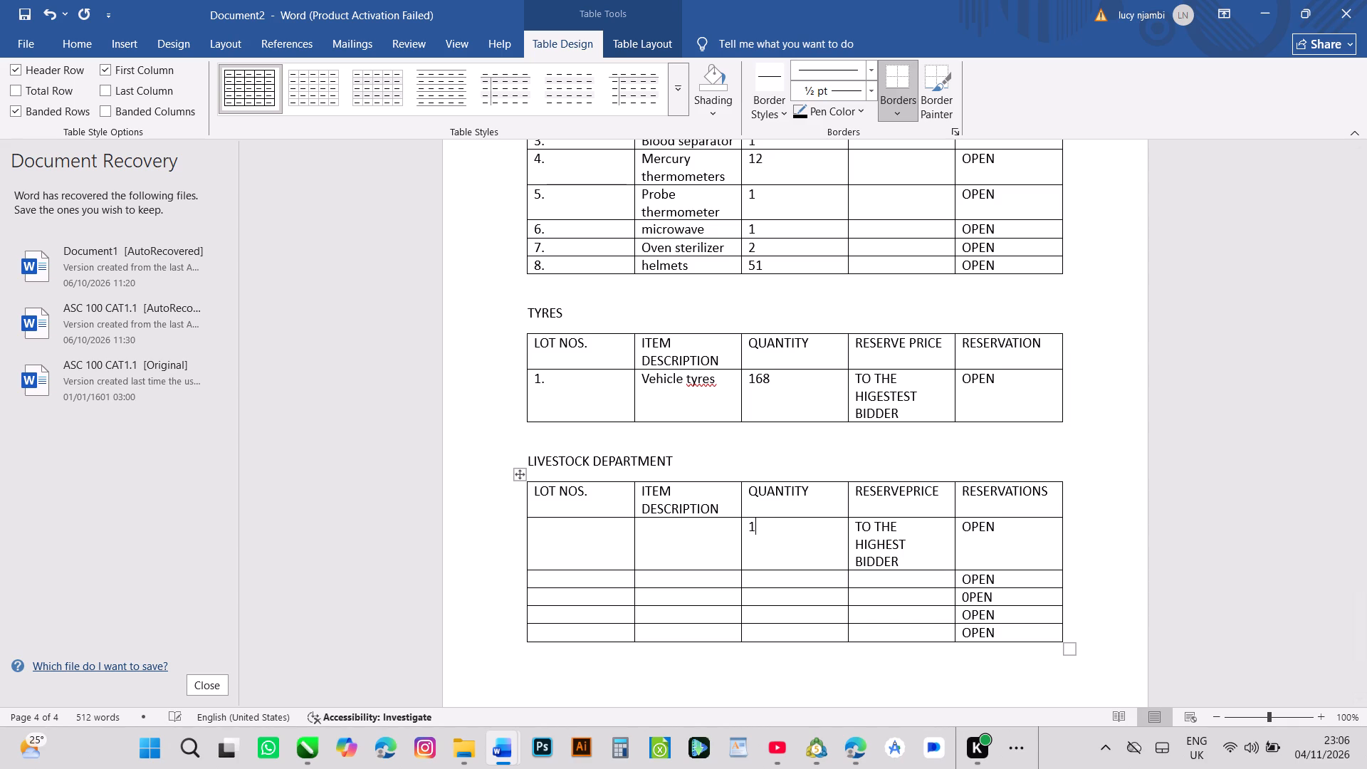
Complete the first LIVESTOCK DEPARTMENT quantity as 18 and fill the four QUANTITY cells below it with 63, 2, 1 and 2500.
key(8)
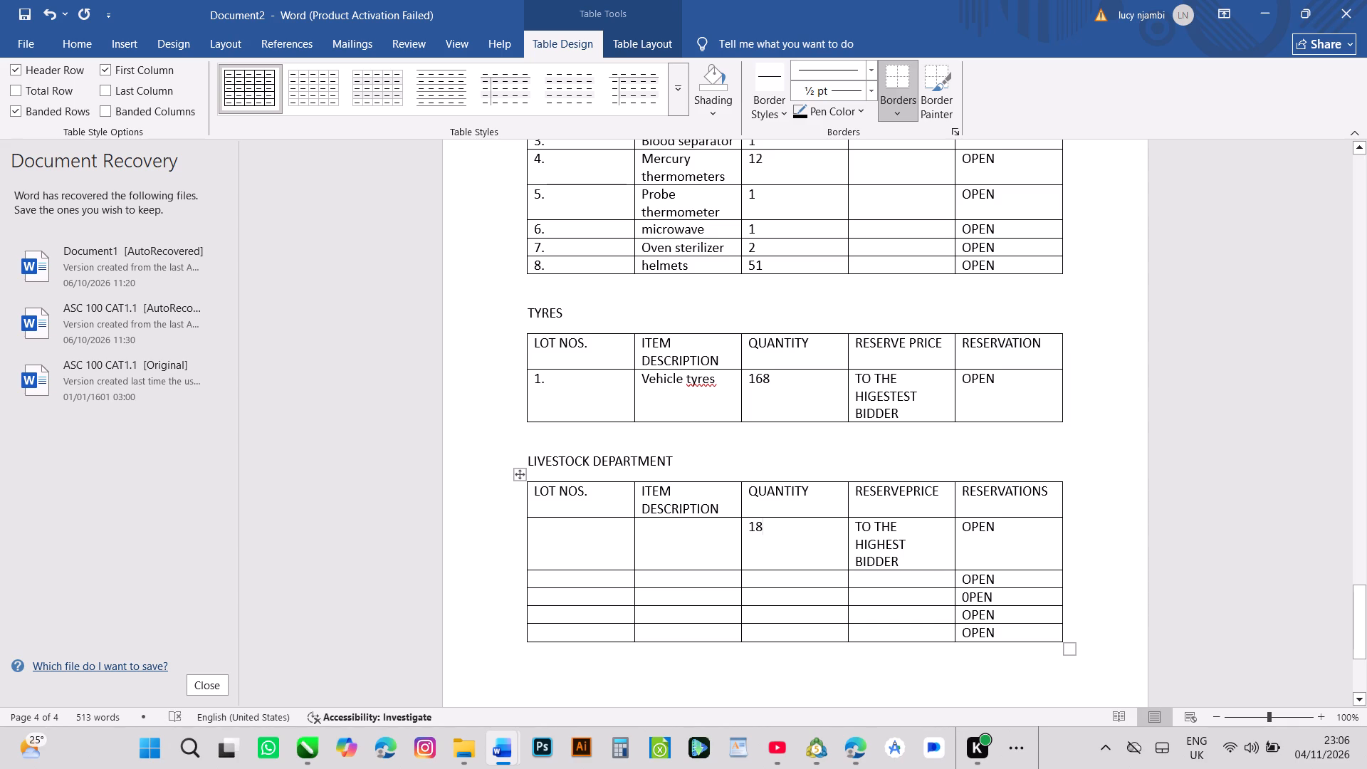
click(760, 581)
text(63)
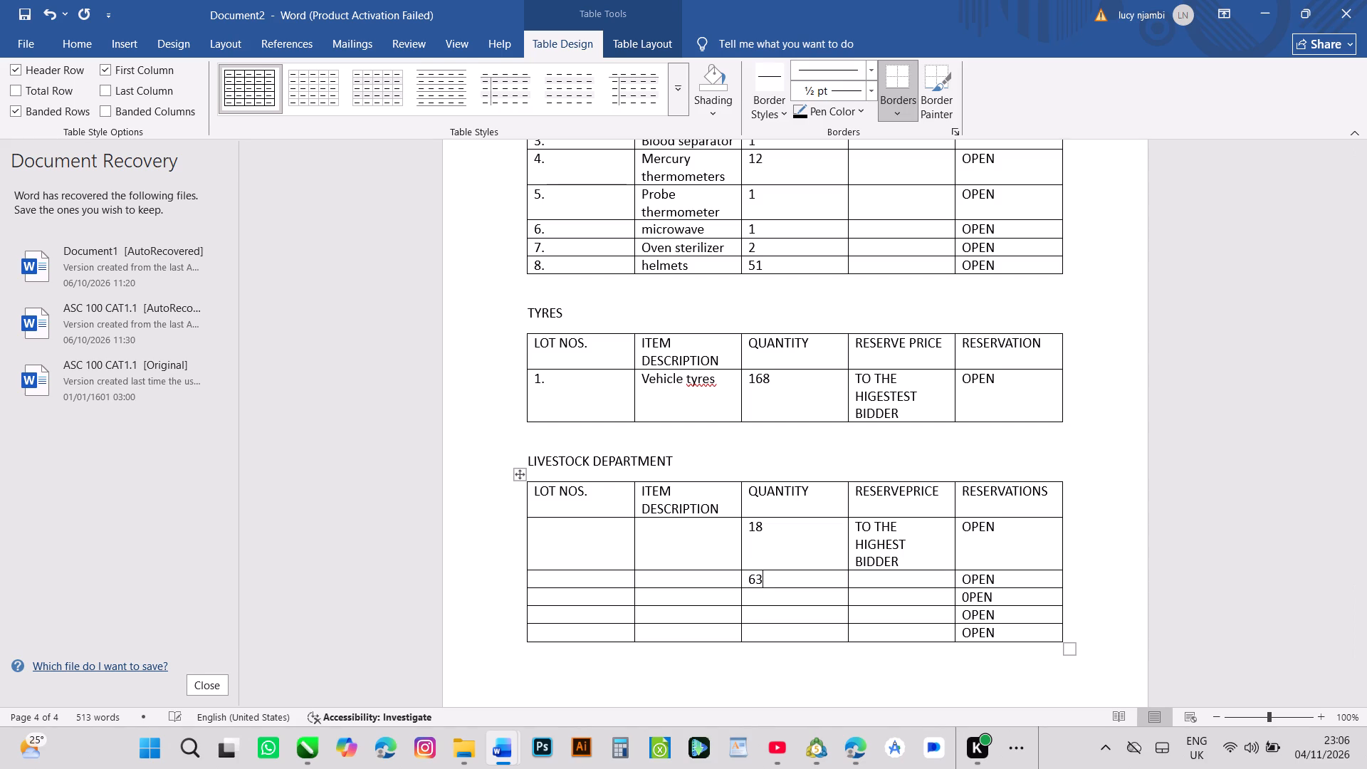
click(752, 600)
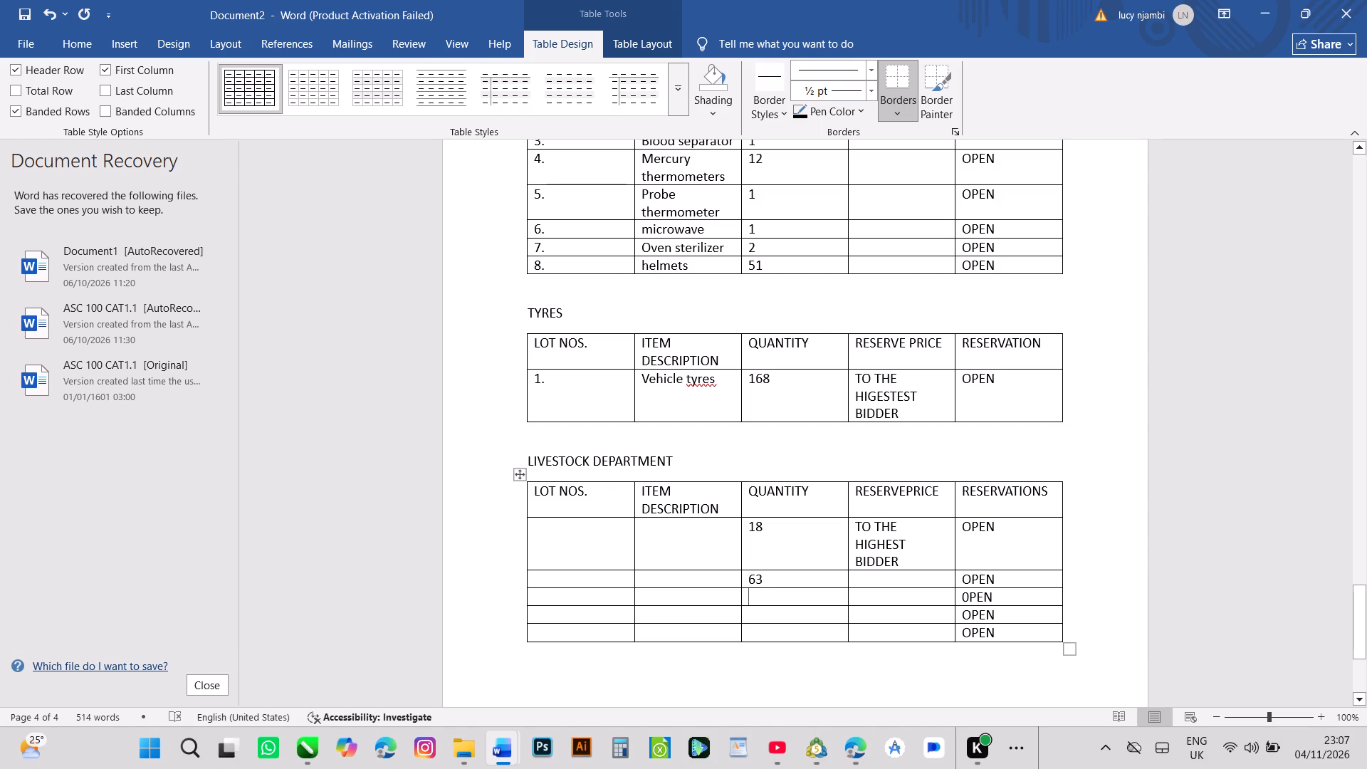
key(2)
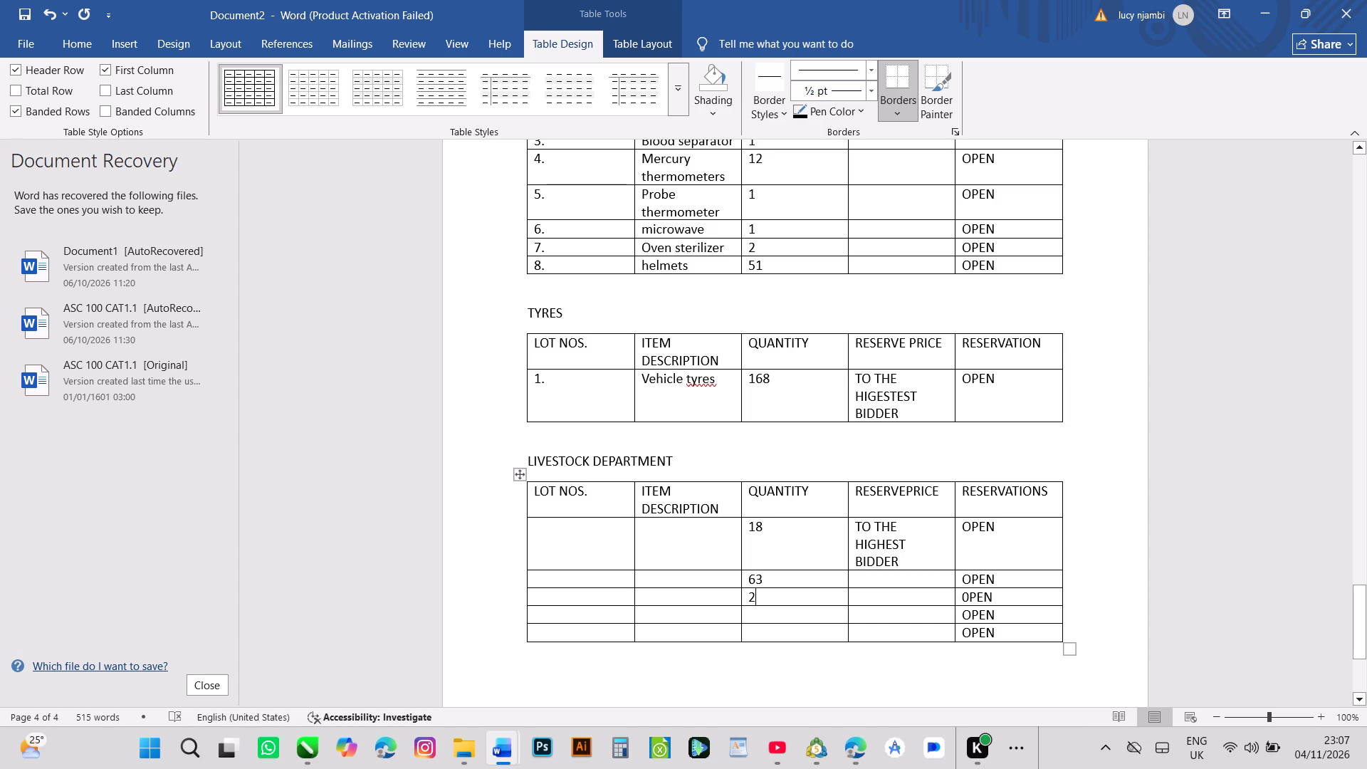
click(757, 614)
key(1)
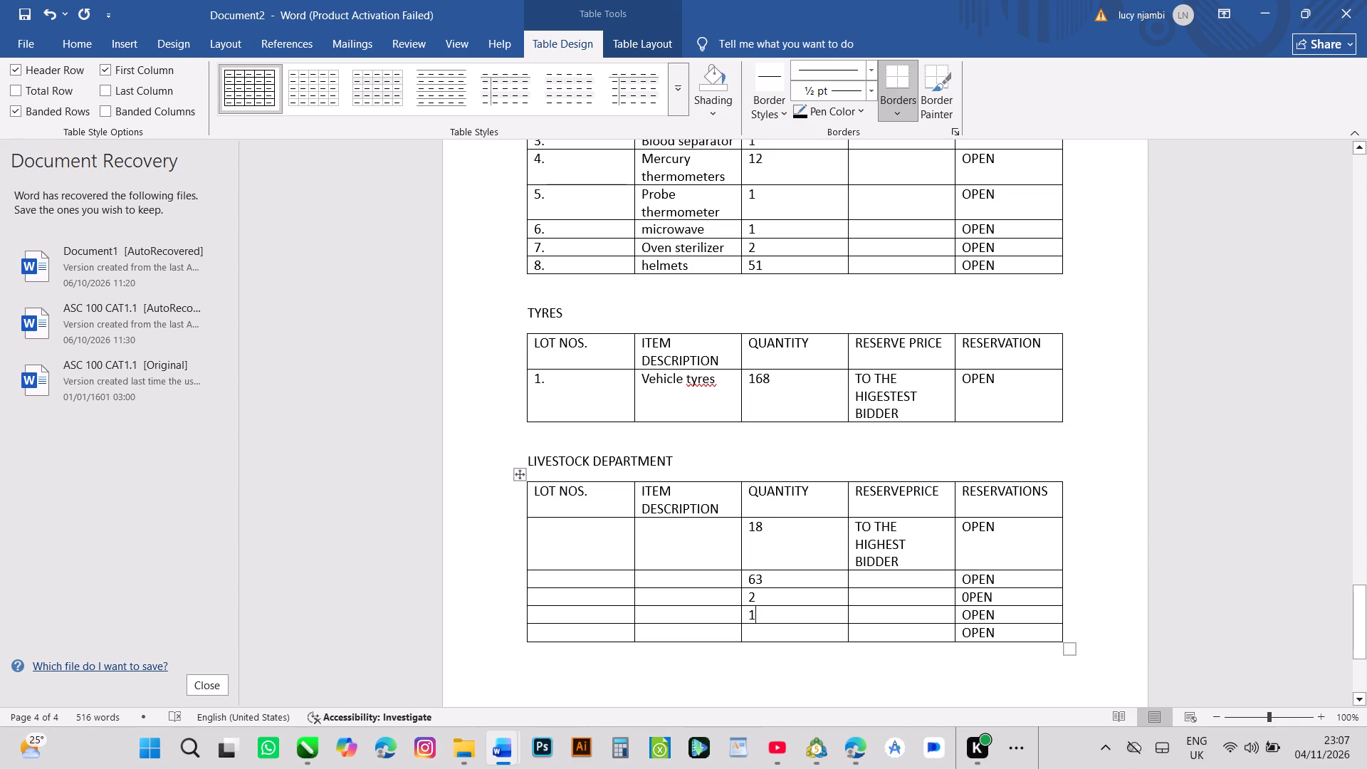
double_click(753, 639)
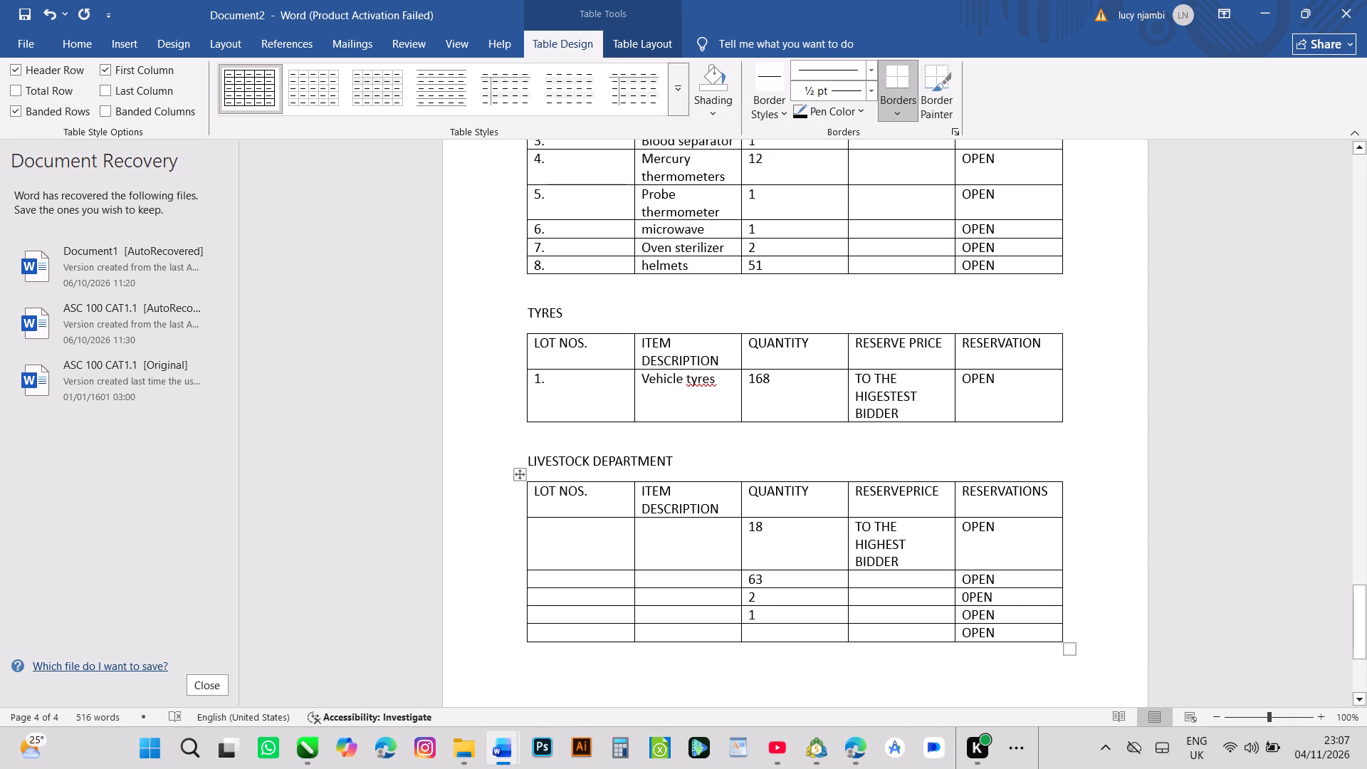
click(744, 632)
click(744, 633)
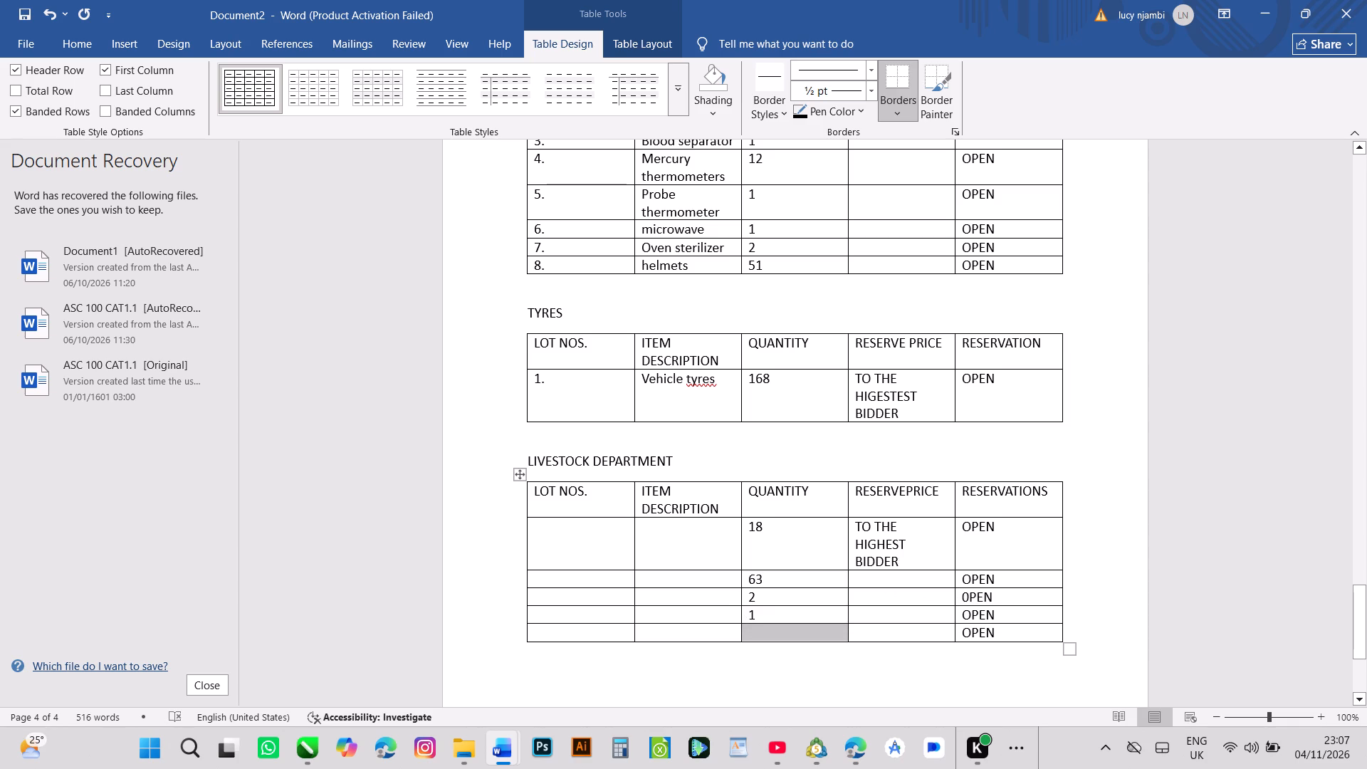
click(744, 633)
click(758, 655)
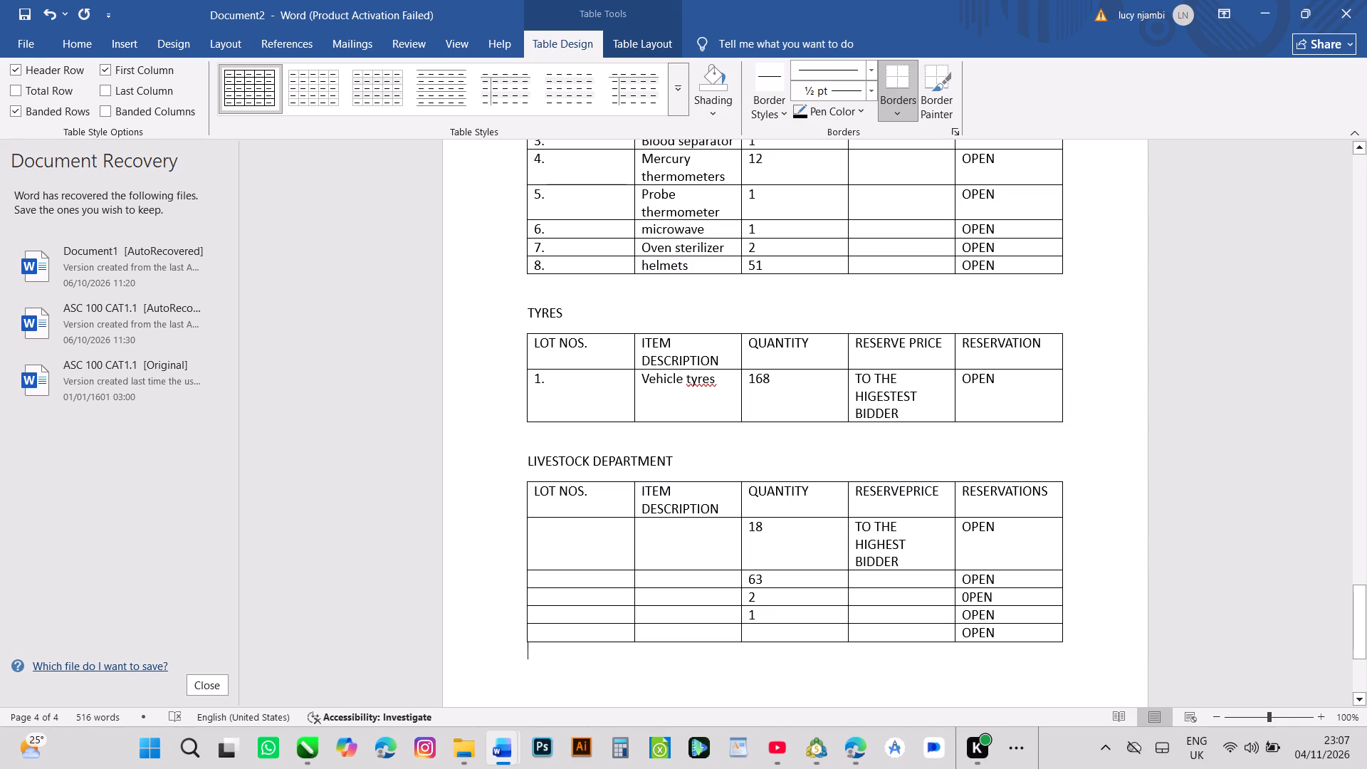
click(749, 632)
text(25)
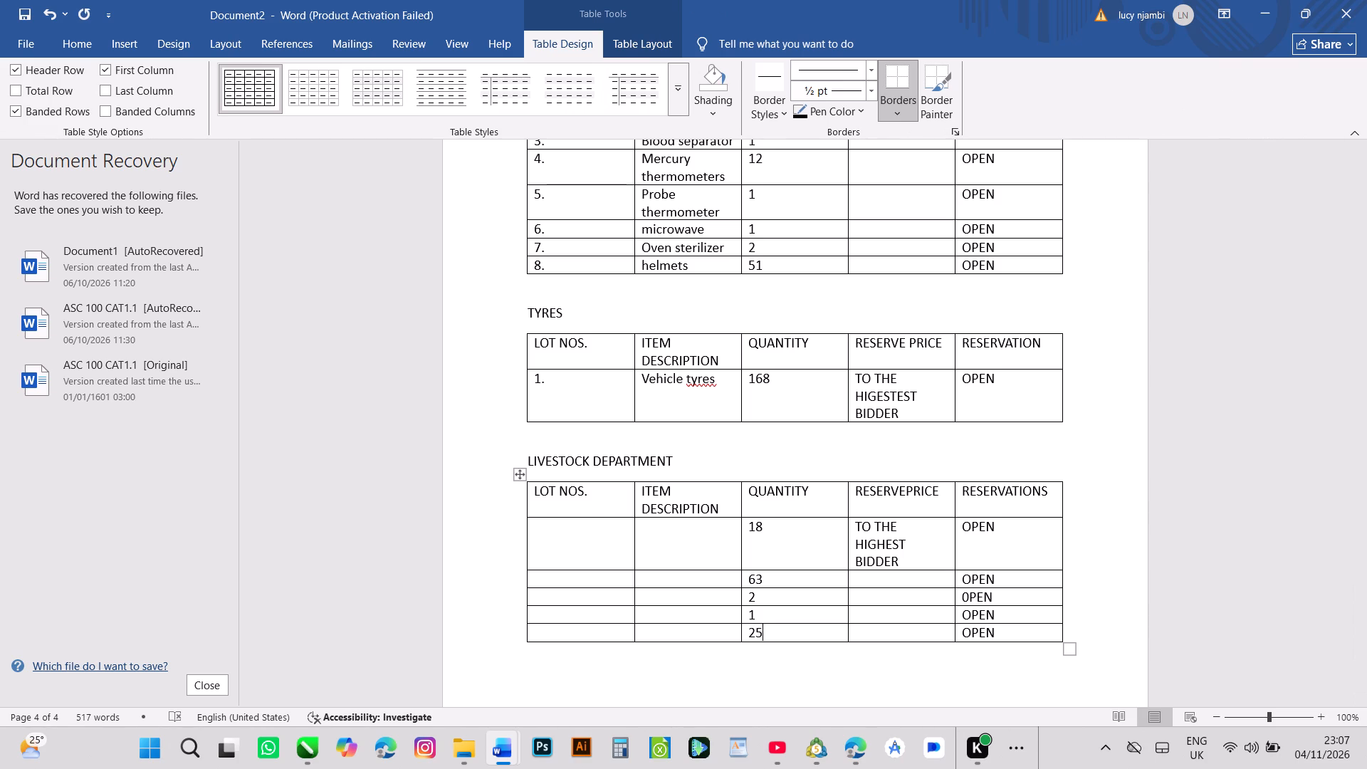
text(00)
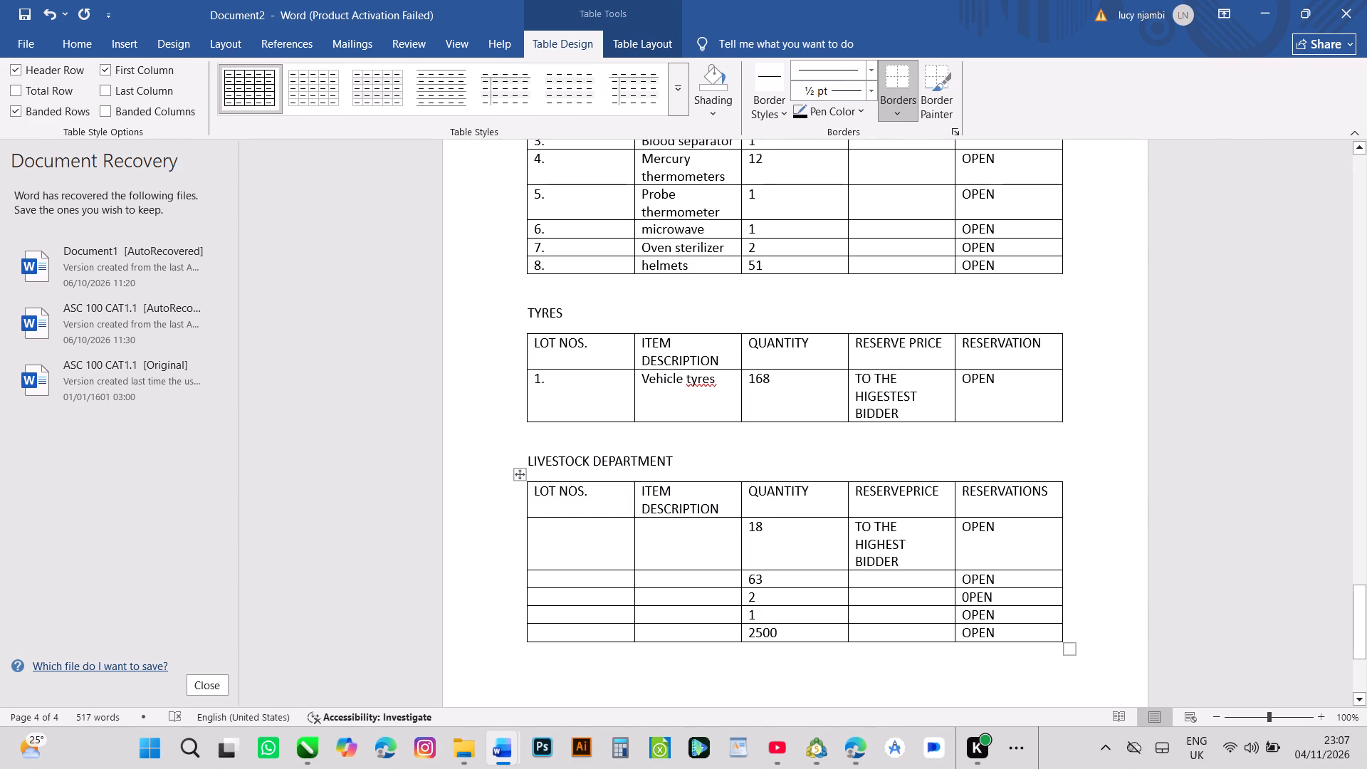
Enter Metal water troughs as the item description in the first row below the LIVESTOCK DEPARTMENT table's header.
click(641, 547)
key(m)
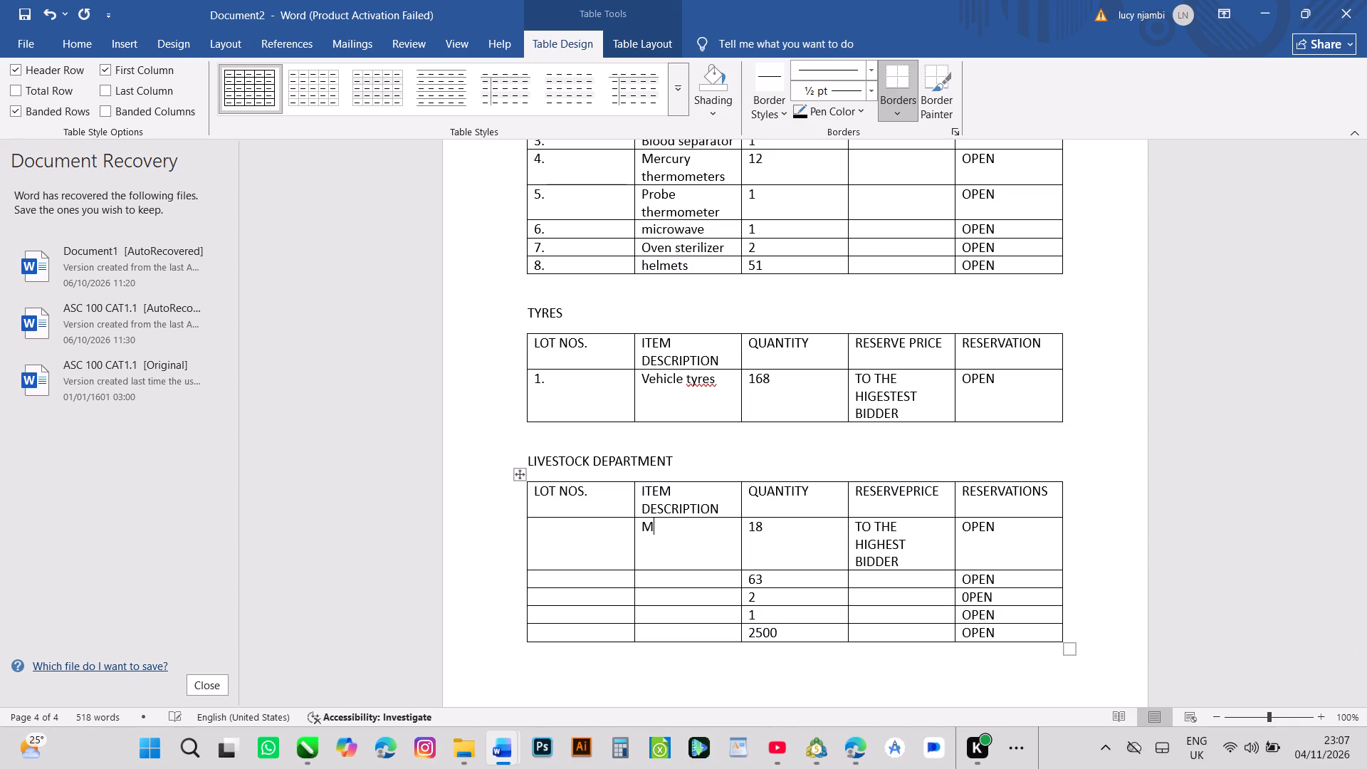
text(EAT)
key(BackSpace)
key(BackSpace)
key(BackSpace)
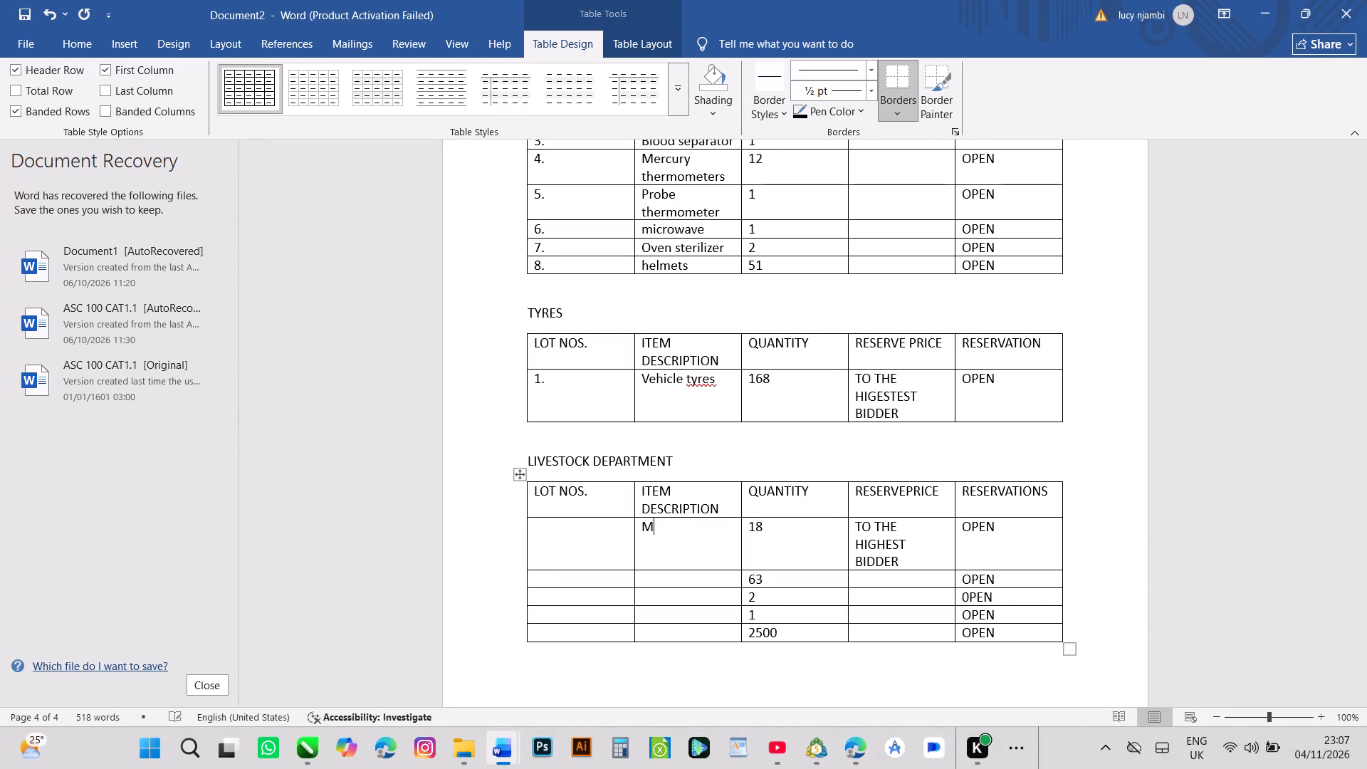
text(ea)
key(BackSpace)
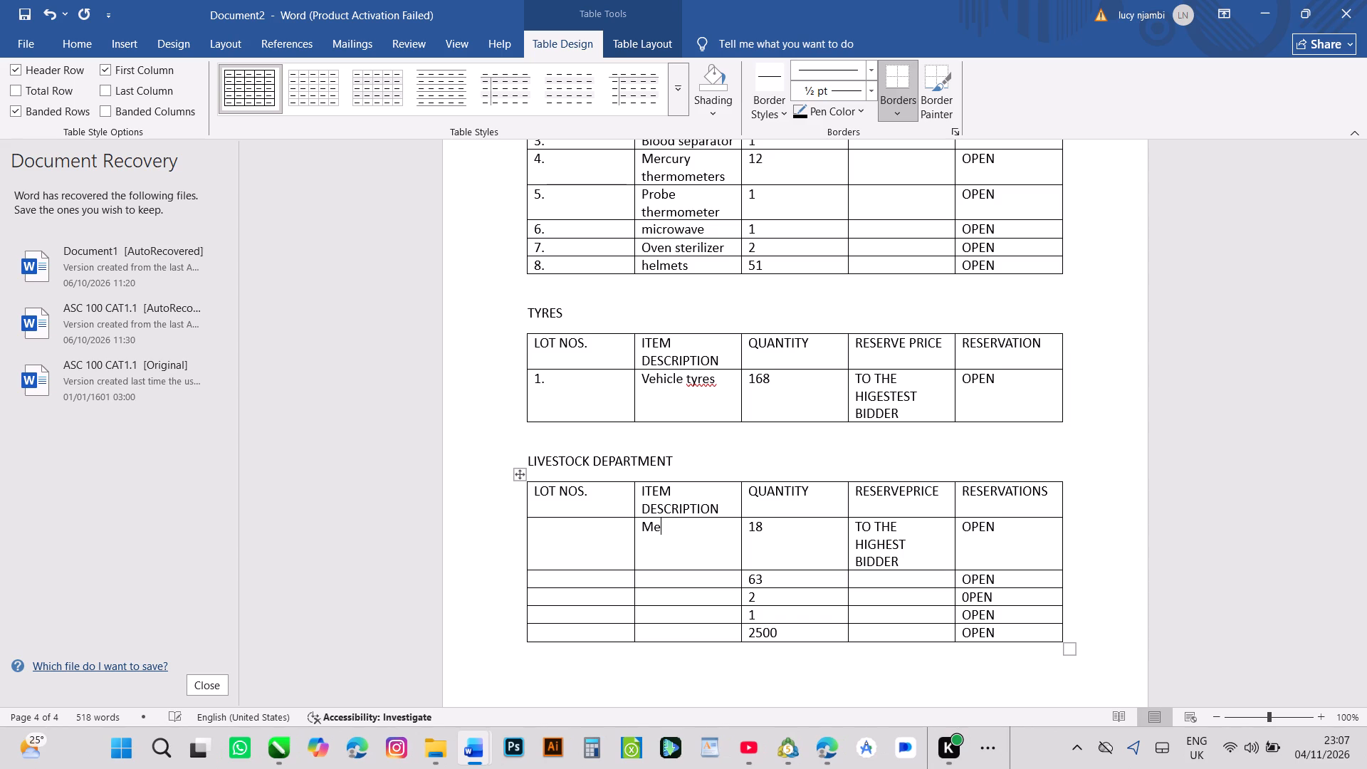
key(t)
key(a)
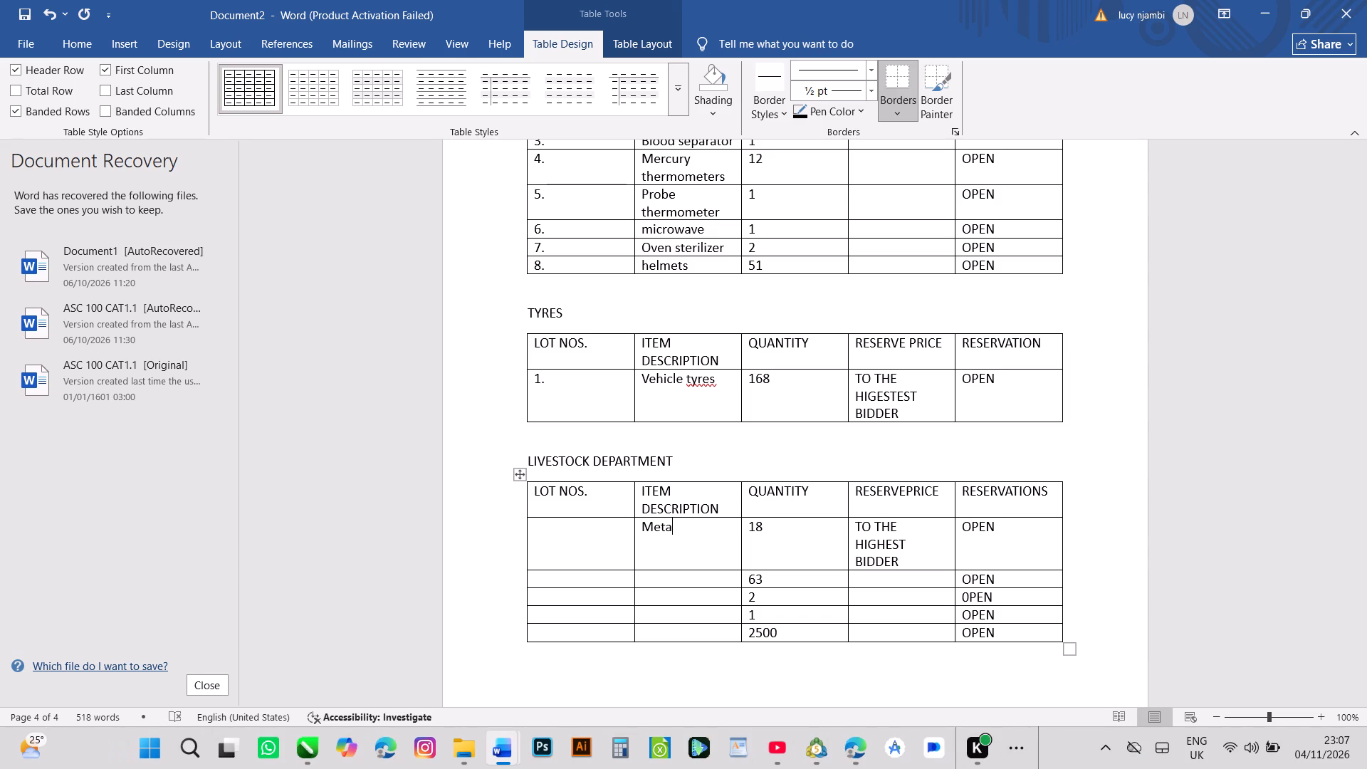
key(i)
key(BackSpace)
key(l)
key(space)
text(wa)
text(ter)
key(space)
key(t)
key(r)
text(ou)
key(g)
key(h)
key(s)
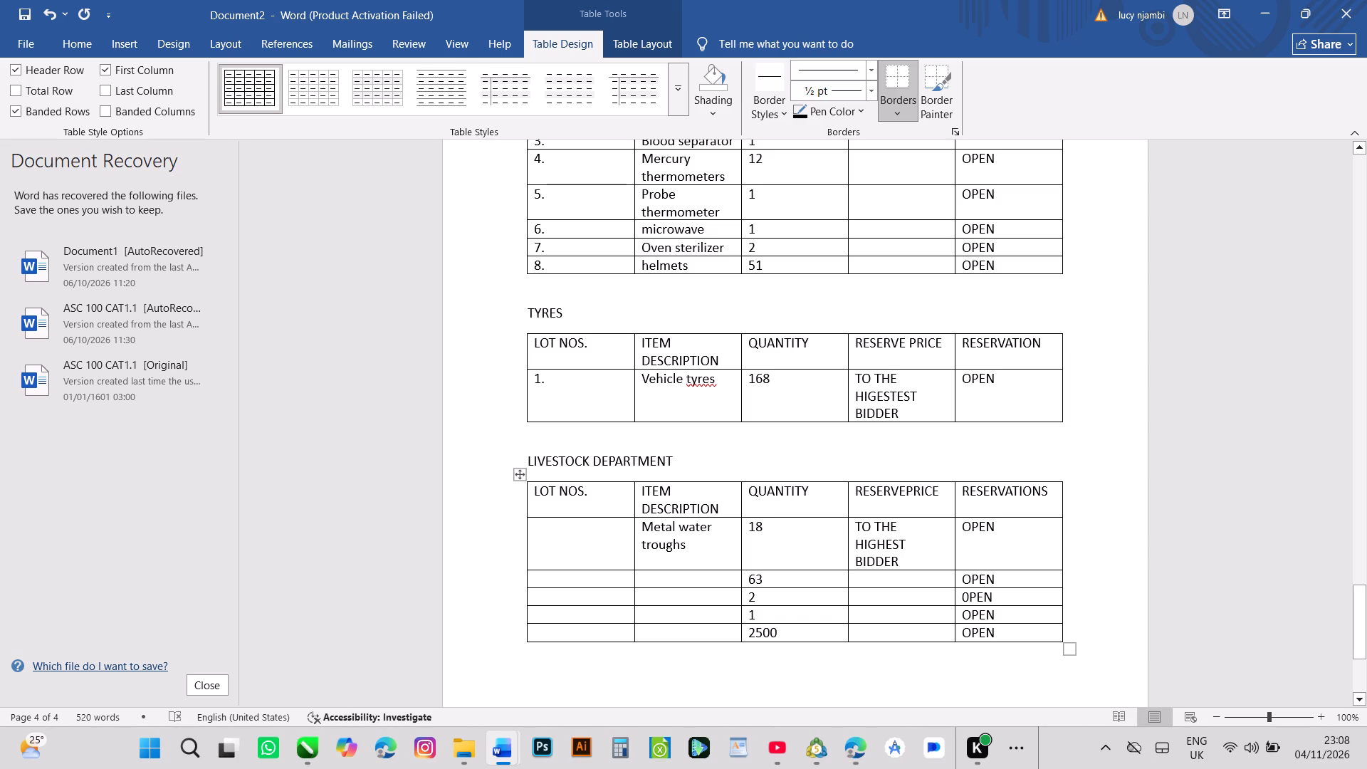
Enter Portable metallic feeding troughs as the item description in the LIVESTOCK DEPARTMENT row with quantity 63.
click(647, 580)
text(po)
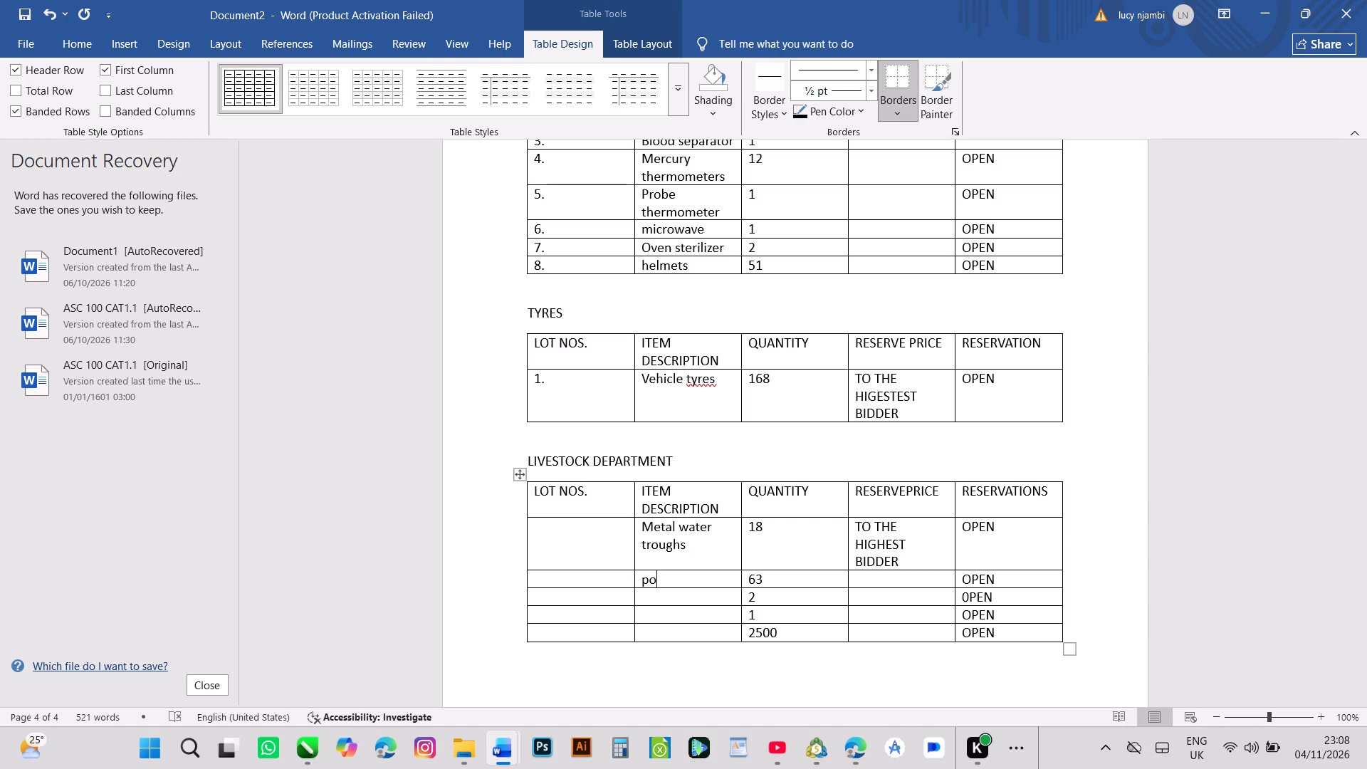
key(r)
key(t)
key(a)
key(b)
text(le)
key(space)
text(met)
key(a)
text(lli)
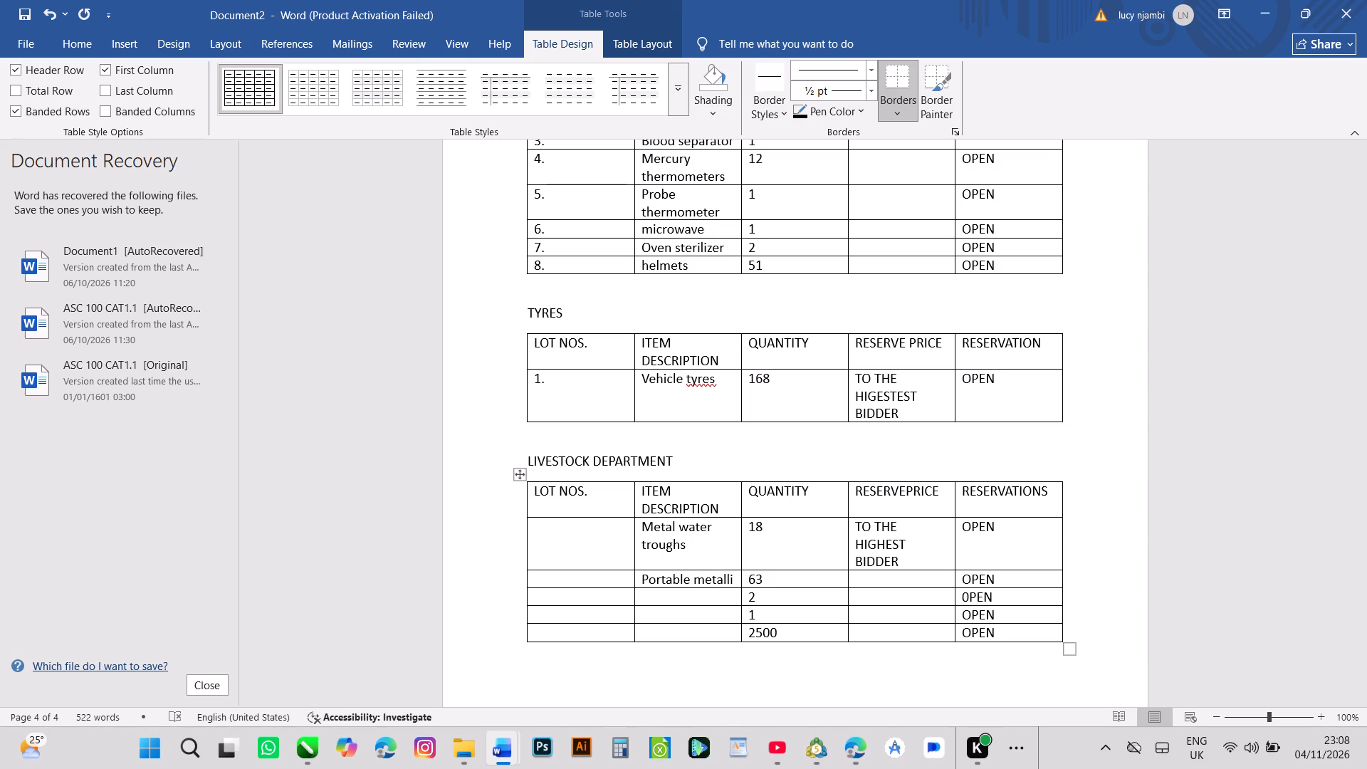
key(c)
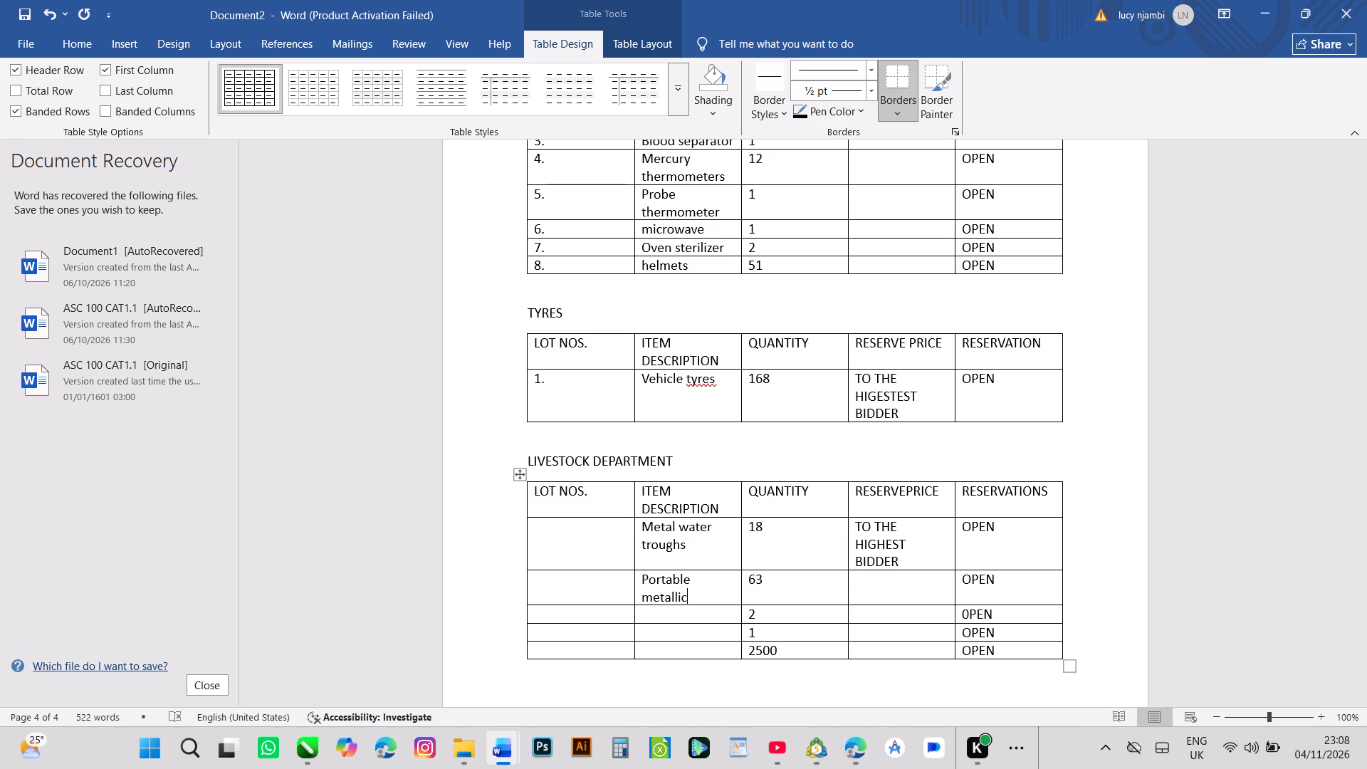
key(space)
text(fee)
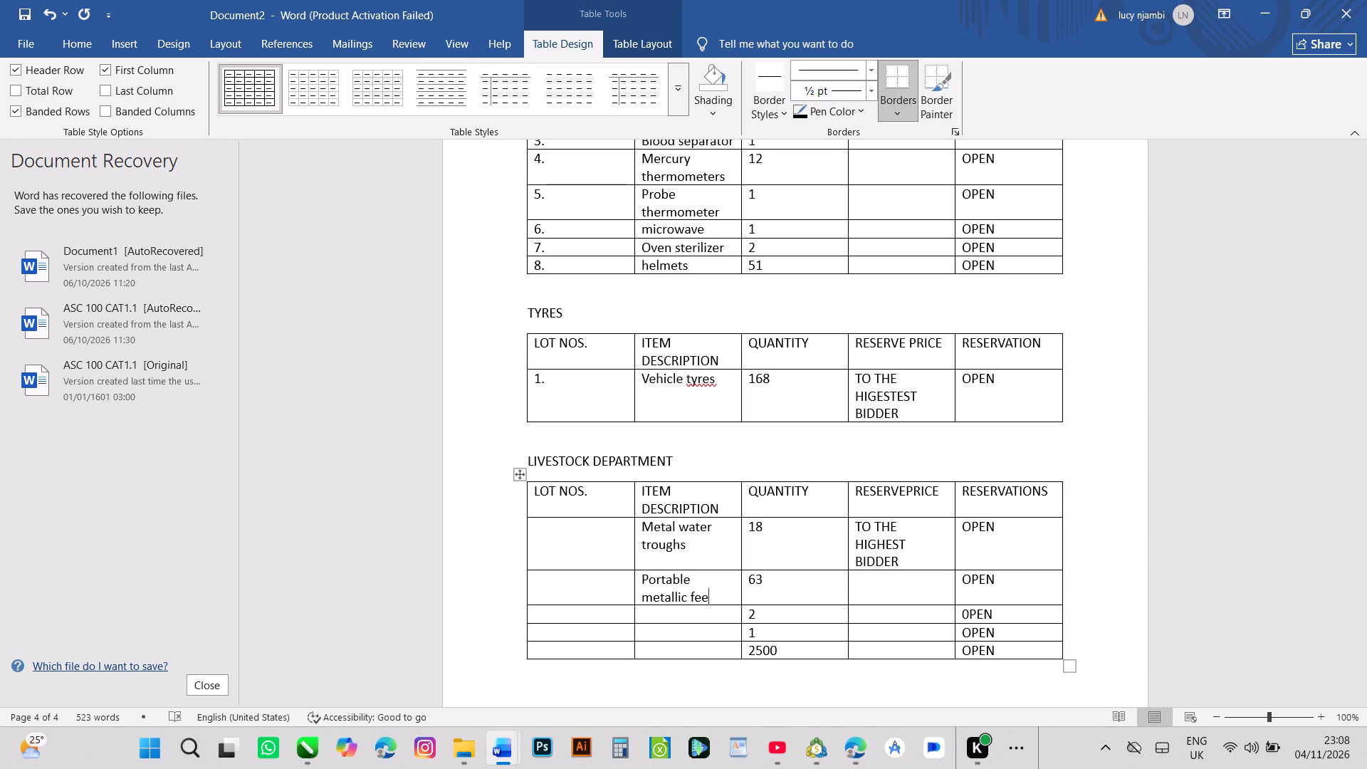
key(d)
key(i)
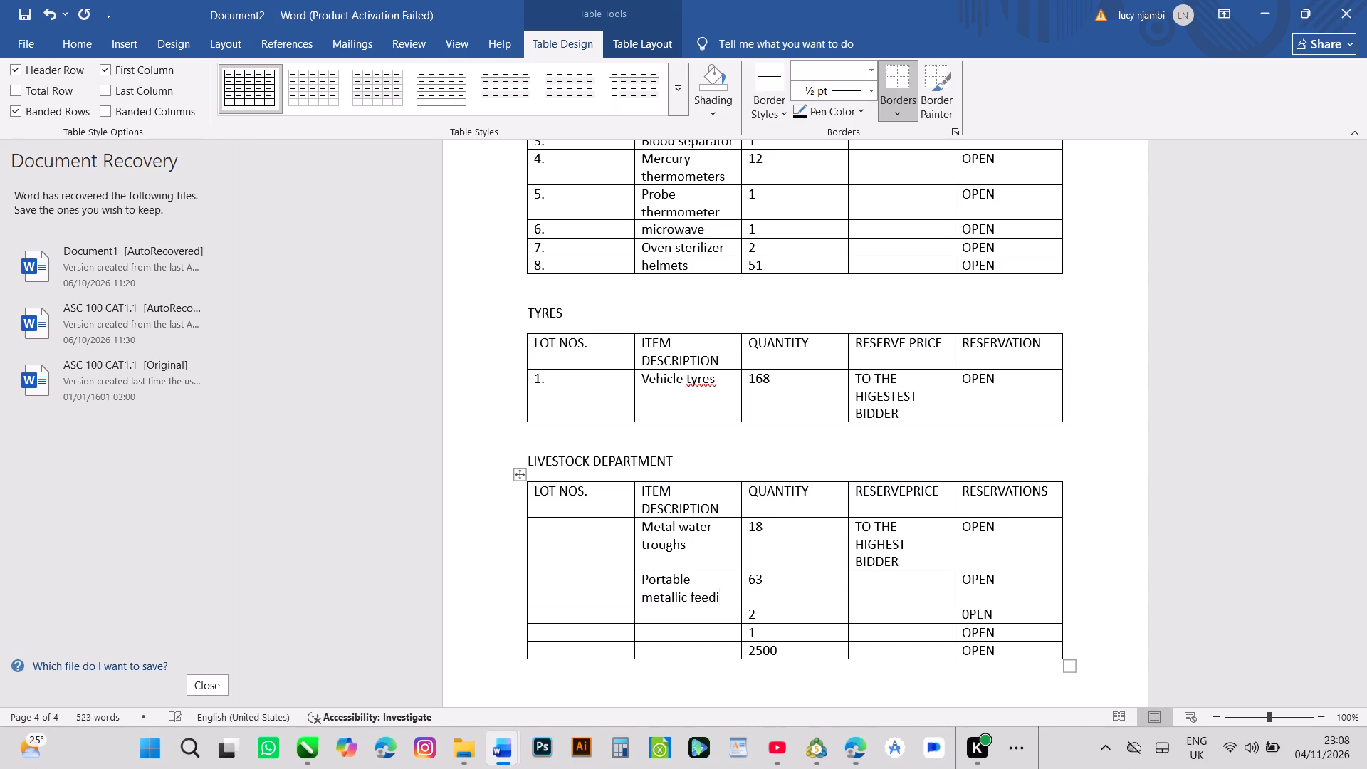
text(ng)
key(space)
text(t)
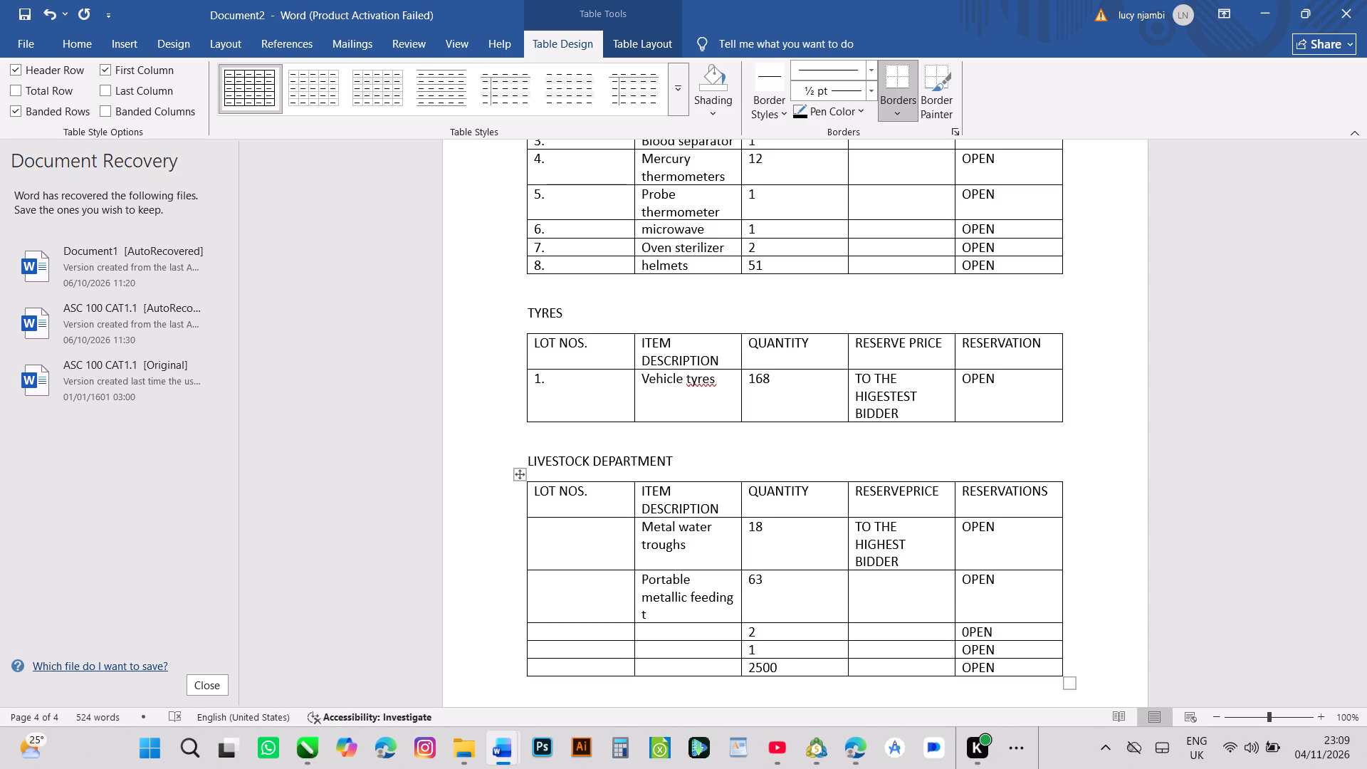
key(r)
text(ou)
key(g)
key(h)
key(s)
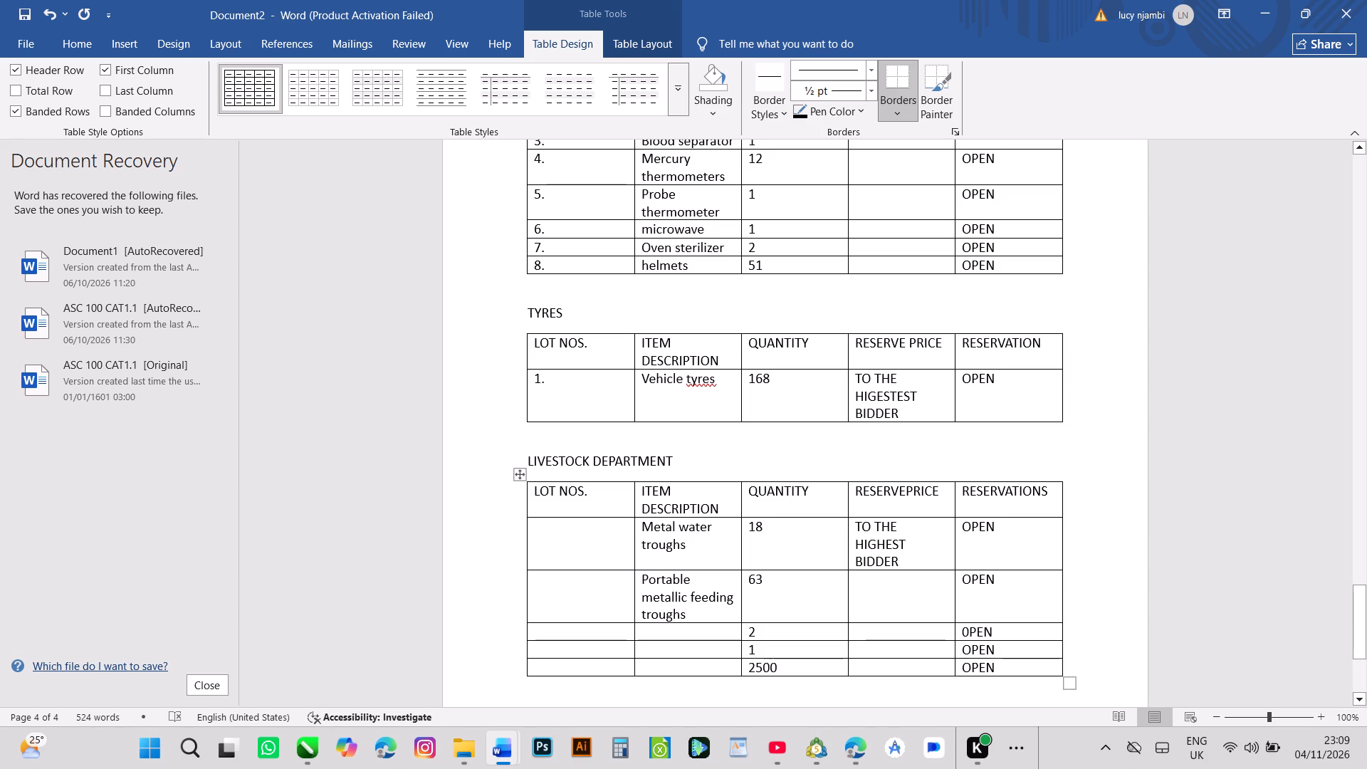
Enter Knapsack sprayers as the item description in the LIVESTOCK DEPARTMENT row with quantity 2.
click(651, 634)
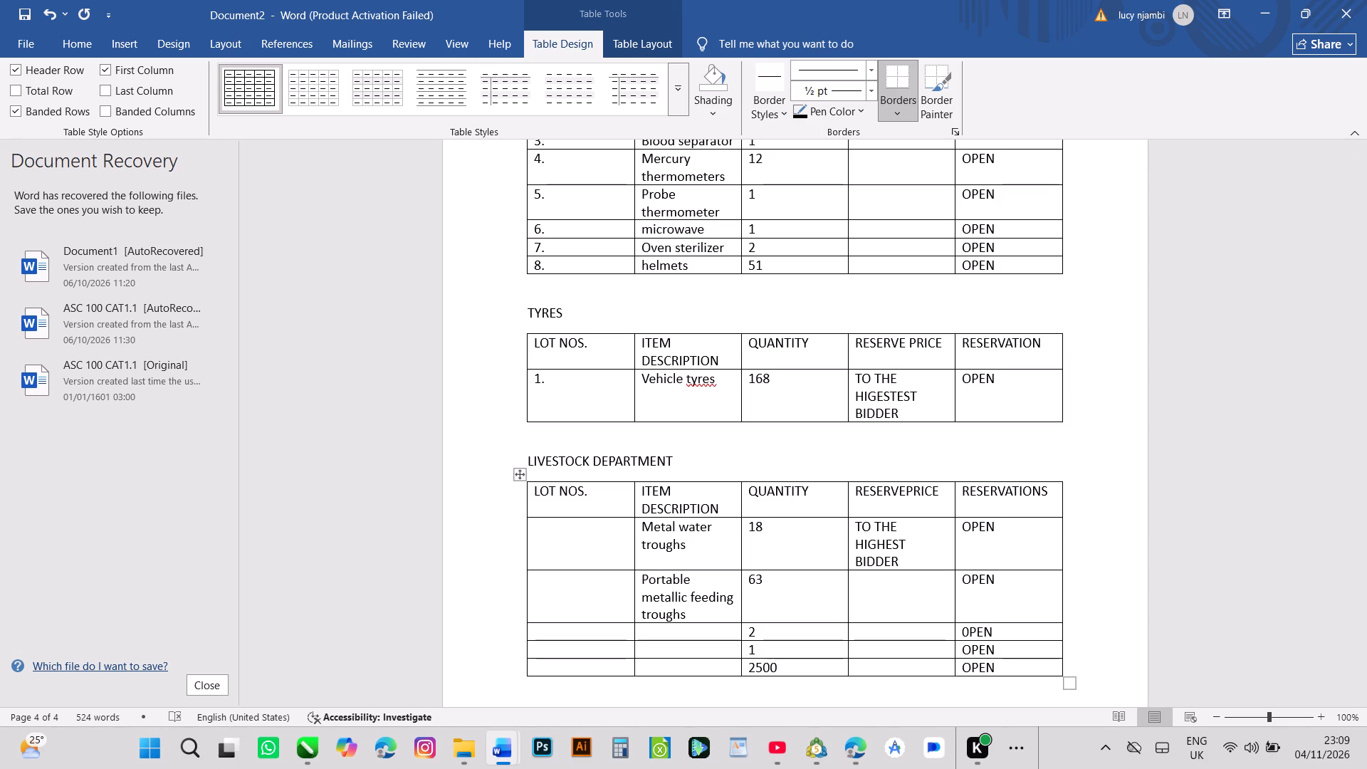
key(k)
key(n)
key(a)
key(p)
text(sa)
text(cj)
key(BackSpace)
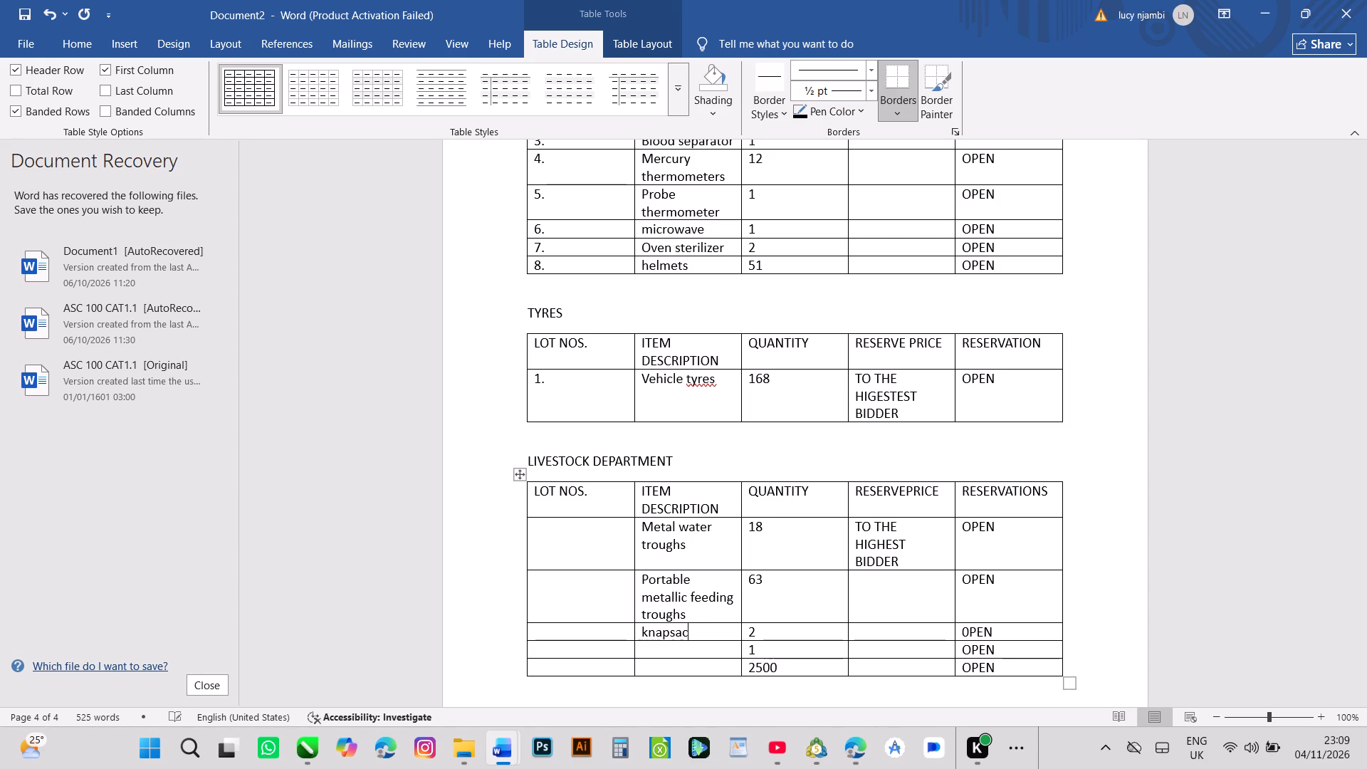
key(k)
key(space)
key(s)
key(p)
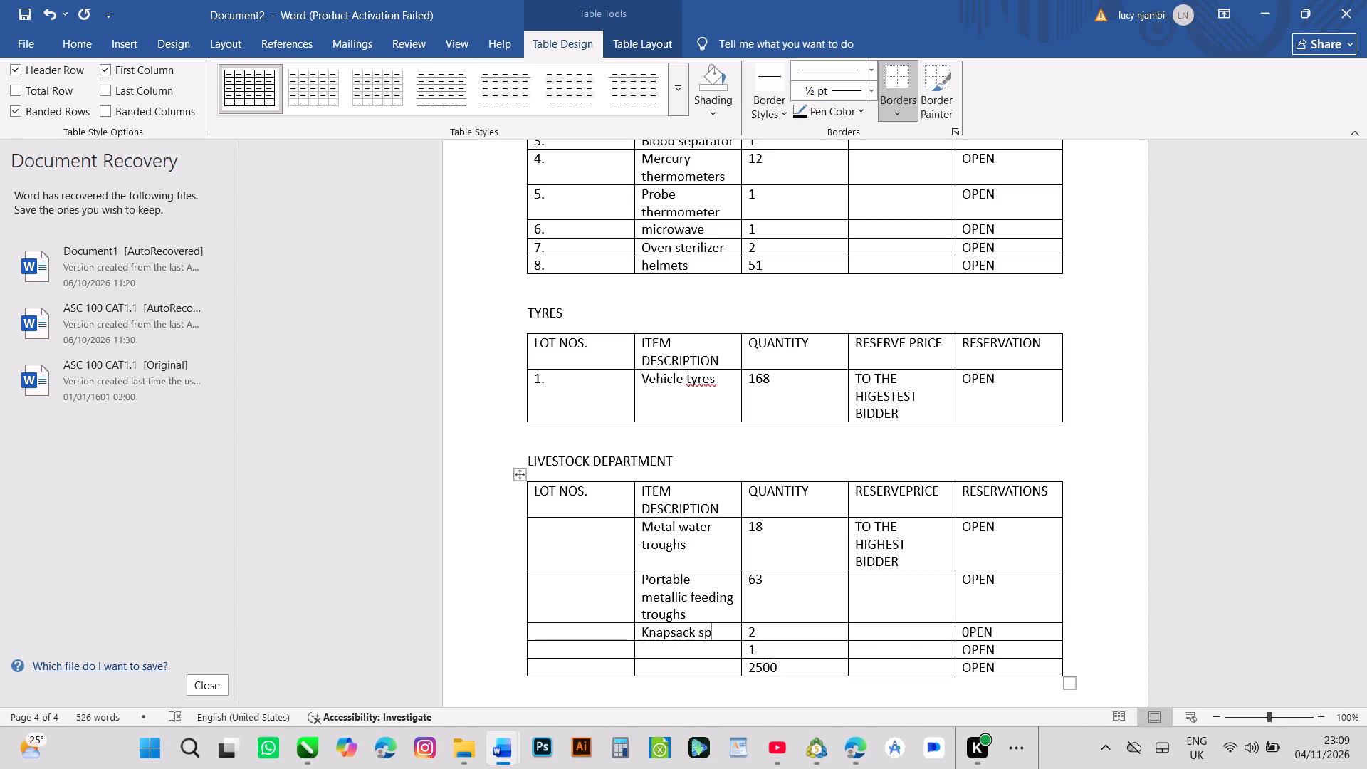
key(r)
key(a)
text(ye)
key(r)
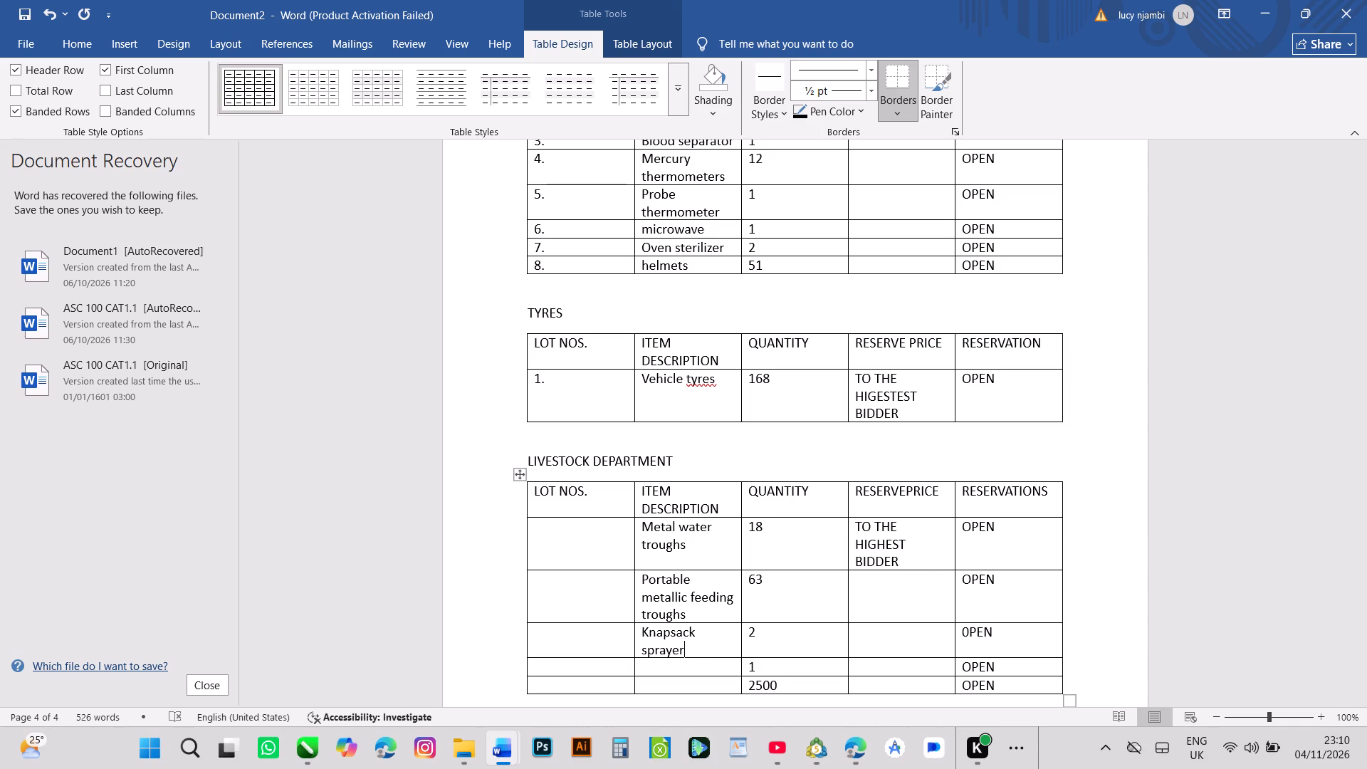
key(s)
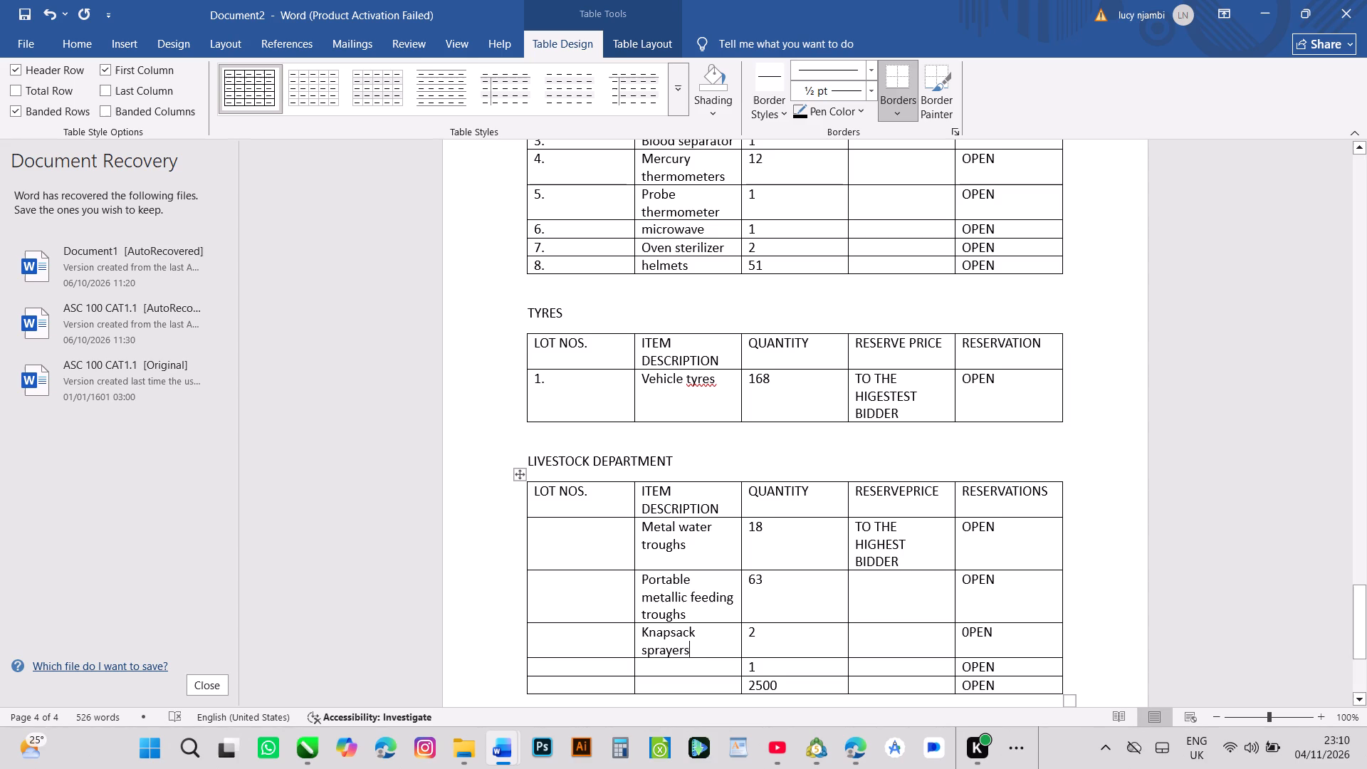
Enter wheelbarrow as the item description in the LIVESTOCK DEPARTMENT row with quantity 1.
click(647, 669)
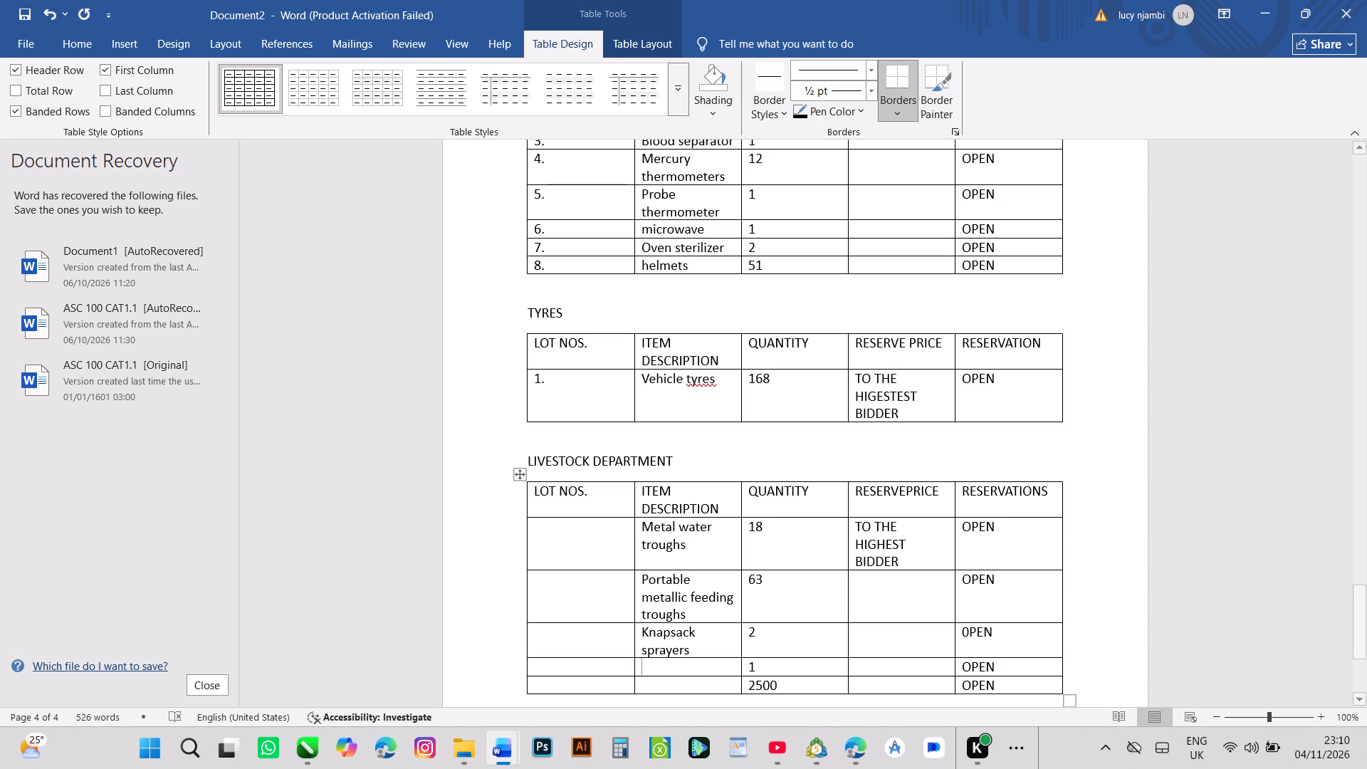
key(w)
key(h)
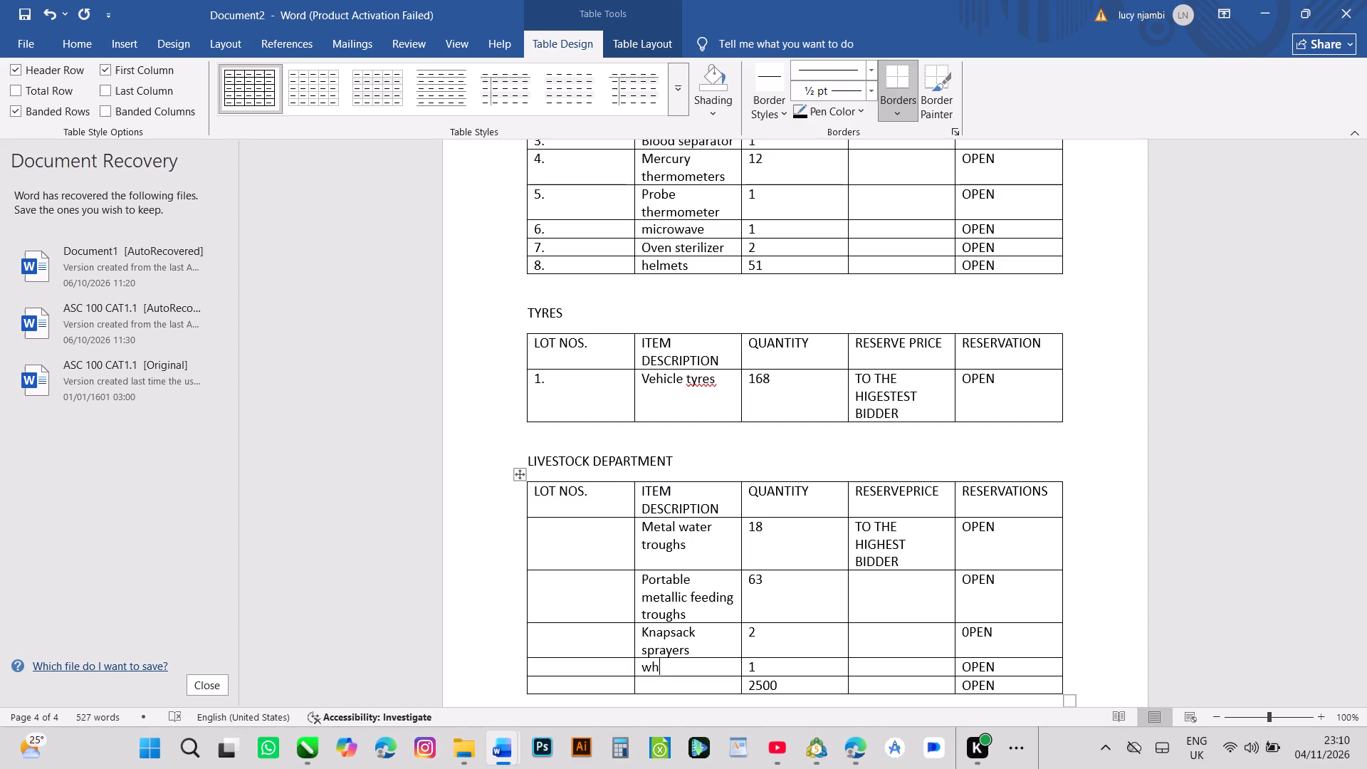
text(eel)
text(ba)
text(rr)
key(o)
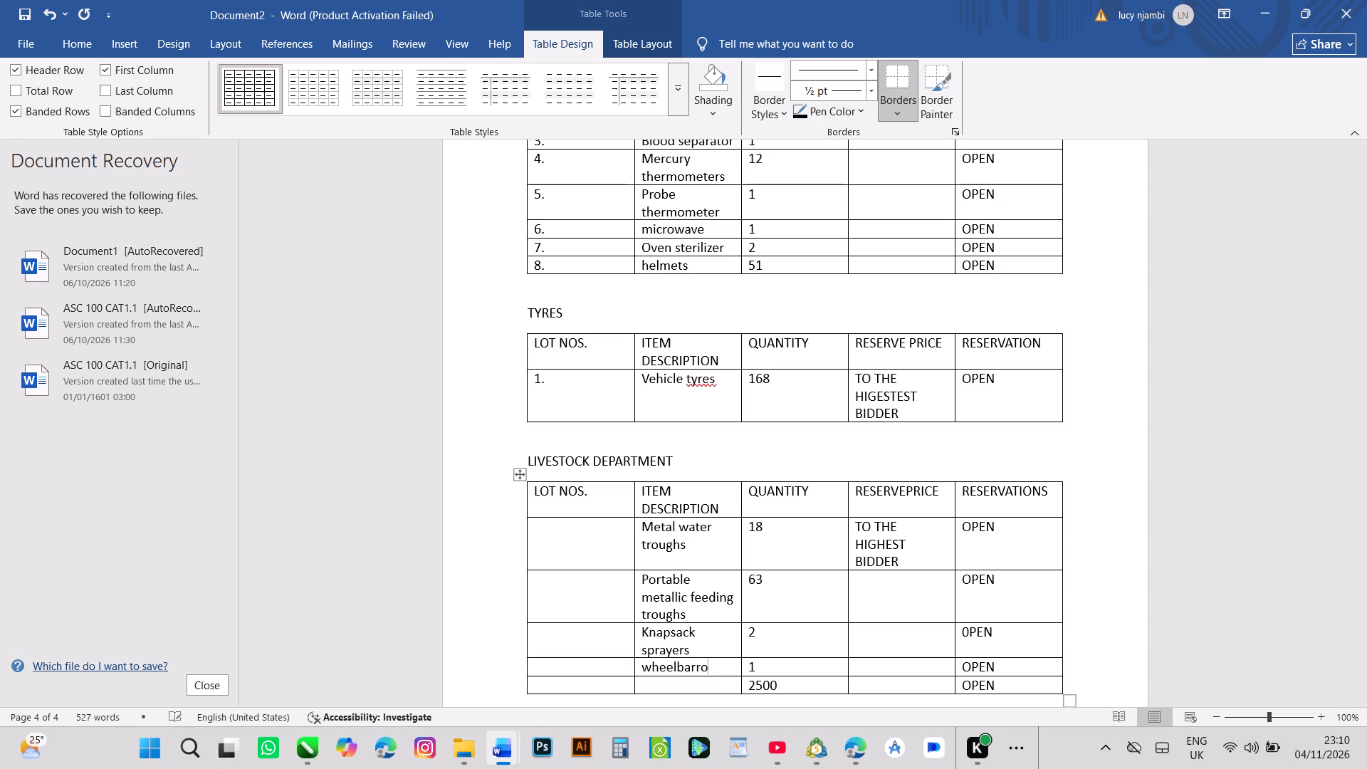
key(w)
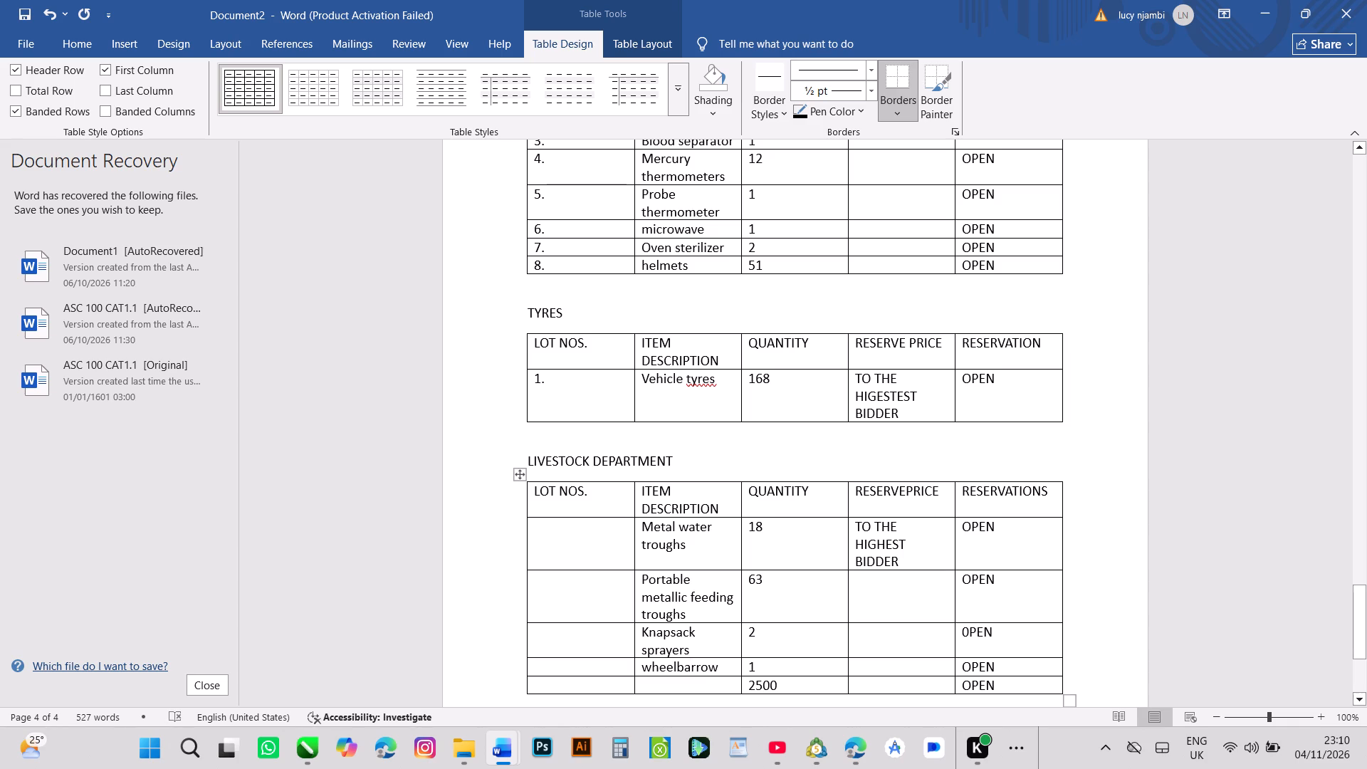
Enter Bales of Hay as the item description in the LIVESTOCK DEPARTMENT row with quantity 2500.
click(651, 687)
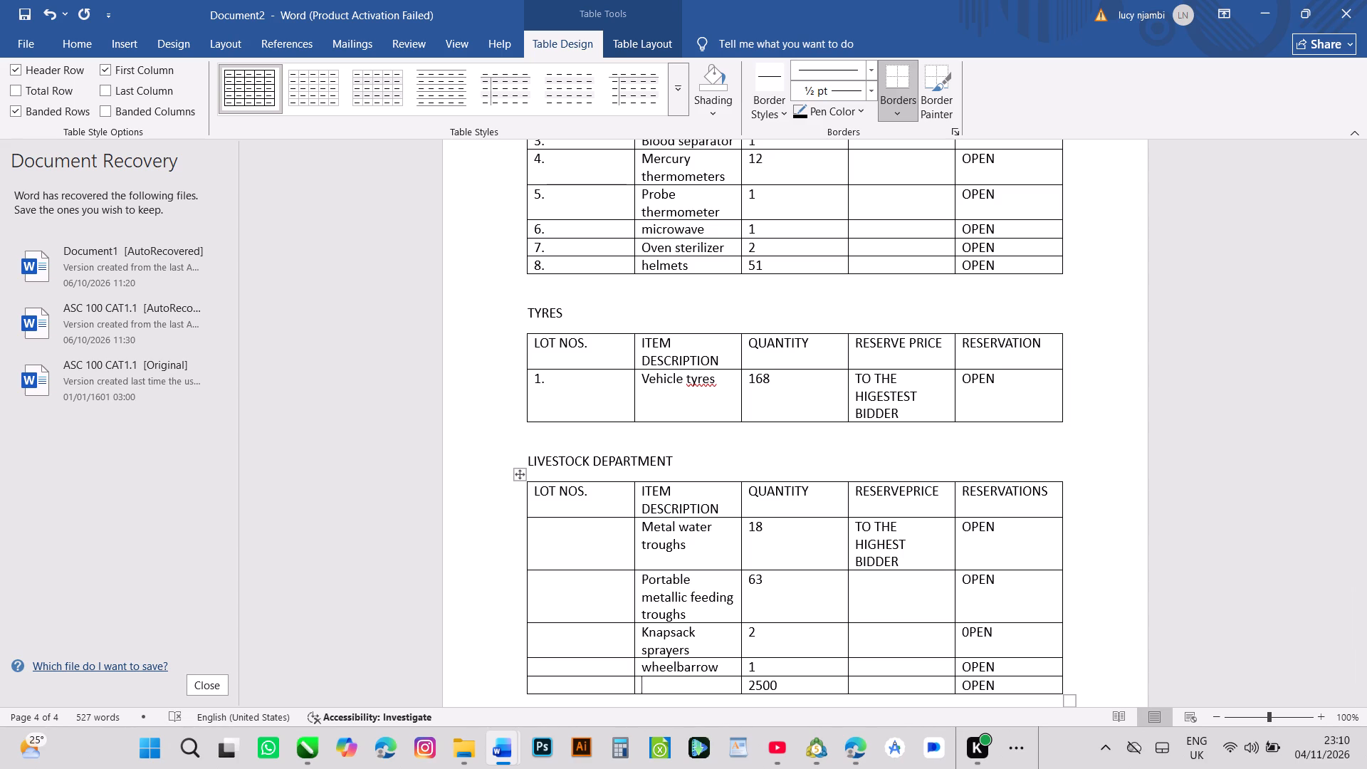
key(b)
text(ale)
key(s)
key(space)
key(o)
text(f)
key(space)
key(h)
text(ay)
Number the five LIVESTOCK DEPARTMENT item rows 1. to 5. in the LOT NOS. column.
click(541, 526)
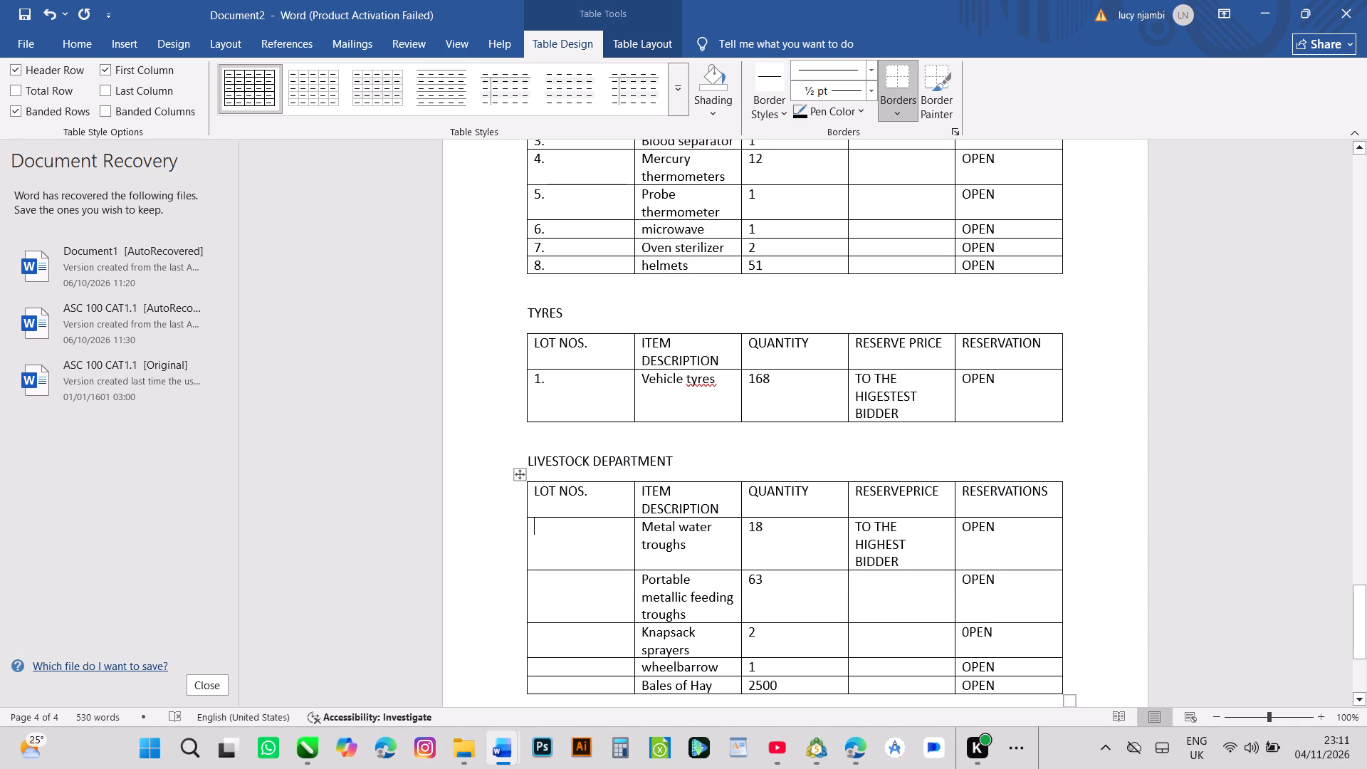
text(1.)
click(541, 605)
text(2.)
click(548, 643)
key(3)
key(period)
click(536, 666)
key(4)
key(period)
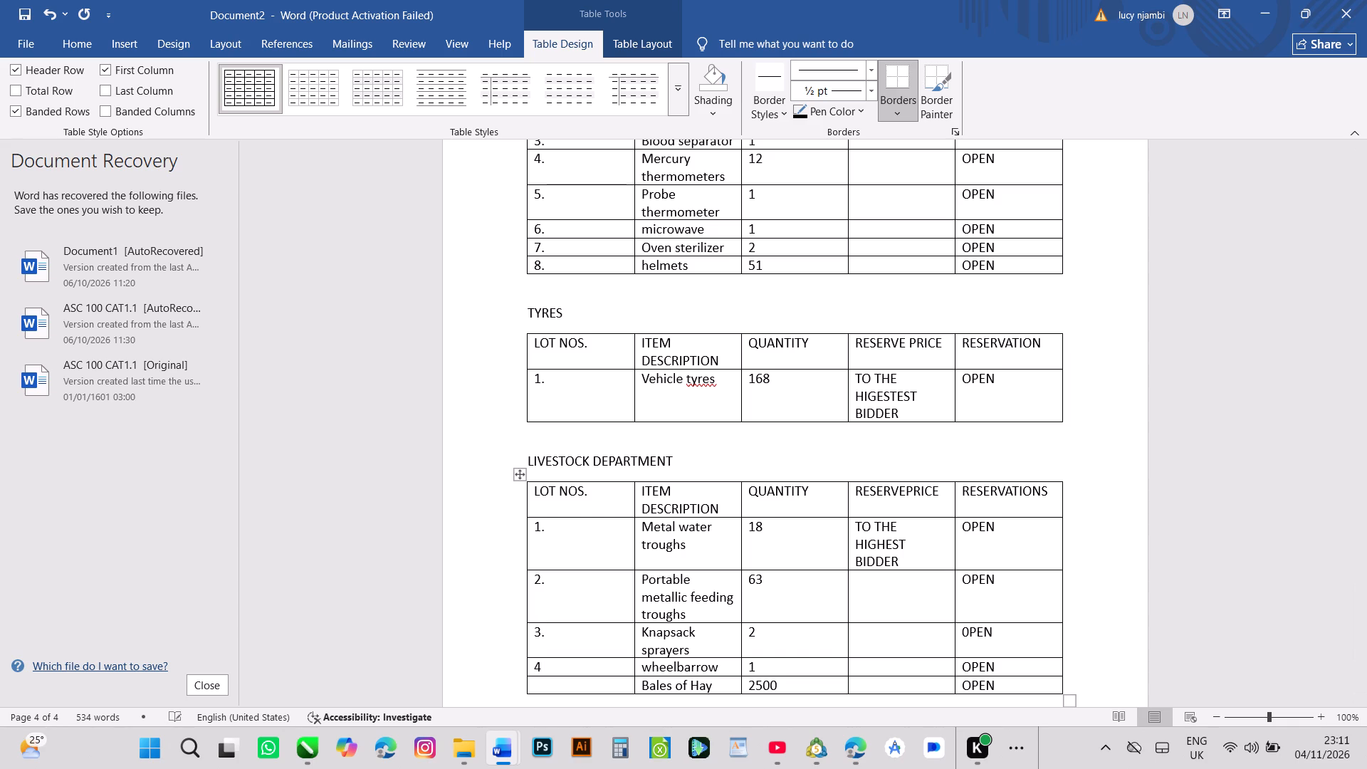
click(537, 682)
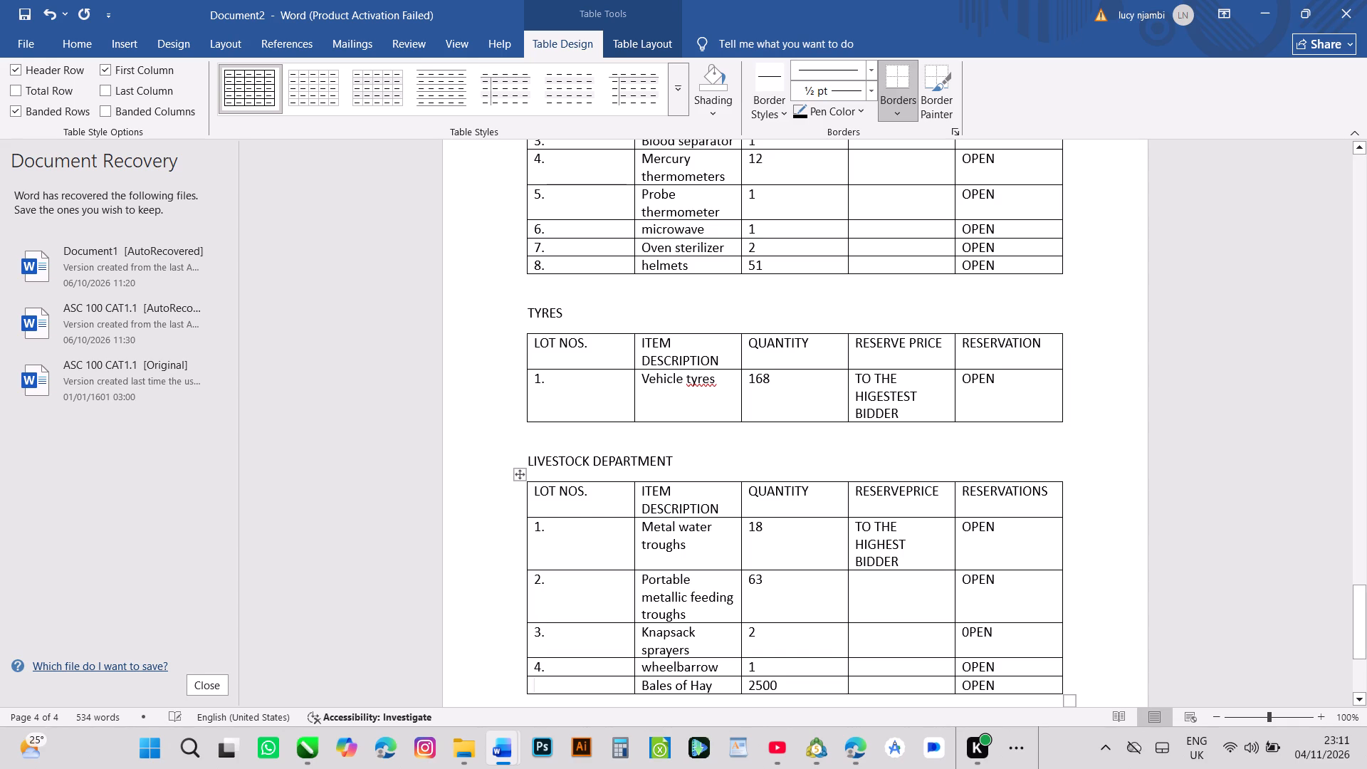
key(5)
key(period)
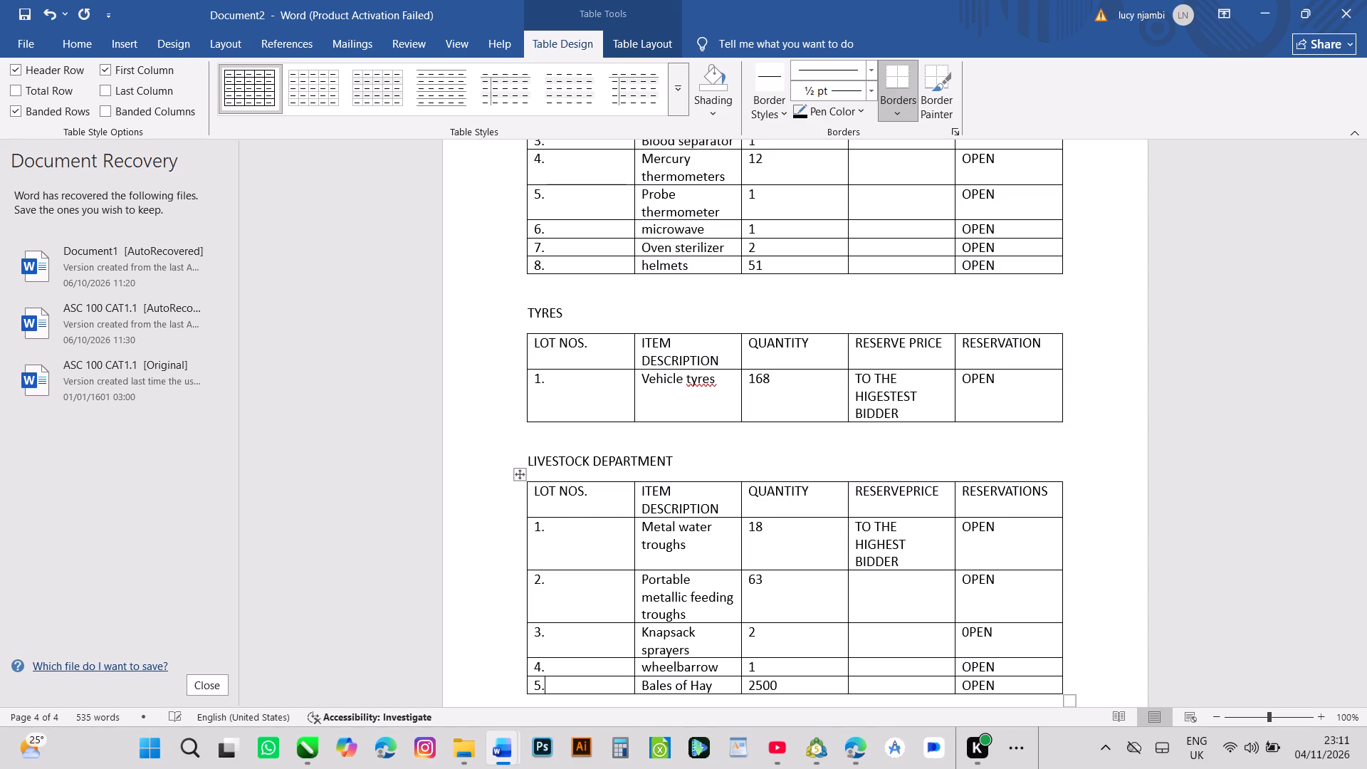
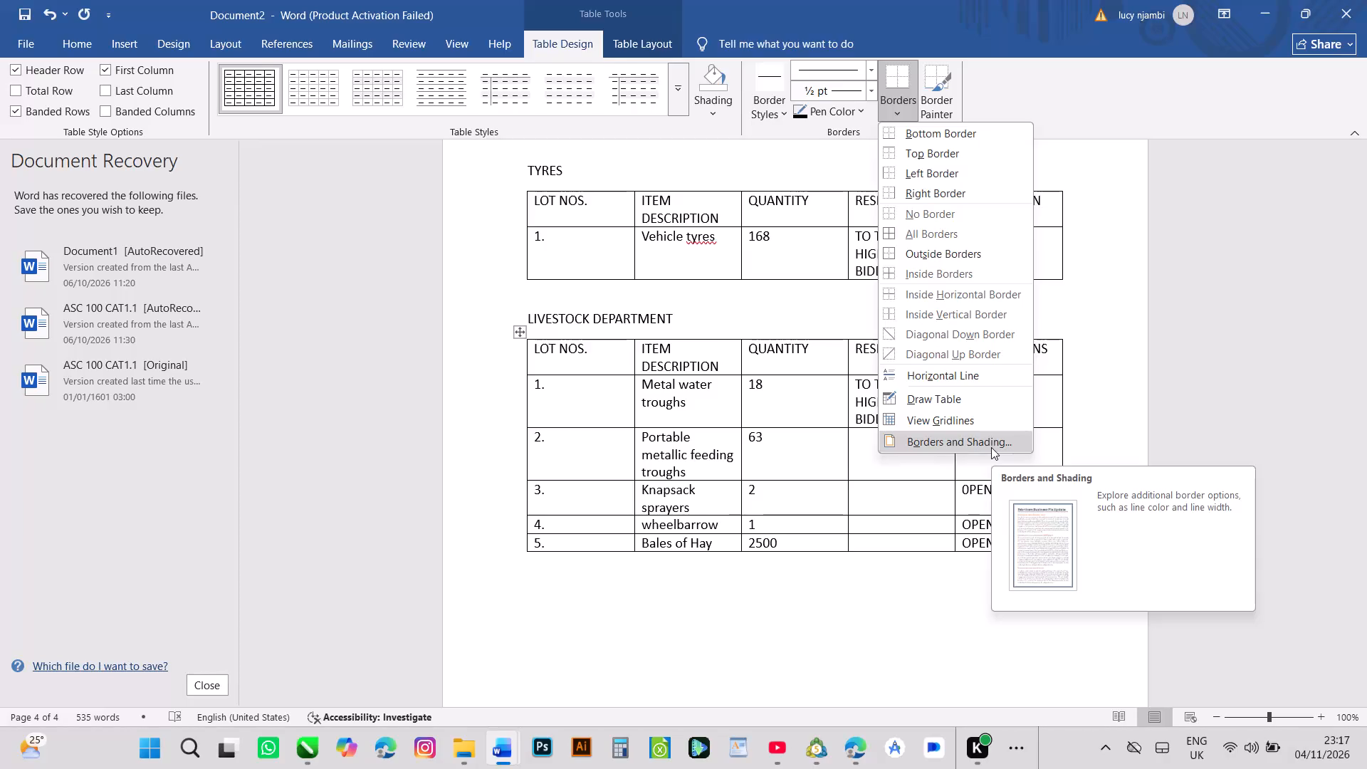
Apply a ½ pt automatic-colour border at paragraph level to the lot number 5 text in the LIVESTOCK DEPARTMENT table.
click(991, 447)
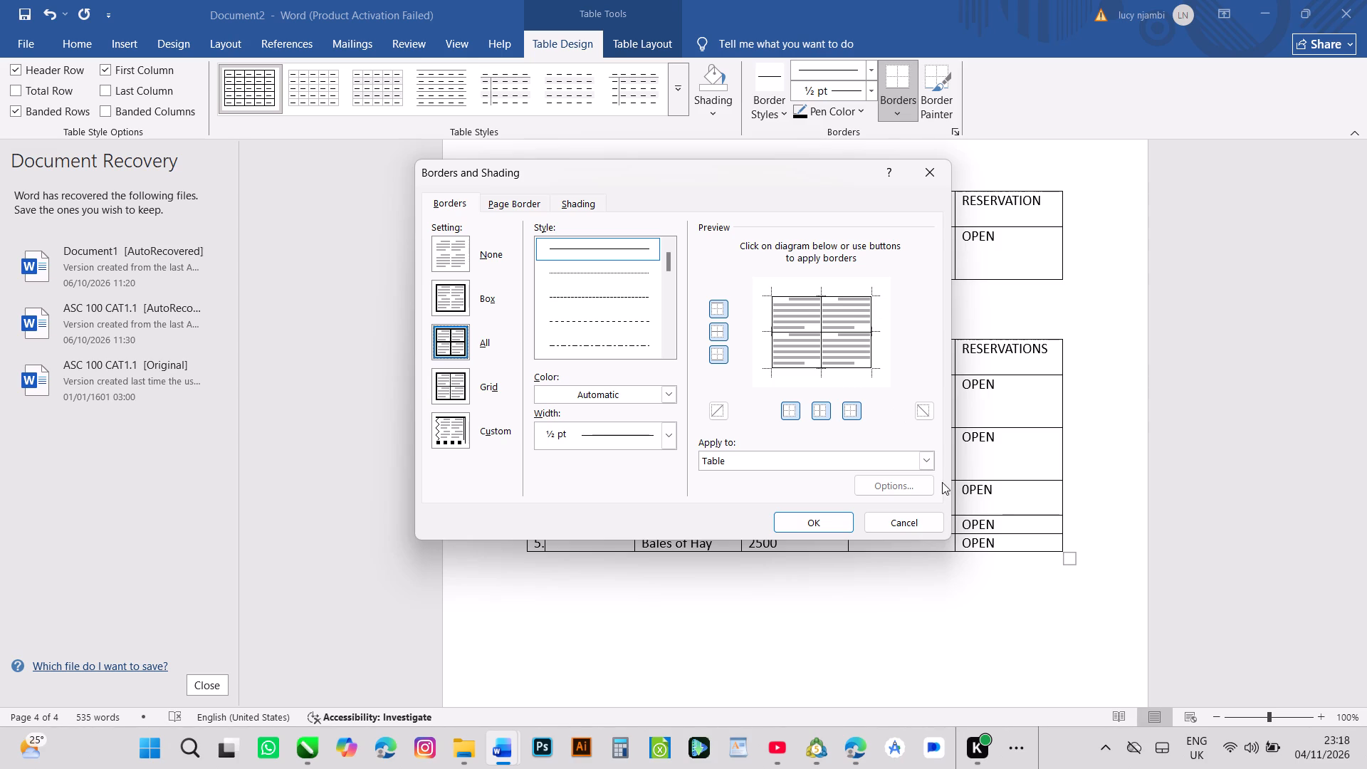
click(924, 459)
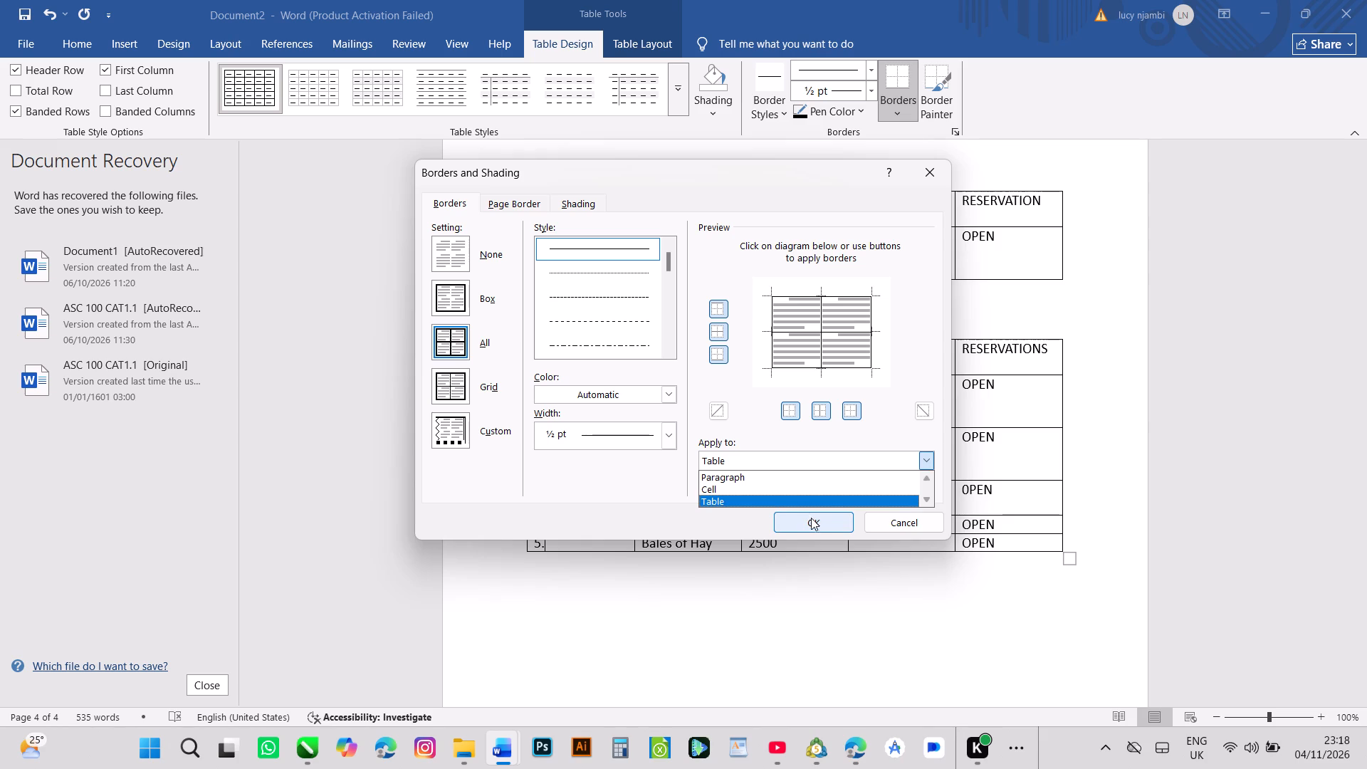
click(800, 482)
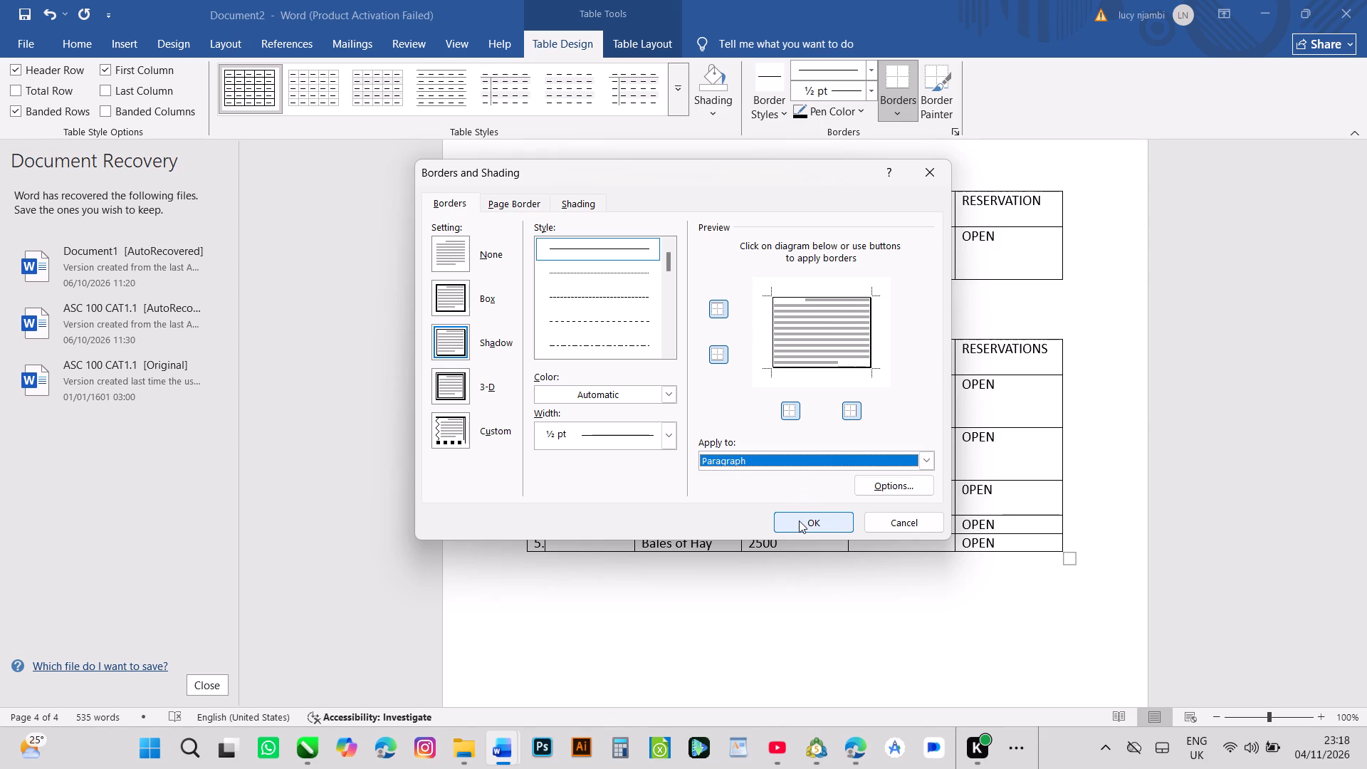
click(799, 520)
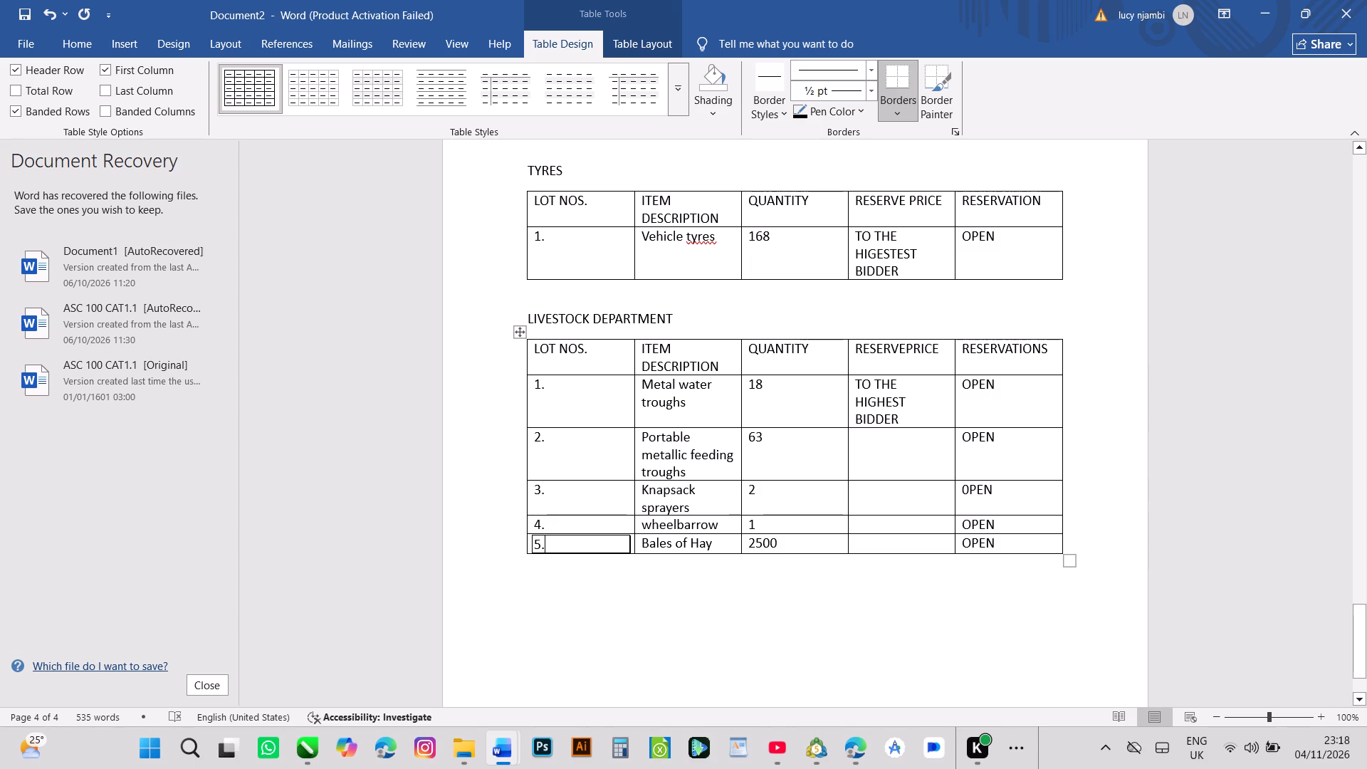
Shade the lot number 5 paragraph in the LIVESTOCK DEPARTMENT table with standard Red.
click(713, 111)
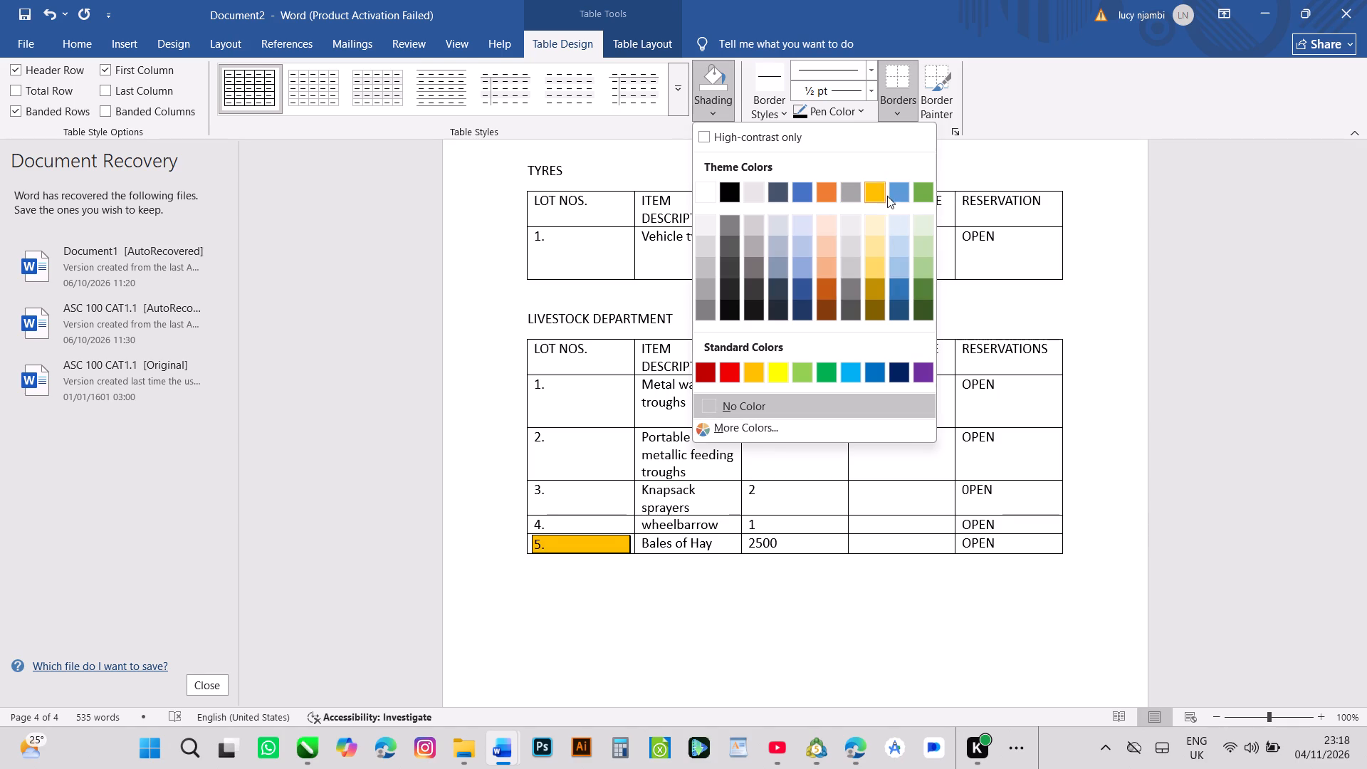
click(730, 371)
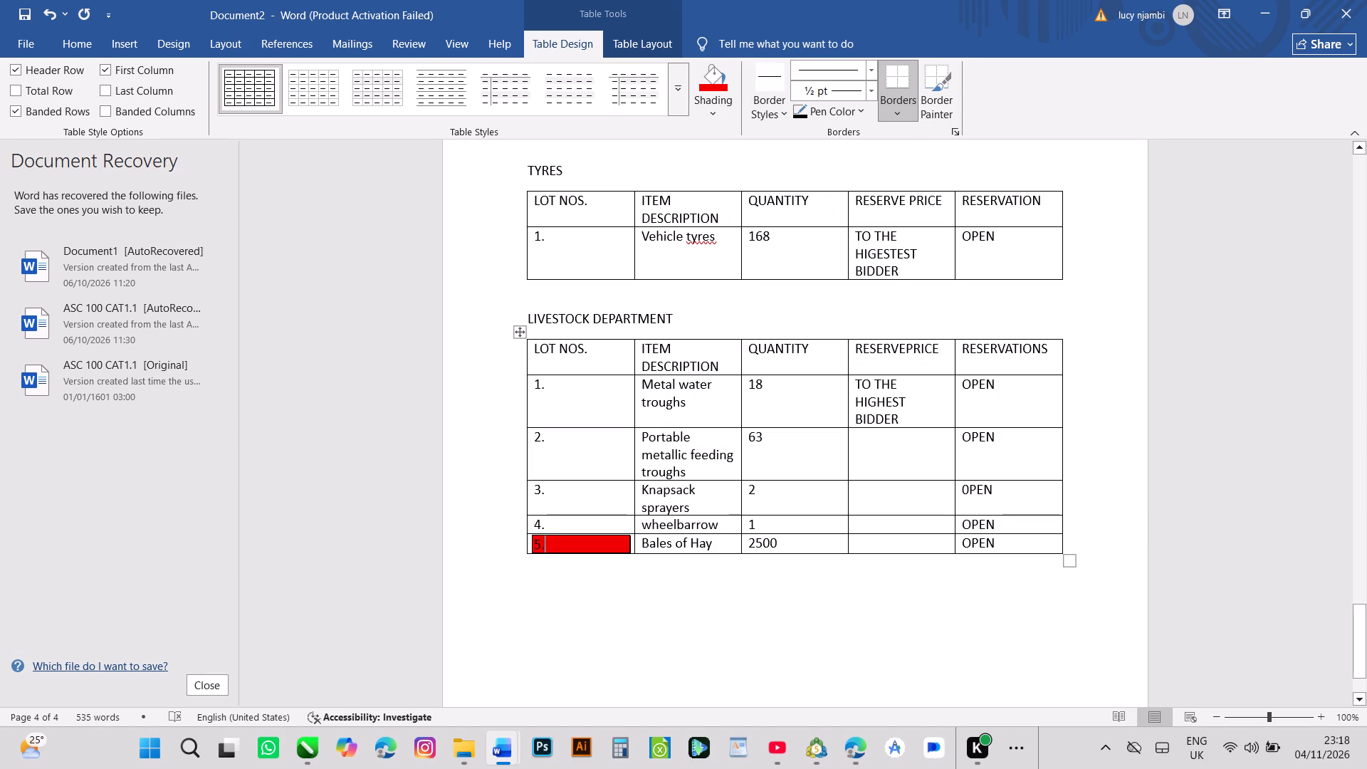
Shade the lot number 1 cell in the LIVESTOCK DEPARTMENT table with the standard dark red colour.
click(608, 406)
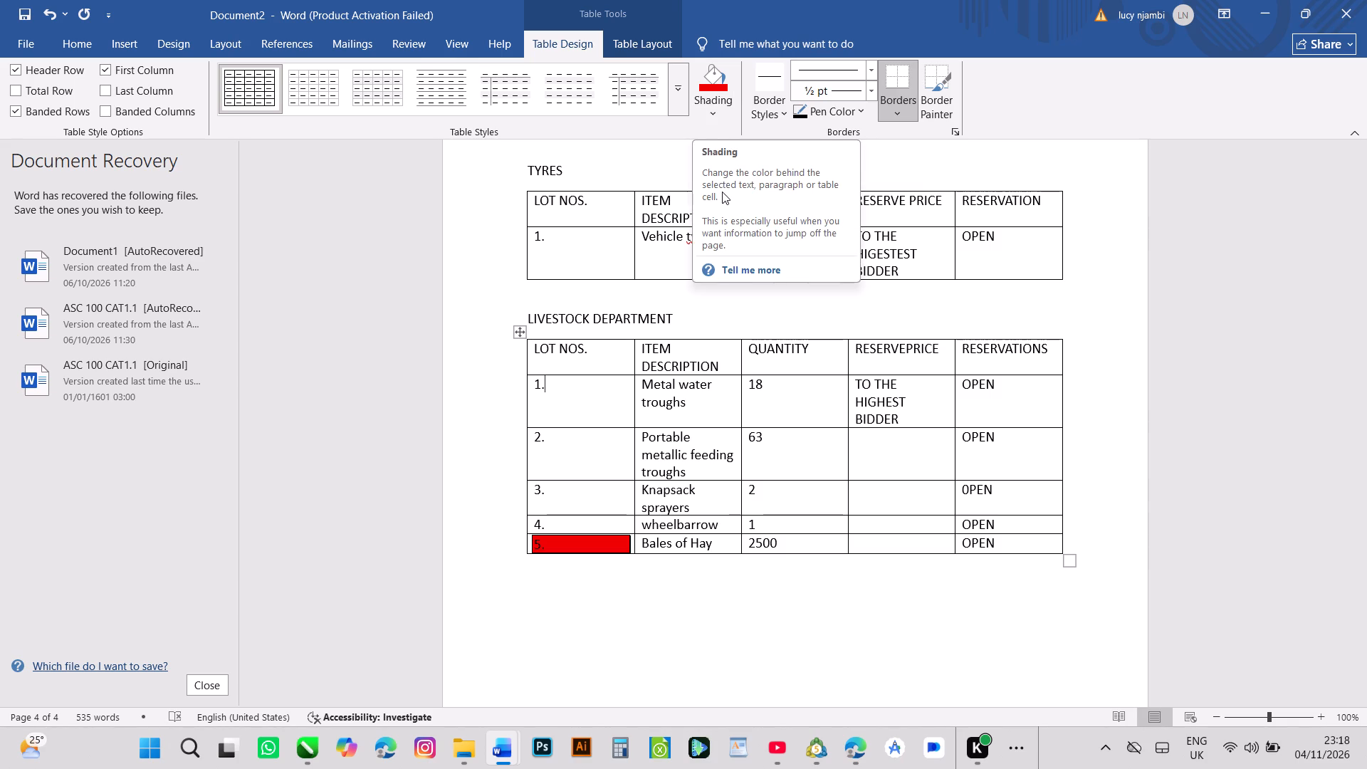
click(718, 105)
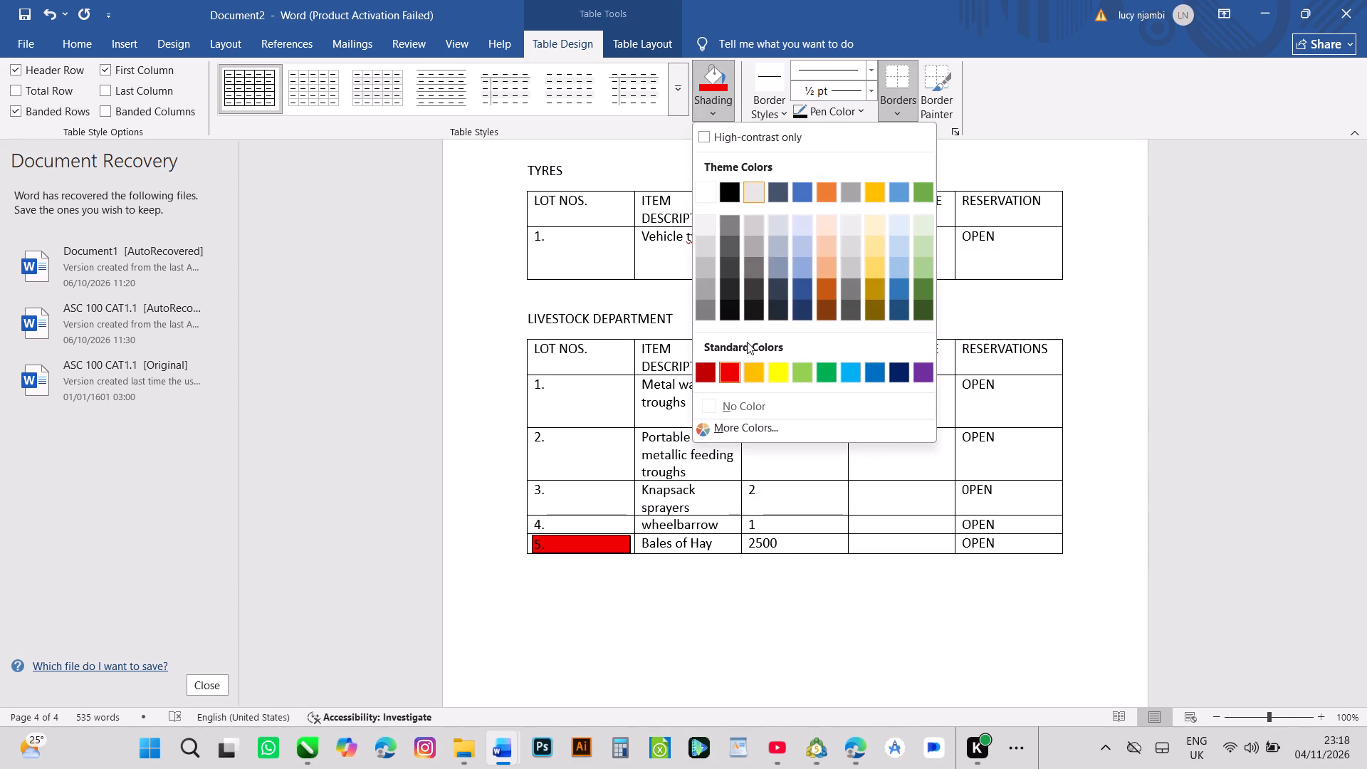
click(706, 373)
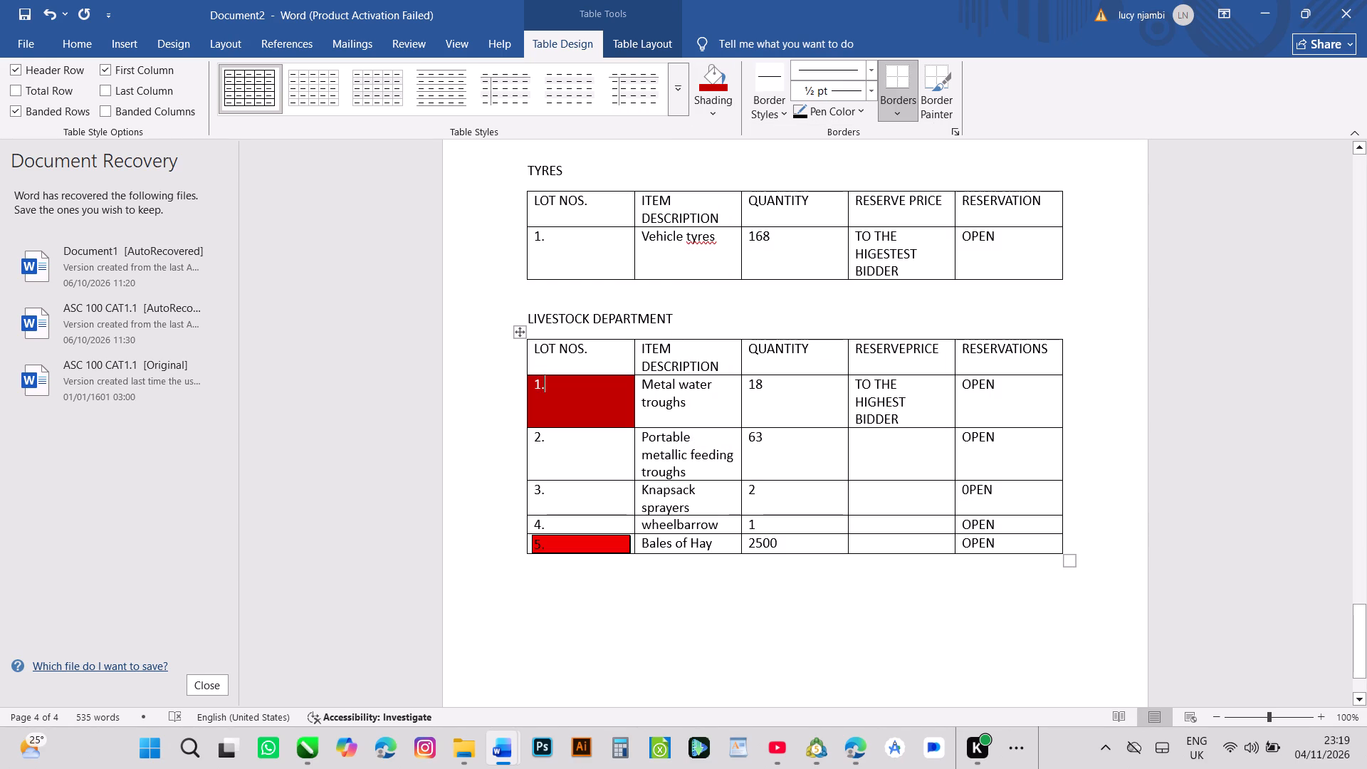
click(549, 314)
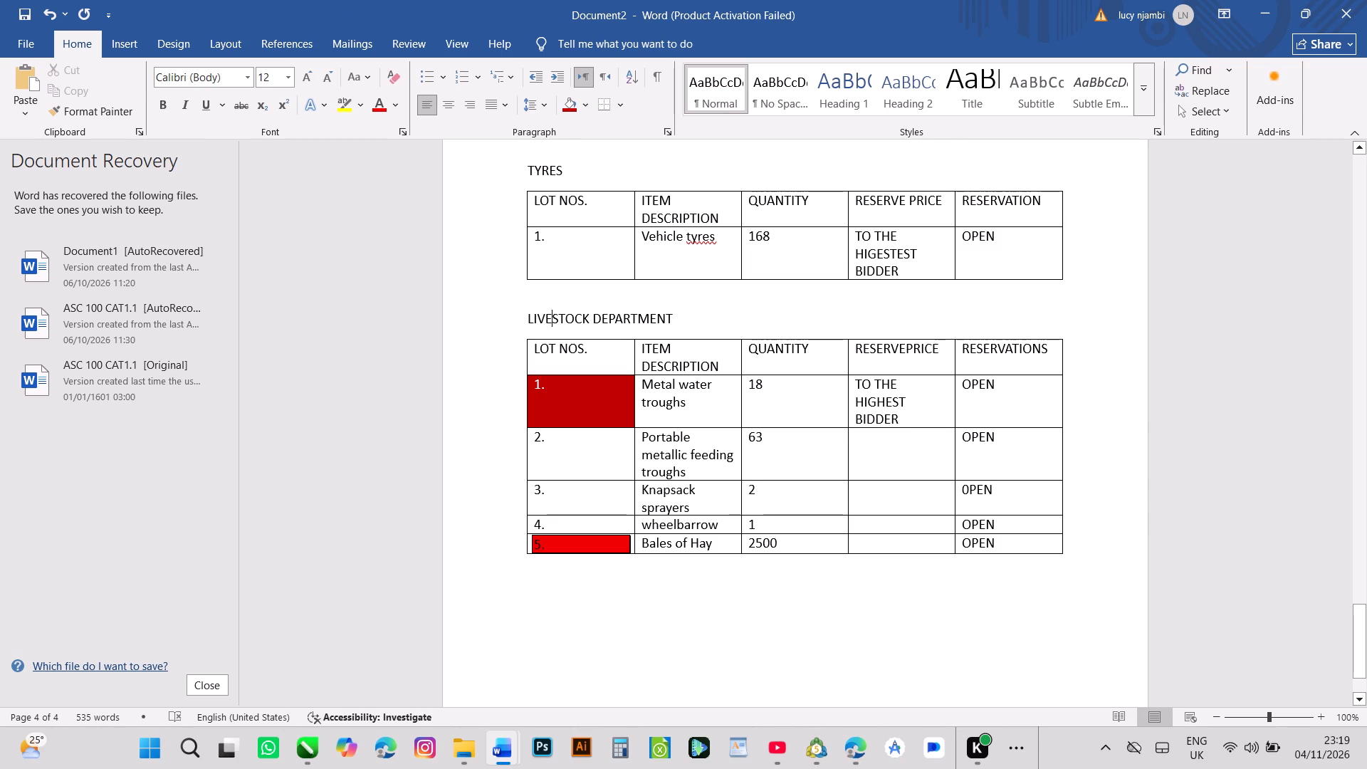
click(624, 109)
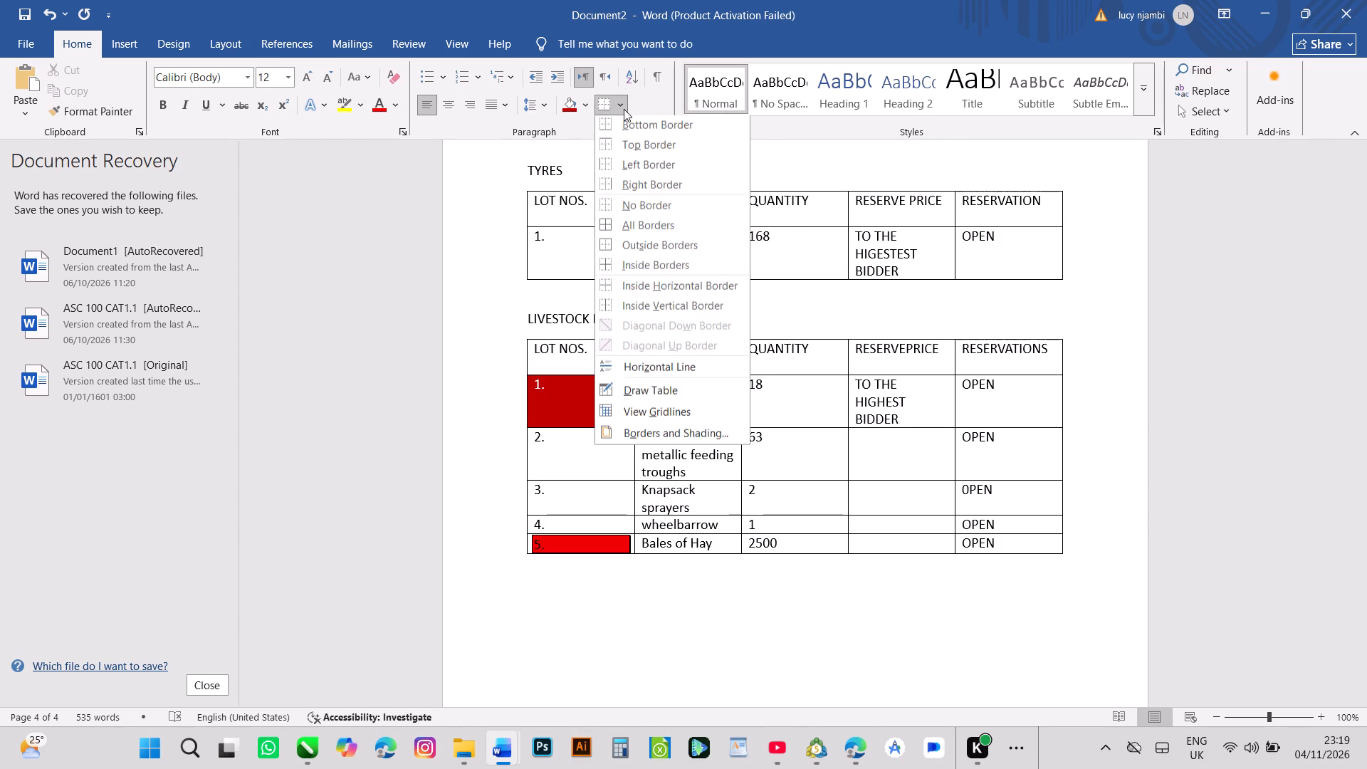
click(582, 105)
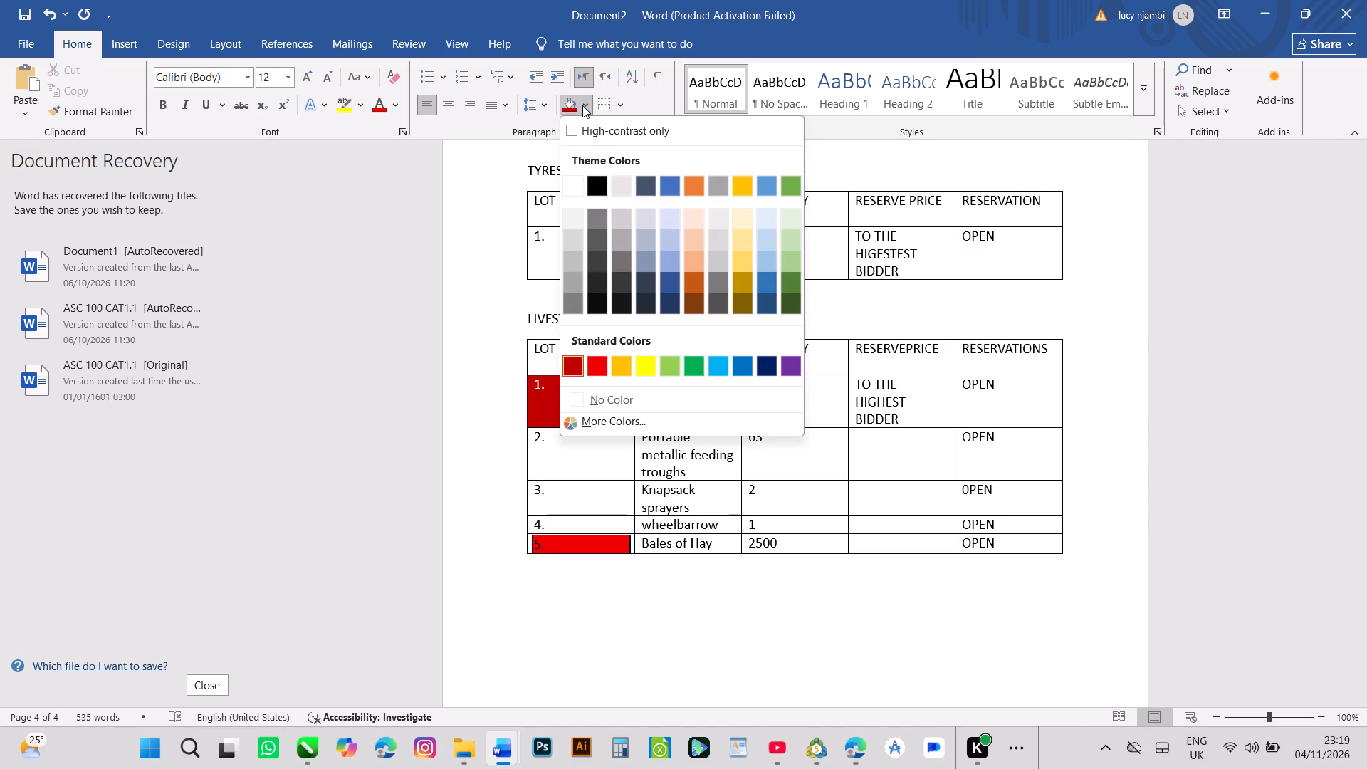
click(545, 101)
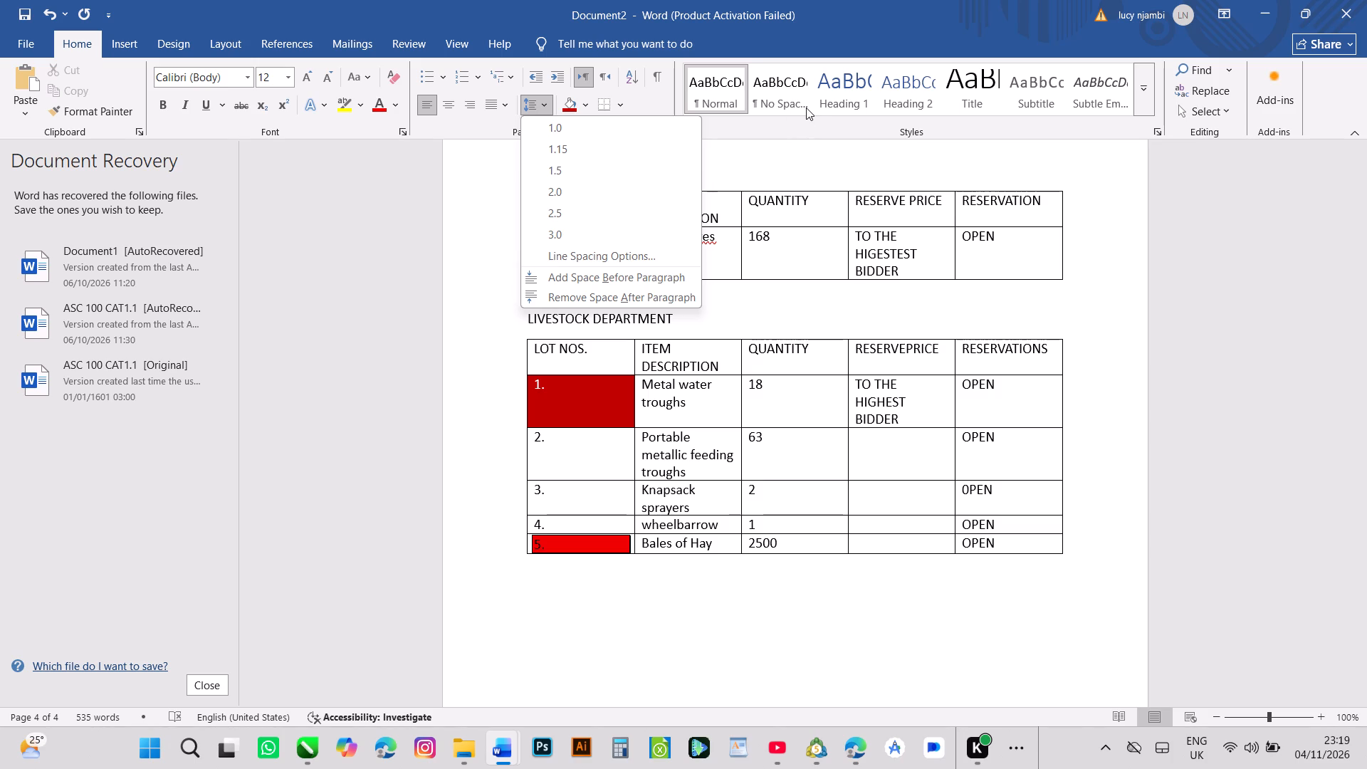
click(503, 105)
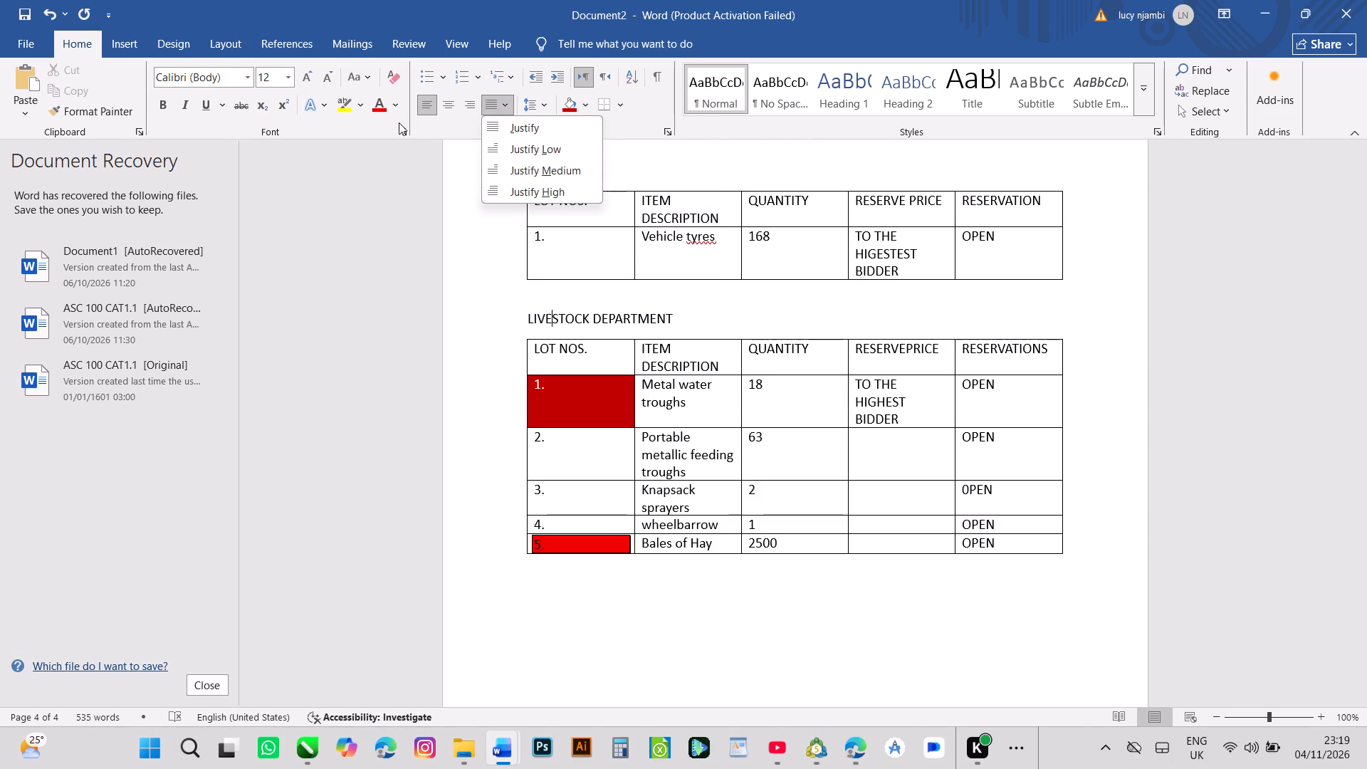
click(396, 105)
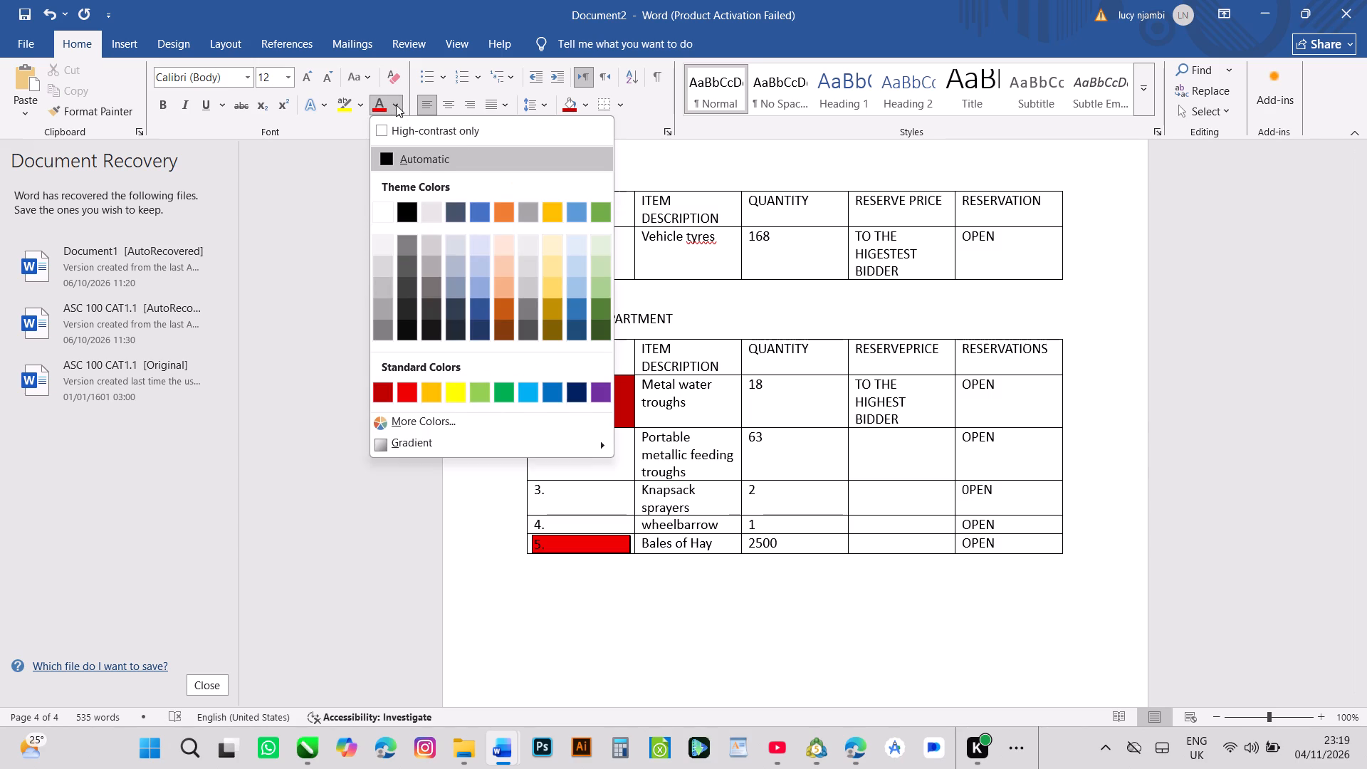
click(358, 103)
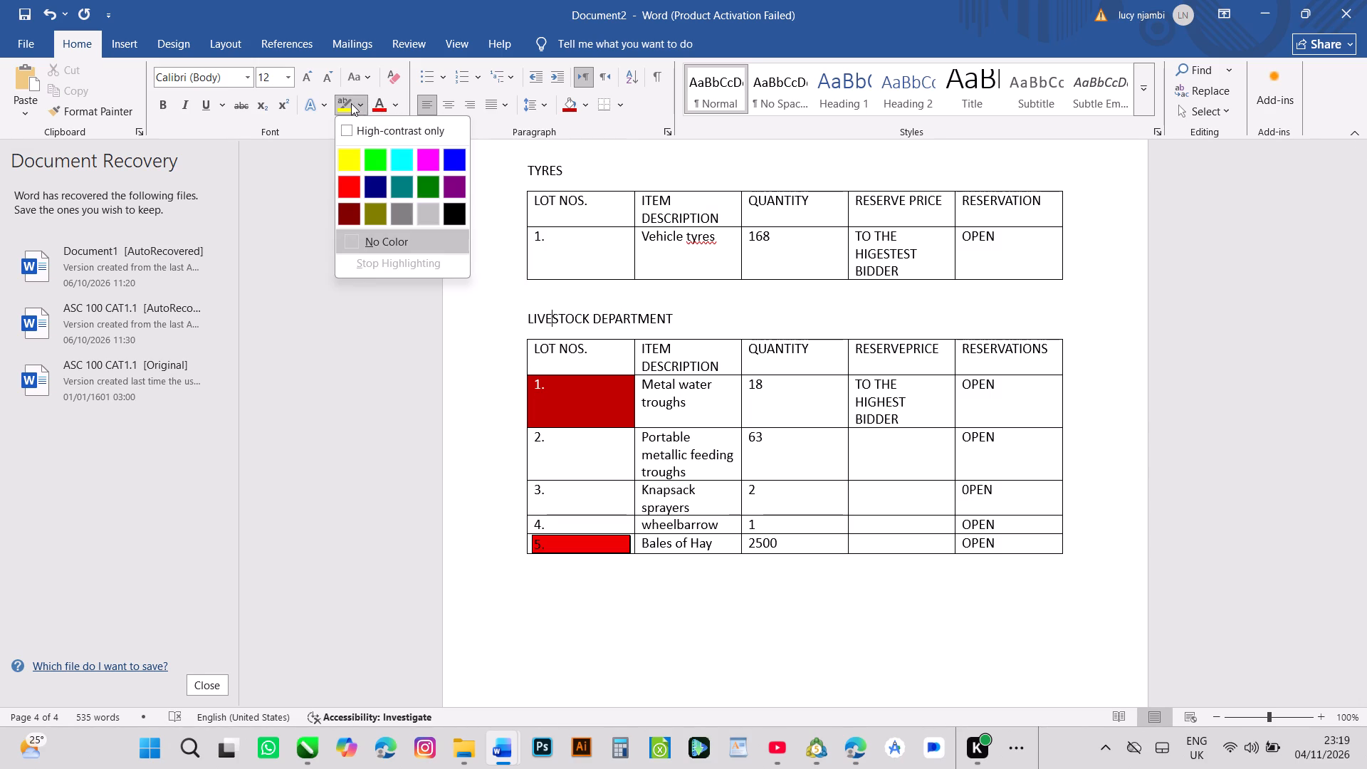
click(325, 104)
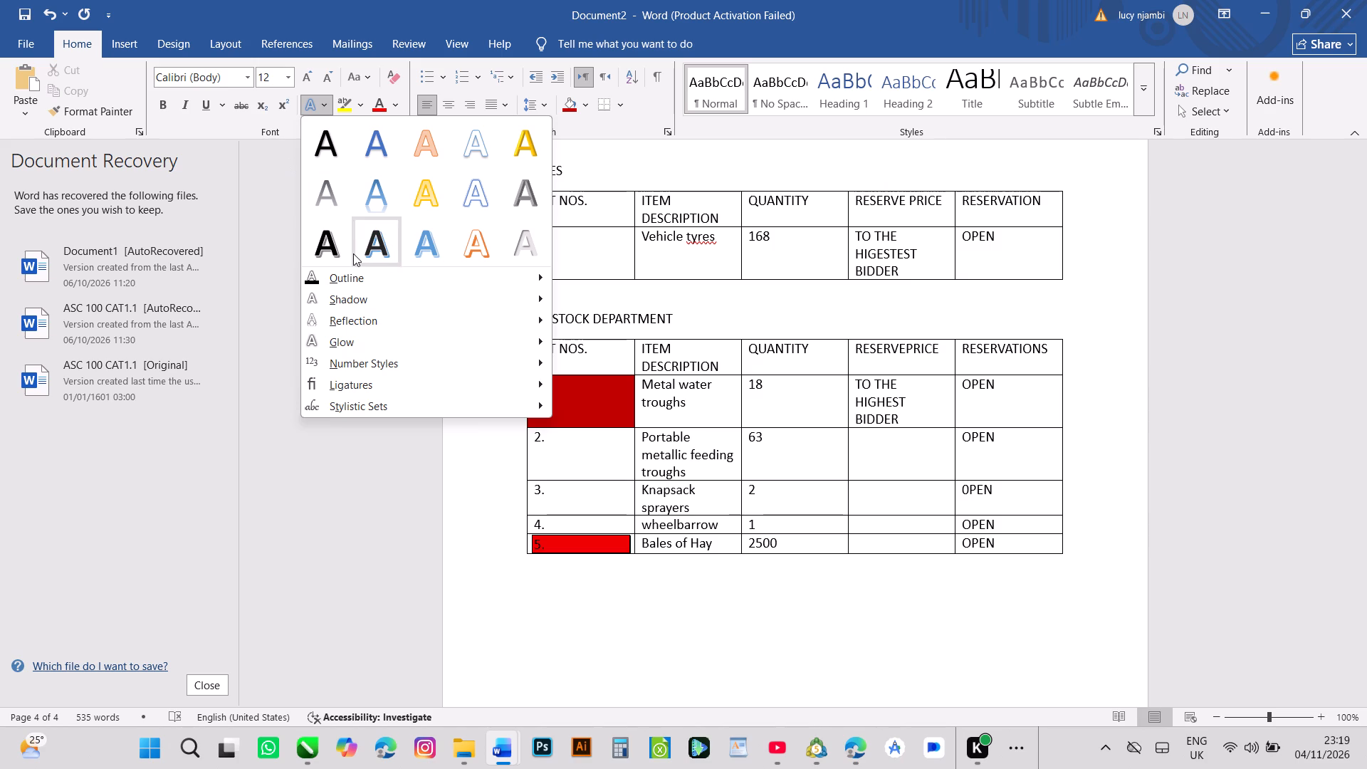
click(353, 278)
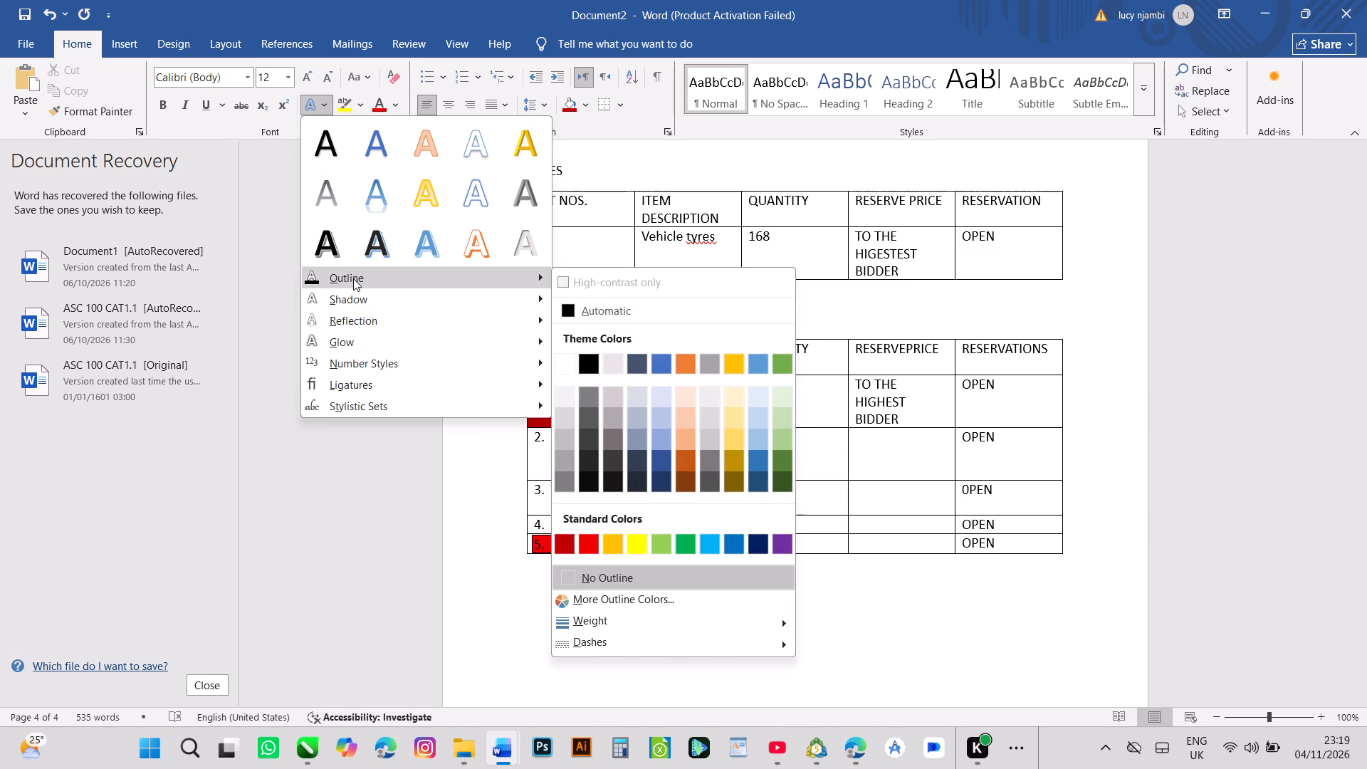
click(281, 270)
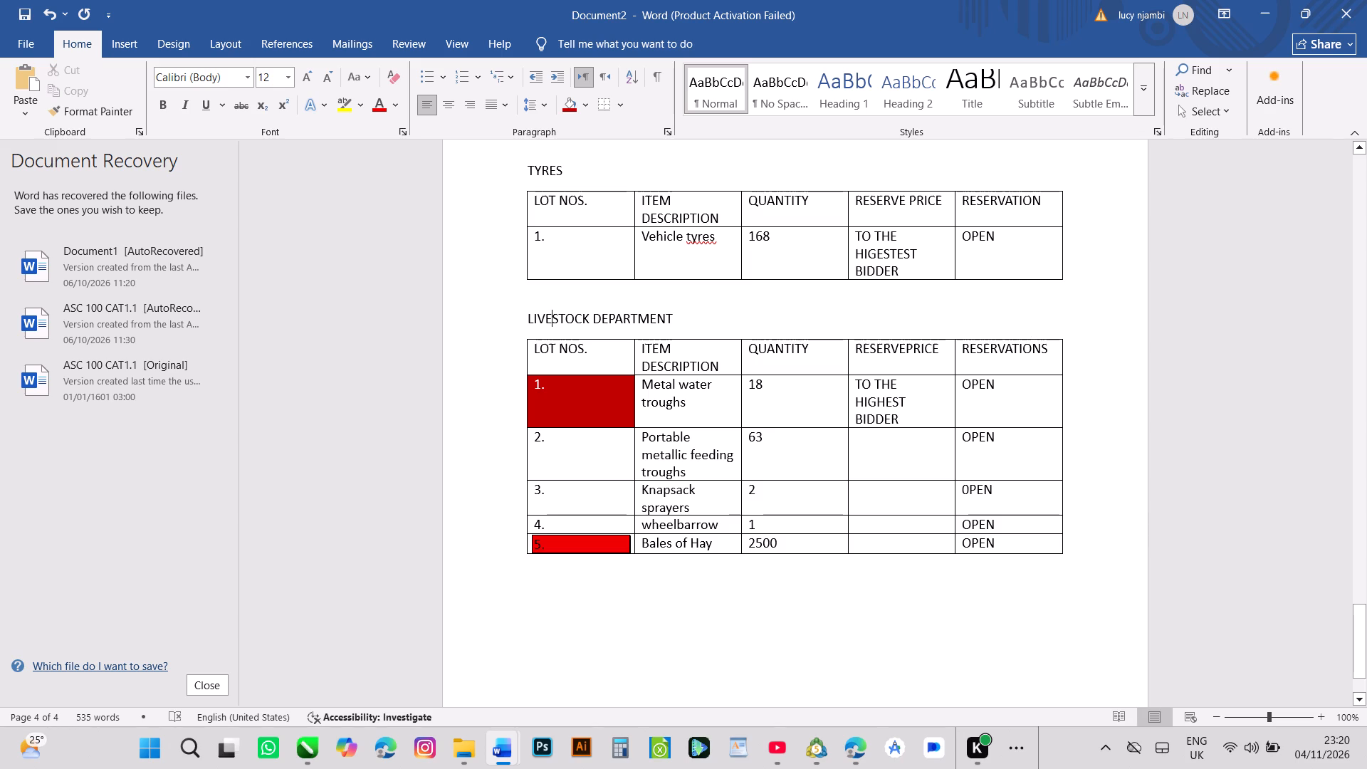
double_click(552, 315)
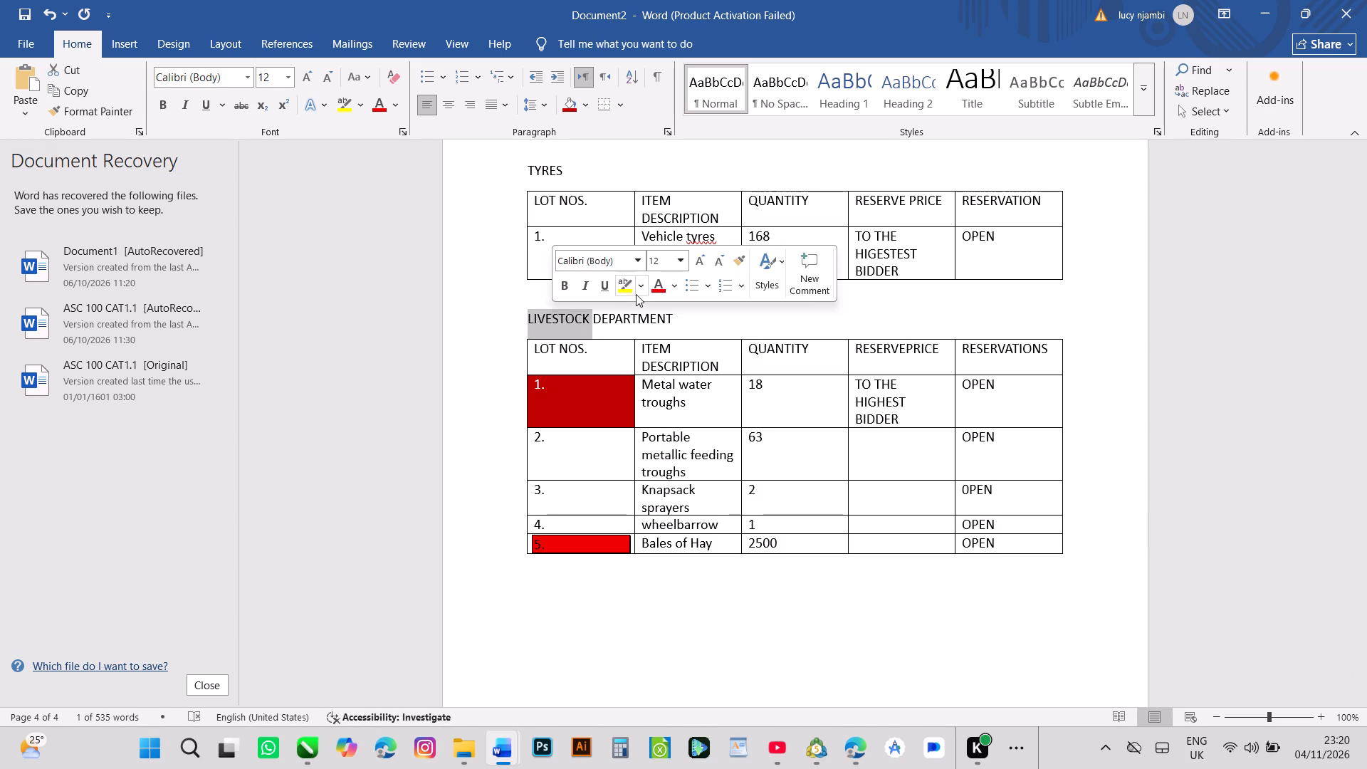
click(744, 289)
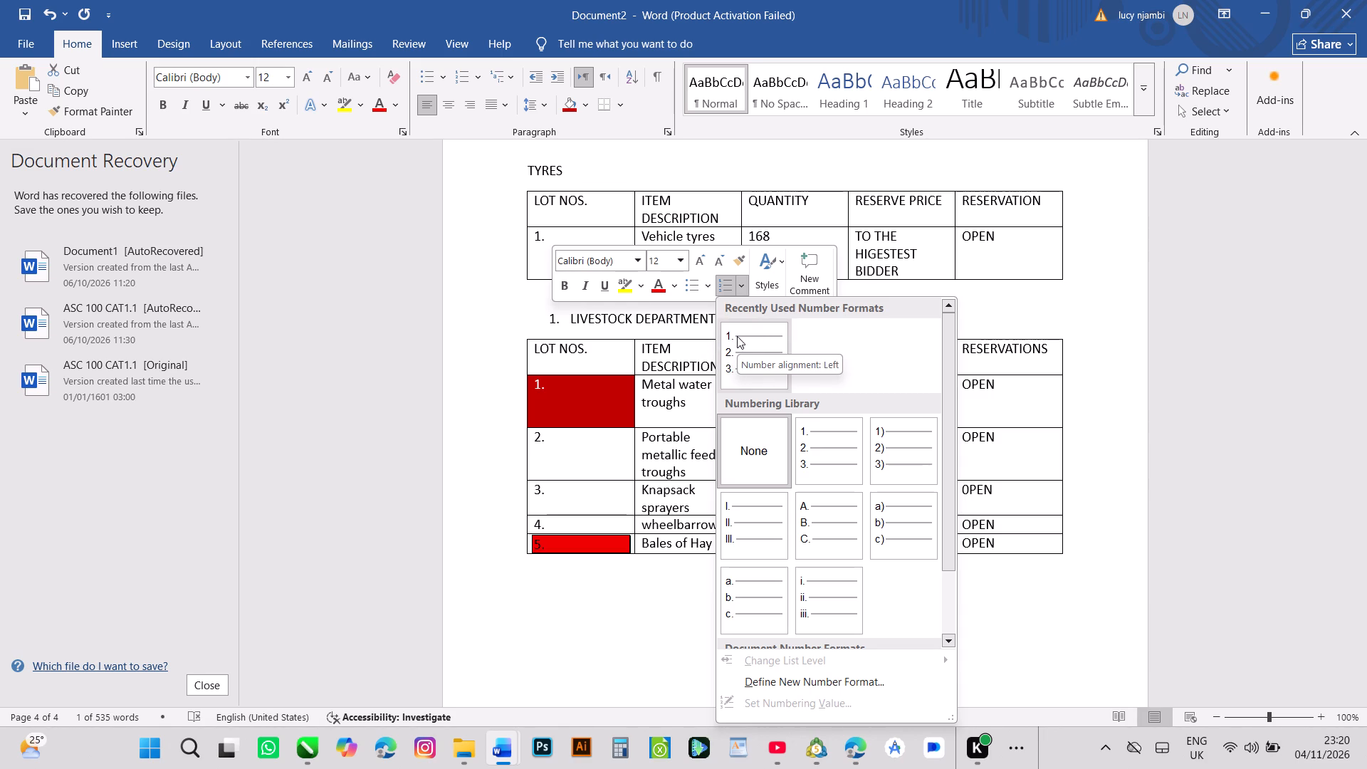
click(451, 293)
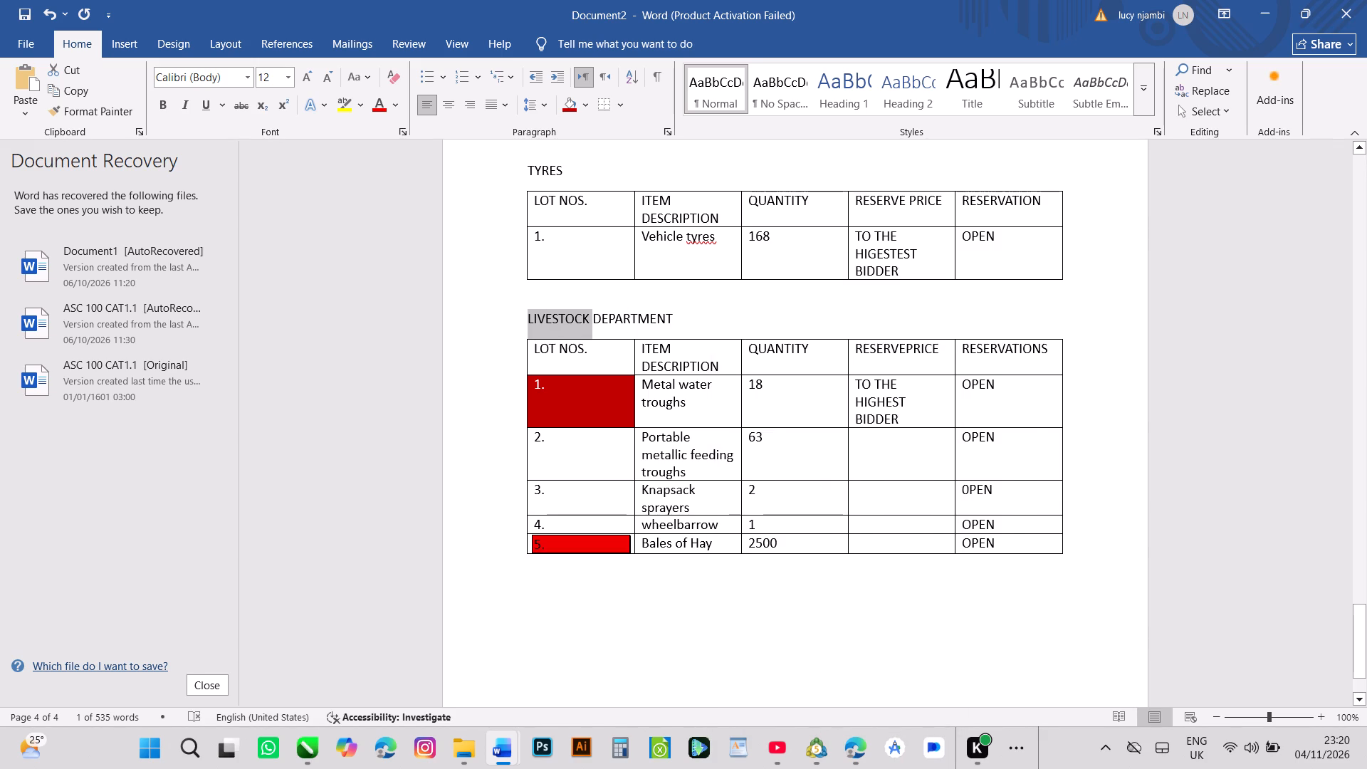
Make the whole LIVESTOCK DEPARTMENT heading bold.
double_click(641, 317)
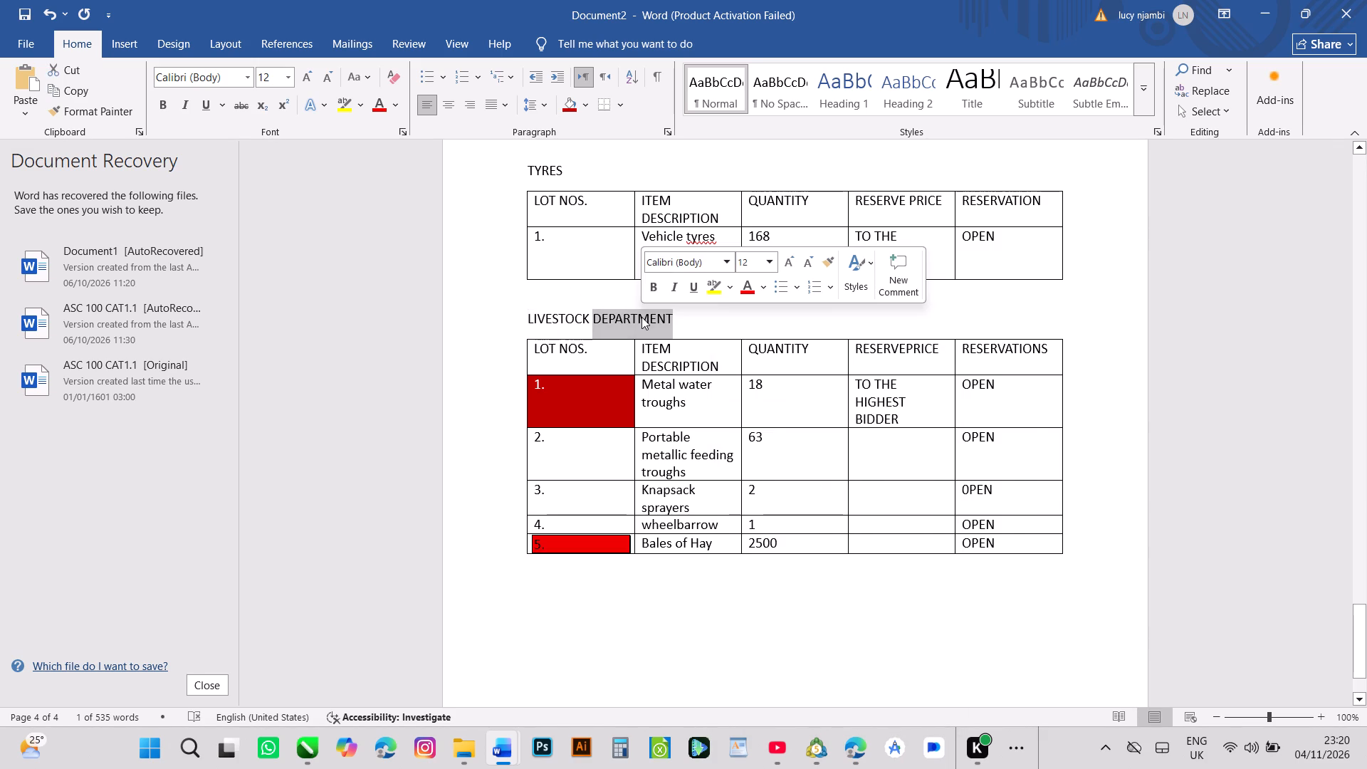
triple_click(641, 317)
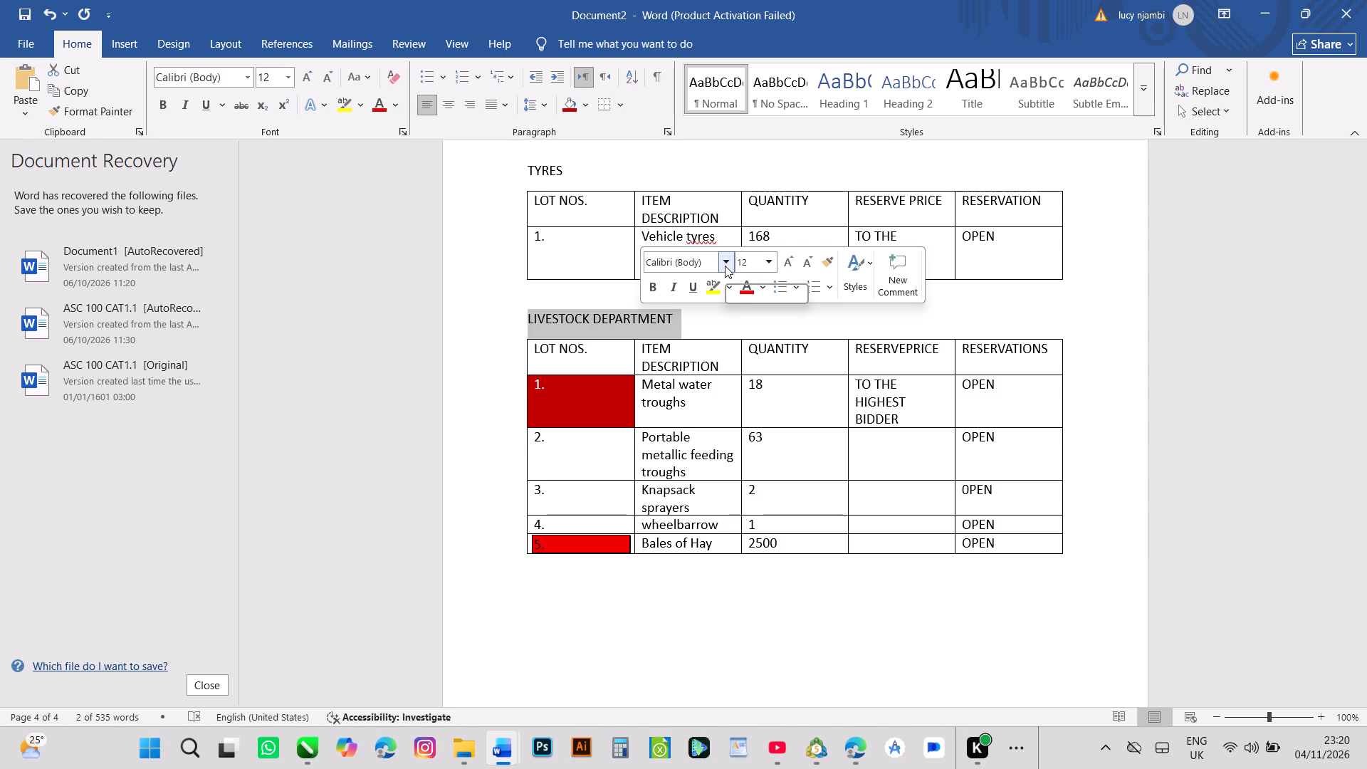
click(772, 266)
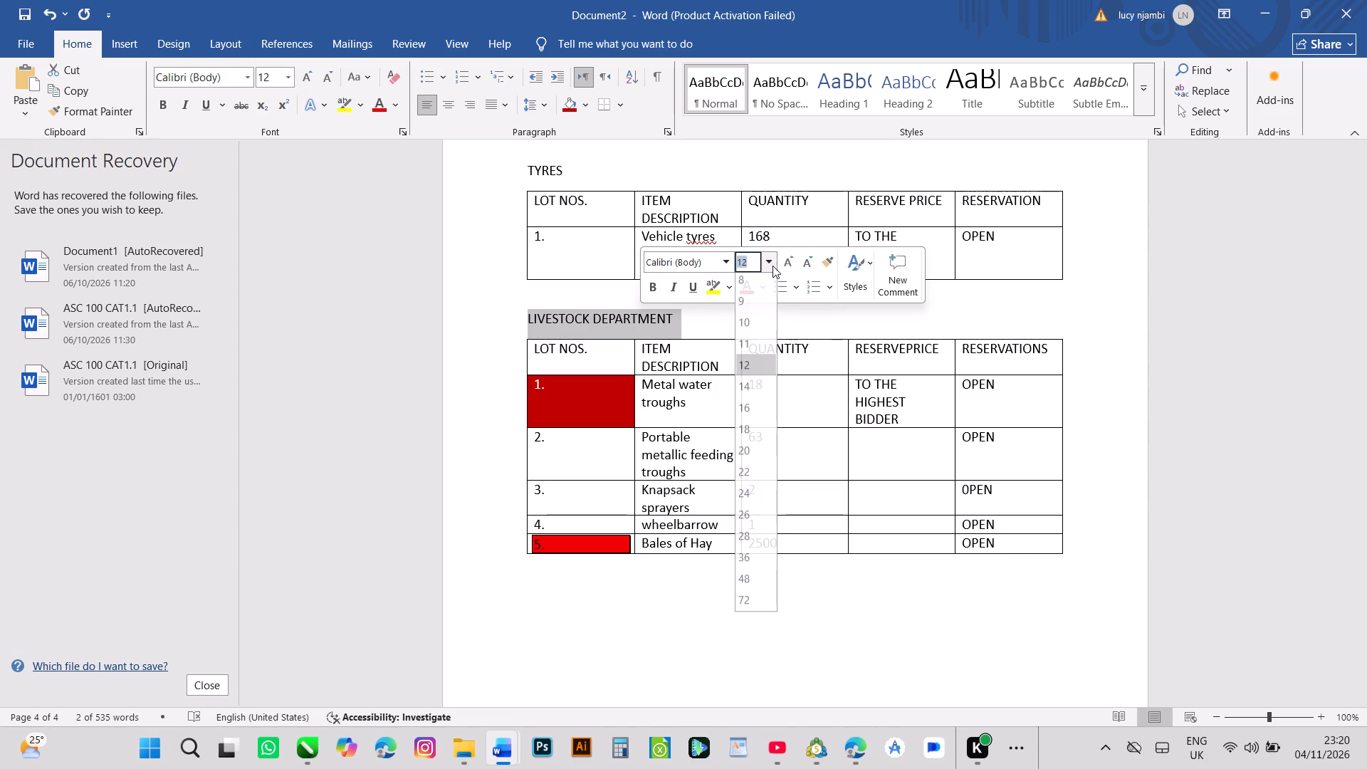
click(772, 266)
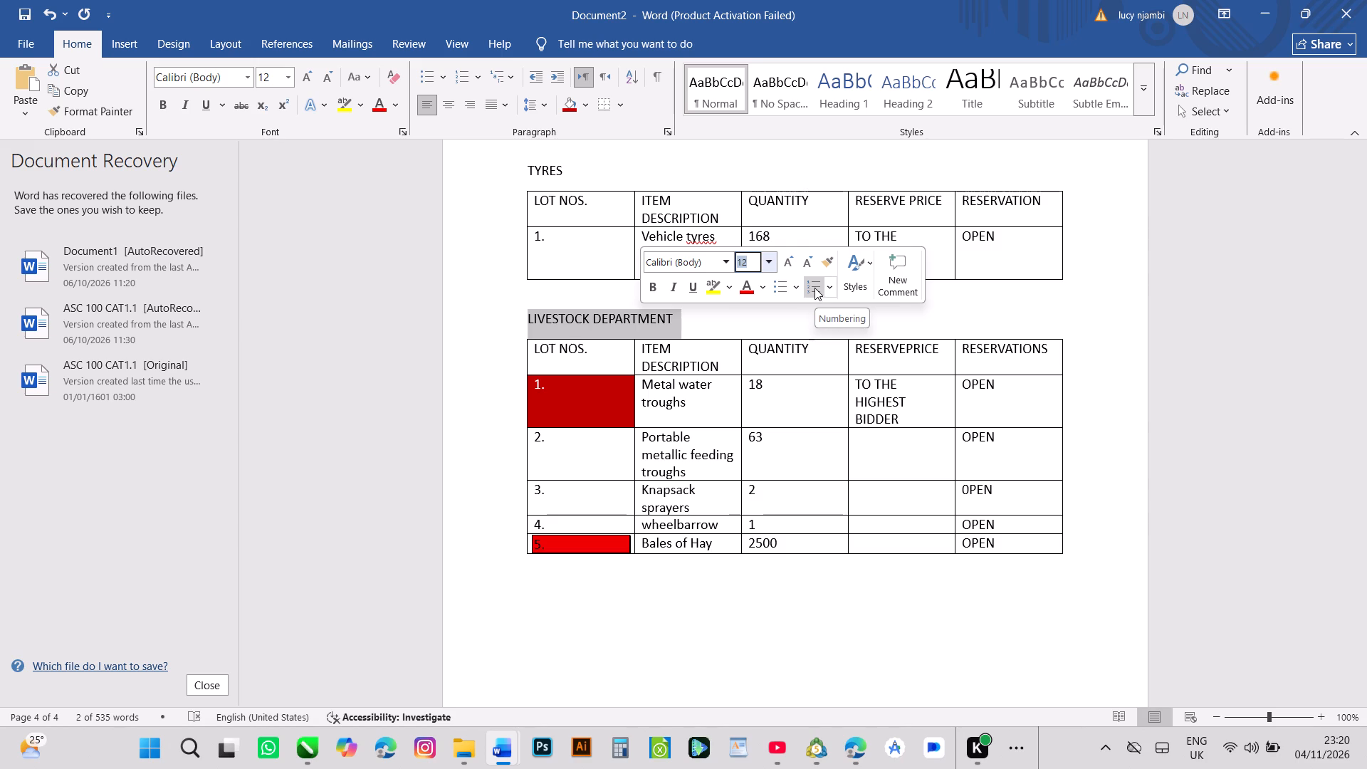
click(653, 288)
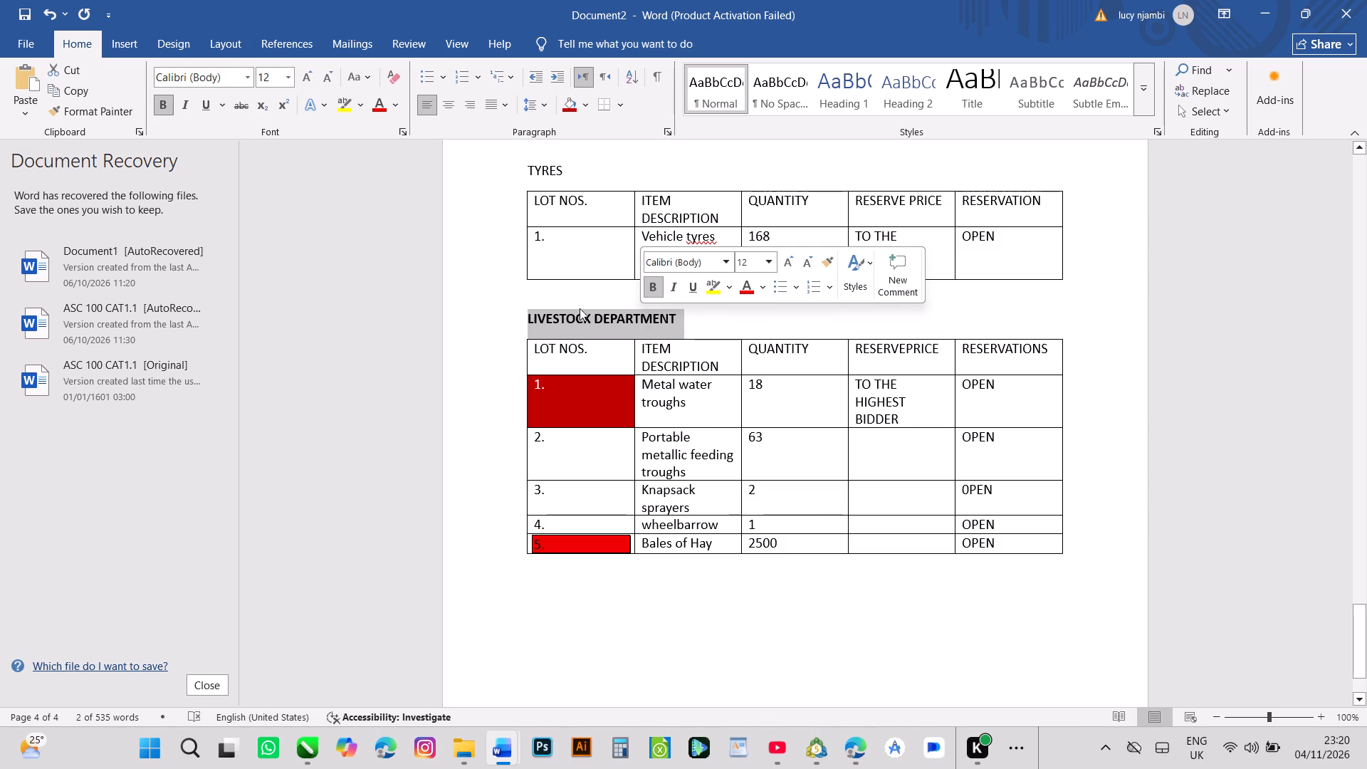
click(466, 295)
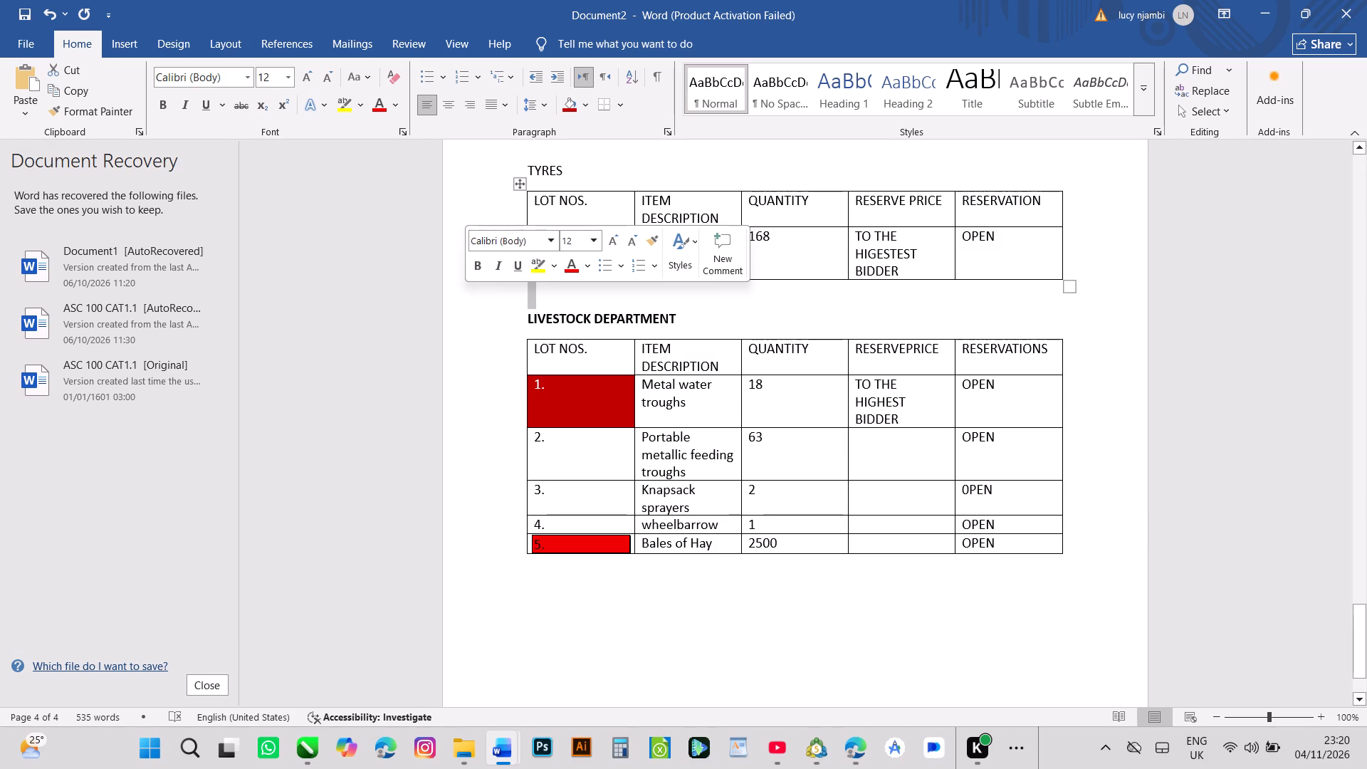
Make the TYRES heading above the vehicle tyres table bold.
triple_click(1361, 153)
triple_click(1361, 153)
triple_click(1361, 153)
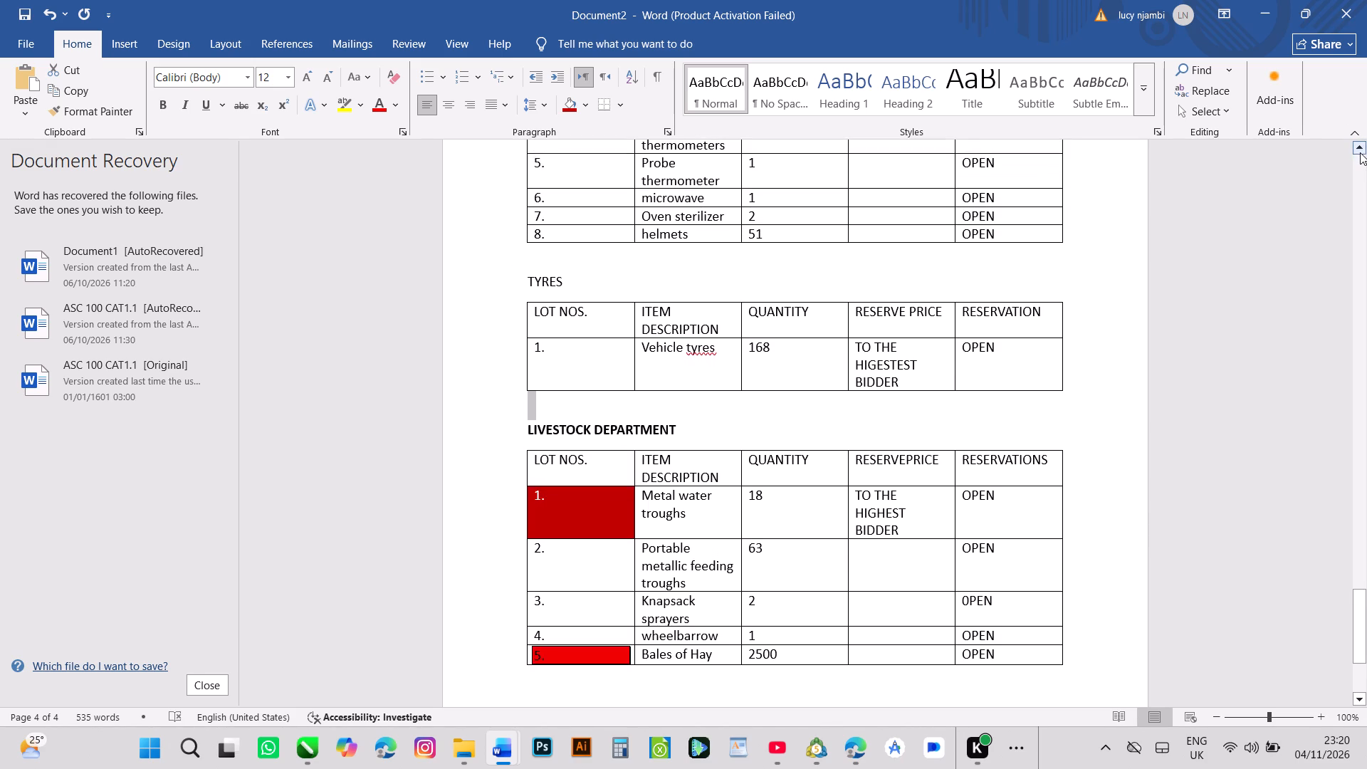
click(1360, 153)
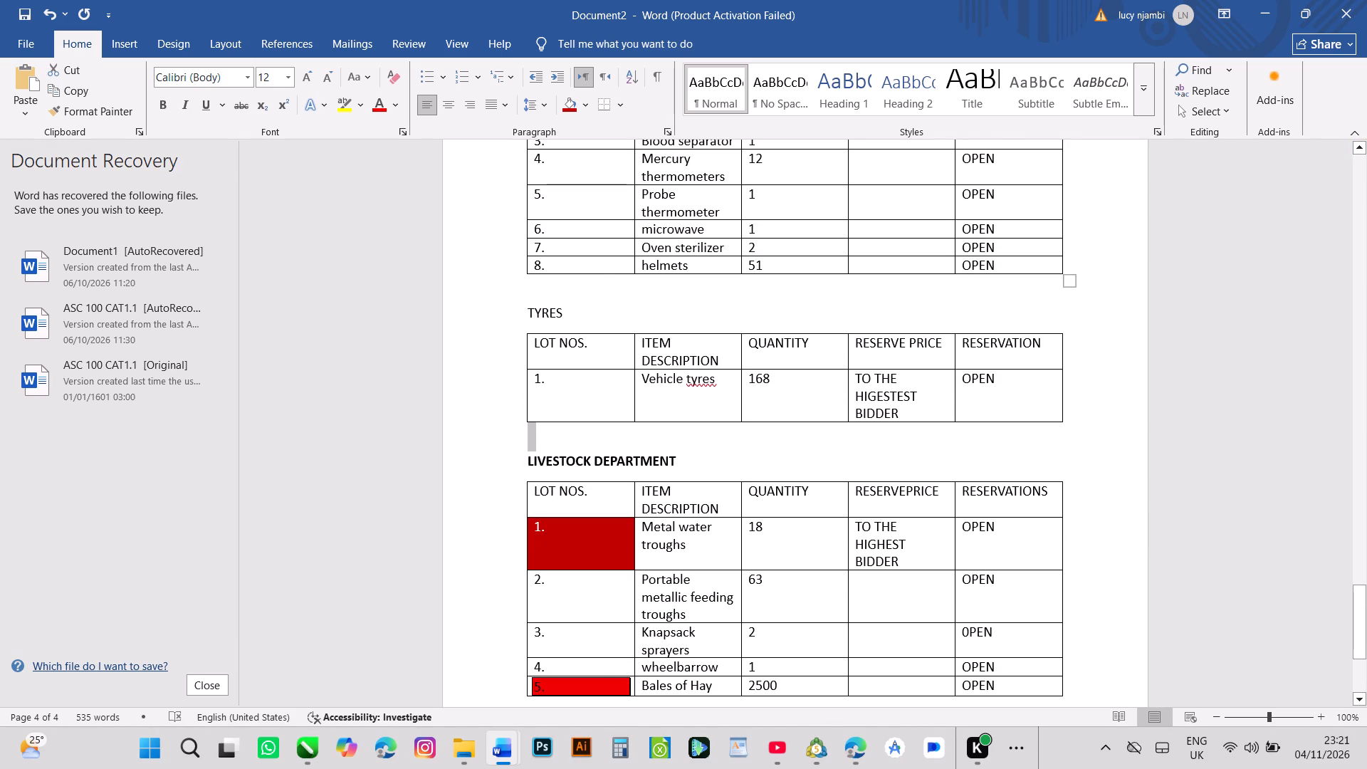
double_click(548, 315)
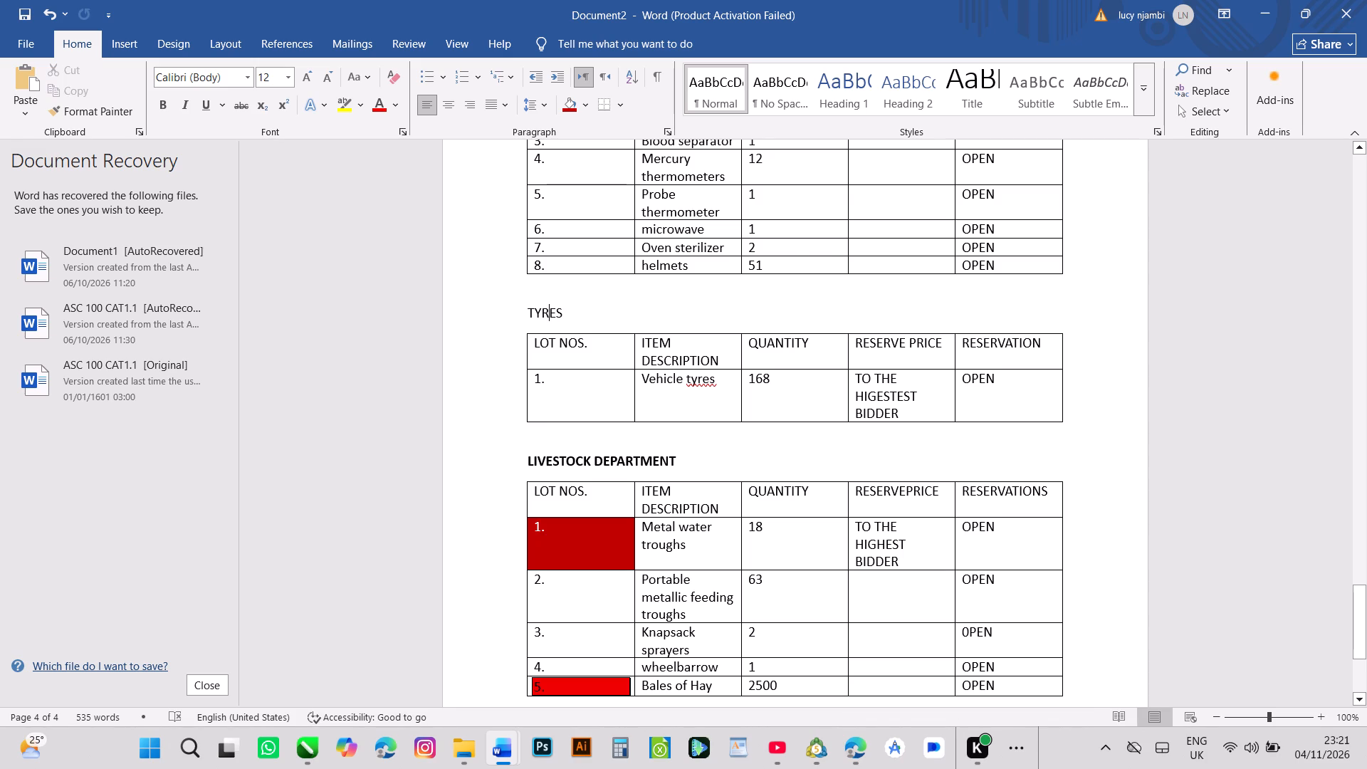
click(557, 286)
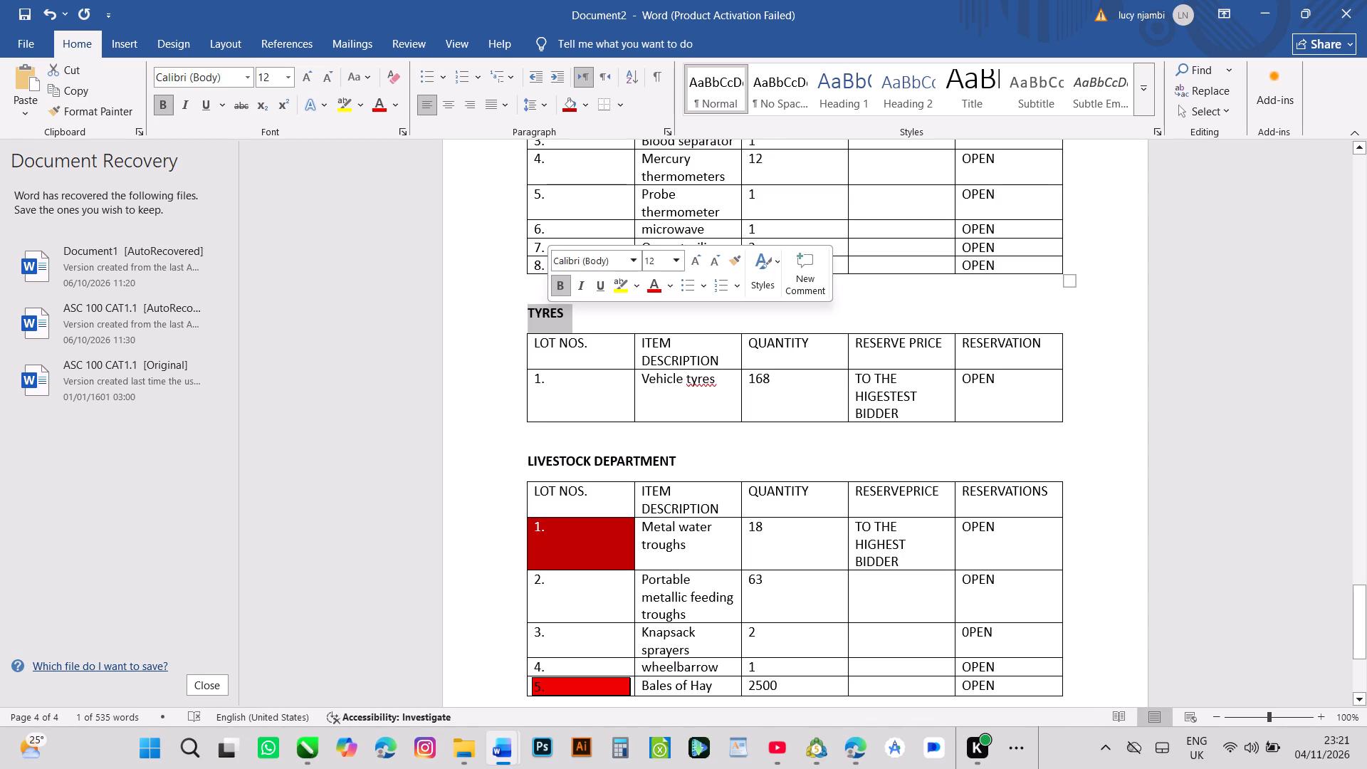
Colour the HOUSEHOLDS text in the page header red and make it bold.
triple_click(1361, 150)
triple_click(1361, 150)
click(1361, 150)
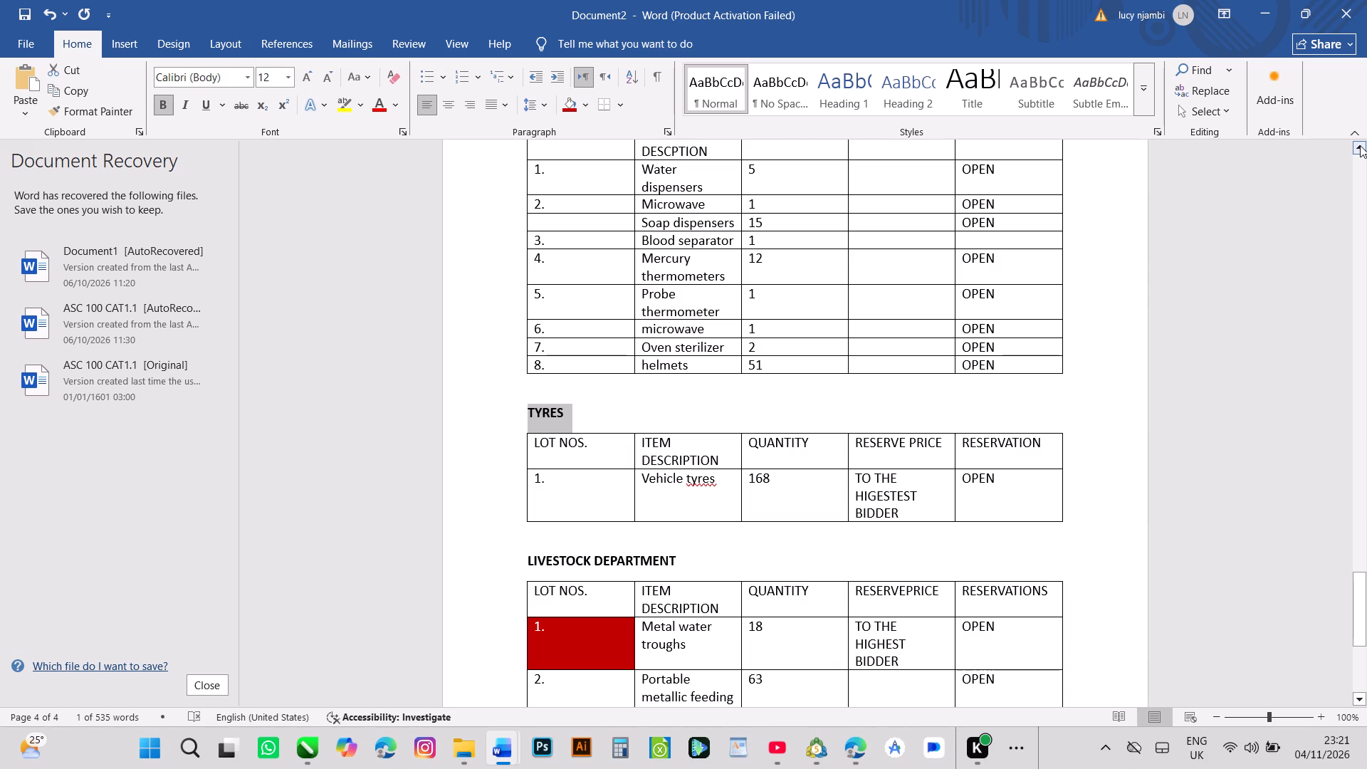
double_click(1356, 142)
triple_click(1356, 142)
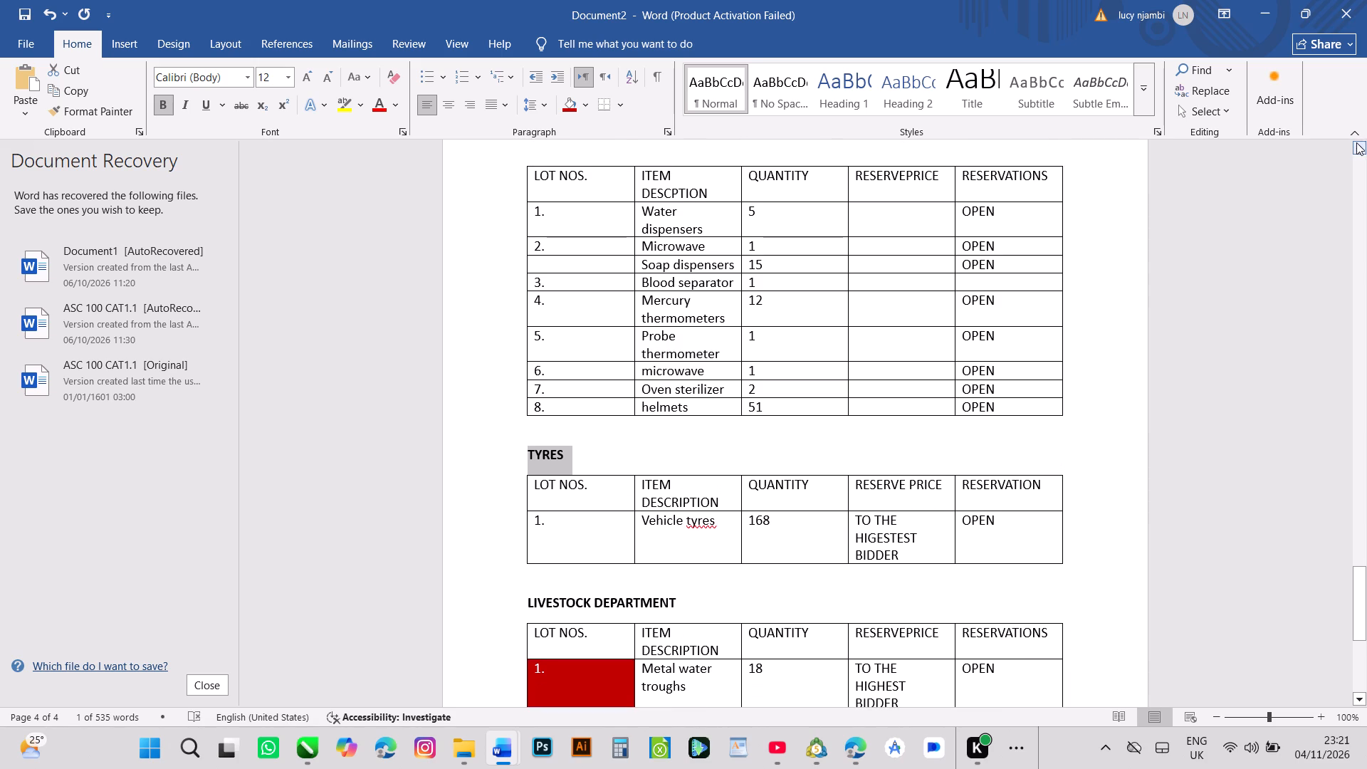
triple_click(1356, 142)
triple_click(1356, 142)
triple_click(1356, 142)
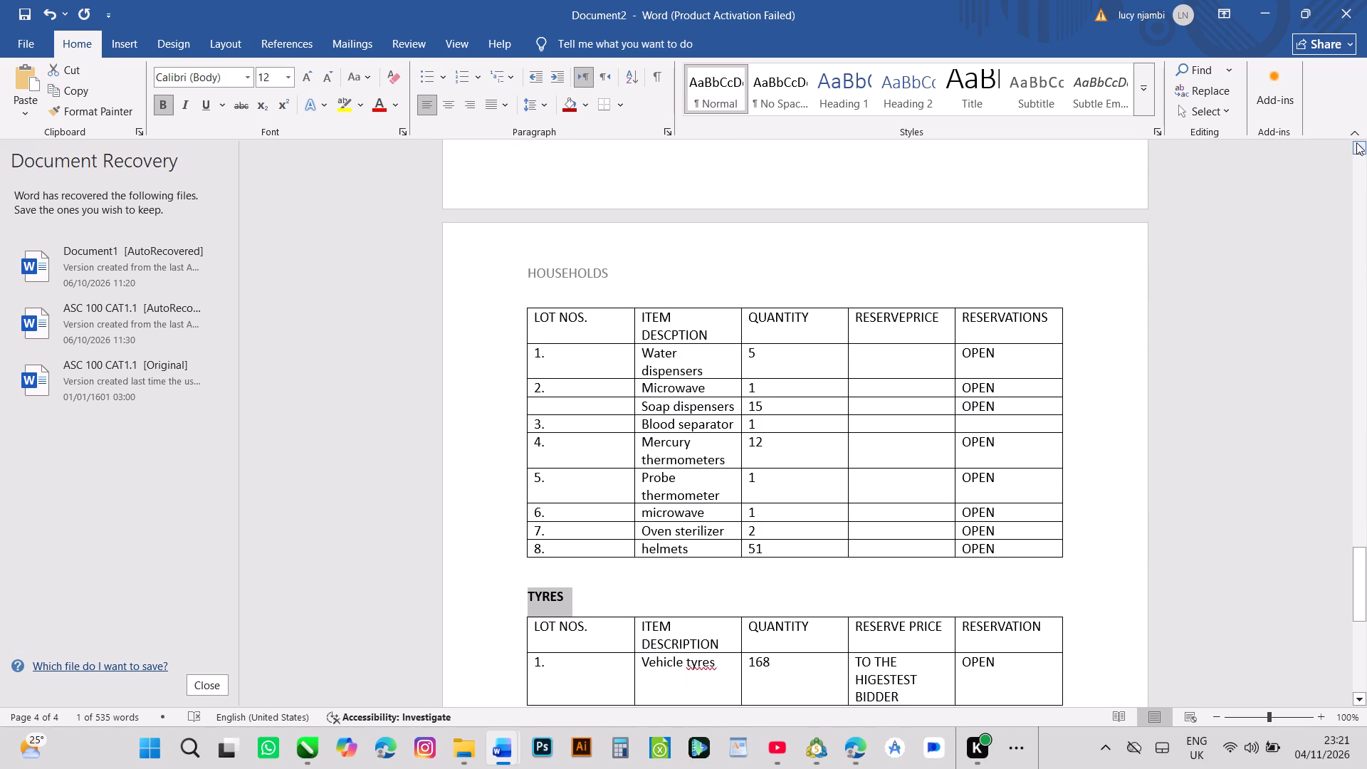
triple_click(1356, 142)
triple_click(1356, 142)
click(1356, 142)
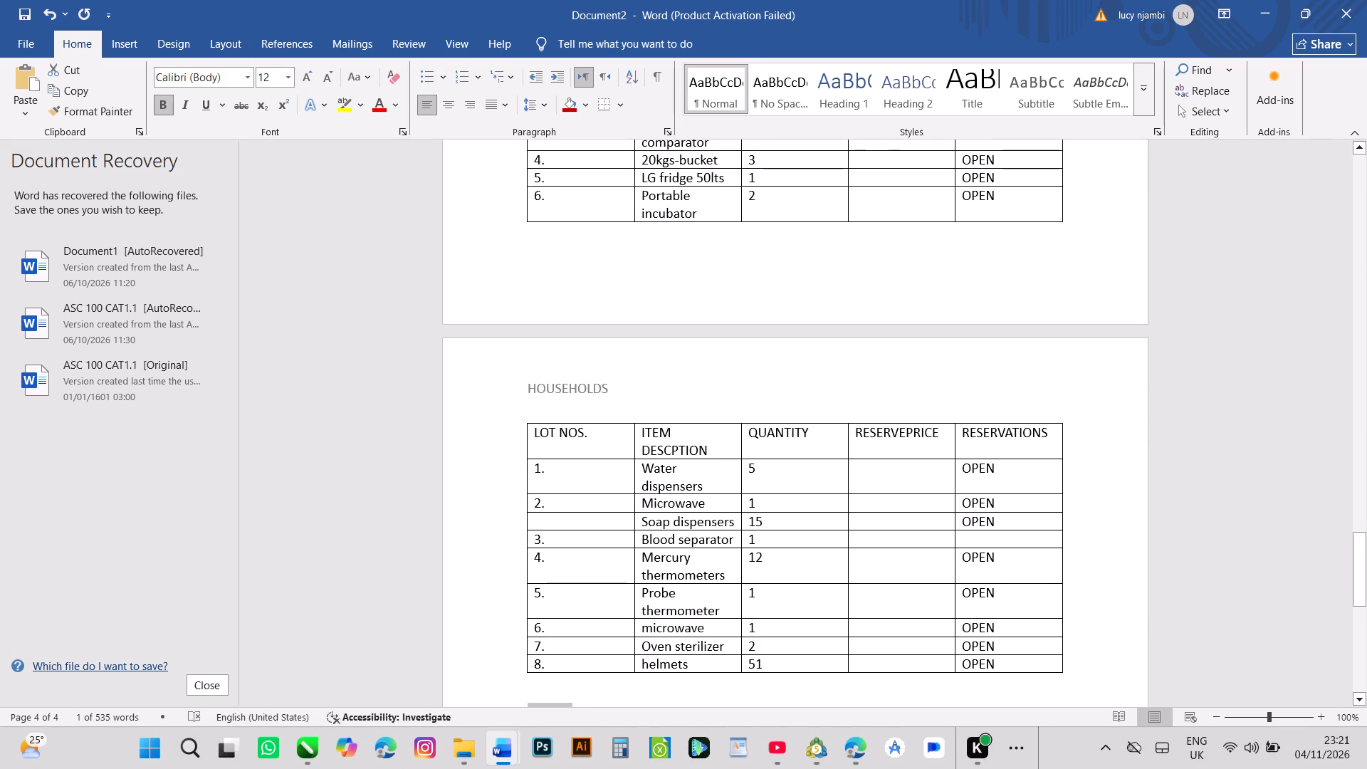
click(555, 384)
double_click(555, 384)
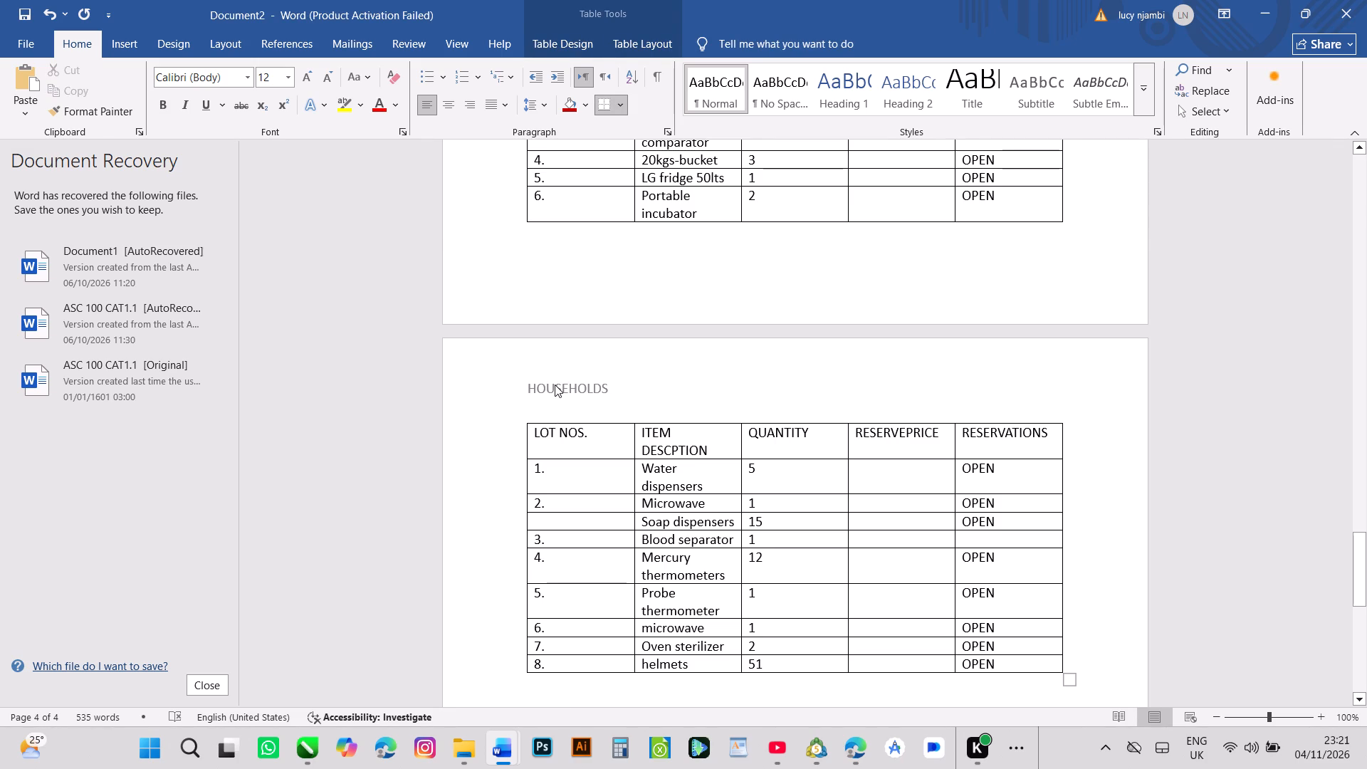
double_click(555, 384)
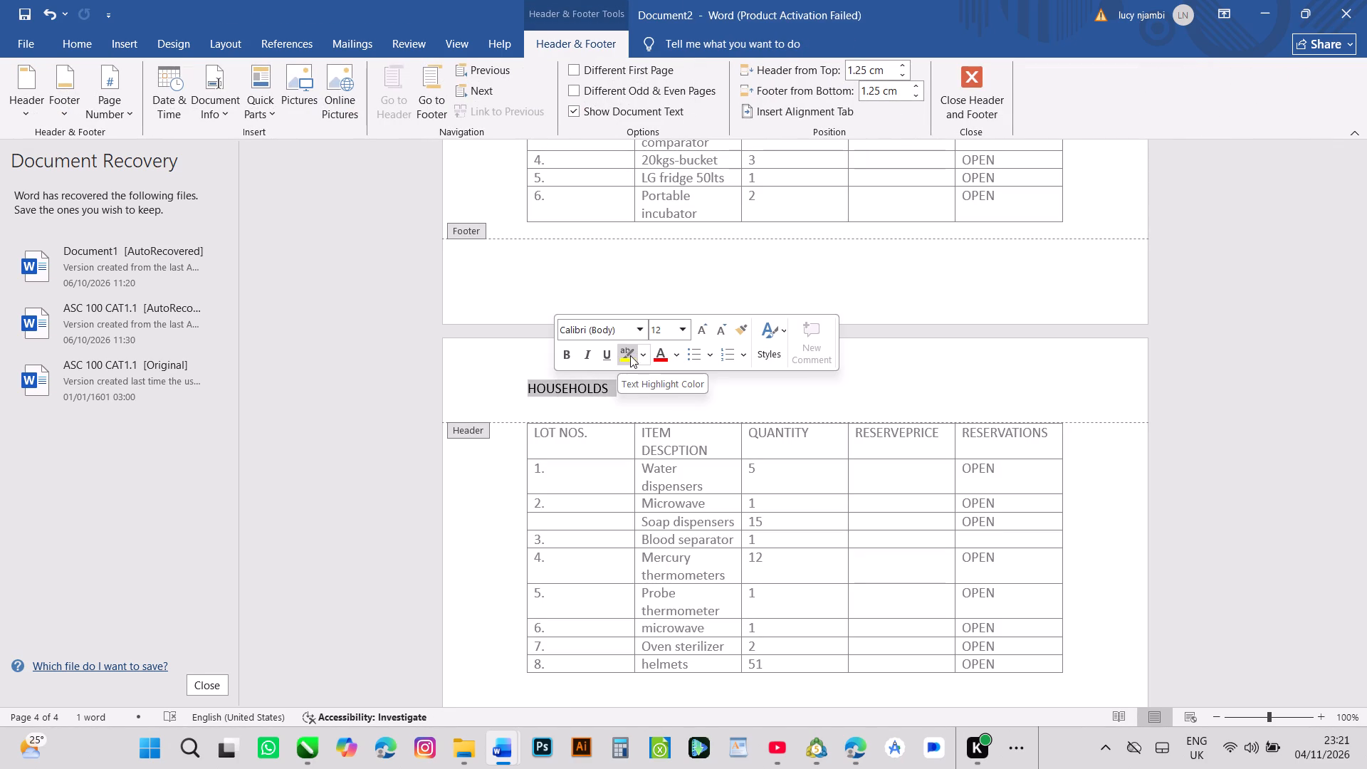
click(660, 352)
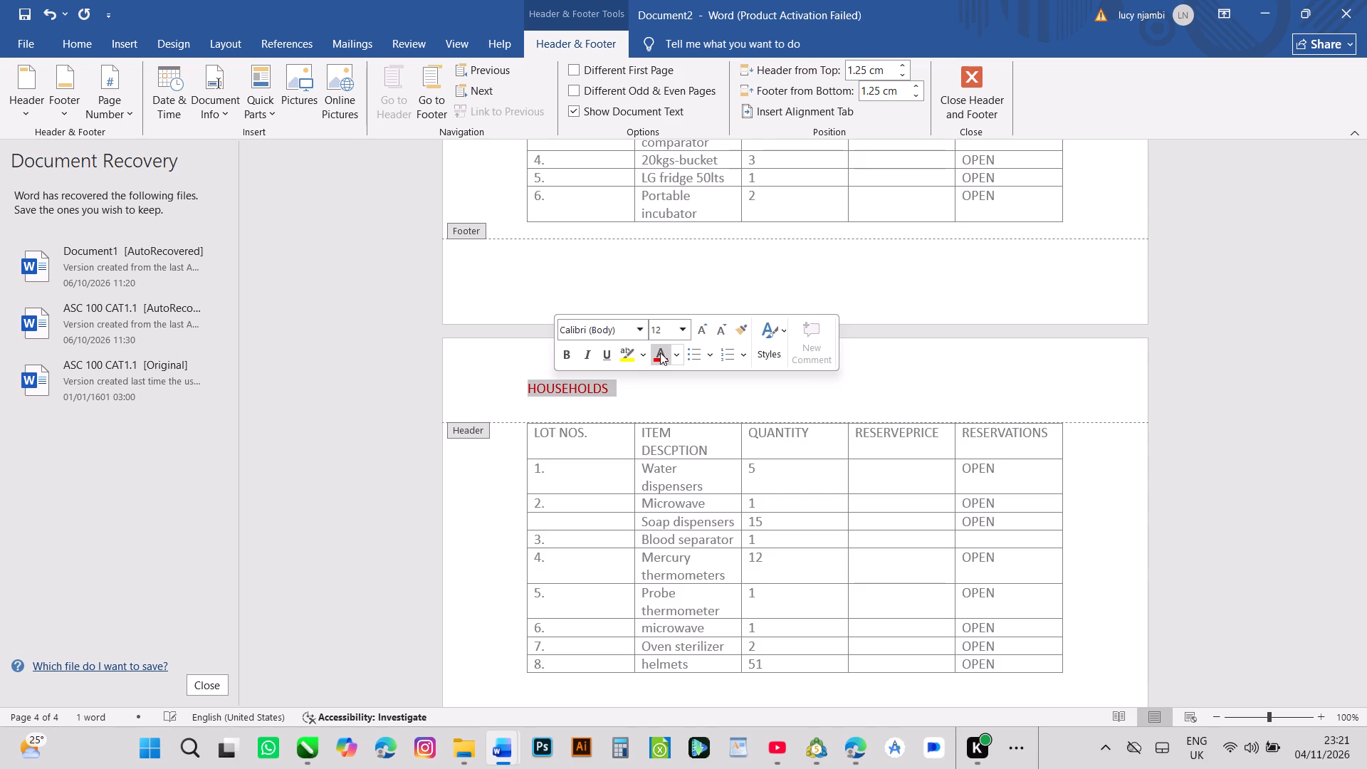
click(660, 352)
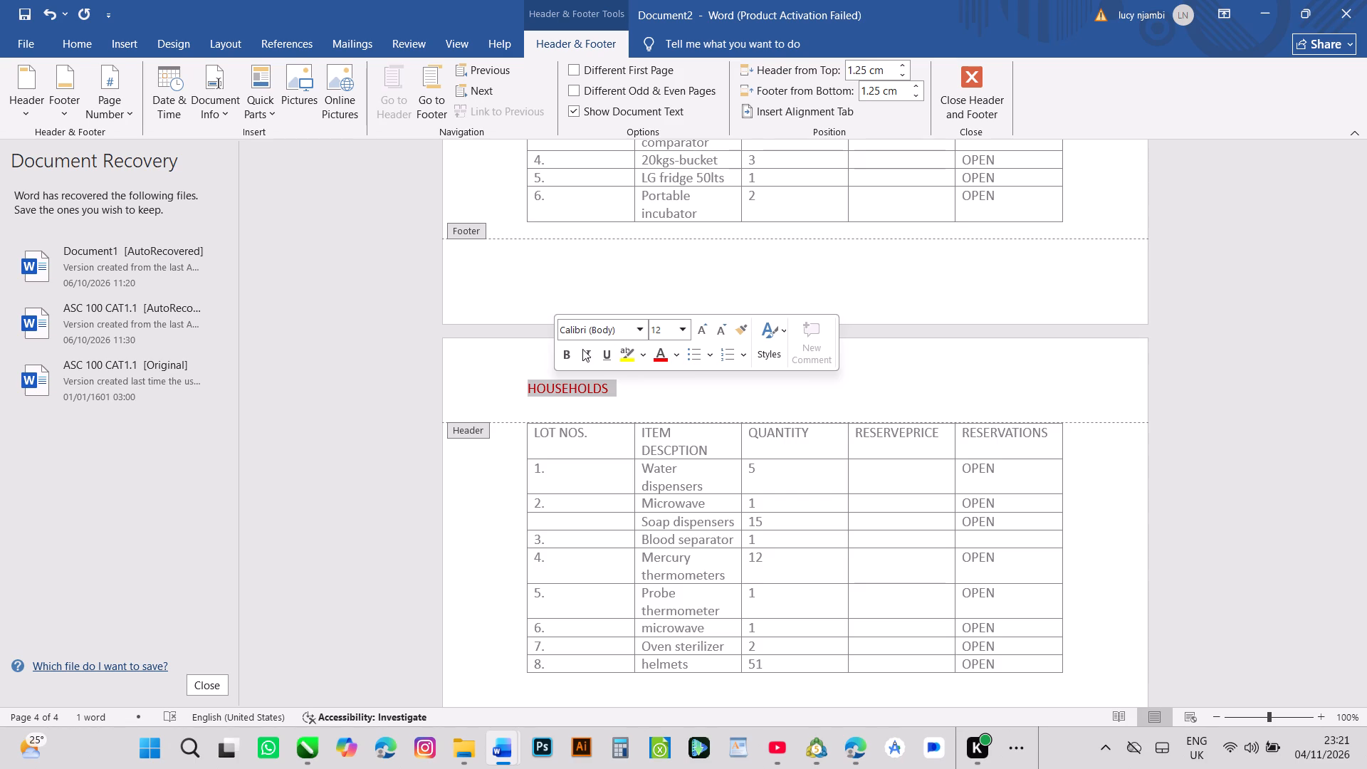
click(567, 352)
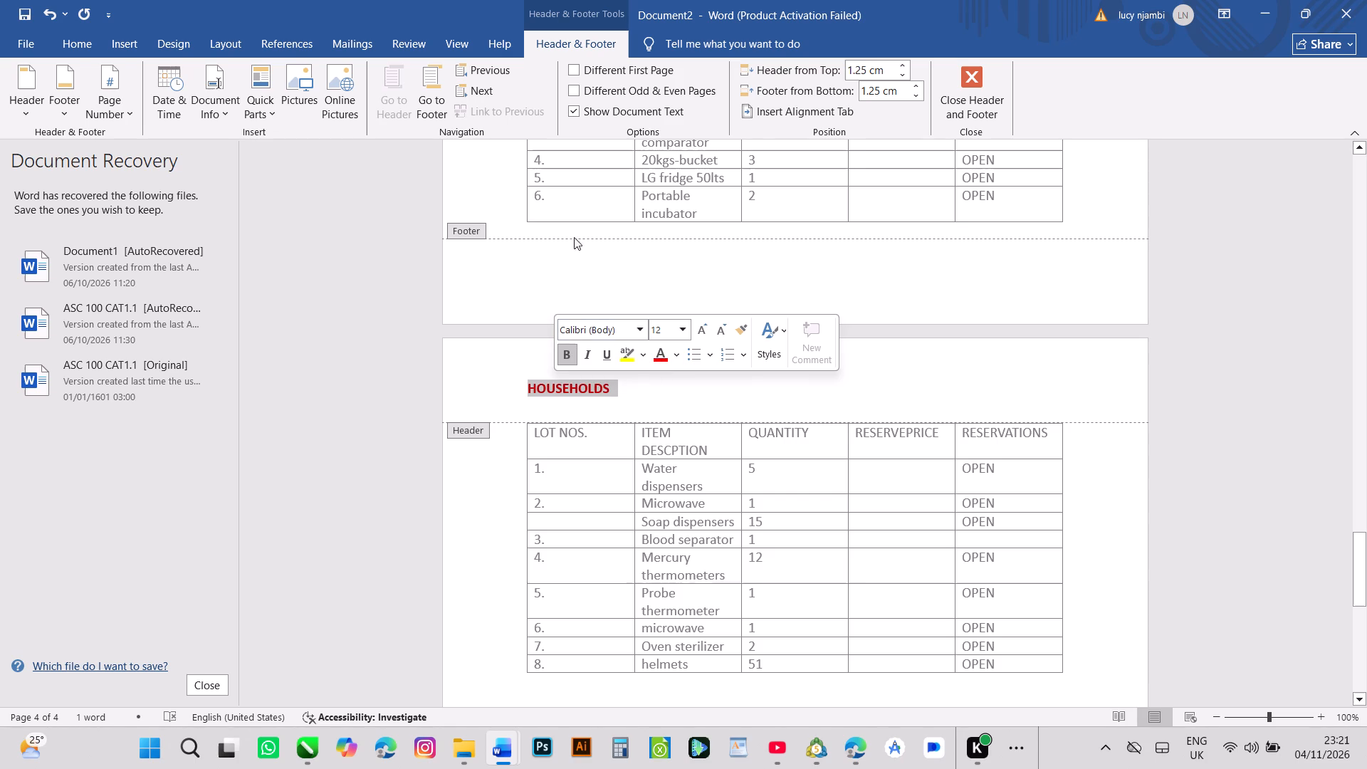
Leave the page header and return to editing the document body.
triple_click(1357, 149)
triple_click(1357, 148)
triple_click(1357, 148)
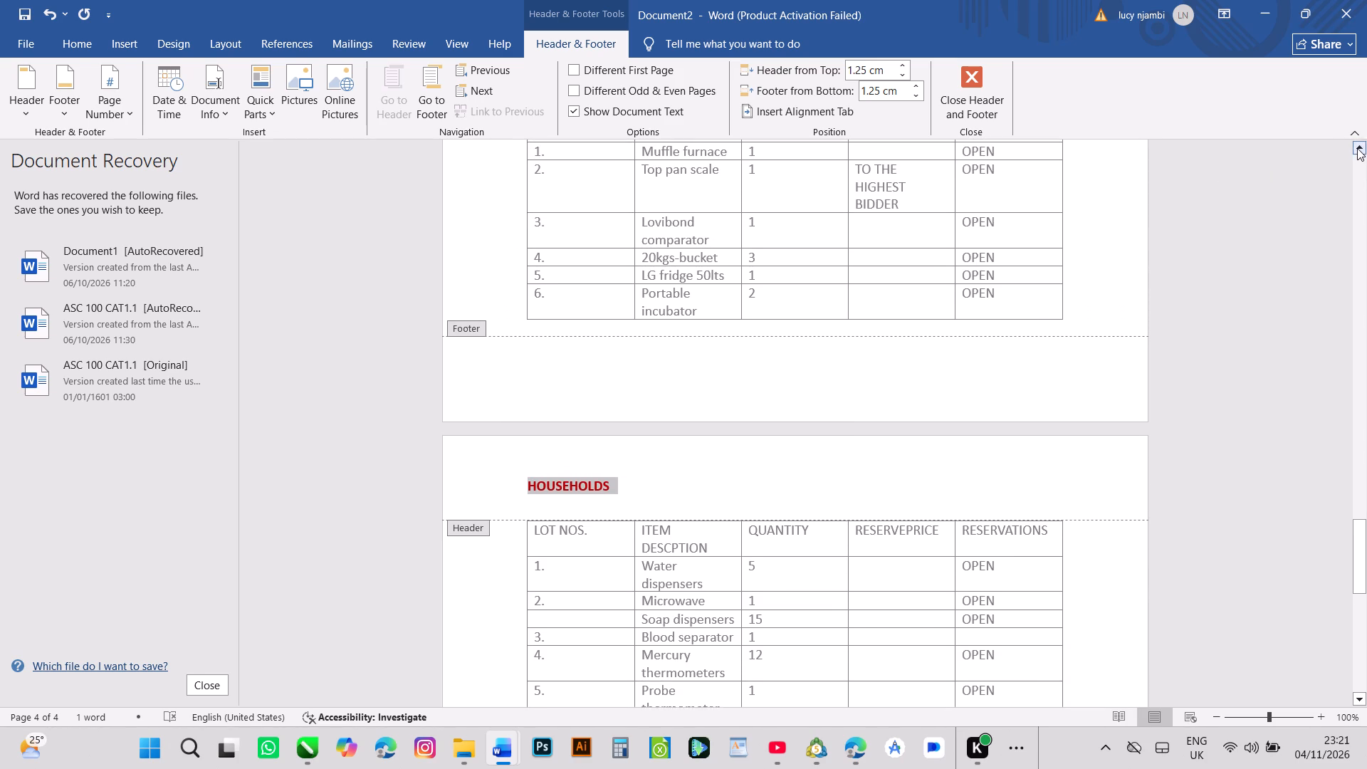
triple_click(1357, 148)
triple_click(1357, 148)
triple_click(1357, 148)
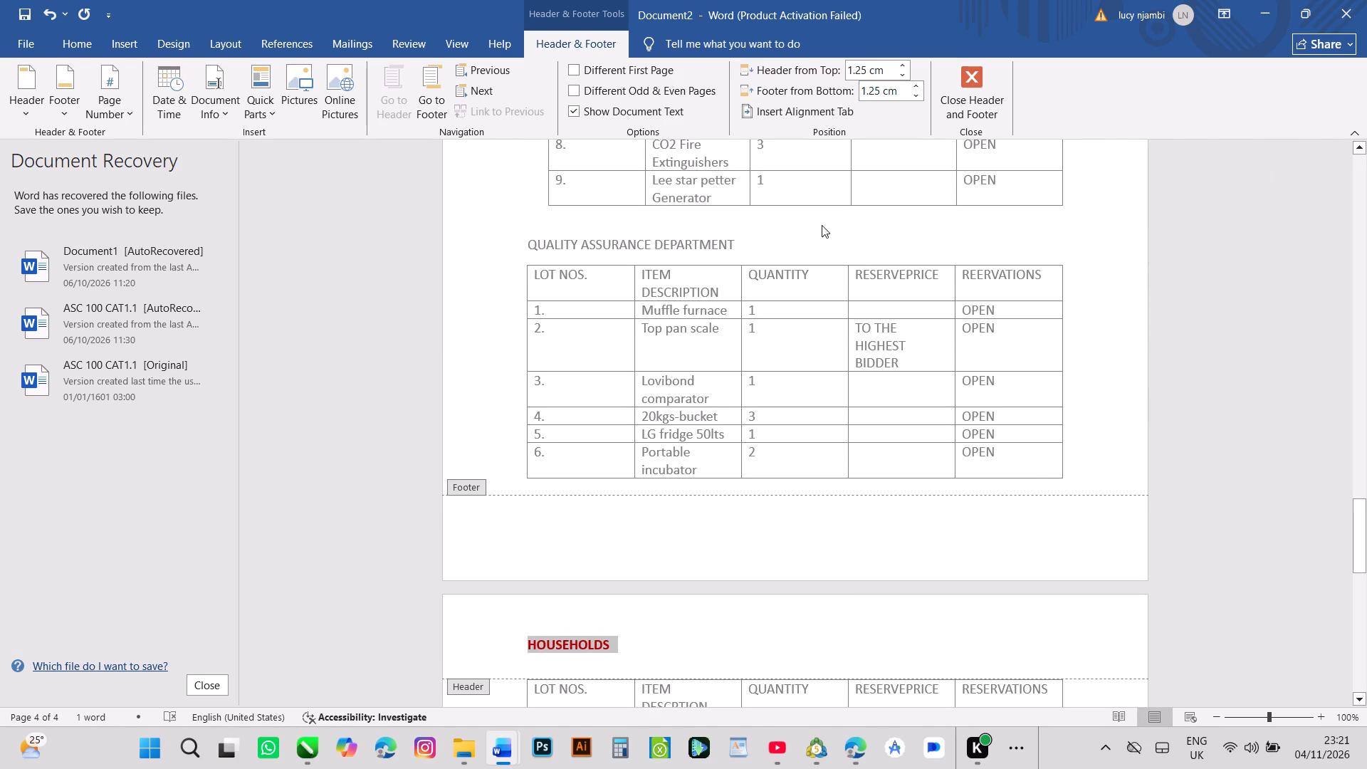
triple_click(656, 246)
click(656, 246)
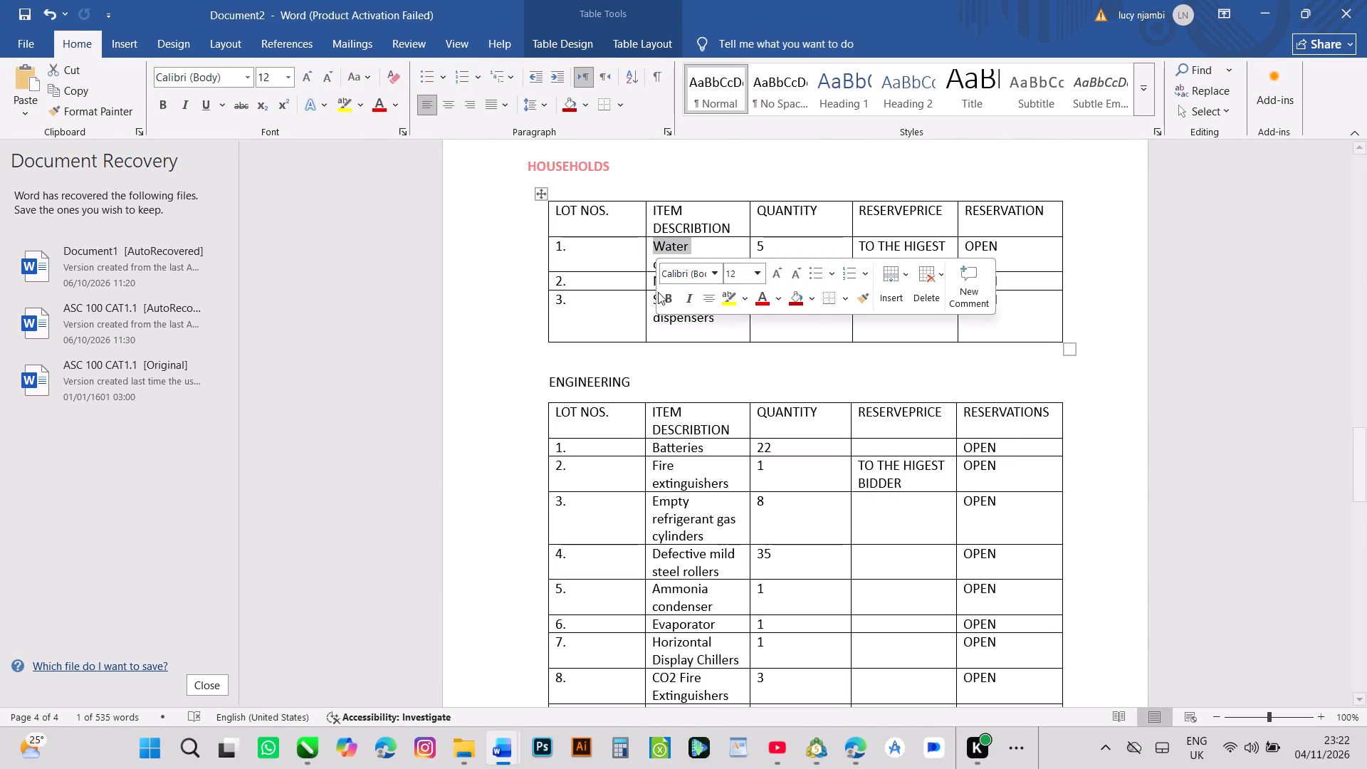
Colour the whole OFFICE FURNITURE heading Blue, Accent 1, Darker 25% and make it bold.
triple_click(1358, 142)
triple_click(1357, 142)
triple_click(1357, 142)
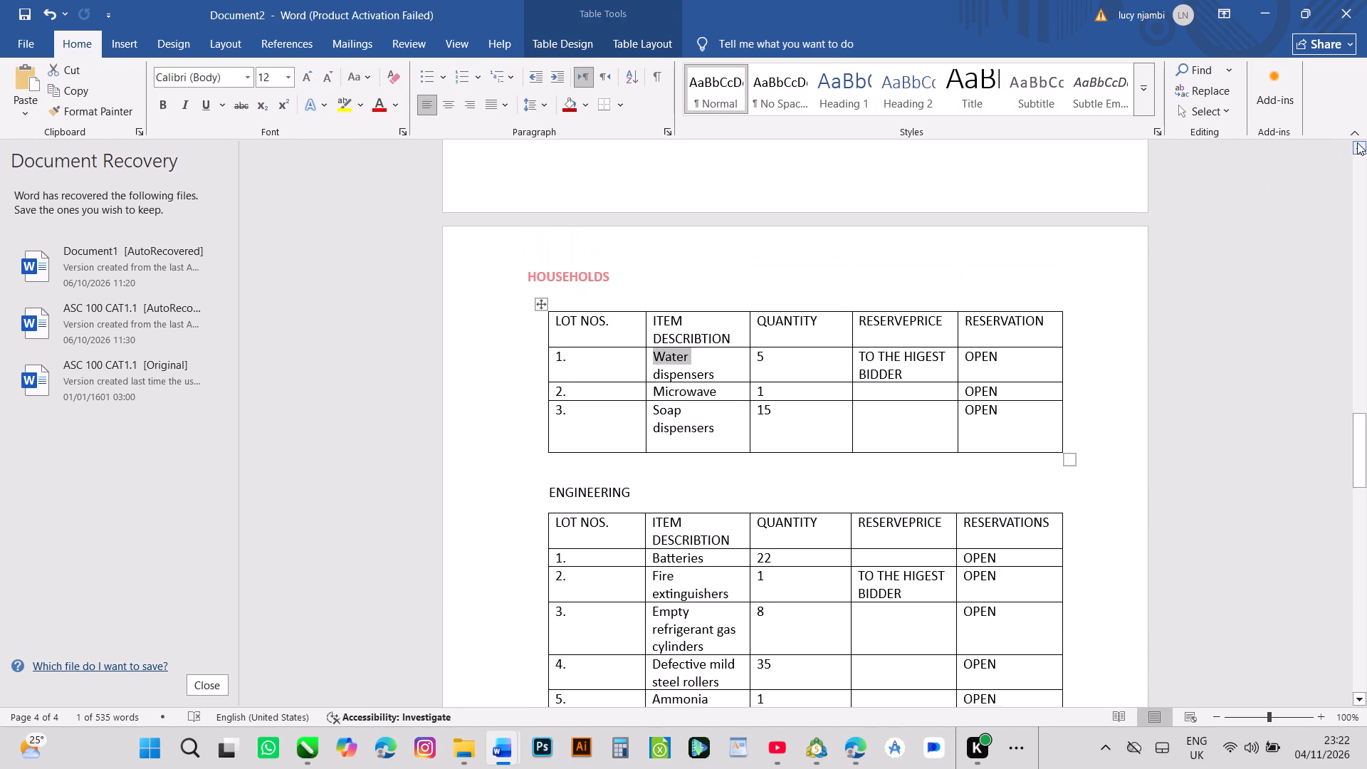
triple_click(1357, 142)
triple_click(1357, 142)
double_click(1357, 142)
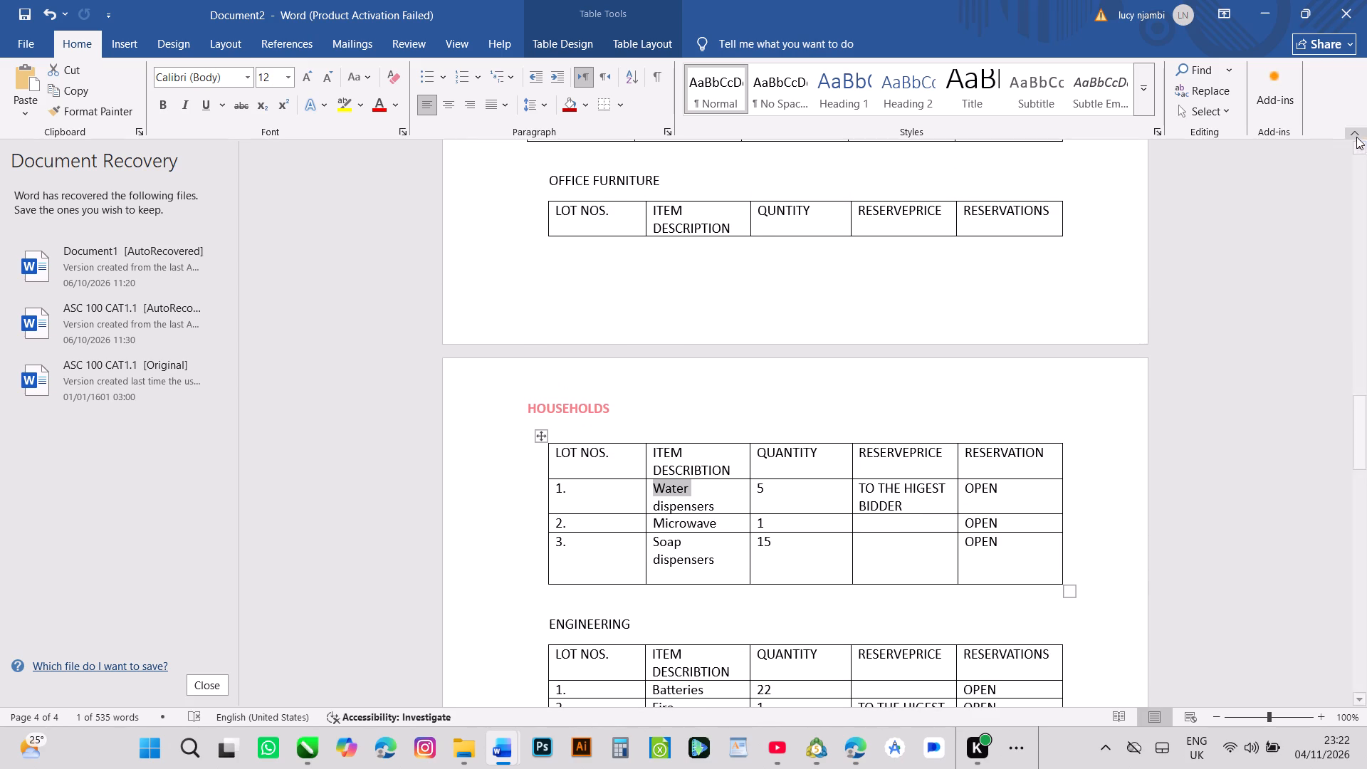
triple_click(599, 184)
click(599, 184)
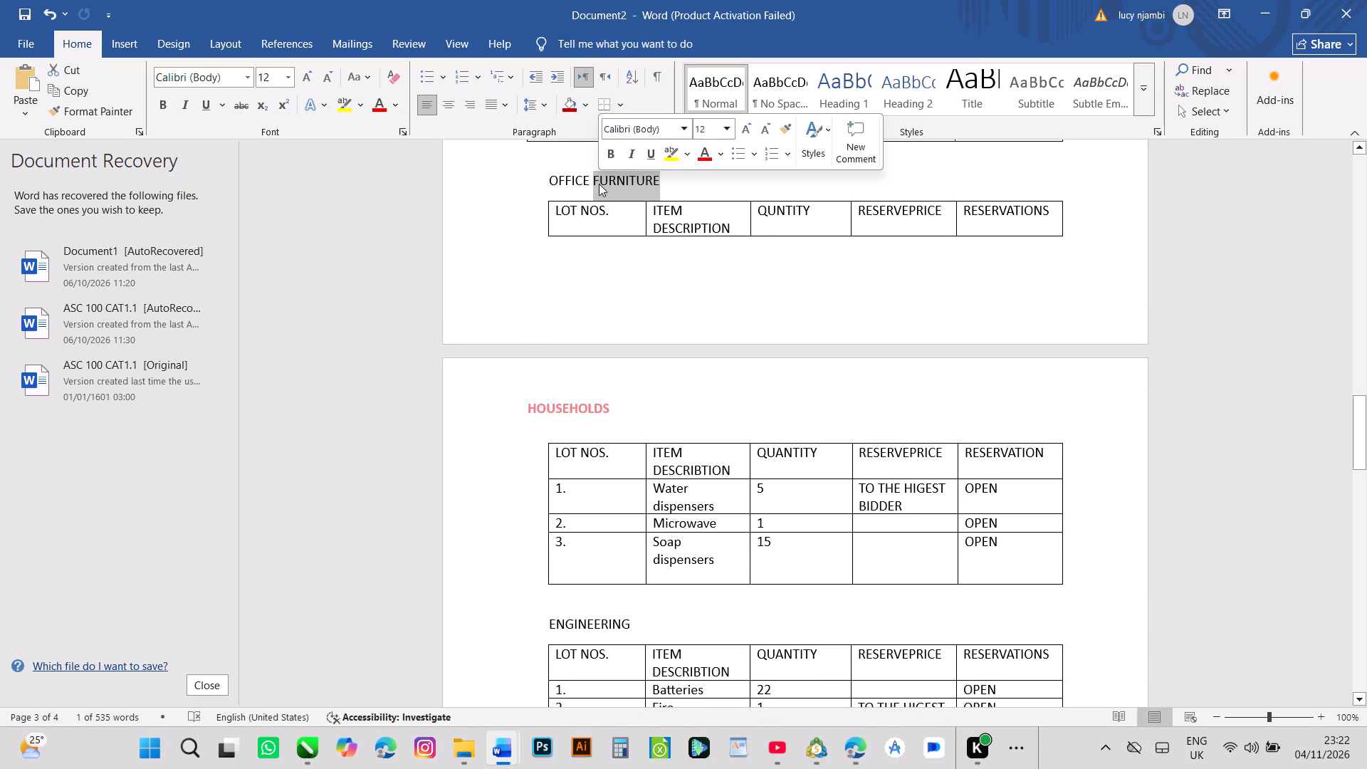
click(599, 184)
click(599, 184)
click(599, 184)
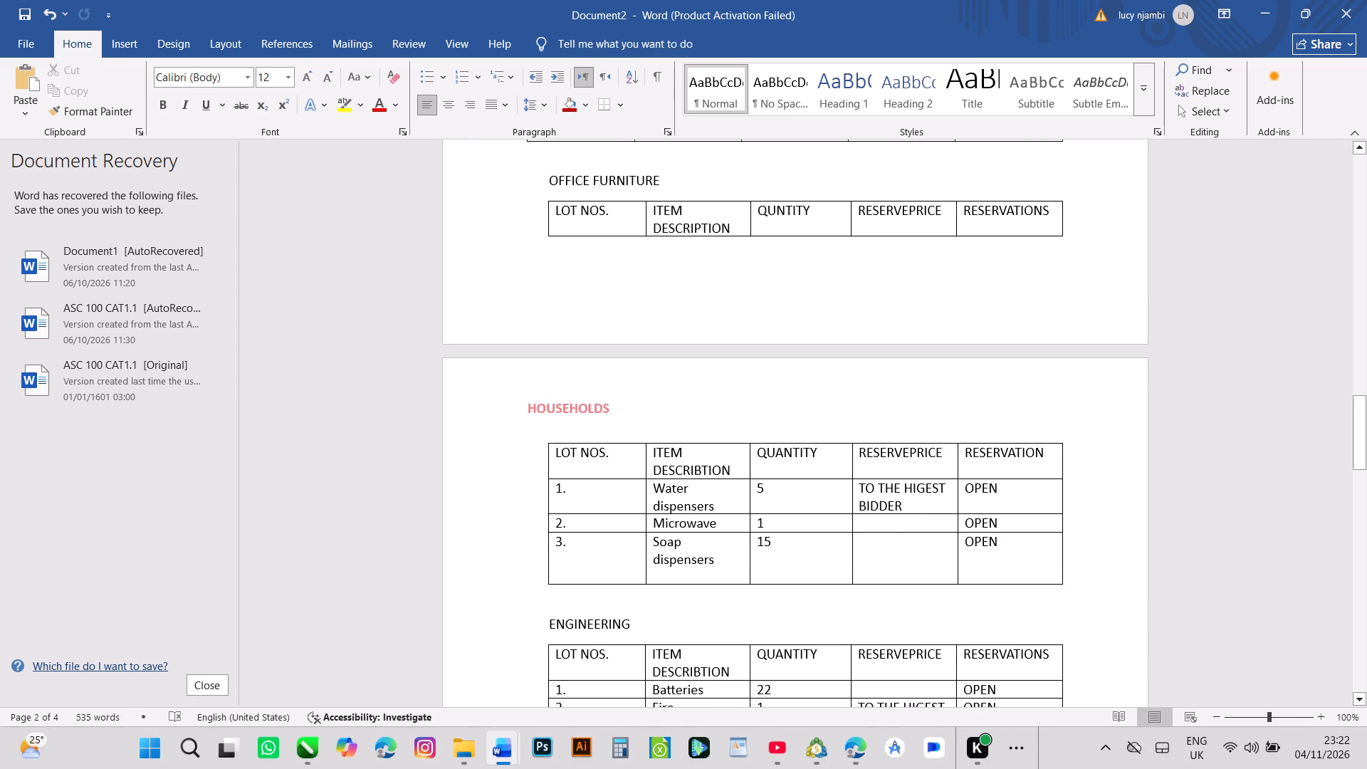
click(599, 182)
triple_click(599, 182)
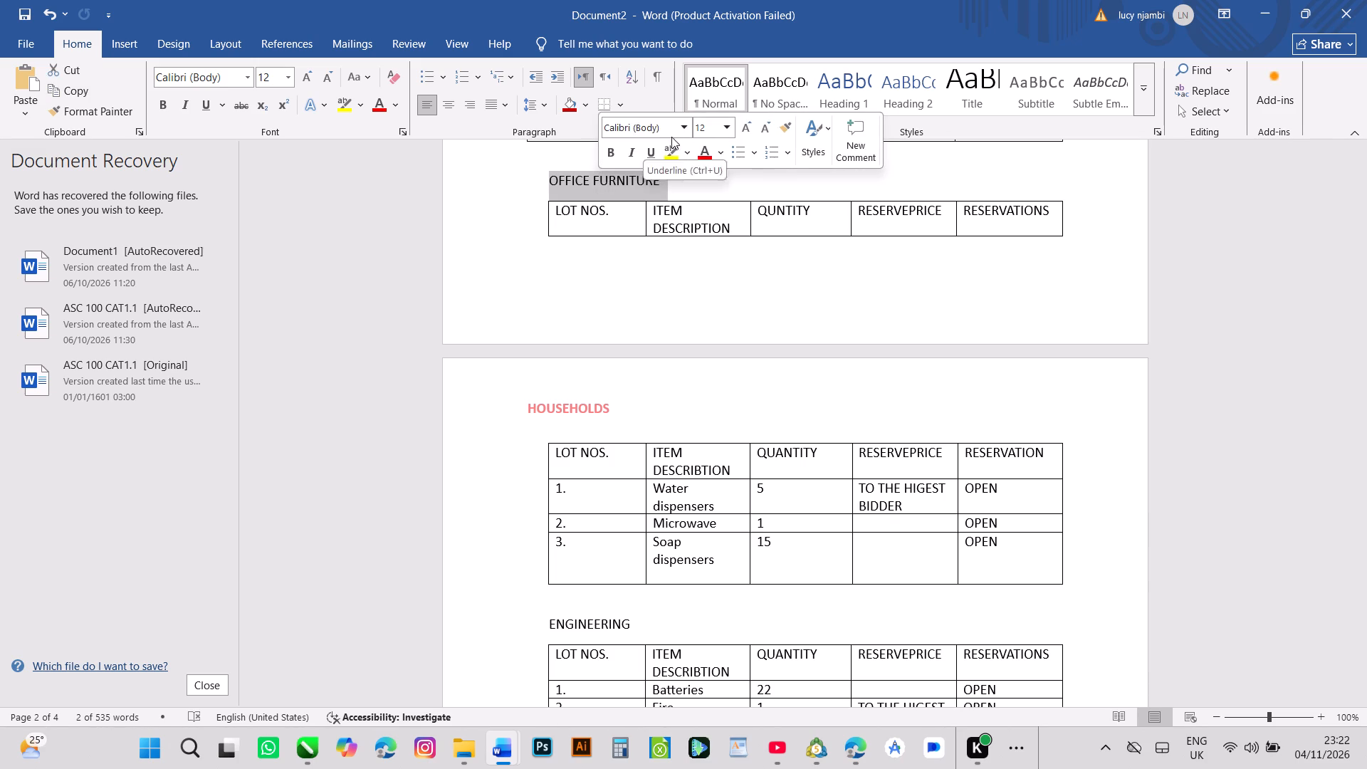
click(723, 150)
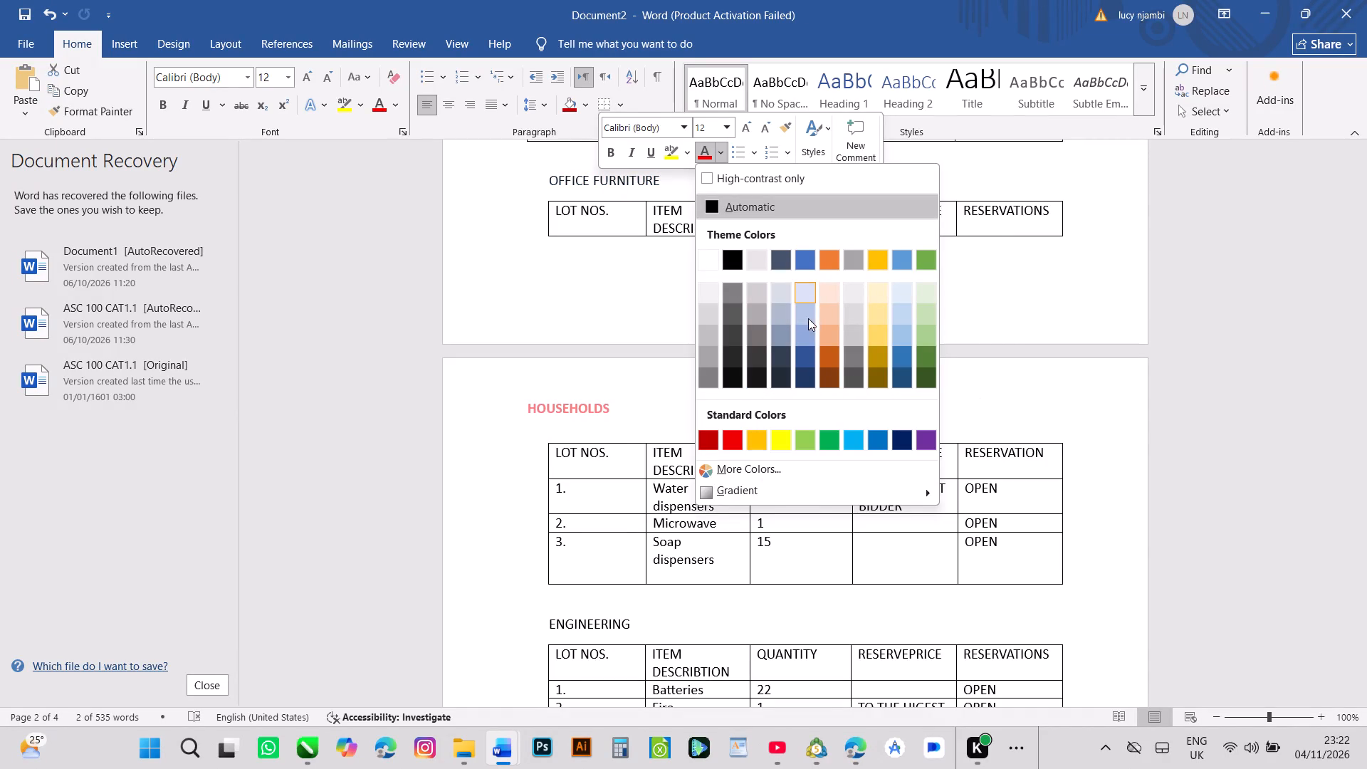
click(806, 356)
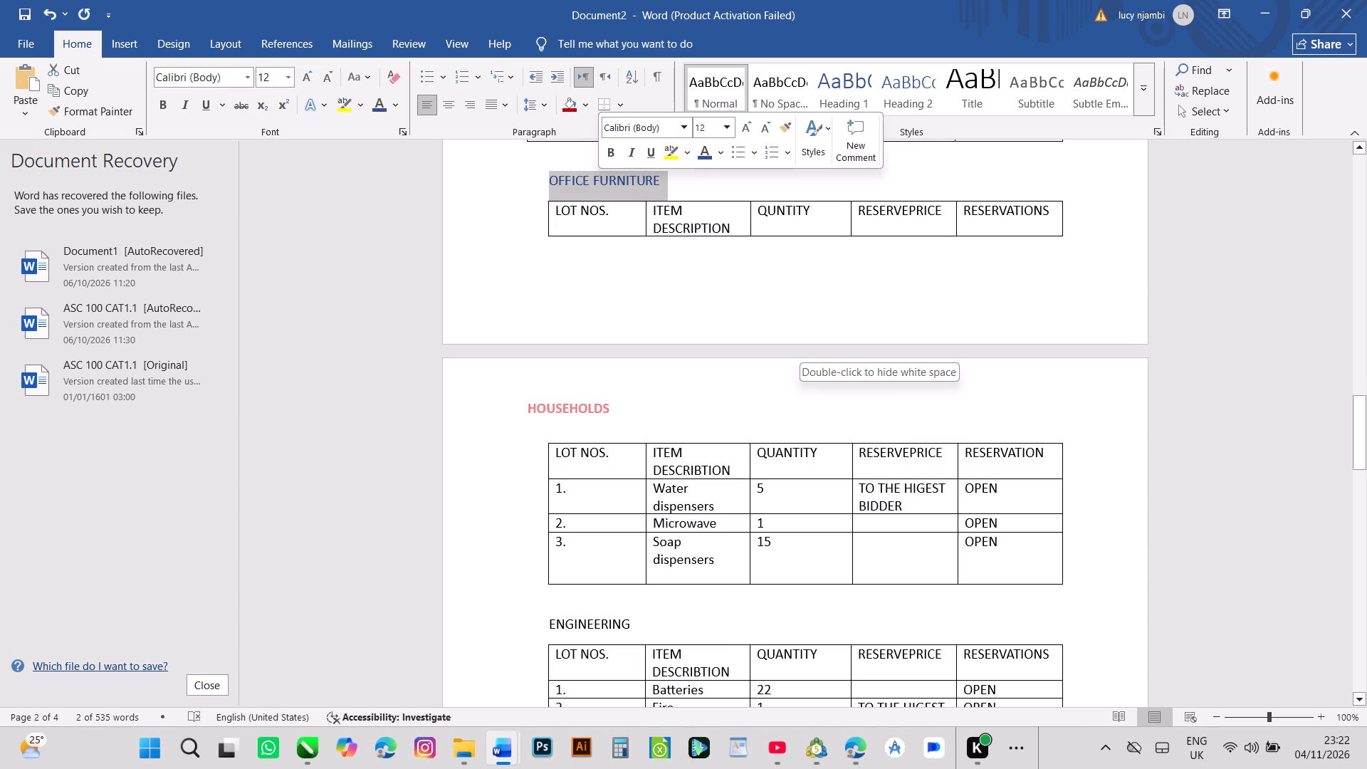
click(609, 154)
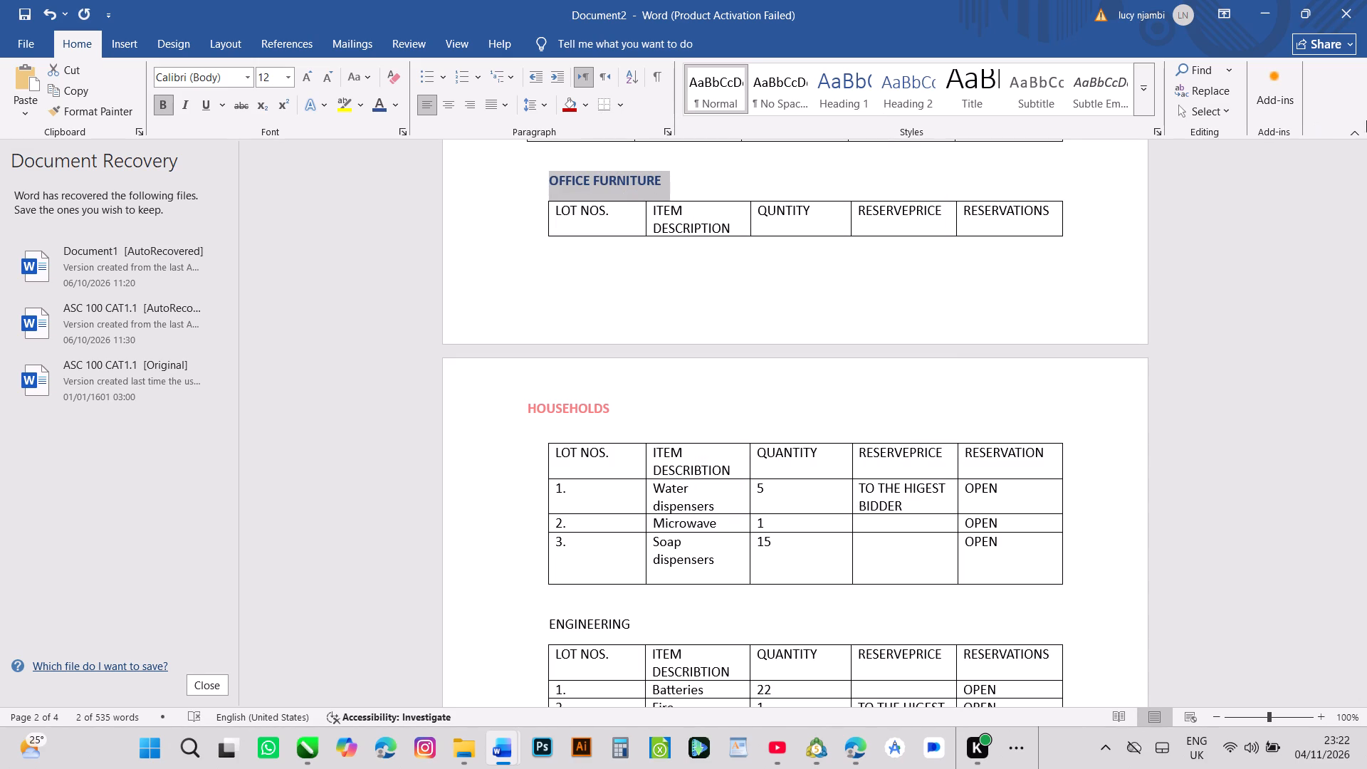
Colour the whole ICT ASSETS heading with the theme orange and make it bold.
triple_click(1361, 153)
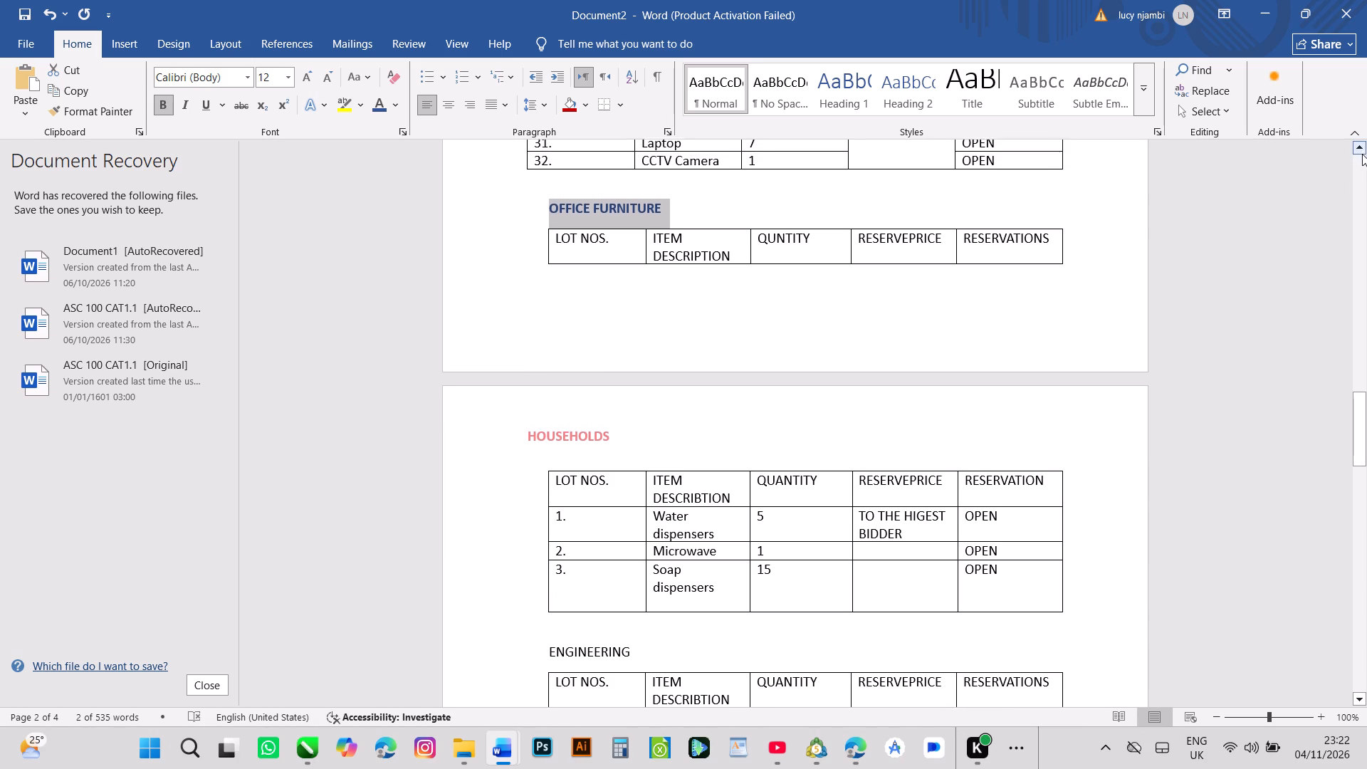
triple_click(1361, 152)
triple_click(1361, 152)
triple_click(1361, 152)
triple_click(1361, 152)
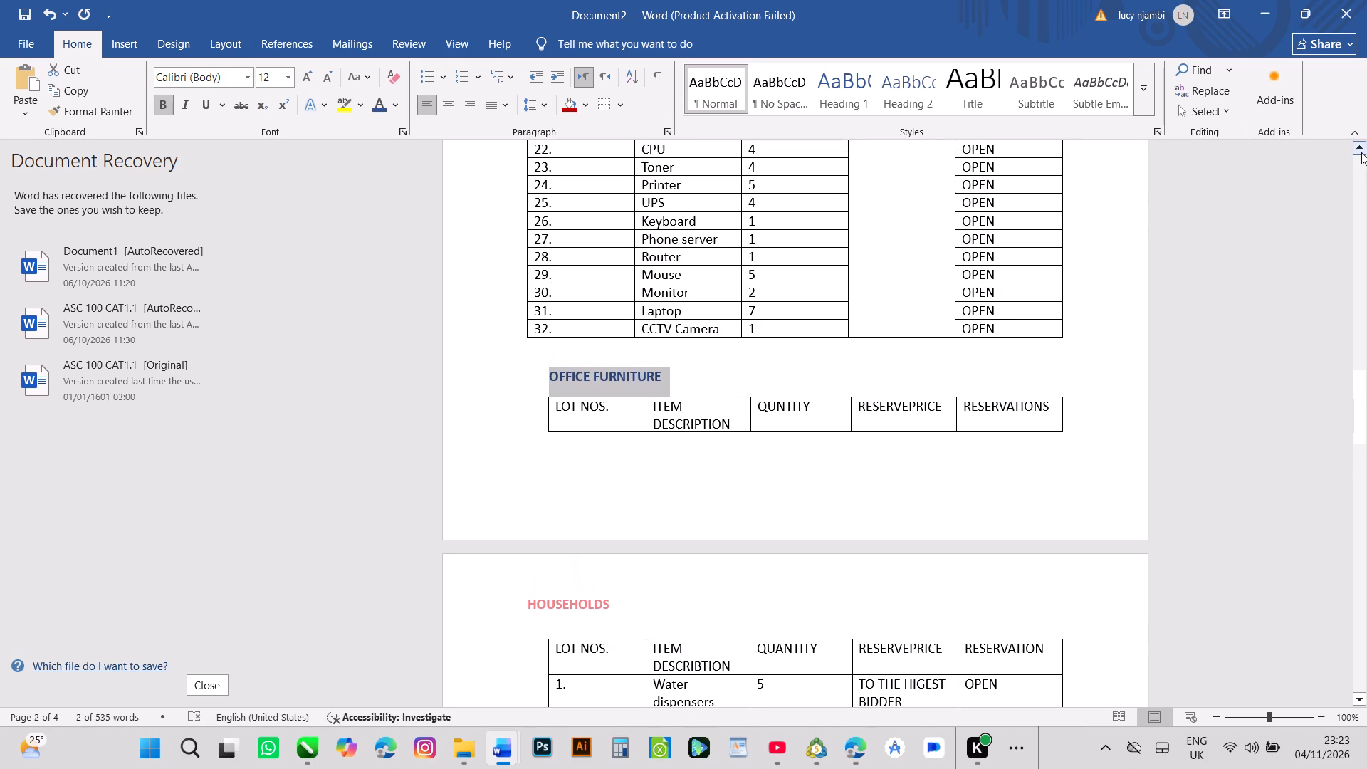
click(1361, 152)
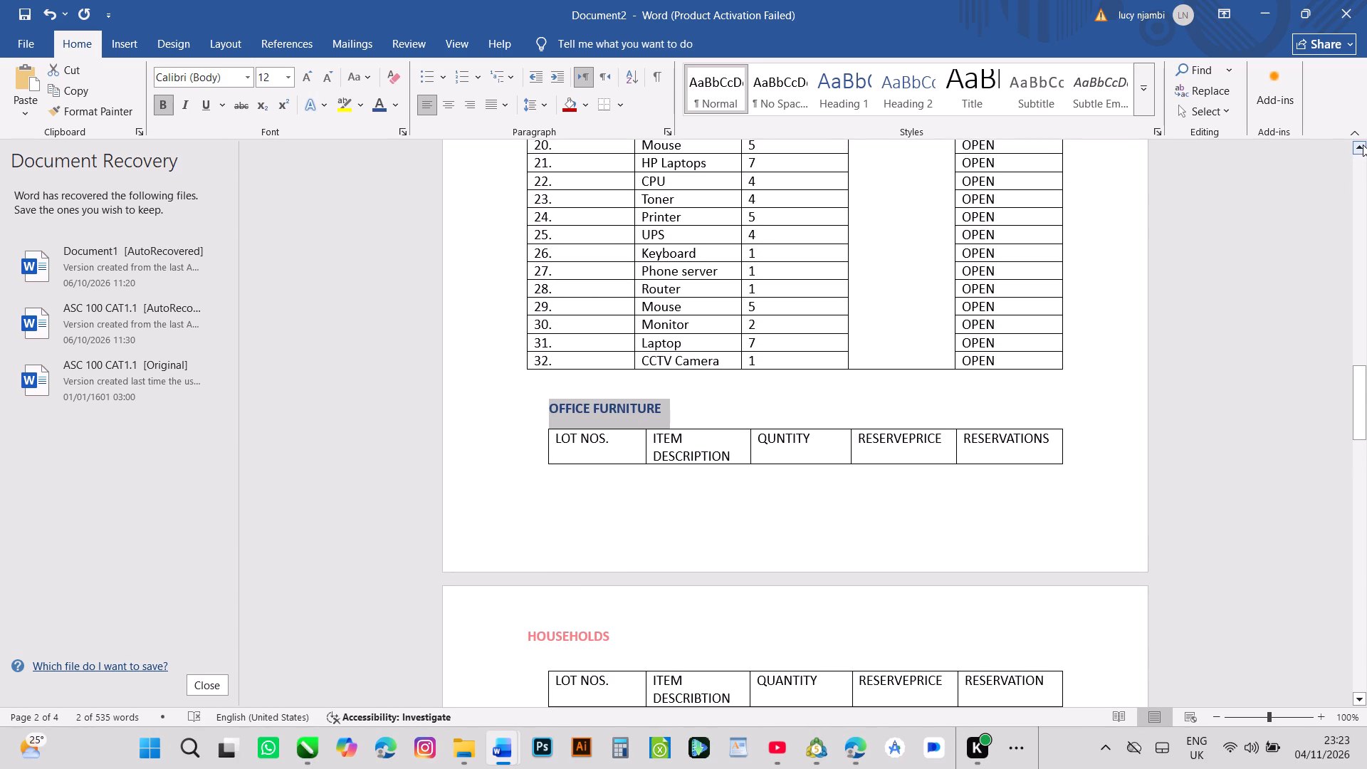
triple_click(1359, 143)
triple_click(1359, 143)
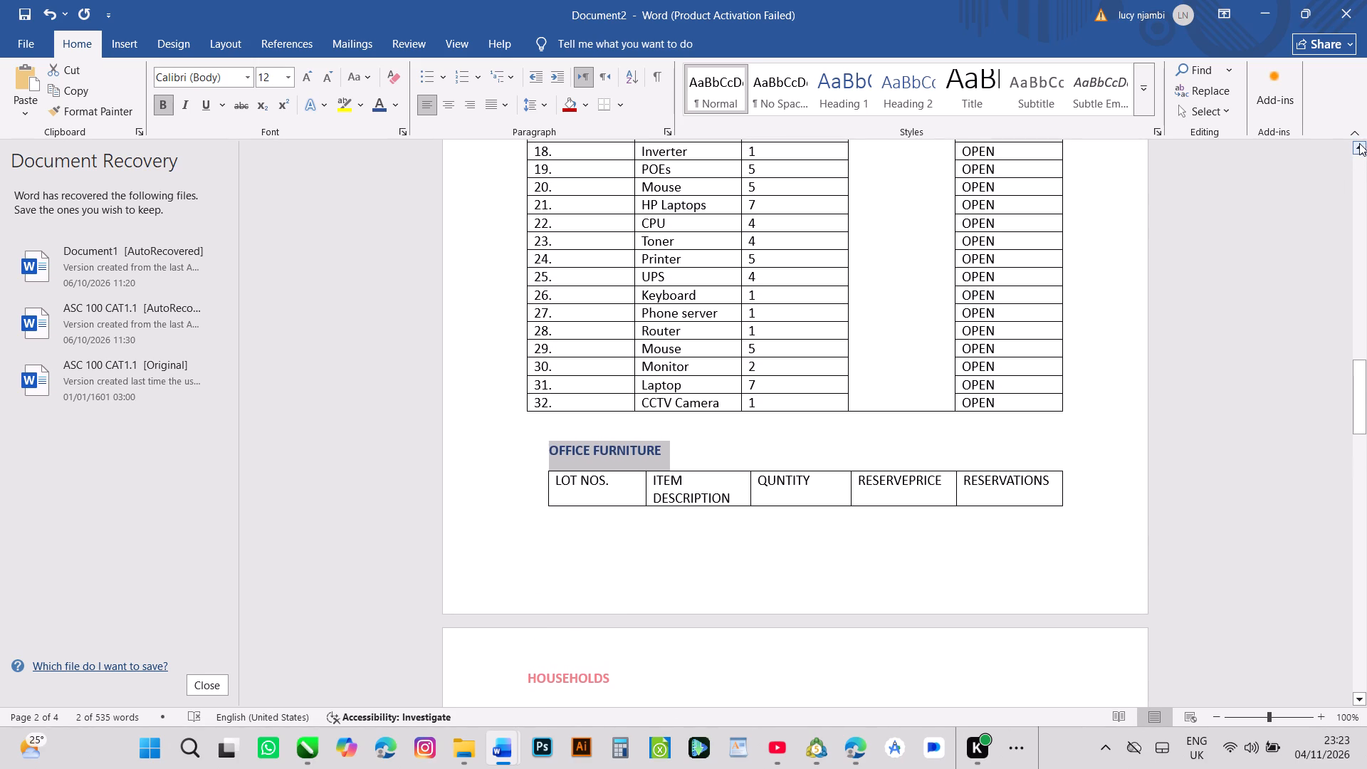
triple_click(1358, 144)
triple_click(1358, 144)
triple_click(1358, 144)
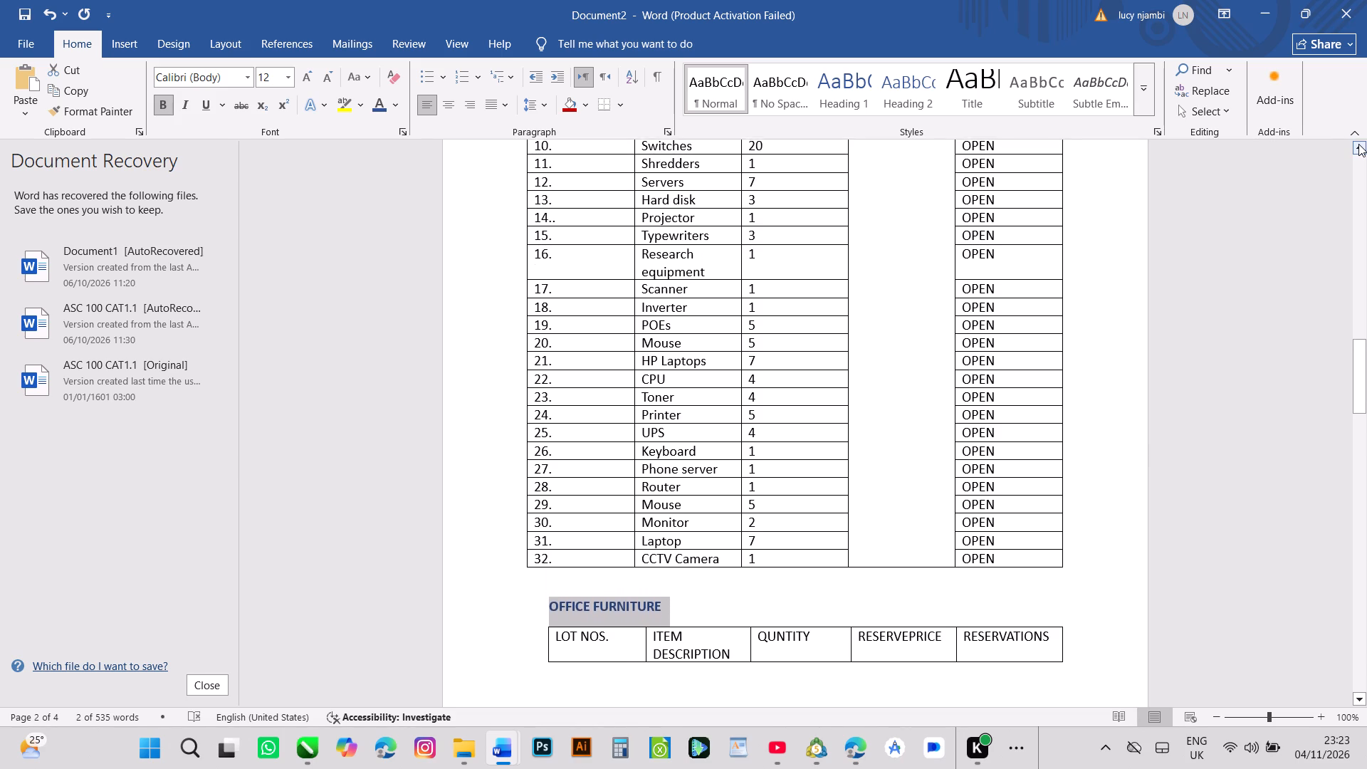
triple_click(1358, 144)
triple_click(1358, 145)
triple_click(1358, 145)
triple_click(1358, 145)
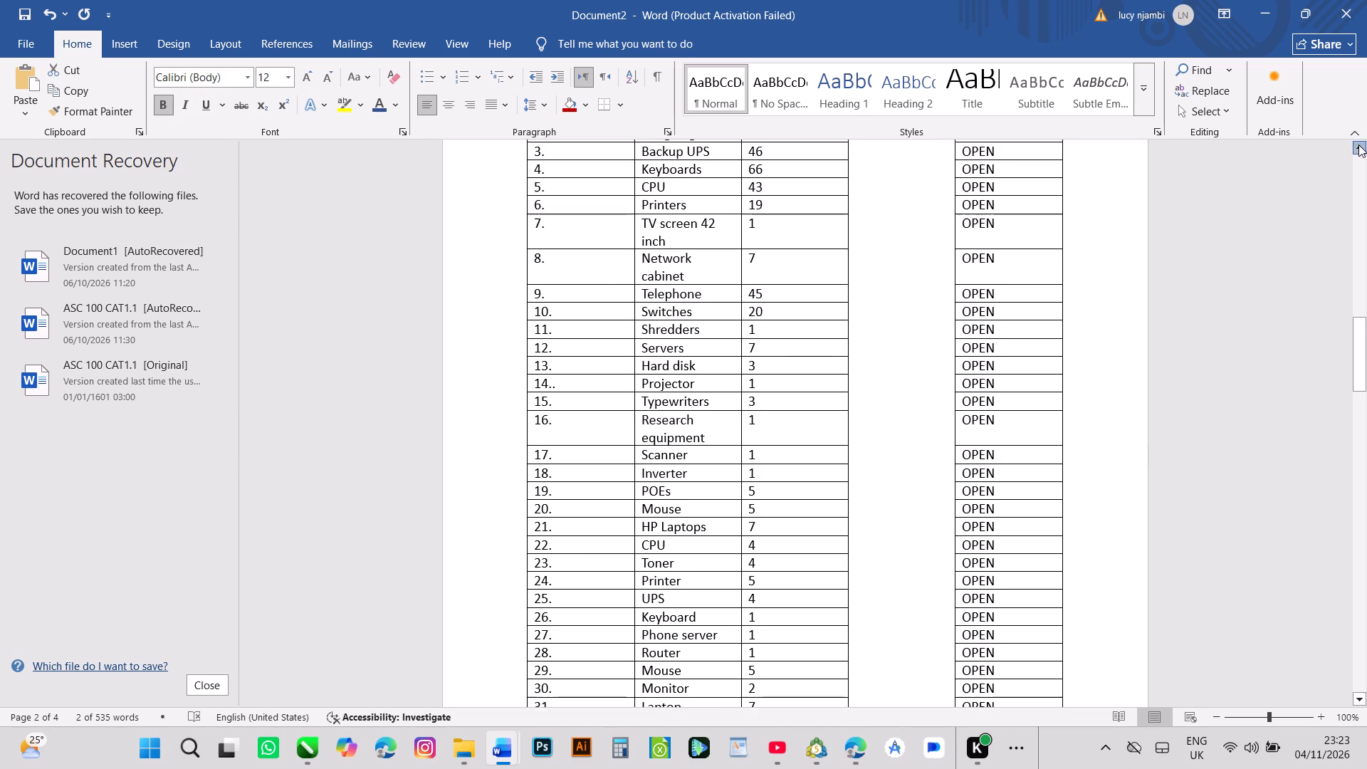
triple_click(1358, 145)
triple_click(1358, 145)
triple_click(1358, 145)
triple_click(1358, 145)
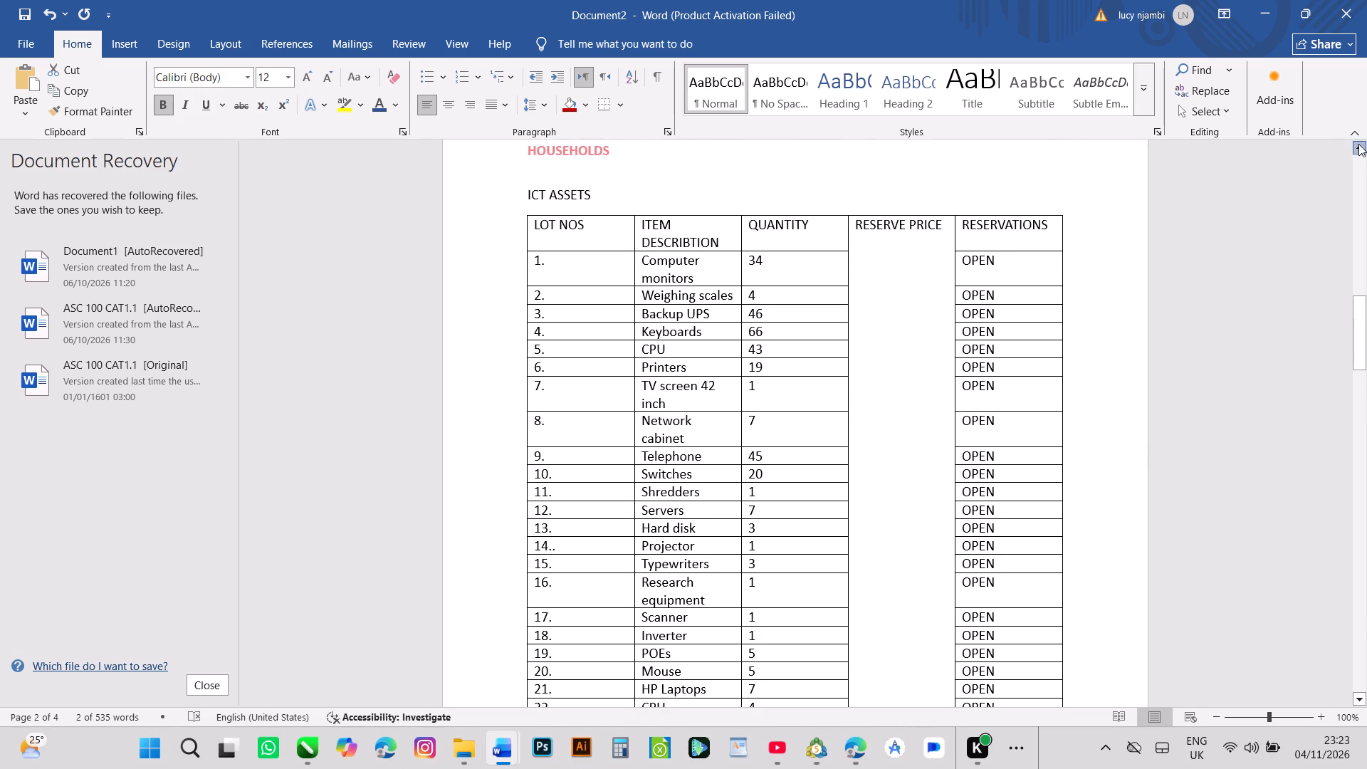
click(1358, 144)
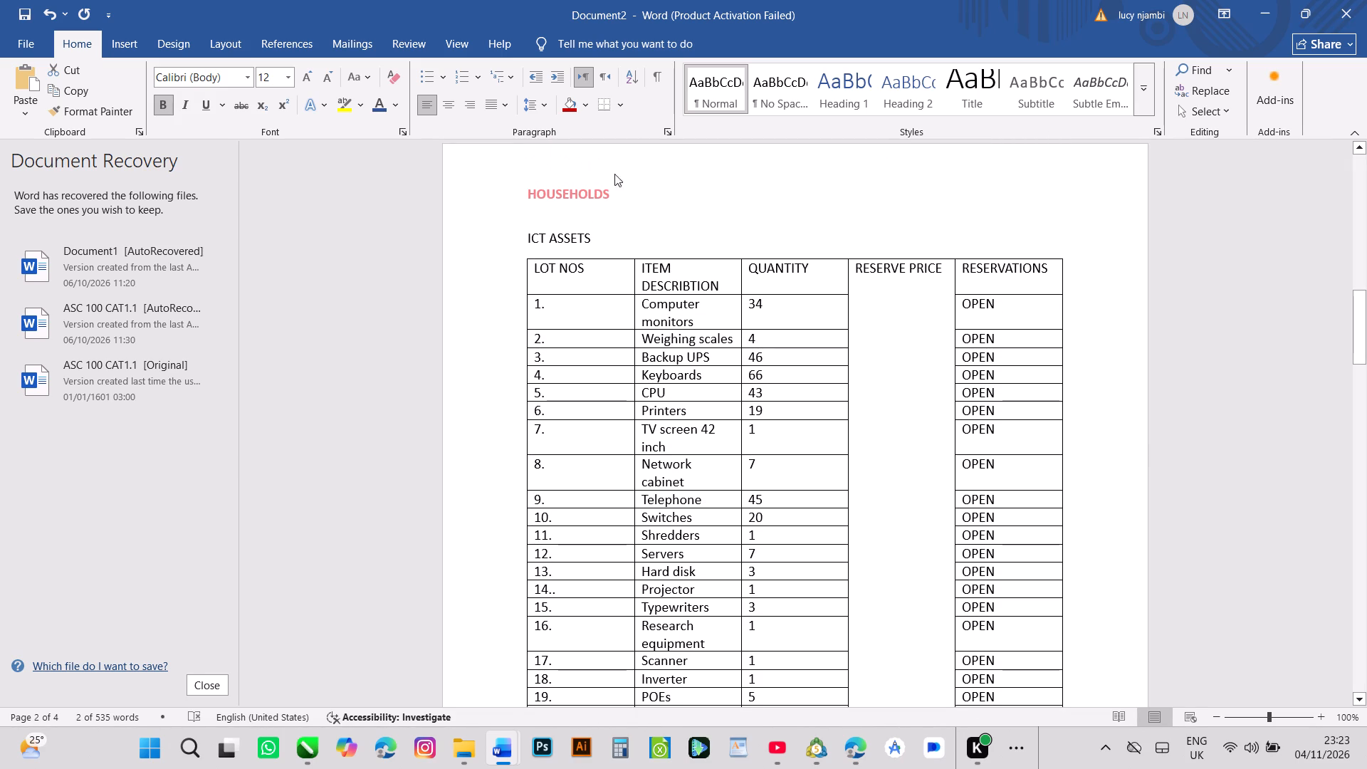
triple_click(550, 241)
click(550, 241)
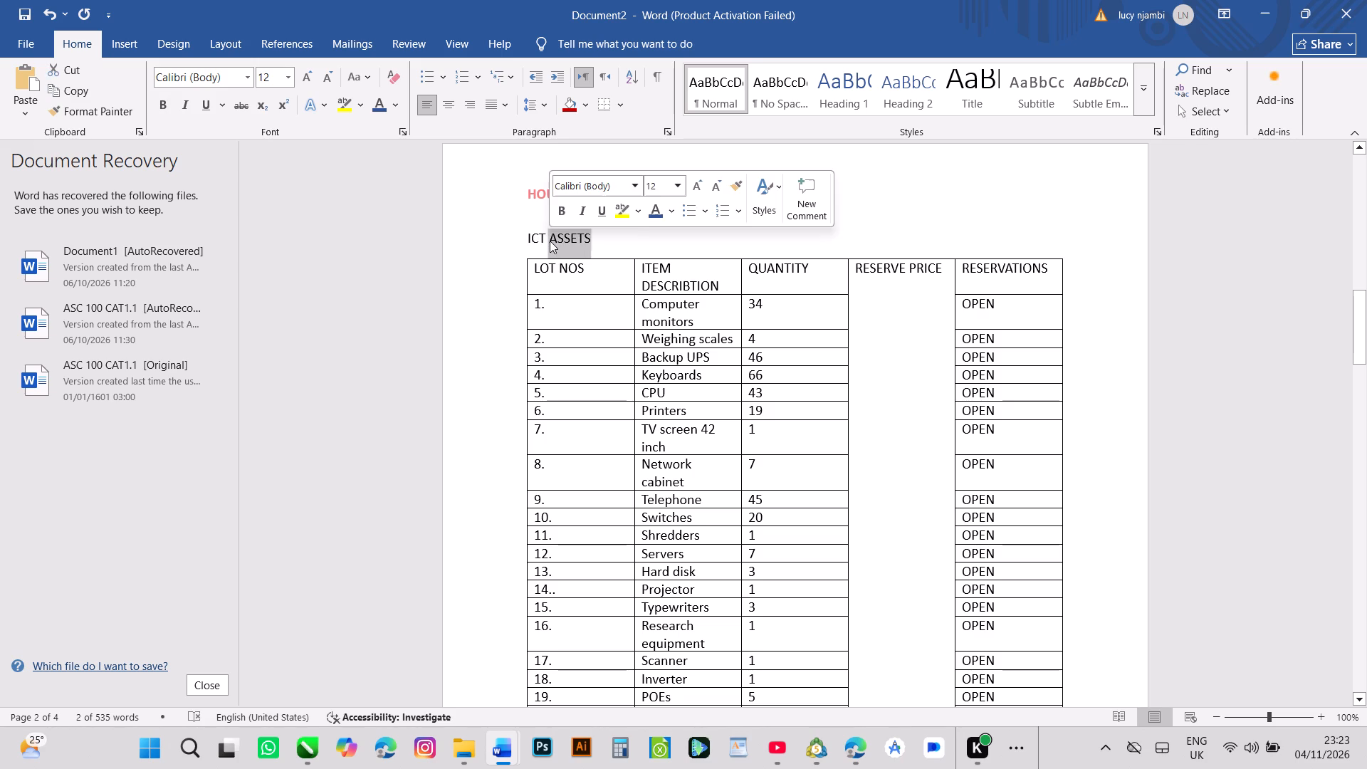
click(550, 241)
click(550, 241)
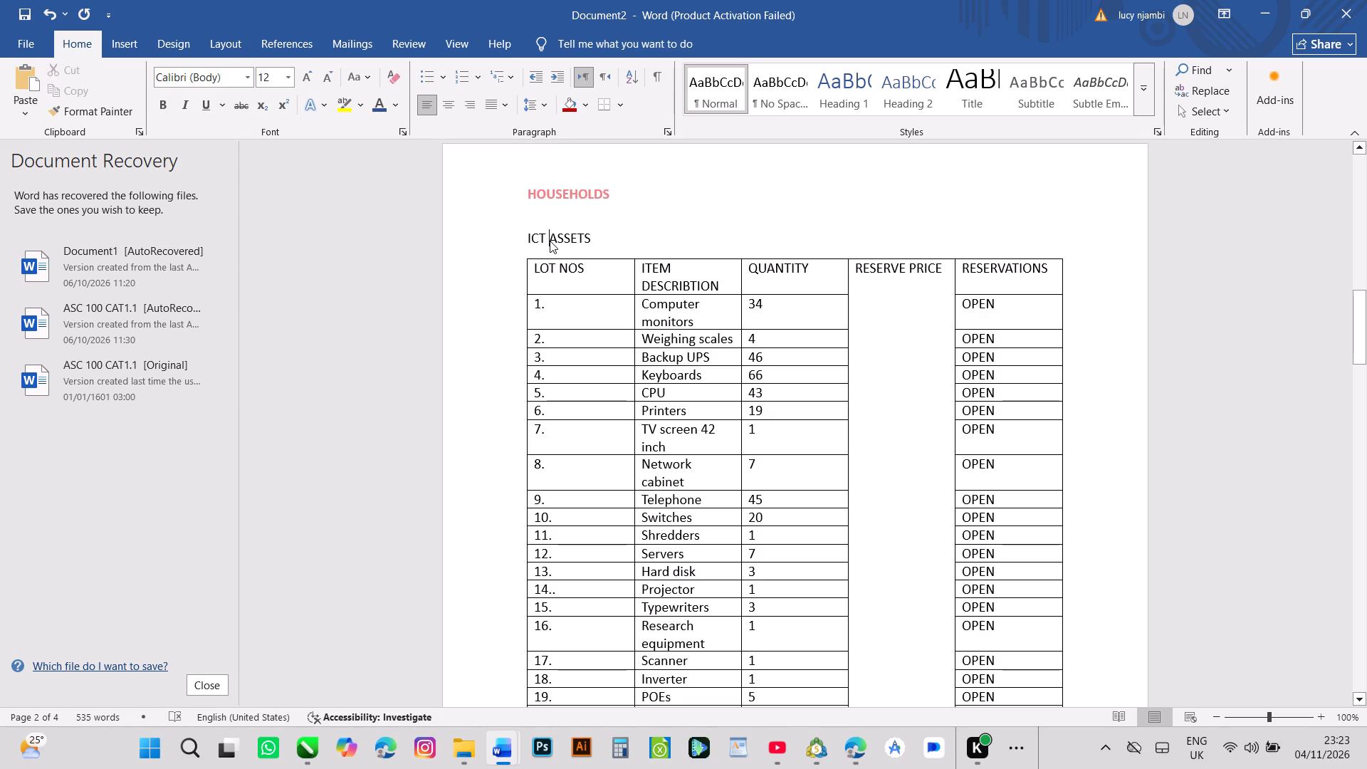
click(550, 241)
click(550, 241)
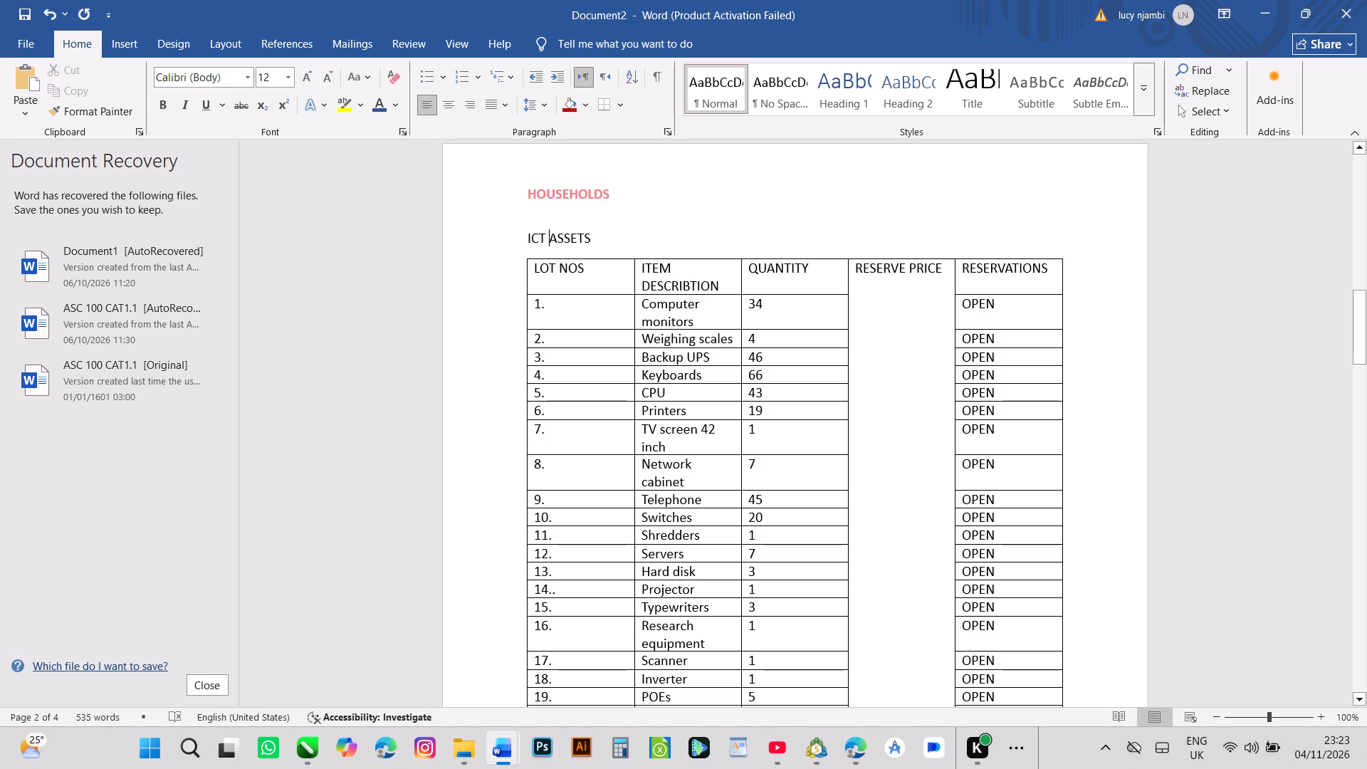
triple_click(550, 242)
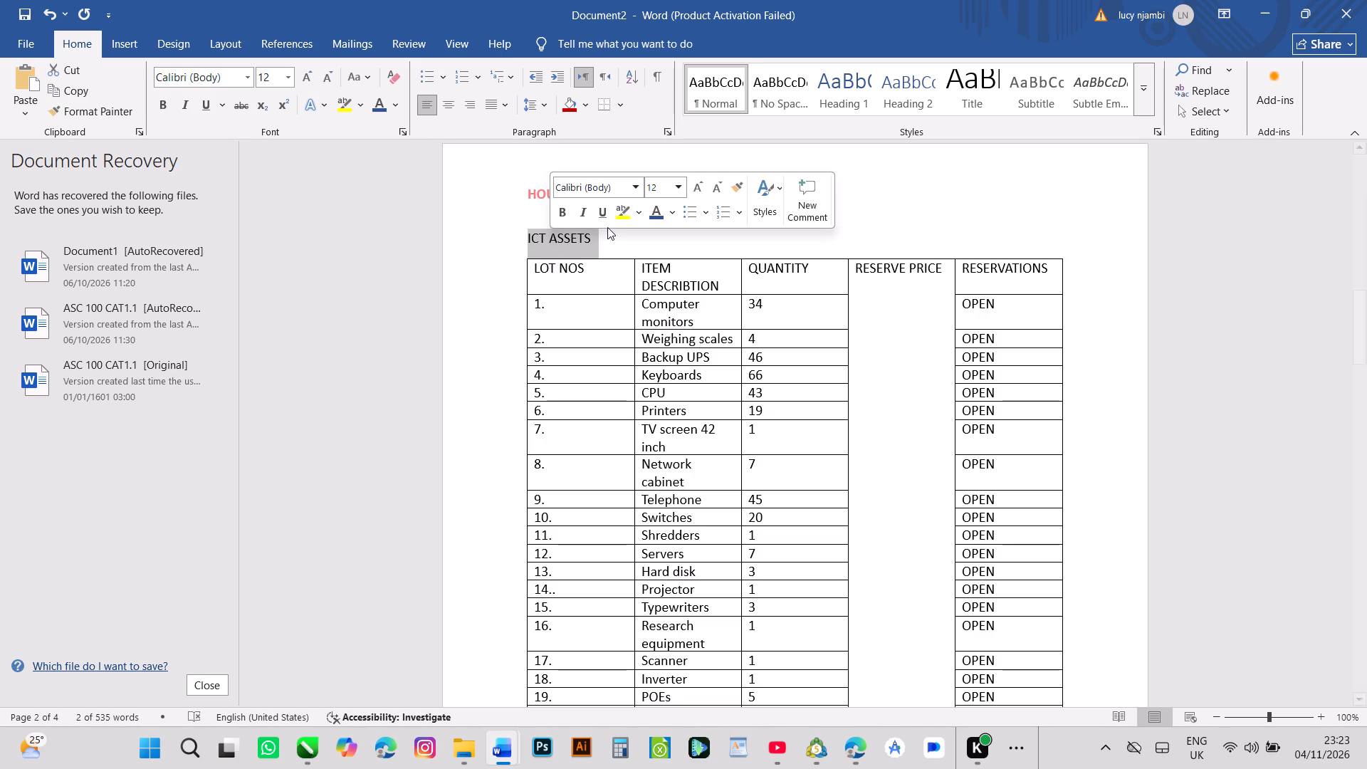
click(670, 209)
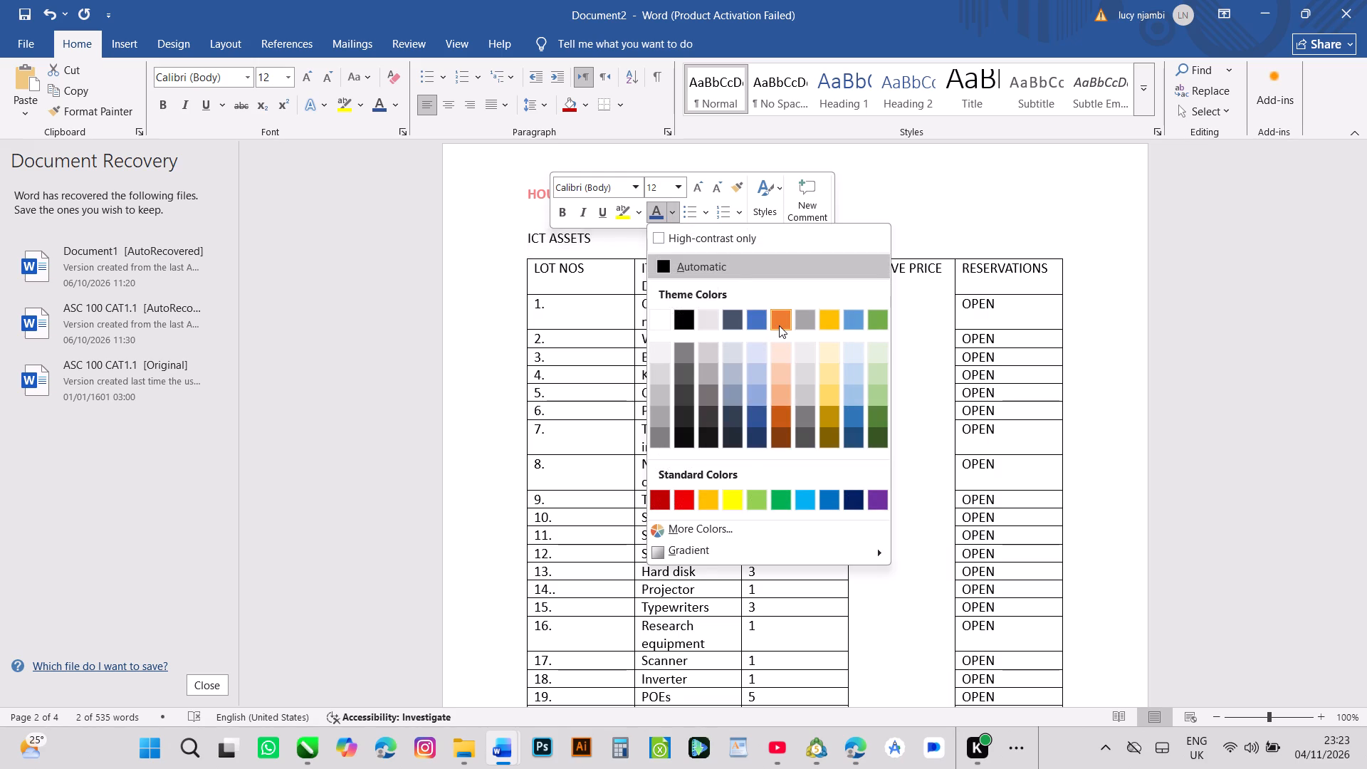
click(780, 325)
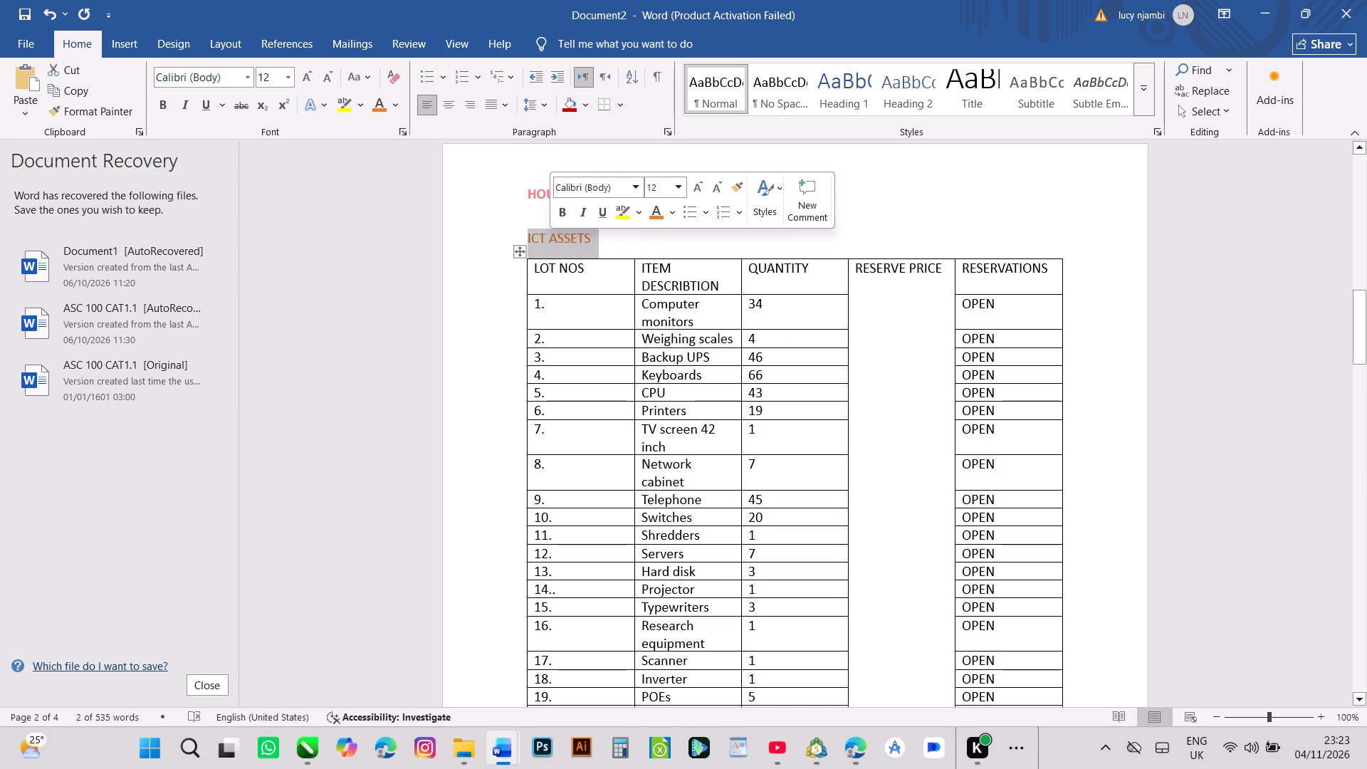
click(567, 221)
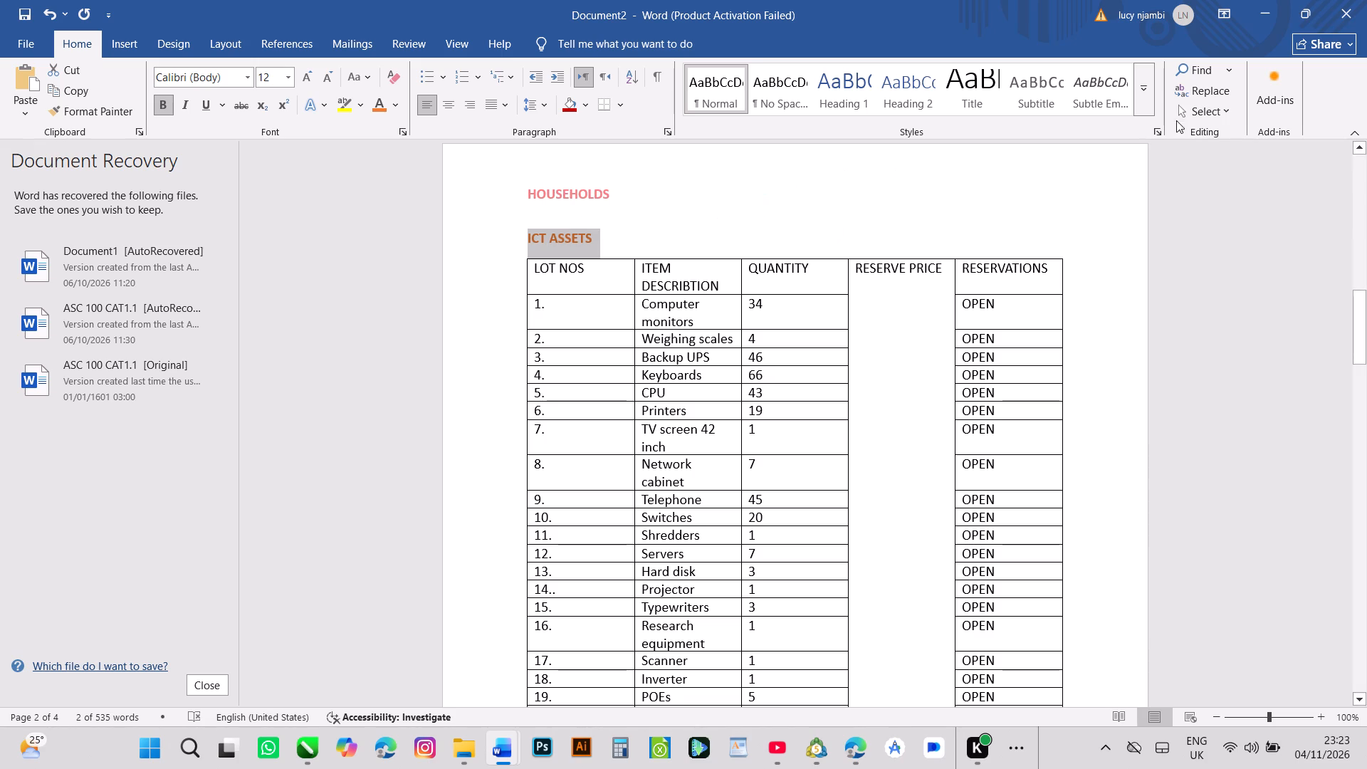
Colour the whole PACKAGING MATERIALS heading on the first page with the standard dark red.
triple_click(1360, 142)
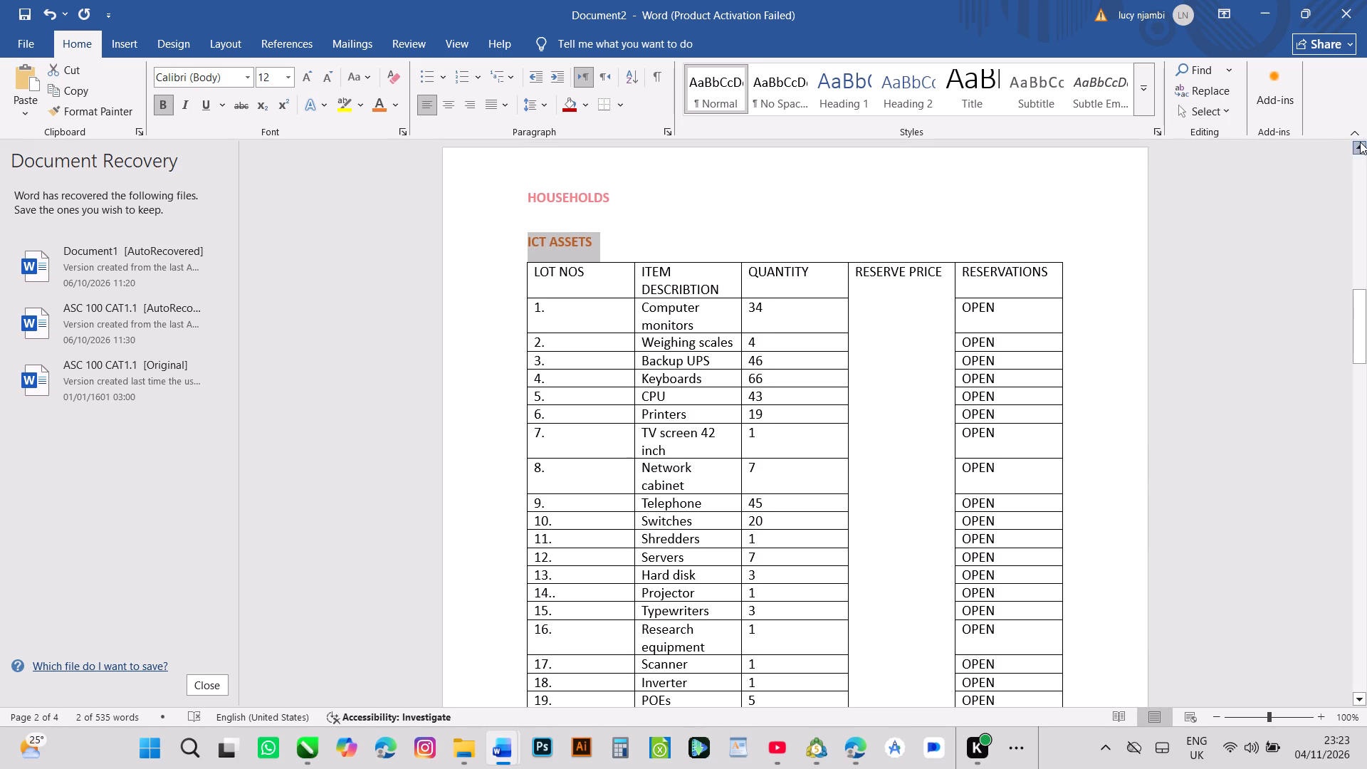
triple_click(1360, 142)
triple_click(1360, 142)
double_click(1360, 142)
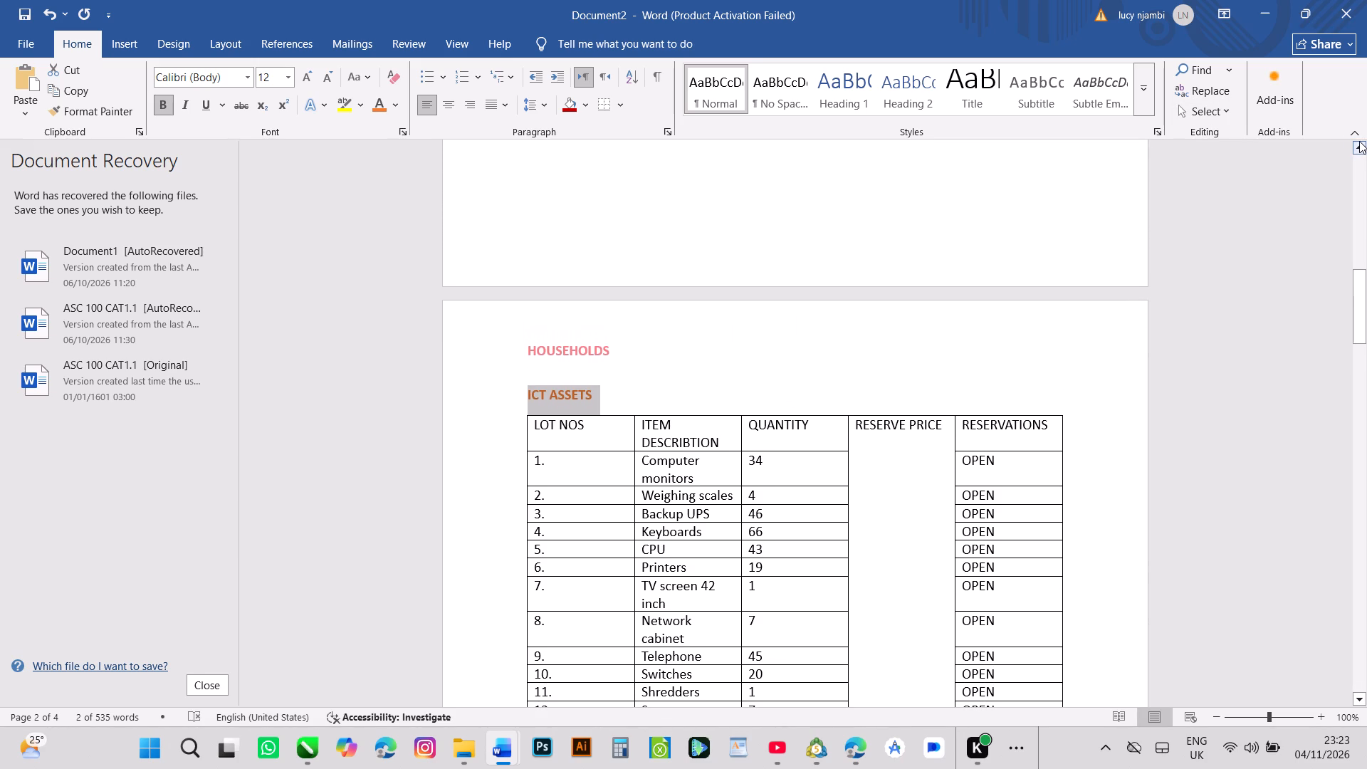
triple_click(1359, 141)
triple_click(1359, 141)
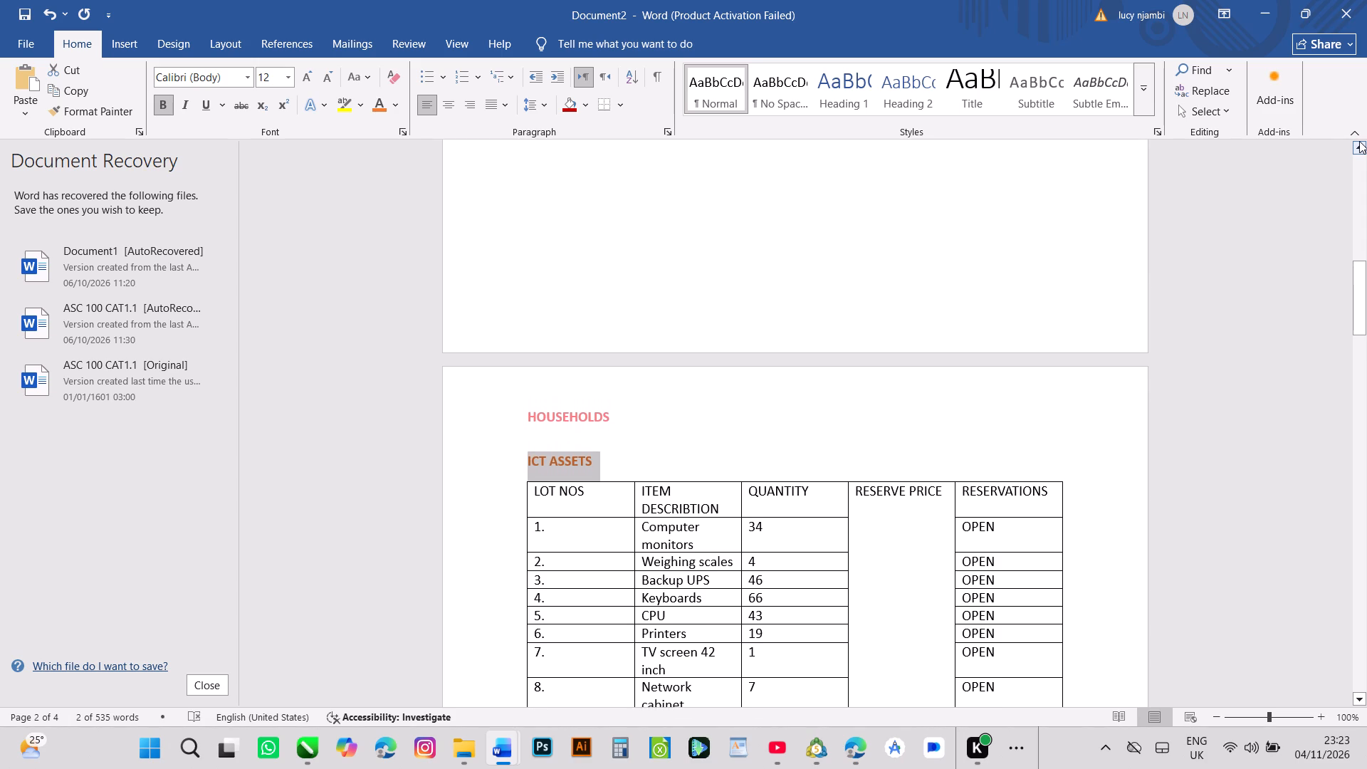
triple_click(1359, 141)
triple_click(1359, 141)
triple_click(1358, 140)
triple_click(1358, 140)
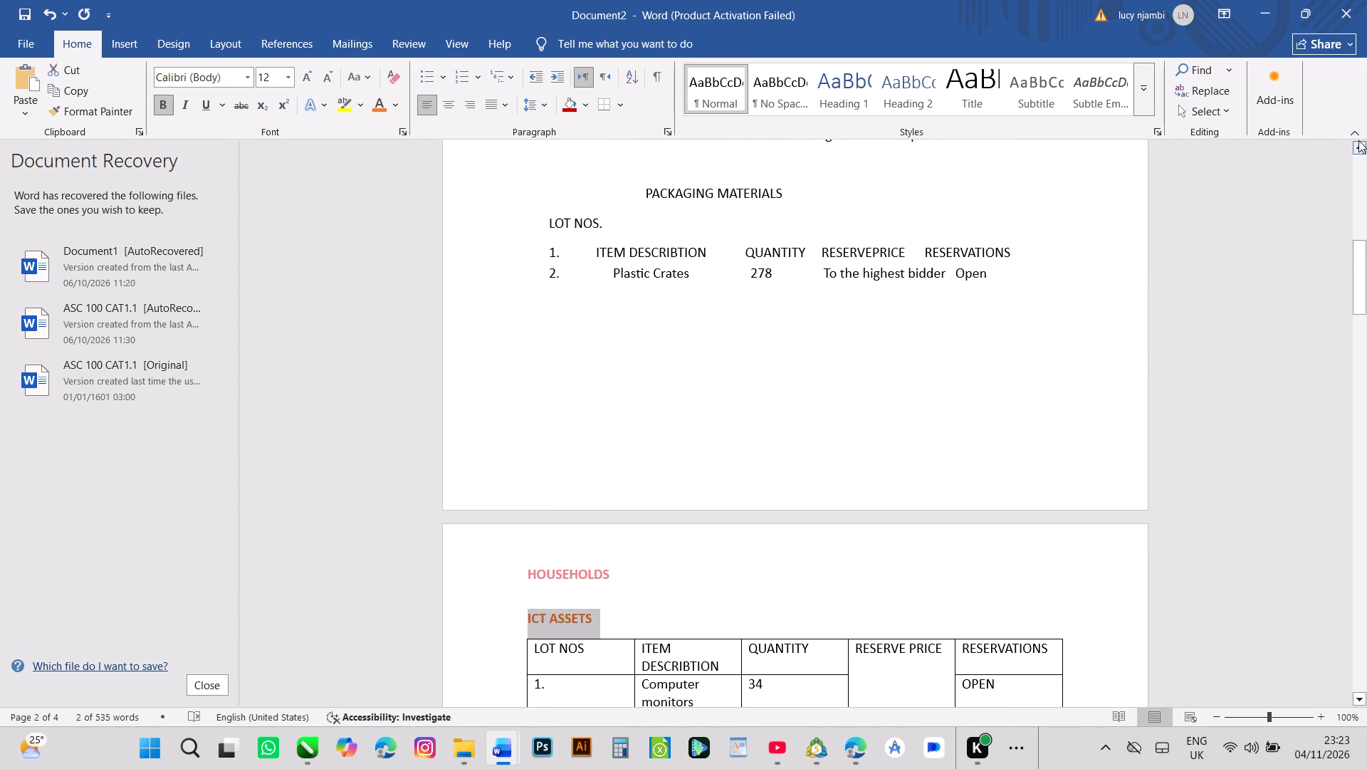
triple_click(1358, 140)
triple_click(1358, 140)
click(1358, 140)
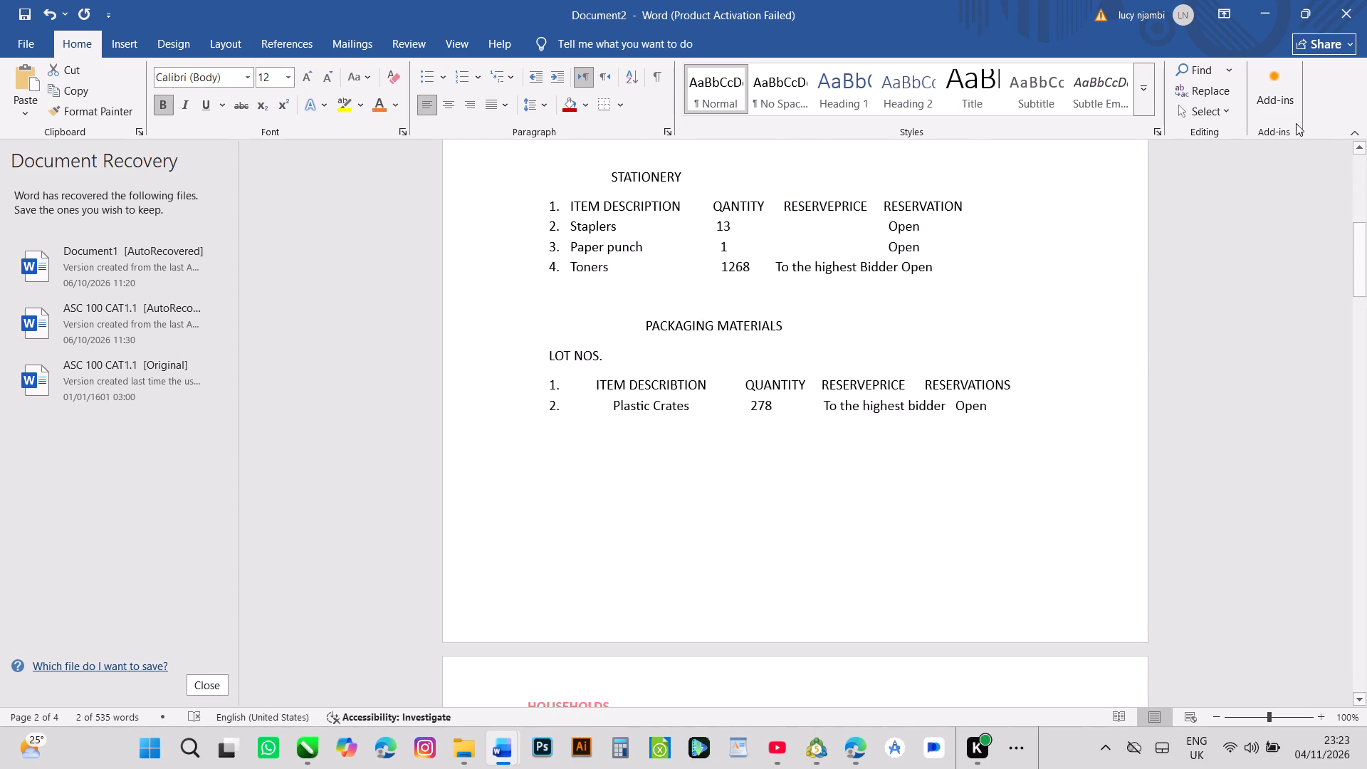
triple_click(741, 321)
click(741, 321)
click(741, 321)
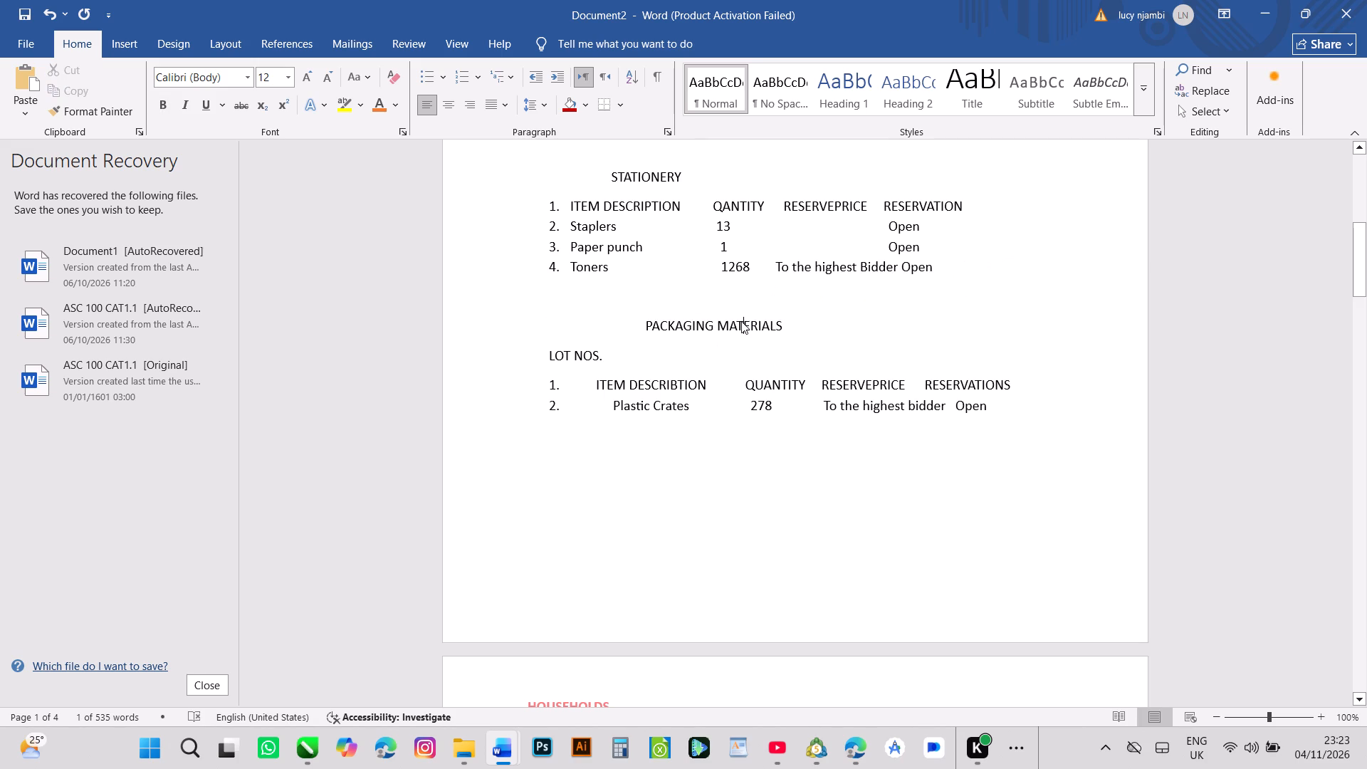
click(741, 321)
click(741, 321)
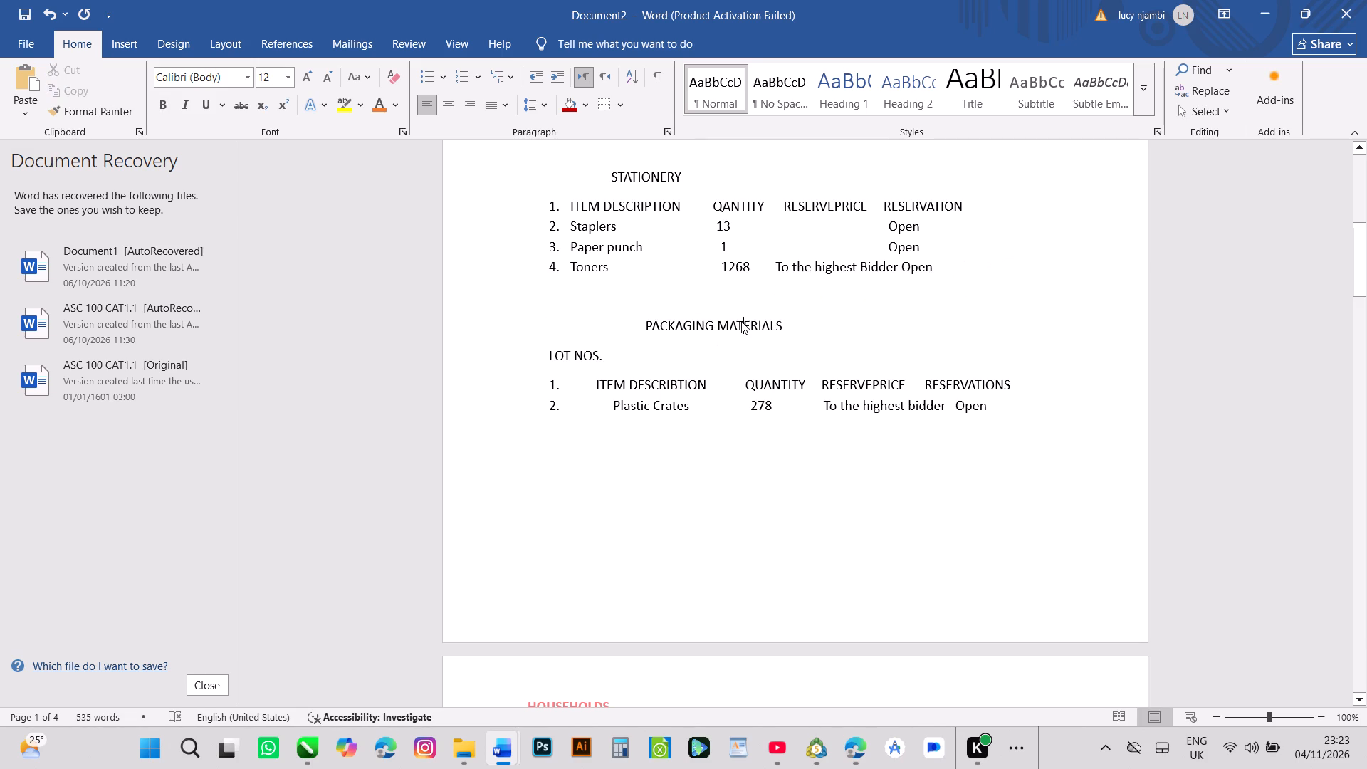
double_click(740, 321)
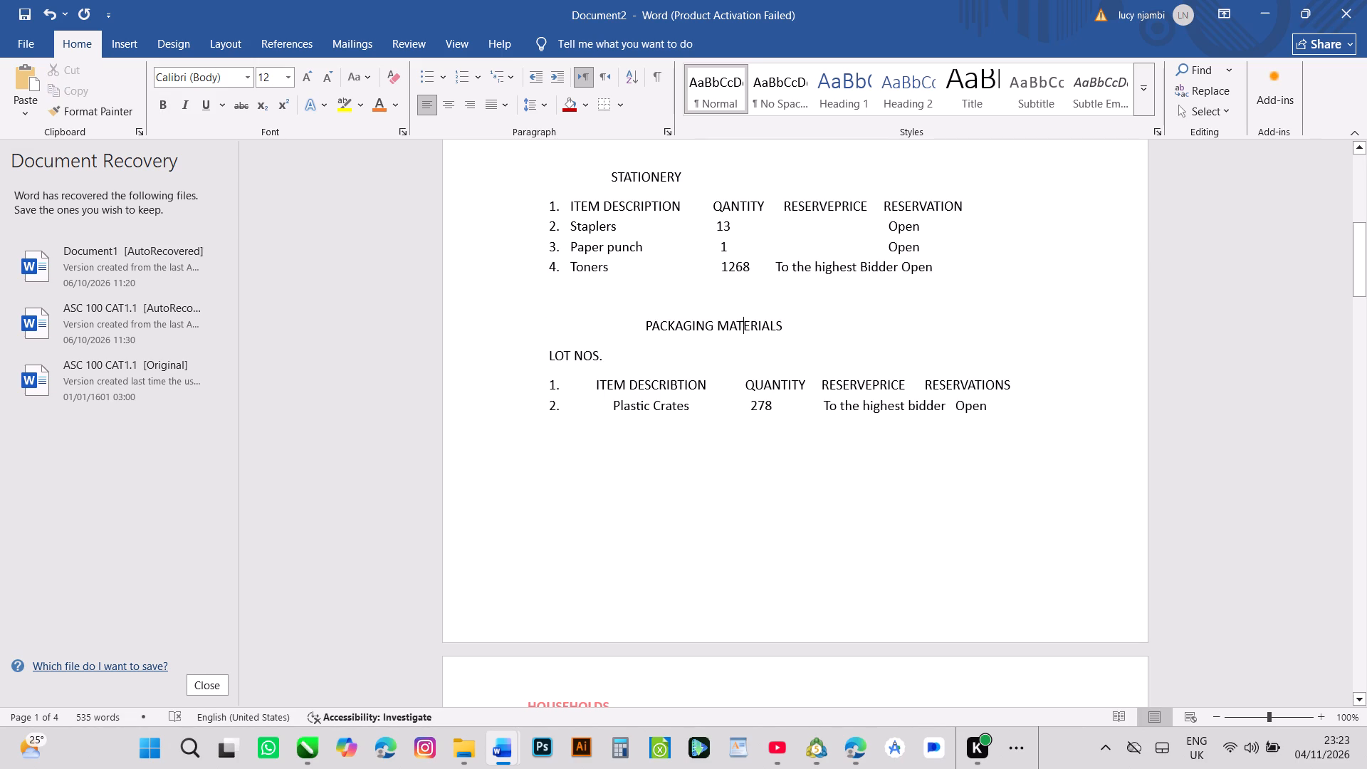
double_click(740, 320)
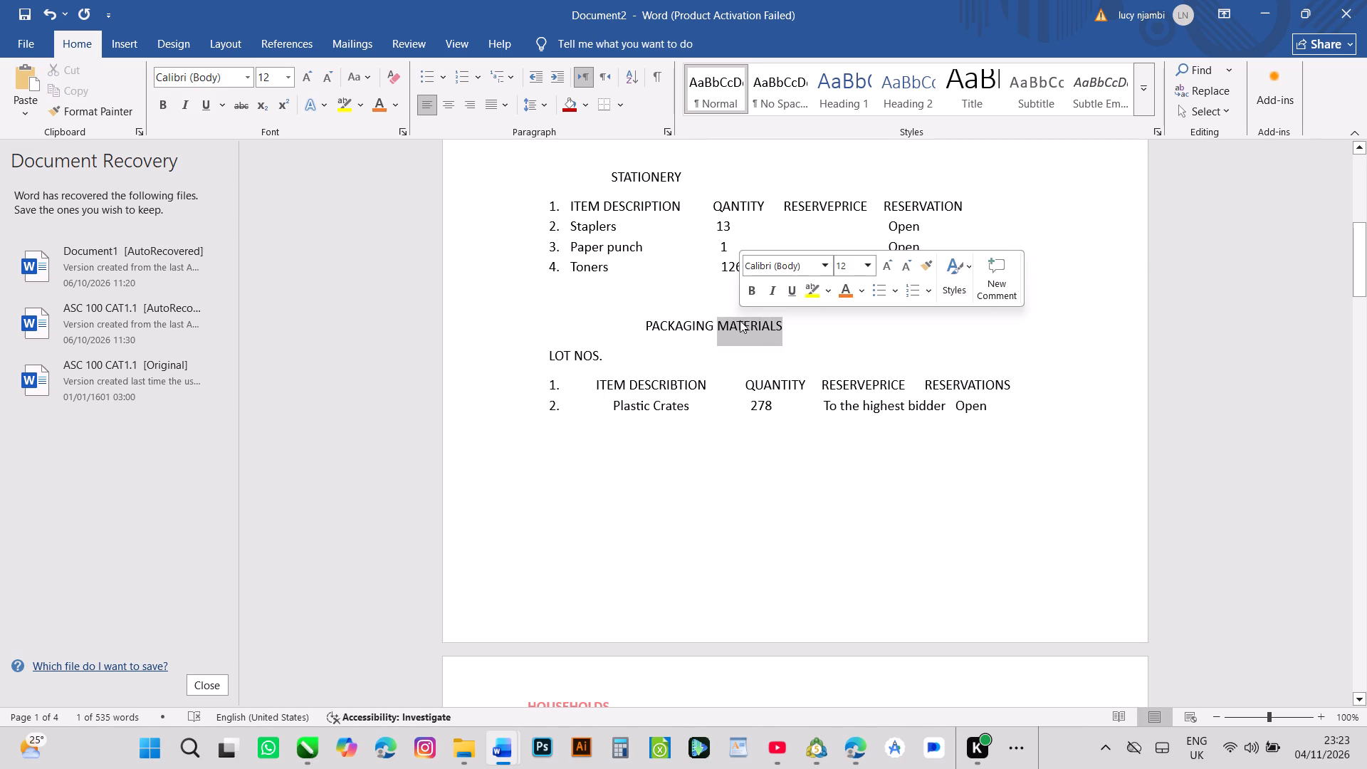
triple_click(740, 320)
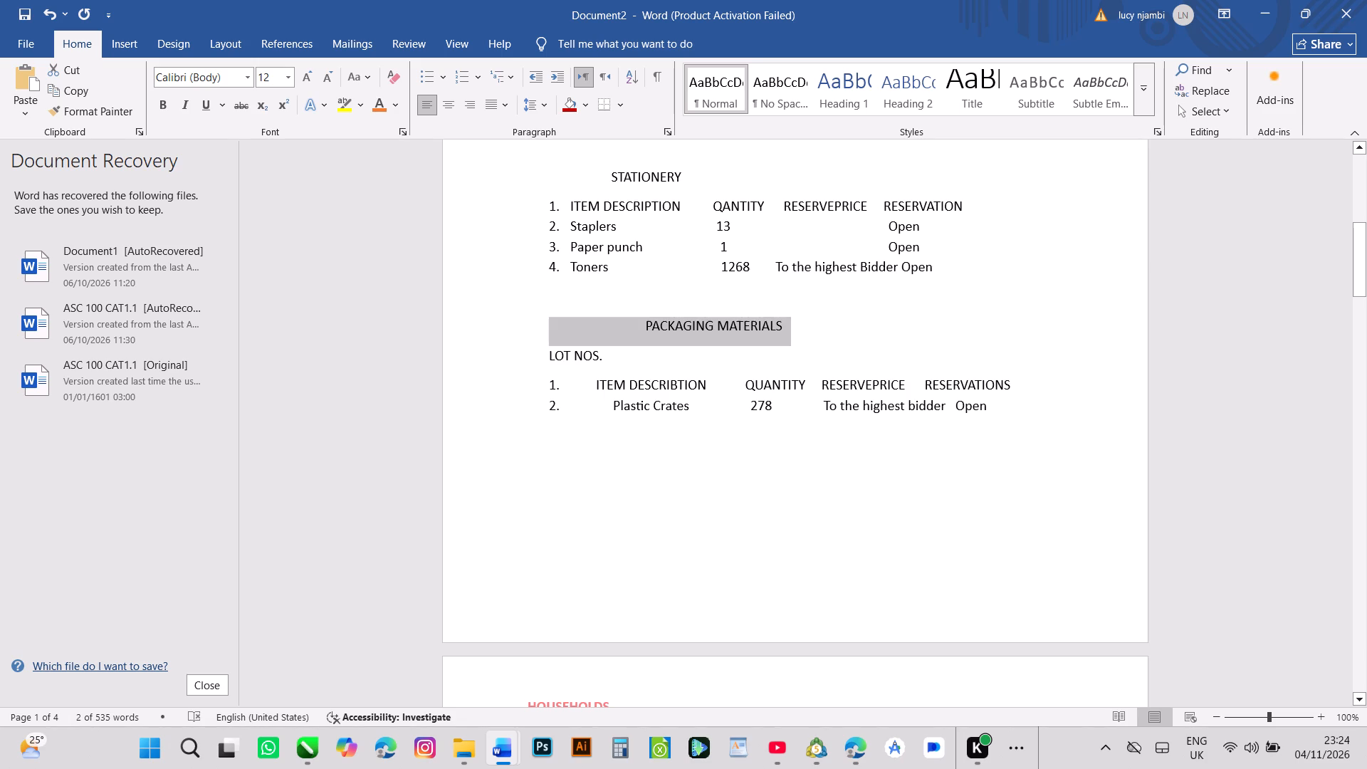
click(391, 106)
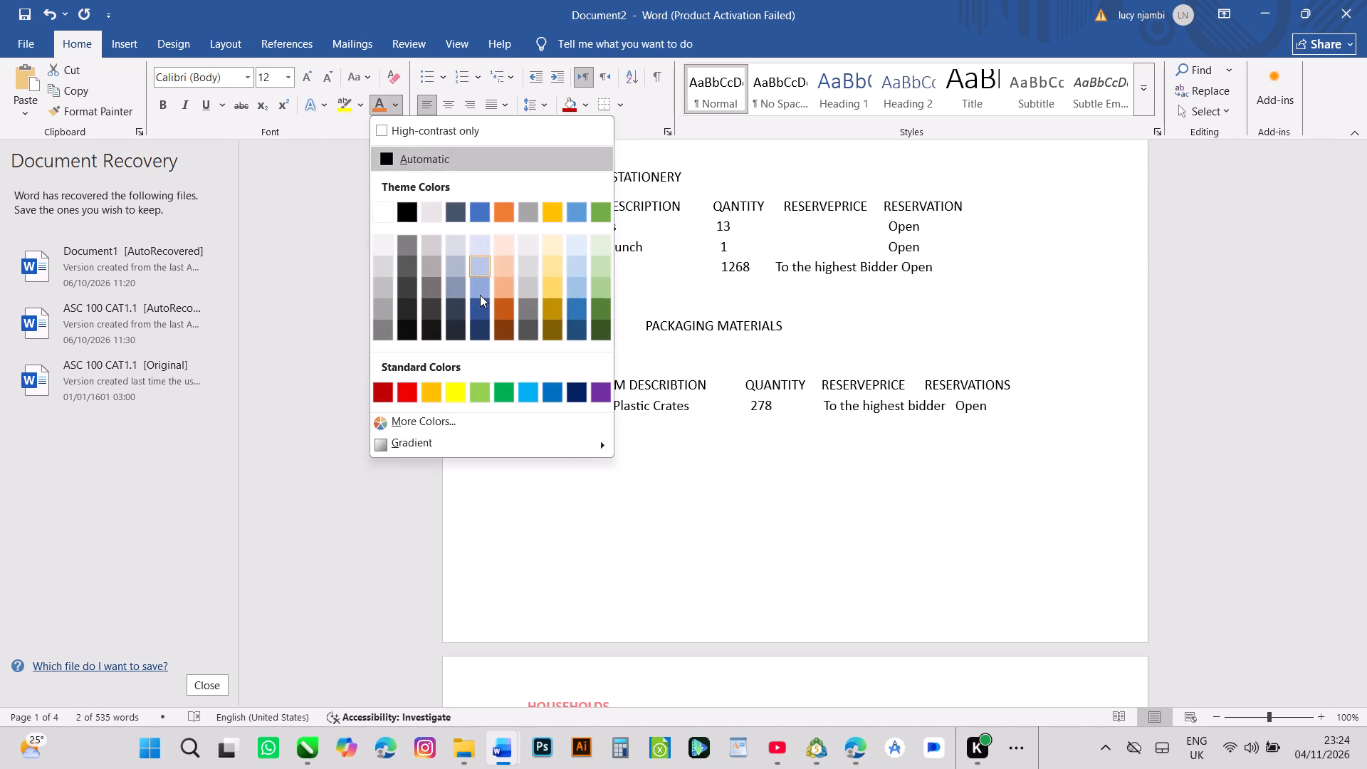
click(382, 392)
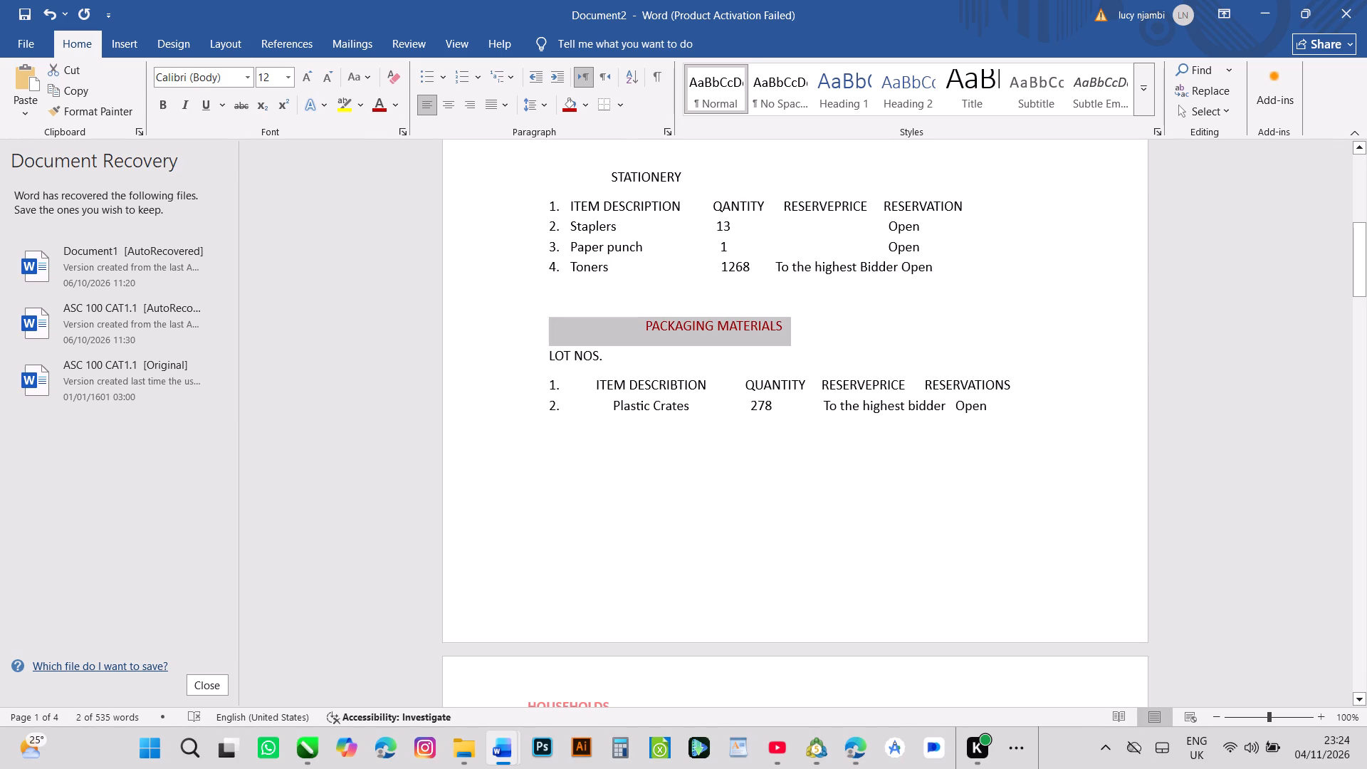
Make the STATIONERY heading bold.
triple_click(634, 178)
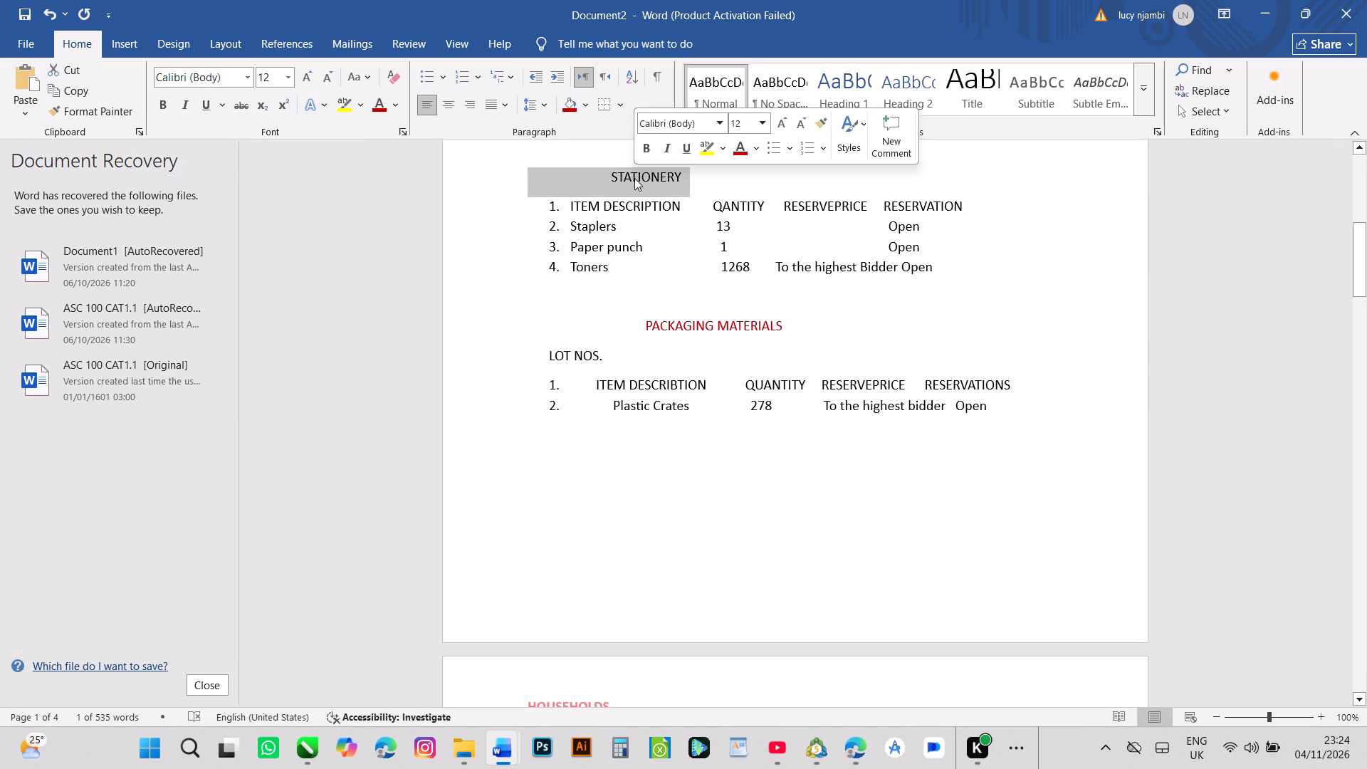
click(644, 151)
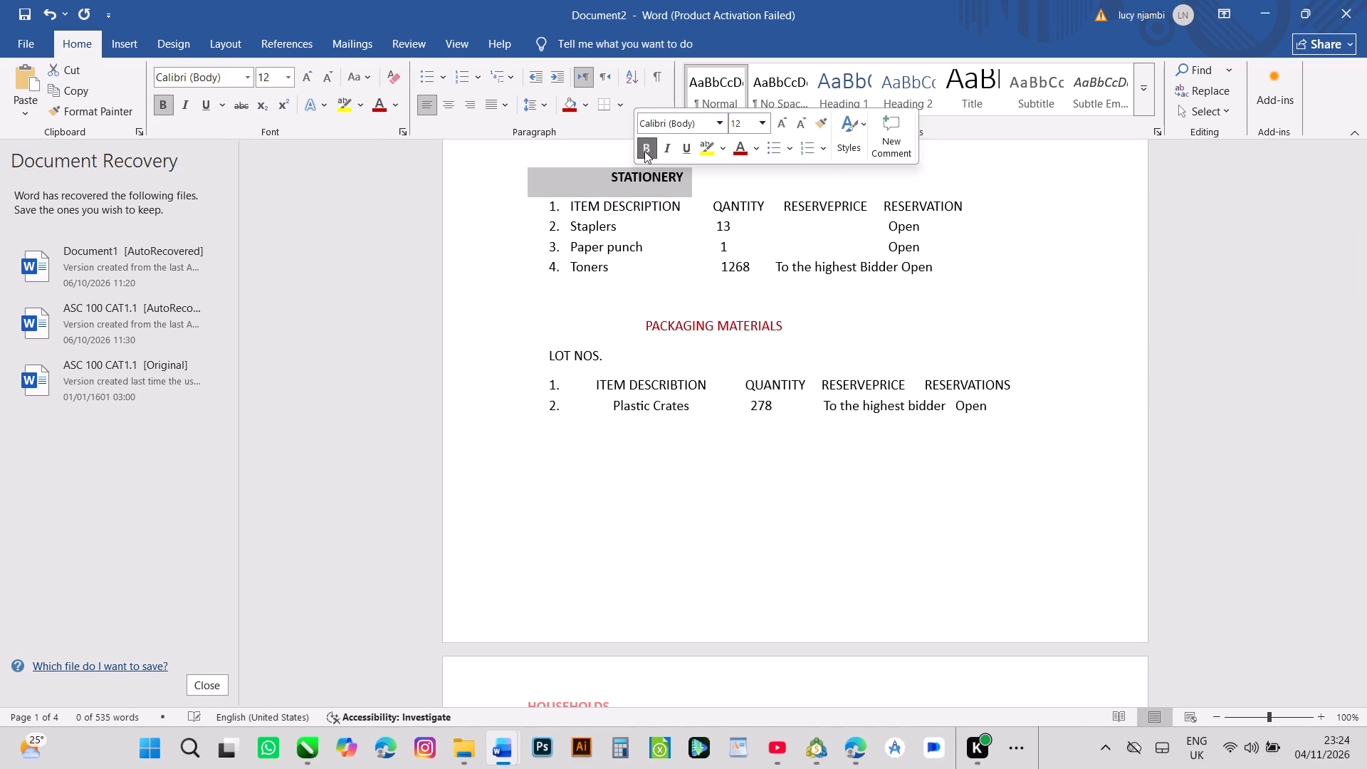
click(756, 150)
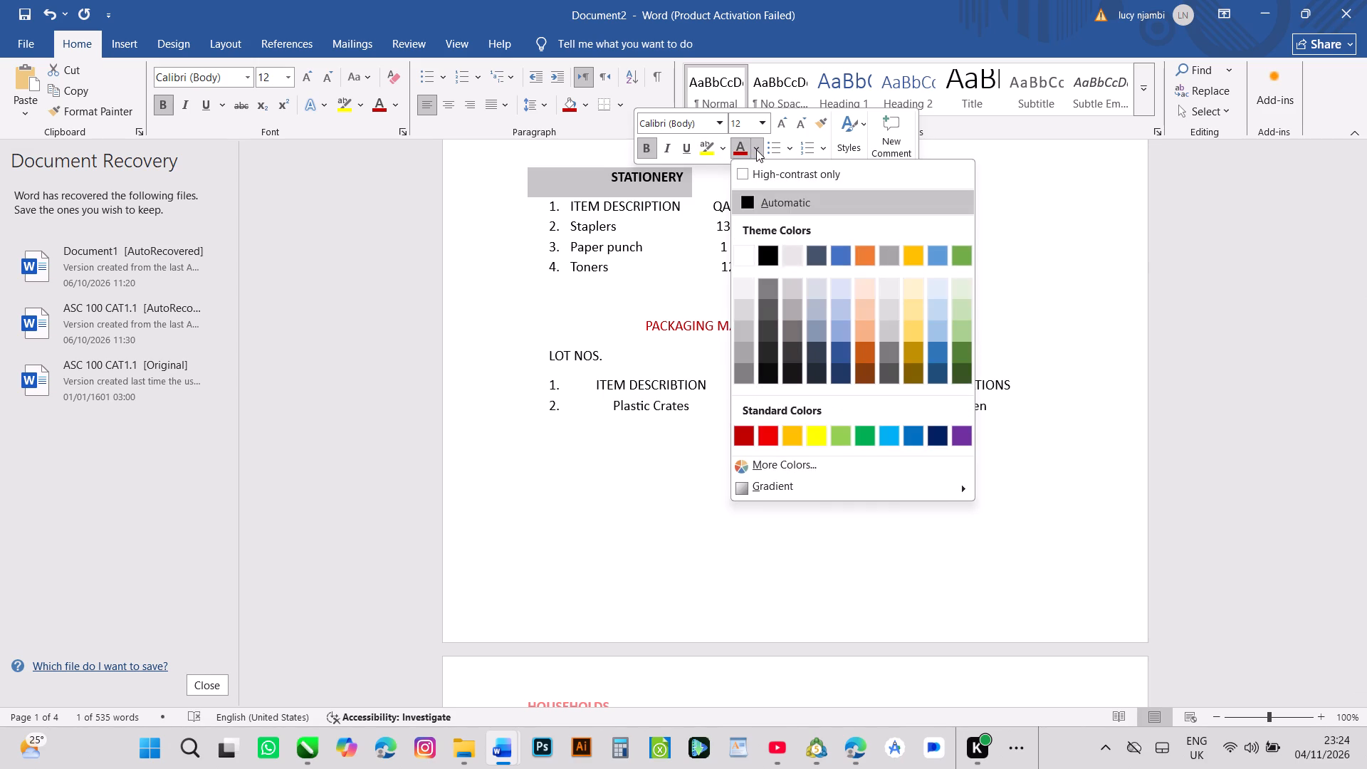
click(756, 150)
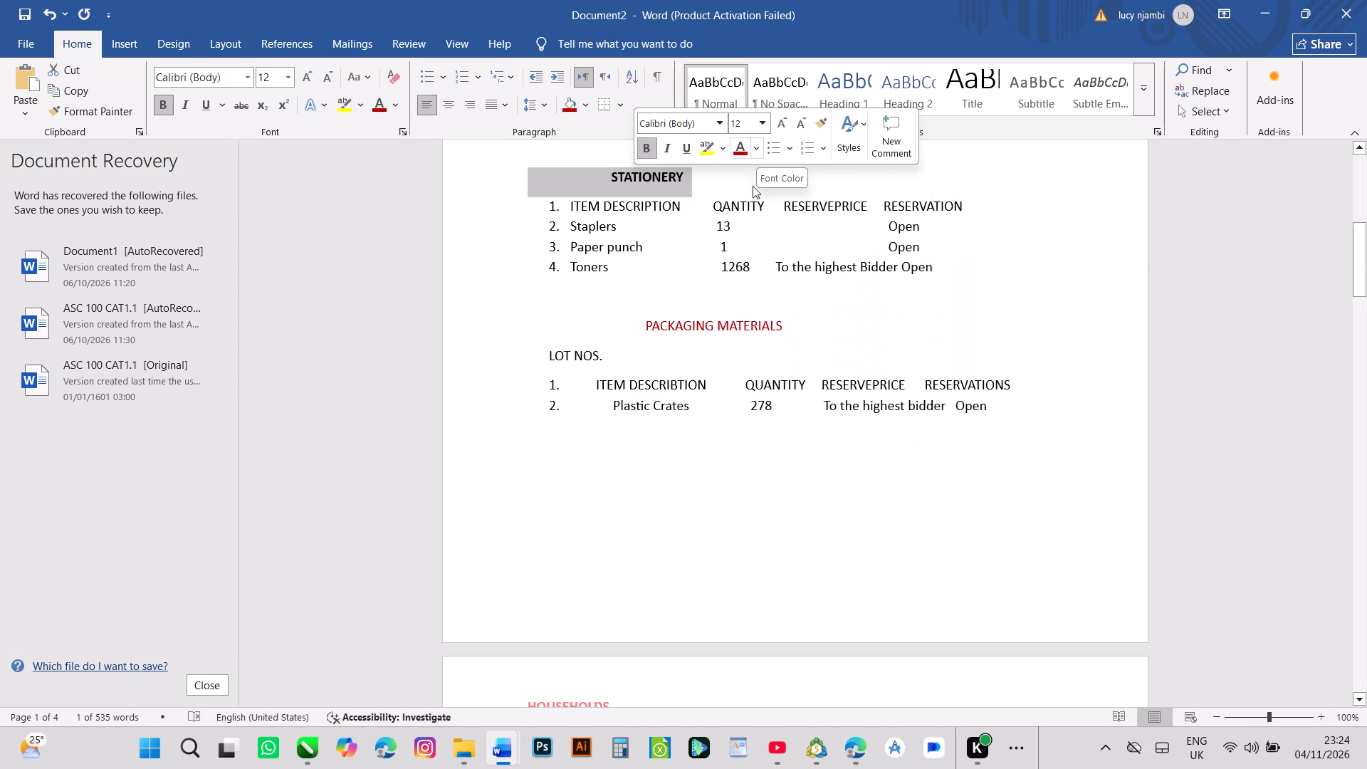
Make the word MATERIALS in the PACKAGING MATERIALS heading bold.
click(728, 325)
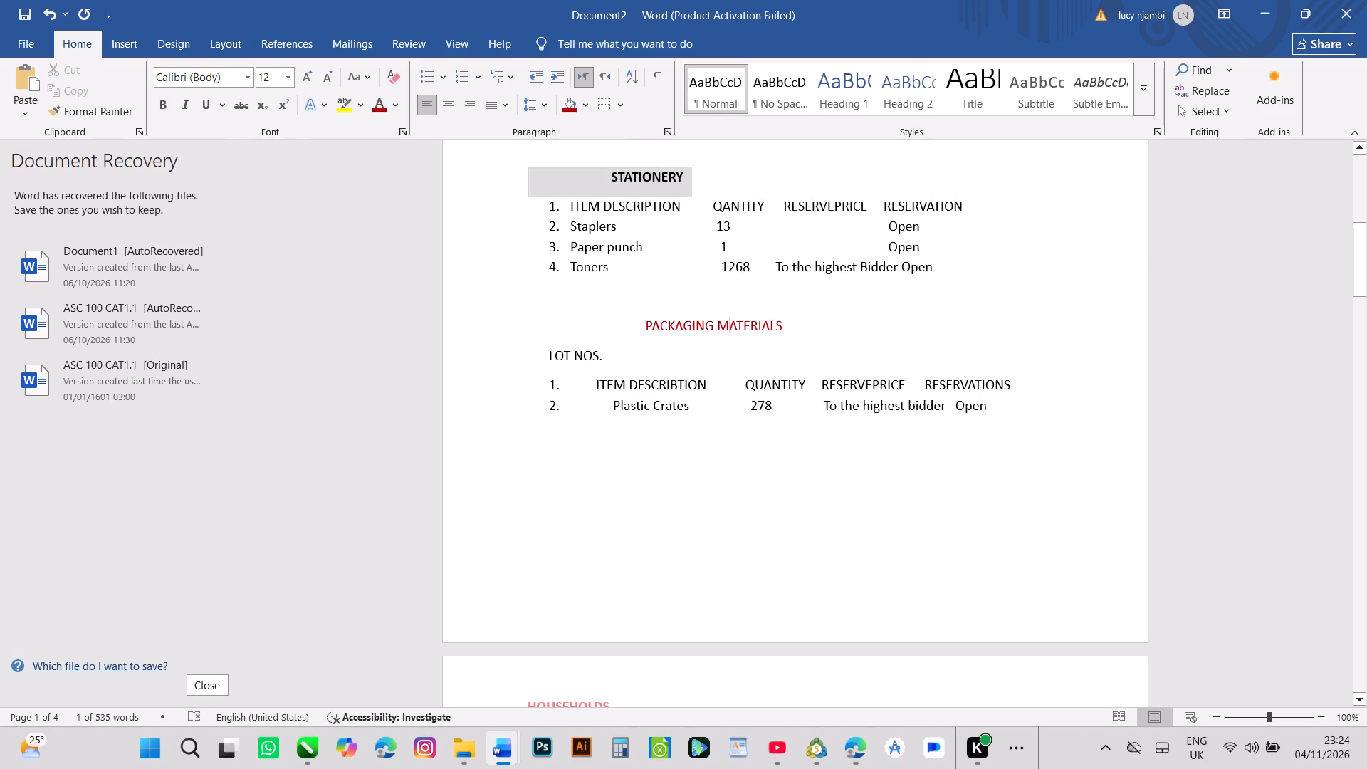
click(728, 325)
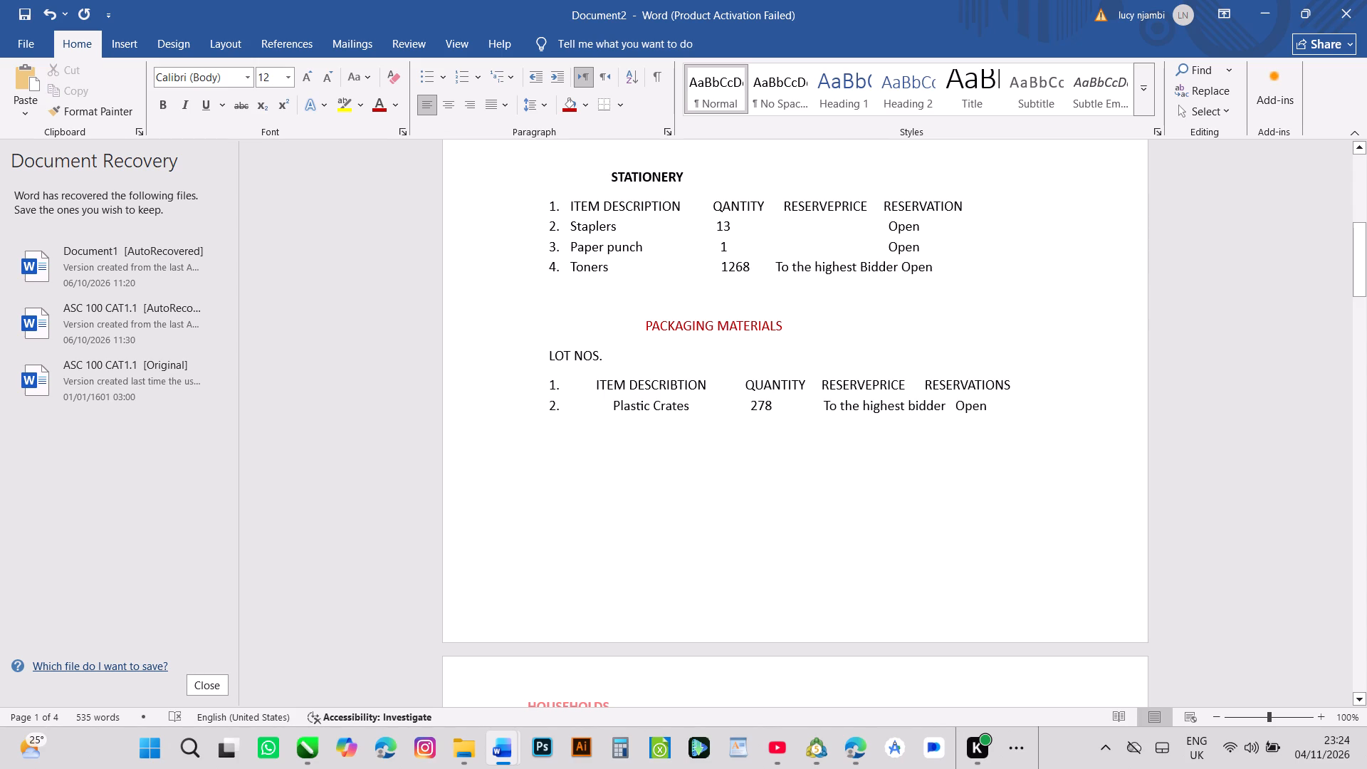
triple_click(723, 328)
click(723, 327)
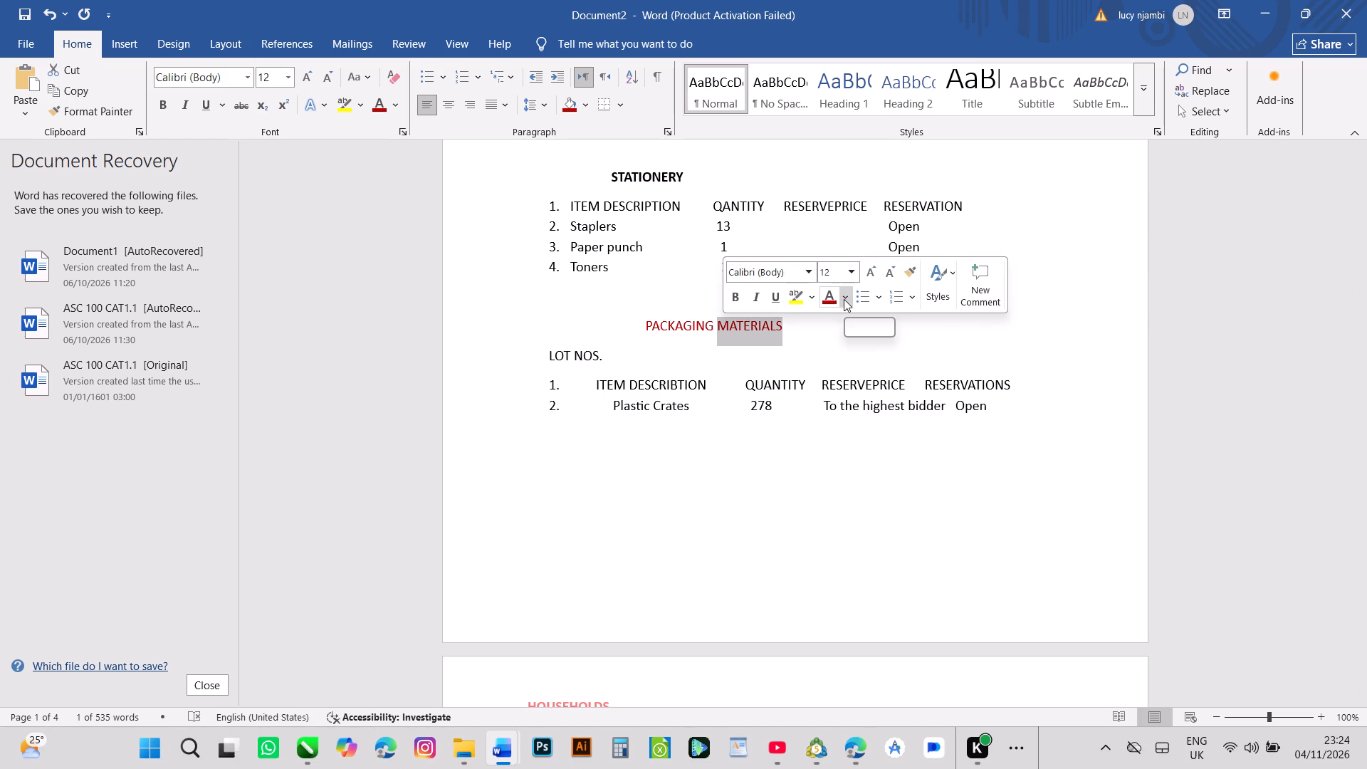
click(735, 300)
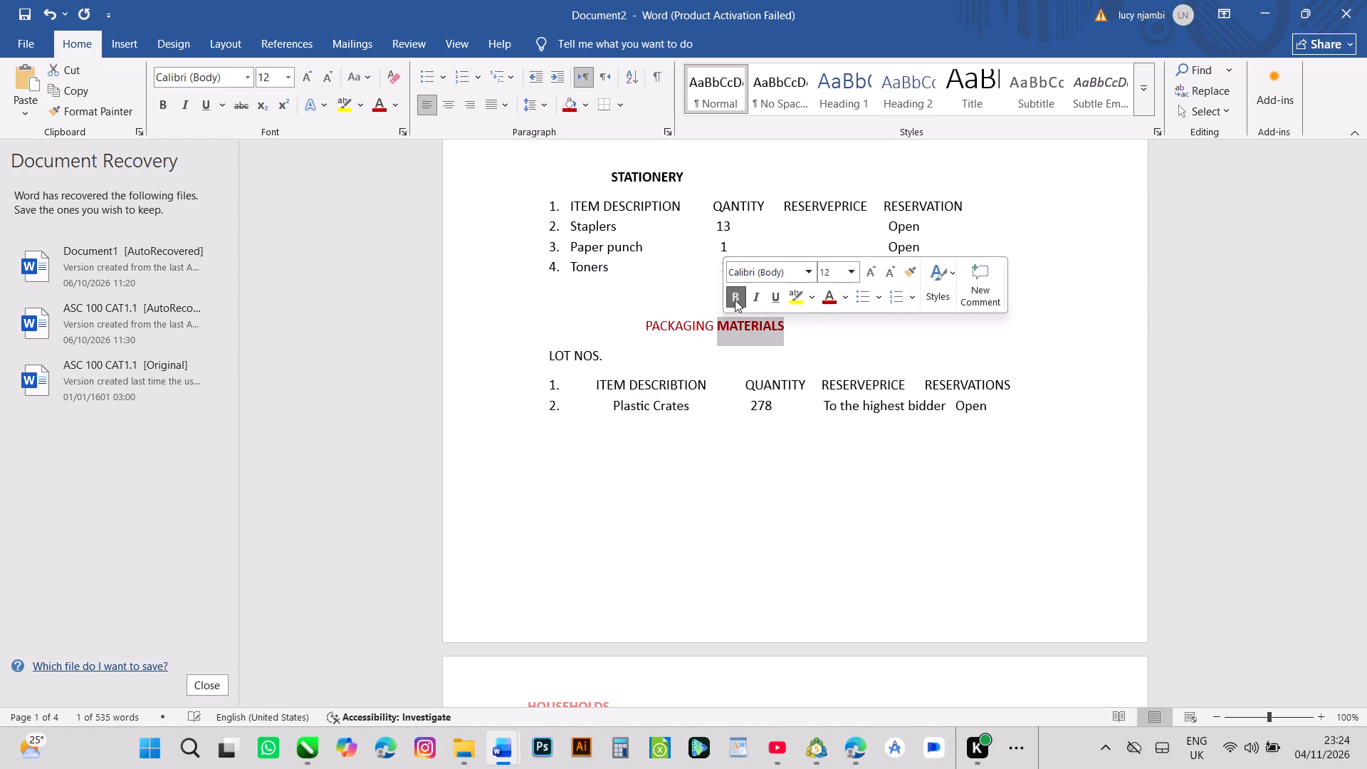
click(841, 302)
click(841, 302)
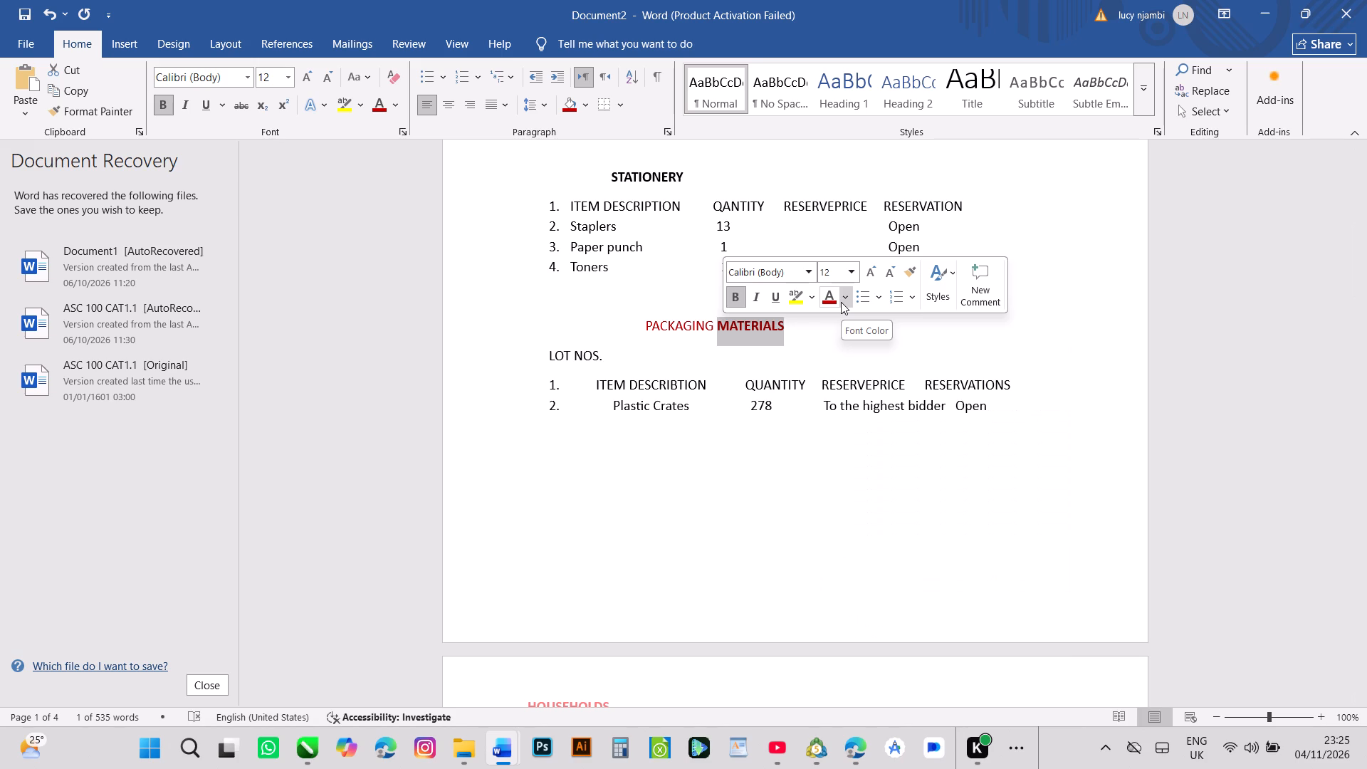
Set the font of the word MATERIALS in the PACKAGING MATERIALS heading to Bodoni MT Black.
click(812, 271)
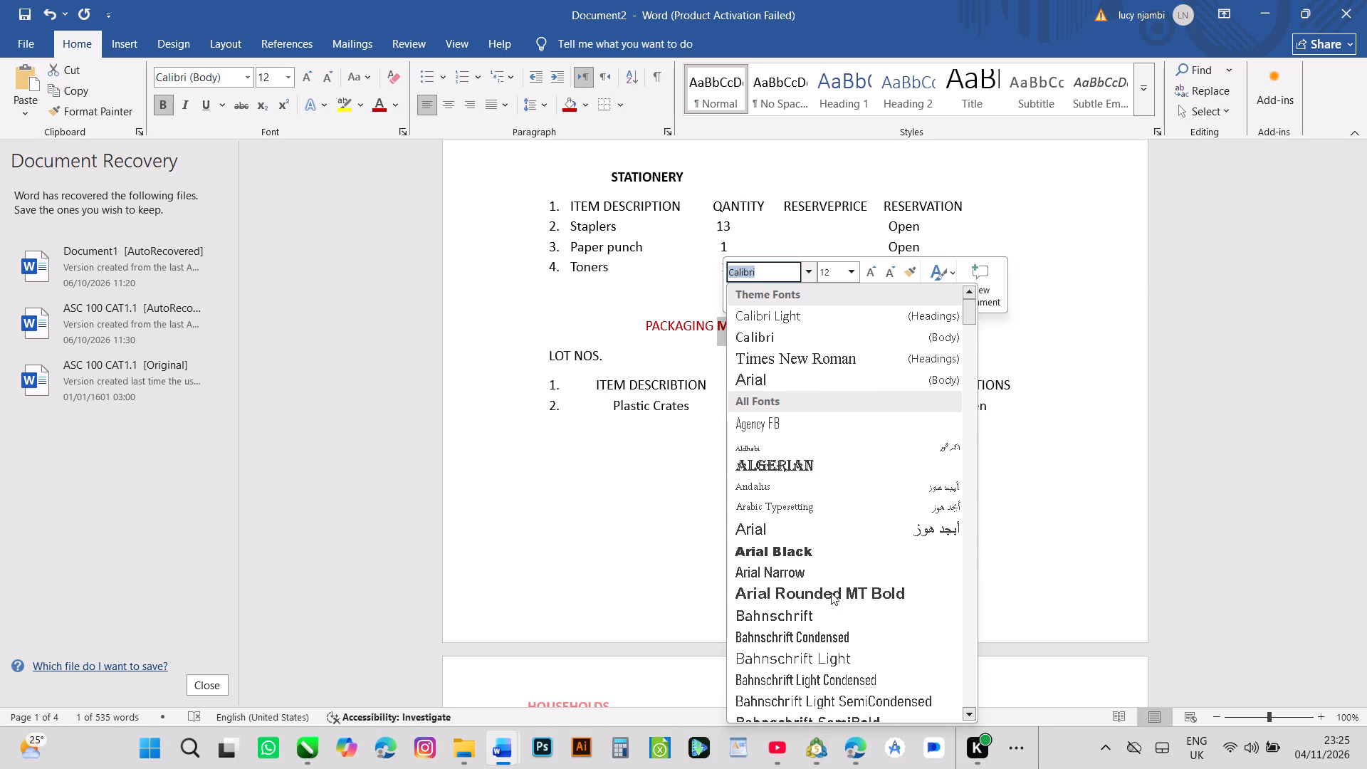
triple_click(970, 713)
double_click(970, 713)
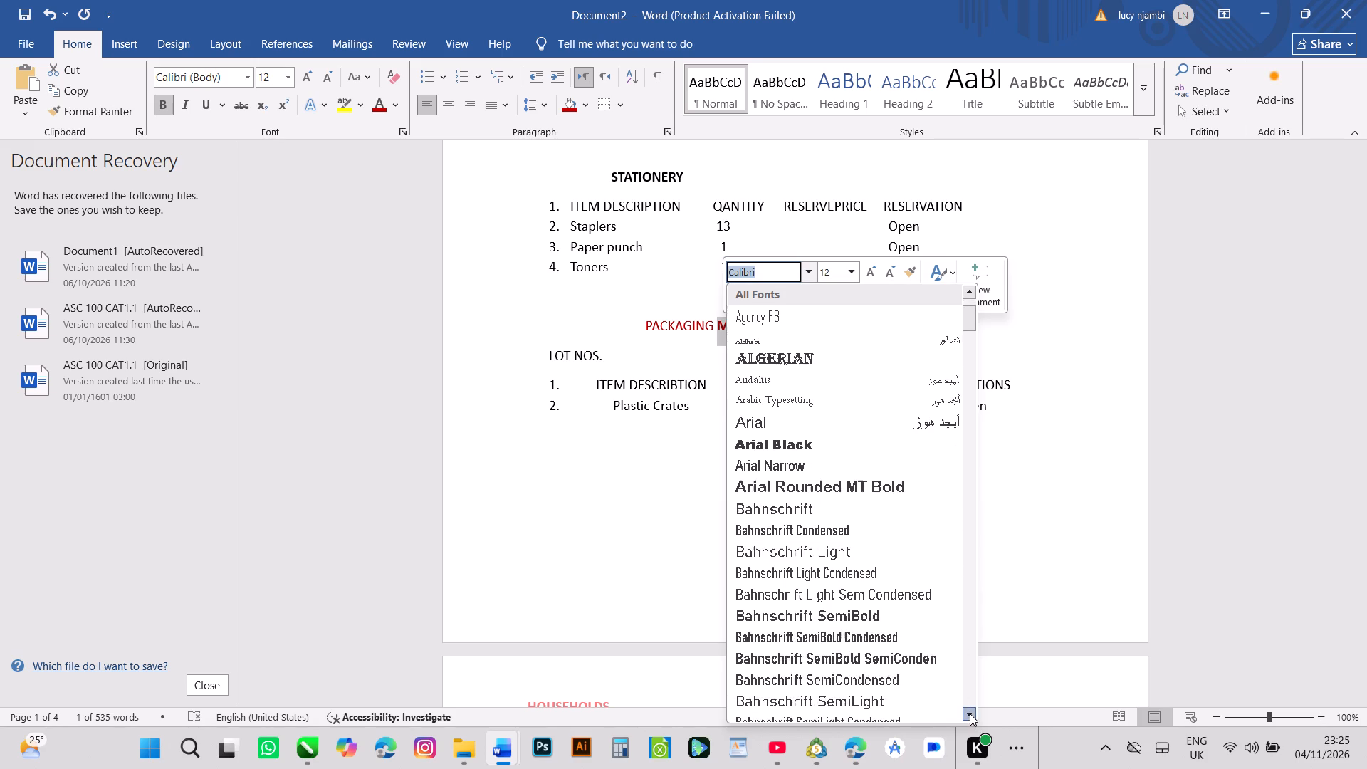
triple_click(970, 713)
triple_click(970, 713)
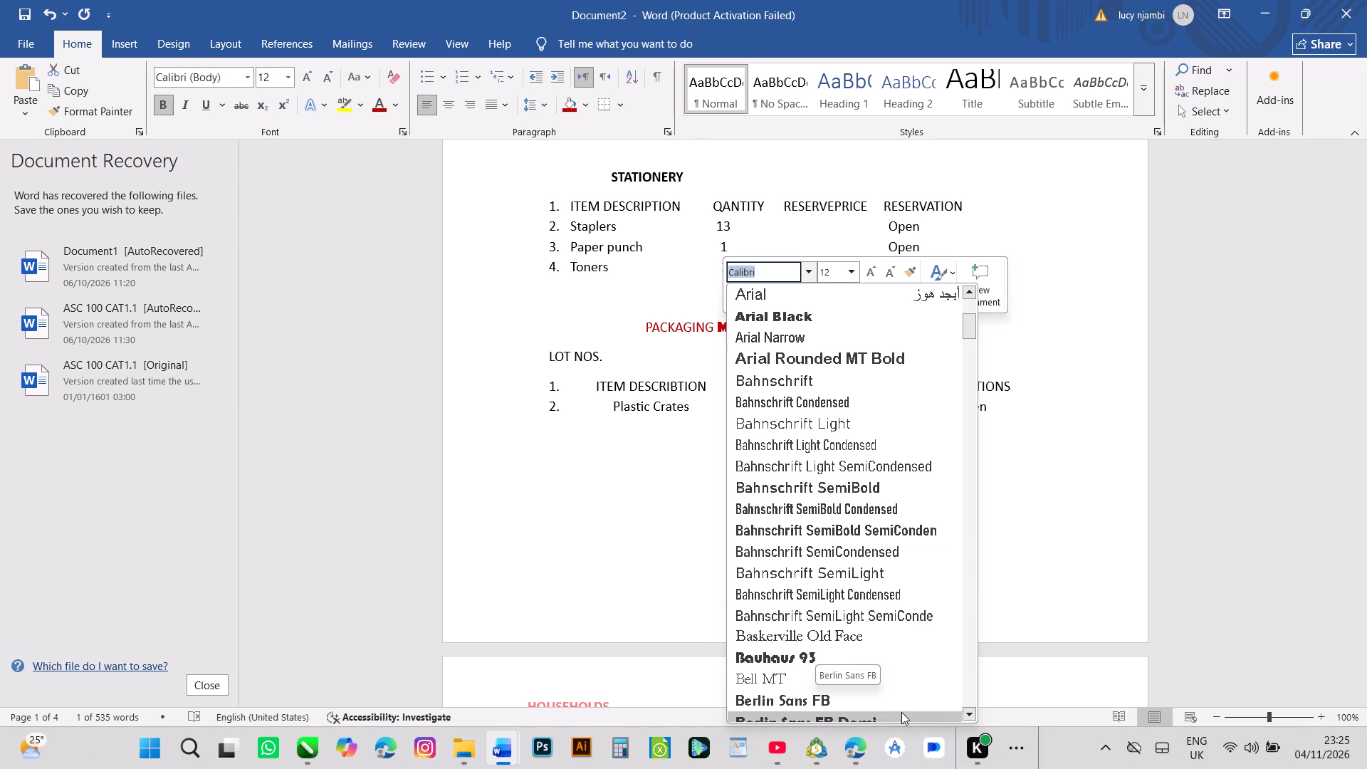
triple_click(970, 710)
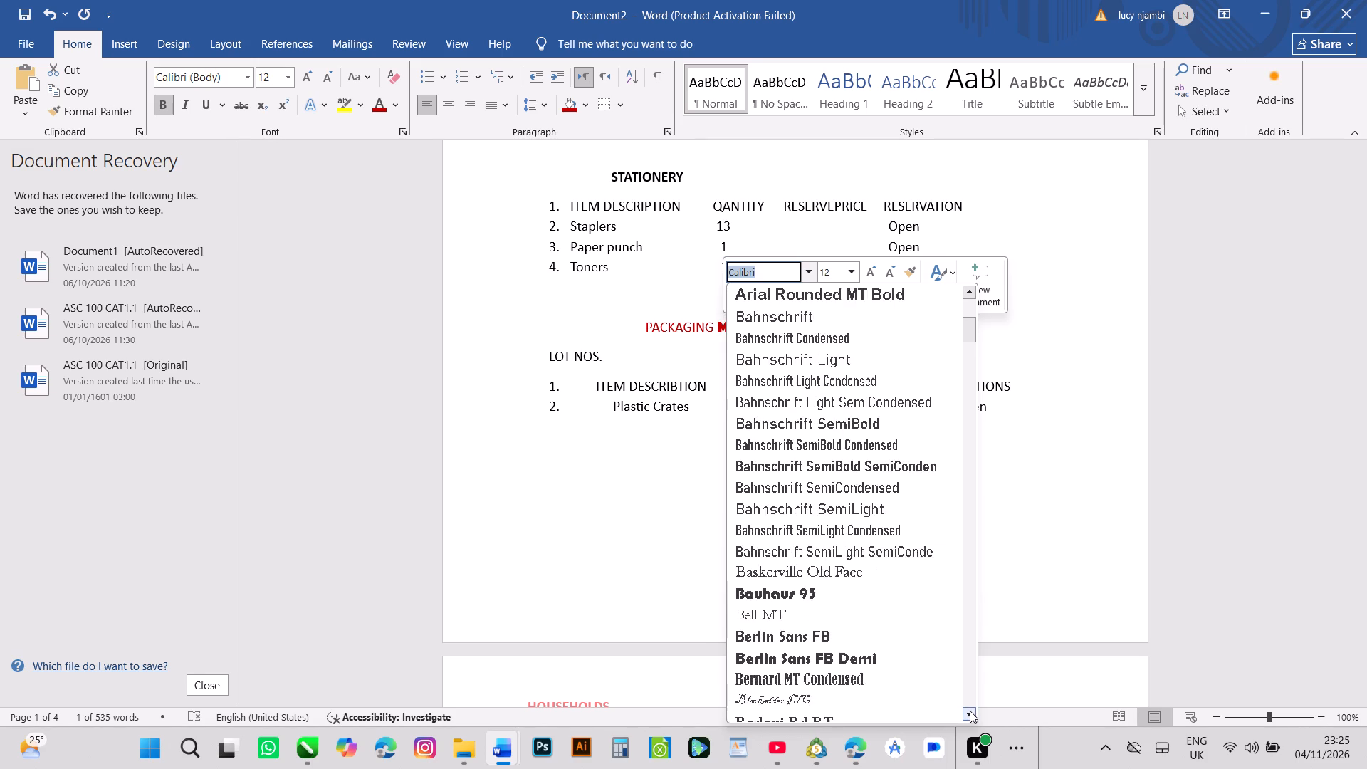
double_click(970, 711)
click(970, 711)
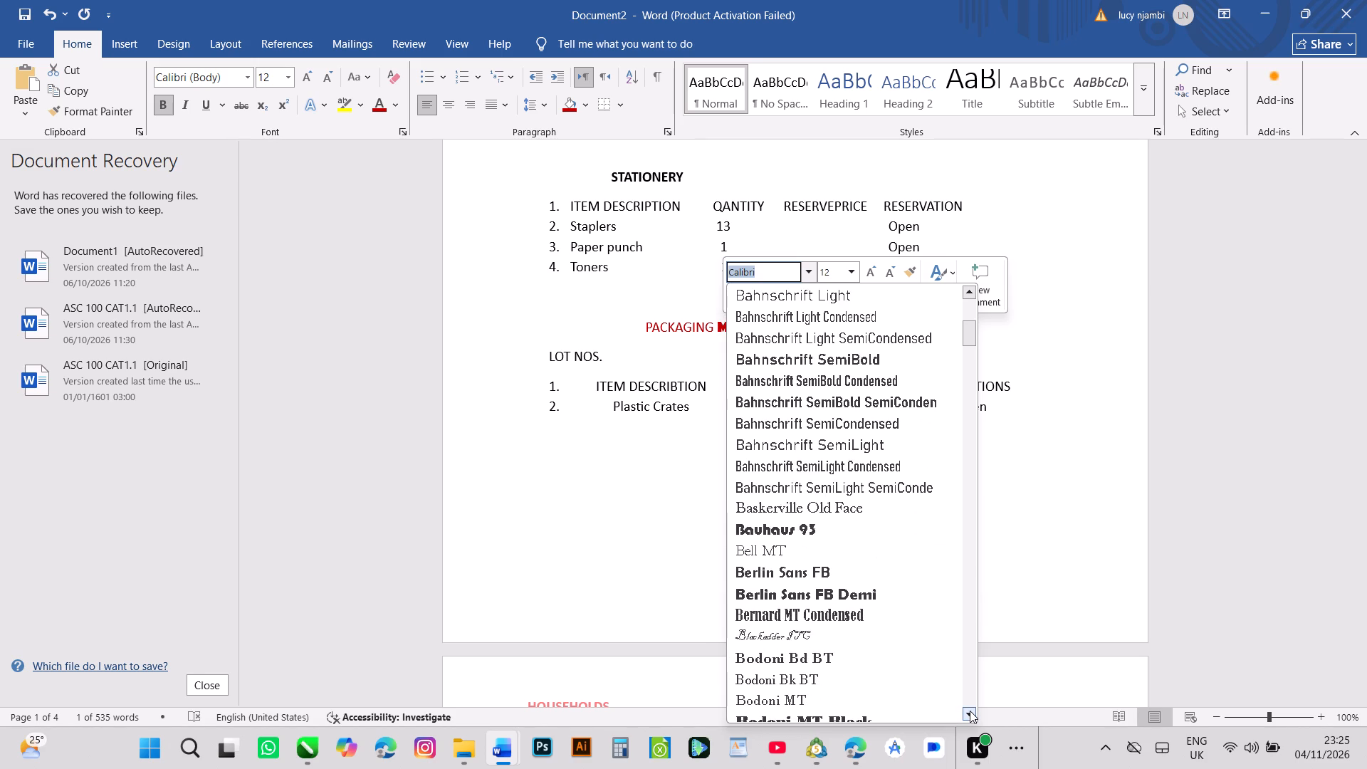
triple_click(970, 711)
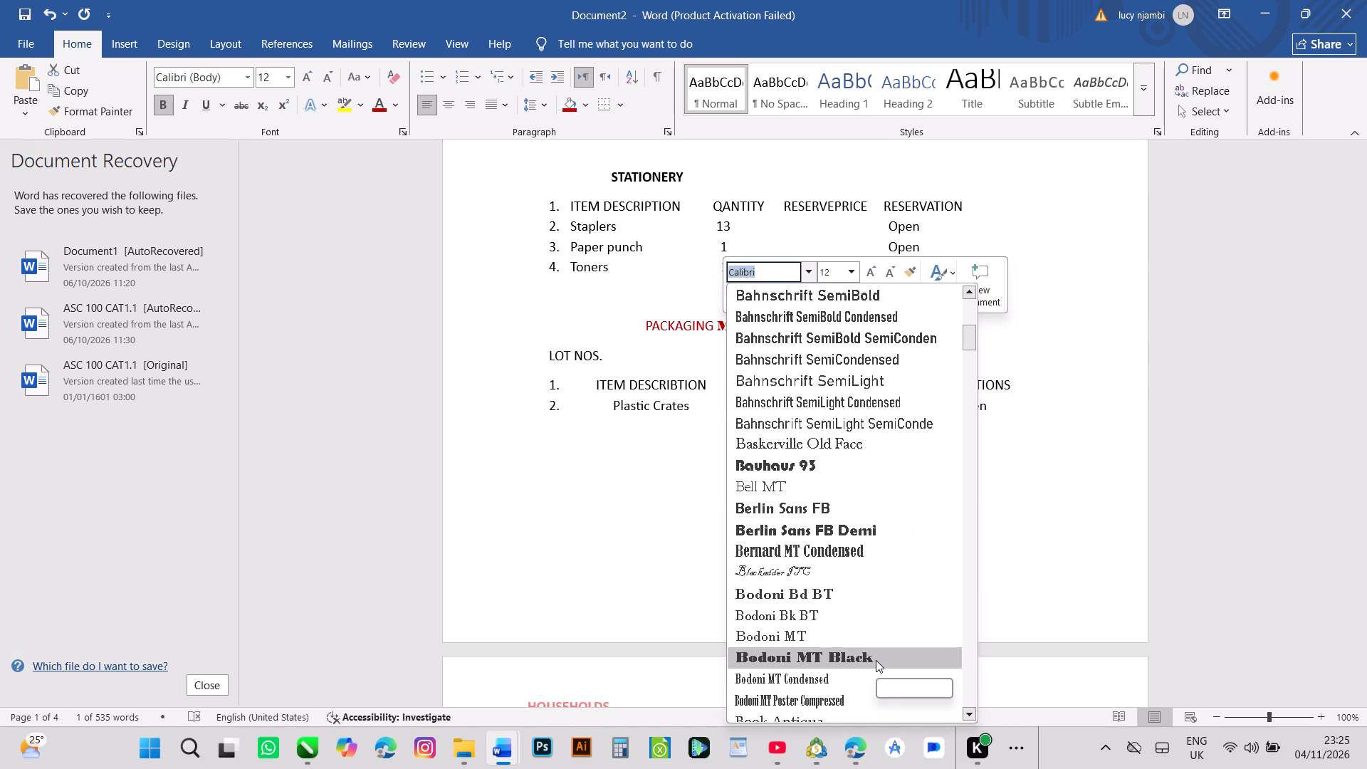
click(876, 660)
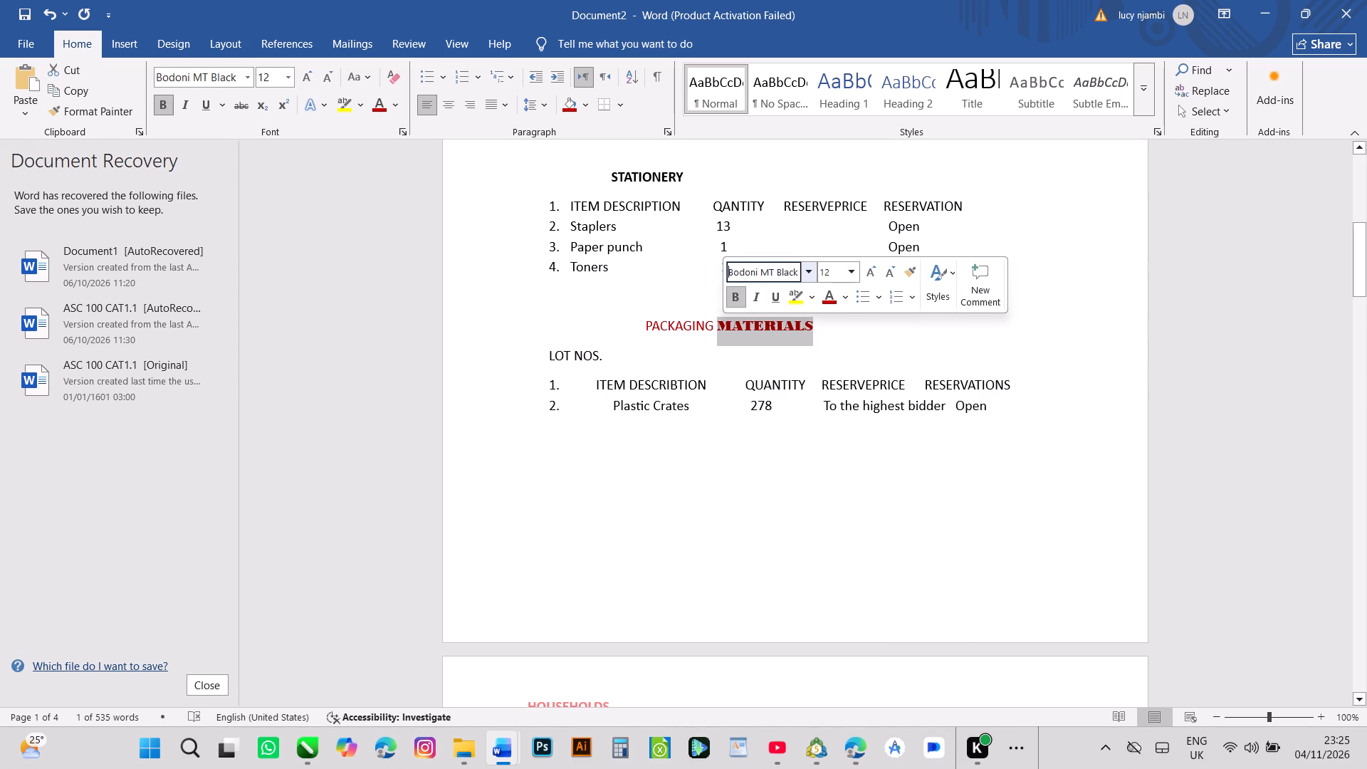
Set the font of the word PACKAGING in the same heading to Bodoni MT Black.
click(674, 333)
double_click(674, 333)
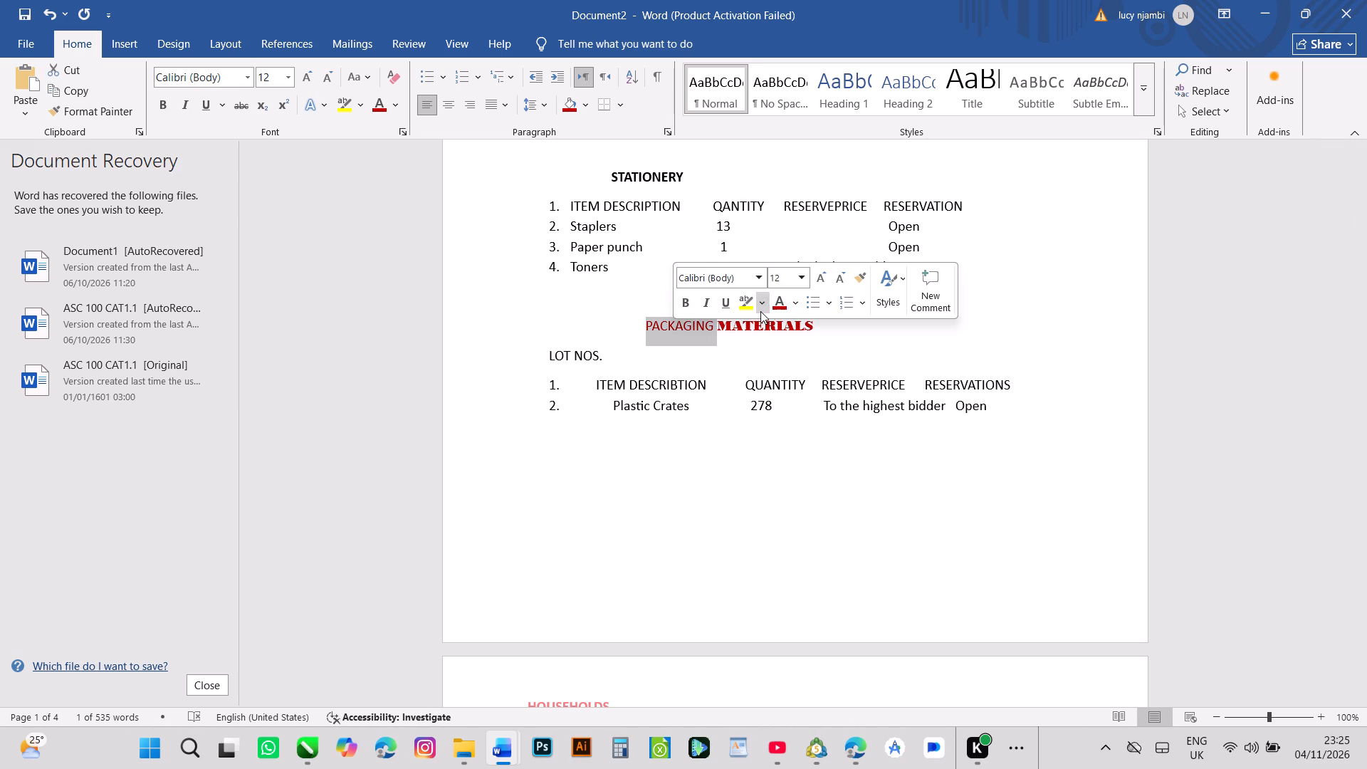
click(797, 301)
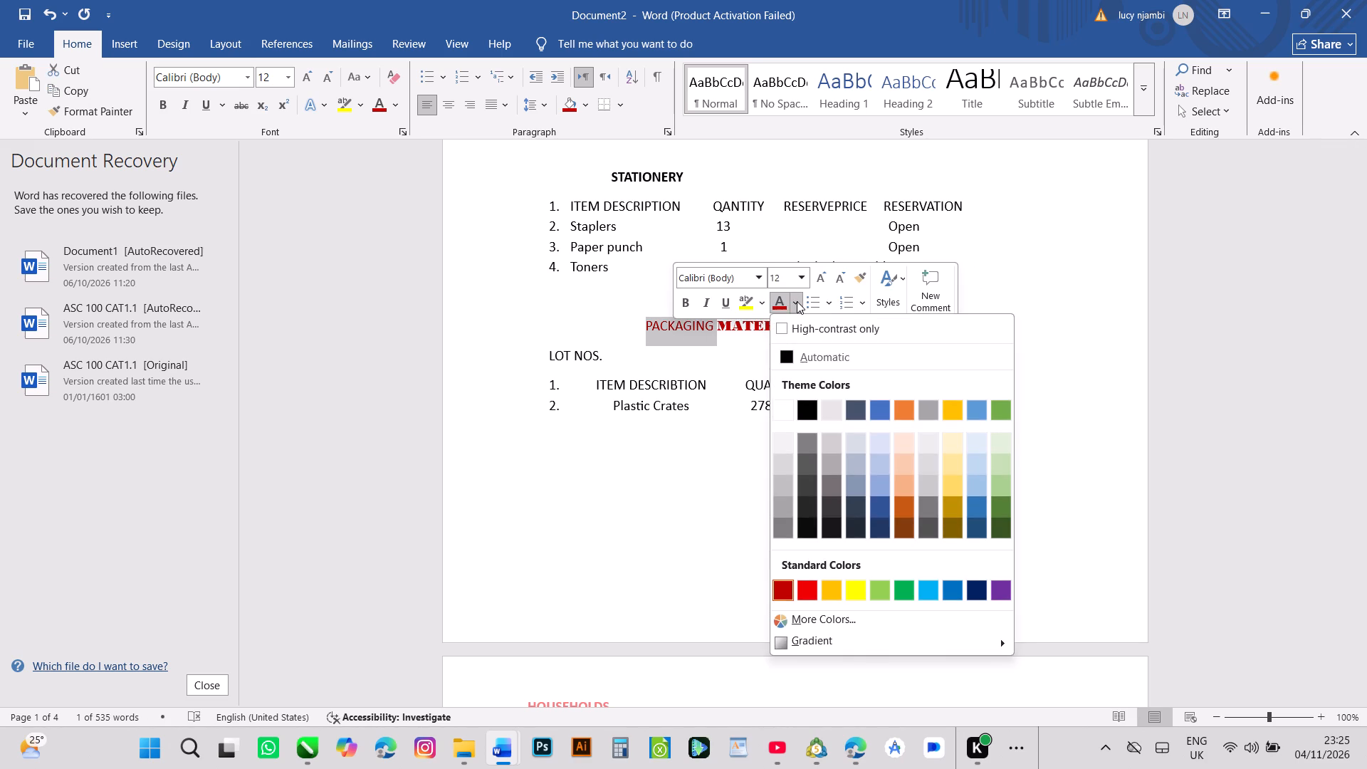
click(764, 276)
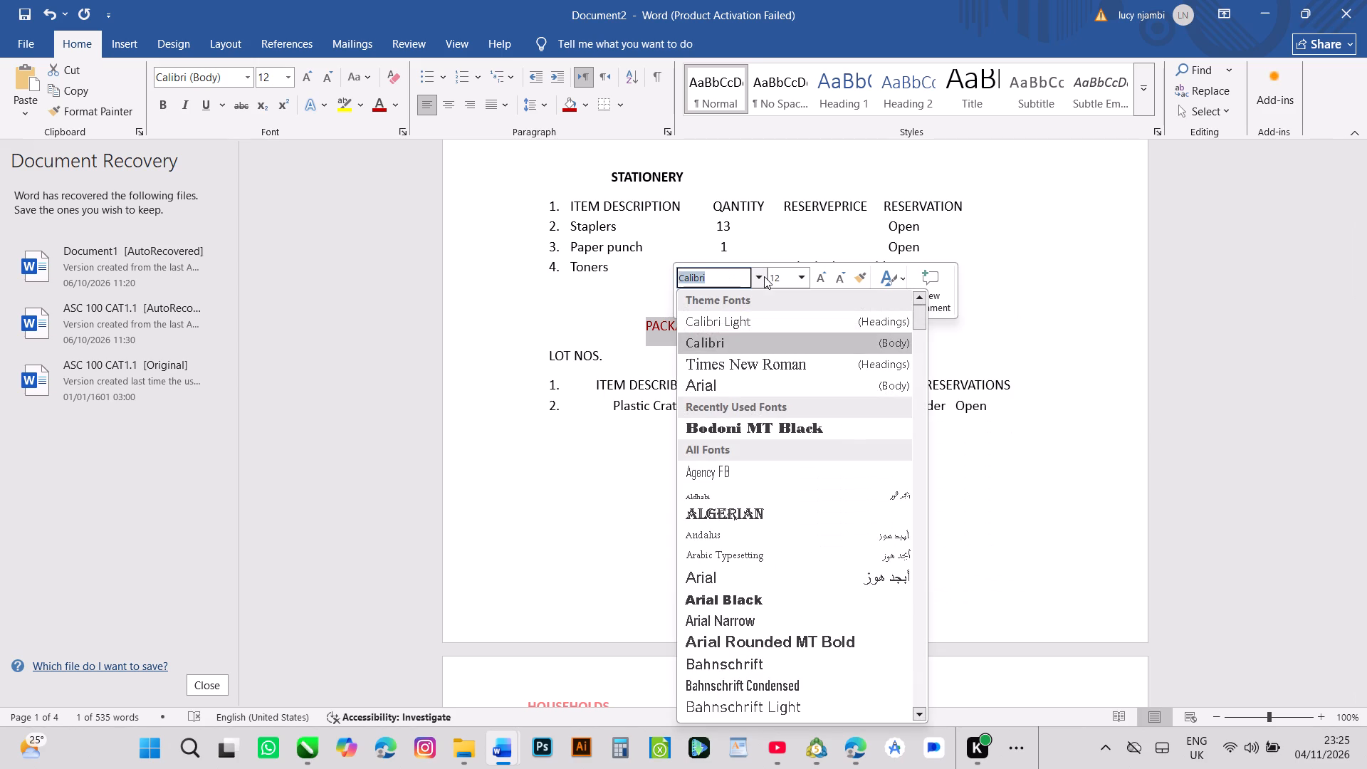
click(792, 429)
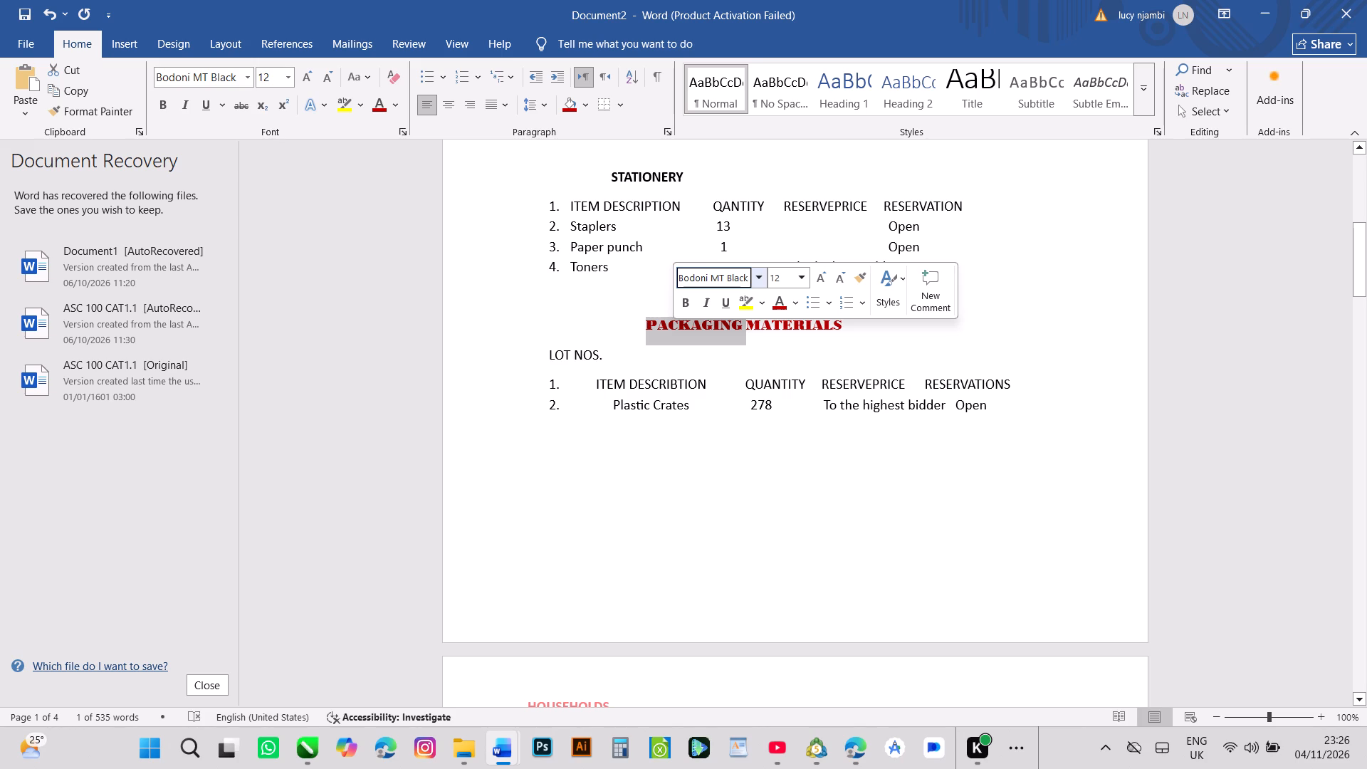
Set the font of the STATIONERY heading to Bodoni MT Black.
triple_click(650, 173)
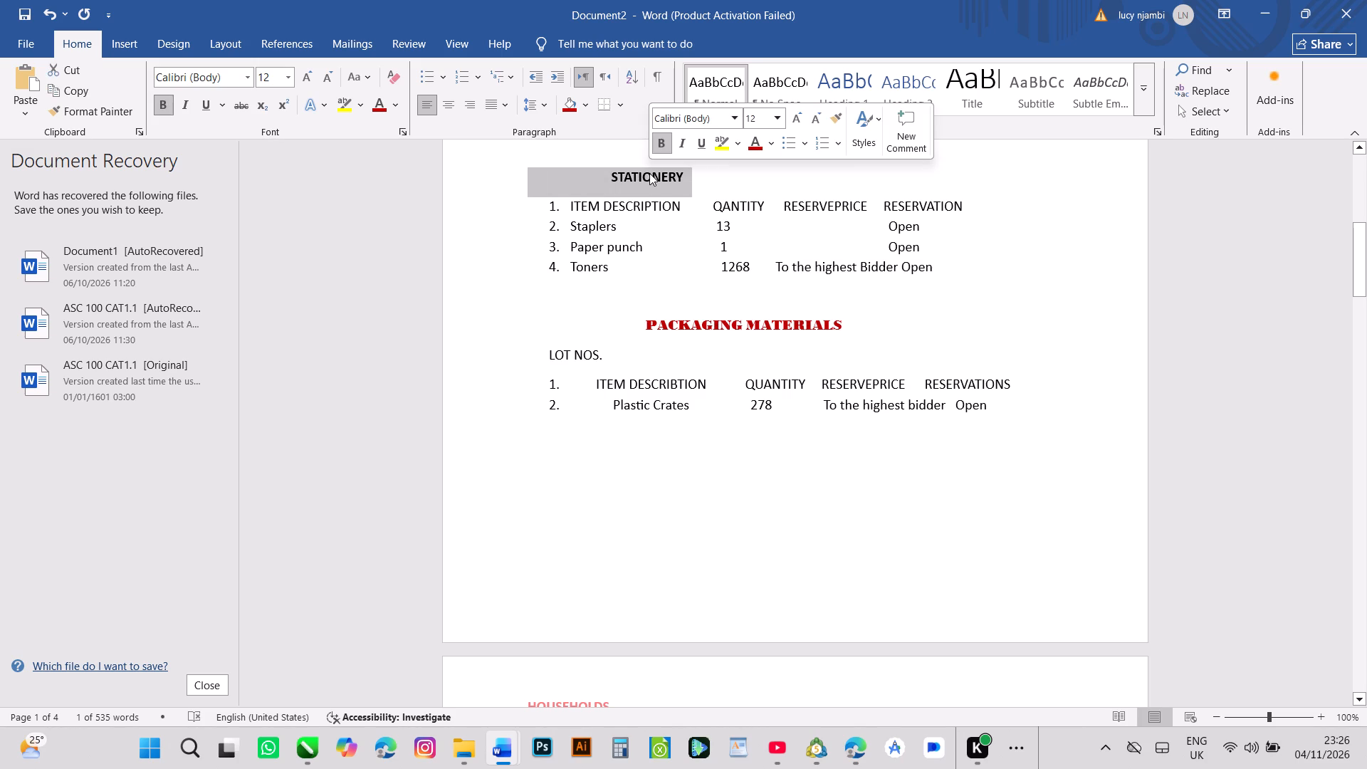
click(733, 117)
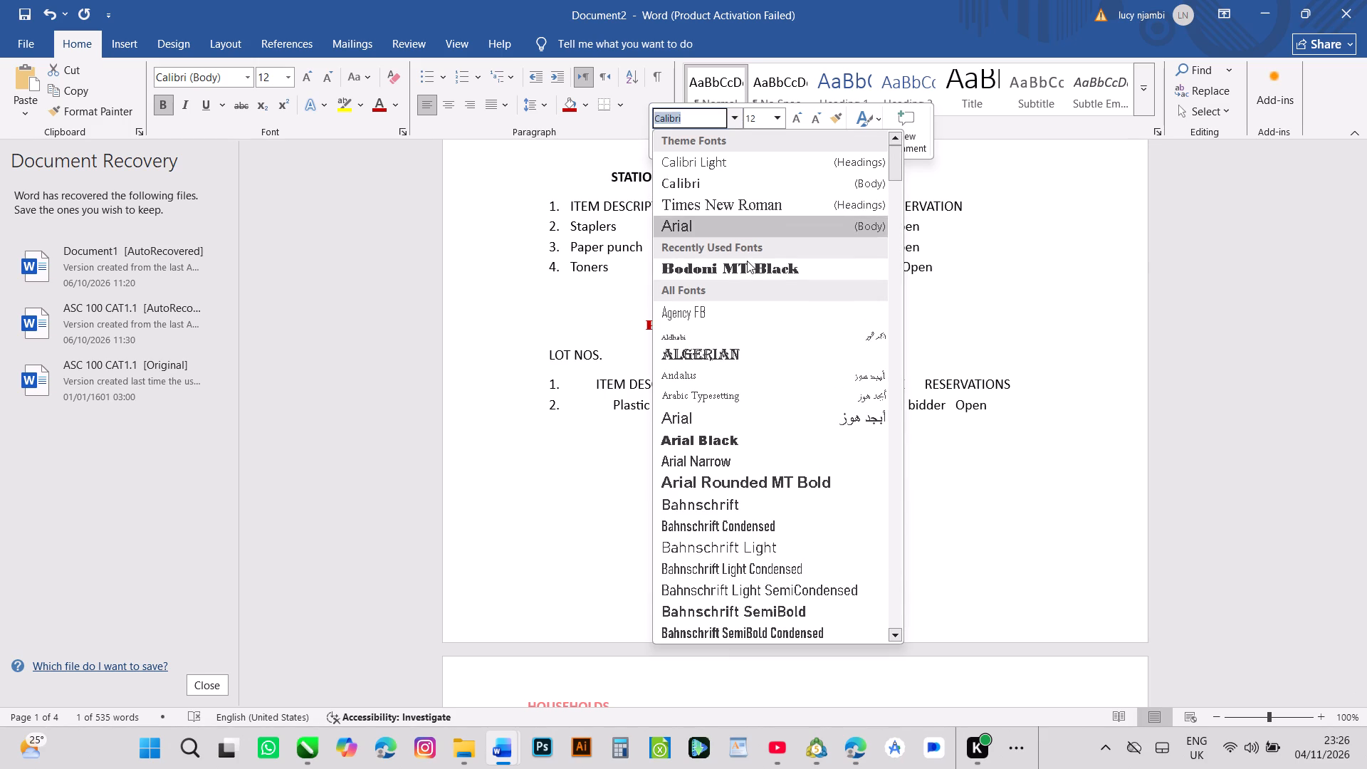
click(747, 263)
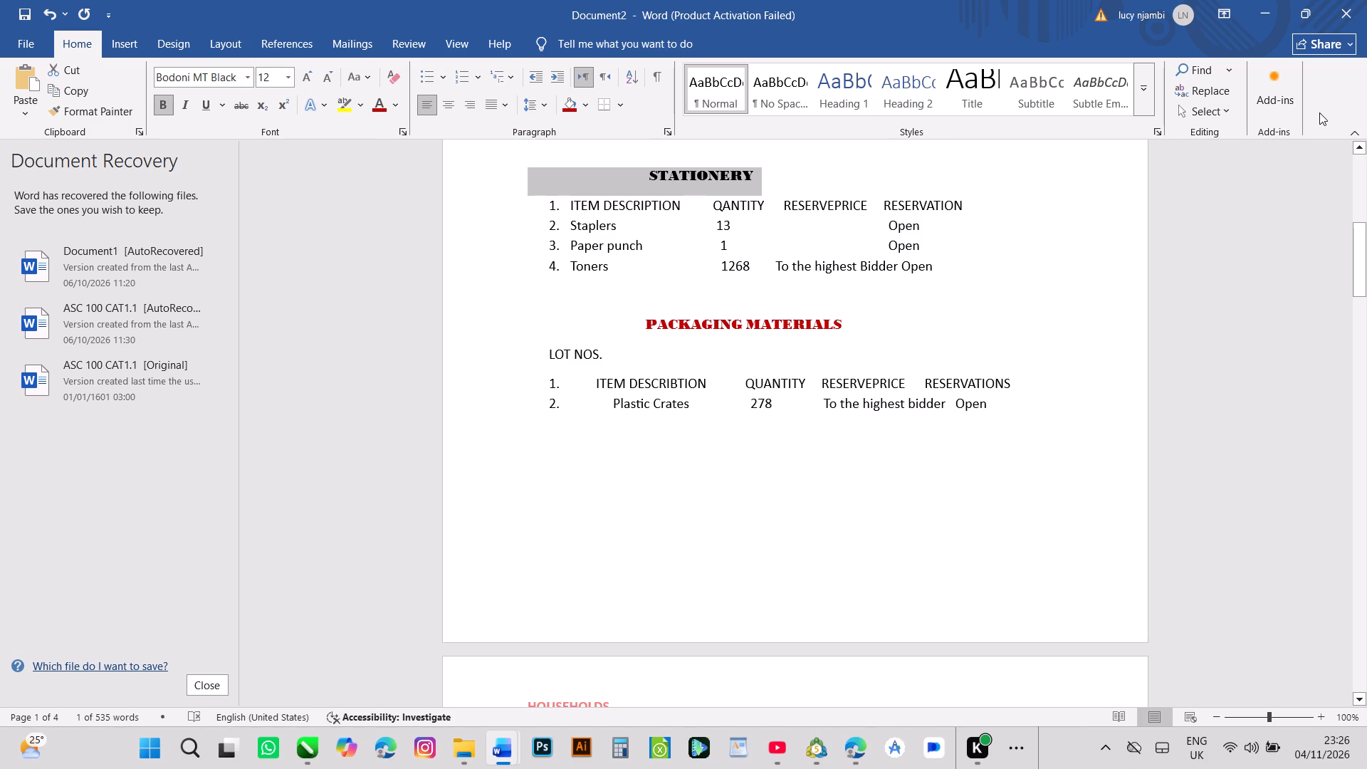
Set the font of the MOTOR VEHICLES heading above the vehicle table to Bodoni MT Black.
triple_click(1359, 145)
triple_click(1359, 145)
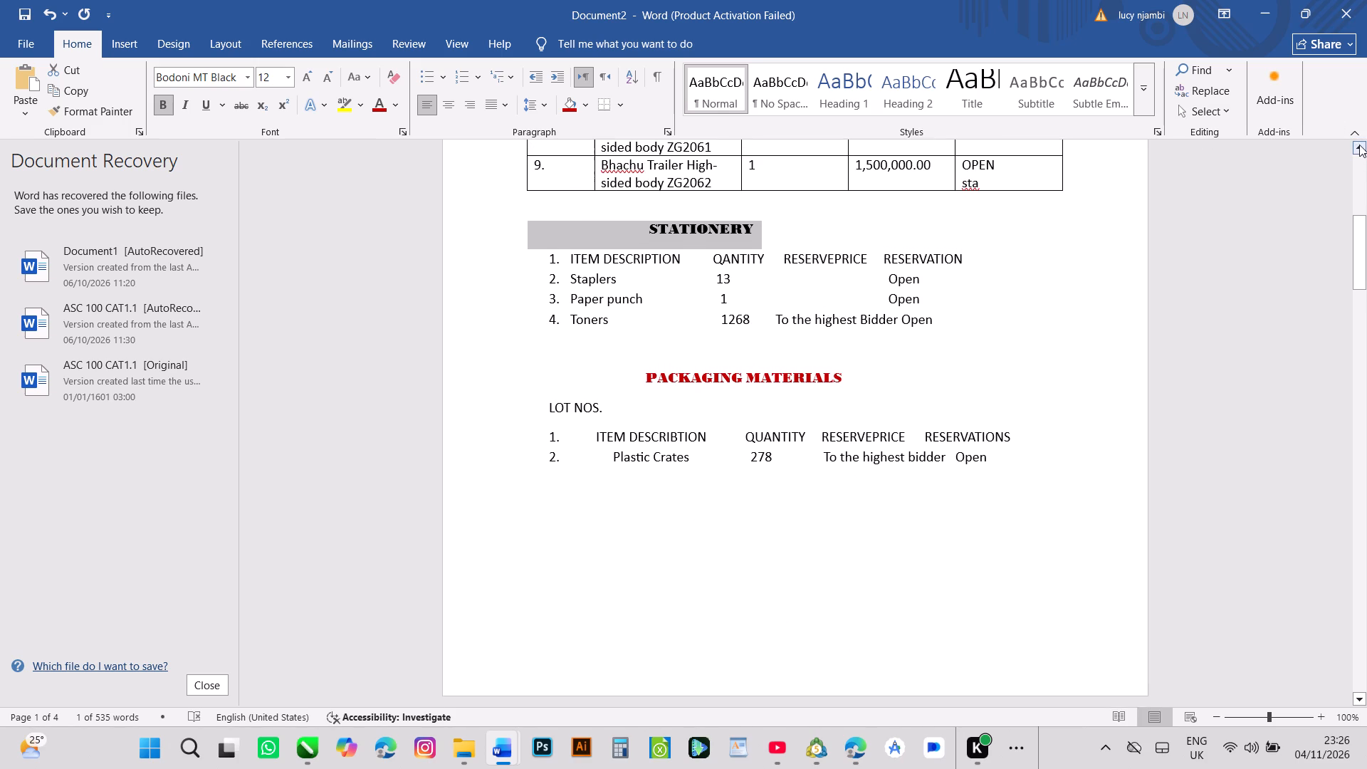
triple_click(1359, 145)
triple_click(1359, 145)
triple_click(1360, 145)
triple_click(1360, 144)
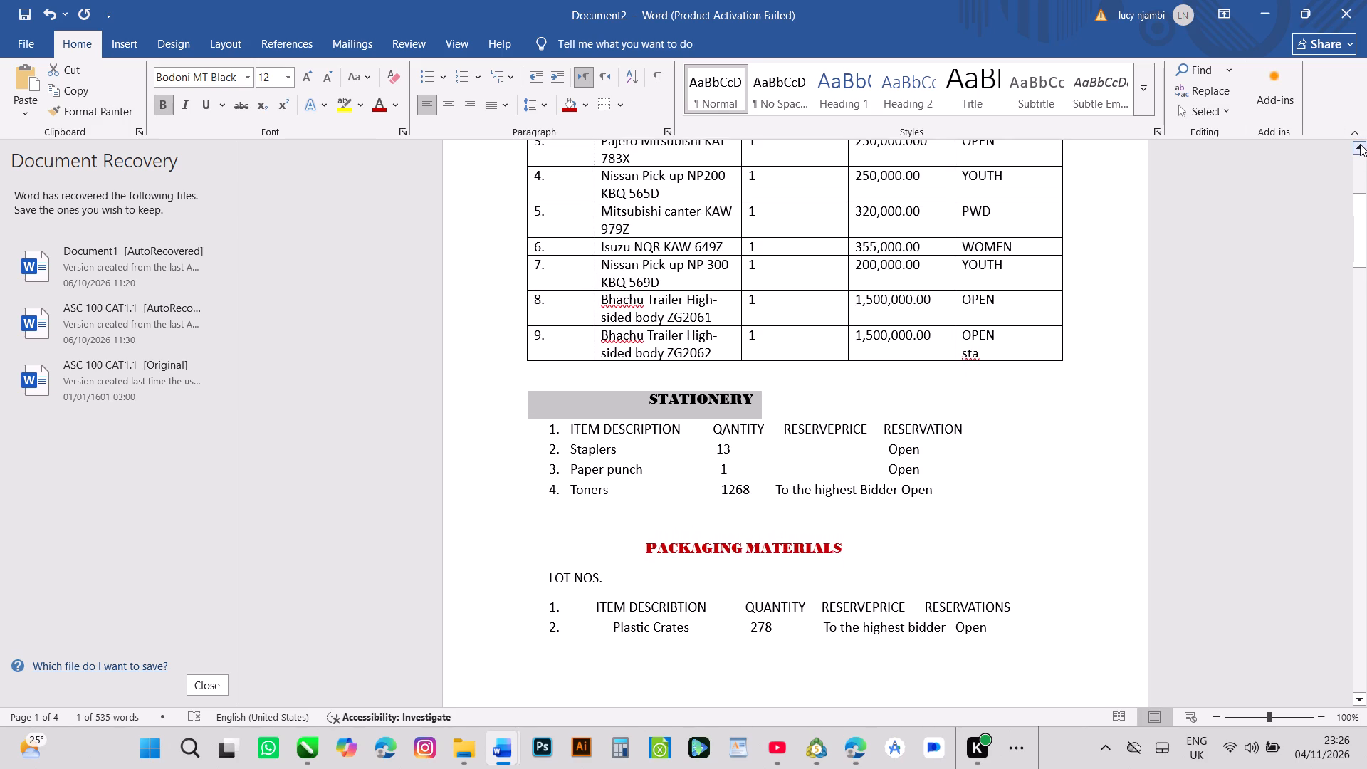
double_click(1360, 144)
triple_click(1360, 144)
triple_click(1359, 144)
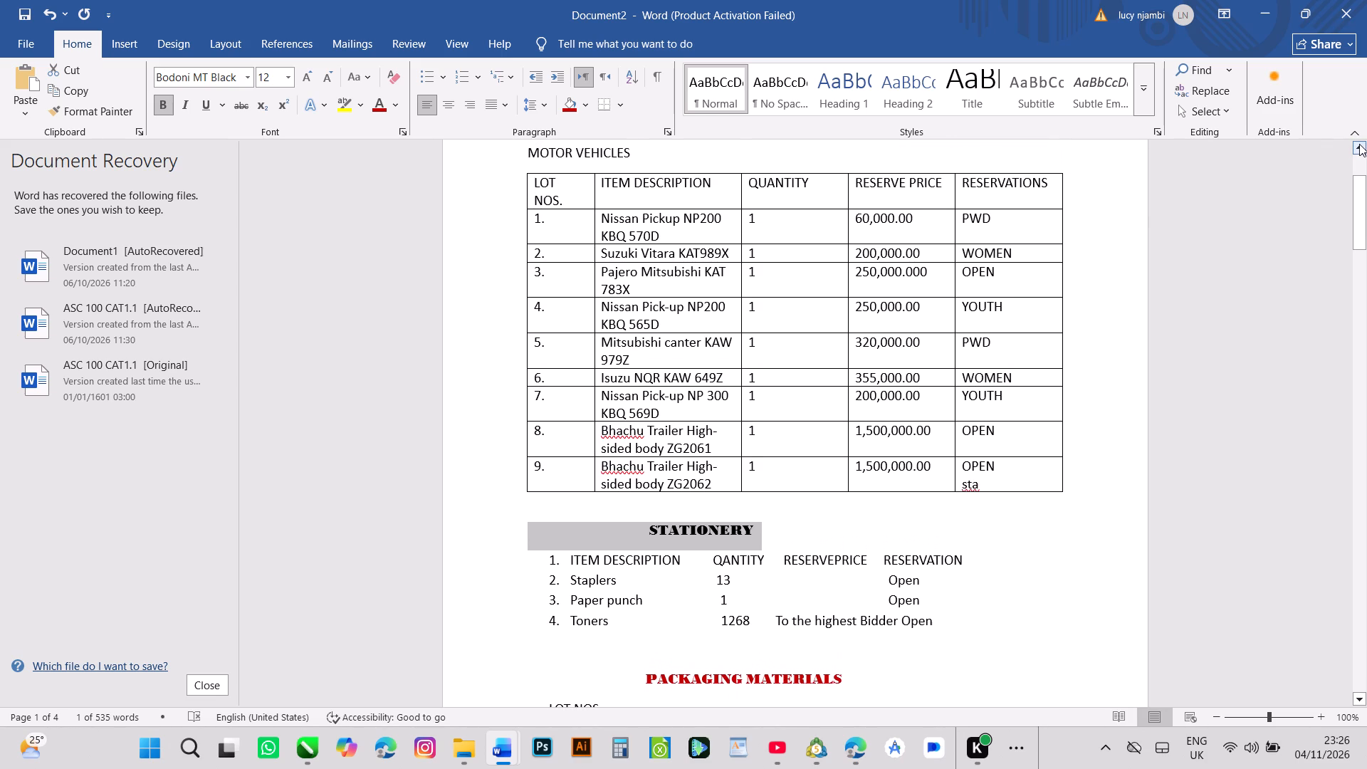
double_click(1359, 144)
triple_click(1359, 144)
click(1359, 144)
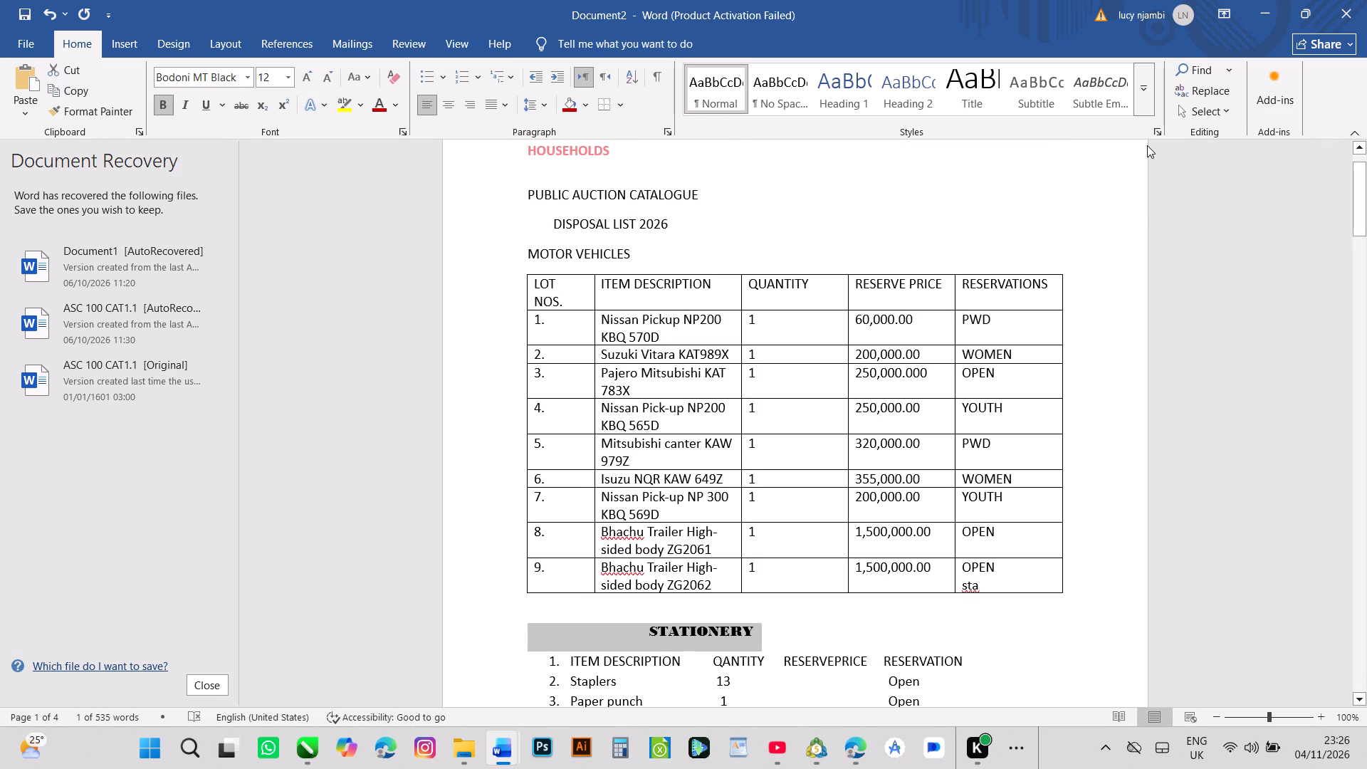
double_click(576, 246)
triple_click(576, 246)
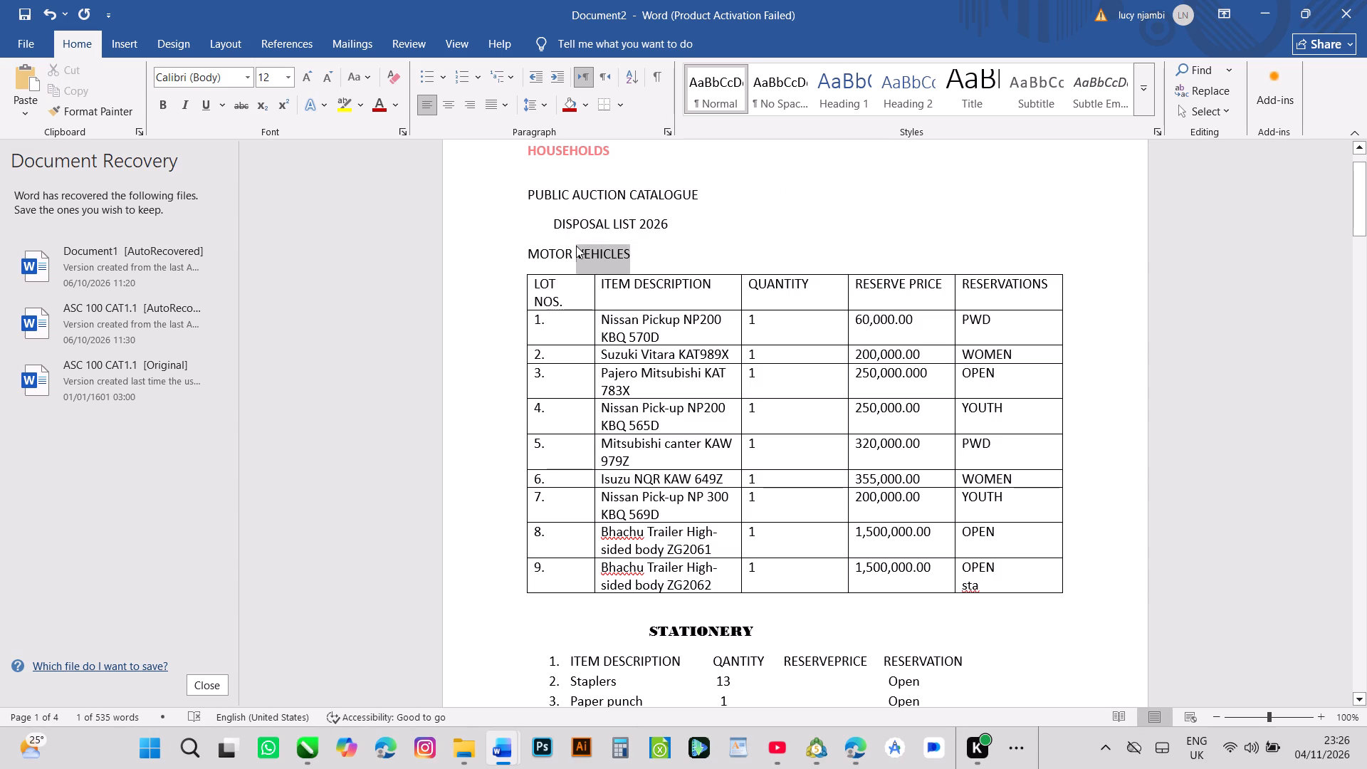
click(576, 246)
click(576, 246)
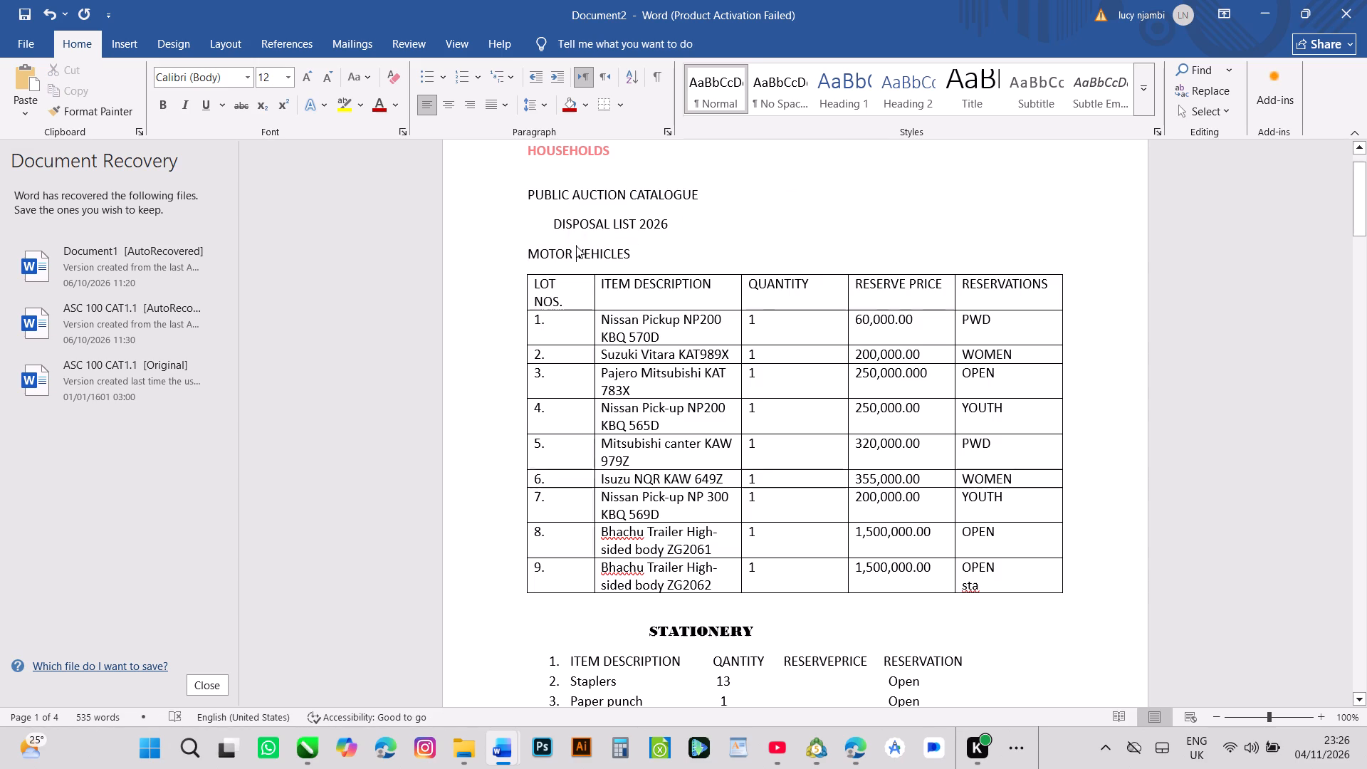
click(576, 246)
click(576, 246)
triple_click(576, 246)
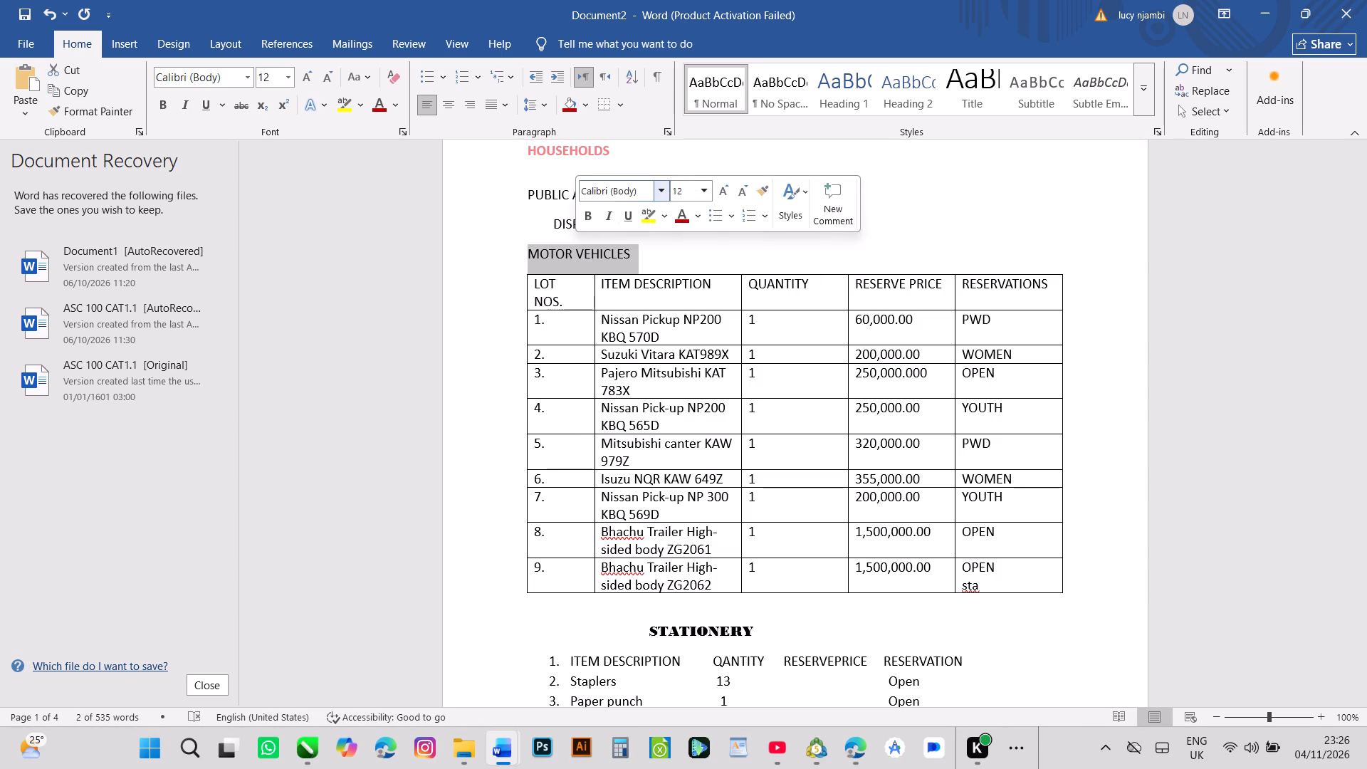
click(662, 189)
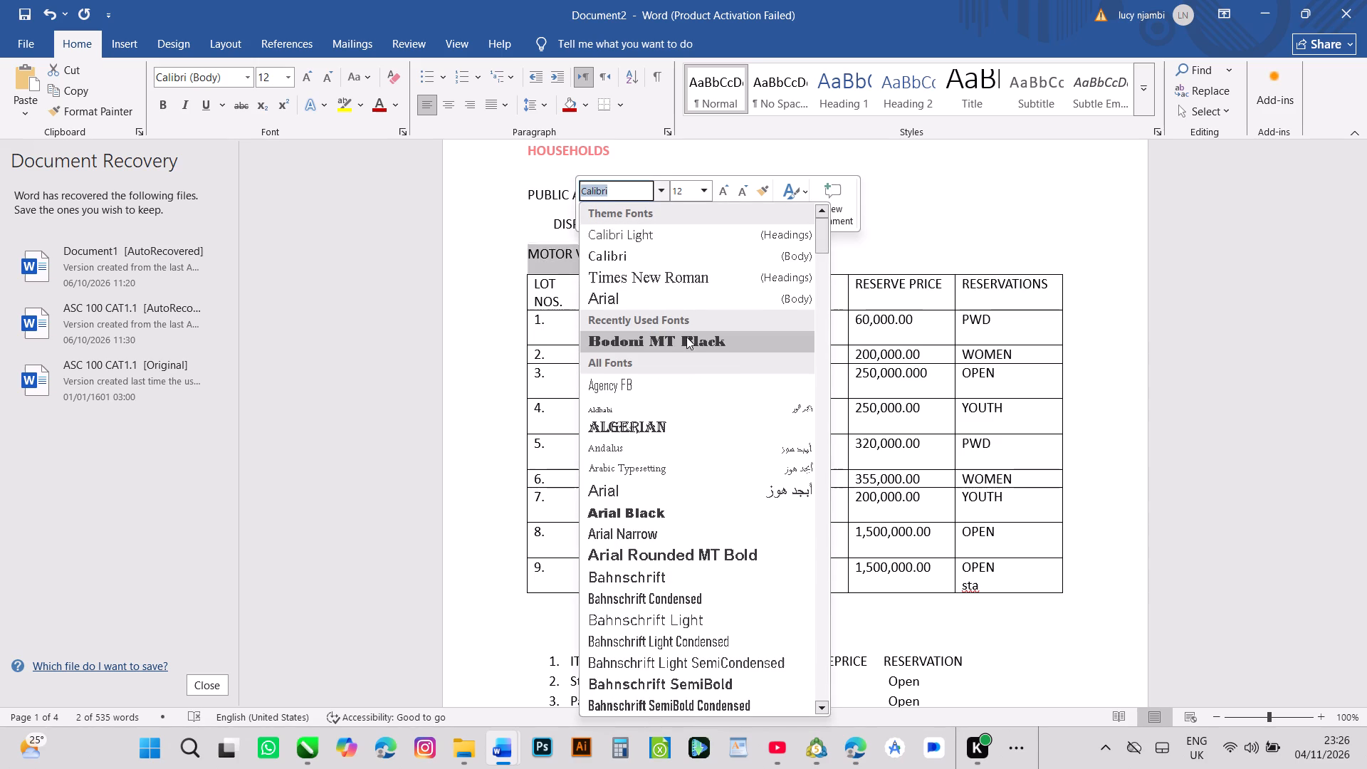
click(686, 340)
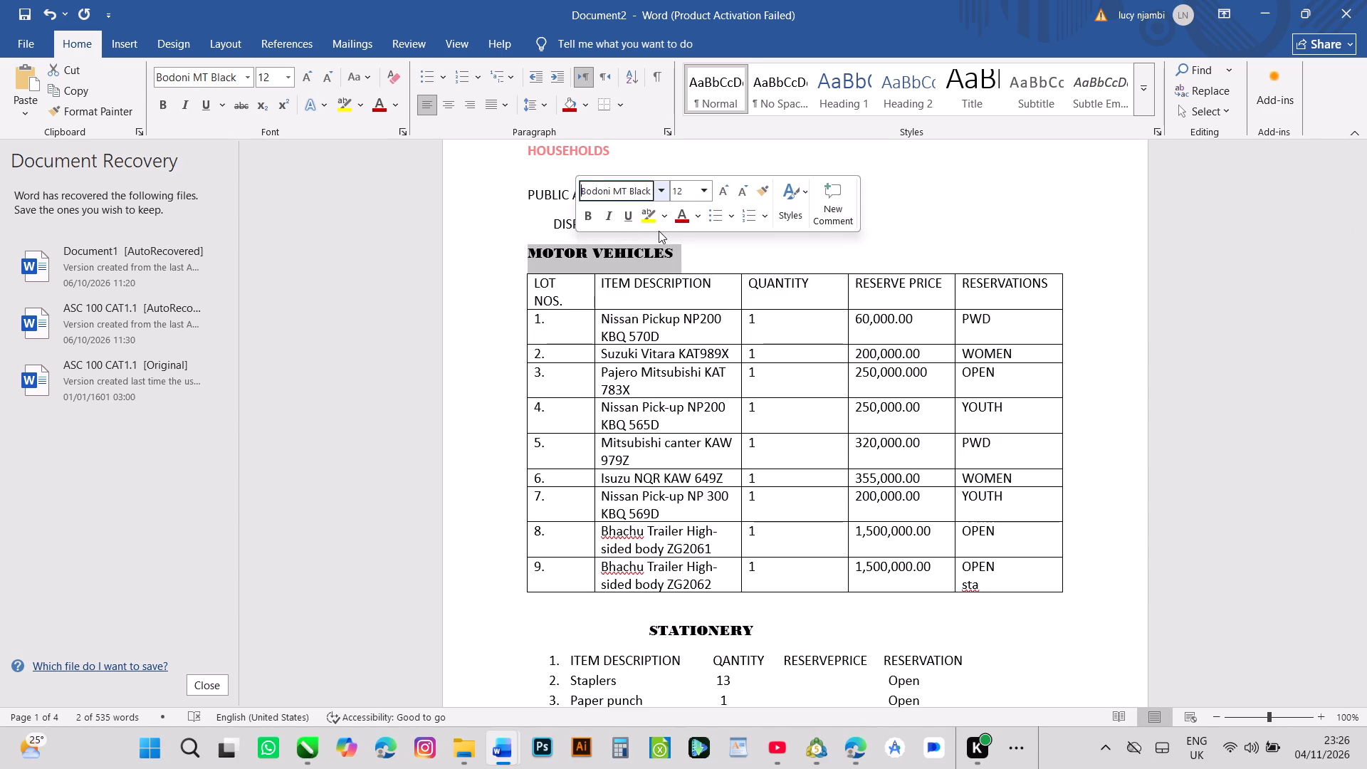
Set the font of the PUBLIC AUCTION CATALOGUE title line to Bodoni MT Black.
double_click(538, 195)
click(538, 194)
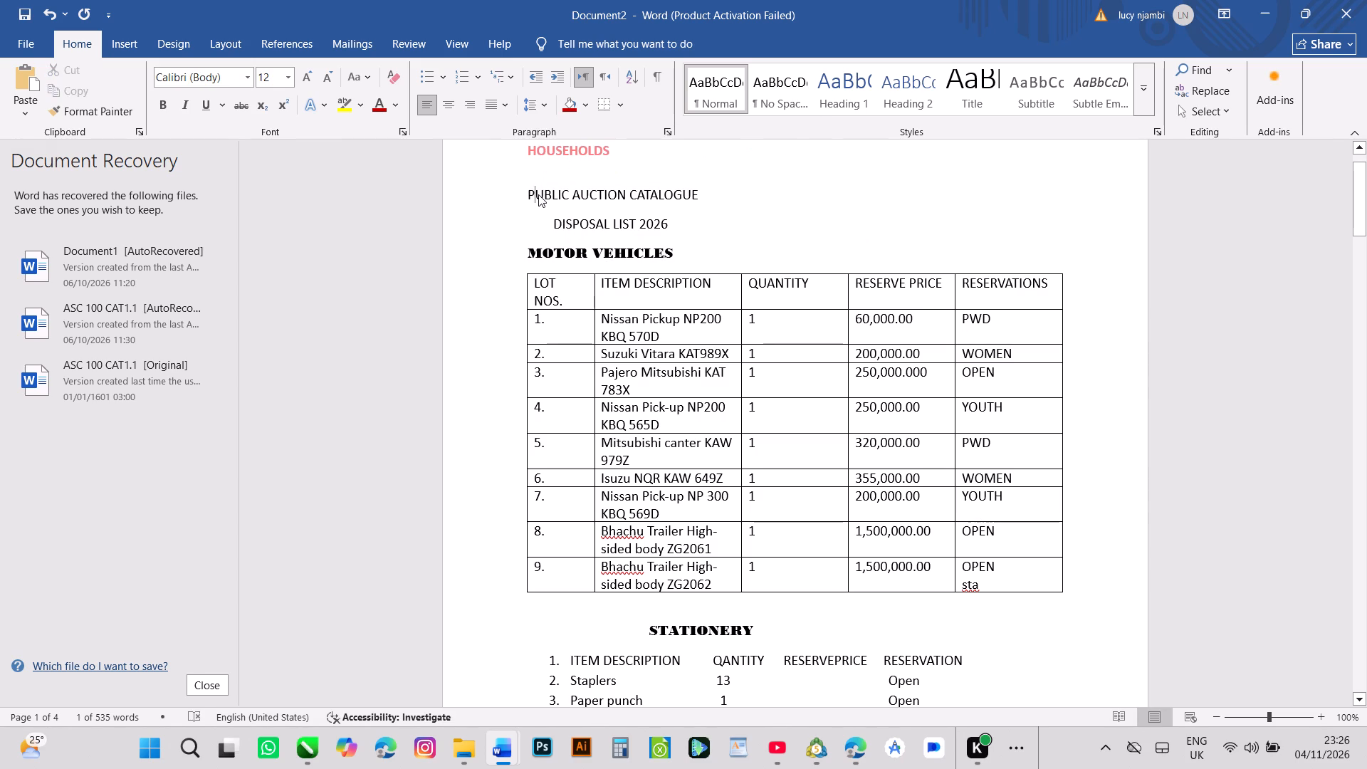
click(538, 194)
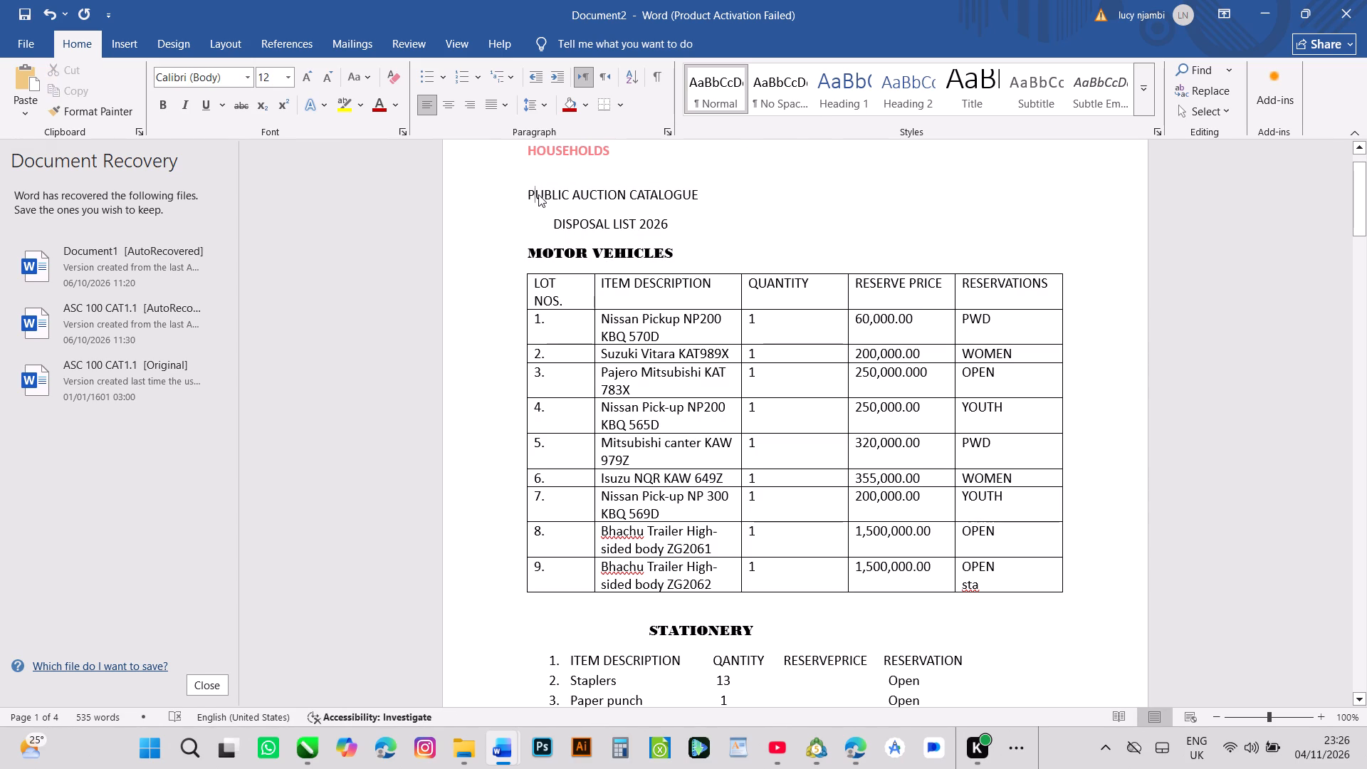
click(538, 194)
click(538, 194)
click(538, 195)
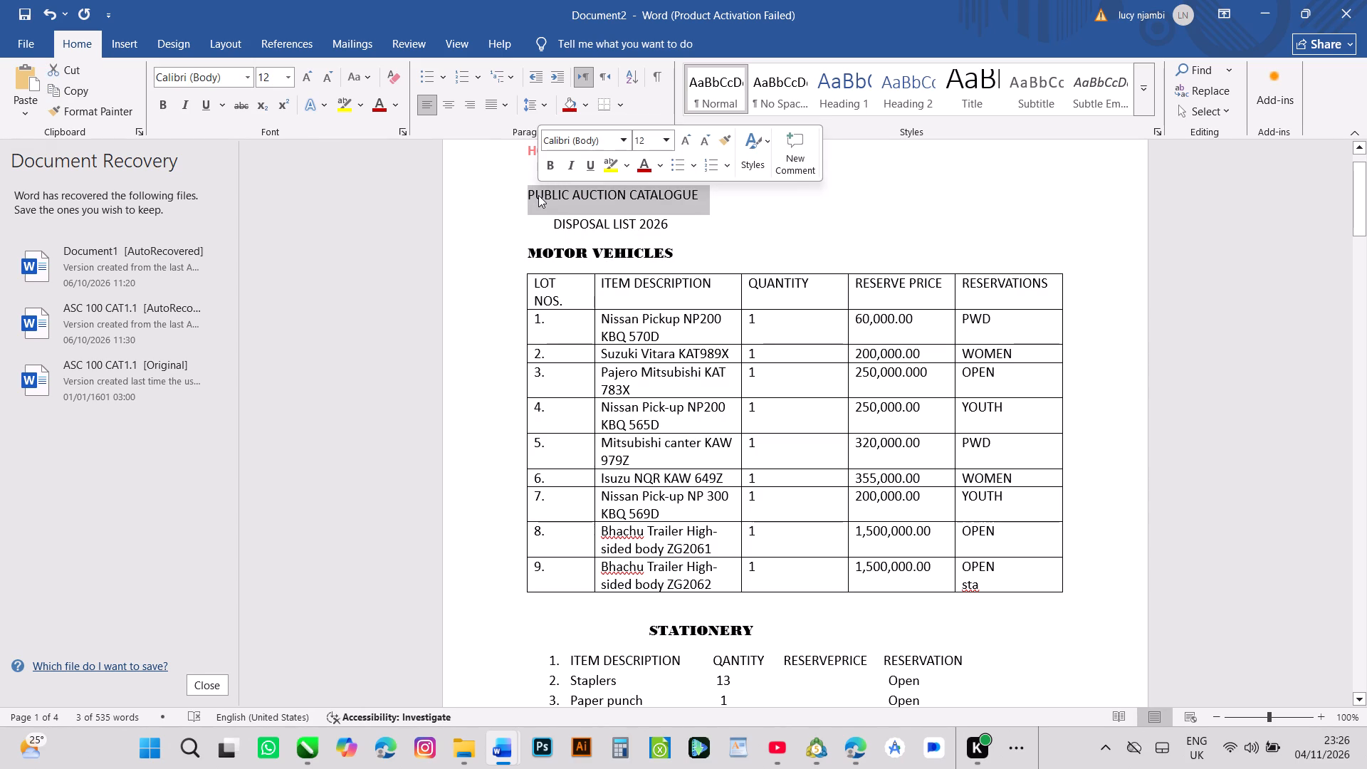
click(623, 137)
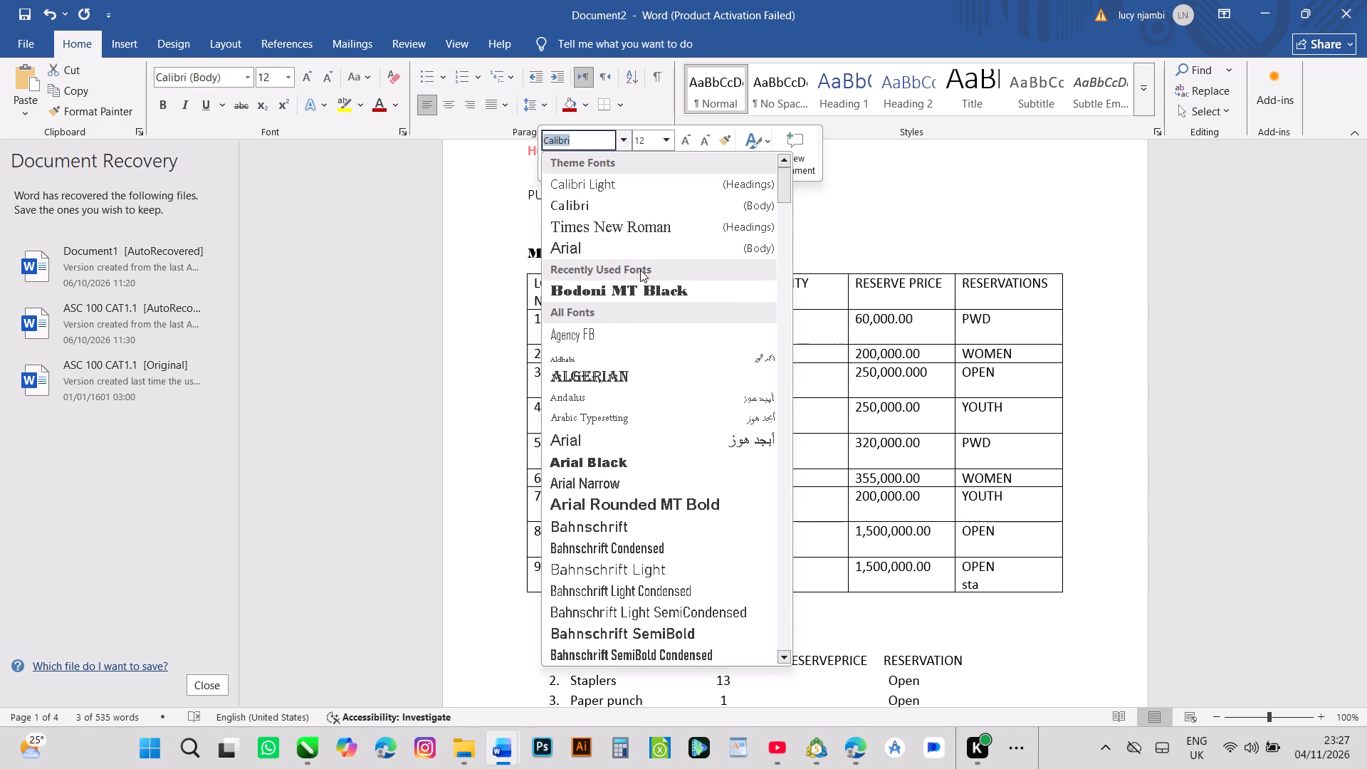
click(646, 286)
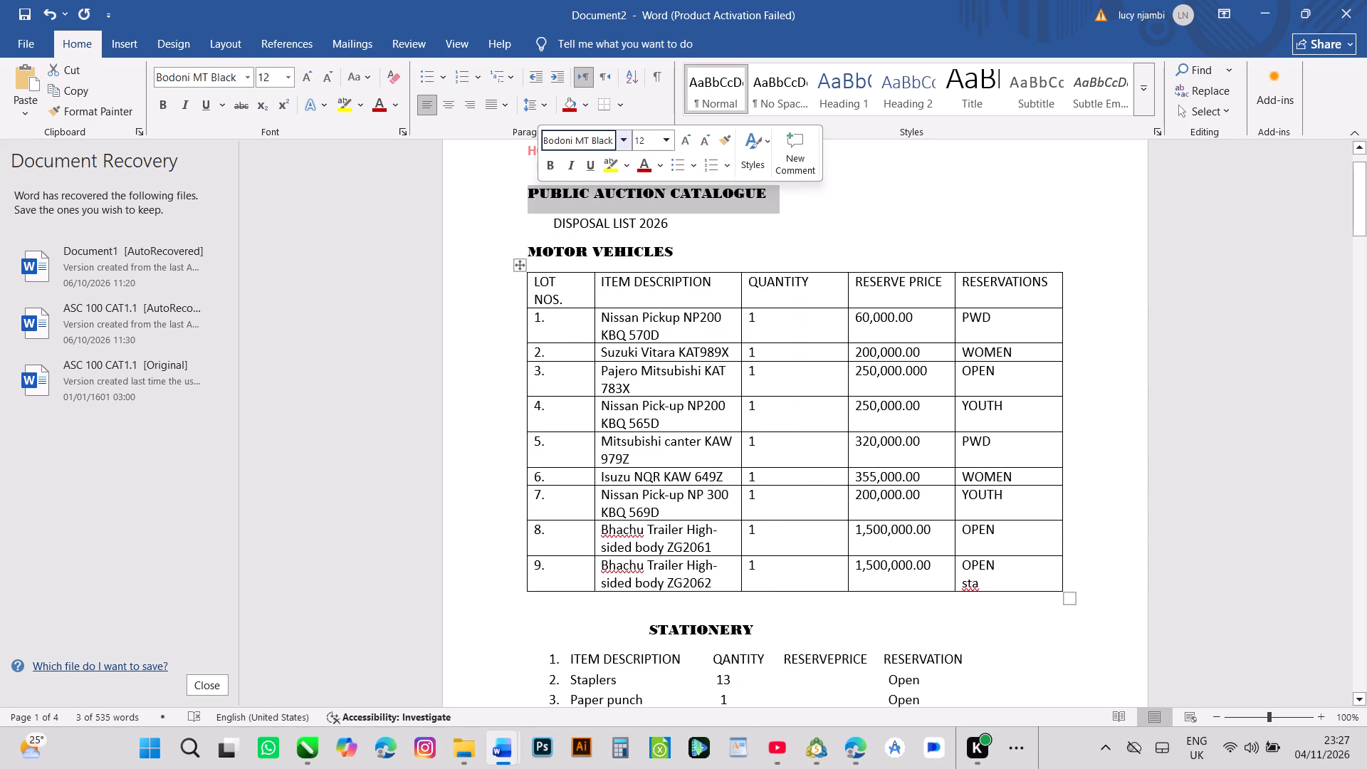
Set the font of the DISPOSAL LIST 2026 line under the catalogue title to Bodoni MT Black.
click(627, 224)
click(627, 224)
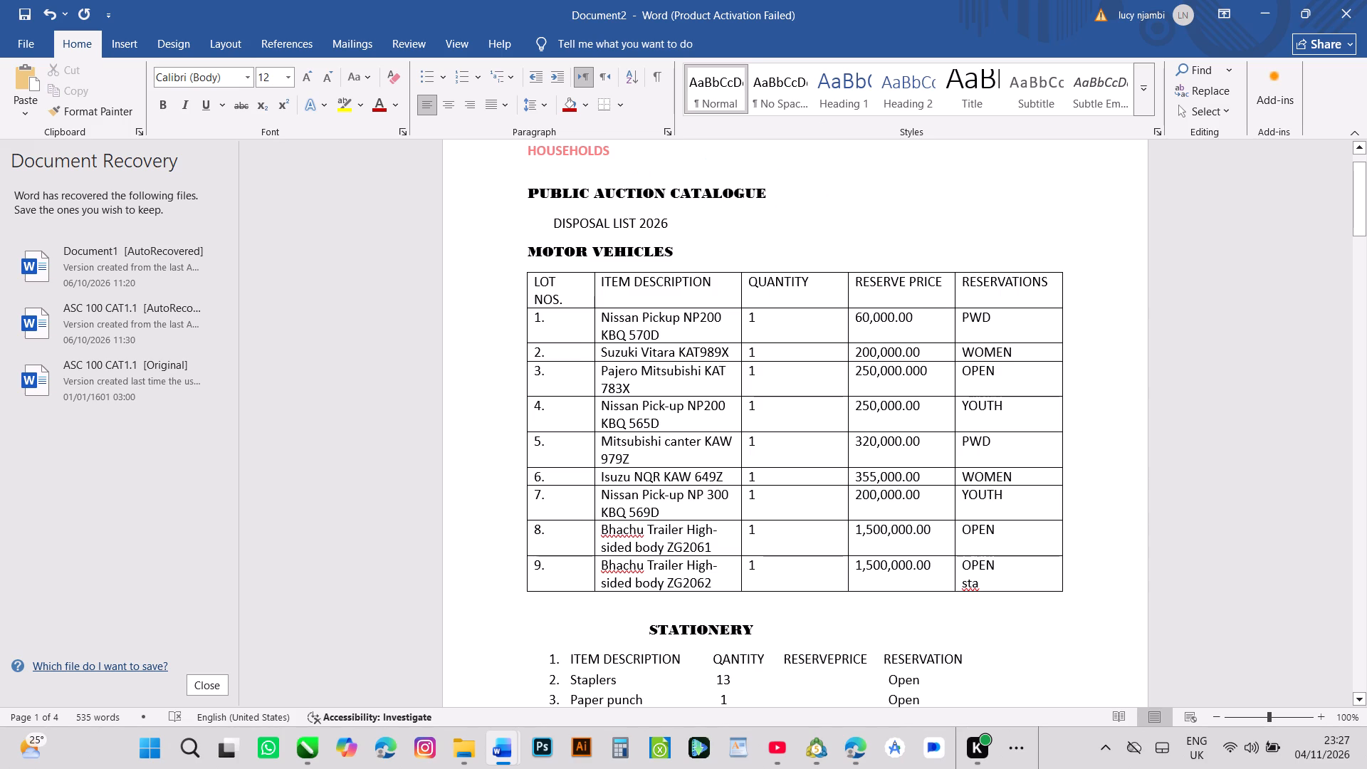
click(627, 224)
click(627, 224)
click(627, 224)
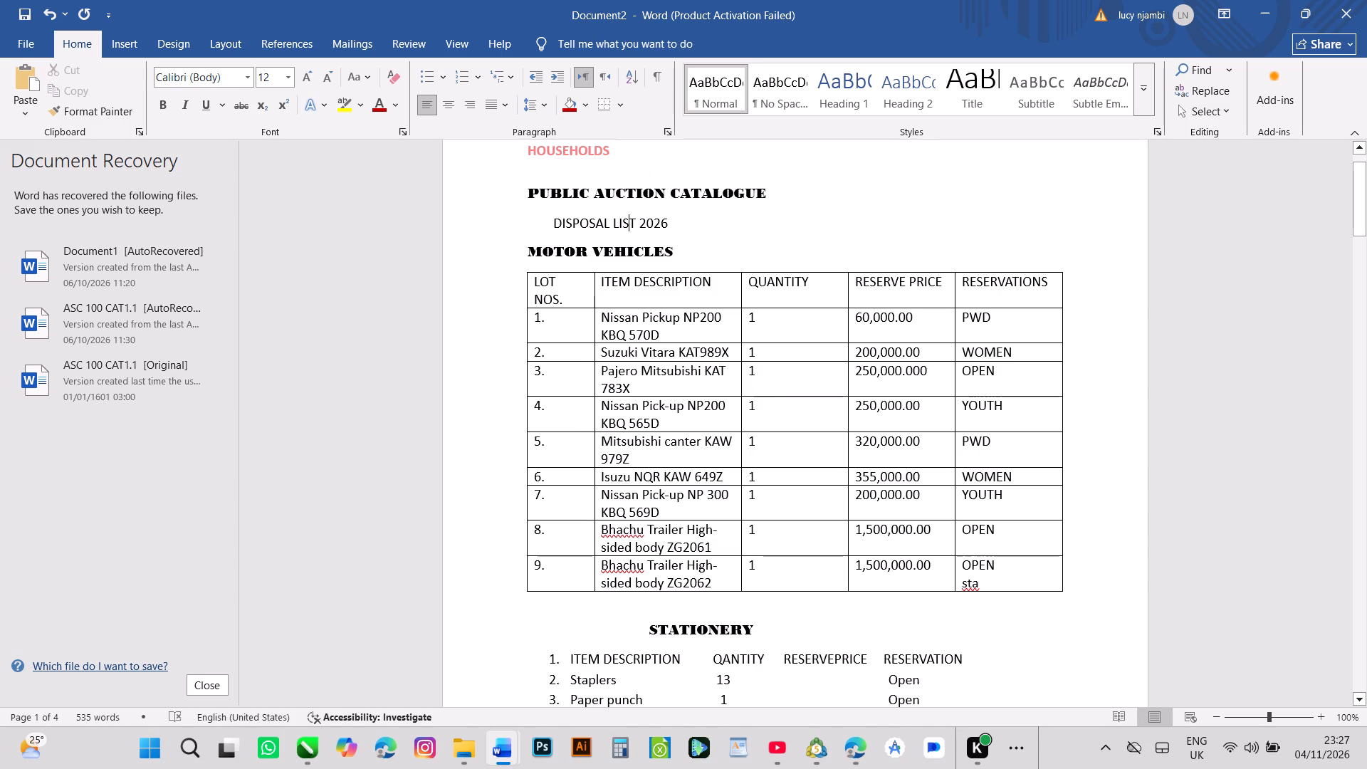
click(627, 224)
triple_click(627, 224)
click(627, 224)
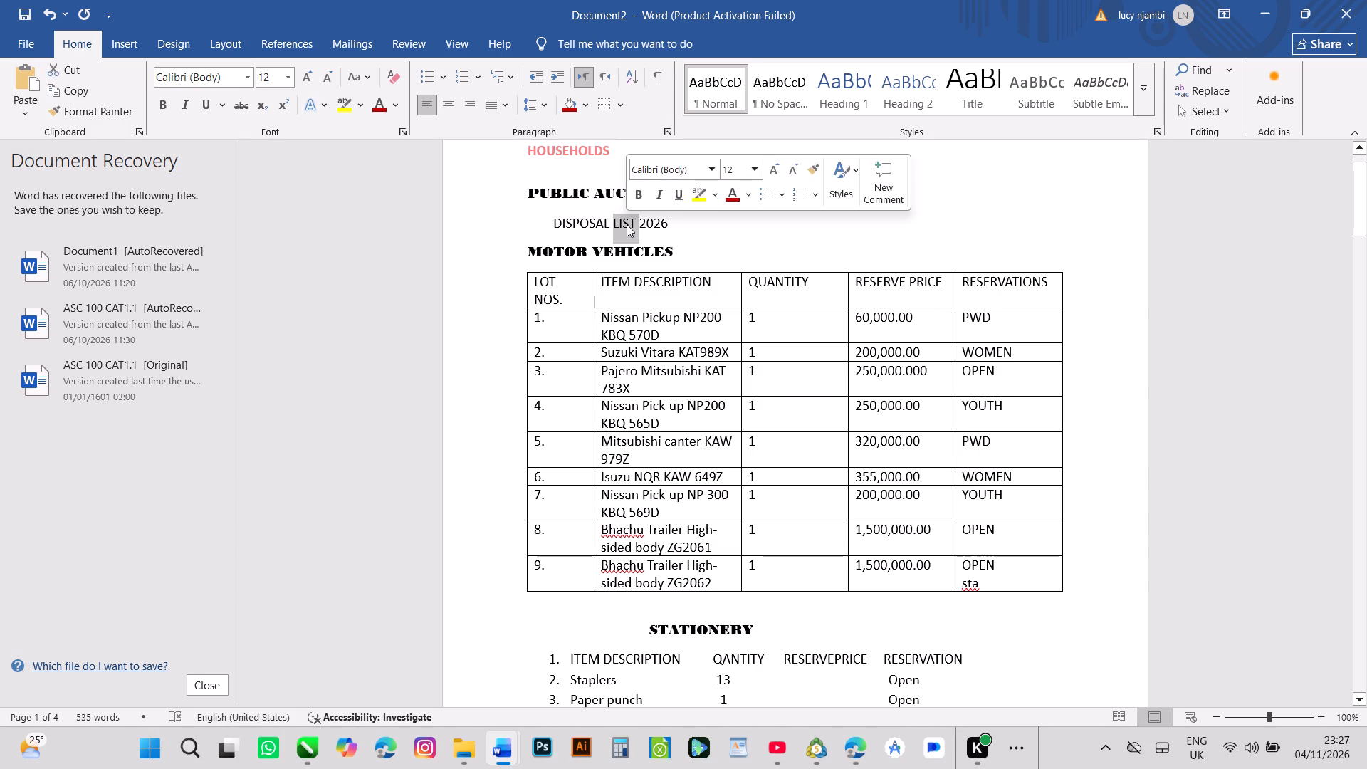
click(627, 224)
double_click(627, 224)
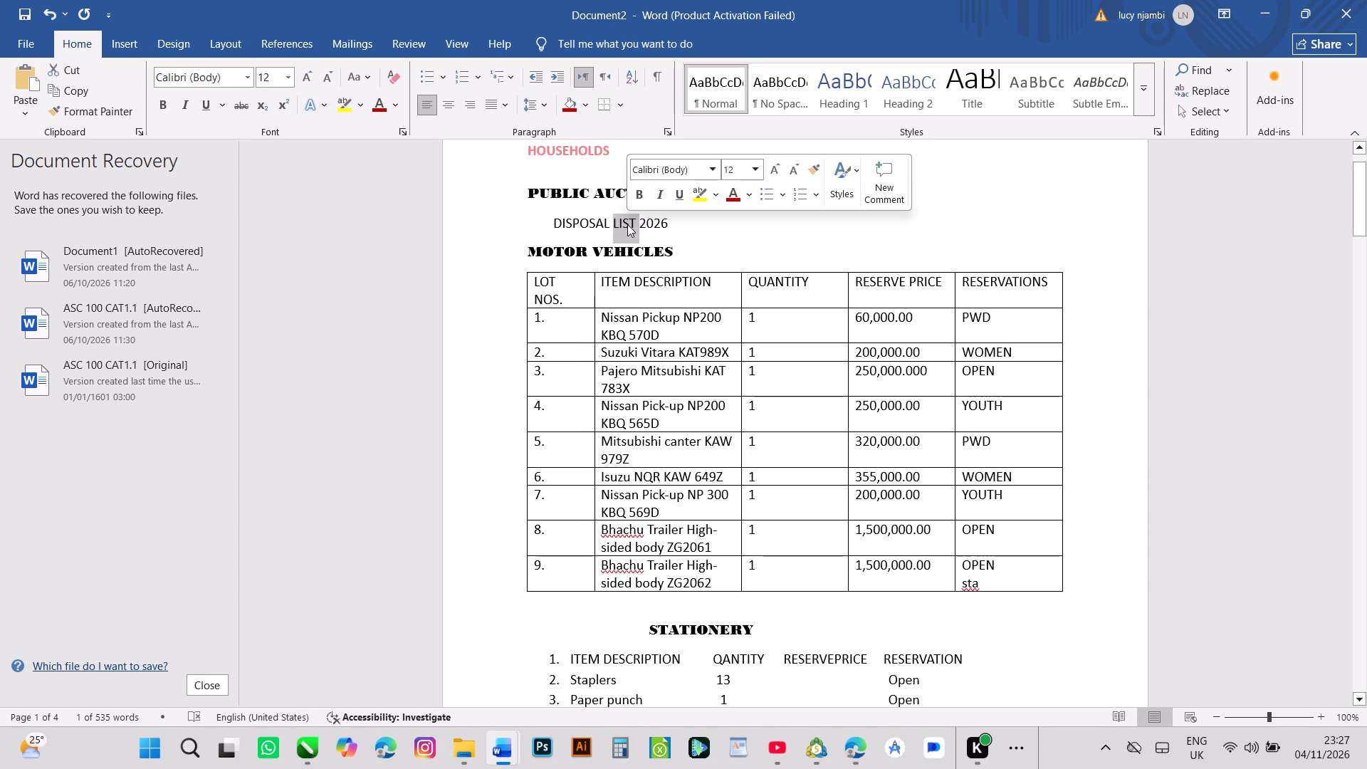
click(627, 224)
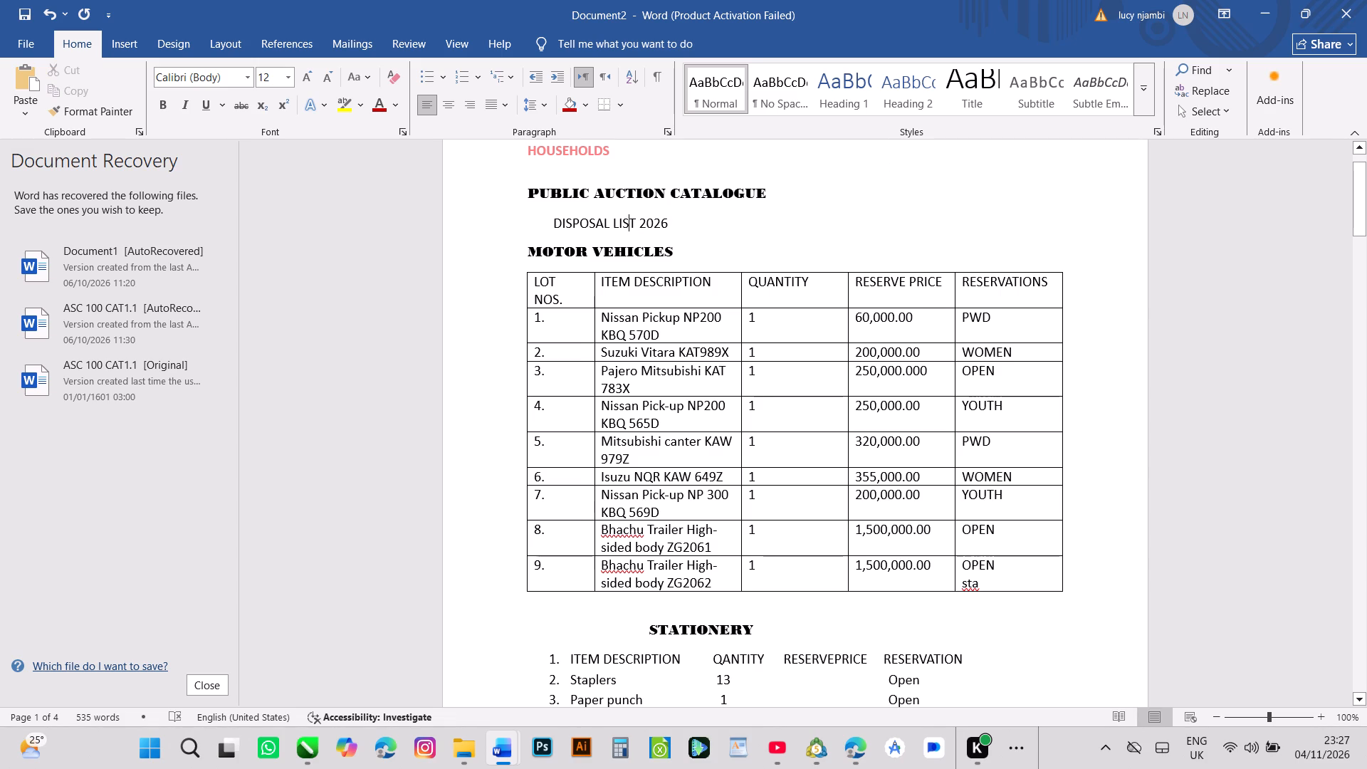
triple_click(627, 224)
click(627, 224)
click(627, 224)
click(627, 224)
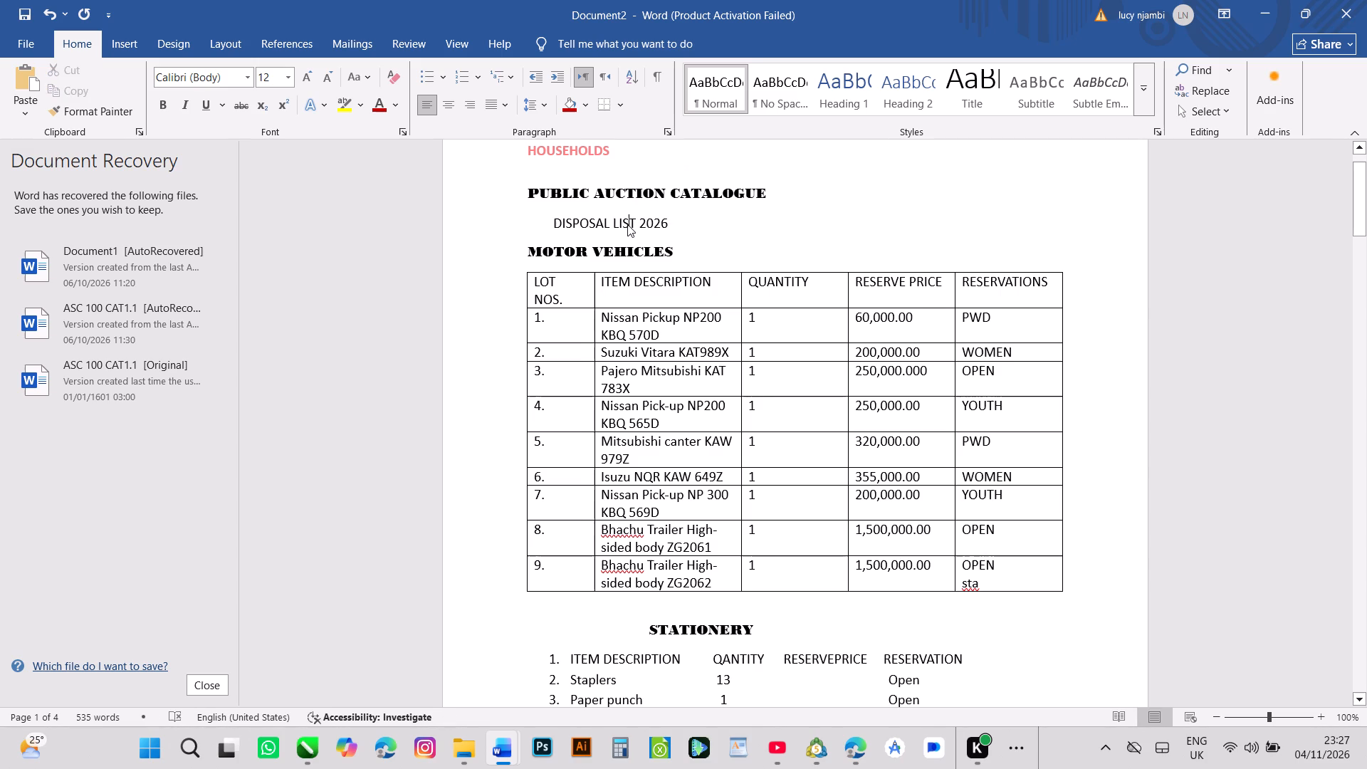
click(627, 224)
click(627, 224)
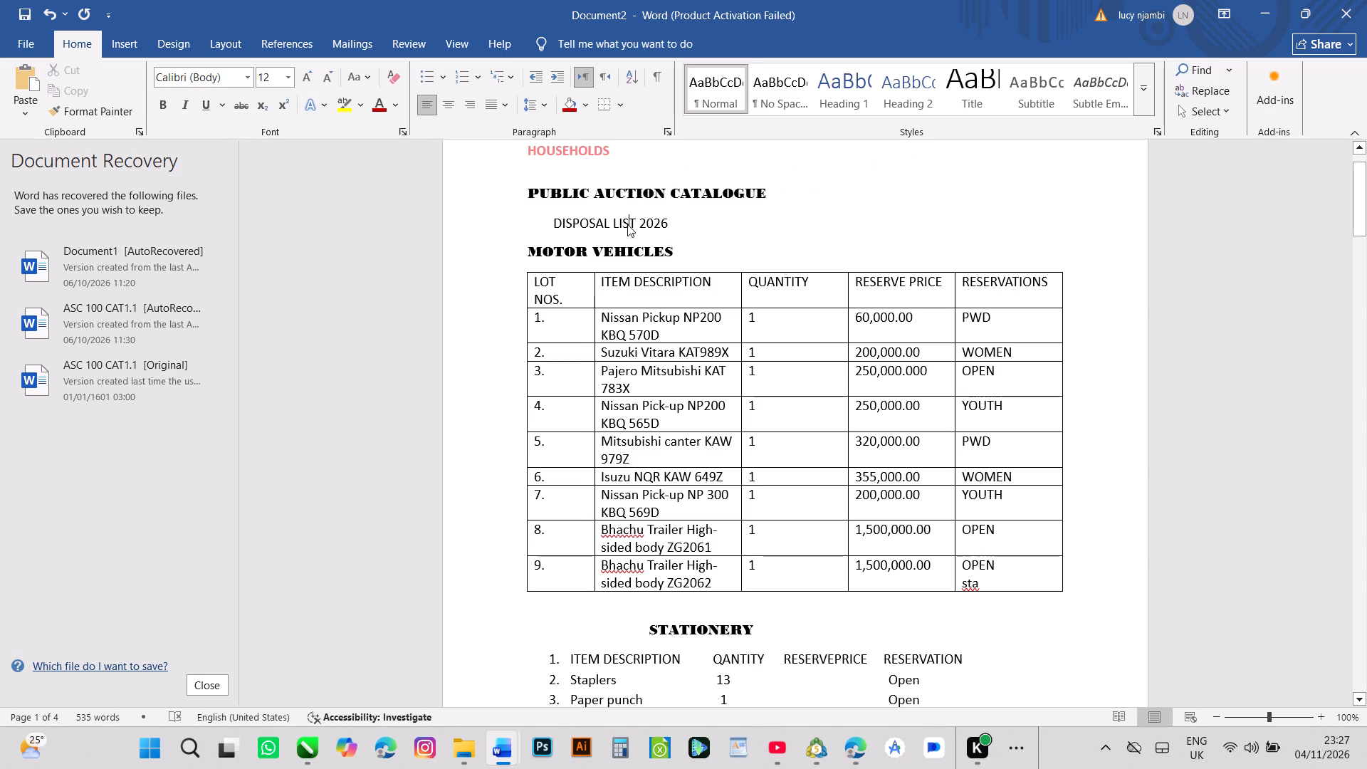
triple_click(627, 224)
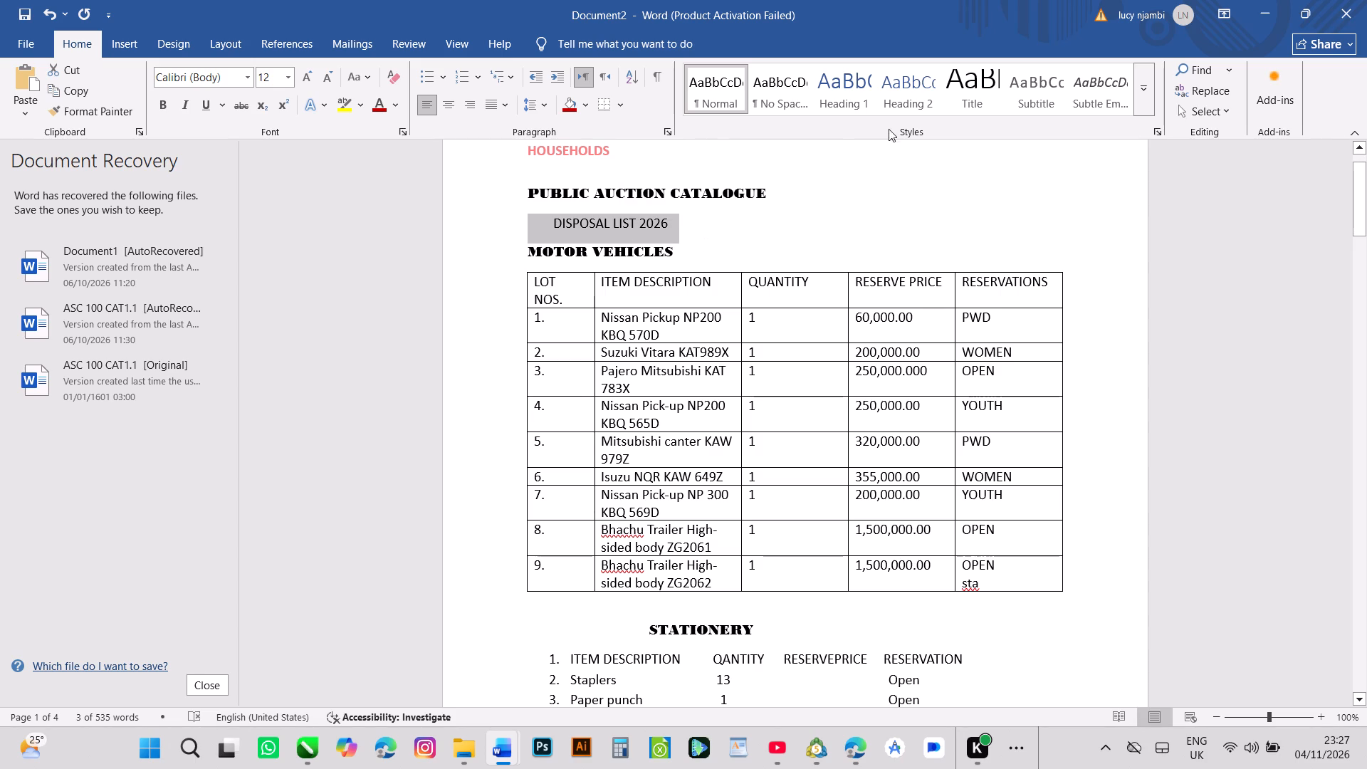
click(1056, 172)
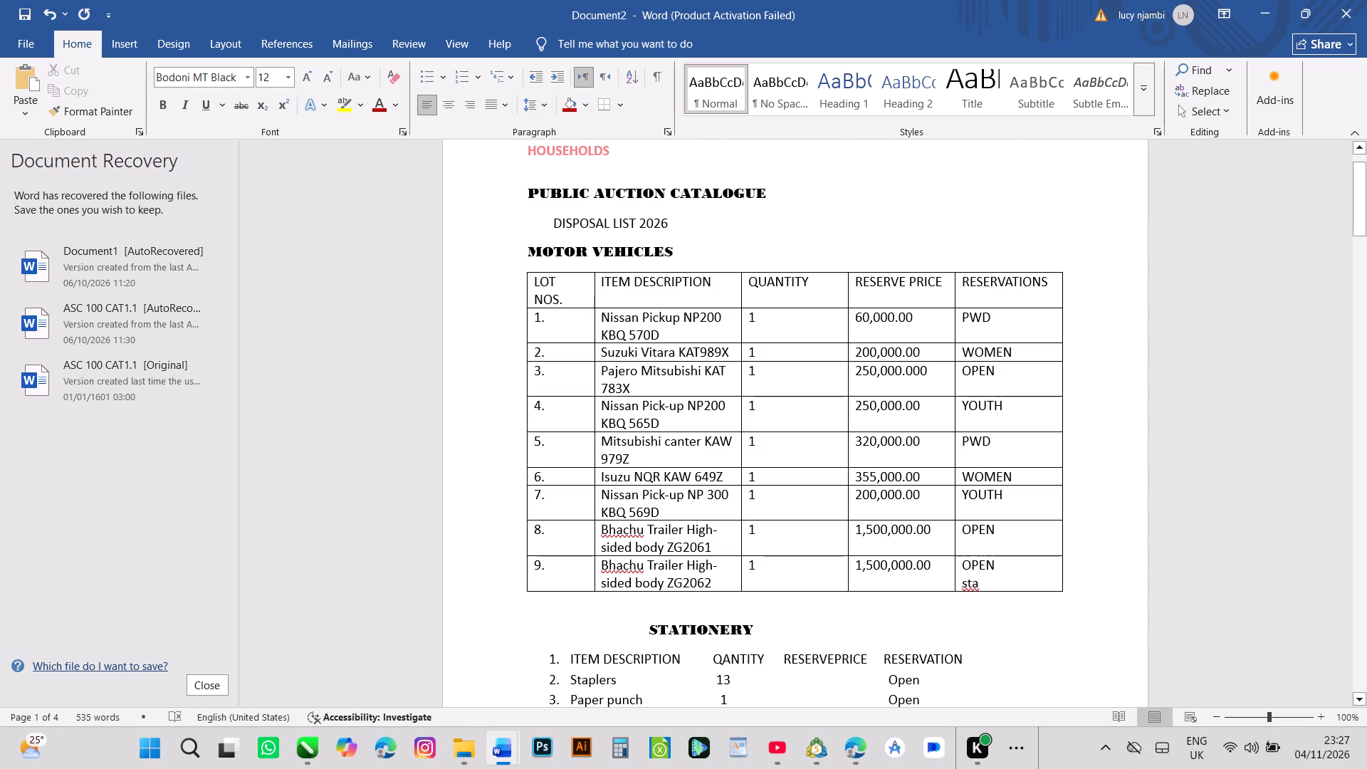
triple_click(630, 224)
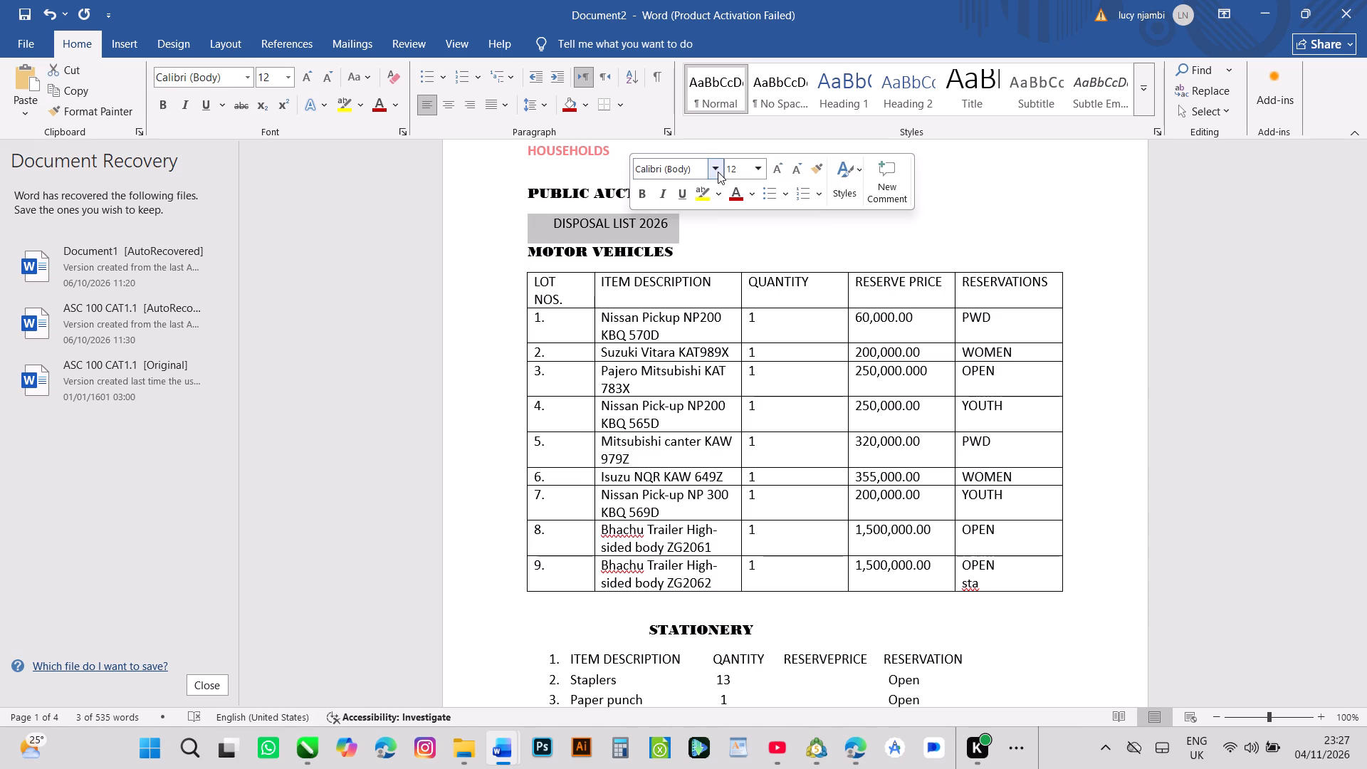
click(718, 172)
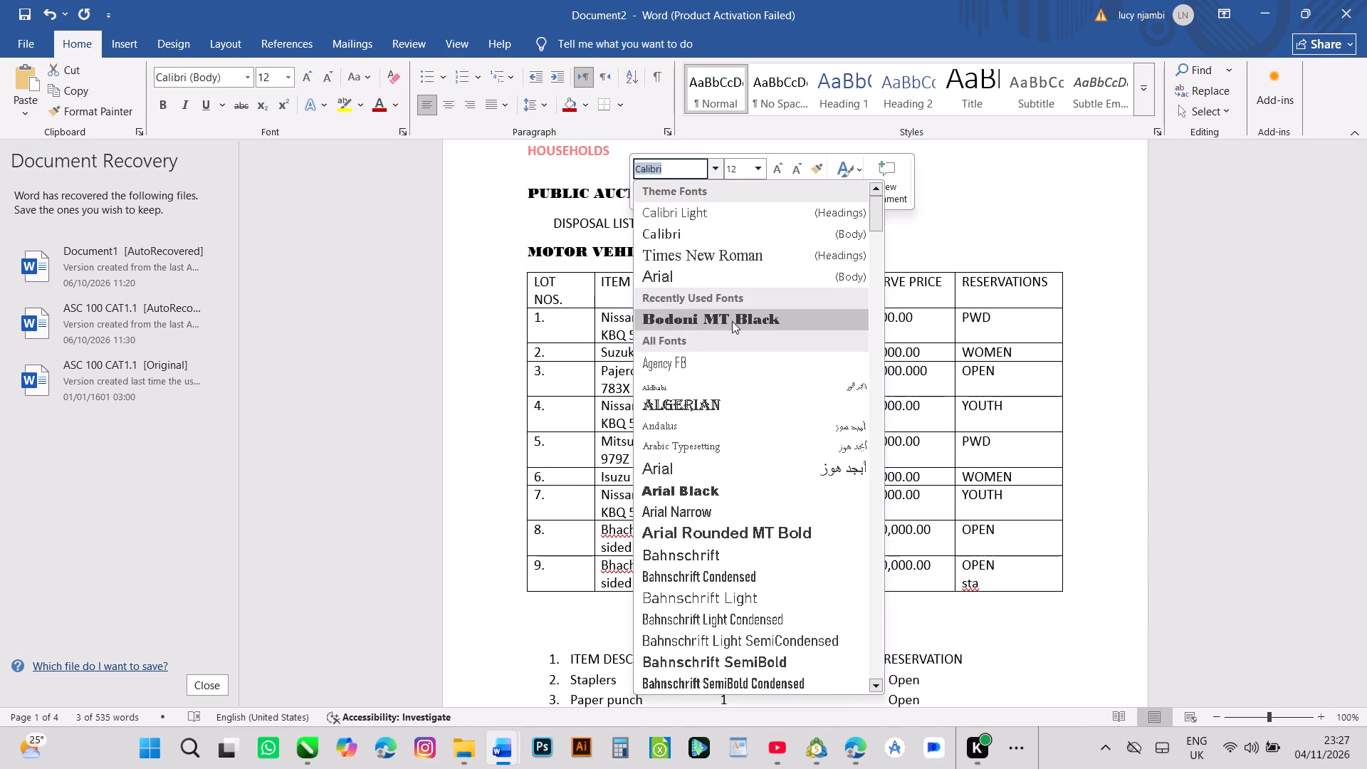
click(733, 323)
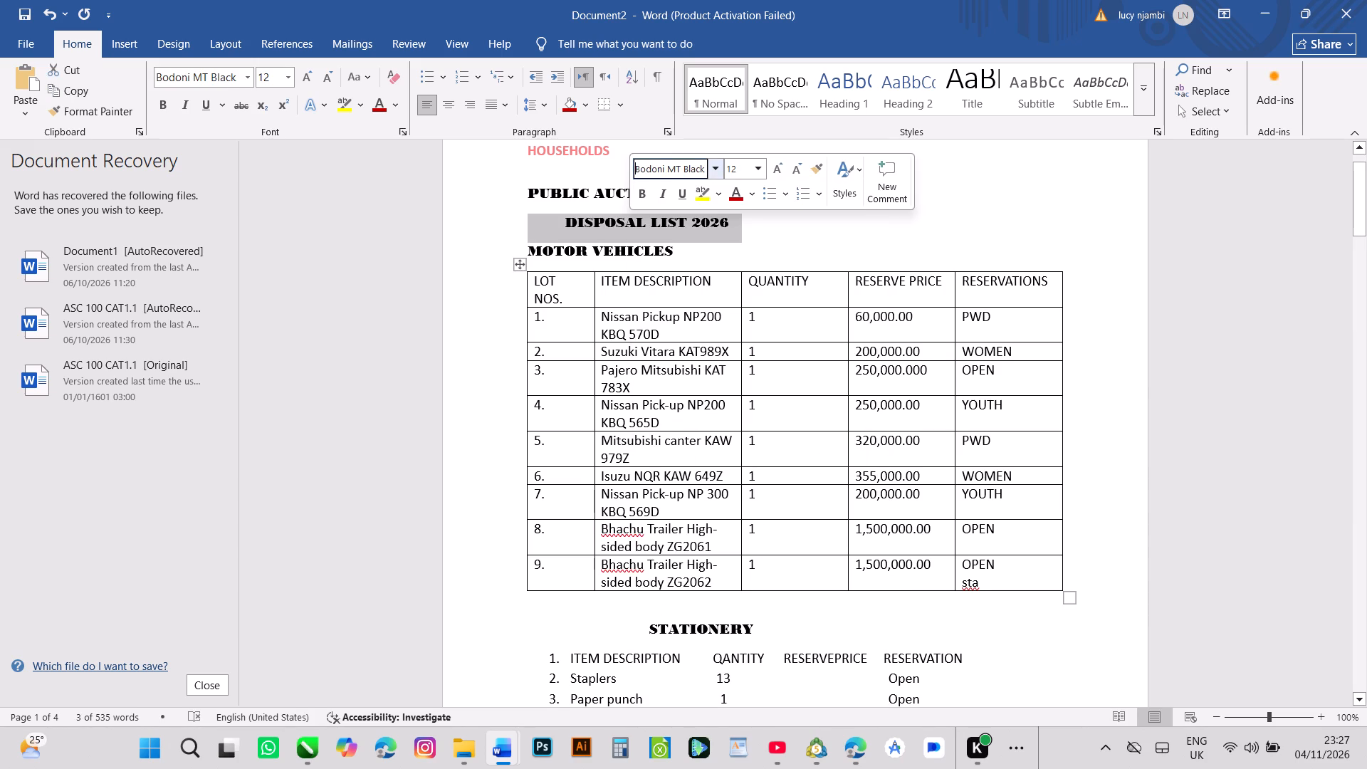
Review the catalogue's section headings and tables from the PUBLIC AUCTION CATALOGUE title through OFFICE FURNITURE to the water dispensers table.
triple_click(1359, 150)
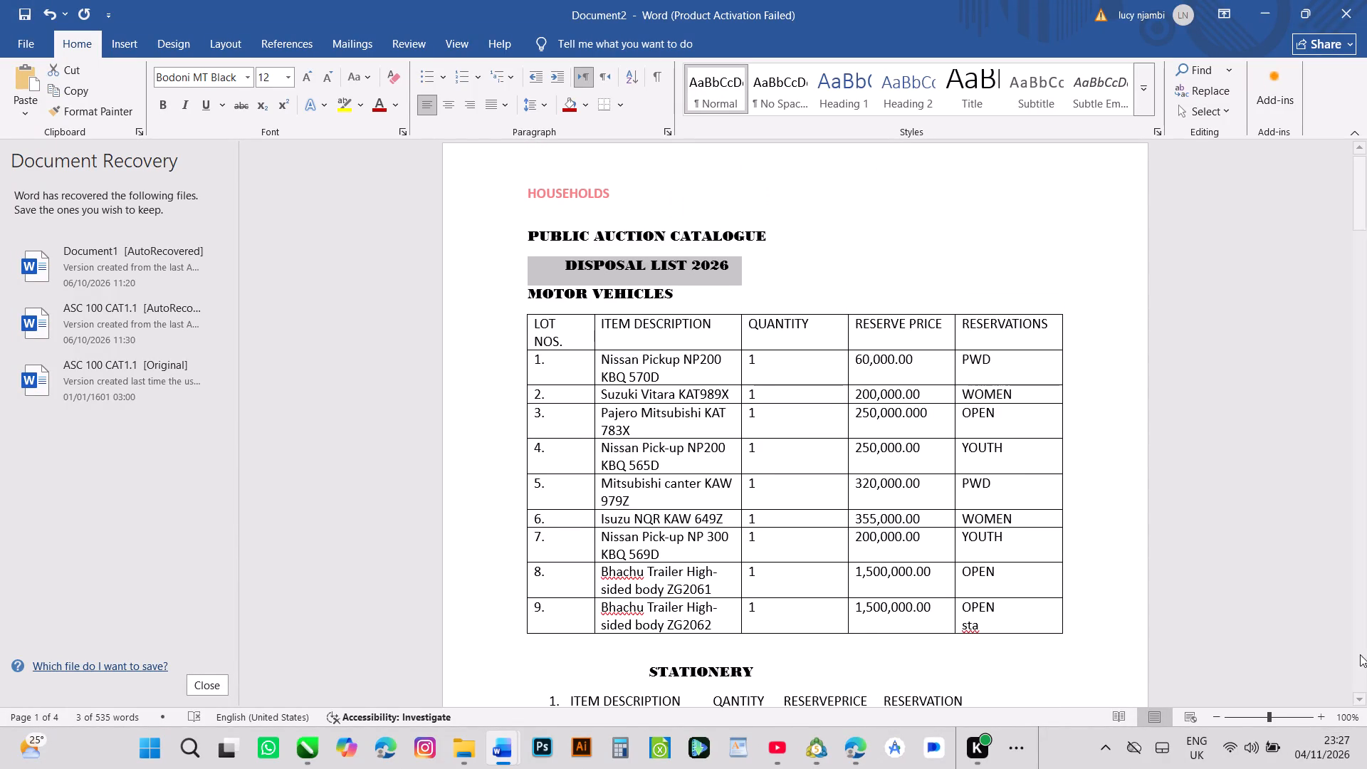
double_click(1359, 694)
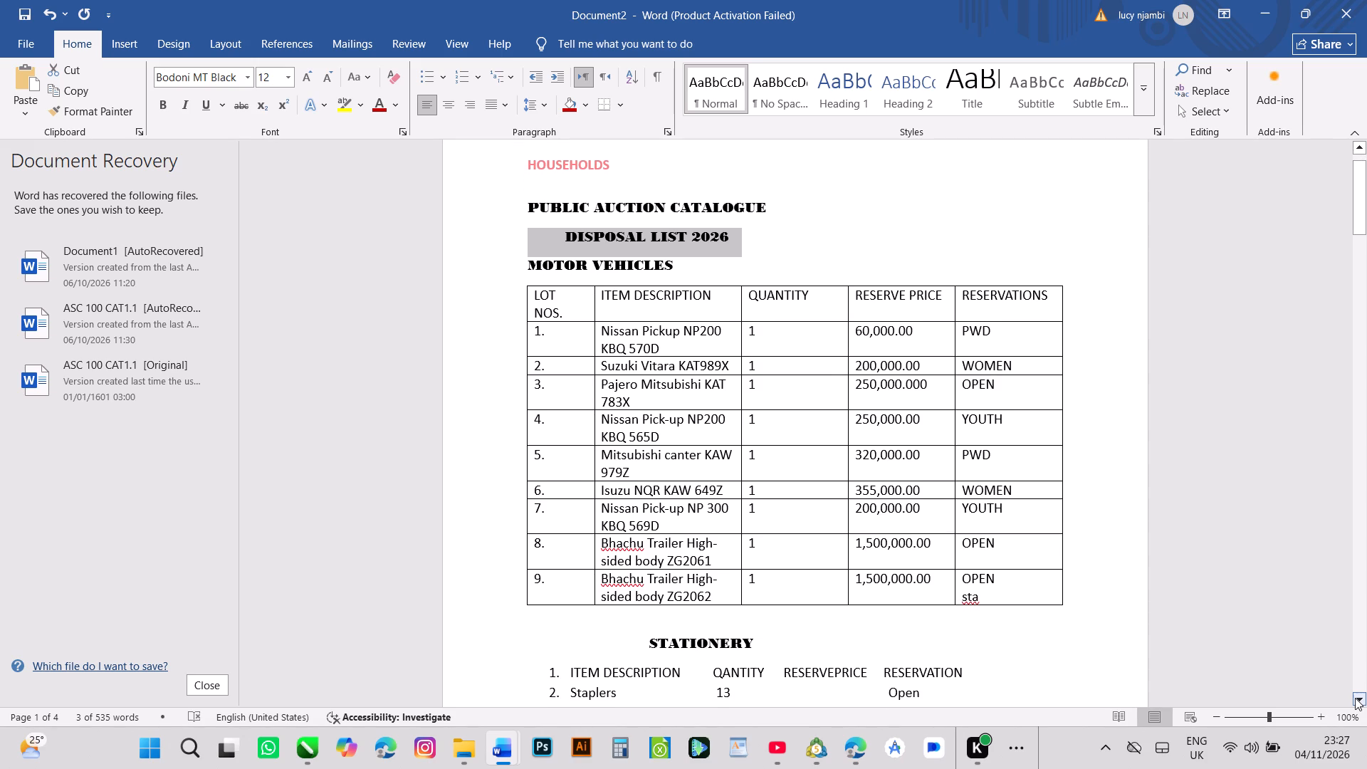
click(1357, 698)
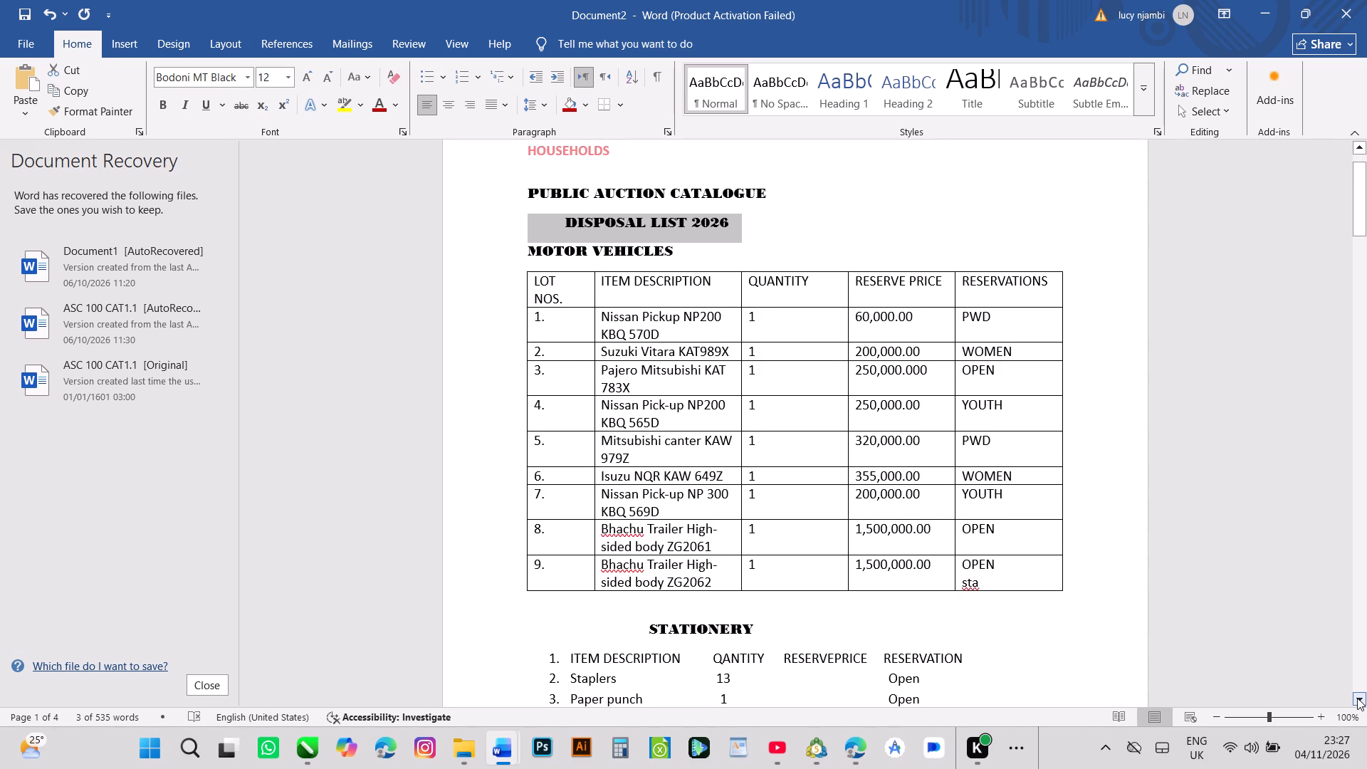
triple_click(1361, 694)
triple_click(1361, 694)
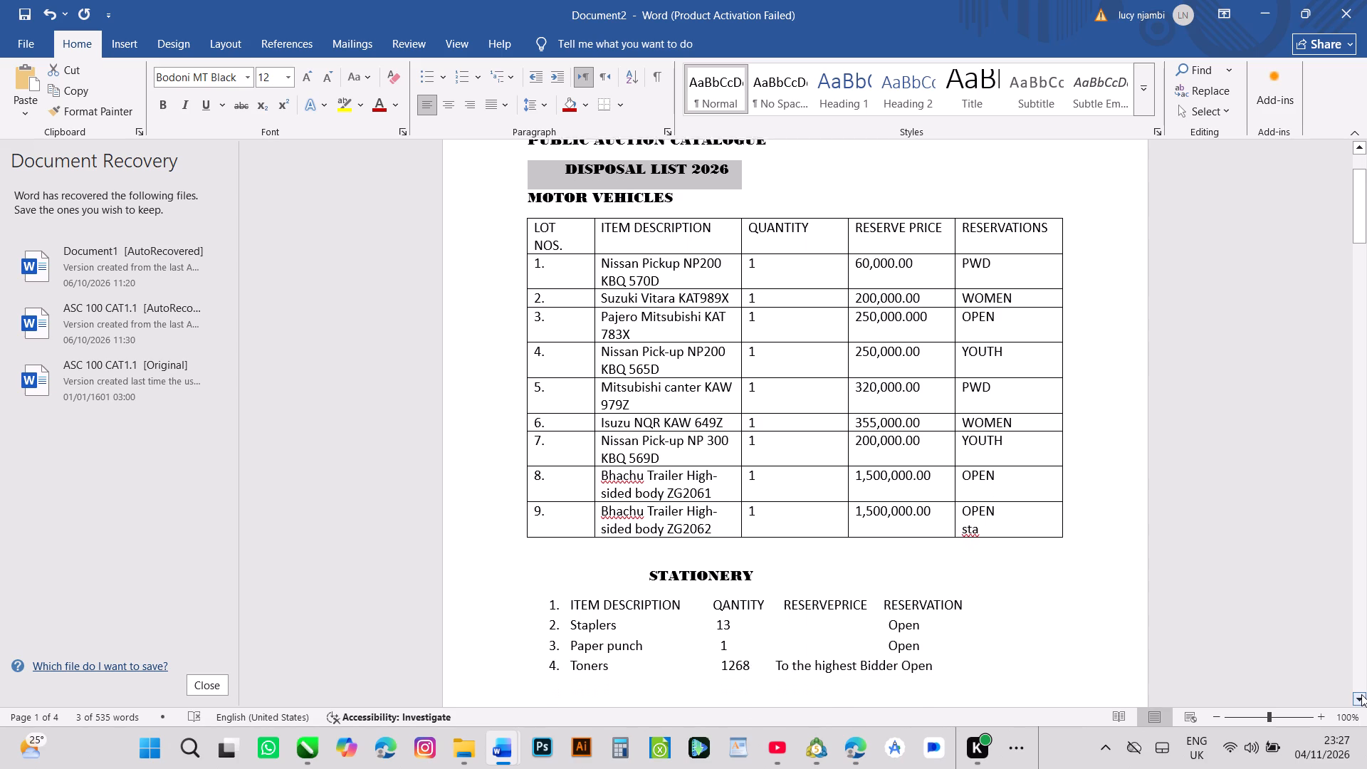
triple_click(1361, 694)
triple_click(1361, 694)
triple_click(1361, 694)
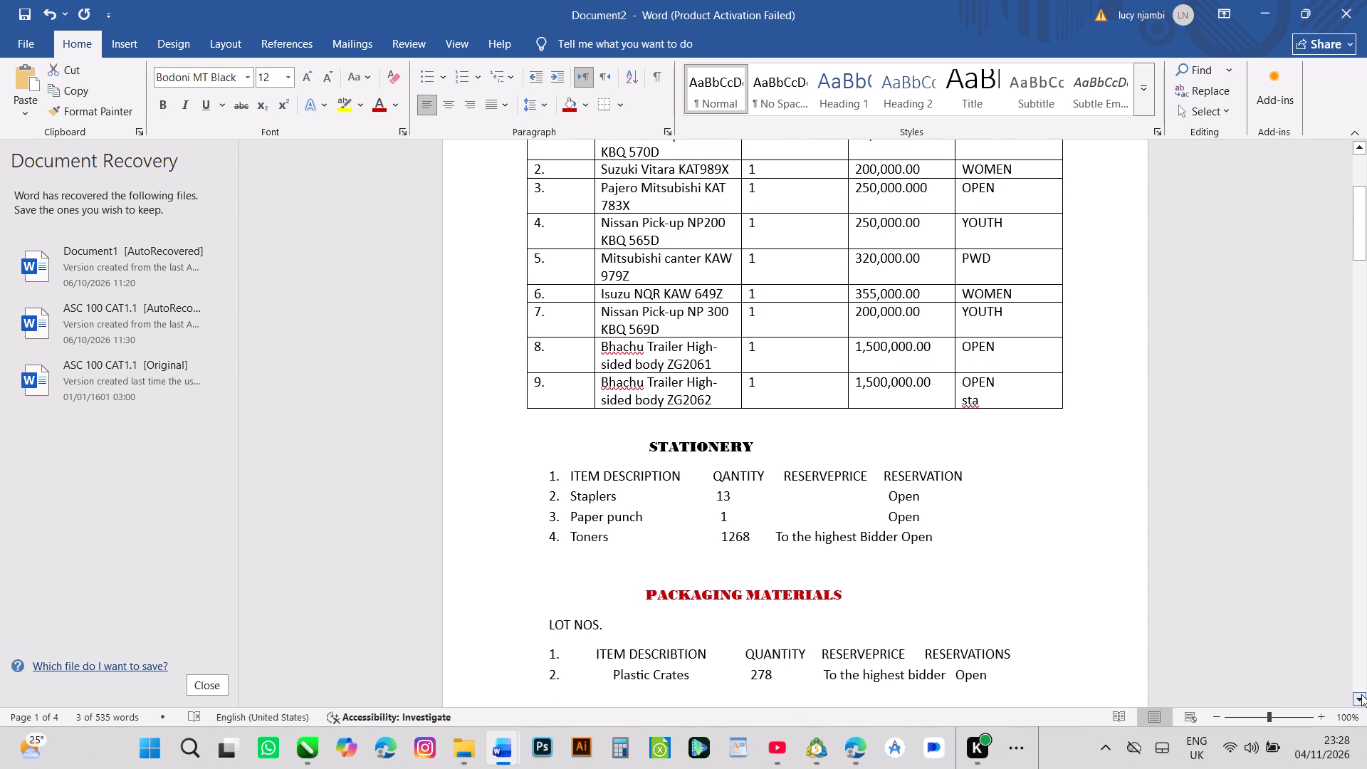
triple_click(1361, 694)
triple_click(1361, 694)
triple_click(1361, 694)
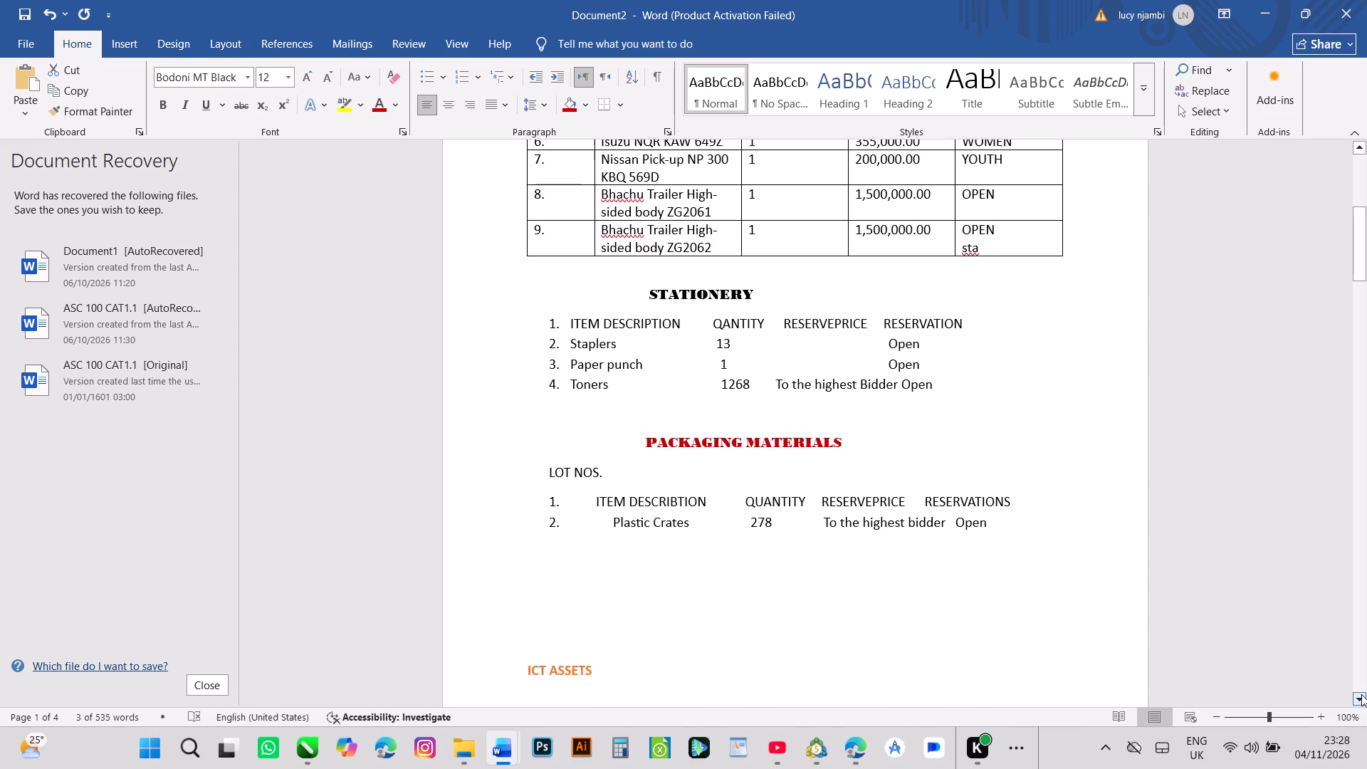
triple_click(1361, 694)
triple_click(1361, 694)
triple_click(1361, 694)
triple_click(1361, 694)
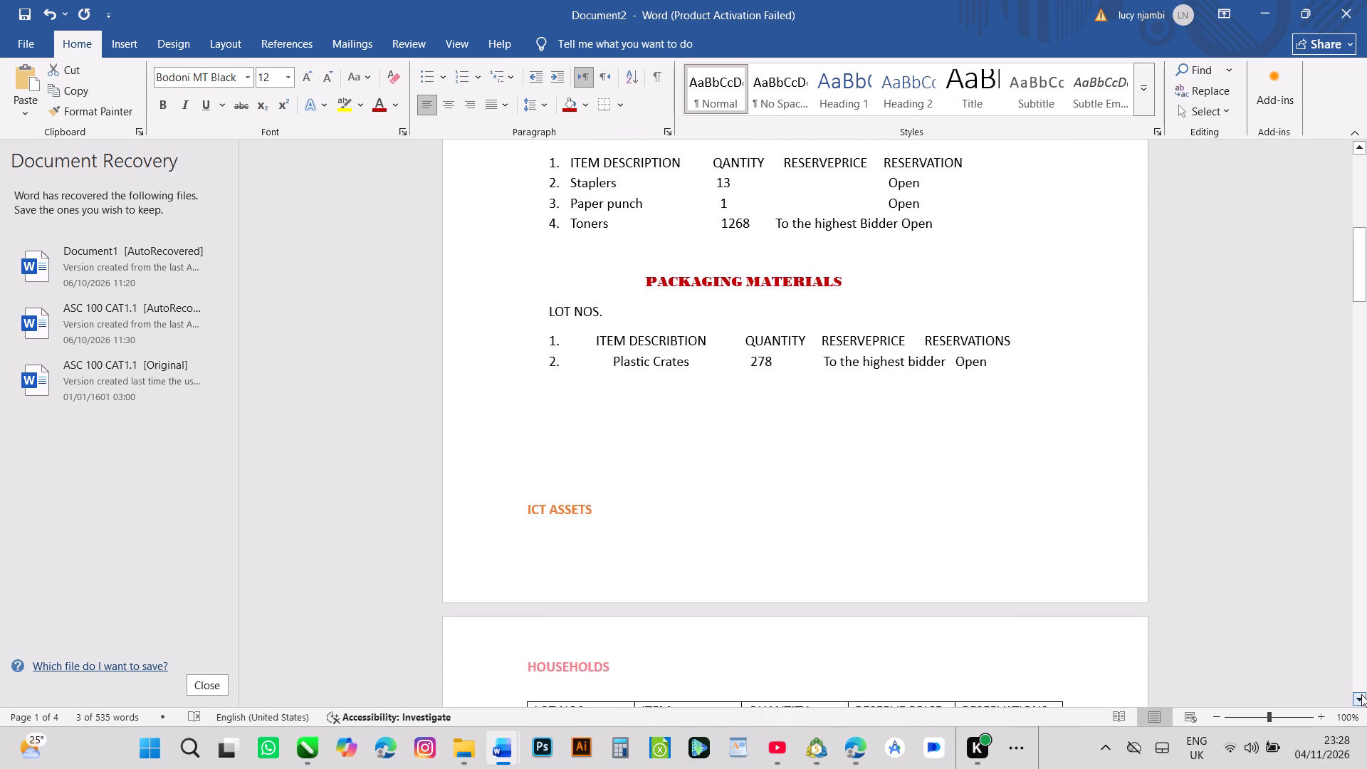
triple_click(1361, 694)
triple_click(1361, 695)
triple_click(1361, 695)
triple_click(1361, 695)
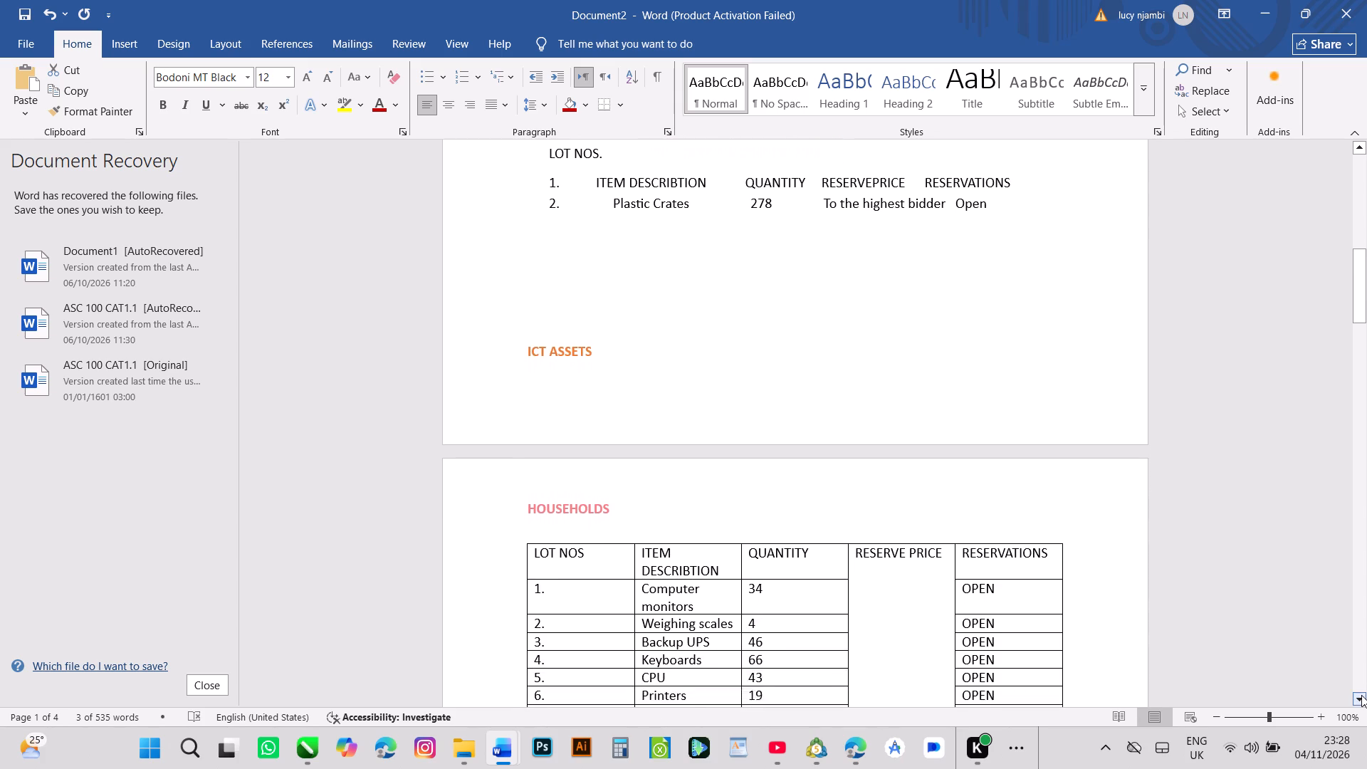
click(1361, 694)
triple_click(1361, 693)
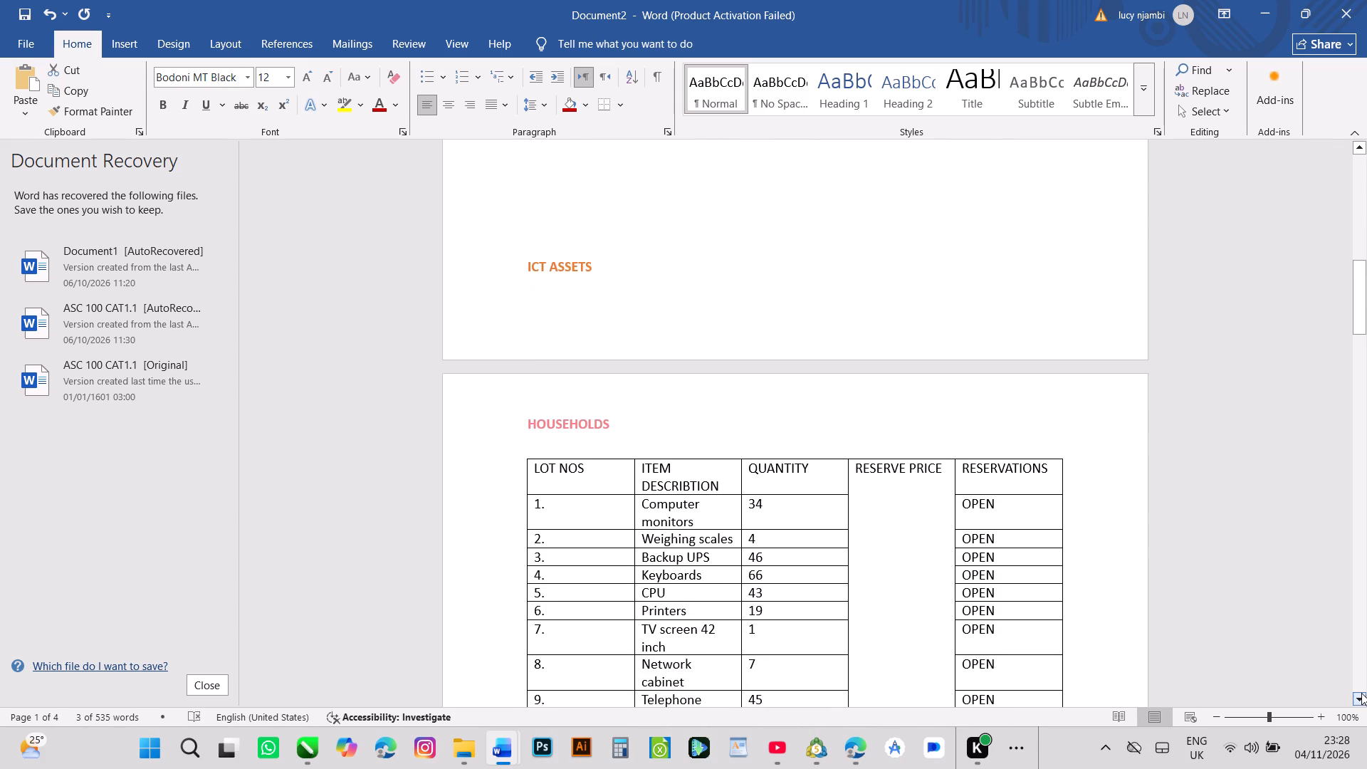
triple_click(1361, 693)
triple_click(1361, 693)
triple_click(1361, 693)
triple_click(1361, 693)
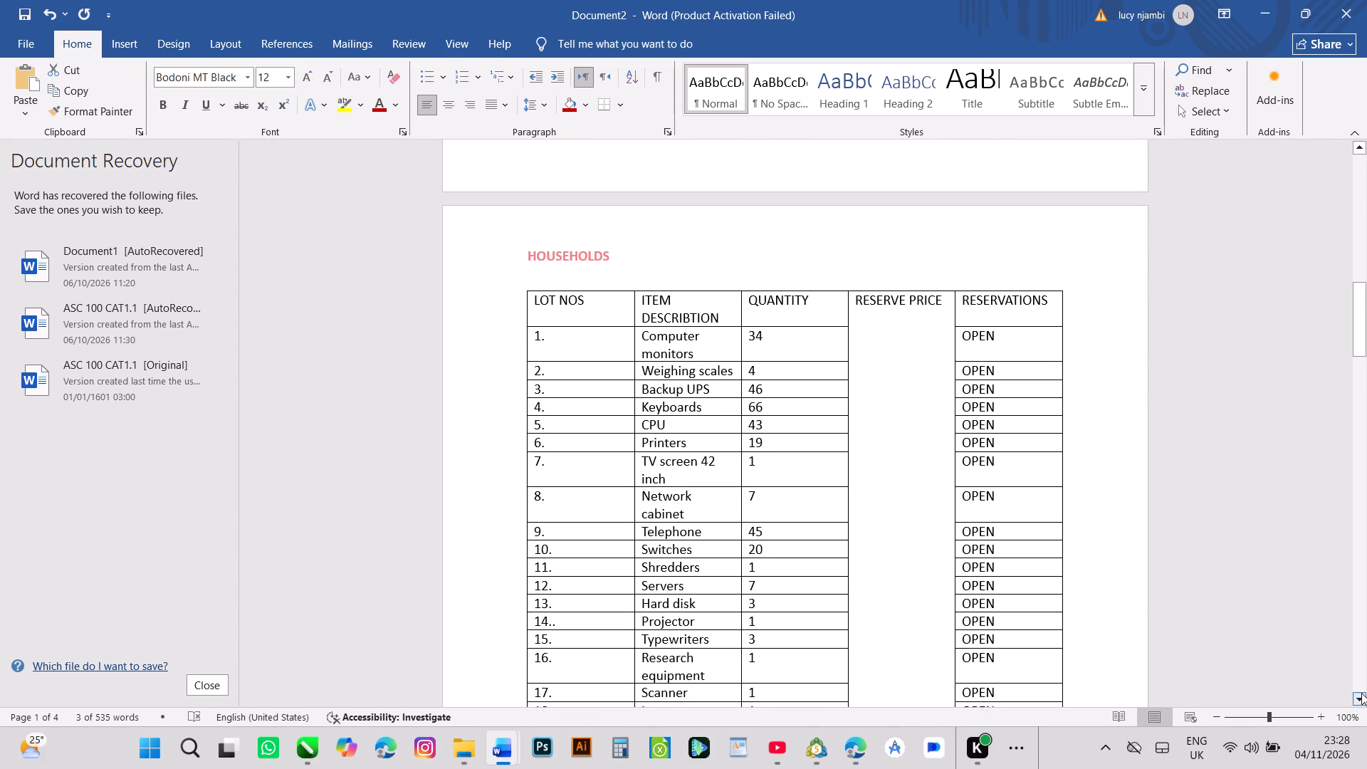
triple_click(1361, 693)
triple_click(1361, 693)
triple_click(1361, 692)
triple_click(1361, 692)
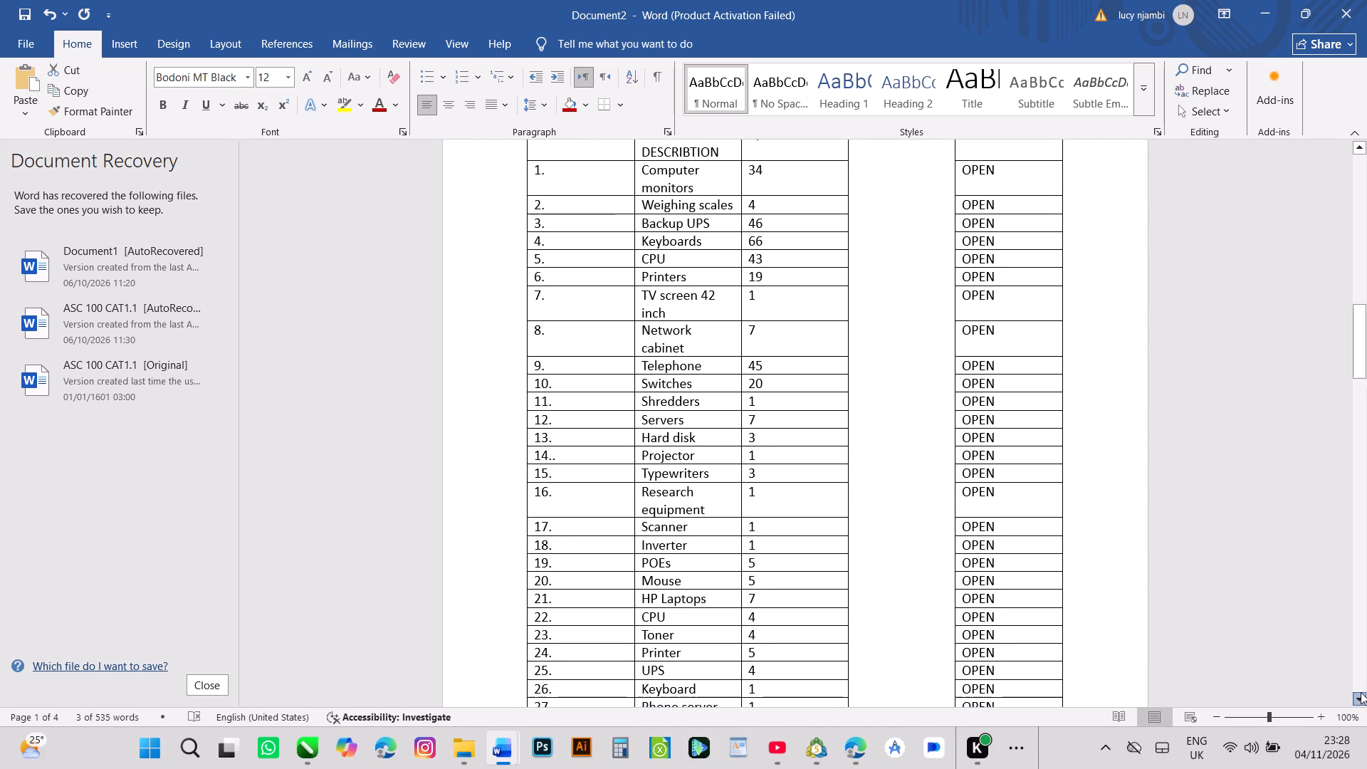
triple_click(1361, 692)
triple_click(1361, 692)
triple_click(1361, 692)
triple_click(1361, 692)
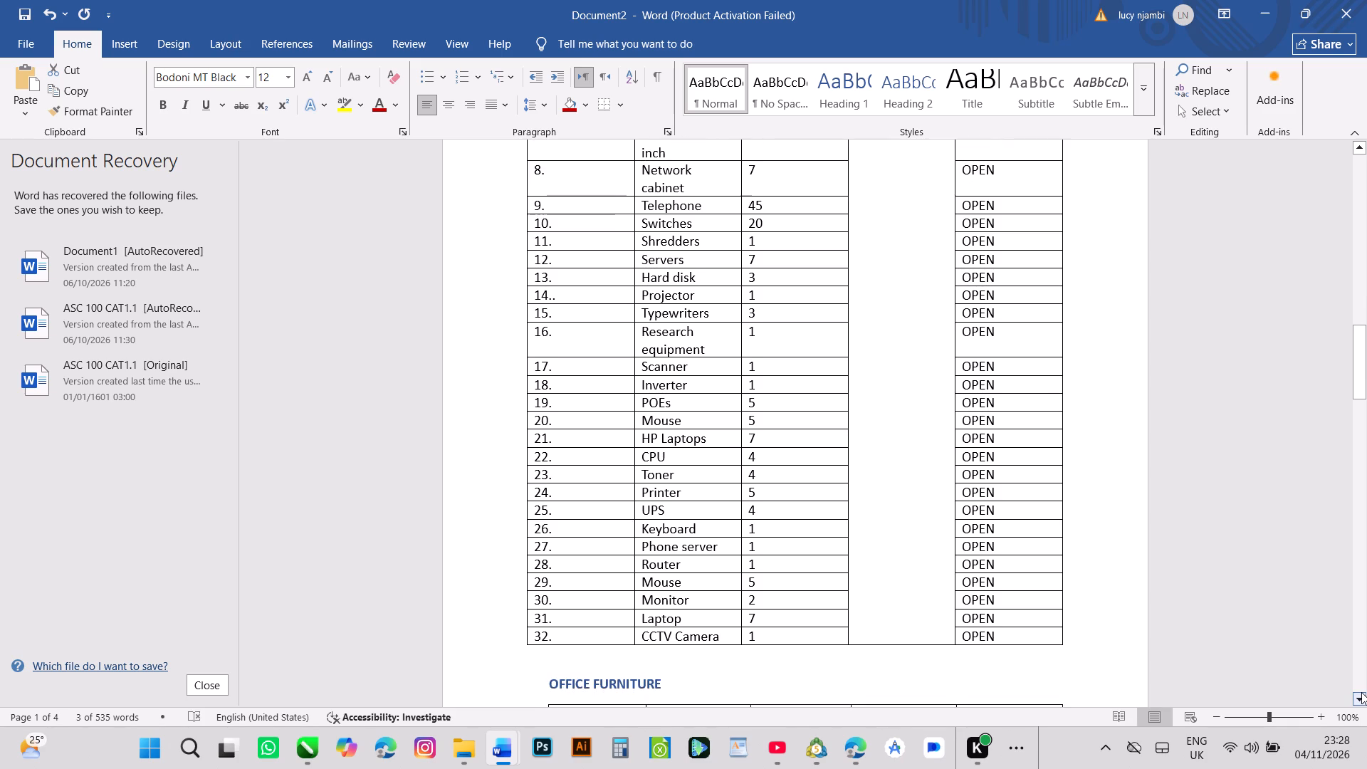
triple_click(1361, 692)
triple_click(1361, 692)
triple_click(1361, 692)
triple_click(1361, 692)
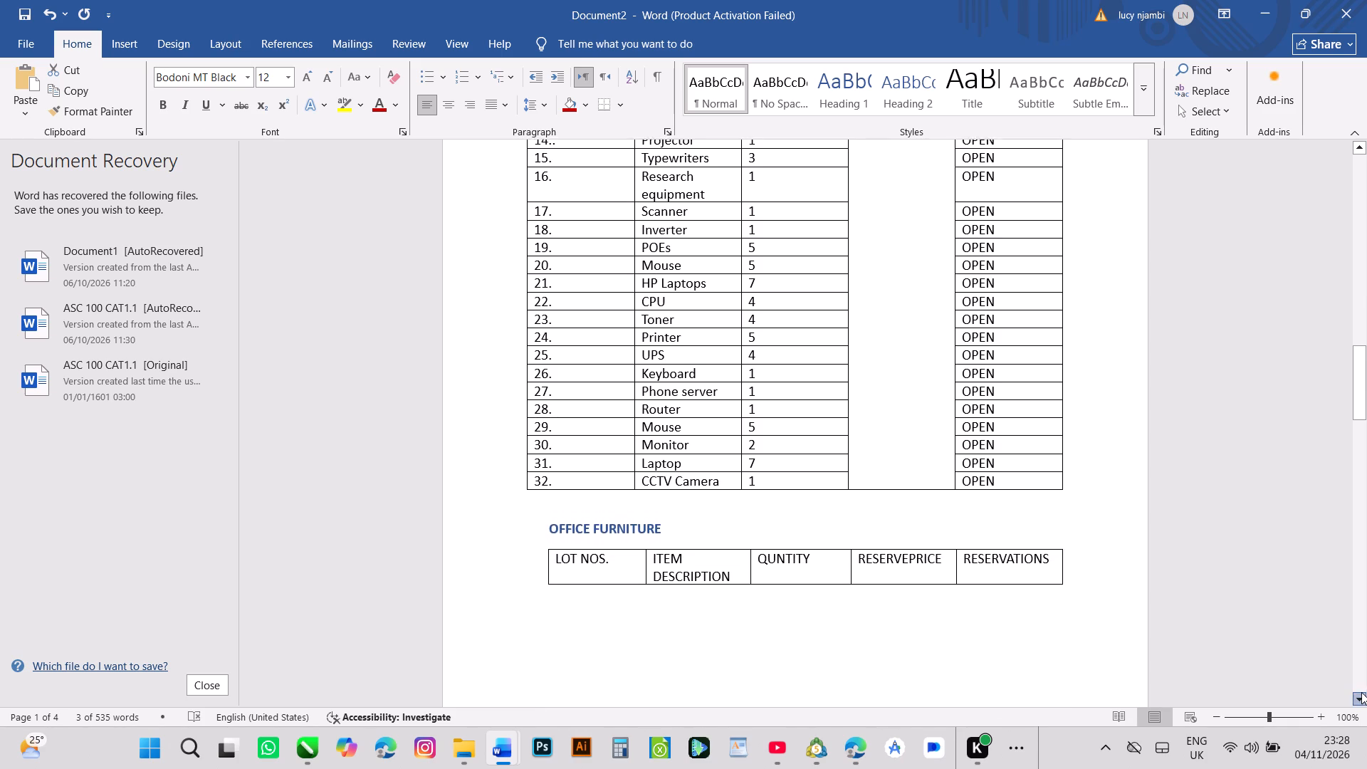
triple_click(1361, 692)
triple_click(1361, 692)
triple_click(1361, 693)
triple_click(1361, 693)
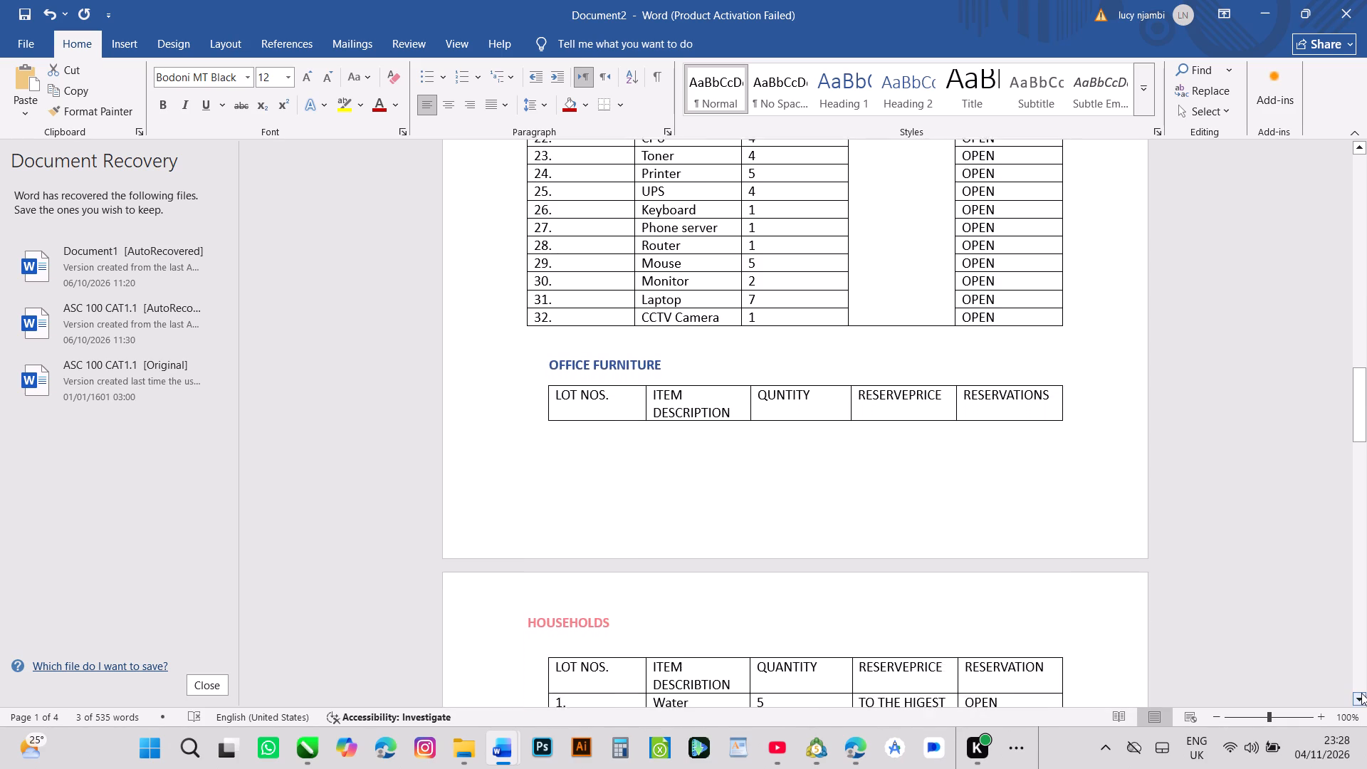
triple_click(1361, 693)
triple_click(1361, 693)
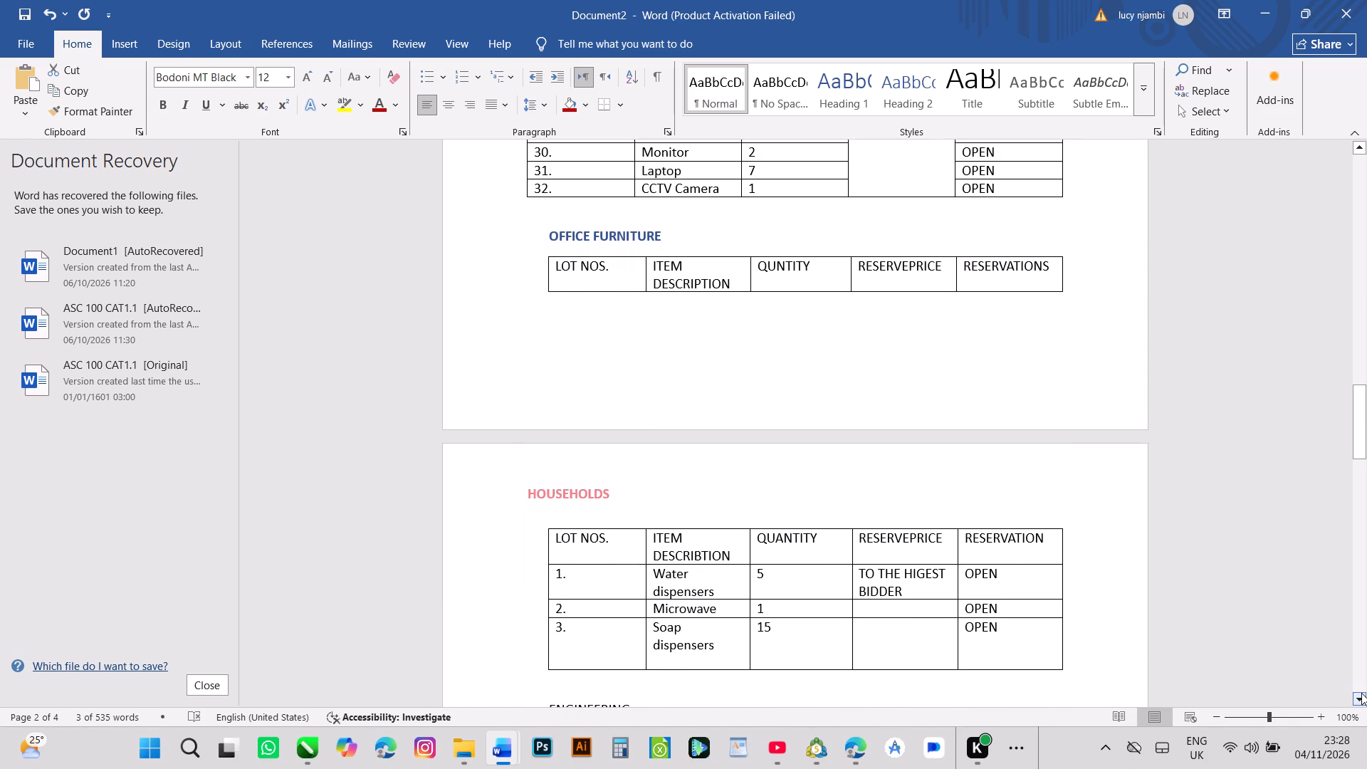
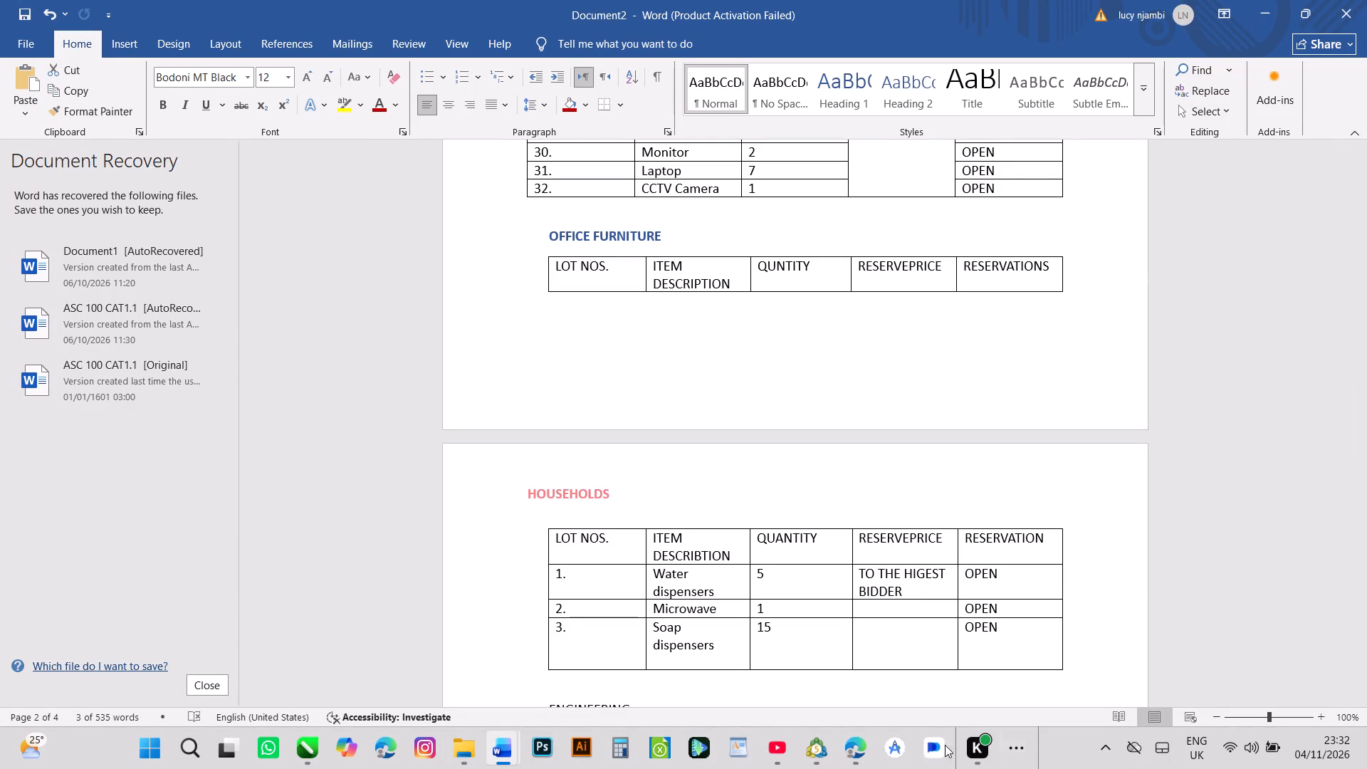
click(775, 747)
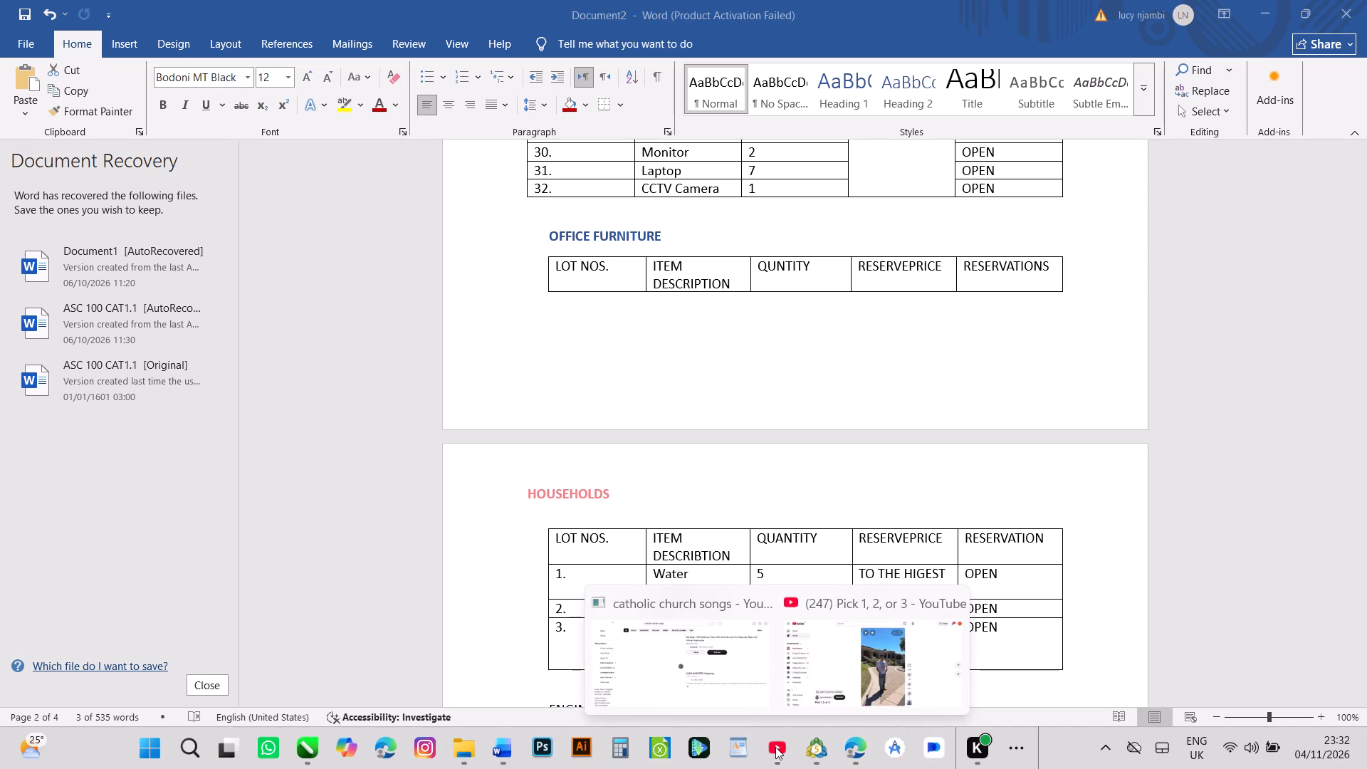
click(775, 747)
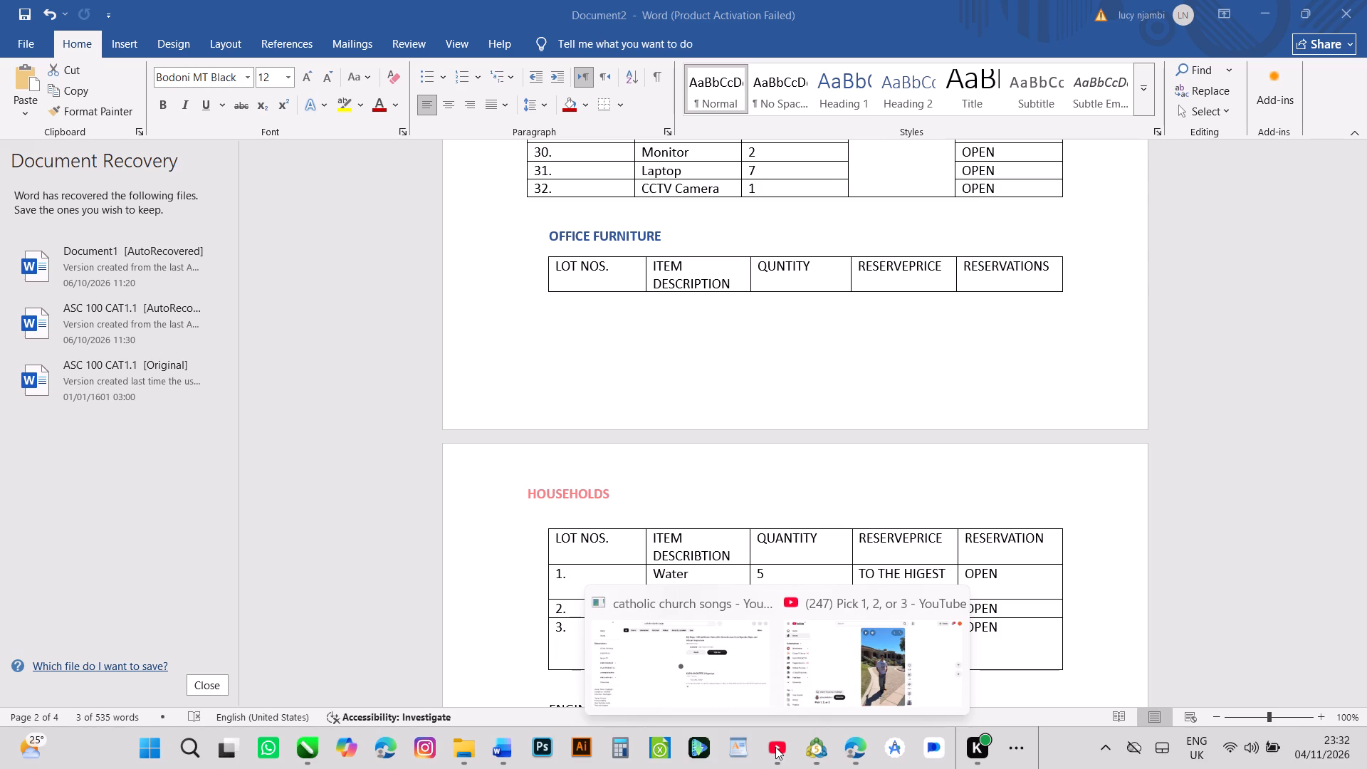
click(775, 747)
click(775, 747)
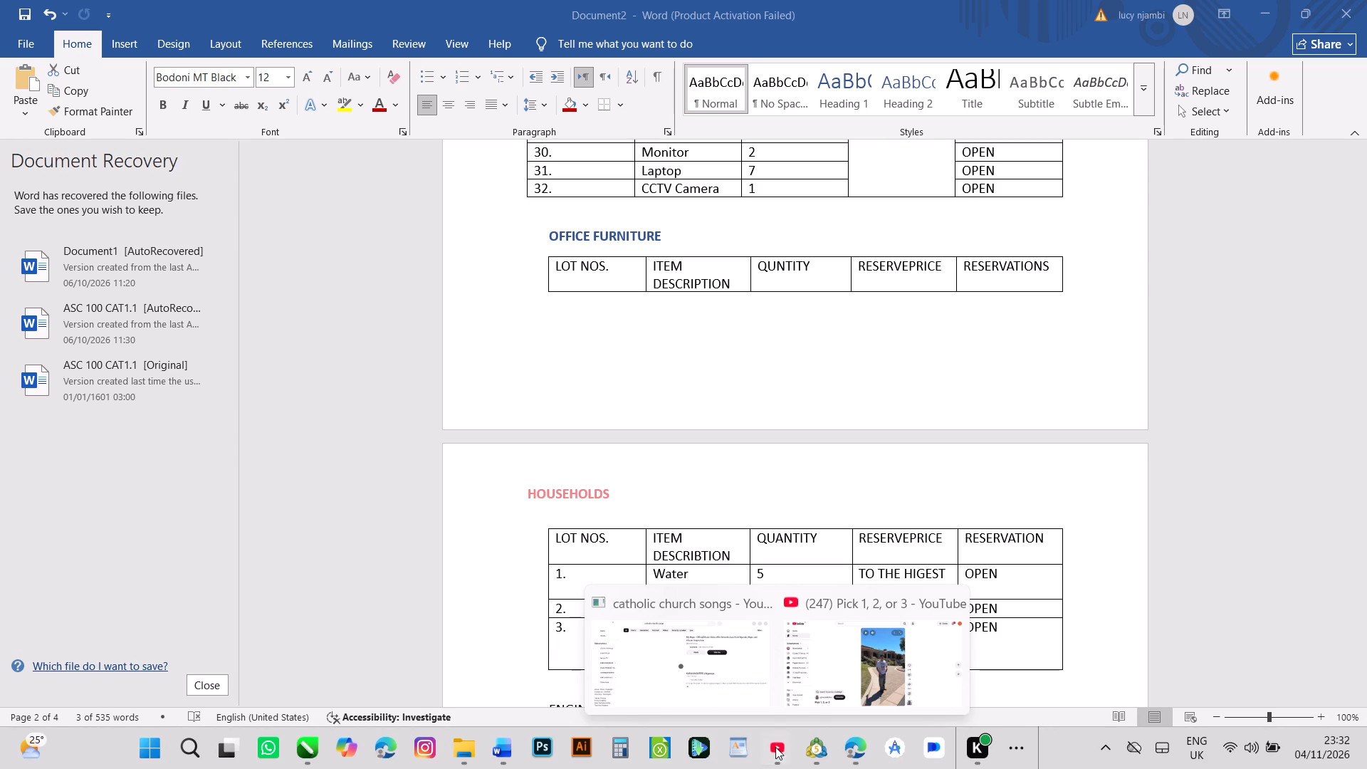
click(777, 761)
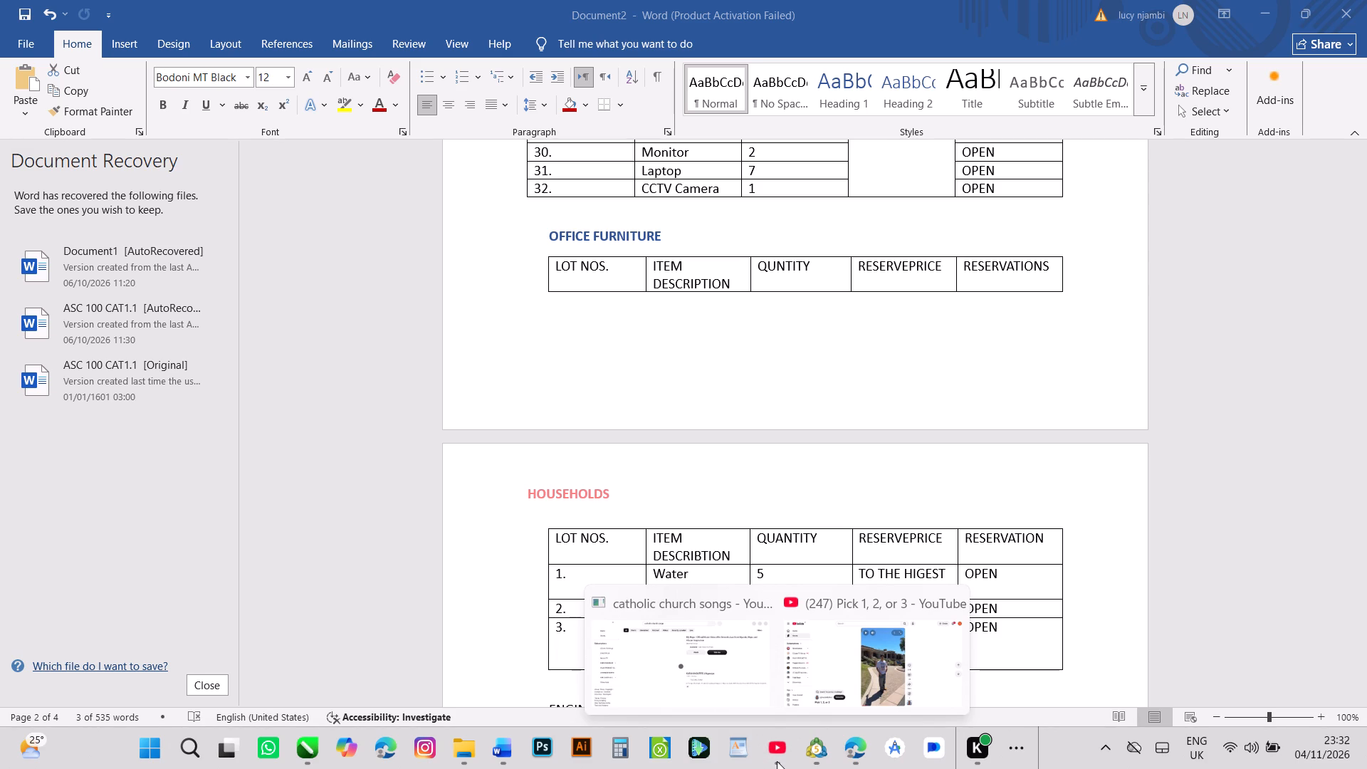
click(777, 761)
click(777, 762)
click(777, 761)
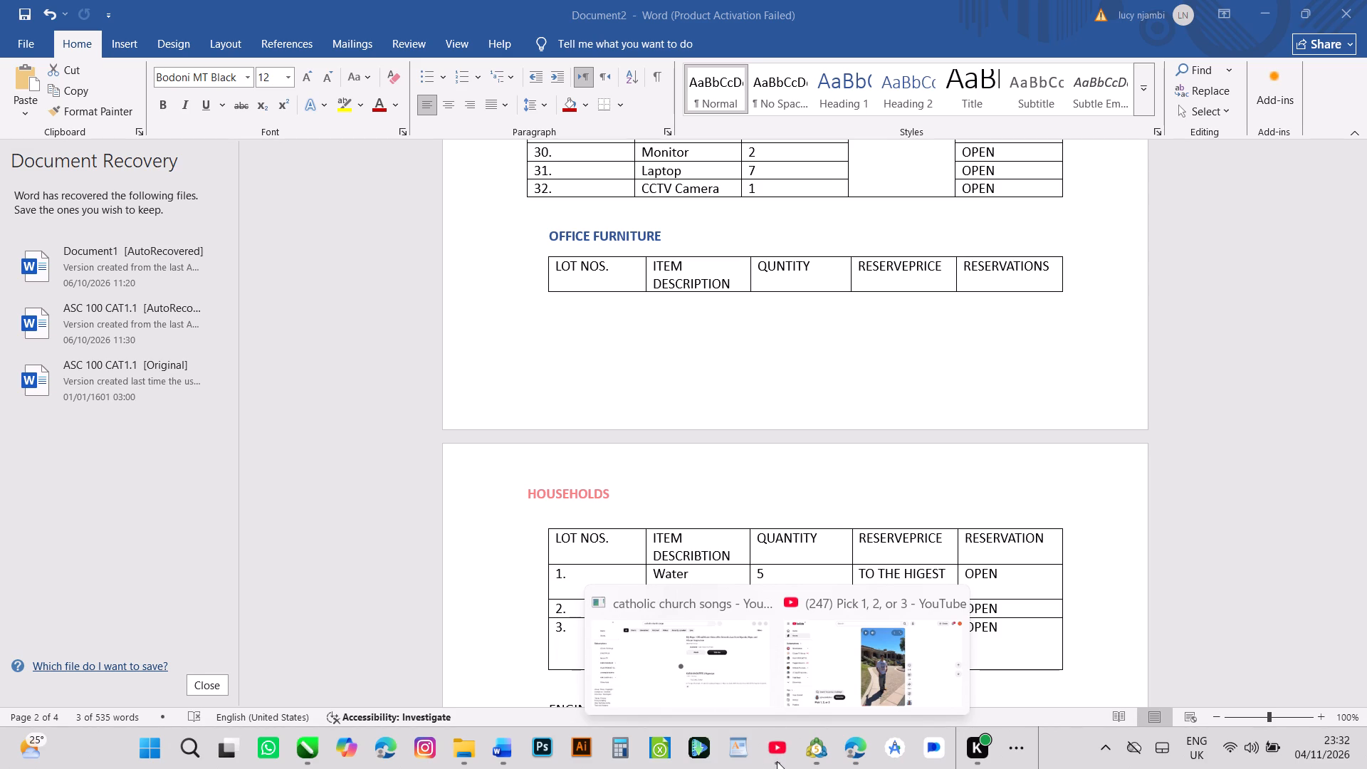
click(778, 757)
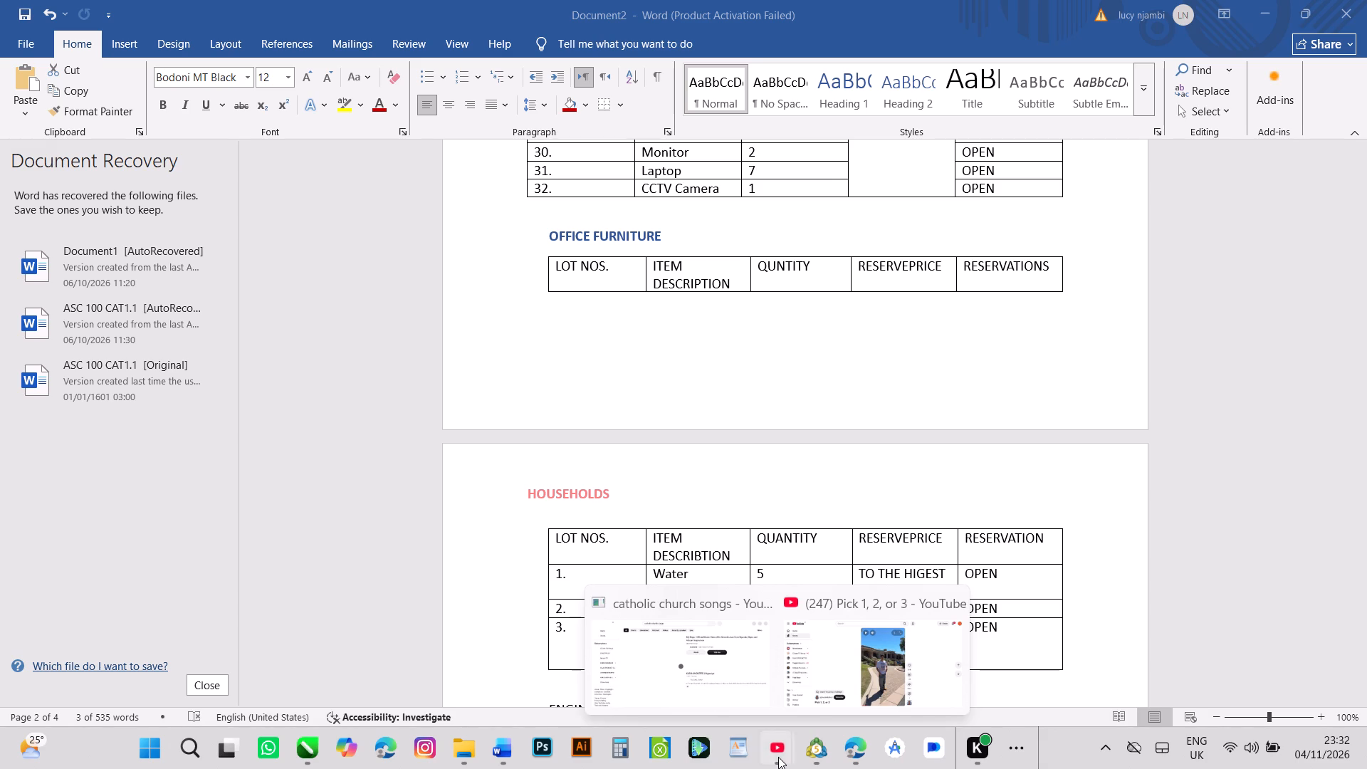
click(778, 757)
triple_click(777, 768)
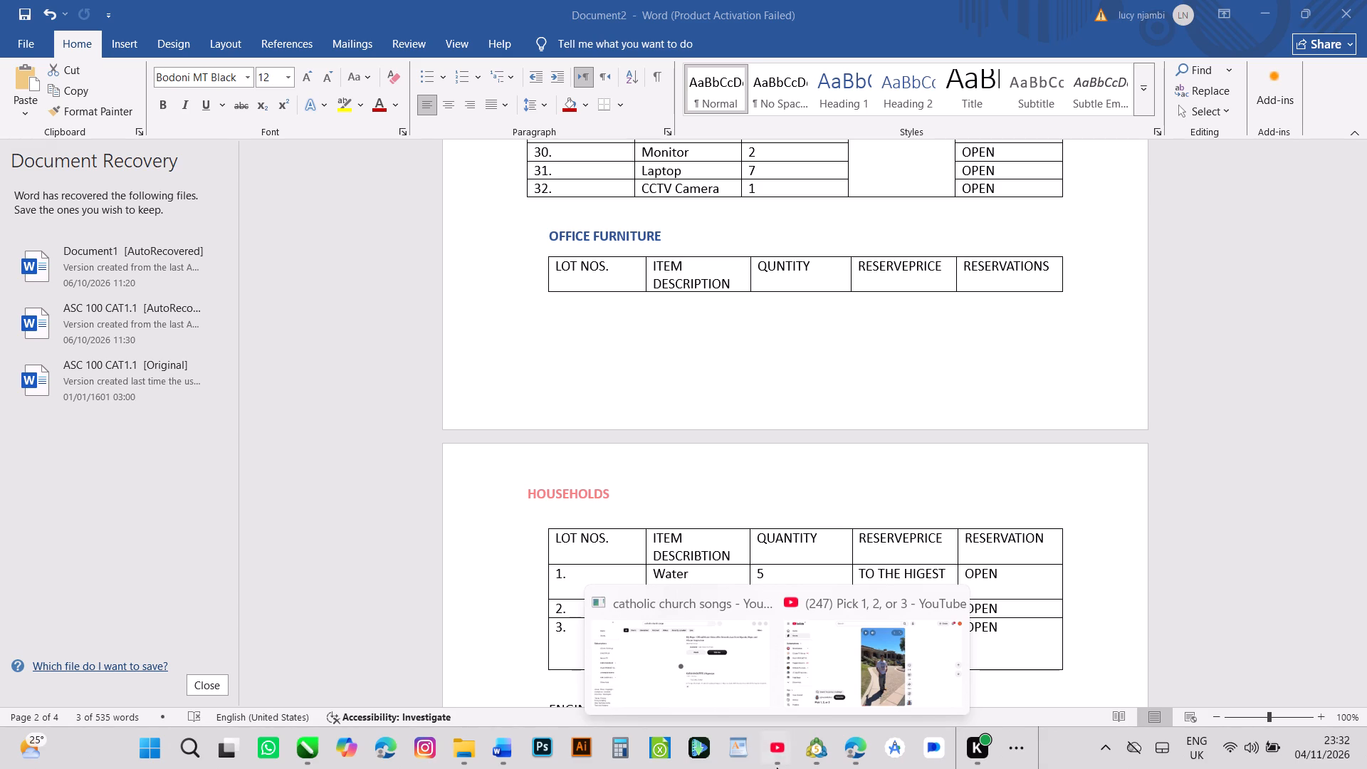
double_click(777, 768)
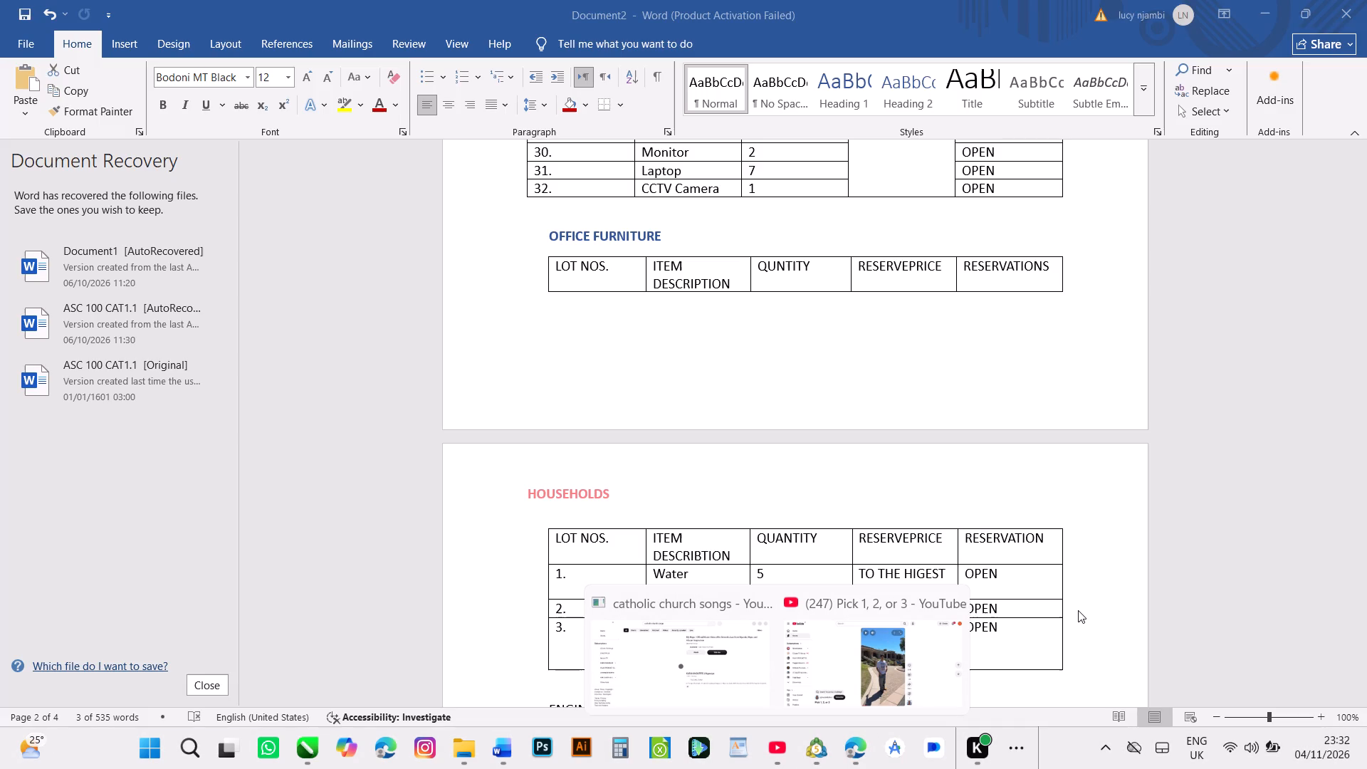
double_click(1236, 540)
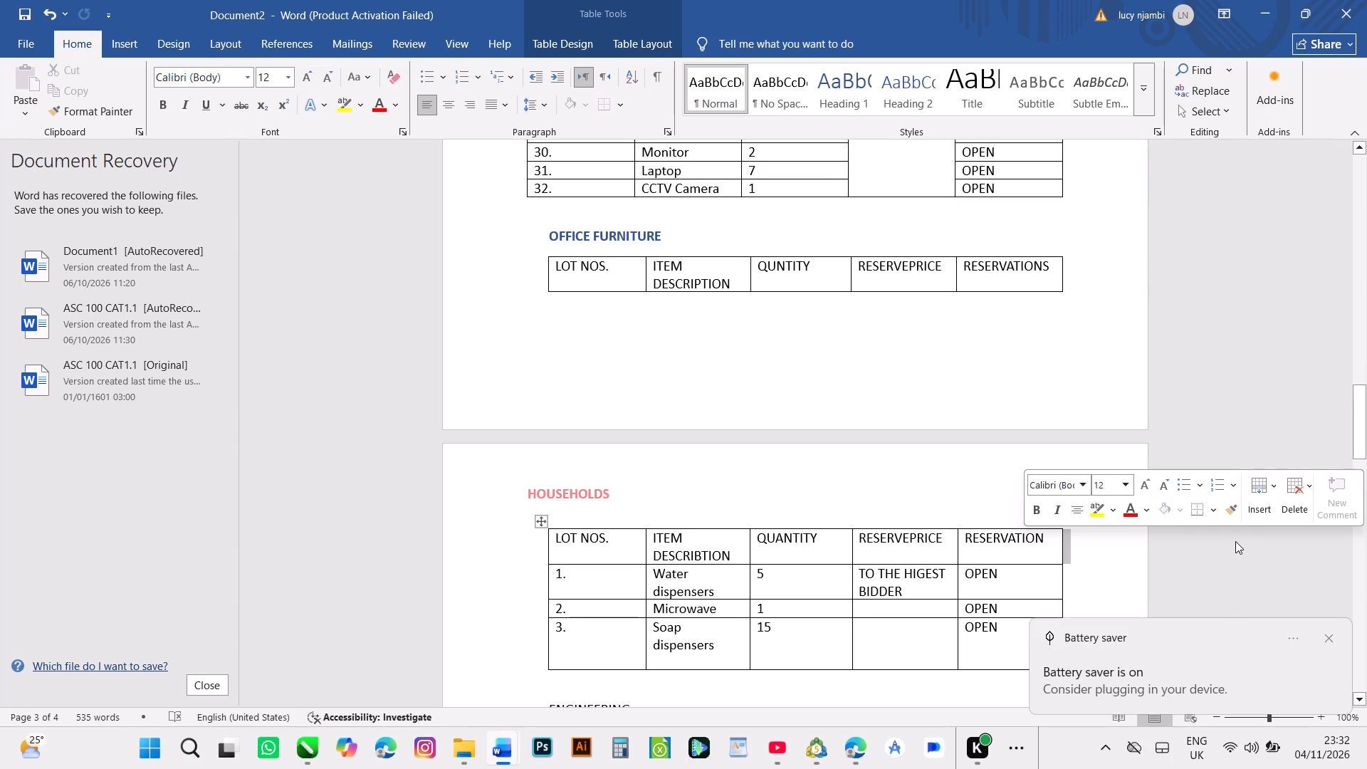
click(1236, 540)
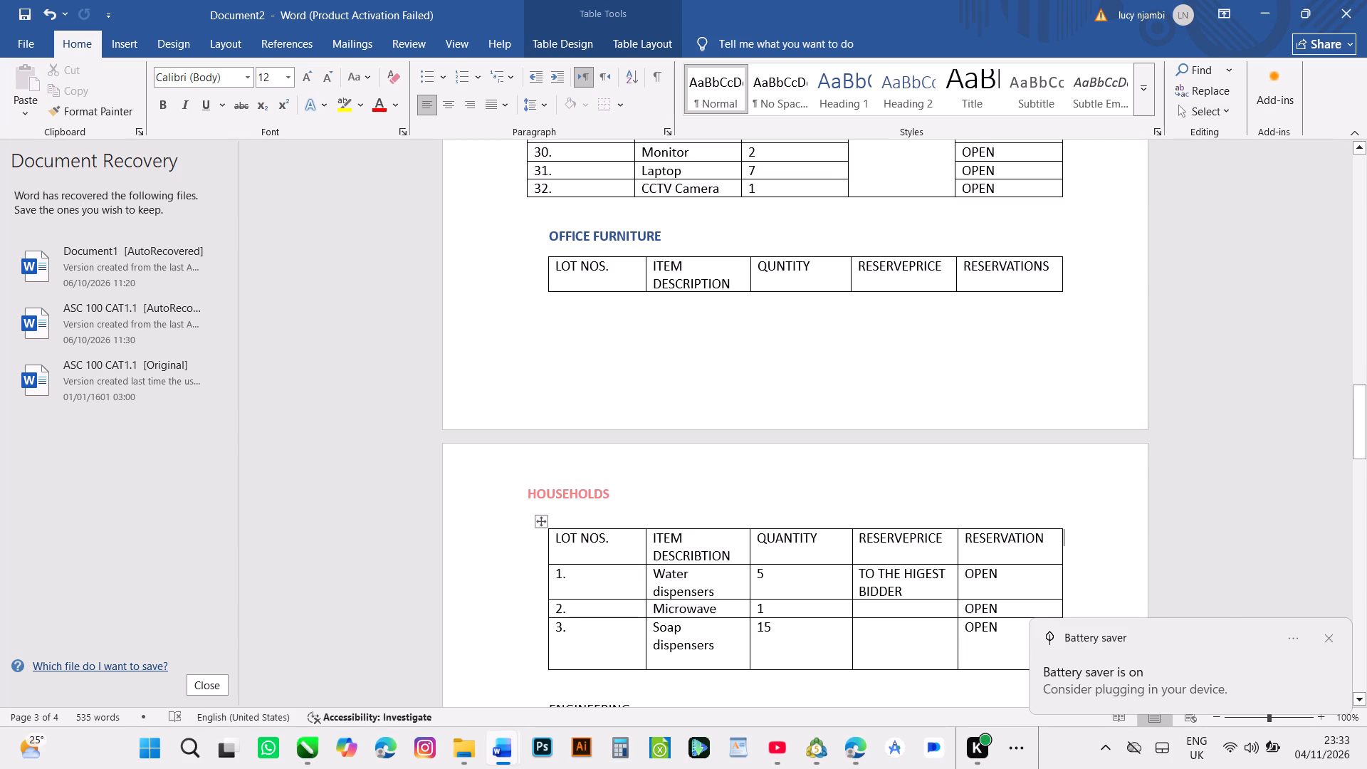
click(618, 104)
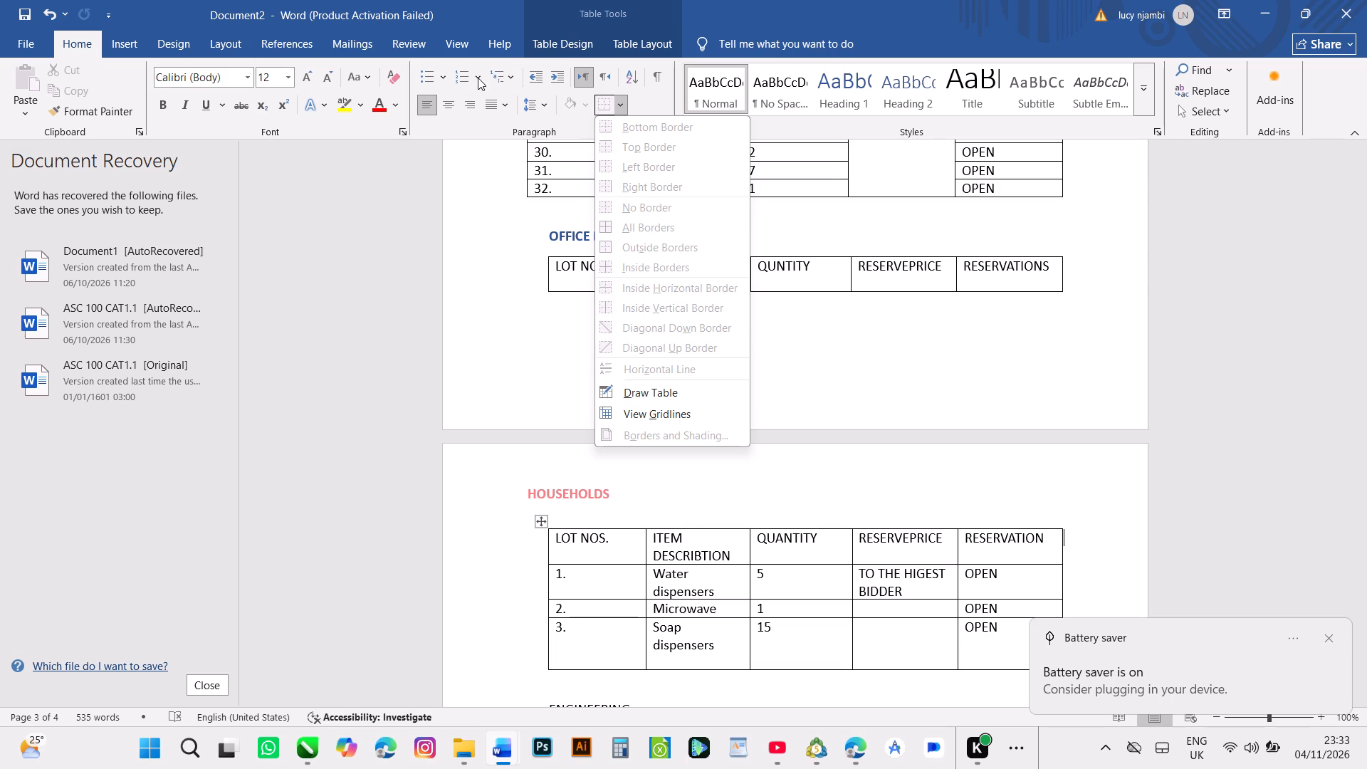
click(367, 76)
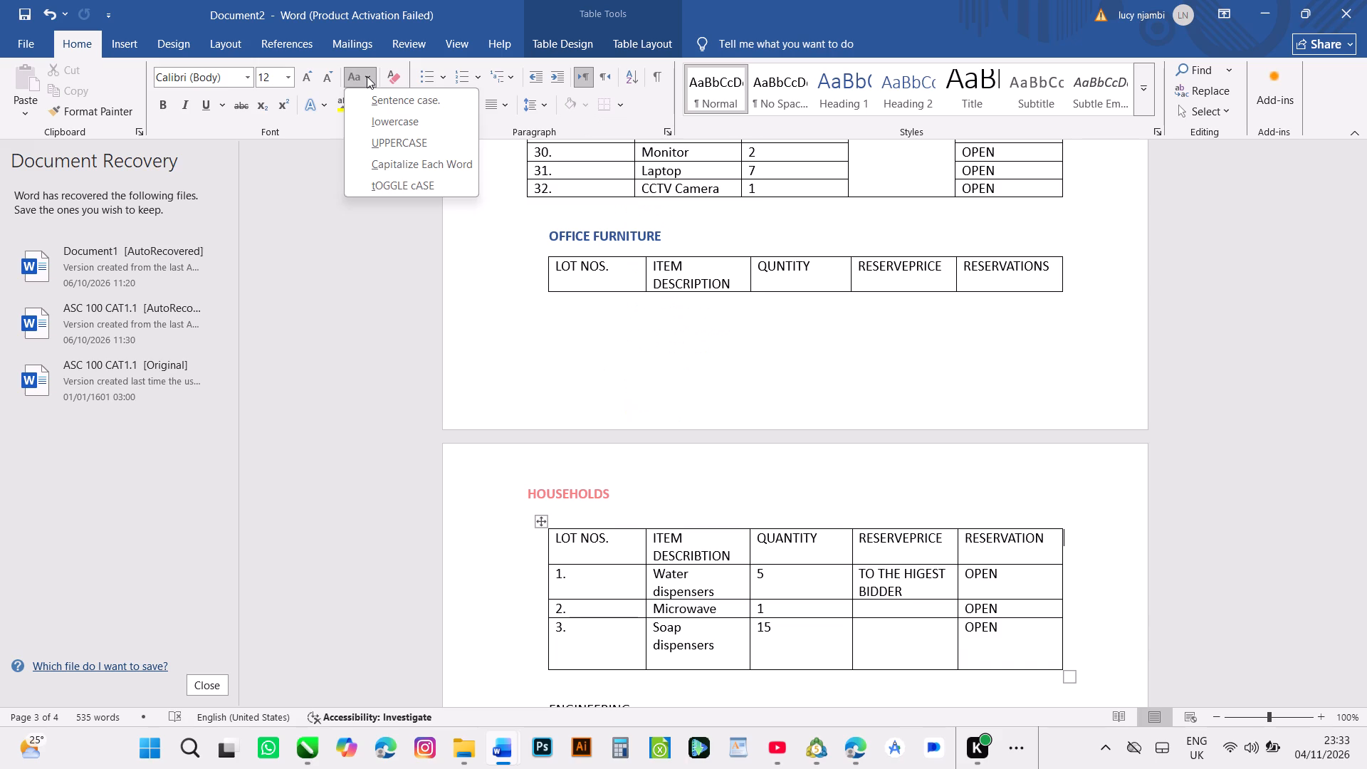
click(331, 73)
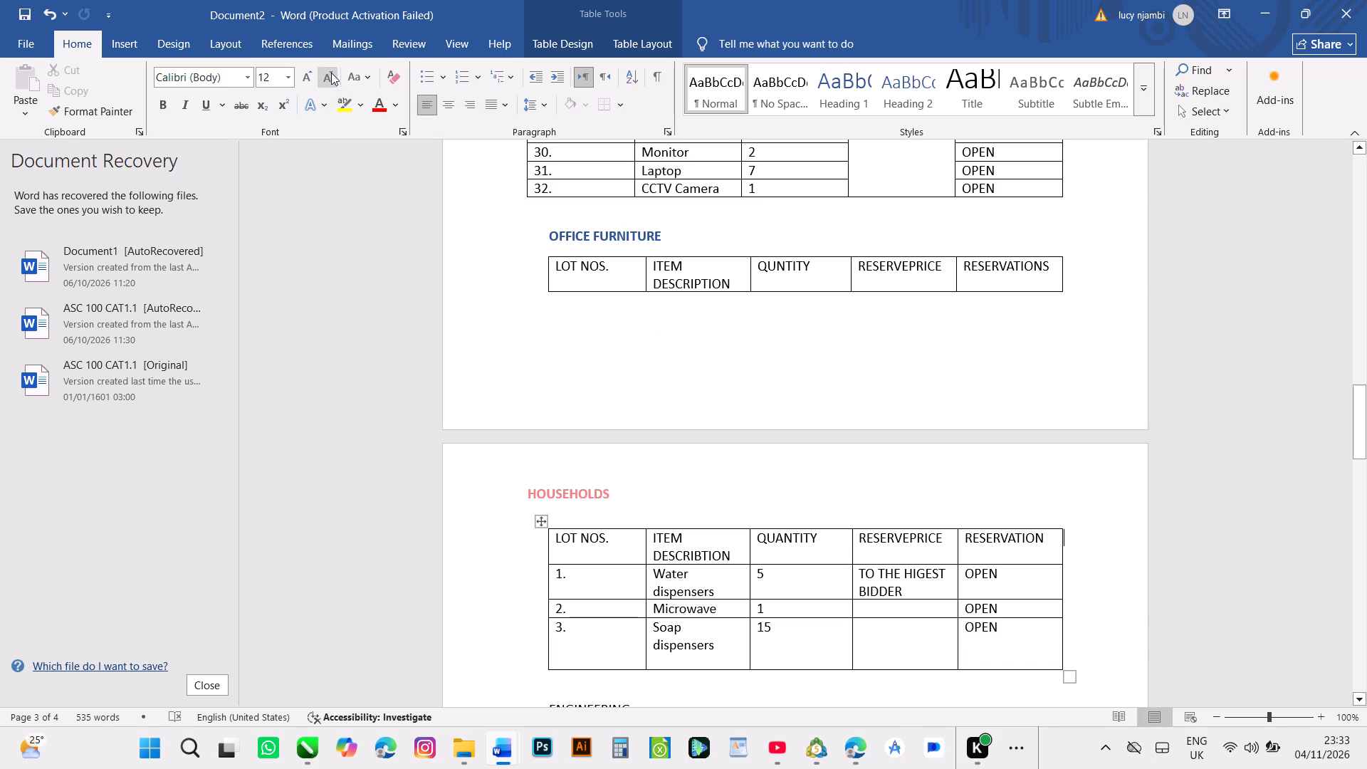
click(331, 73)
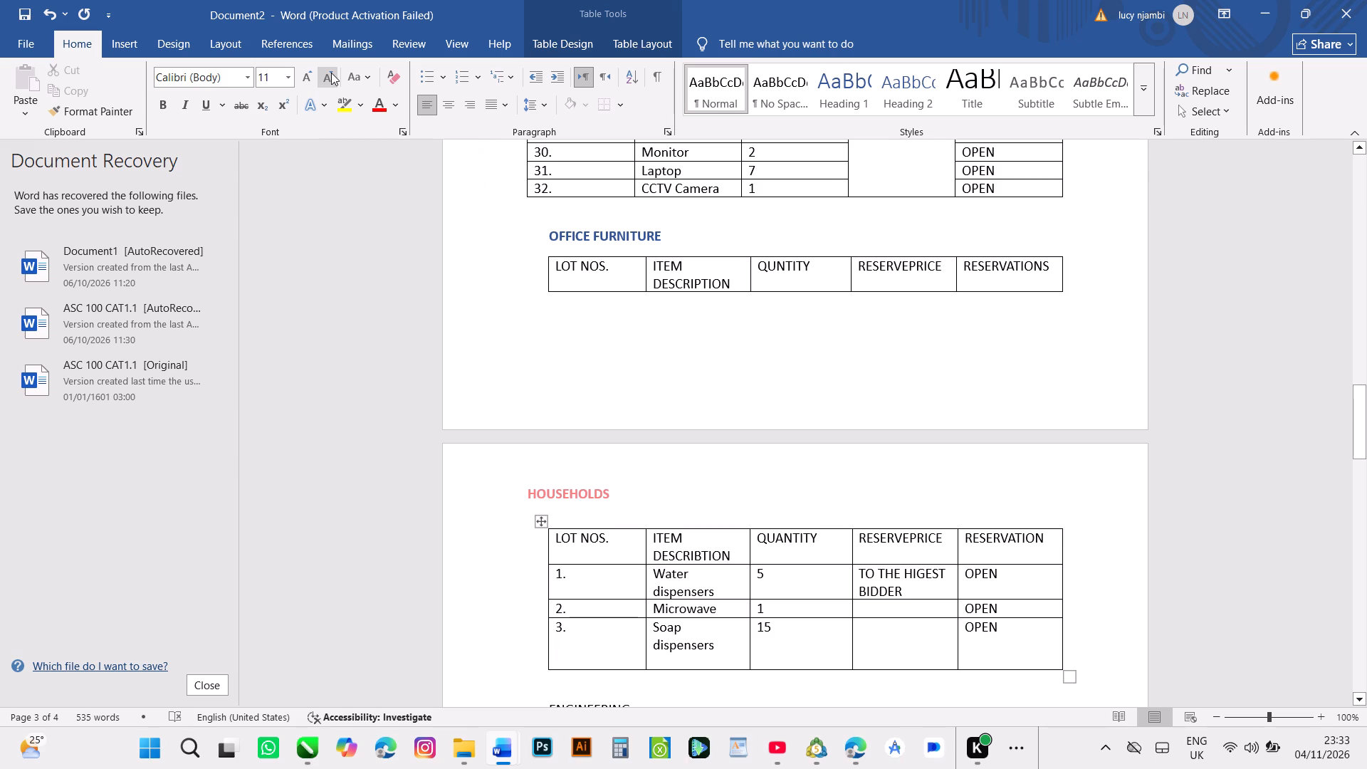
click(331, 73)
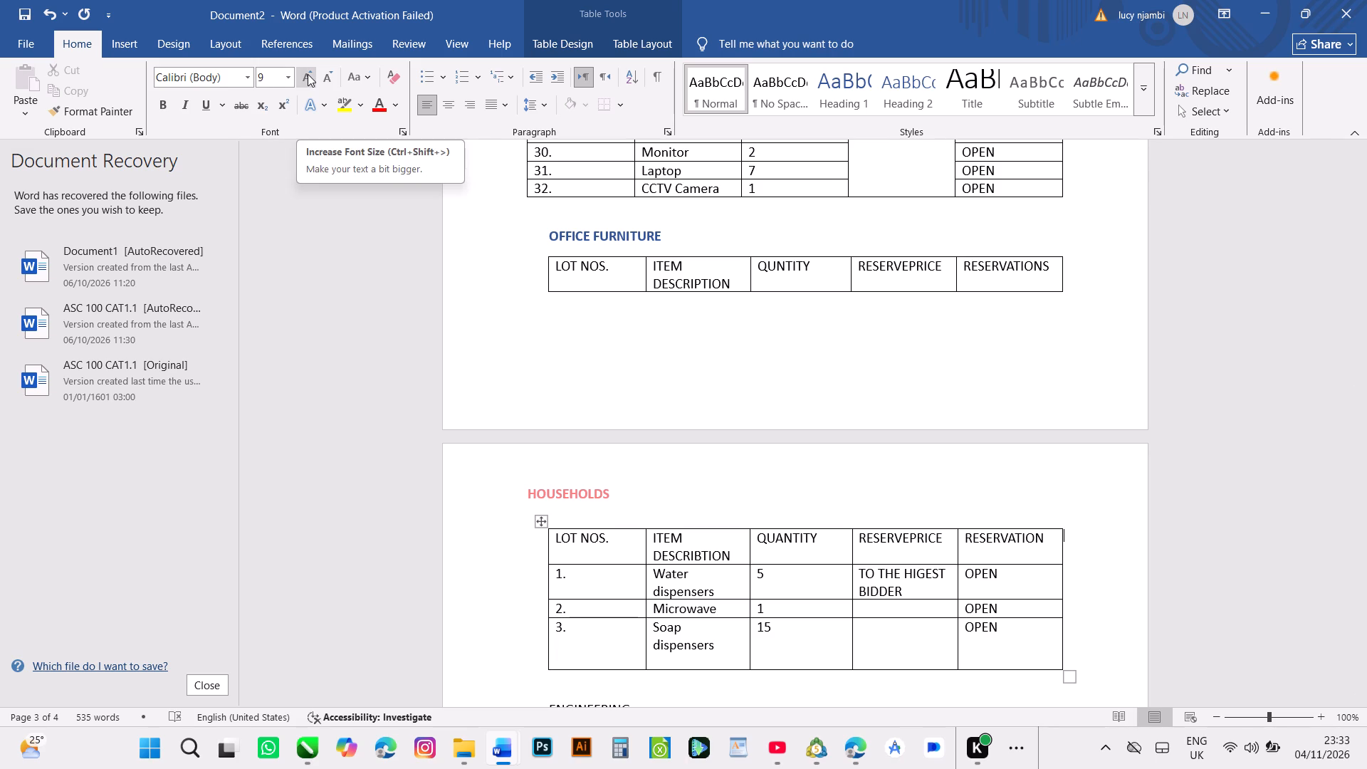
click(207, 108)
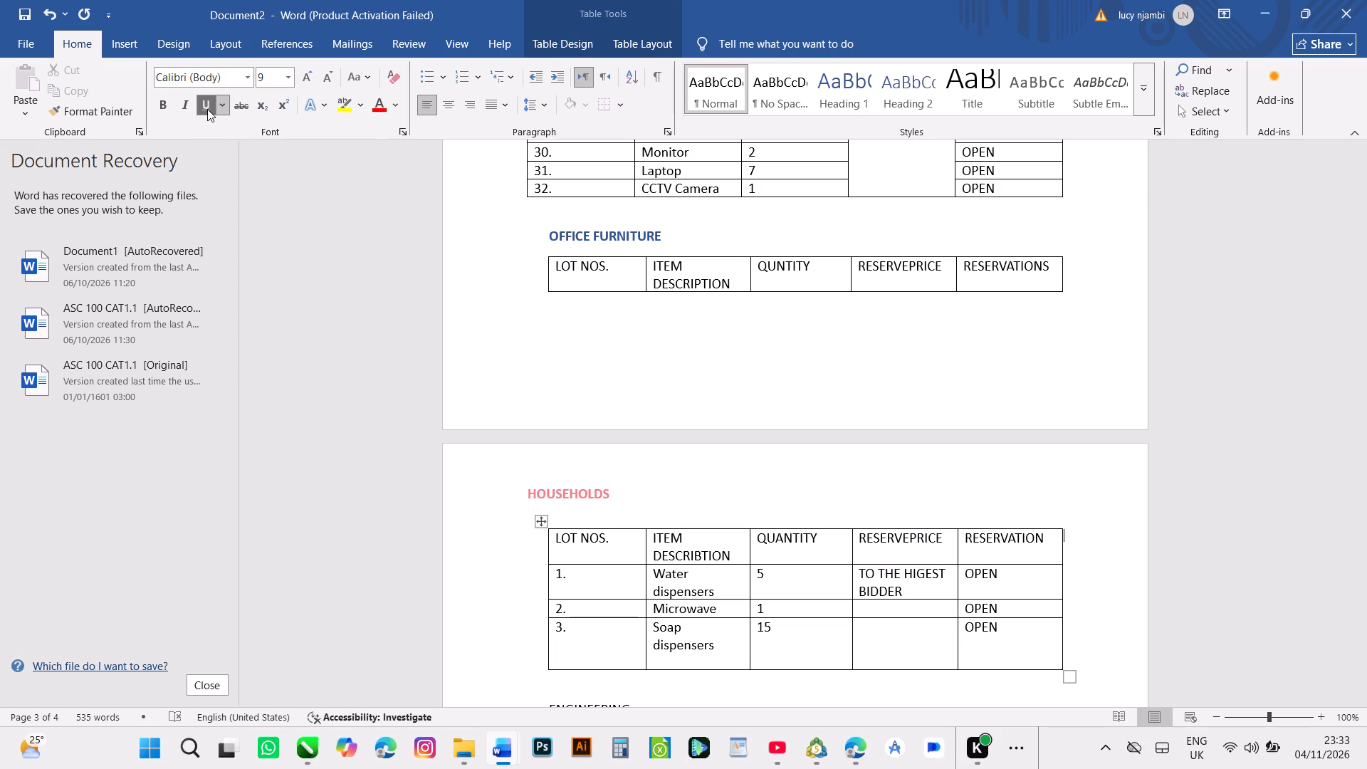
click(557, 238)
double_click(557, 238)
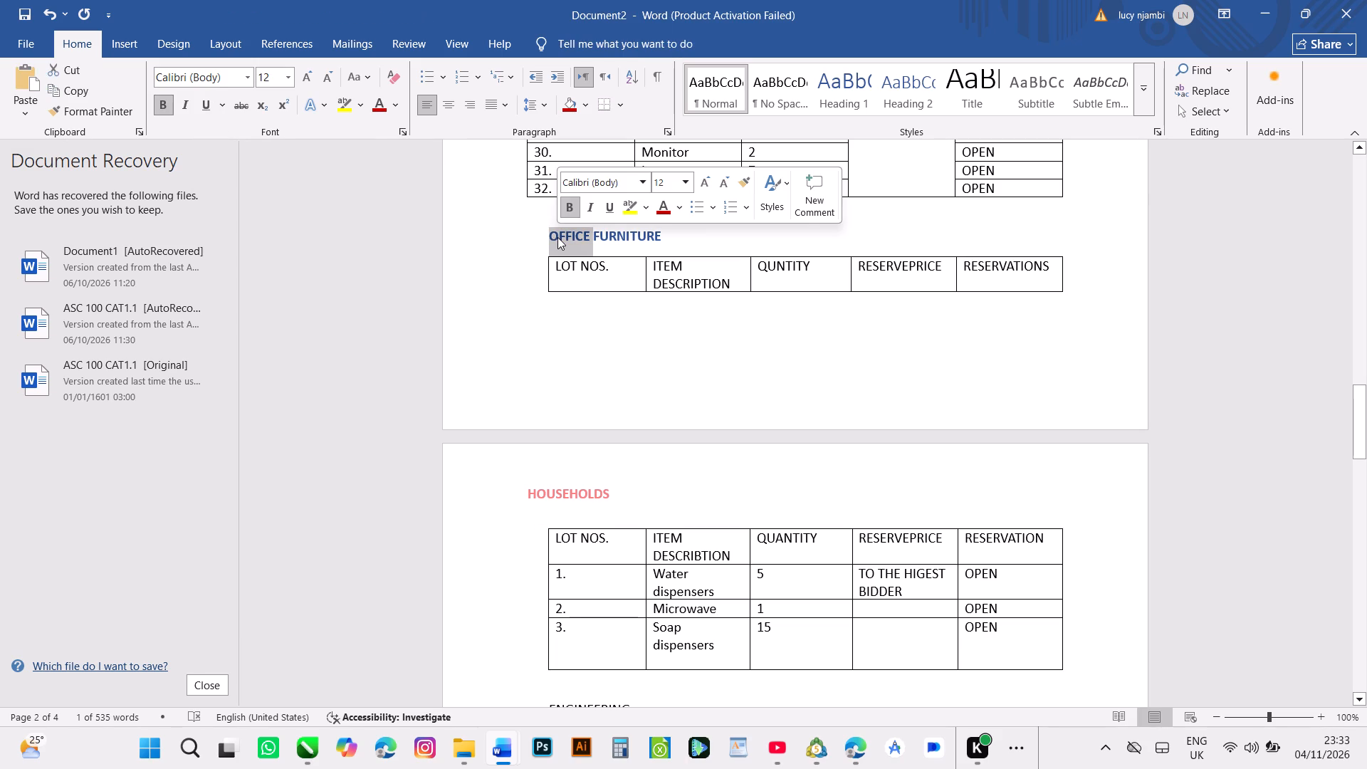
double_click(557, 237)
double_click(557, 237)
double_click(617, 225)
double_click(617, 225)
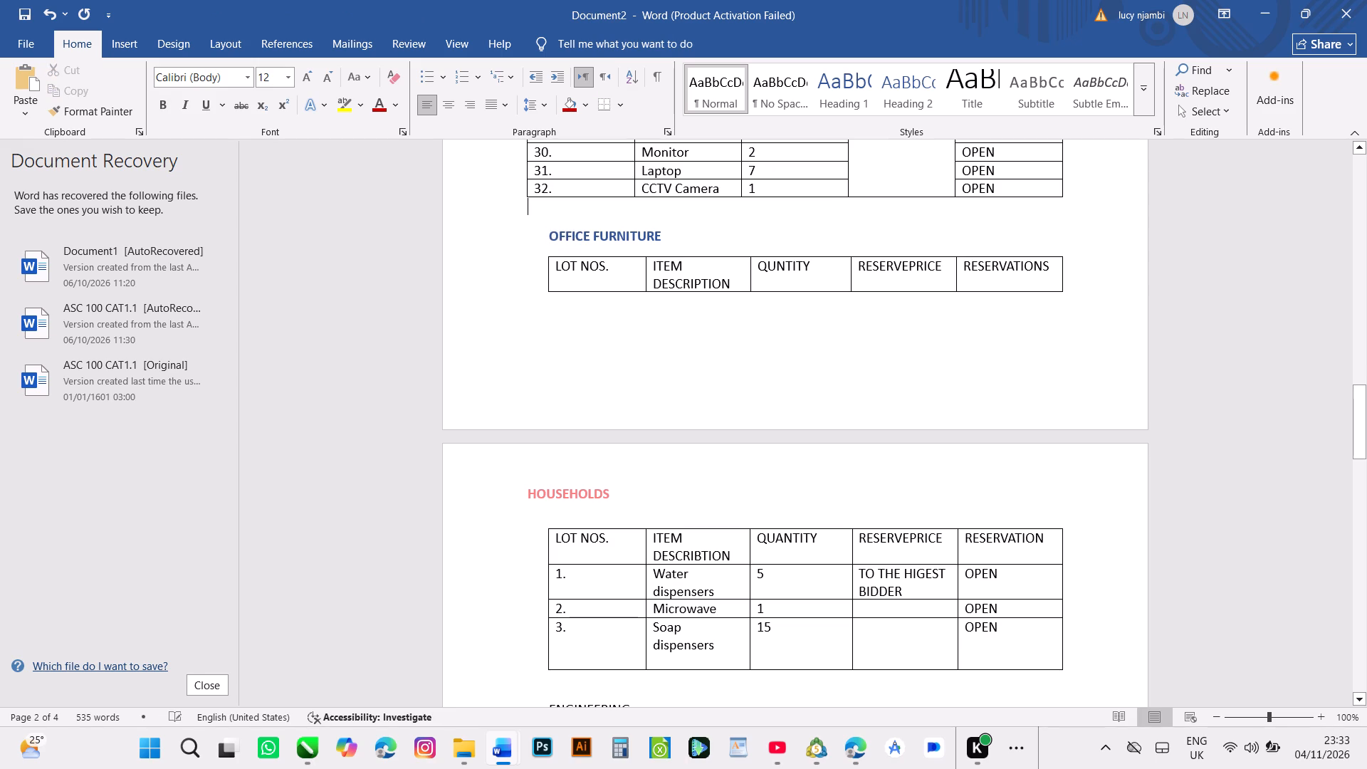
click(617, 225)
Underline the red HOUSEHOLDS heading in the page header.
double_click(592, 492)
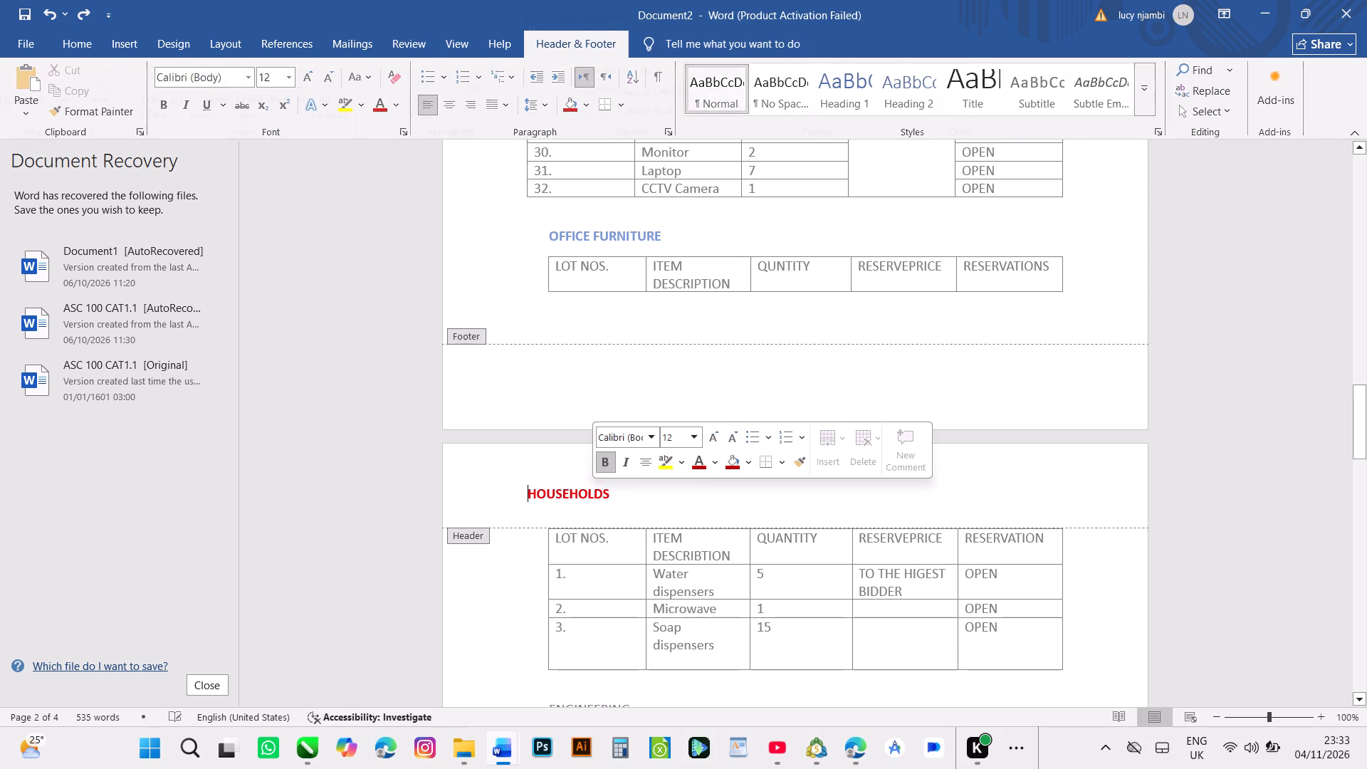
click(592, 492)
click(592, 492)
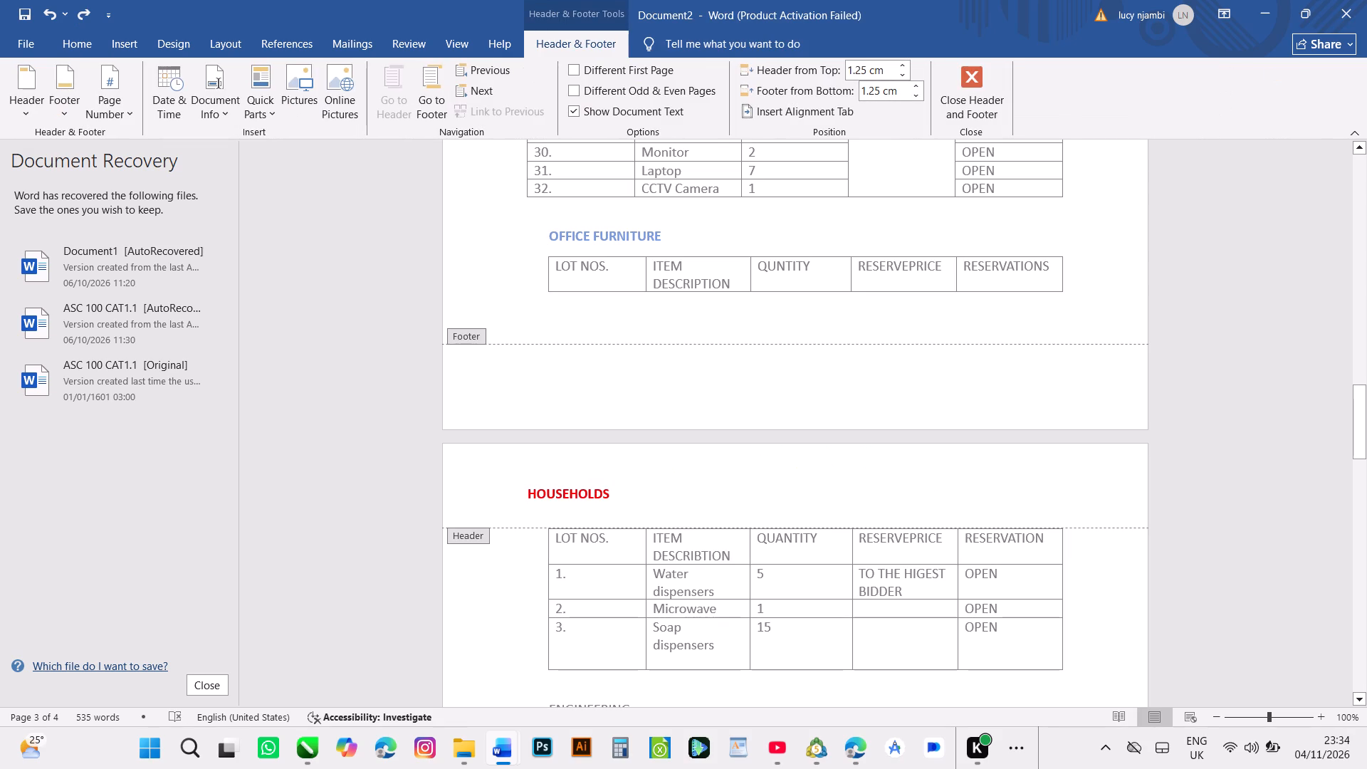
click(592, 491)
double_click(593, 492)
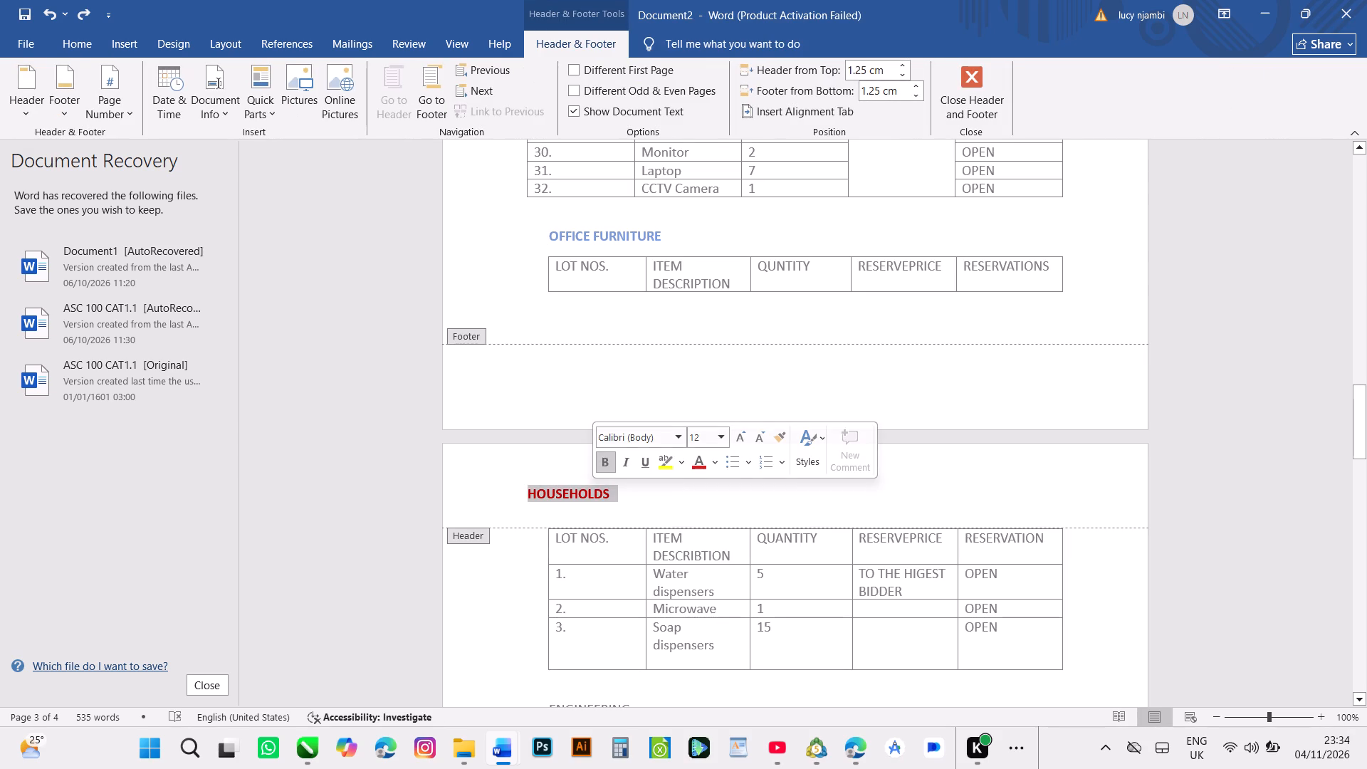
click(644, 462)
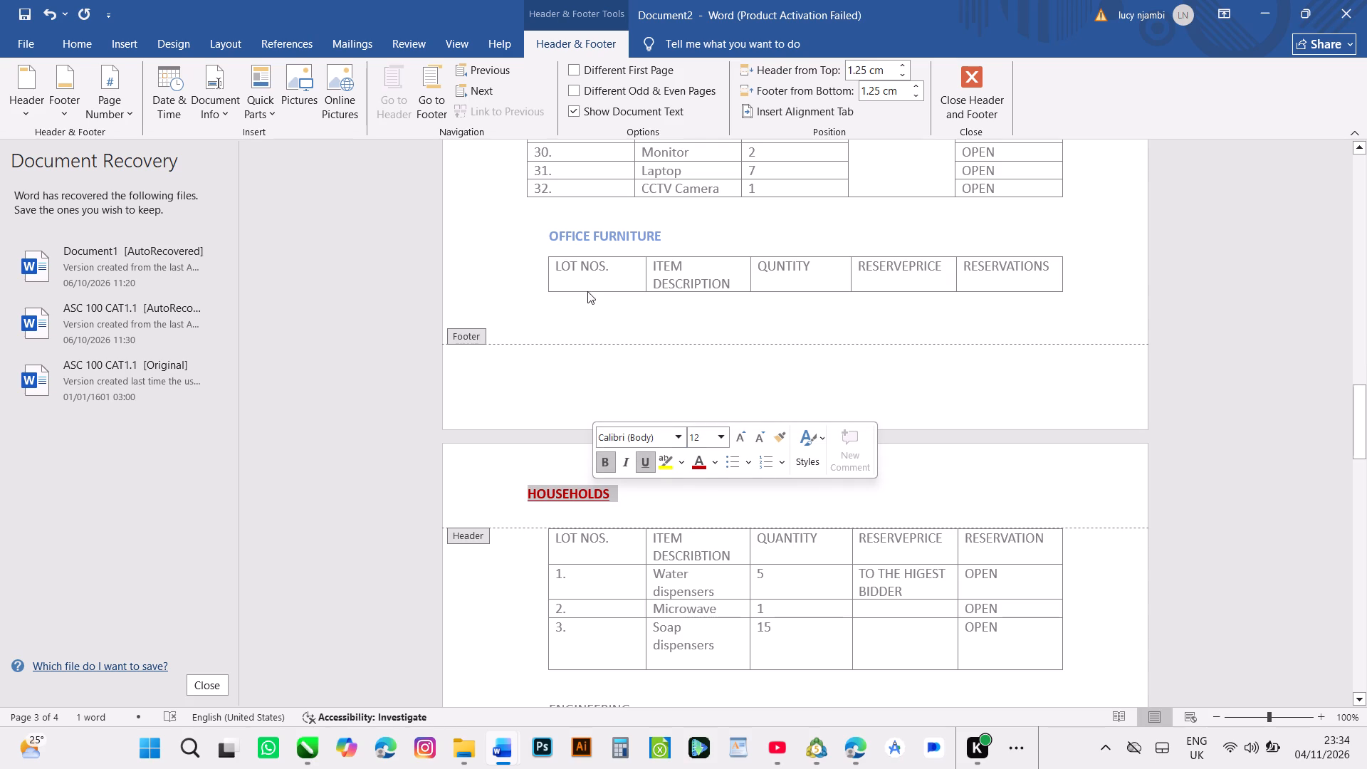
click(608, 226)
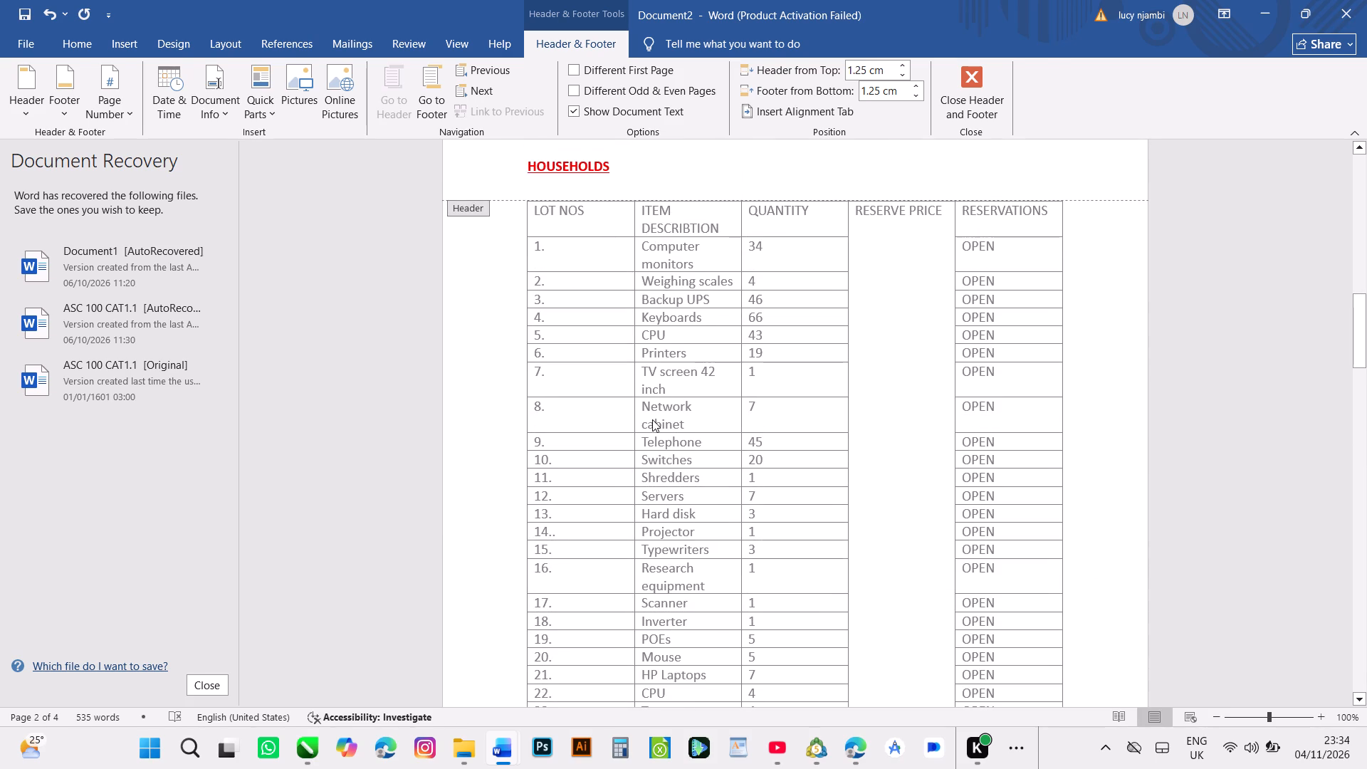
Review the catalogue from the HOUSEHOLDS table back through PACKAGING MATERIALS and STATIONERY to the PUBLIC AUCTION CATALOGUE title.
triple_click(1363, 146)
triple_click(1363, 146)
triple_click(1363, 145)
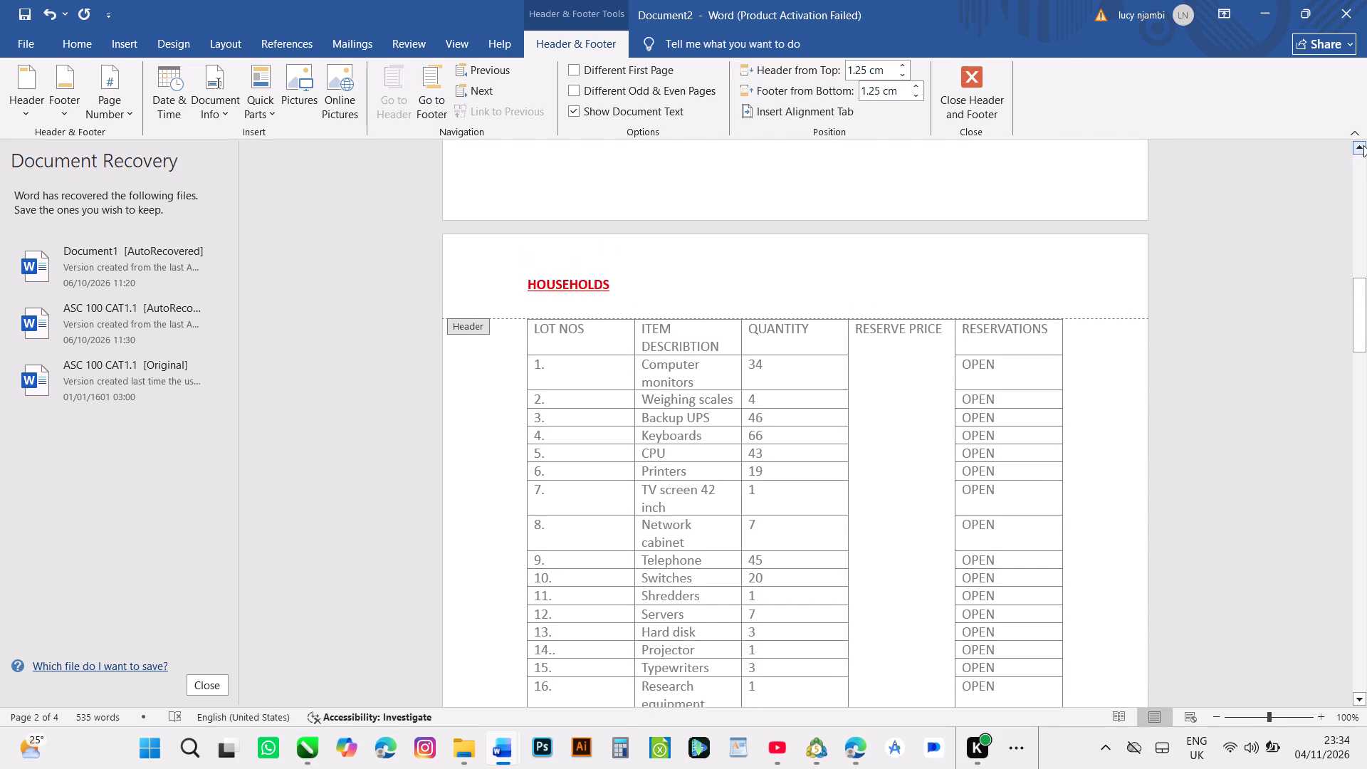
triple_click(1363, 144)
triple_click(1363, 144)
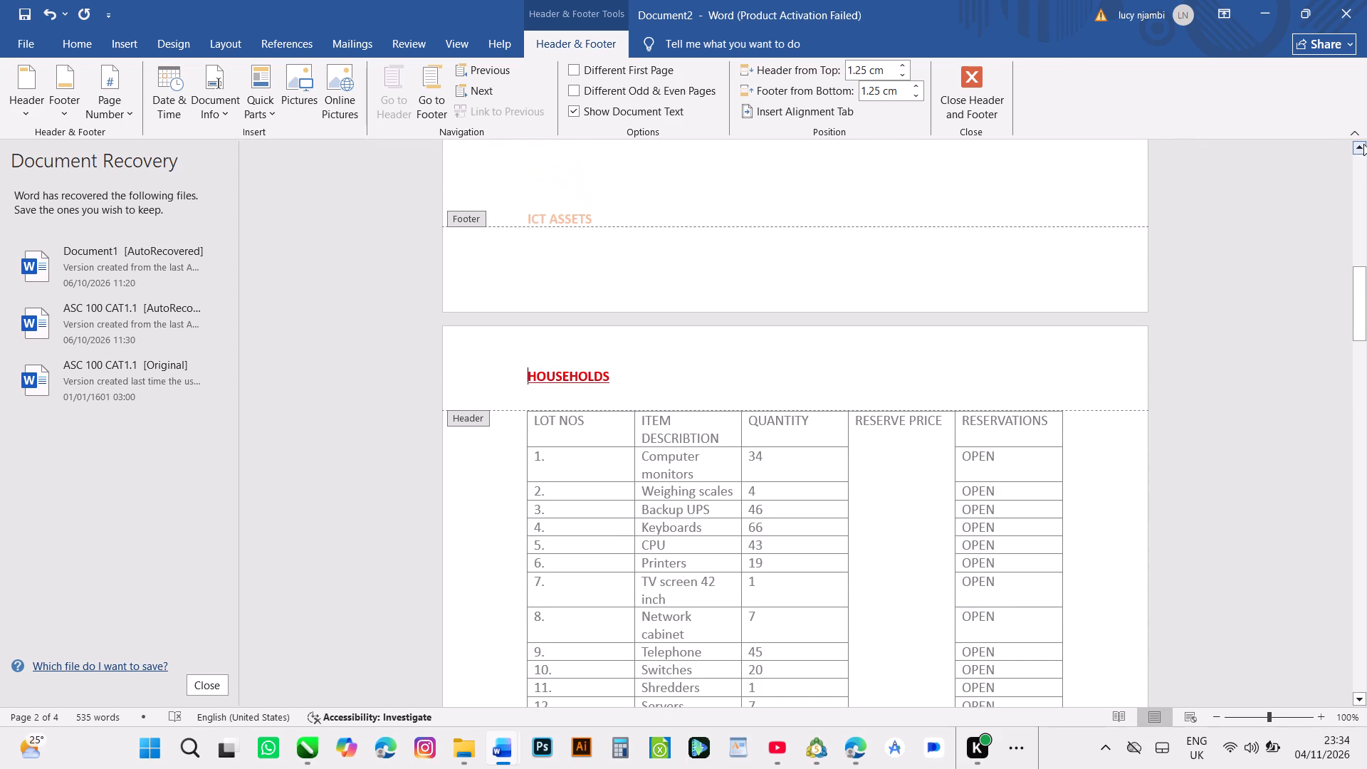
click(1363, 144)
triple_click(1363, 143)
triple_click(1363, 143)
triple_click(1363, 143)
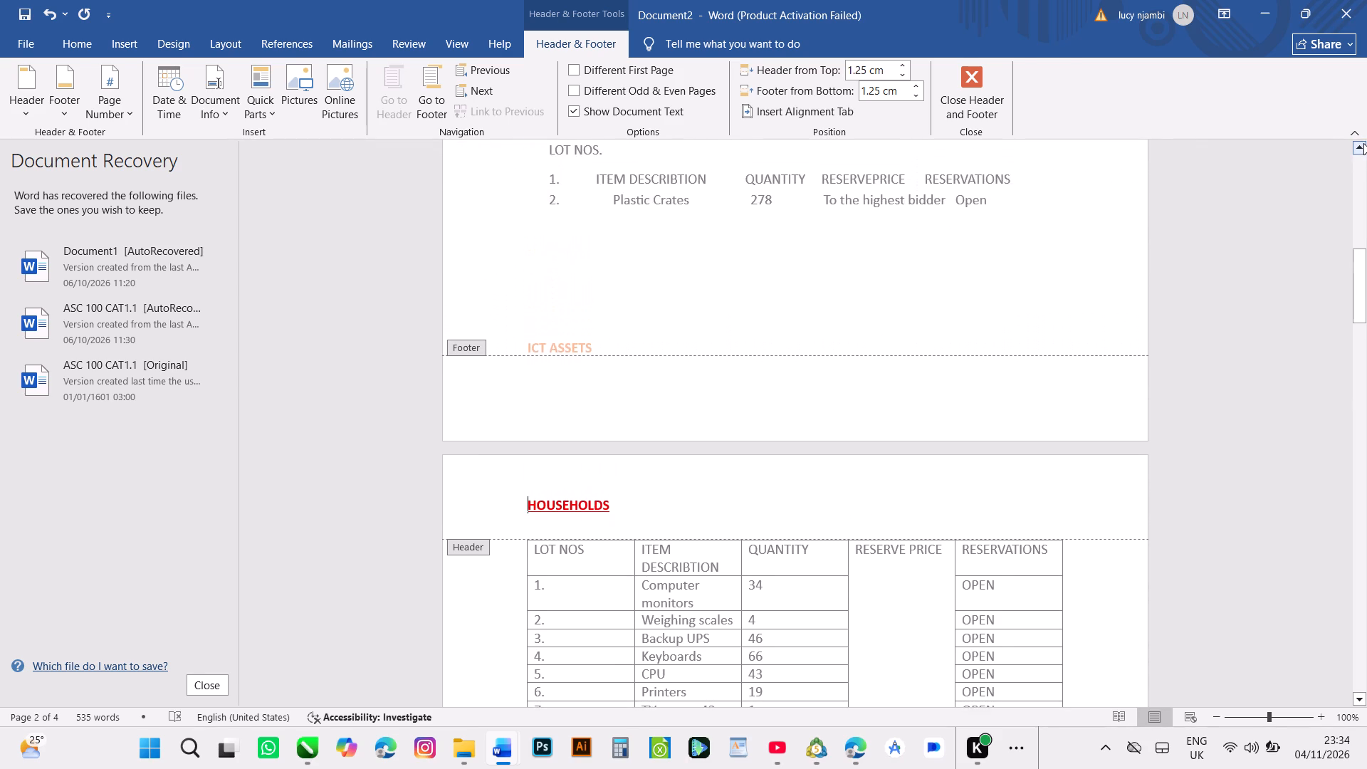
click(1363, 143)
double_click(1361, 144)
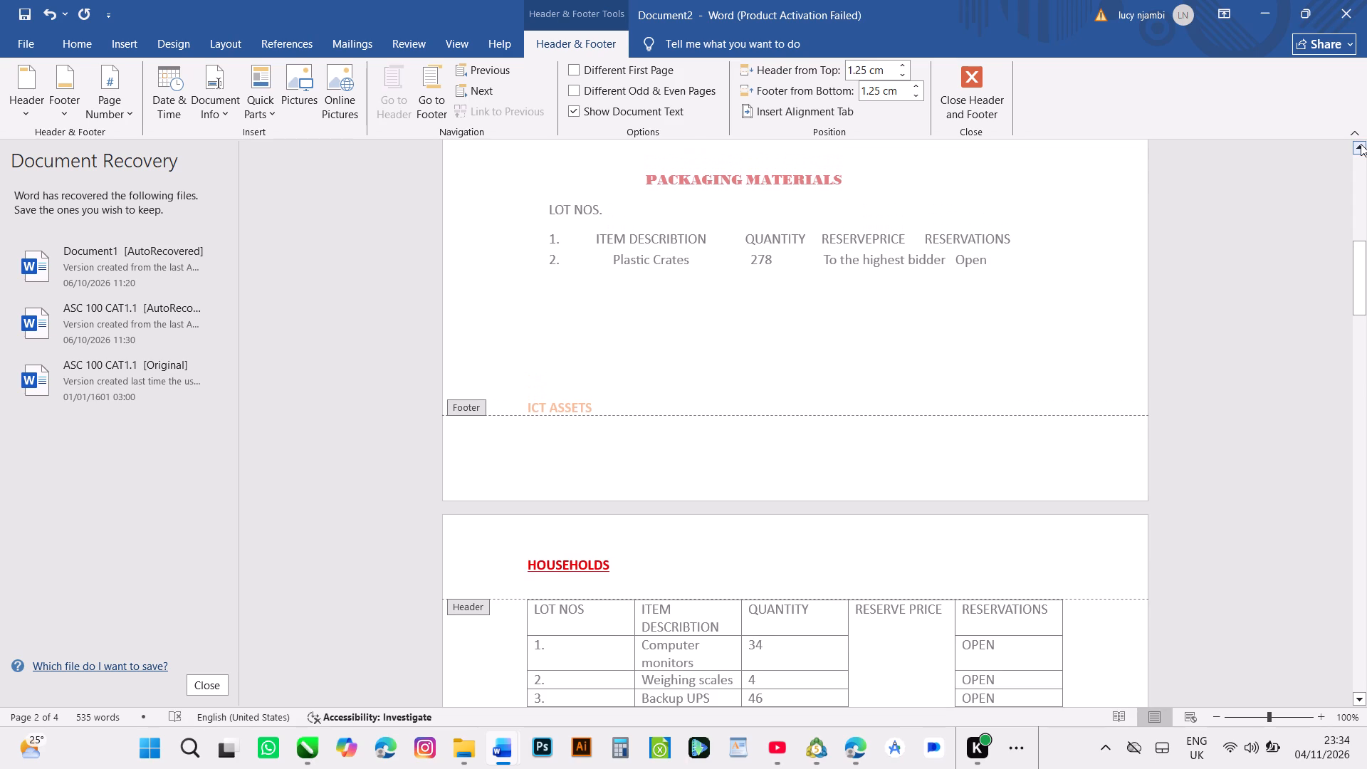
triple_click(1360, 143)
triple_click(1359, 143)
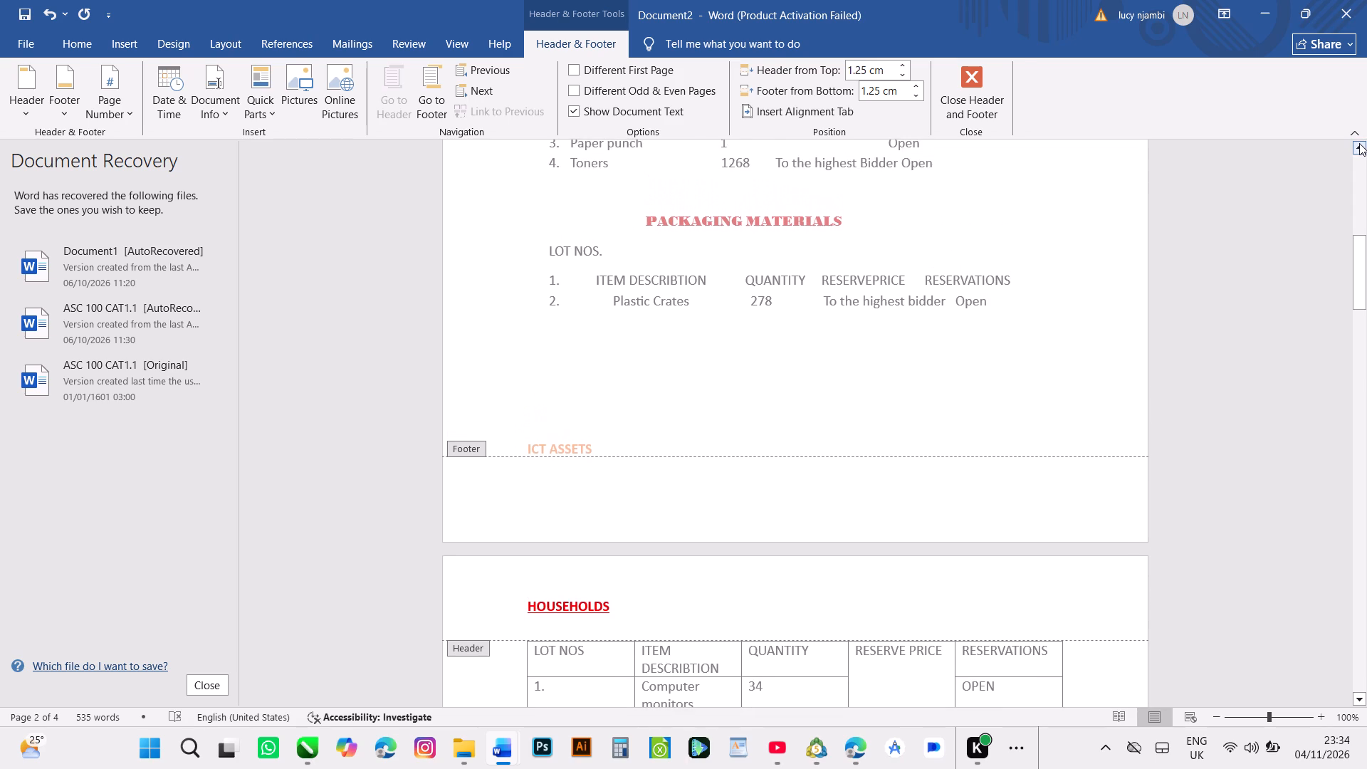
triple_click(1359, 143)
triple_click(1359, 144)
triple_click(1359, 144)
triple_click(1359, 144)
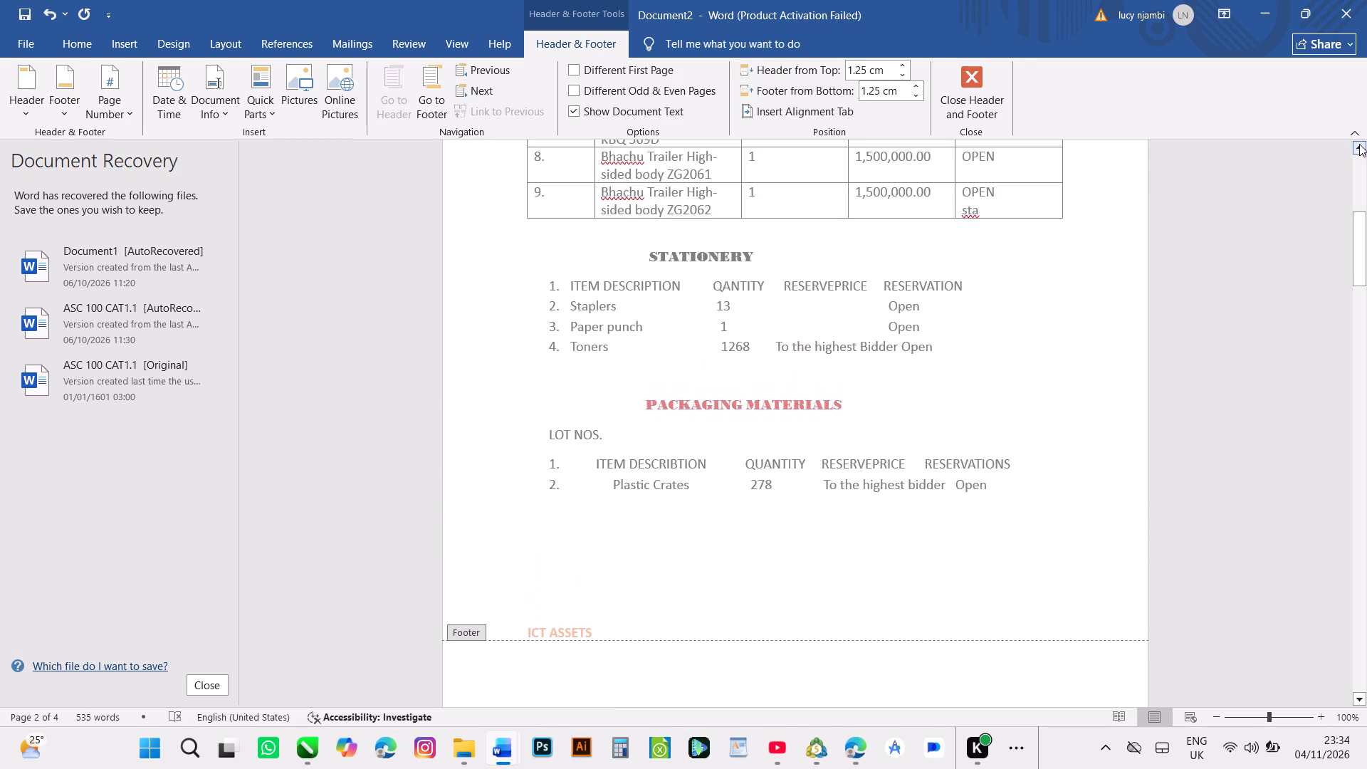
triple_click(1360, 144)
triple_click(1361, 144)
triple_click(1361, 144)
triple_click(1361, 144)
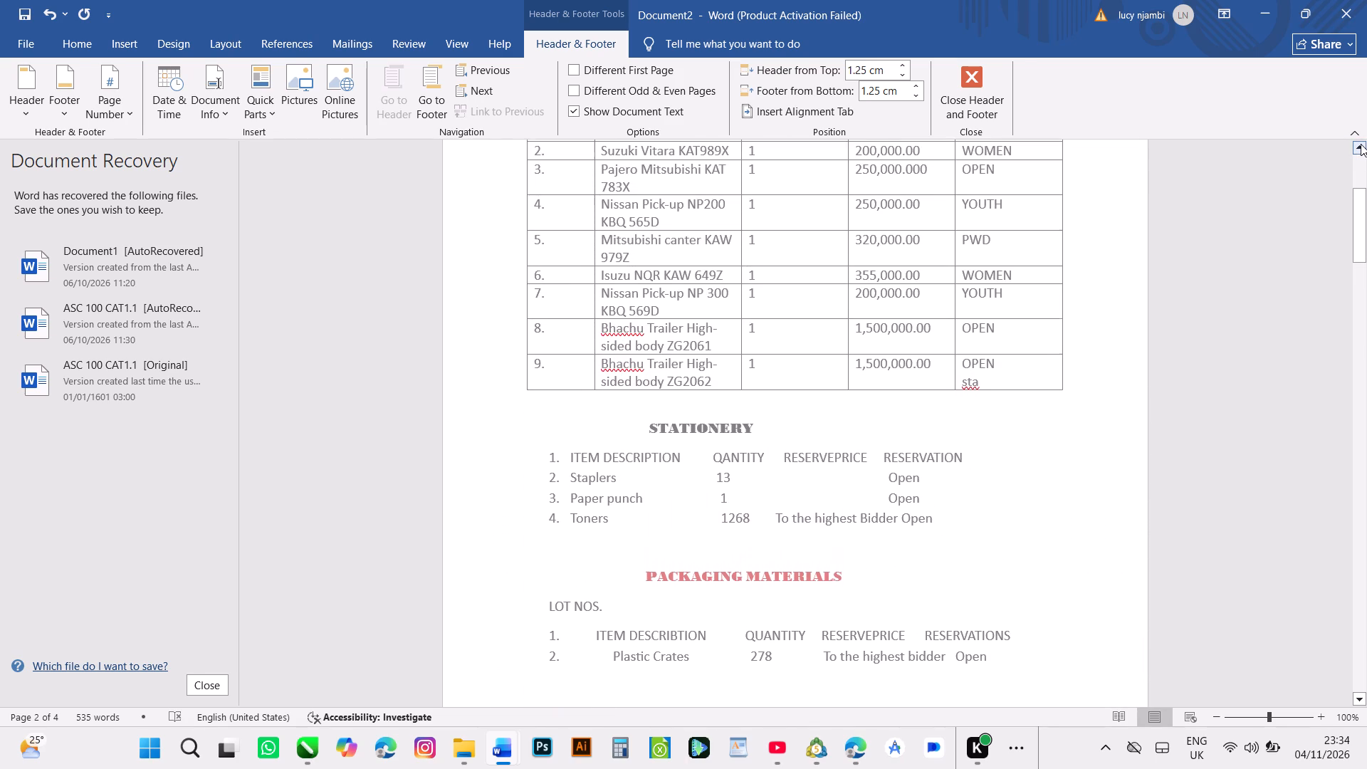
triple_click(1361, 144)
triple_click(1361, 143)
triple_click(1361, 143)
triple_click(1361, 143)
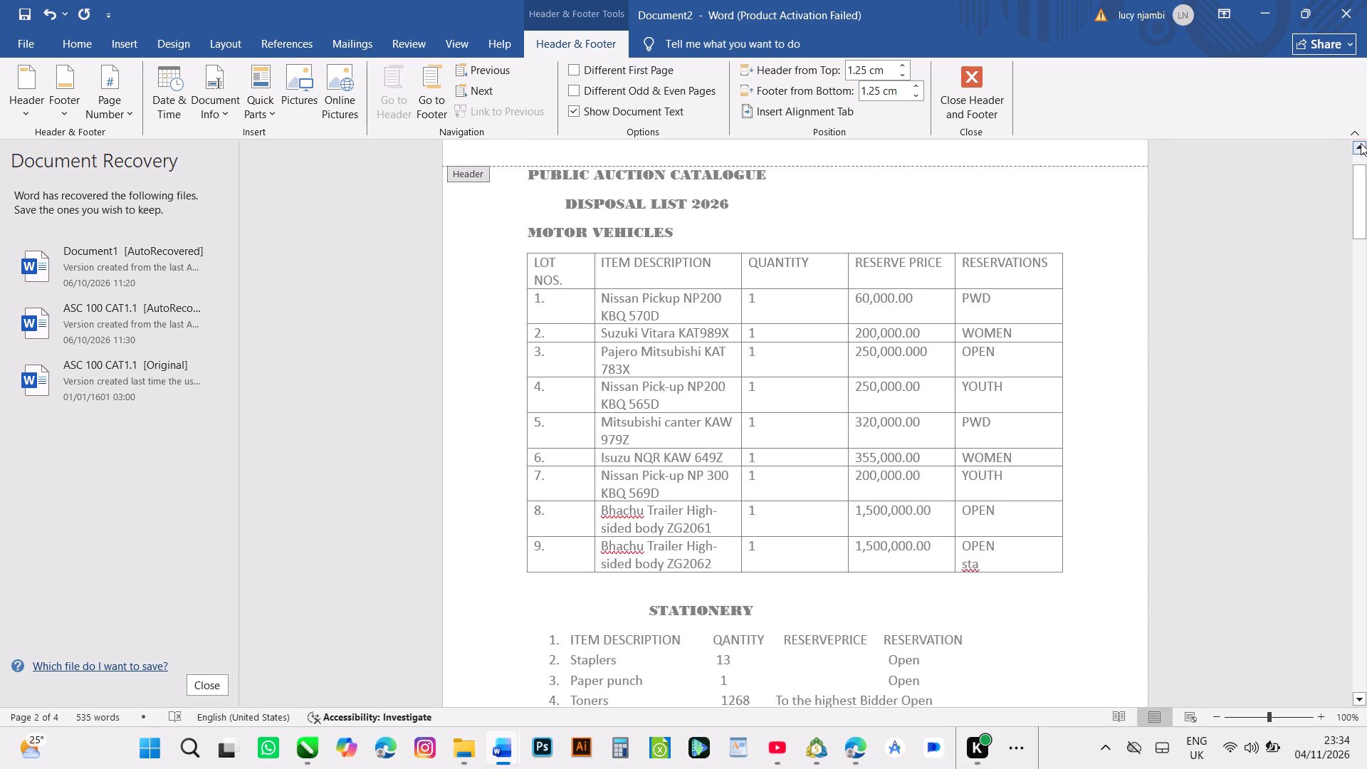
triple_click(1361, 143)
triple_click(1361, 143)
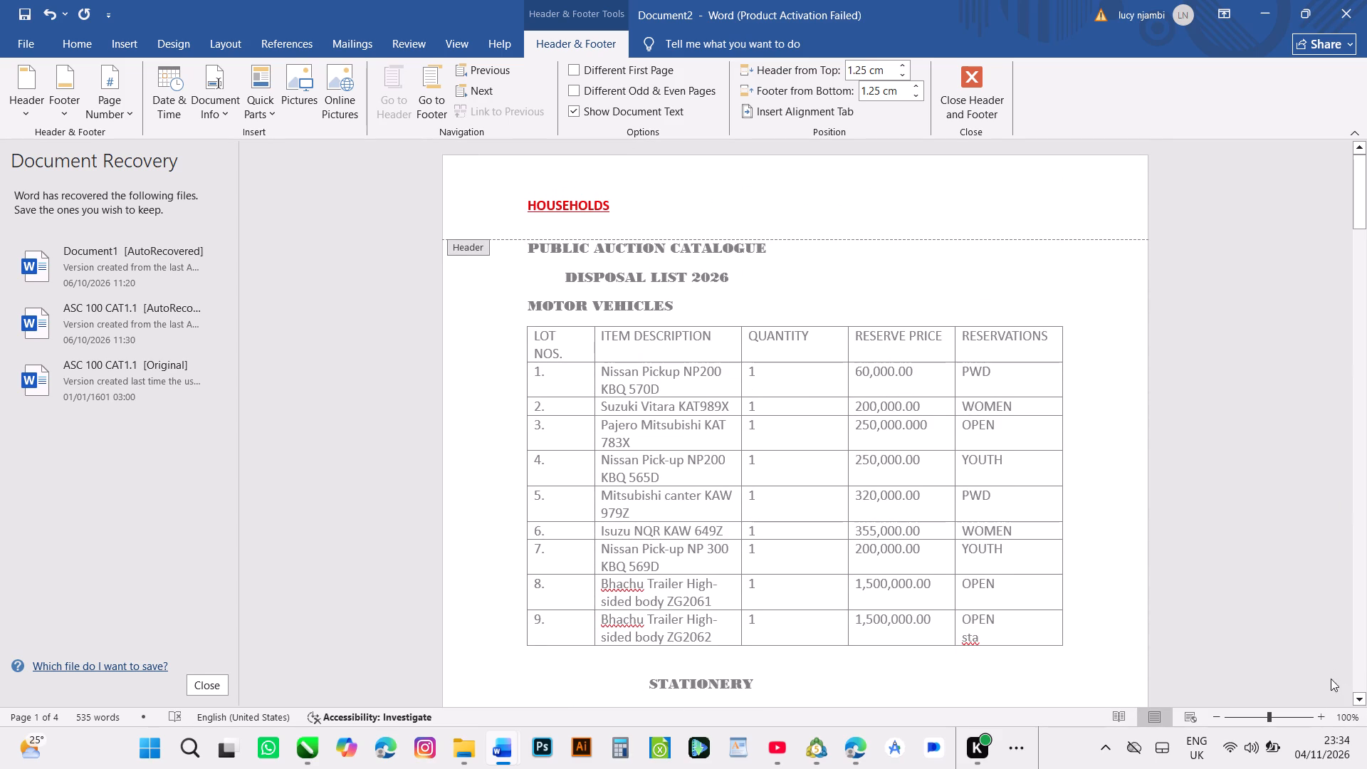
Return to the document body and underline the STATIONERY heading below the motor vehicles table.
triple_click(1363, 700)
triple_click(1363, 700)
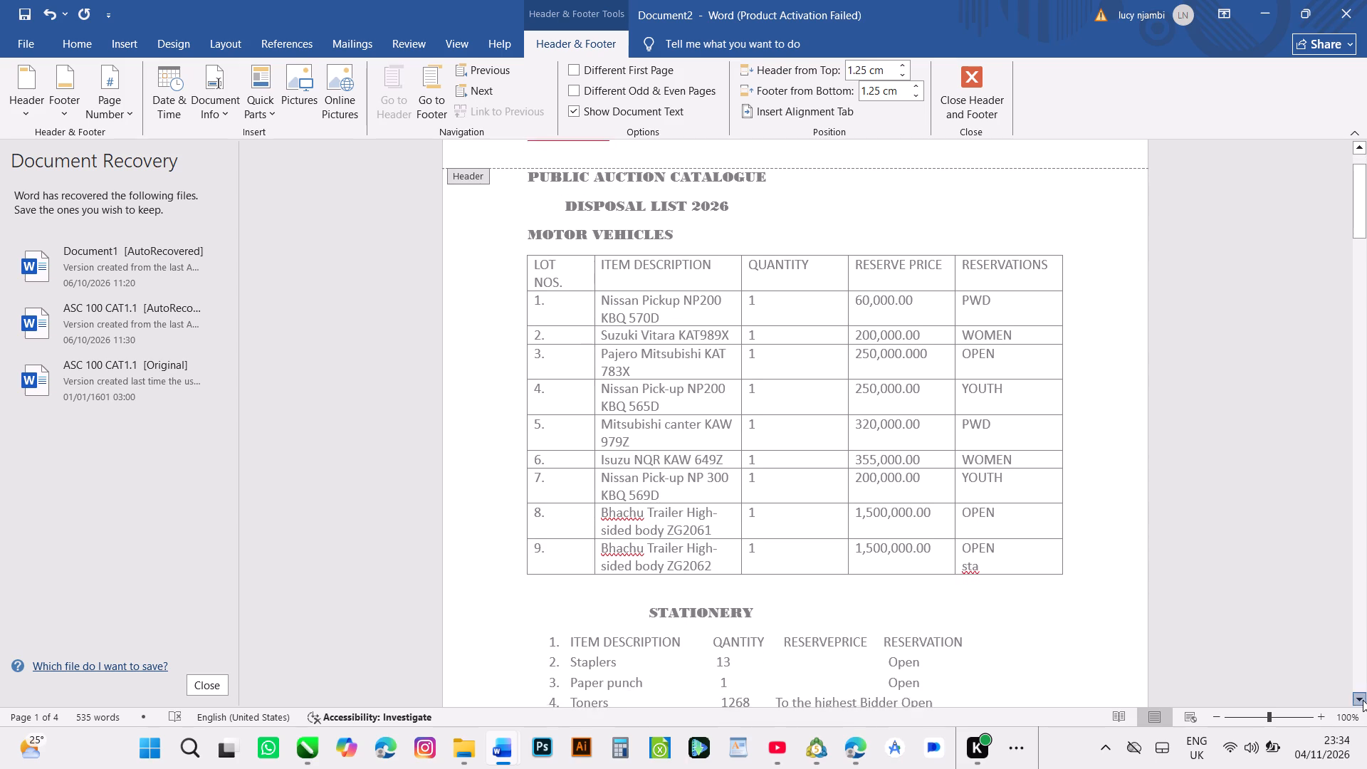
triple_click(1363, 700)
triple_click(1363, 700)
double_click(1363, 700)
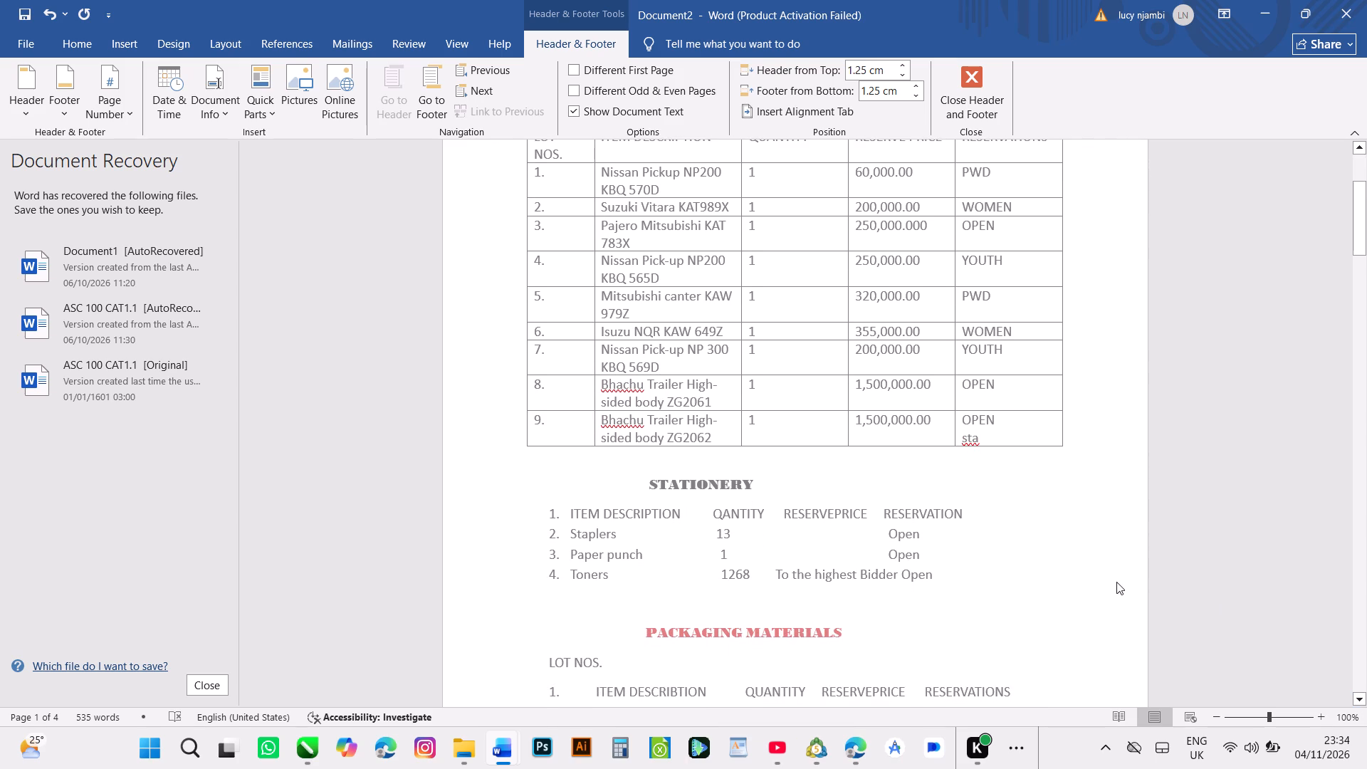
click(738, 480)
click(738, 480)
double_click(732, 483)
double_click(732, 483)
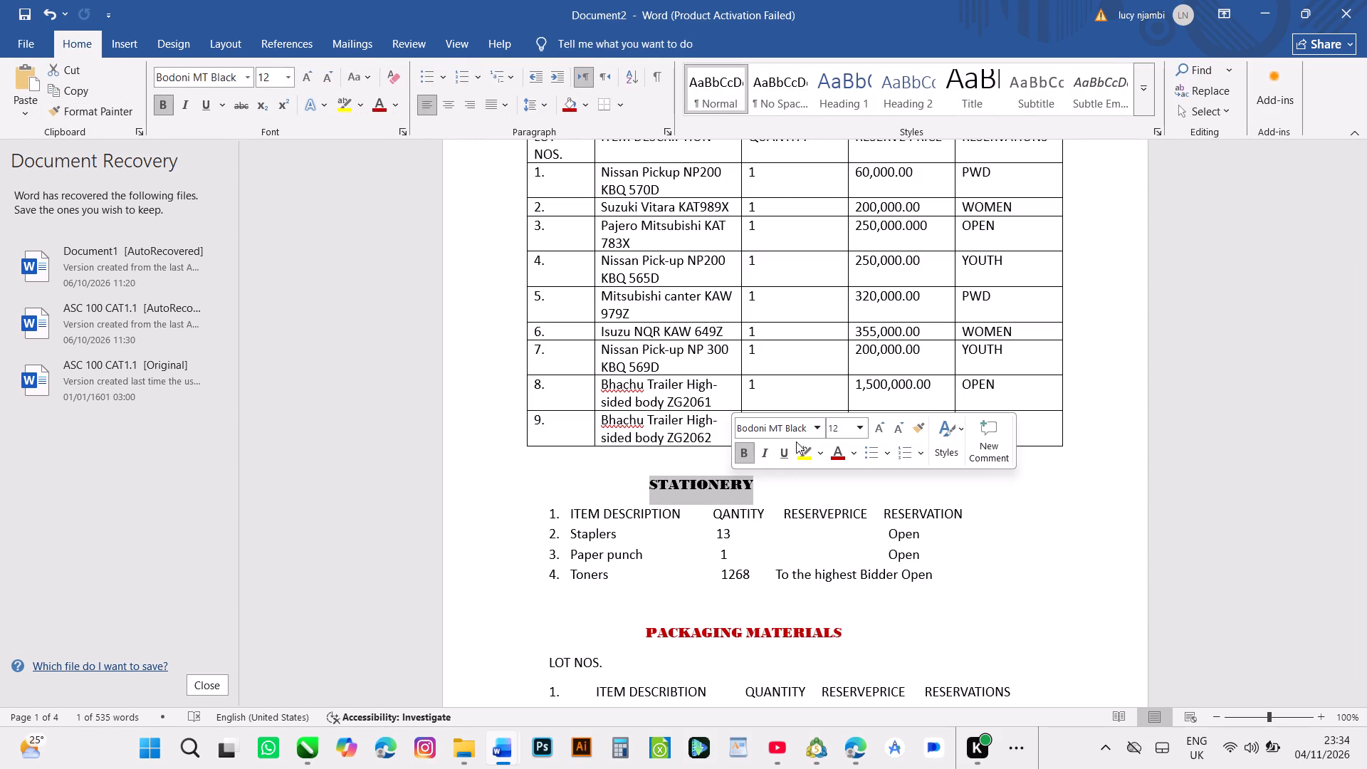
click(781, 453)
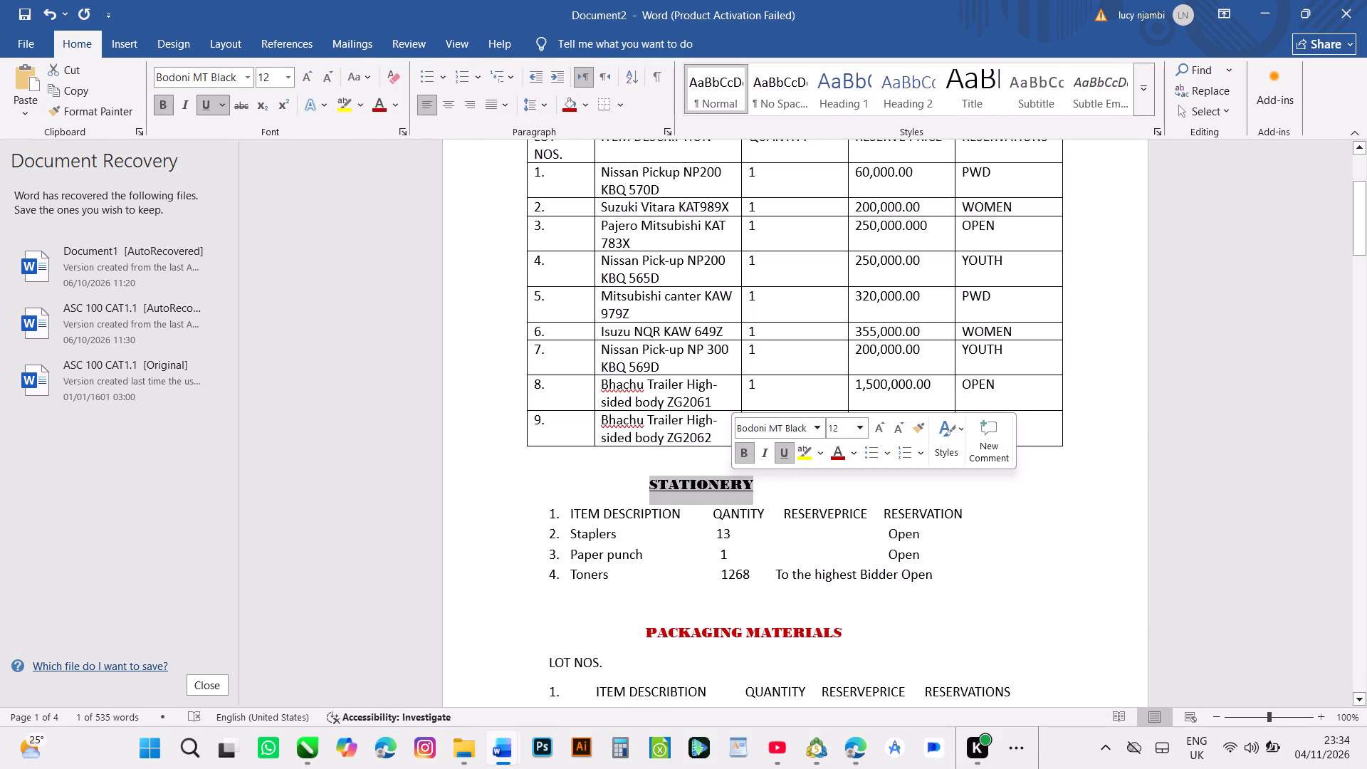
Underline the whole red PACKAGING MATERIALS heading line above the plastic crates list.
double_click(786, 637)
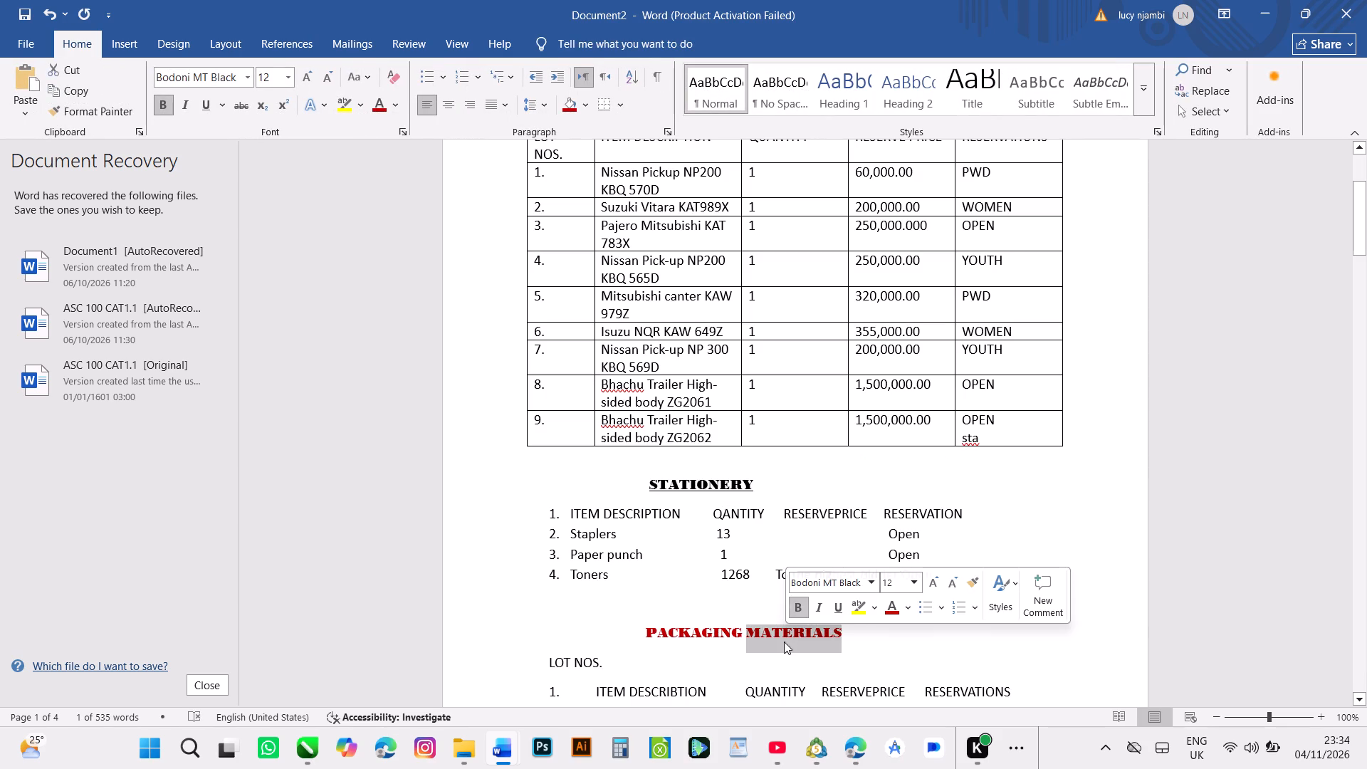
double_click(787, 636)
double_click(745, 622)
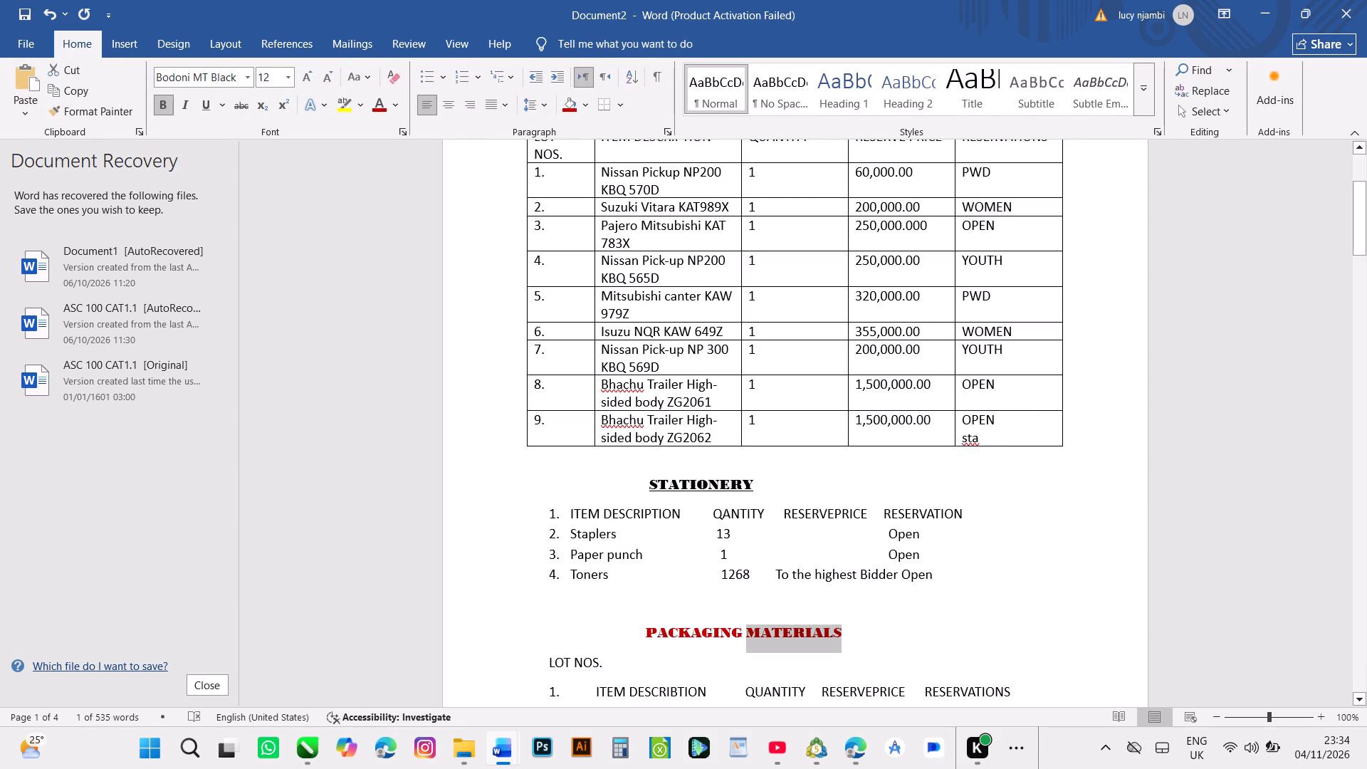
double_click(743, 630)
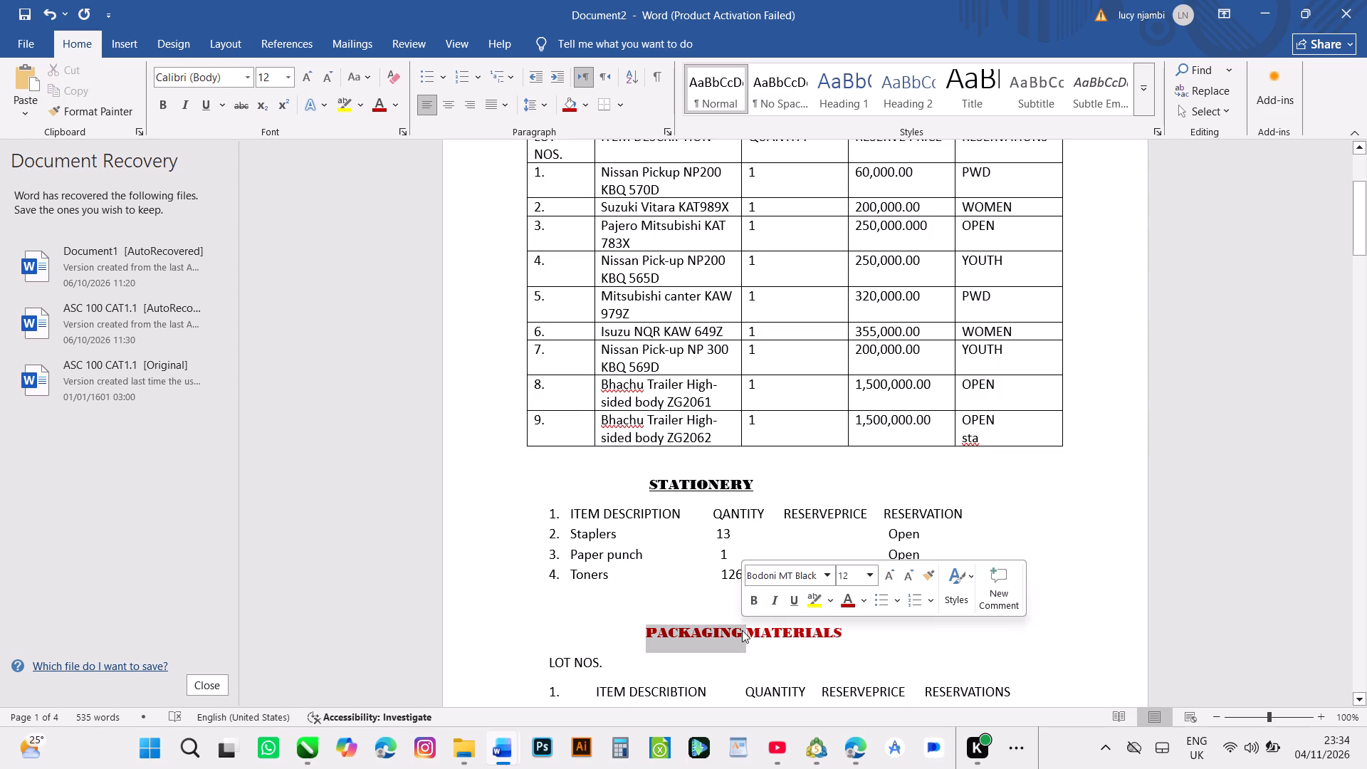
double_click(742, 630)
double_click(742, 630)
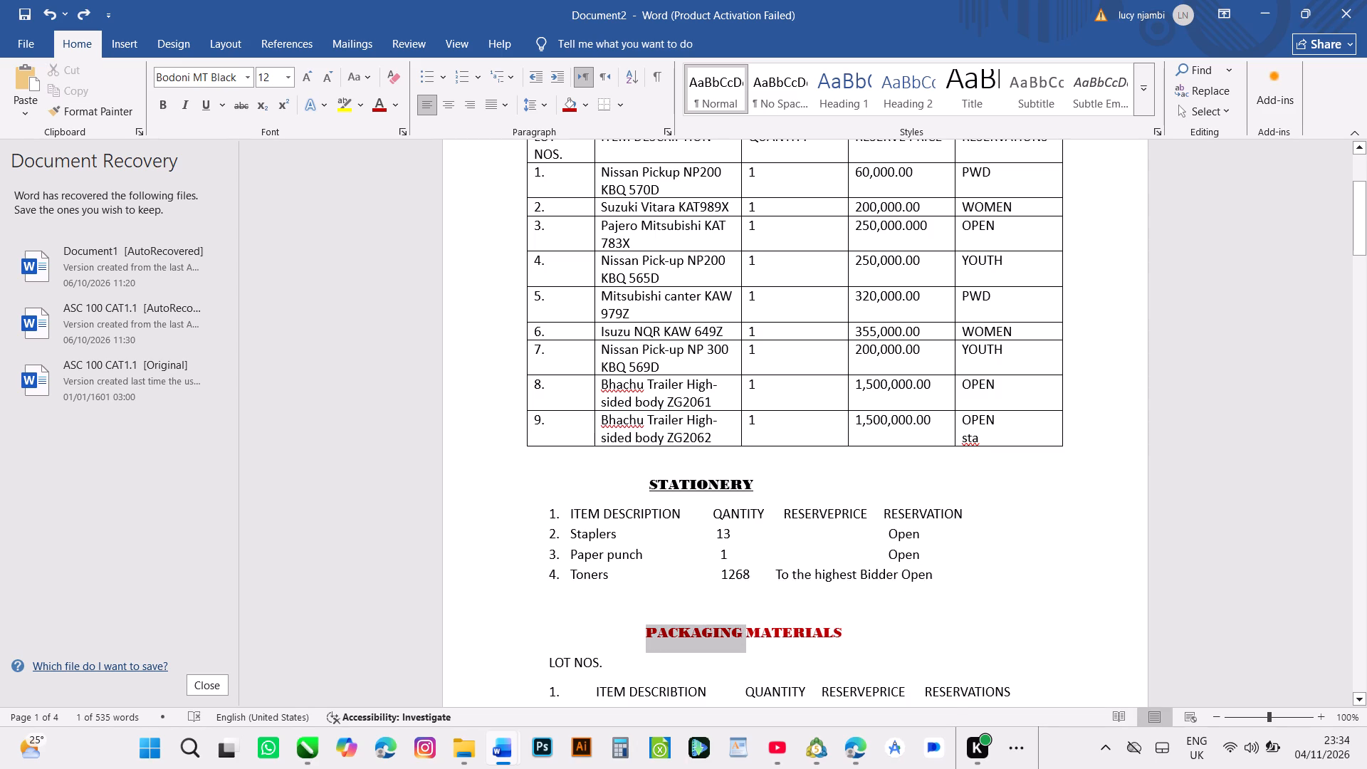
double_click(752, 630)
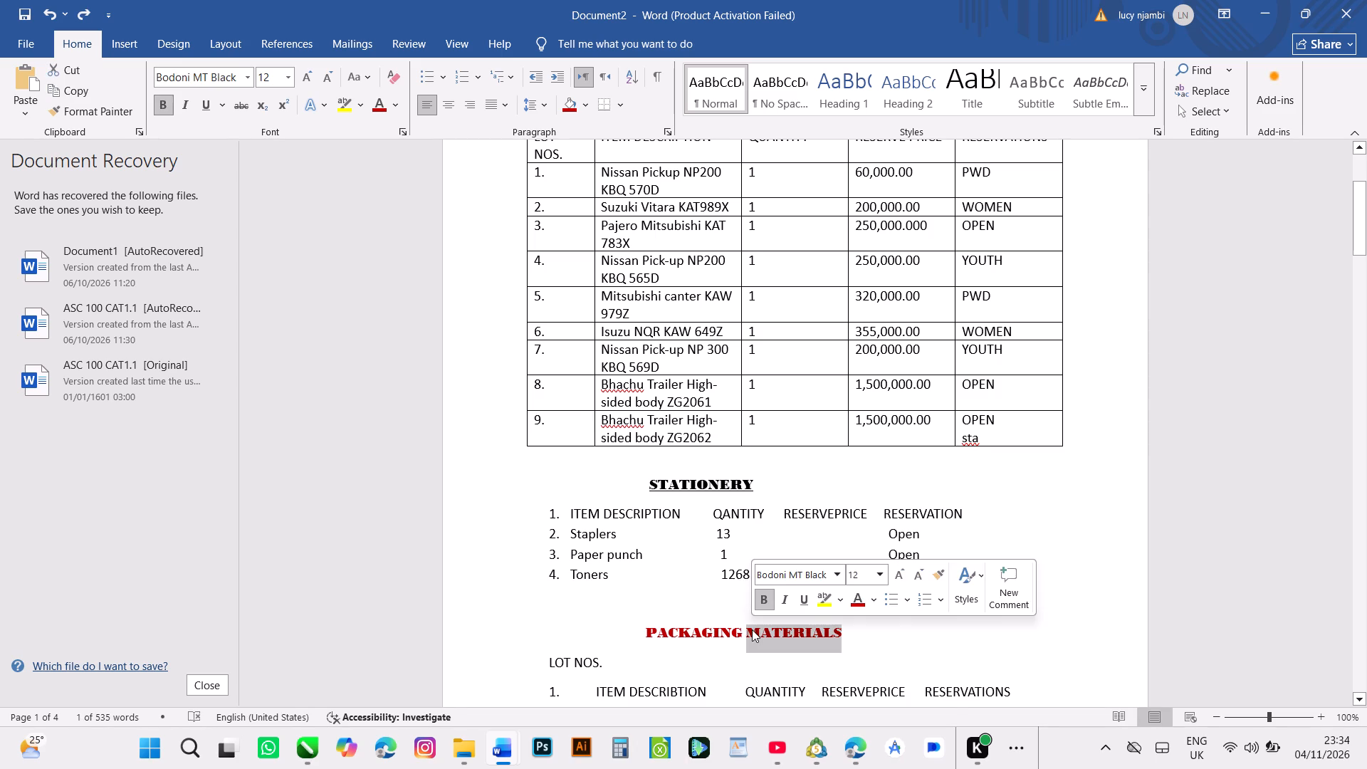
triple_click(752, 629)
click(752, 629)
click(752, 629)
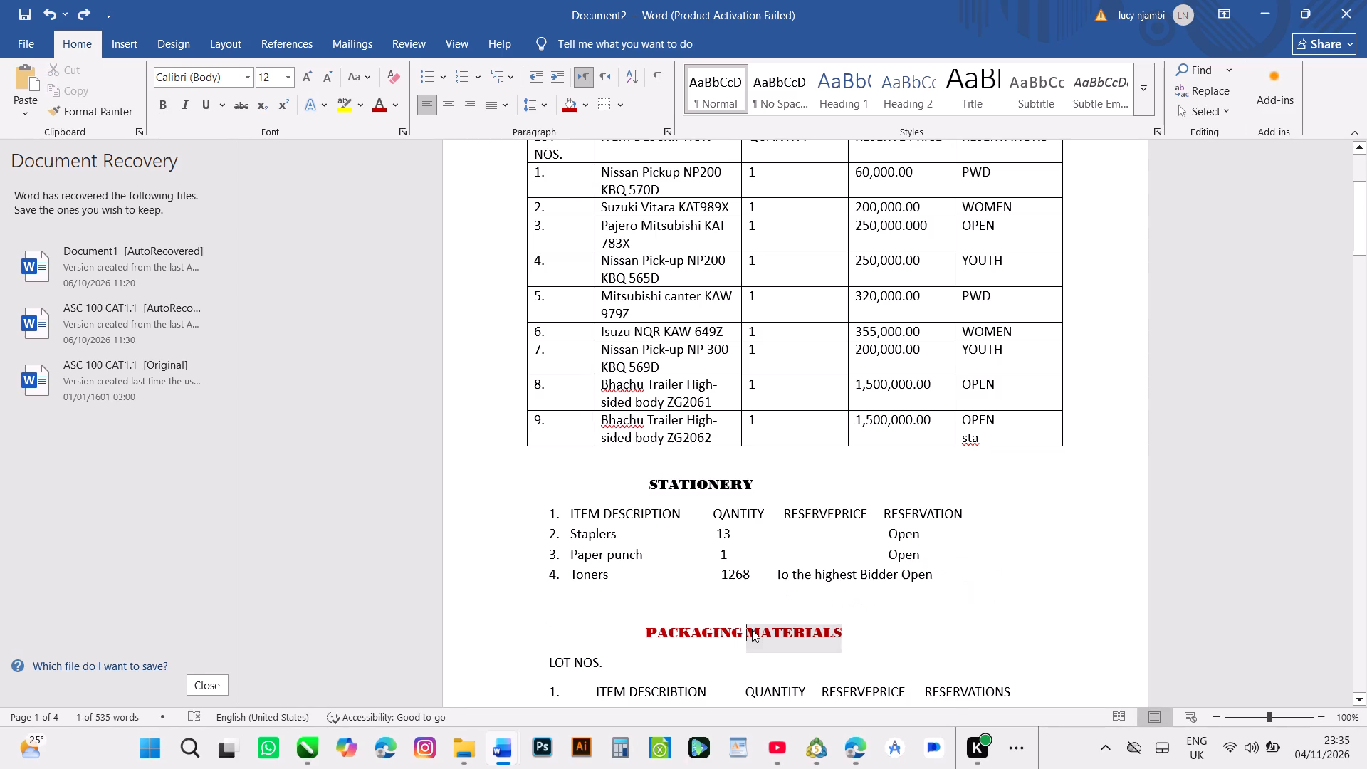
click(752, 629)
click(752, 629)
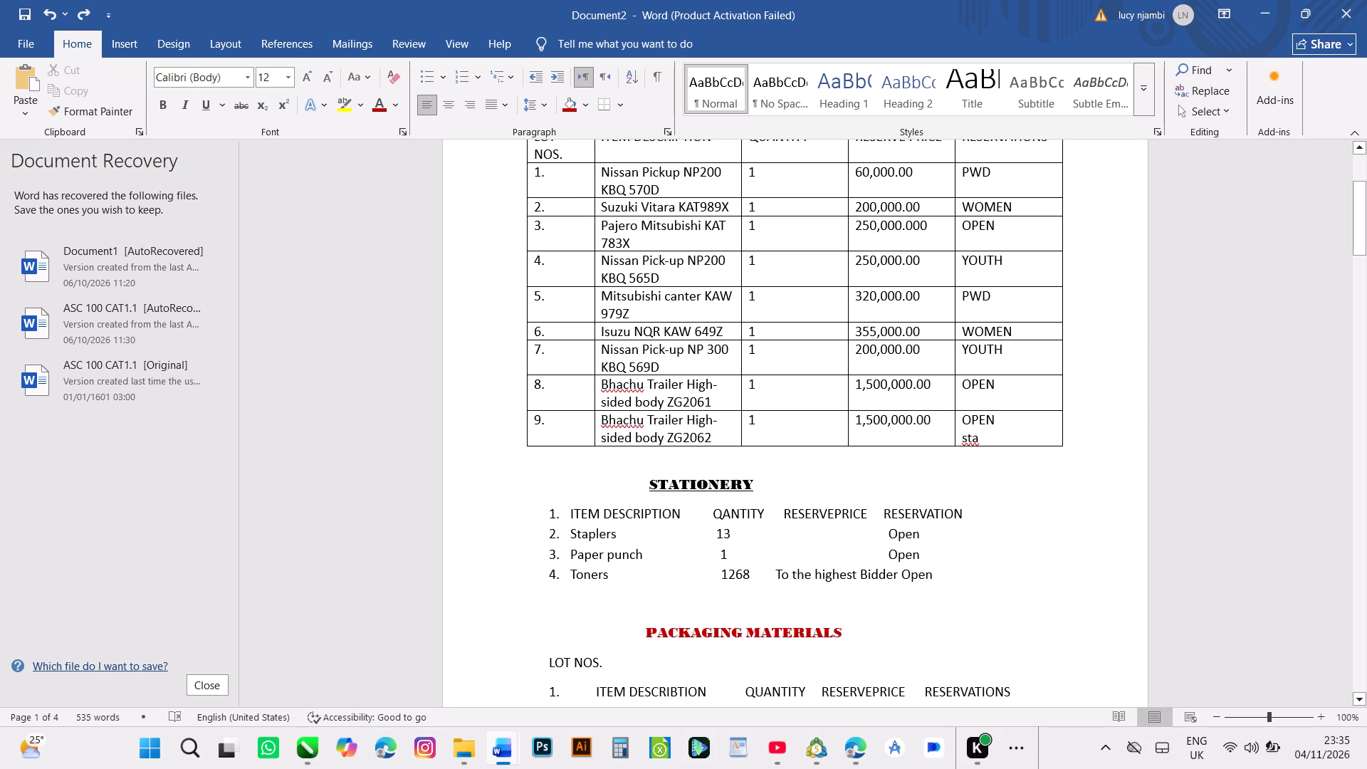
triple_click(752, 629)
click(752, 629)
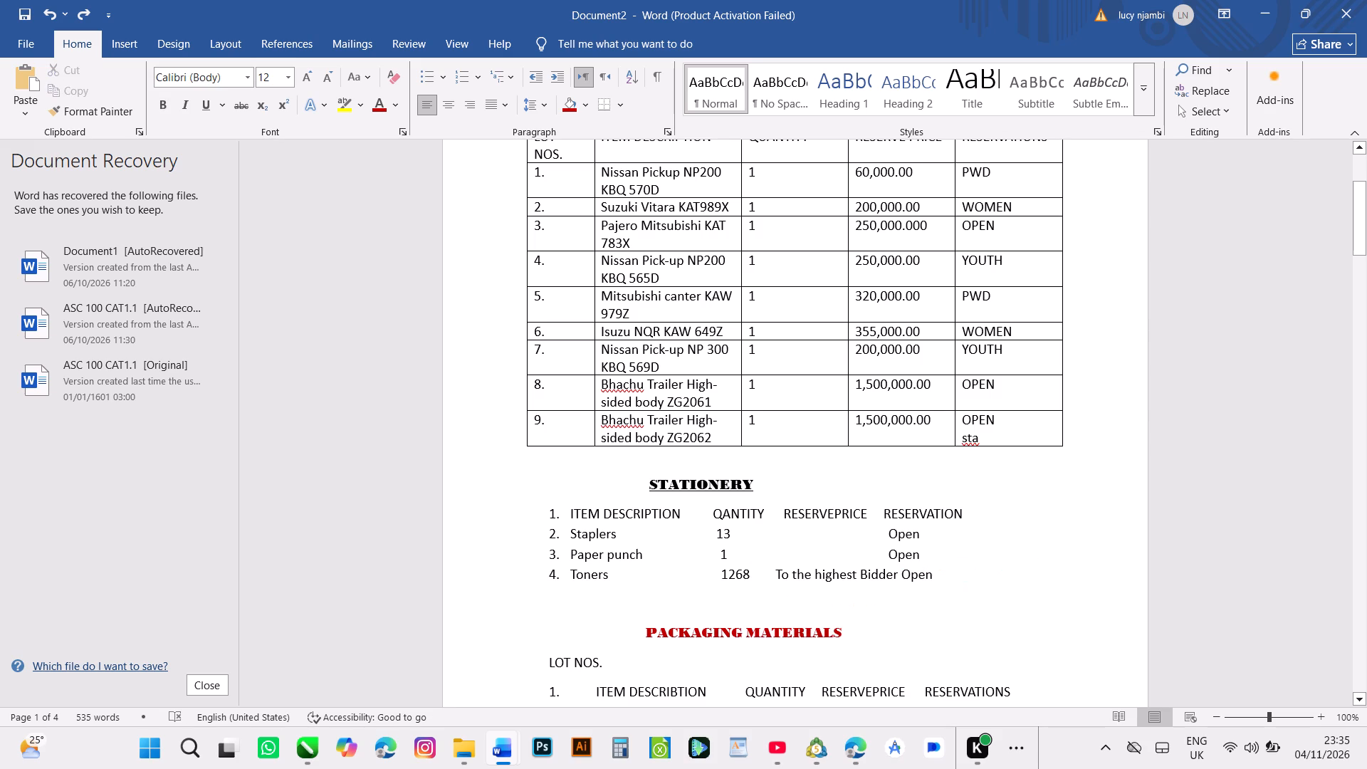
triple_click(752, 629)
click(752, 629)
double_click(752, 629)
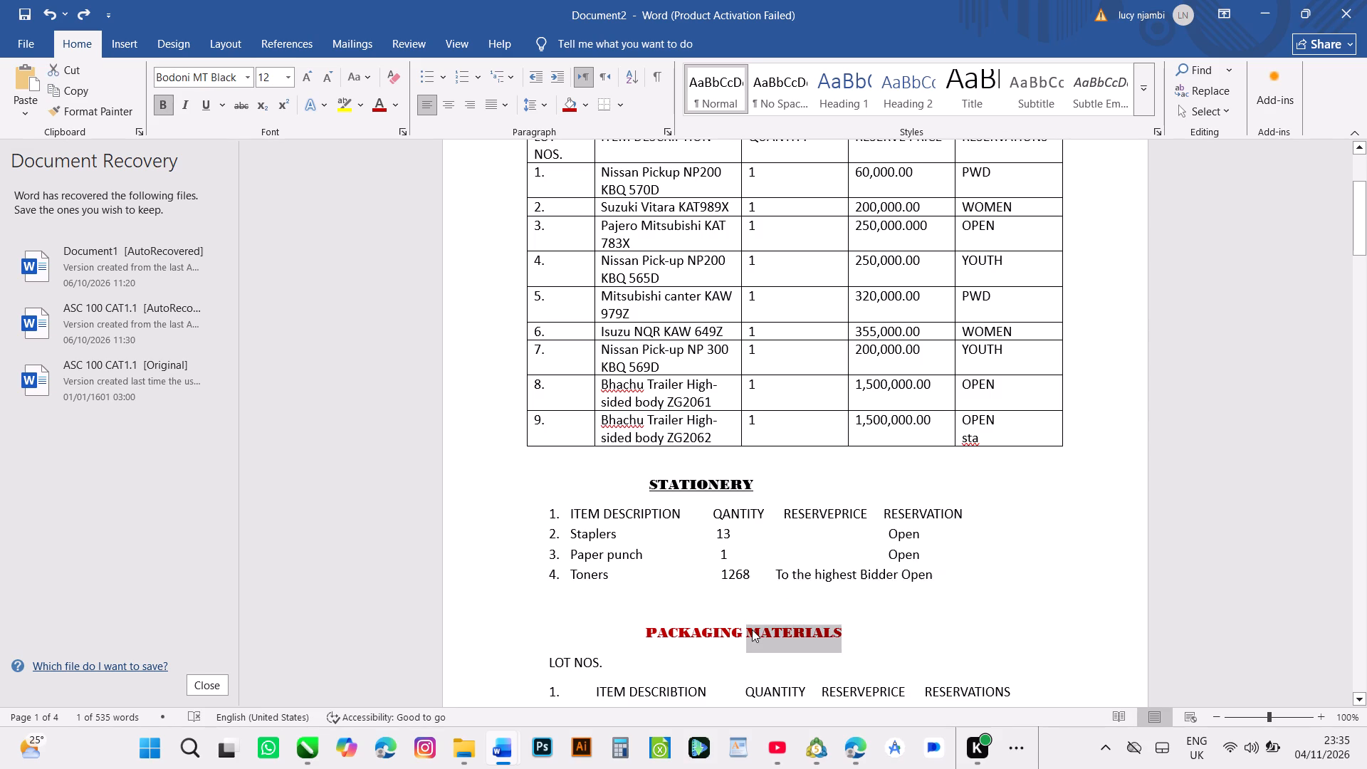
double_click(752, 629)
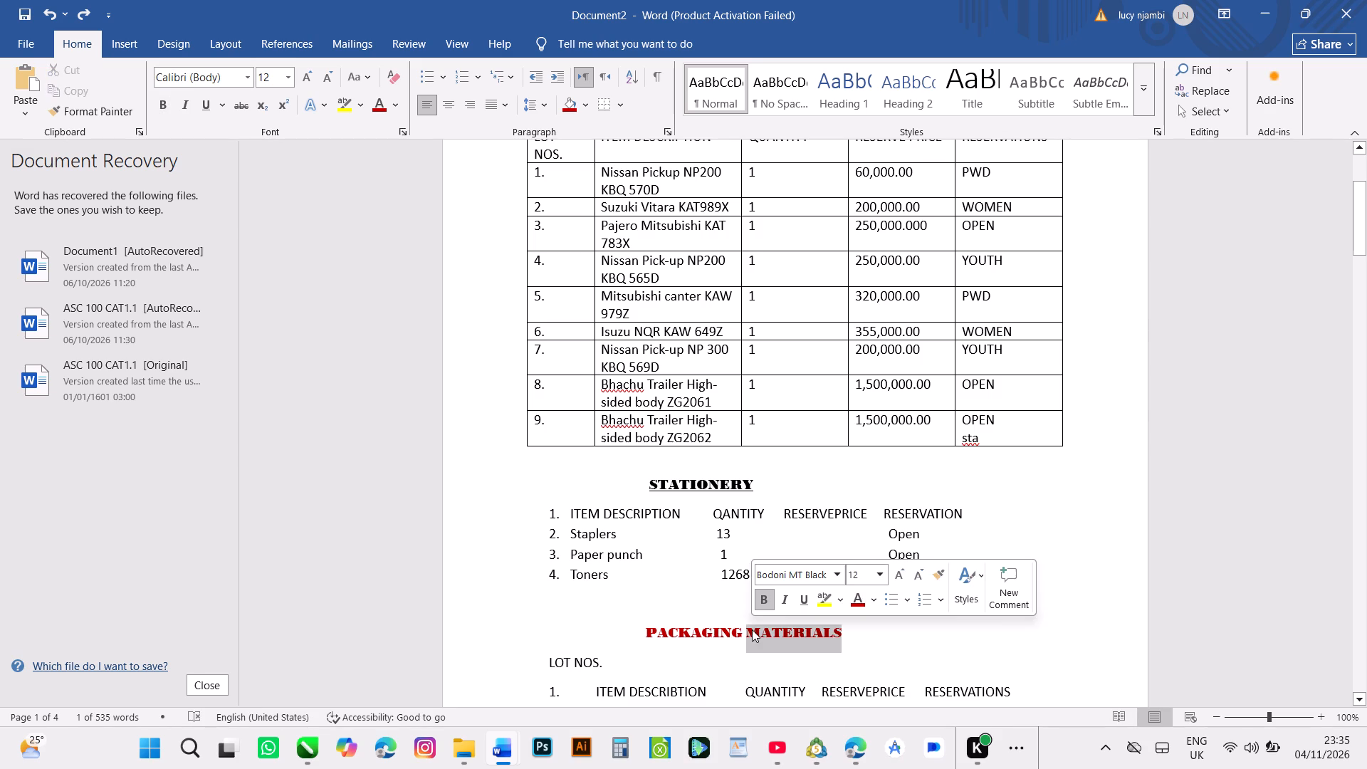
triple_click(752, 629)
click(752, 629)
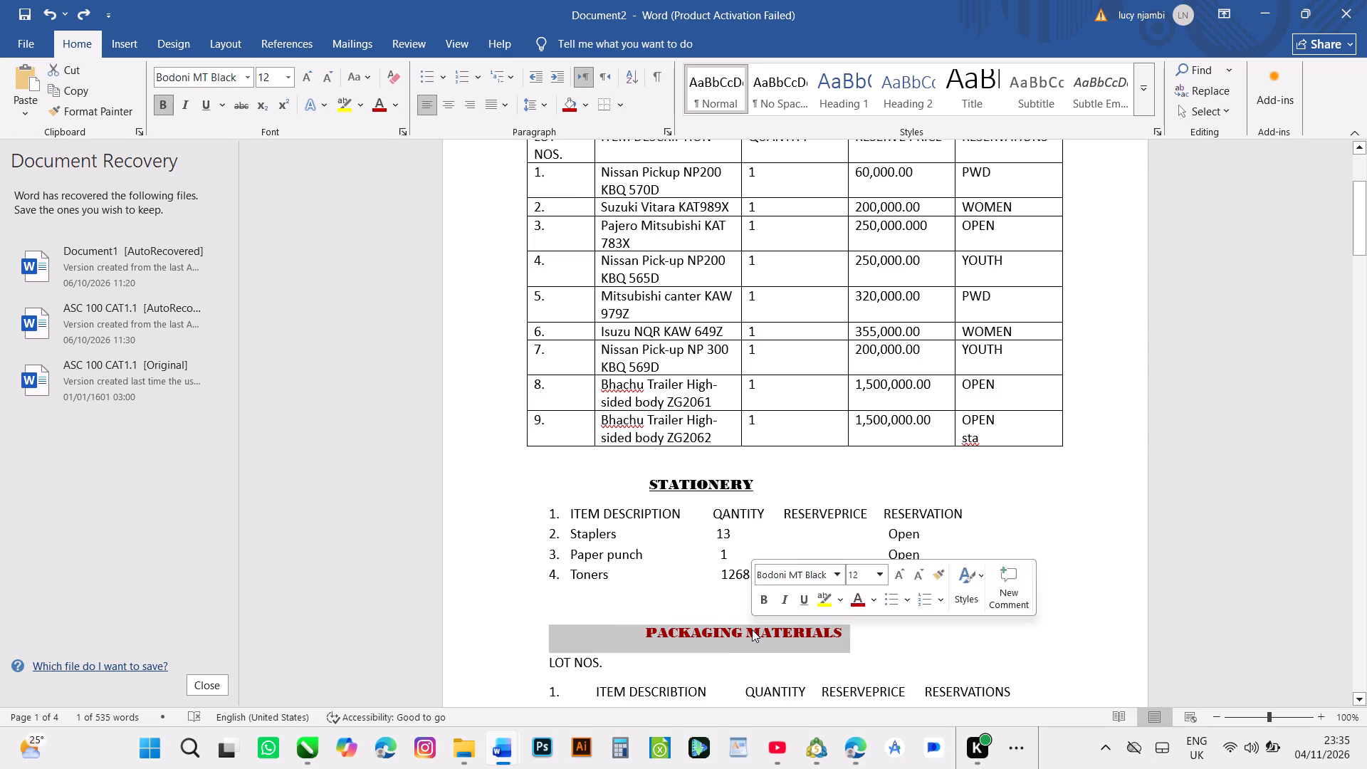
click(752, 629)
click(752, 630)
triple_click(752, 630)
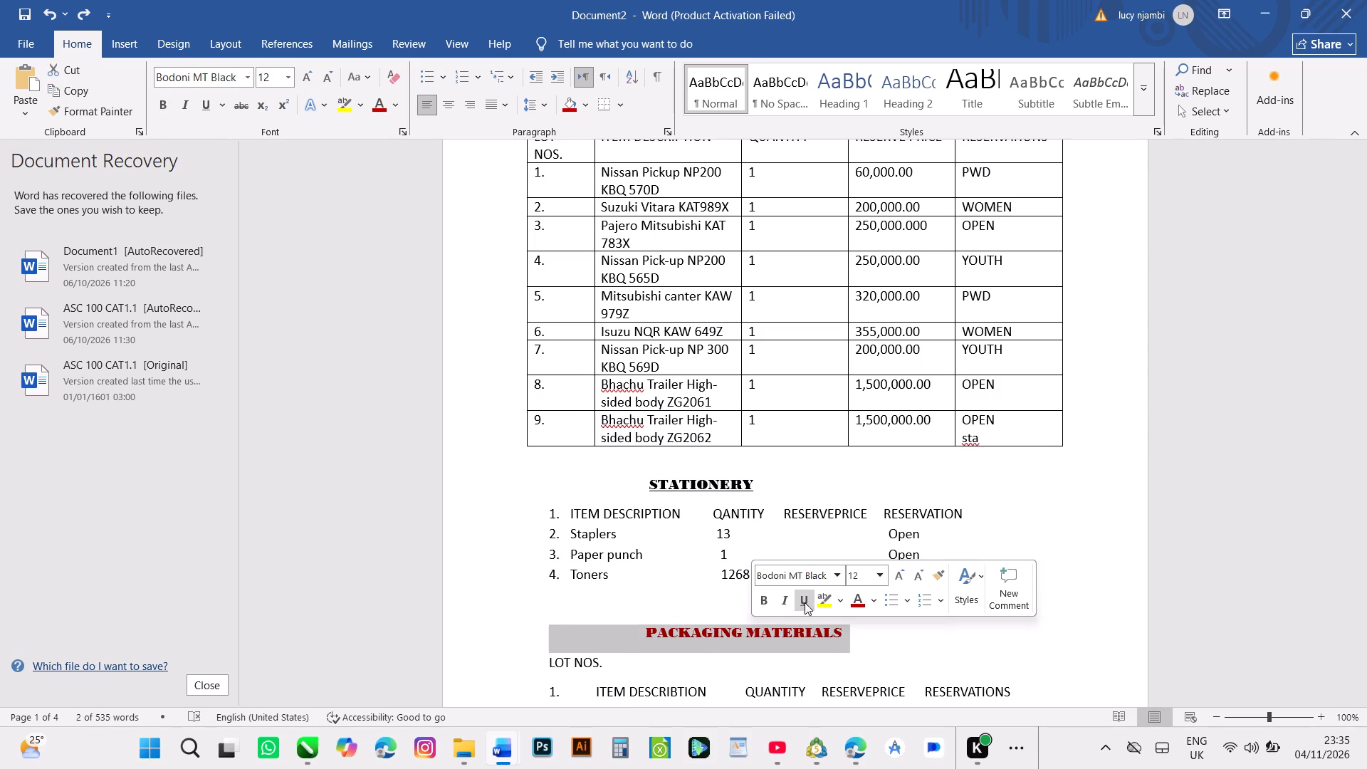
click(811, 592)
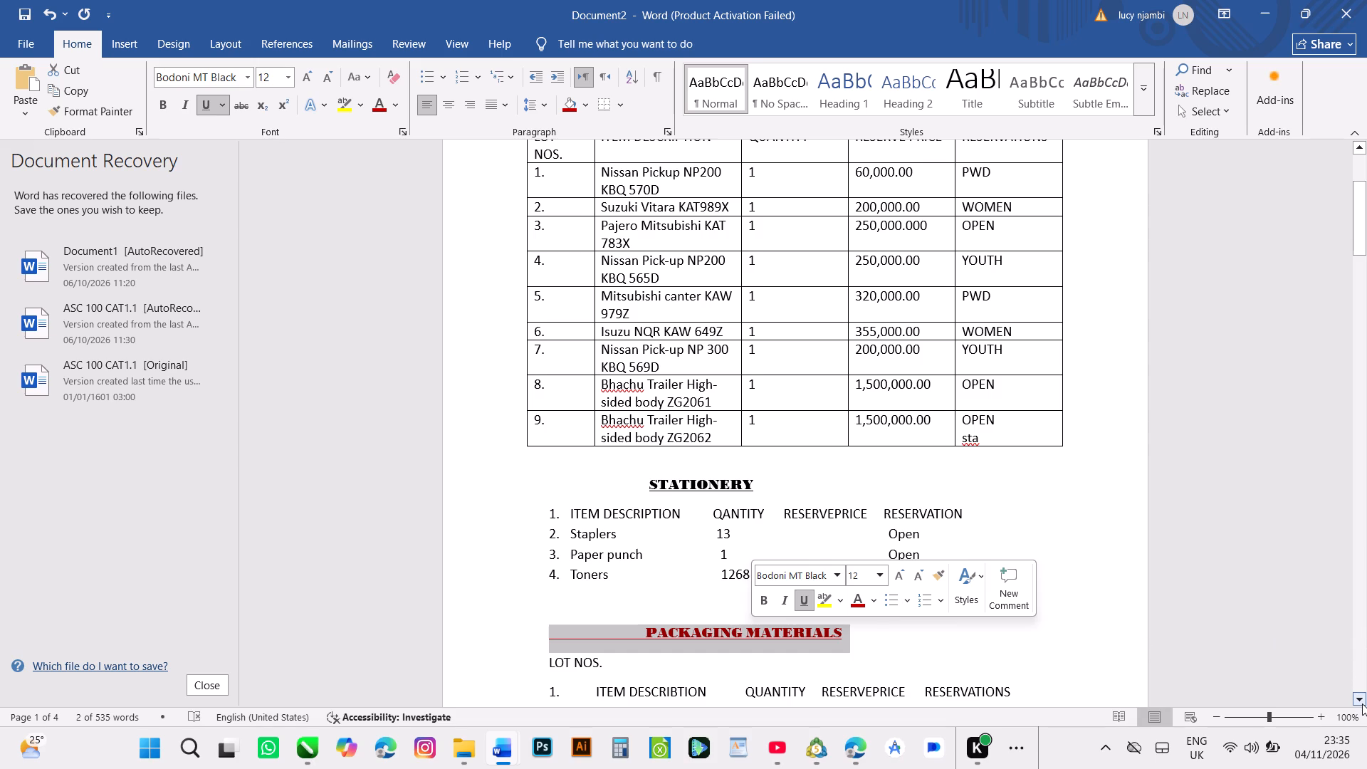
Review the pages below PACKAGING MATERIALS, from ICT ASSETS and HOUSEHOLDS through the long equipment table to the OFFICE FURNITURE heading.
triple_click(1362, 703)
triple_click(1362, 703)
triple_click(1362, 704)
triple_click(1362, 704)
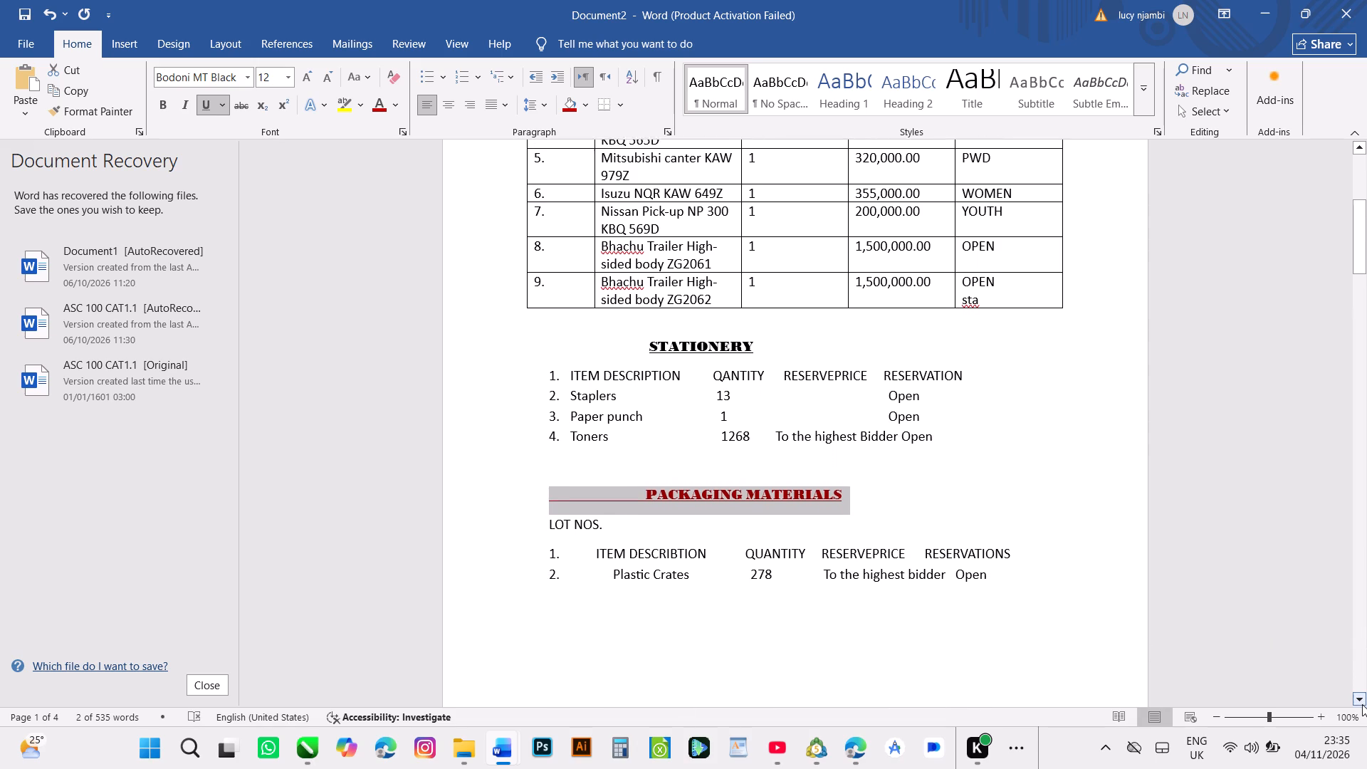
triple_click(1362, 703)
click(1362, 703)
triple_click(1362, 703)
triple_click(1362, 703)
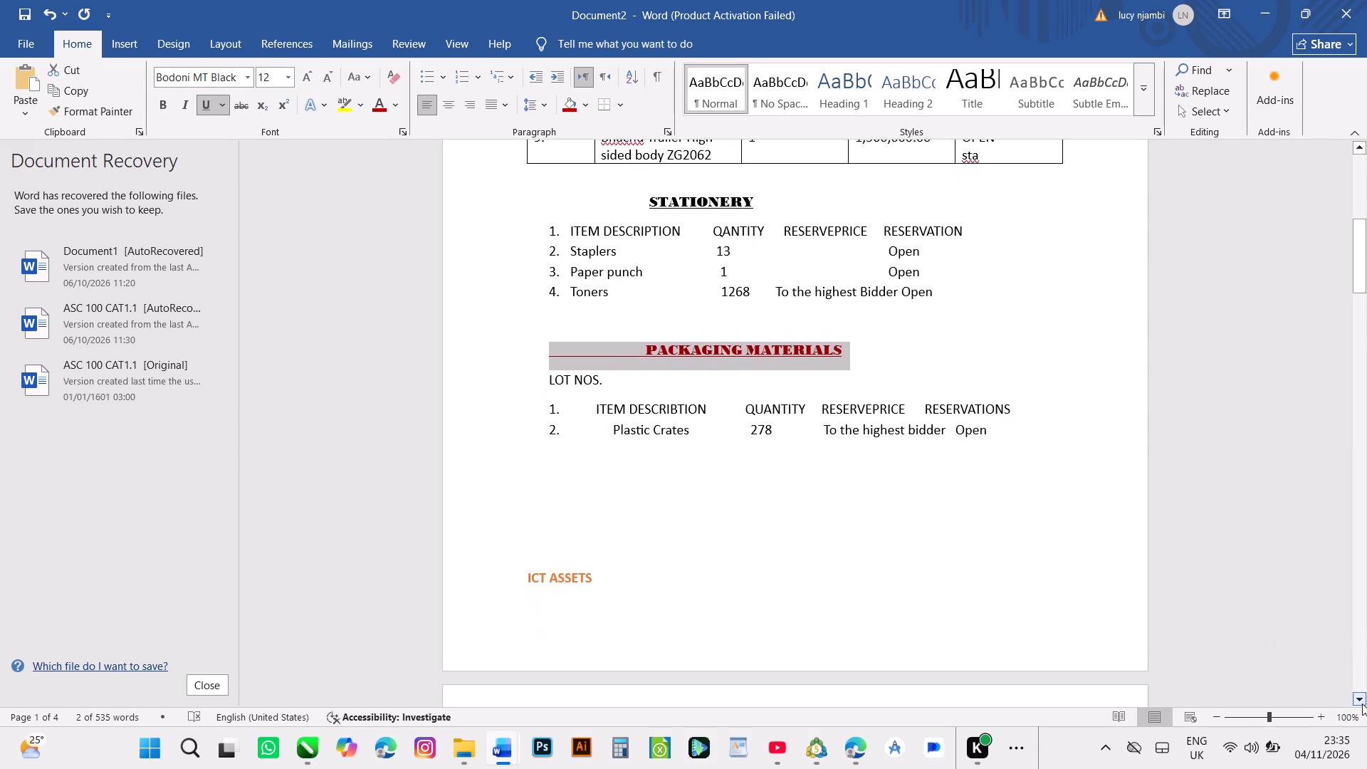
triple_click(1362, 703)
triple_click(1362, 703)
triple_click(1362, 703)
triple_click(1362, 703)
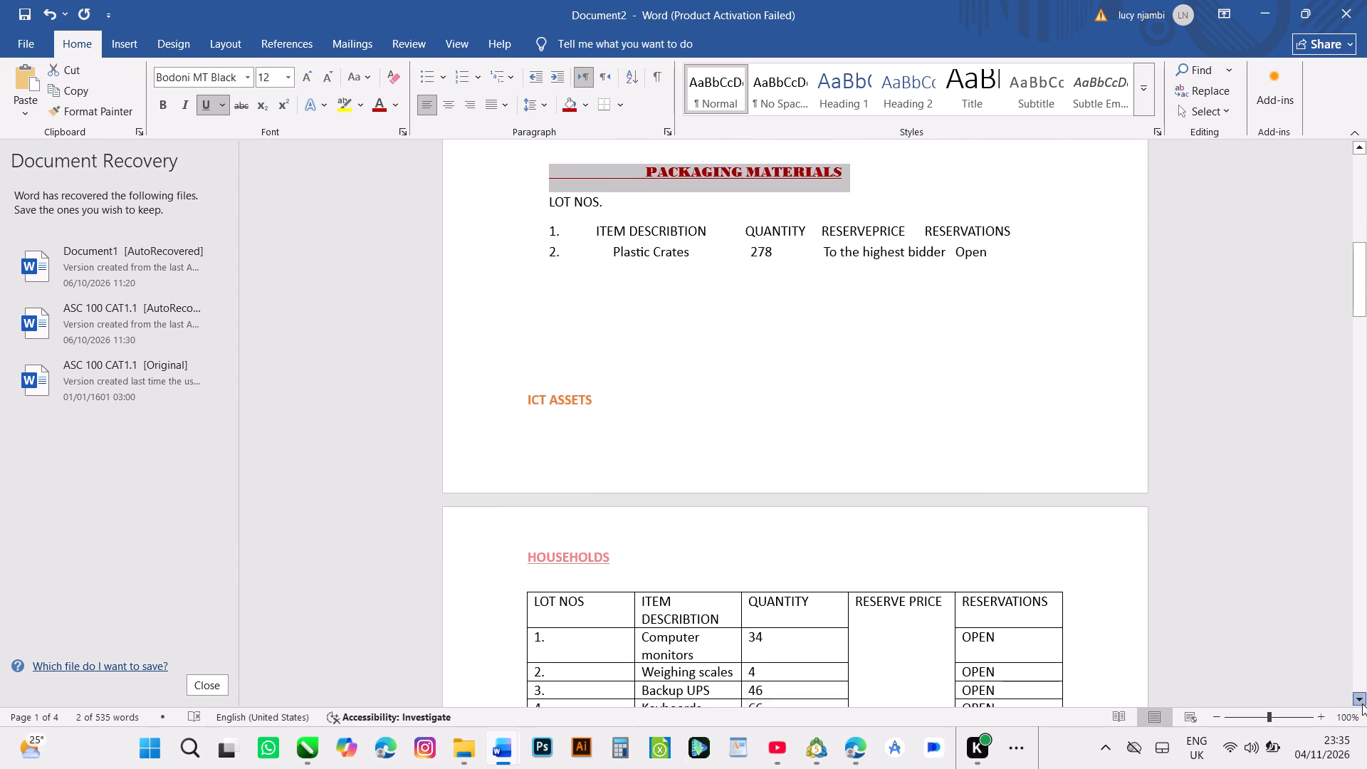
triple_click(1362, 703)
triple_click(1362, 702)
triple_click(1362, 702)
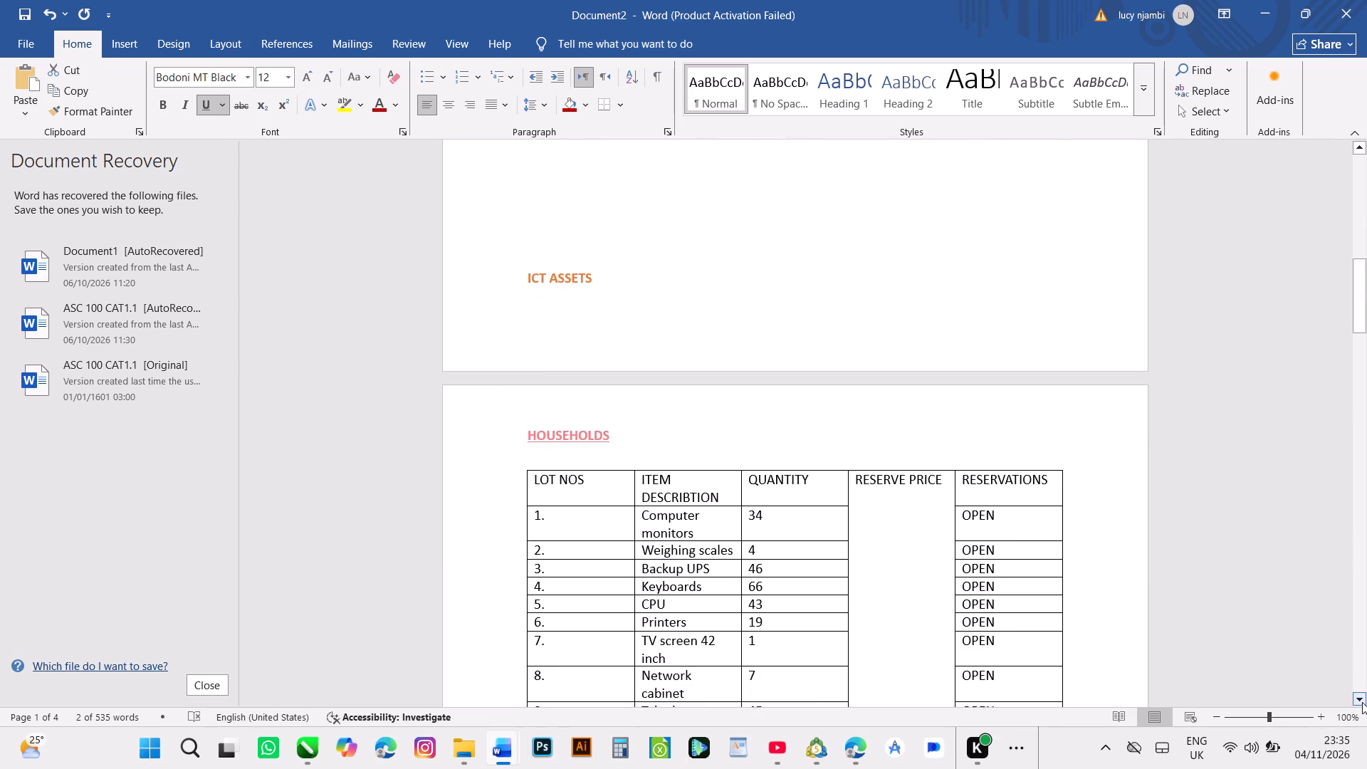
triple_click(1362, 702)
triple_click(1362, 702)
triple_click(1362, 702)
triple_click(1362, 702)
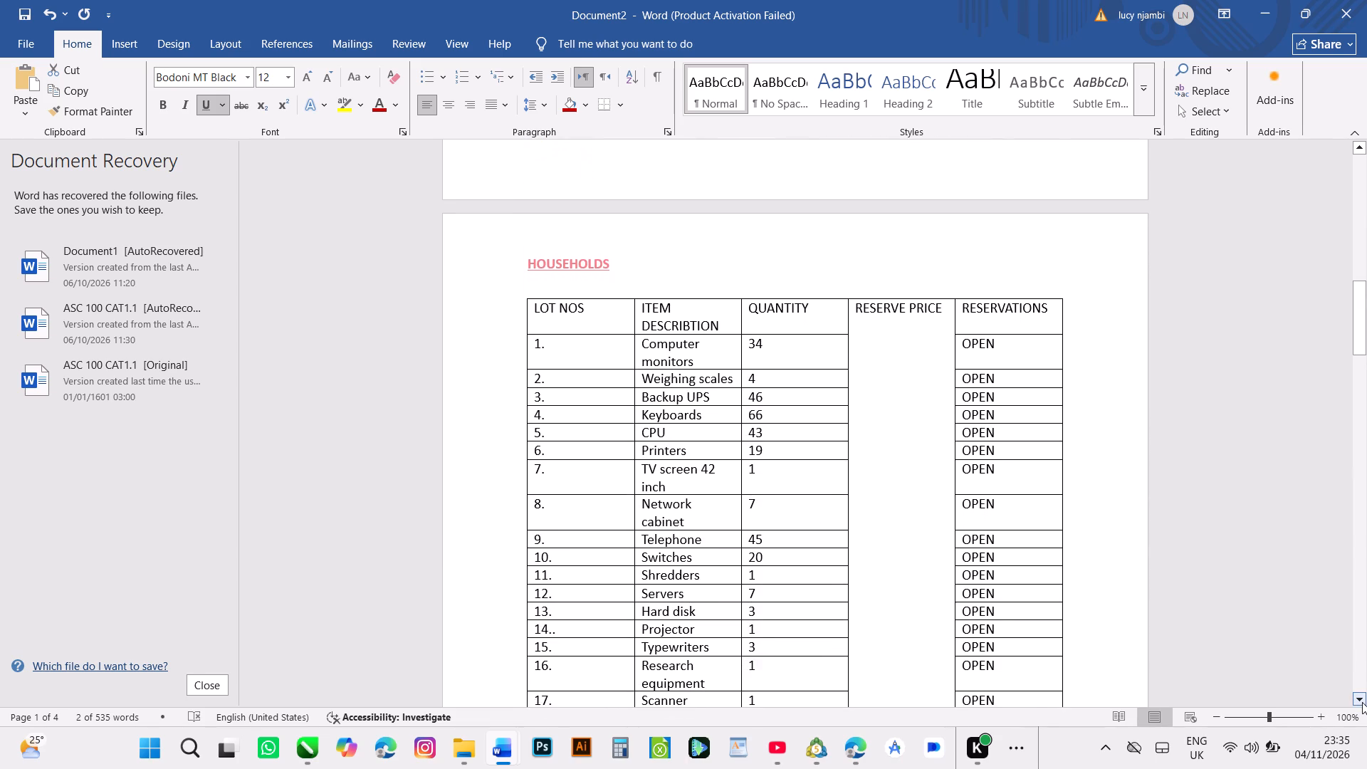
triple_click(1362, 702)
triple_click(1362, 702)
double_click(1362, 703)
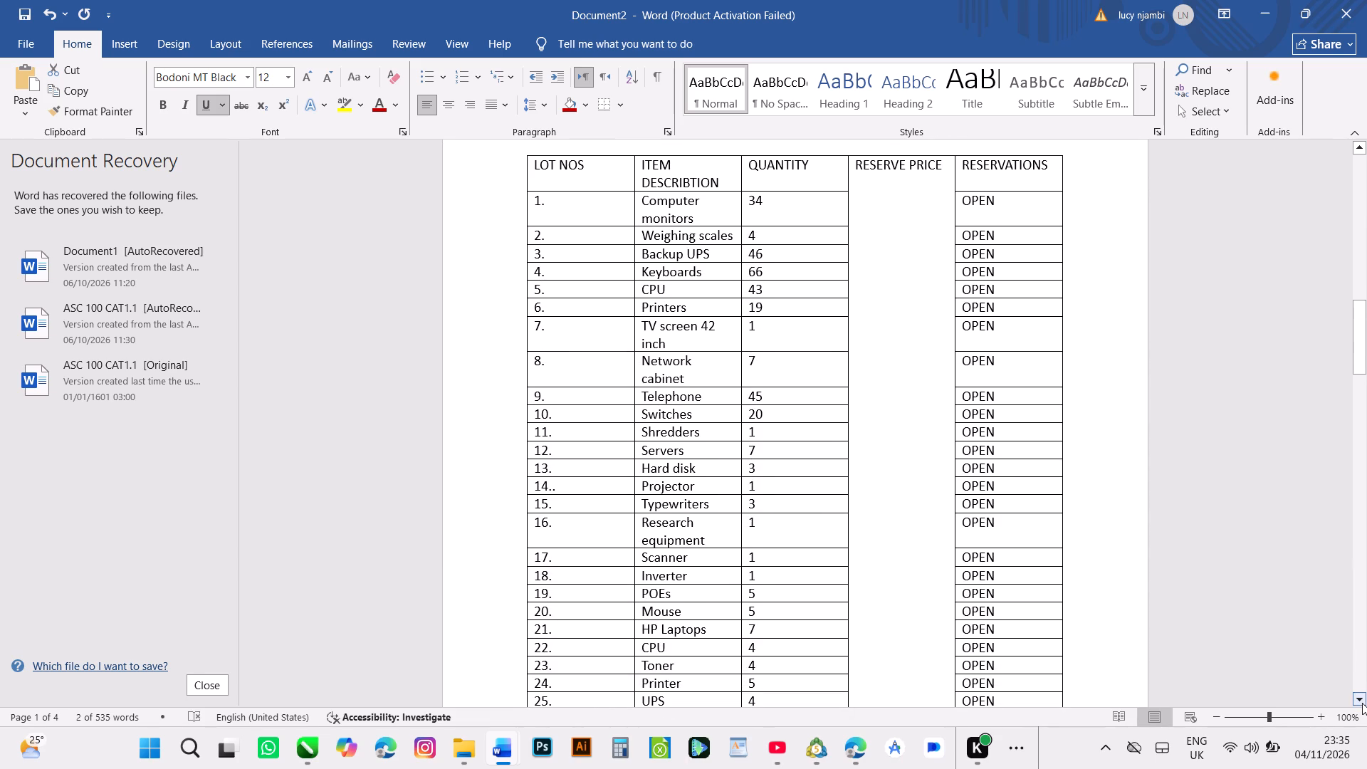
triple_click(1361, 705)
triple_click(1361, 704)
triple_click(1361, 704)
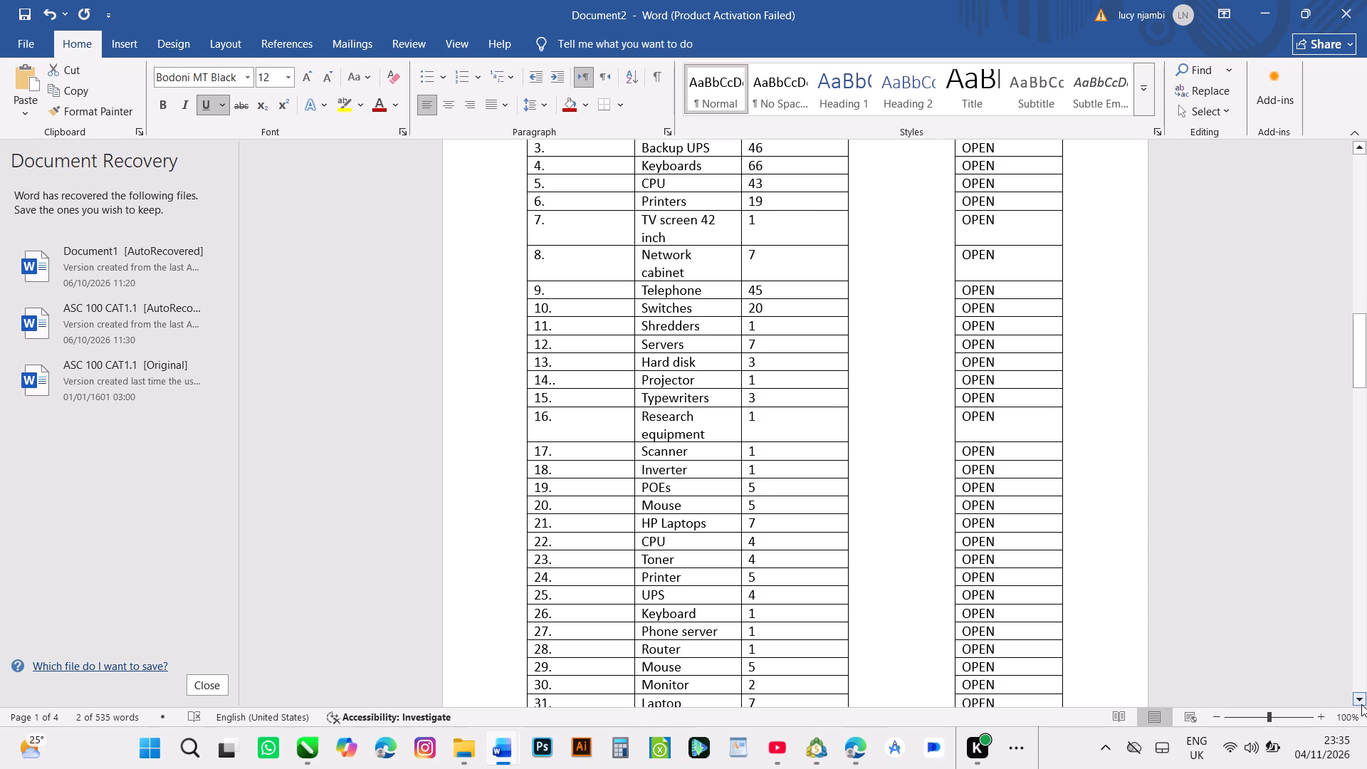
triple_click(1361, 704)
triple_click(1361, 704)
triple_click(1361, 704)
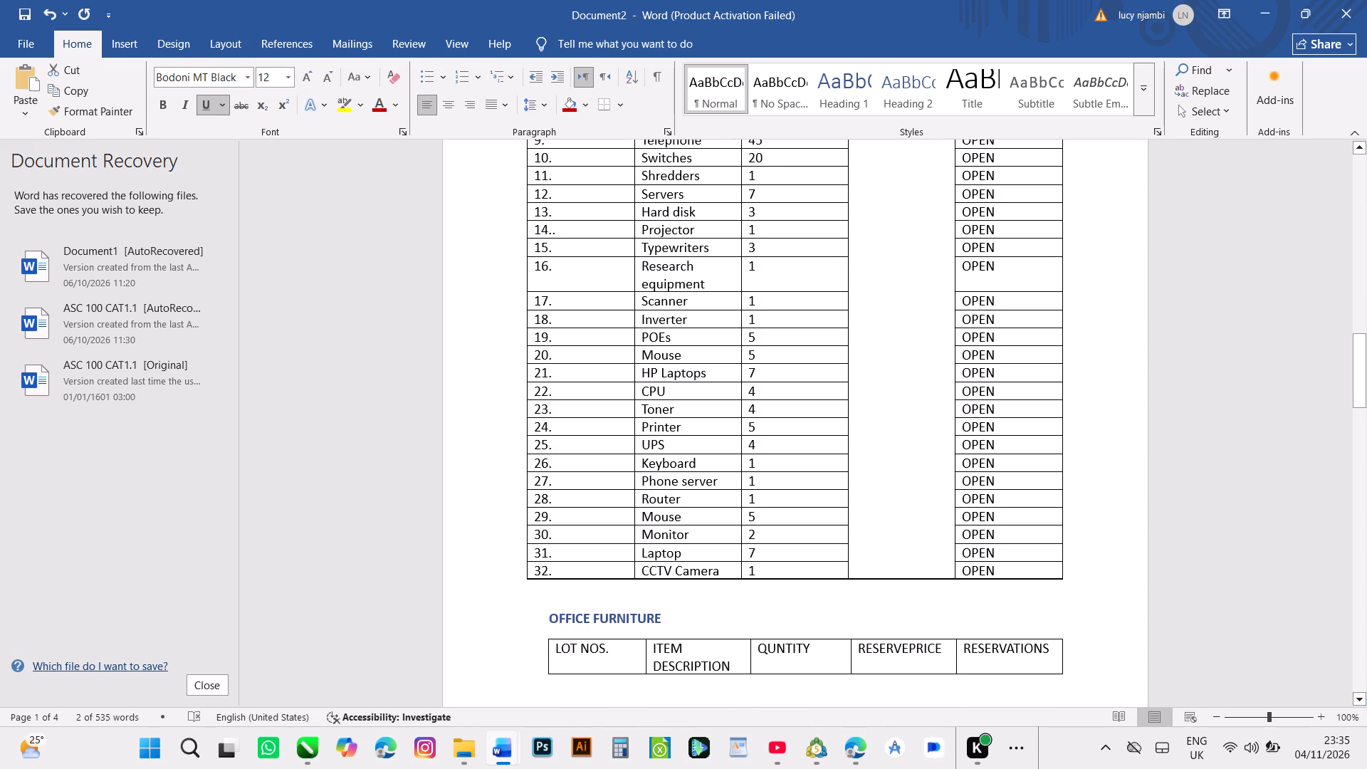
Move the OFFICE FURNITURE heading up to the line directly beneath the long equipment table and underline it.
double_click(599, 617)
double_click(599, 616)
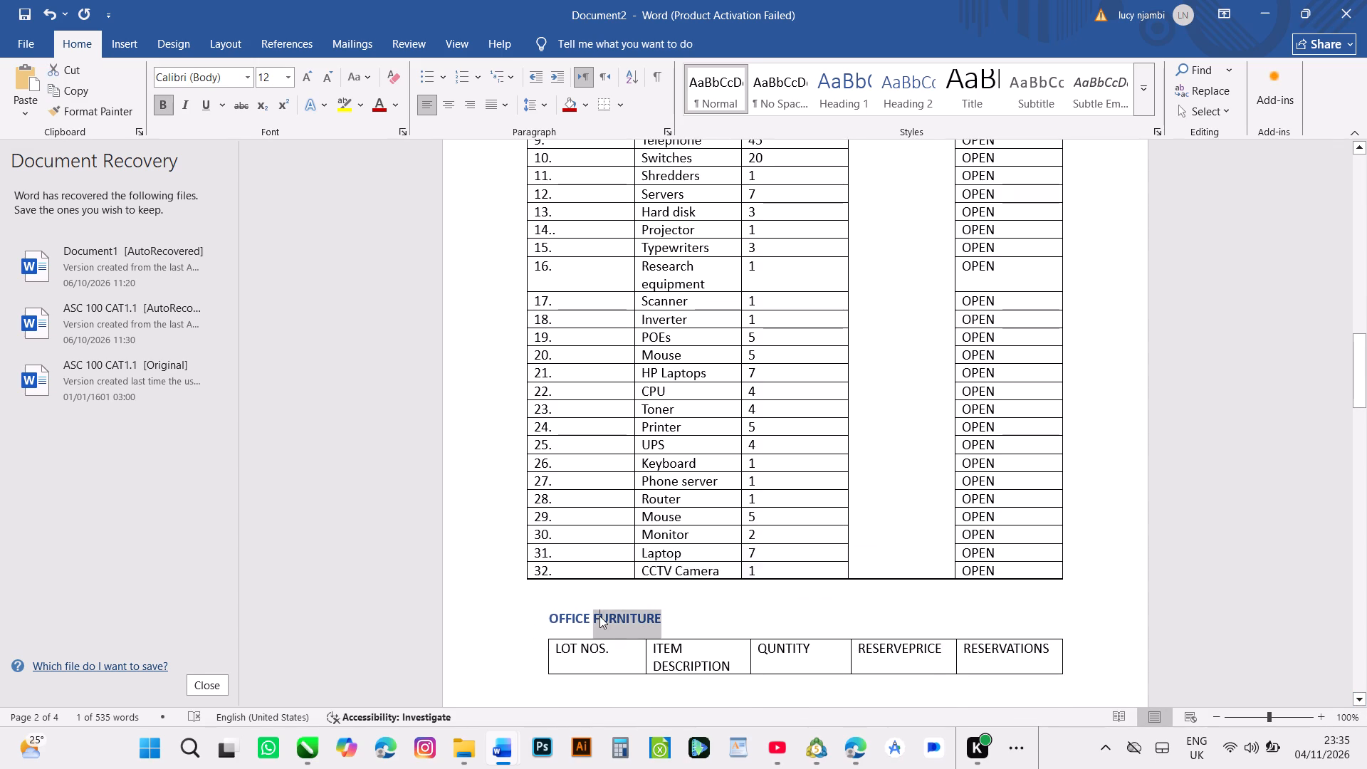
click(599, 616)
double_click(599, 616)
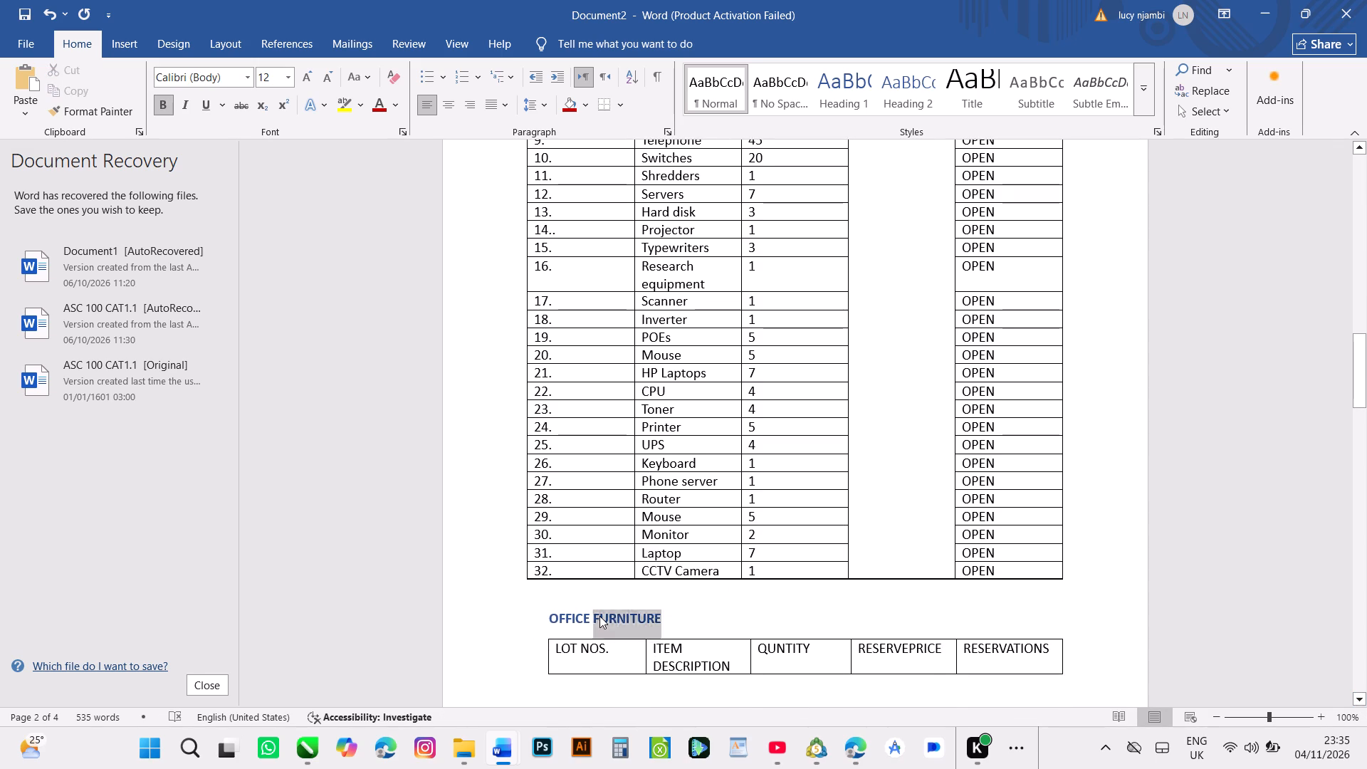
triple_click(600, 617)
drag(600, 617, 632, 587)
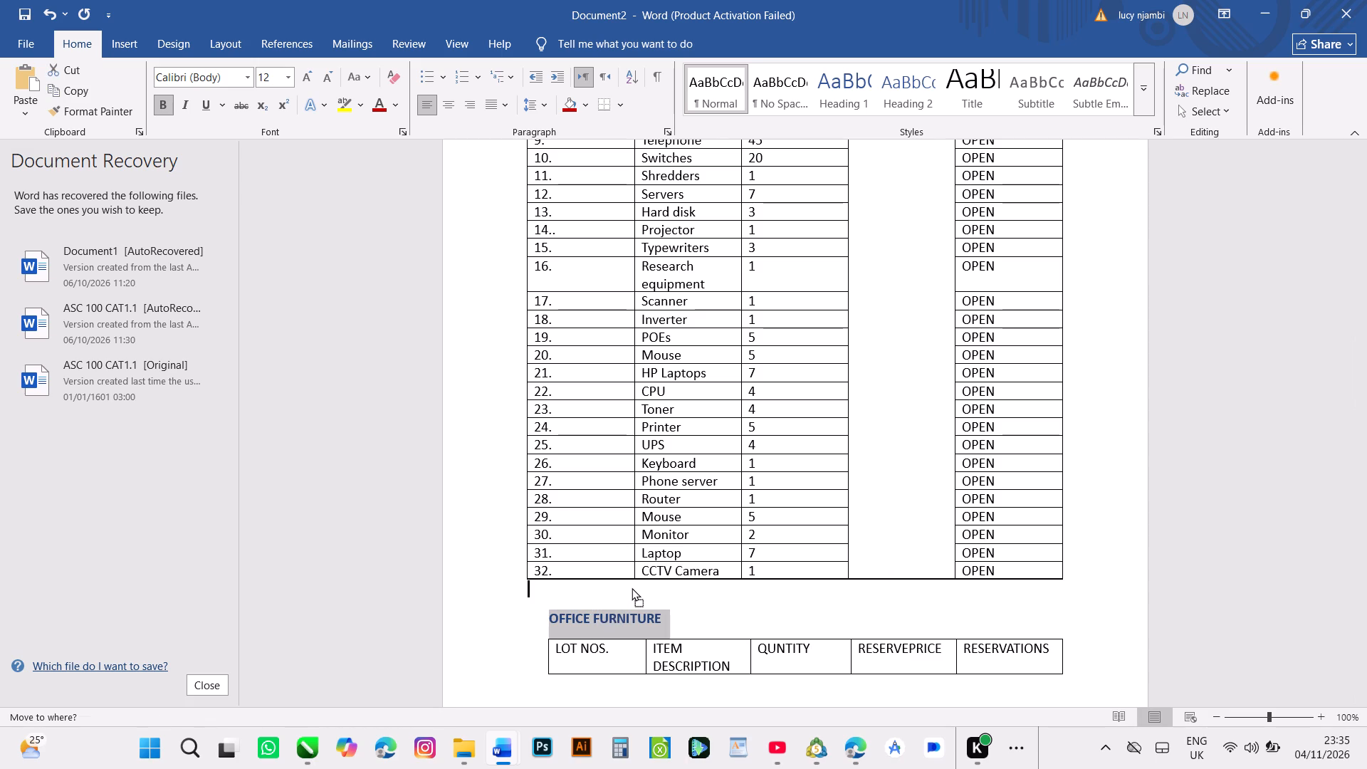
drag(632, 587, 636, 607)
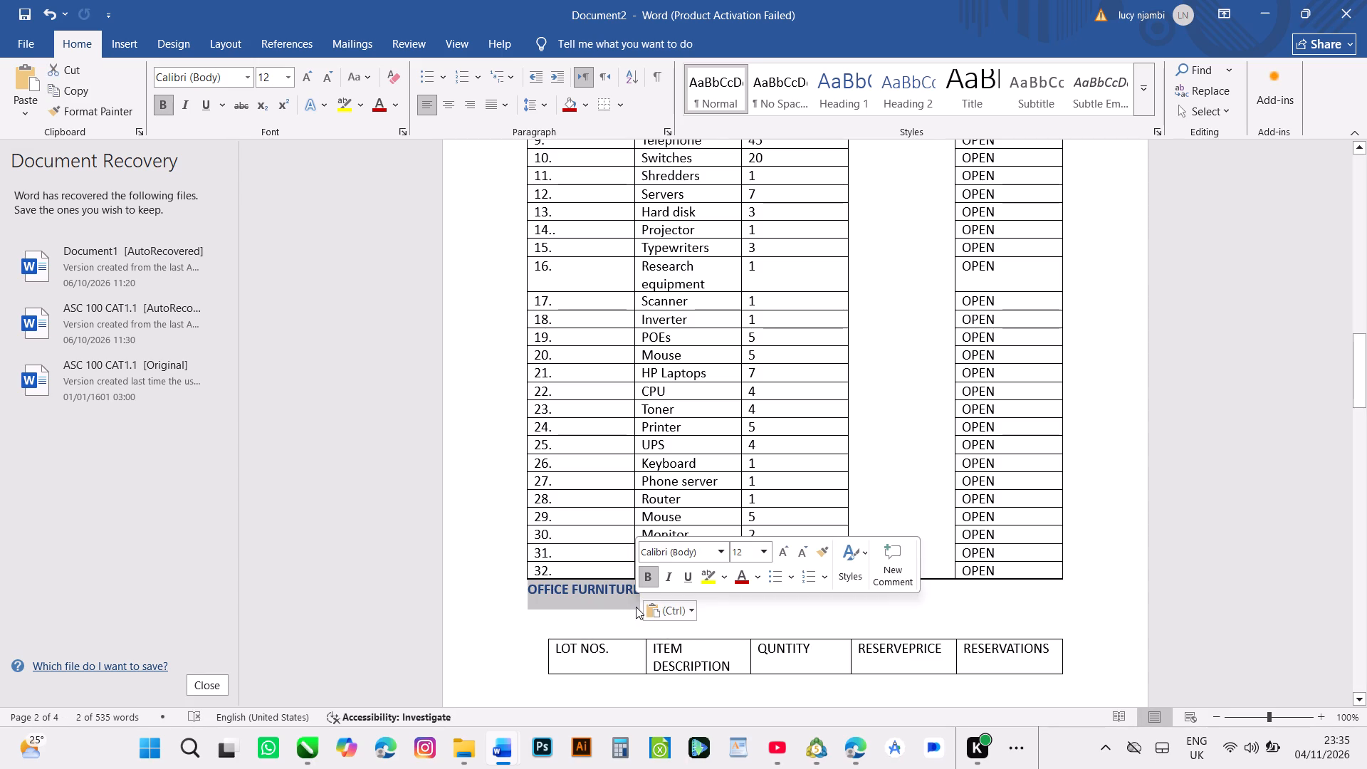
click(690, 580)
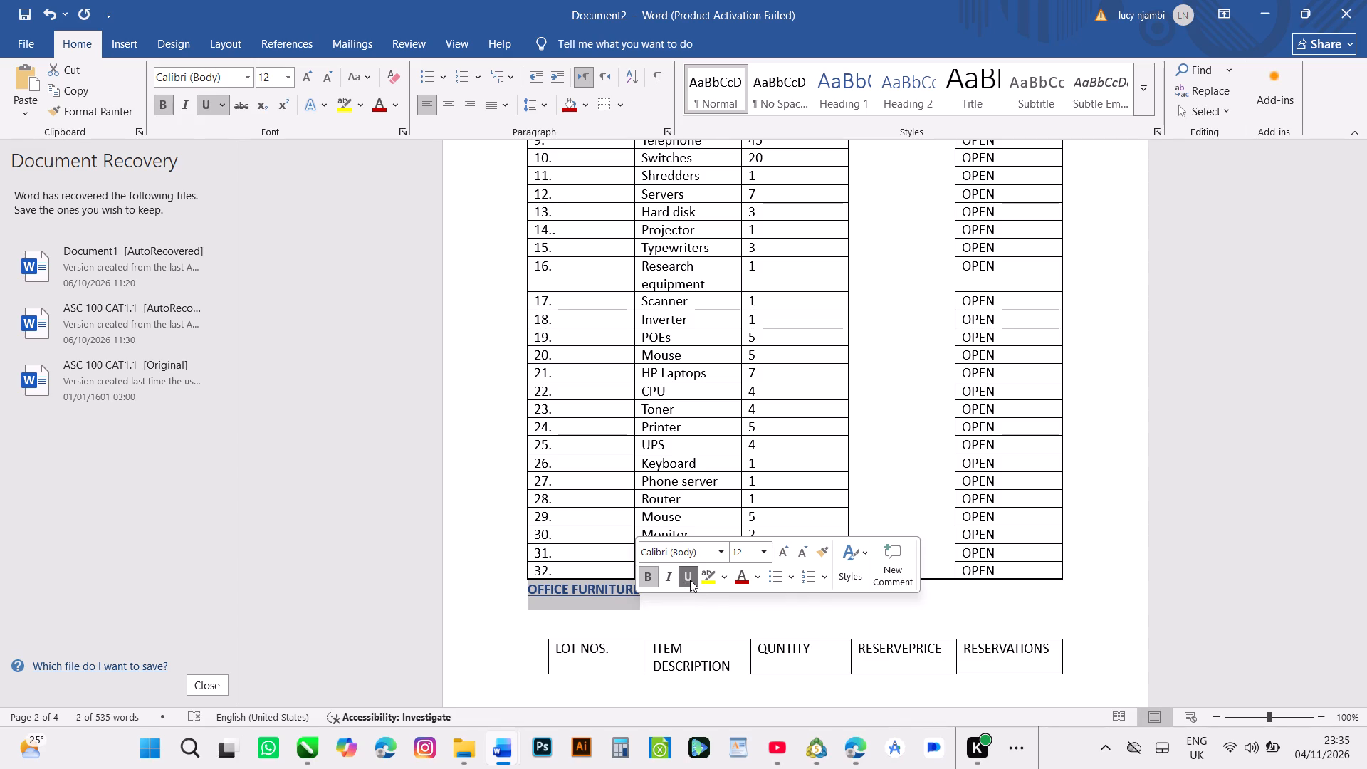
Make the ENGINEERING heading below the HOUSEHOLDS table bold and underlined.
double_click(1358, 699)
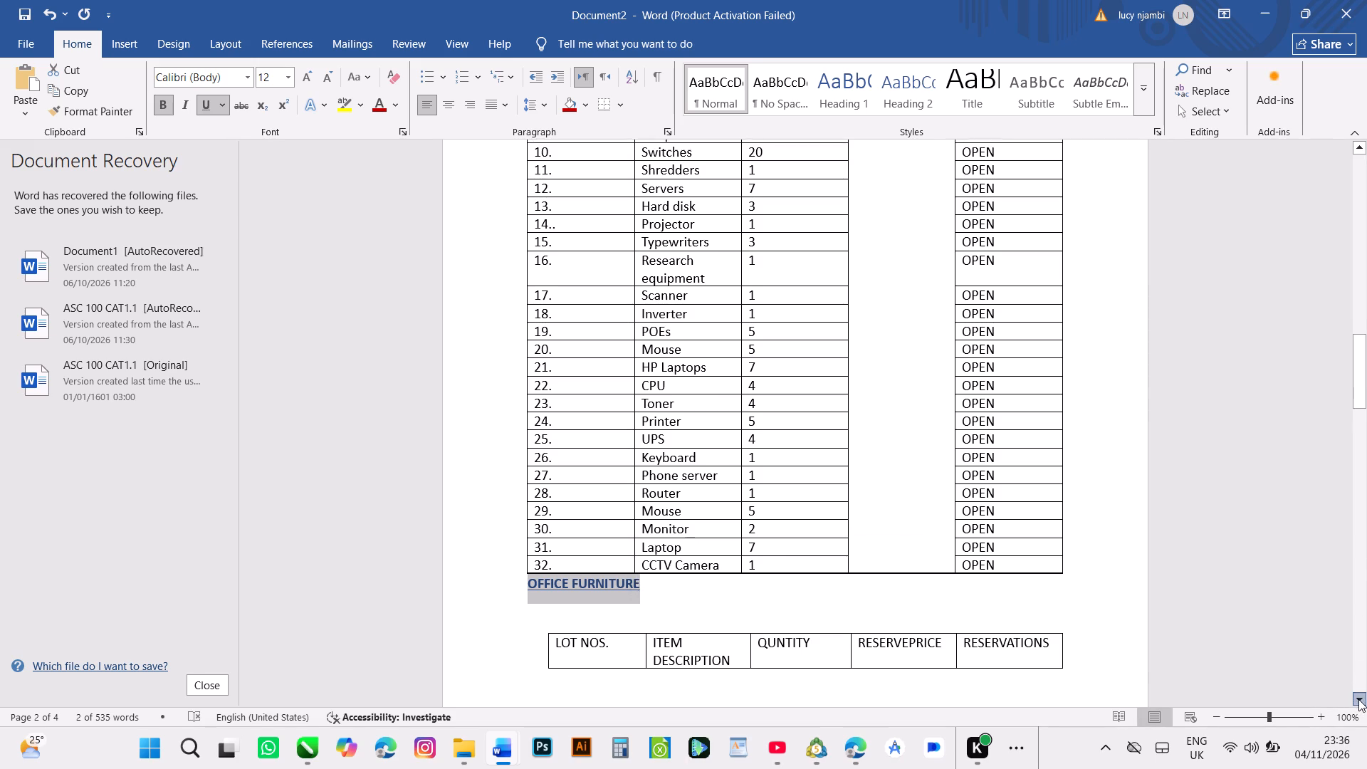
triple_click(1358, 699)
triple_click(1358, 699)
triple_click(1358, 699)
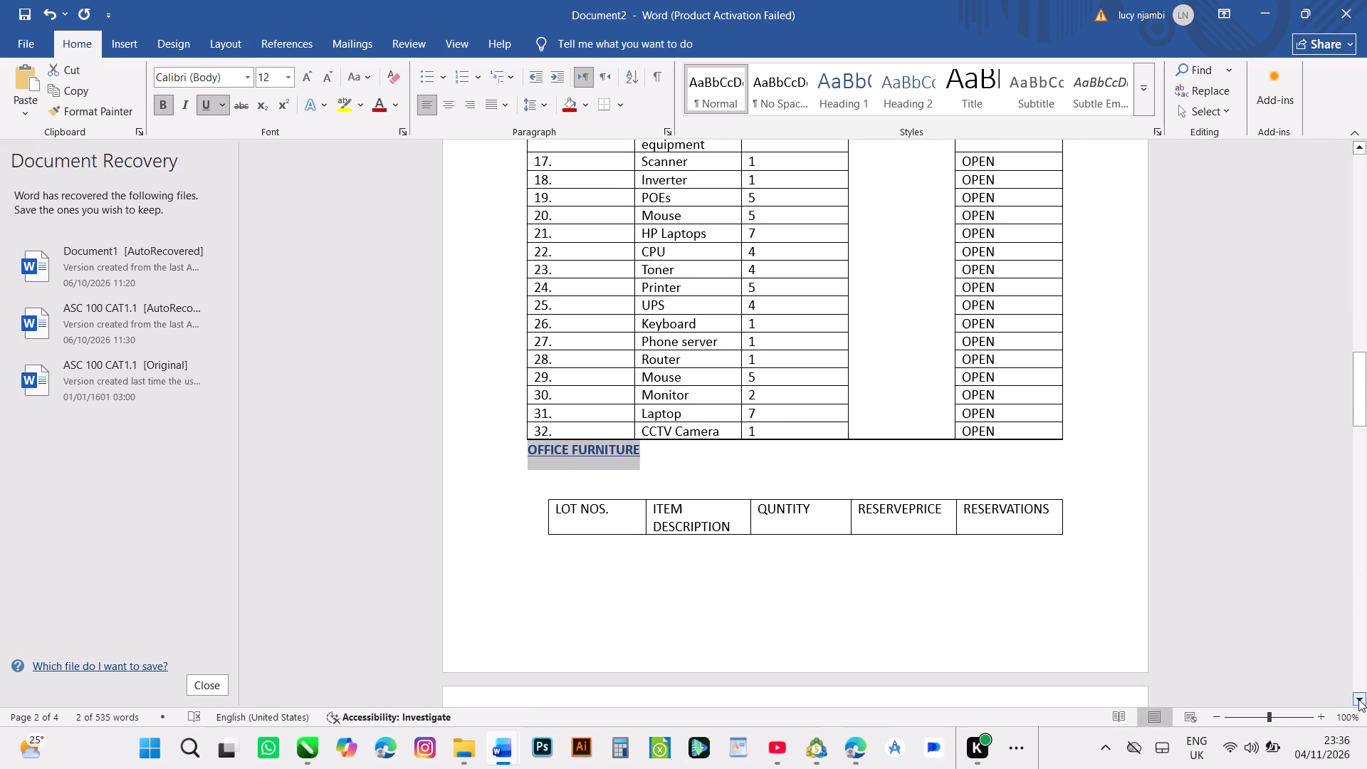
triple_click(1358, 699)
triple_click(1358, 699)
triple_click(1358, 699)
triple_click(1358, 699)
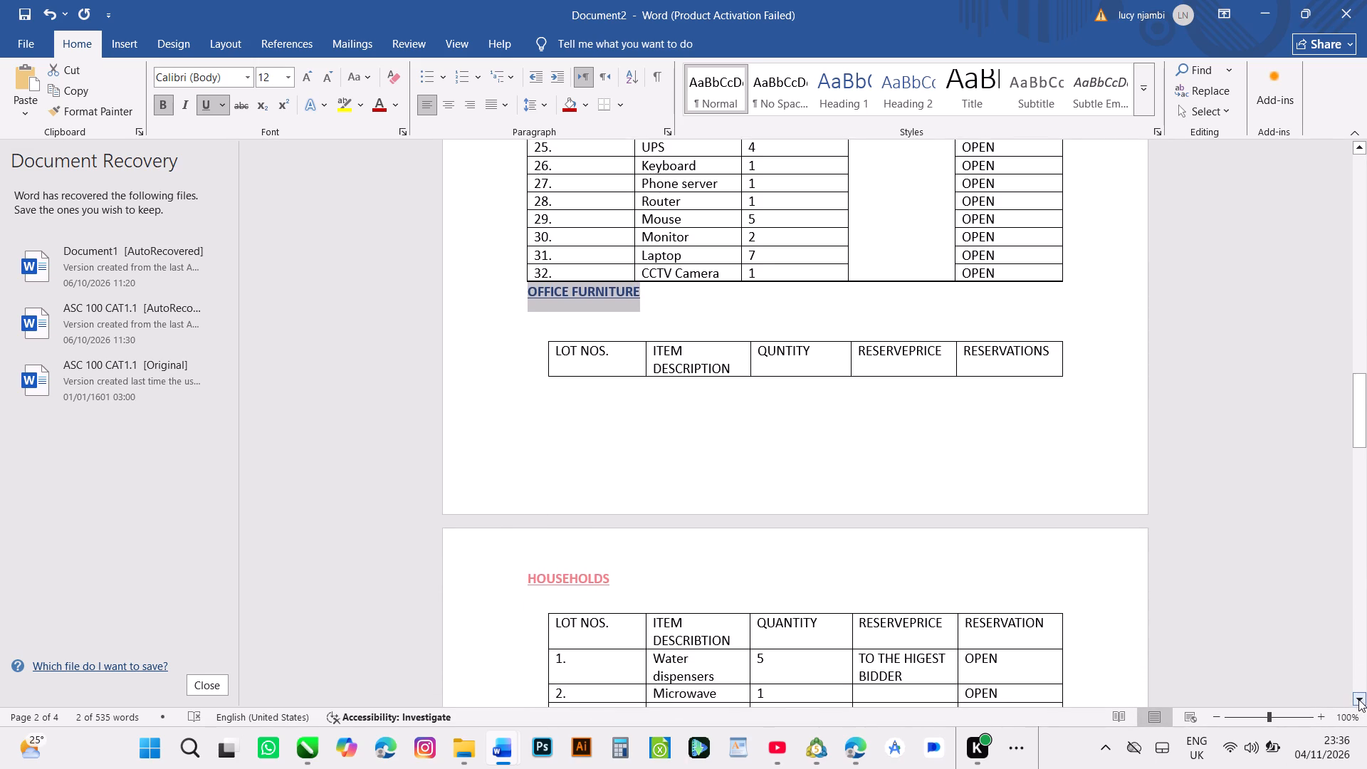
triple_click(1358, 699)
triple_click(1358, 699)
triple_click(1358, 699)
triple_click(1358, 699)
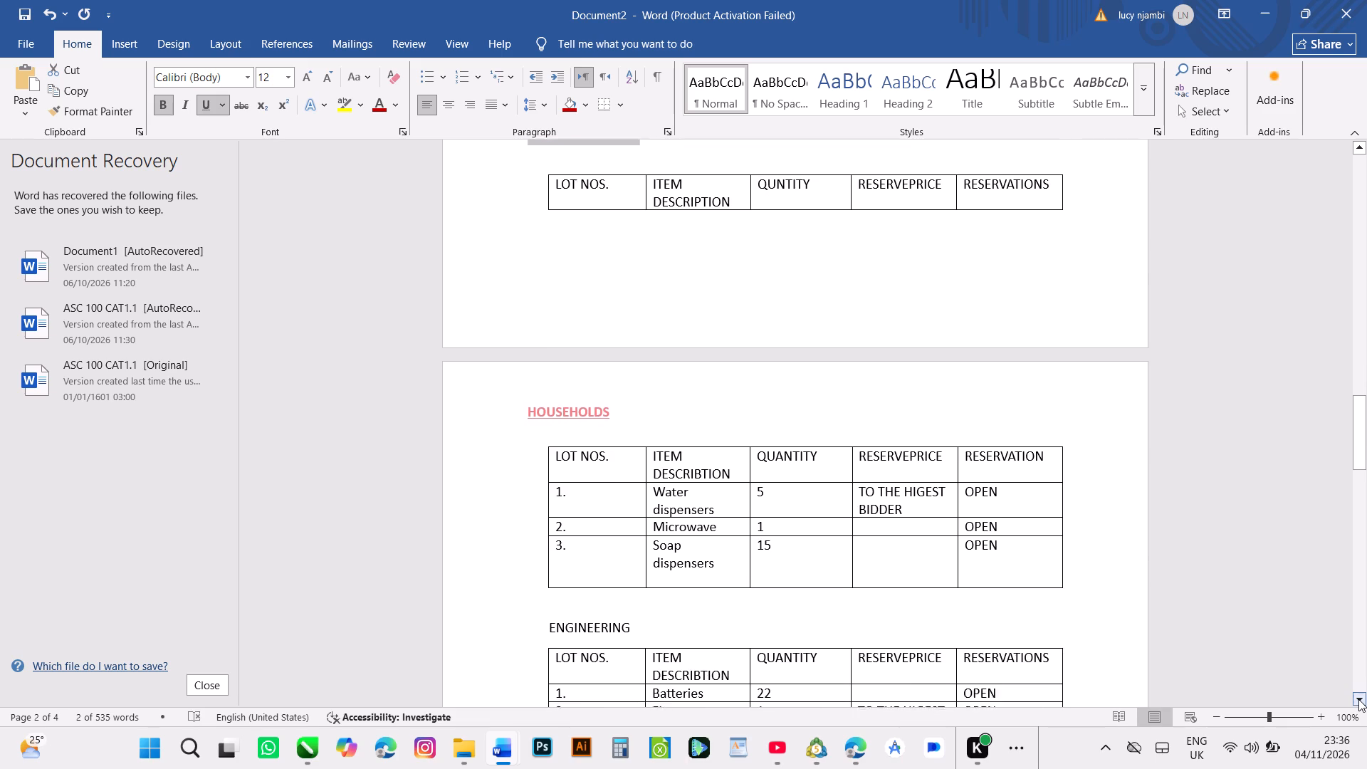
click(1358, 699)
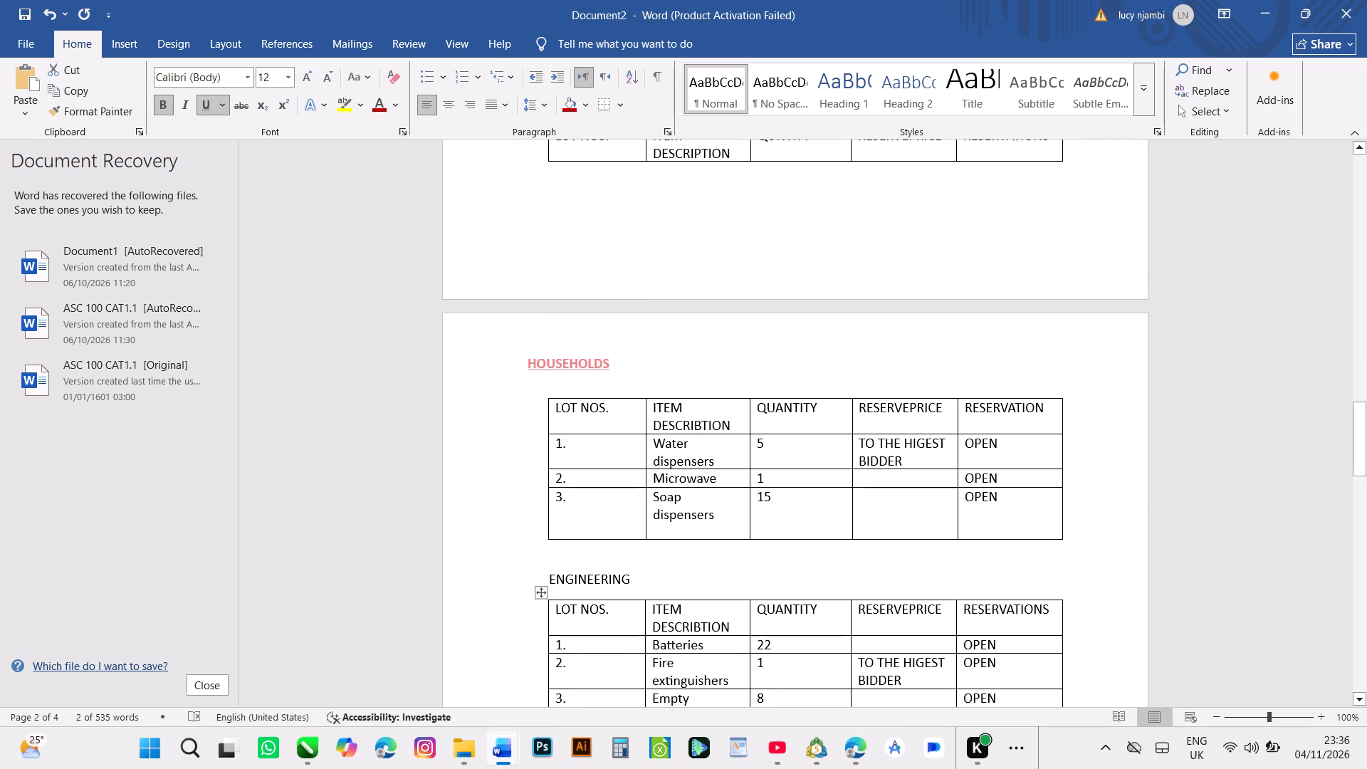
triple_click(570, 579)
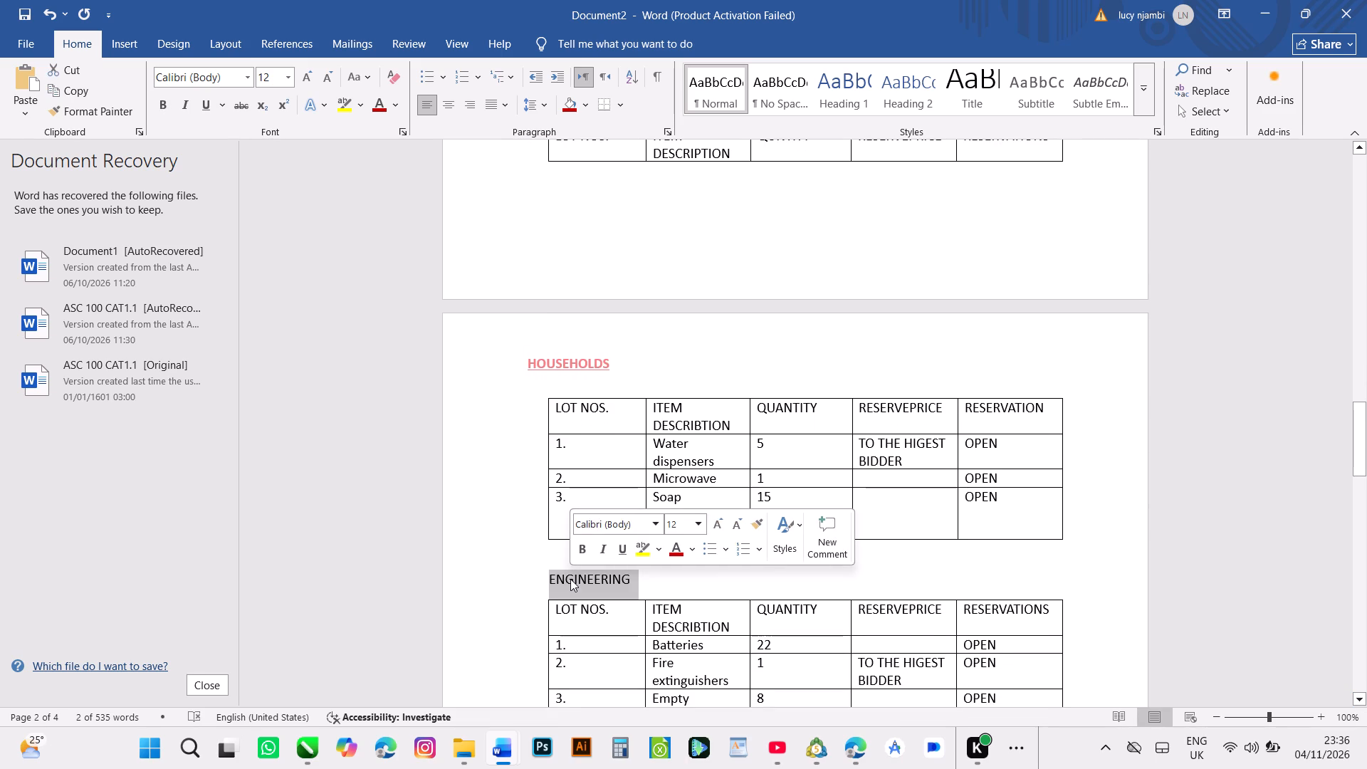
click(581, 549)
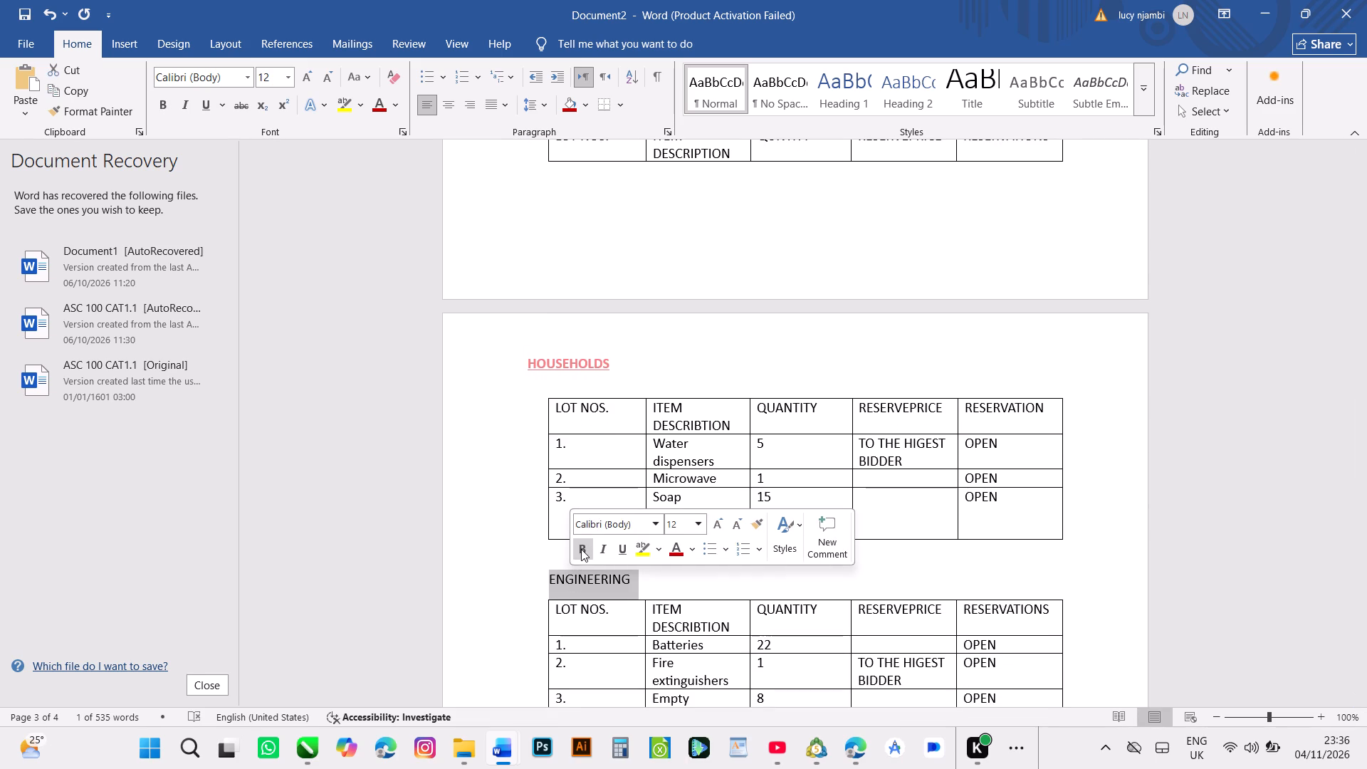
click(622, 548)
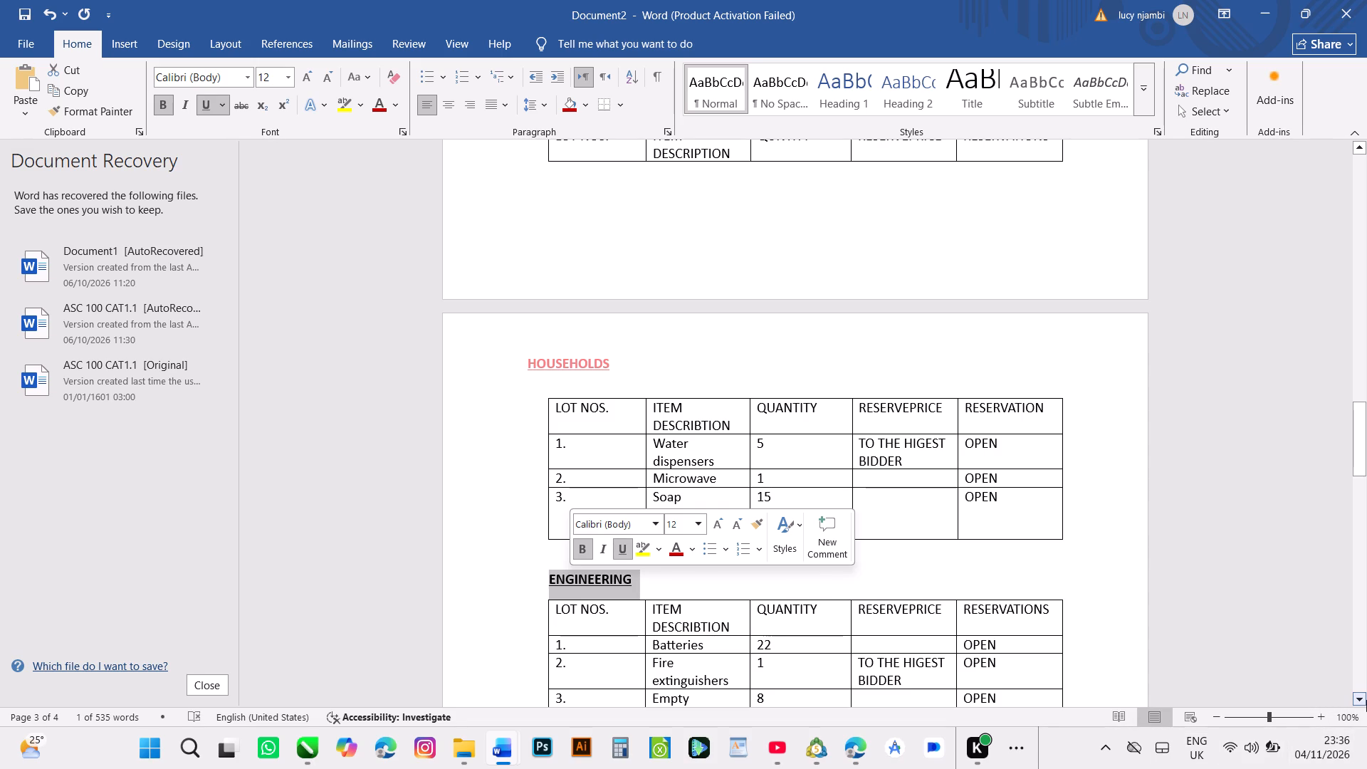
Make the whole QUALITY ASSURANCE DEPARTMENT heading below the engineering table bold and underlined.
triple_click(1361, 696)
triple_click(1361, 696)
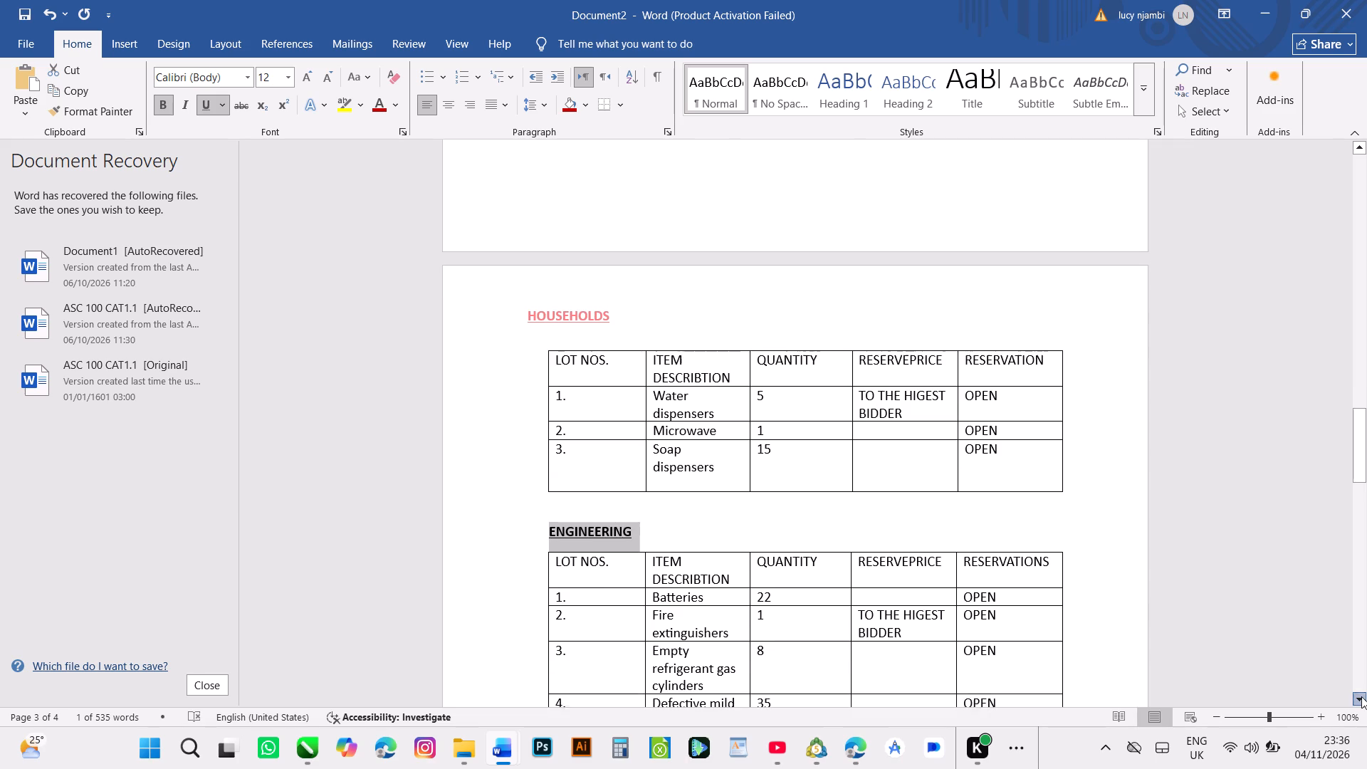
triple_click(1361, 696)
triple_click(1361, 696)
triple_click(1361, 696)
triple_click(1361, 696)
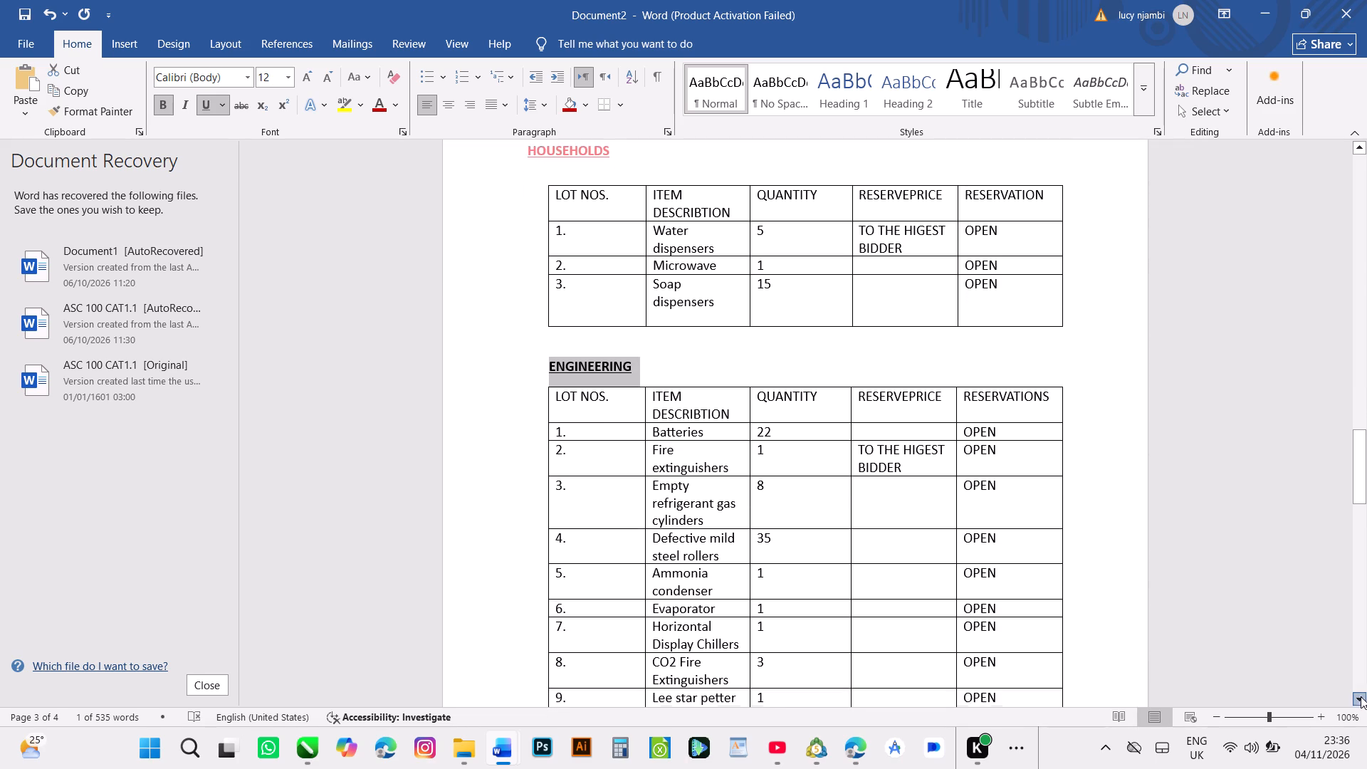
click(1361, 696)
triple_click(1361, 697)
triple_click(1361, 697)
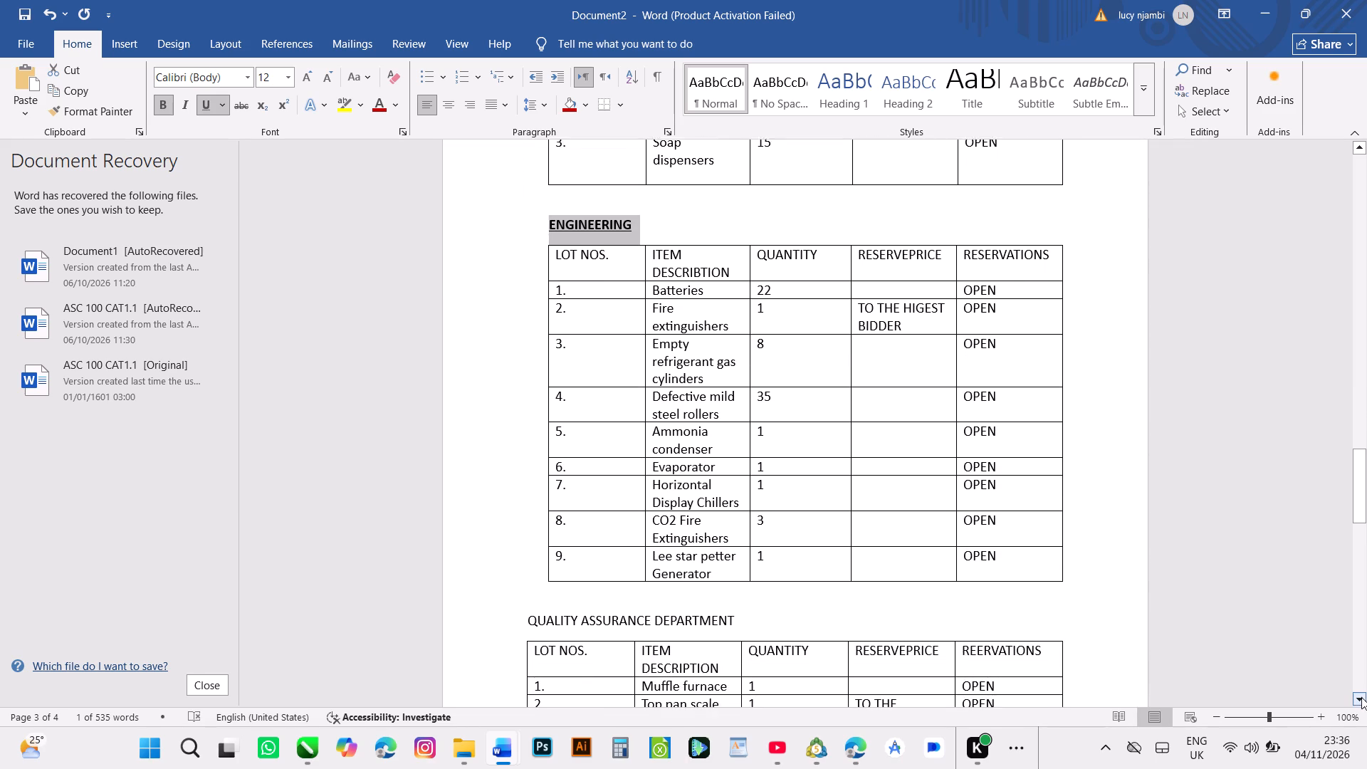
triple_click(1361, 697)
triple_click(1361, 697)
click(1361, 696)
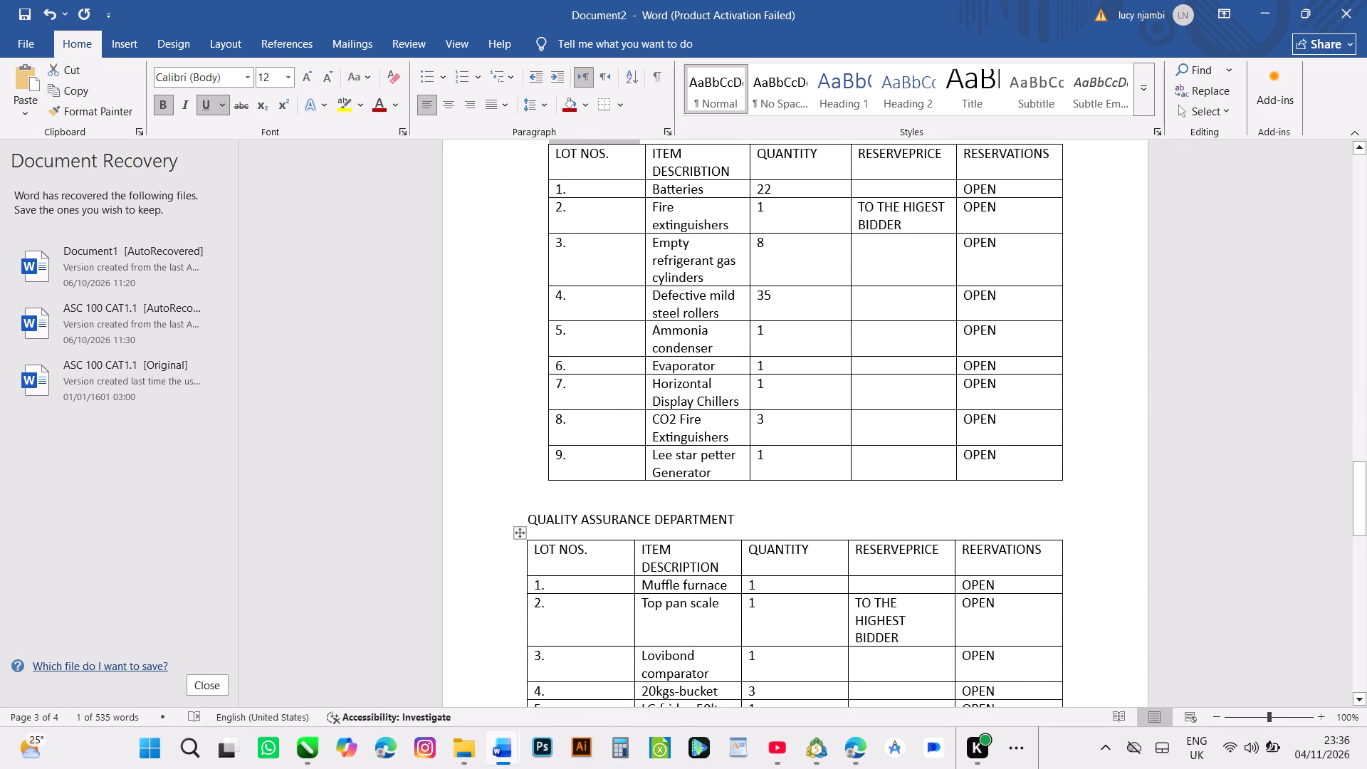
click(627, 525)
triple_click(624, 519)
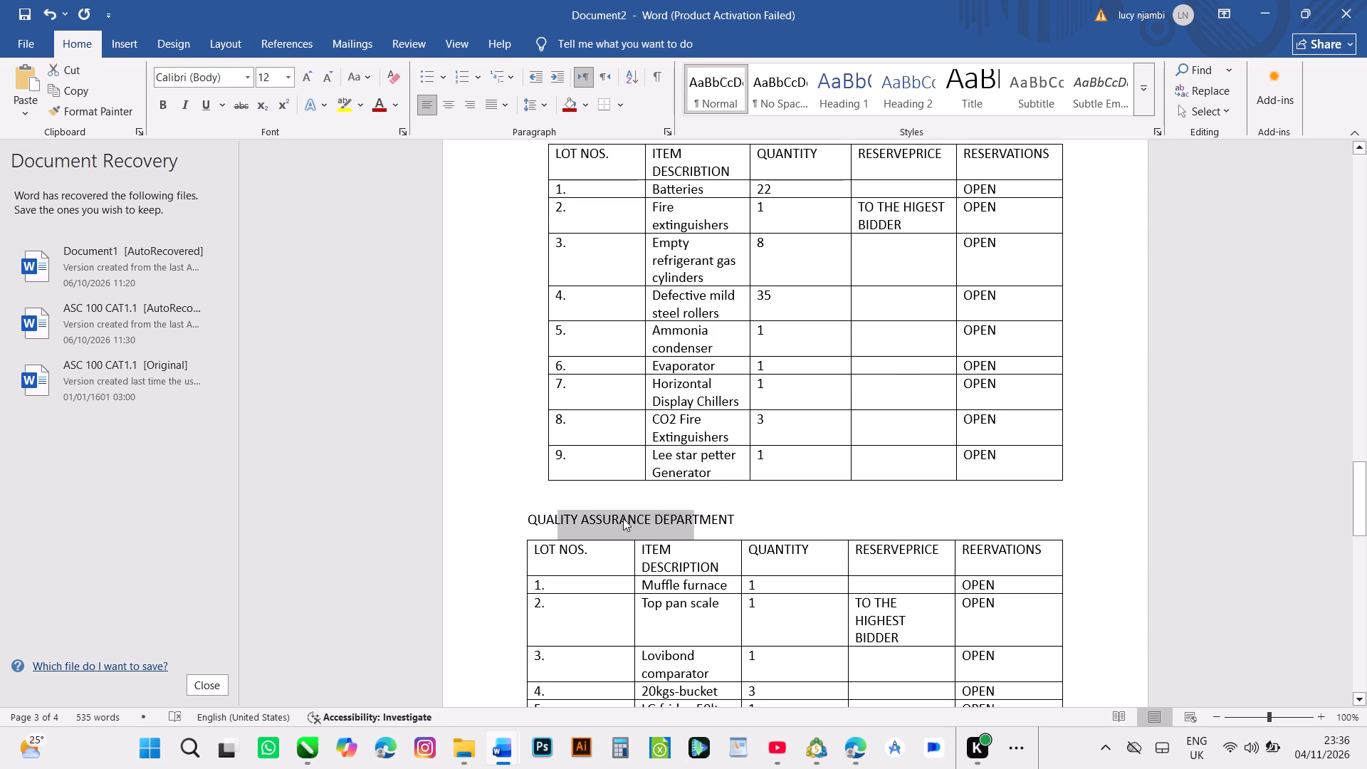
click(632, 486)
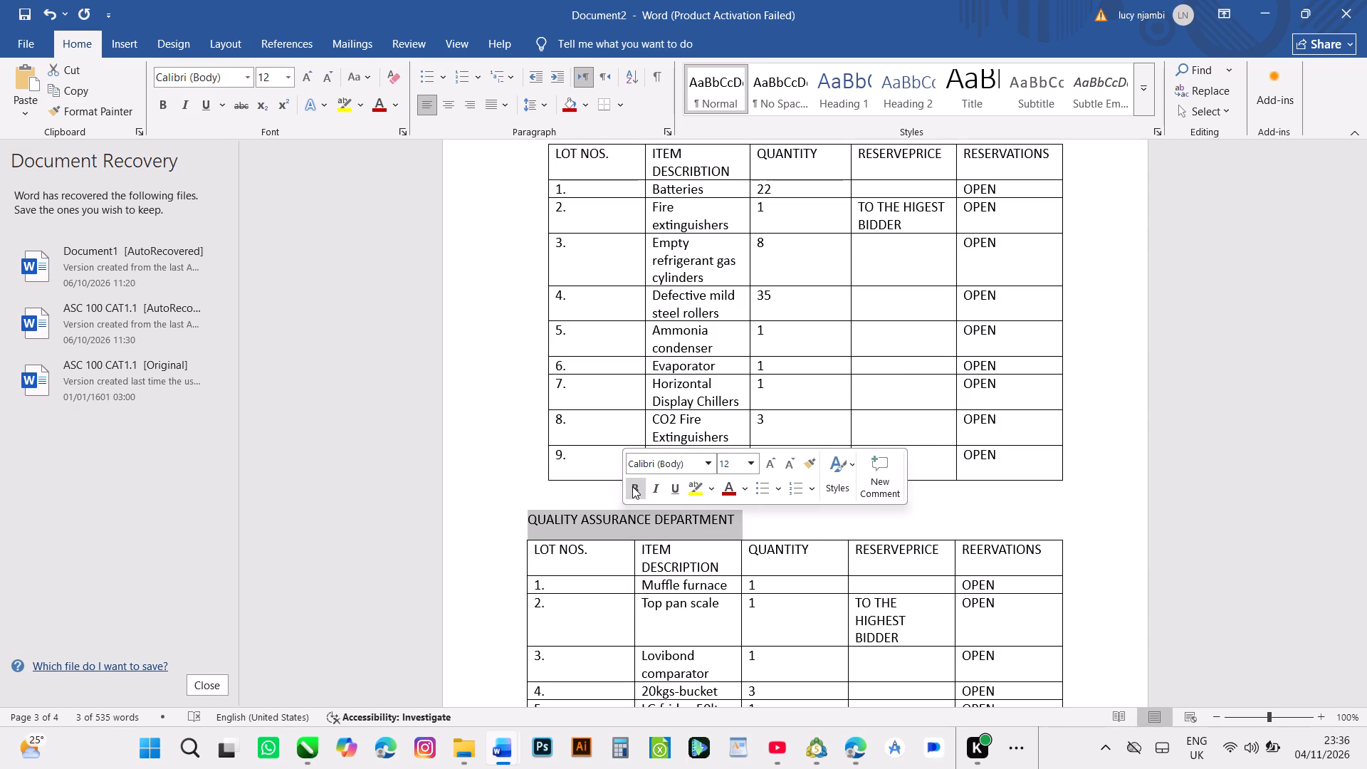
click(682, 488)
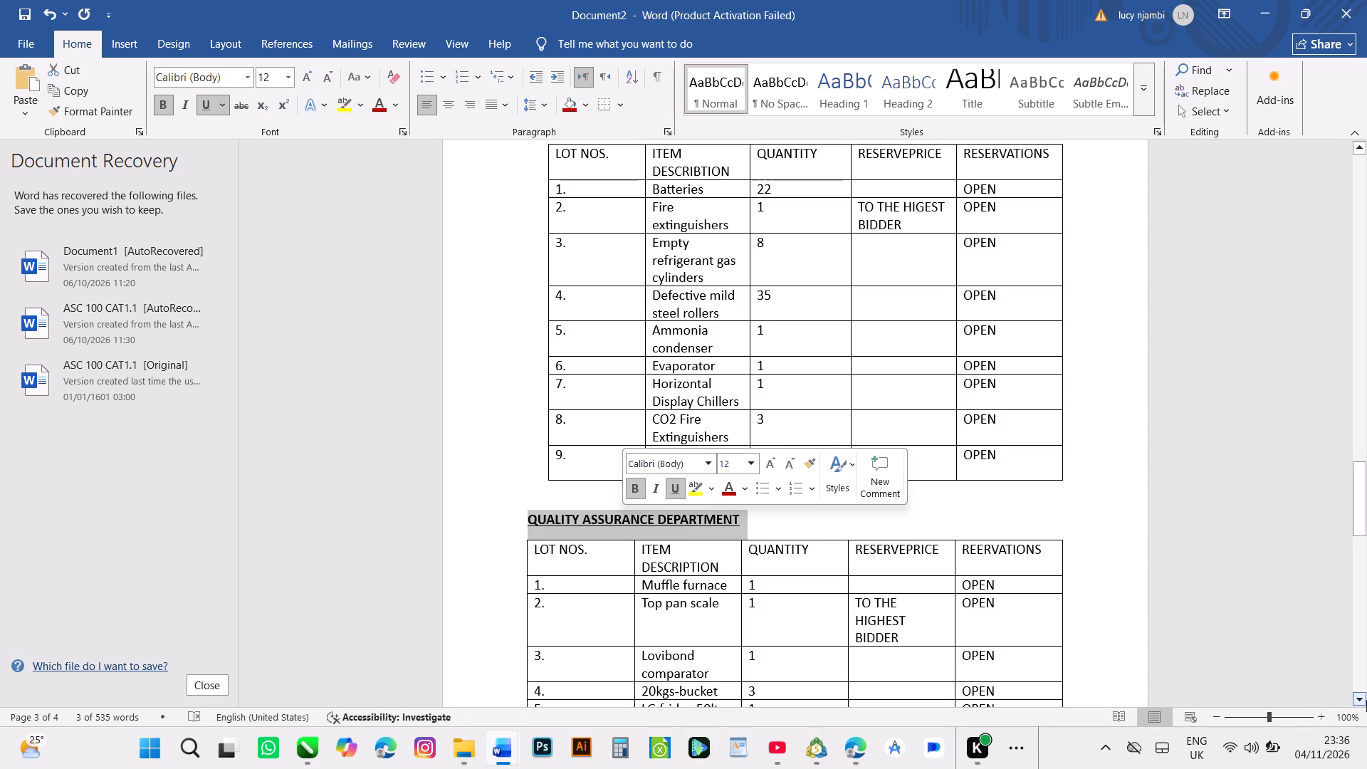
Underline the bold TYRES heading below the last HOUSEHOLDS table.
triple_click(1361, 699)
triple_click(1361, 699)
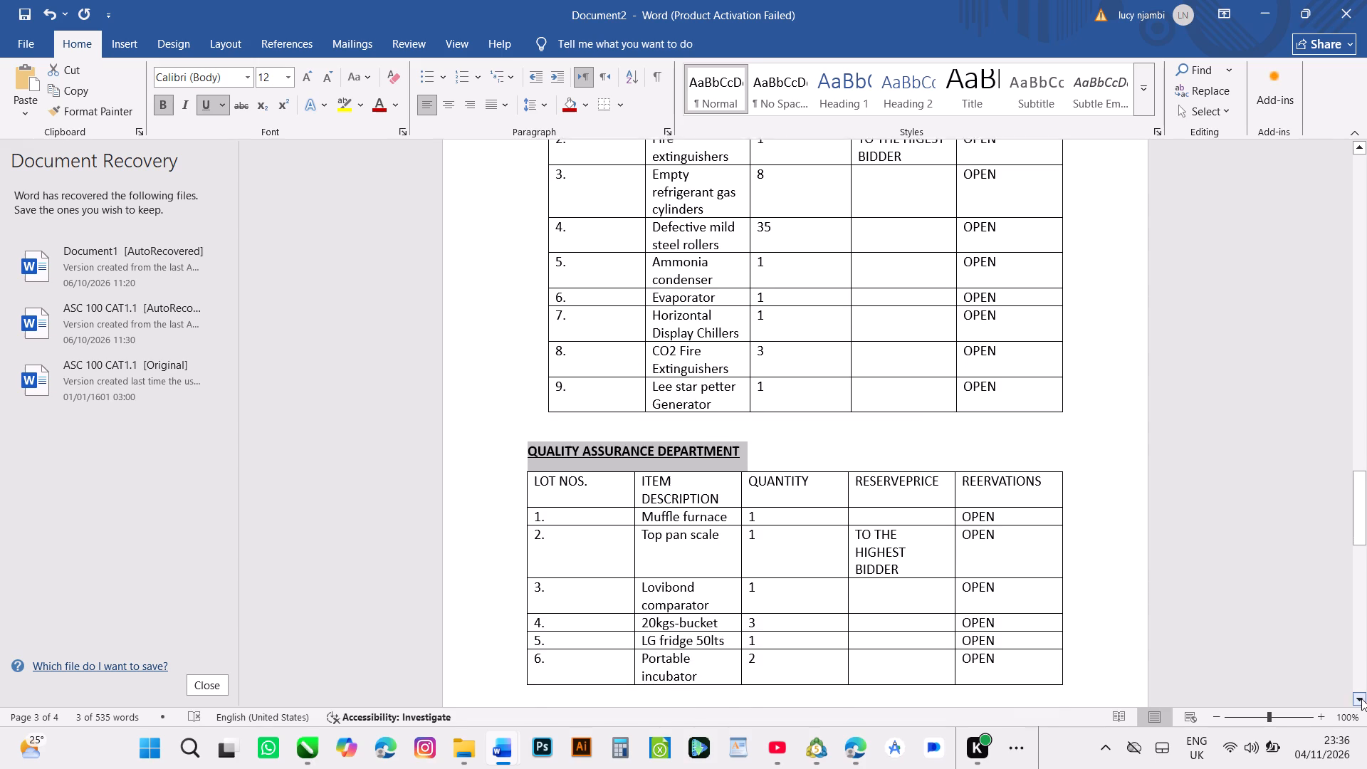
triple_click(1361, 699)
triple_click(1361, 699)
triple_click(1361, 699)
double_click(1361, 699)
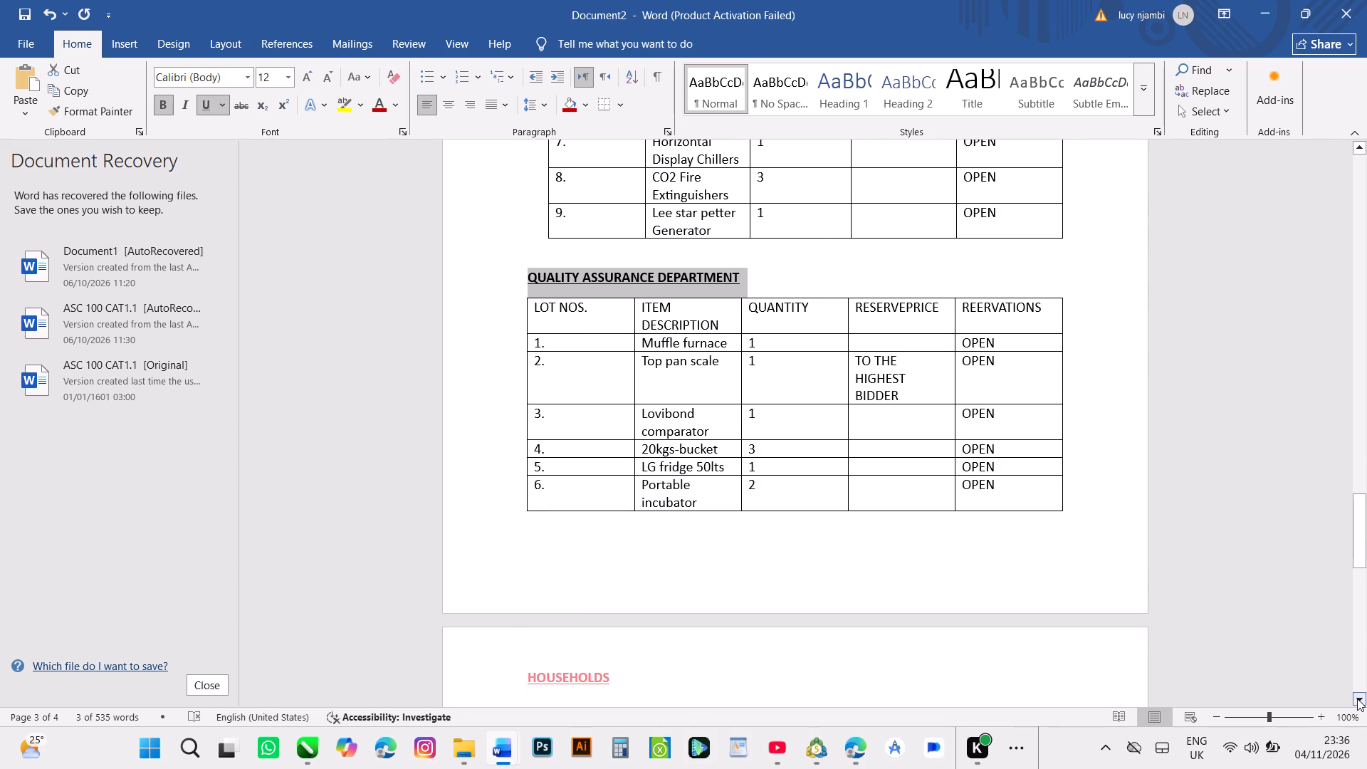
triple_click(1353, 696)
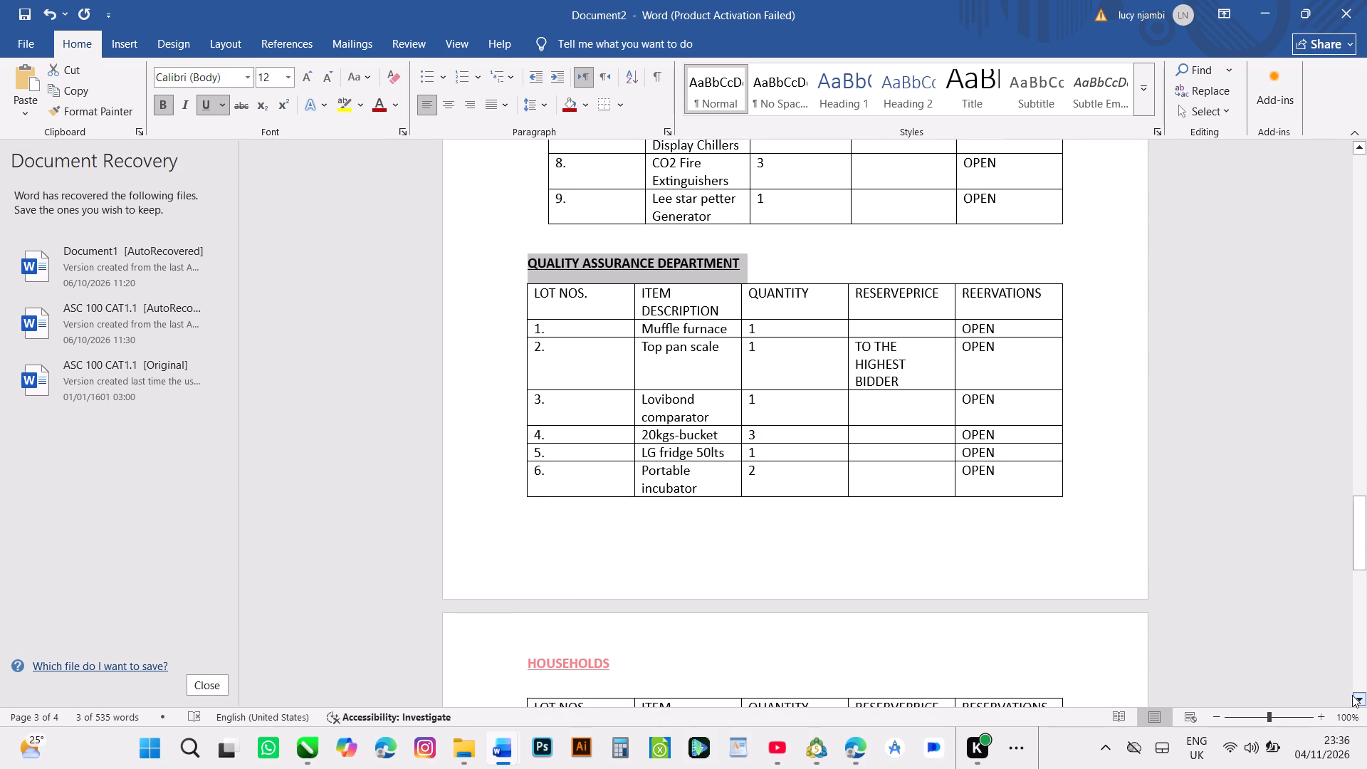
triple_click(1352, 695)
triple_click(1352, 695)
triple_click(1352, 695)
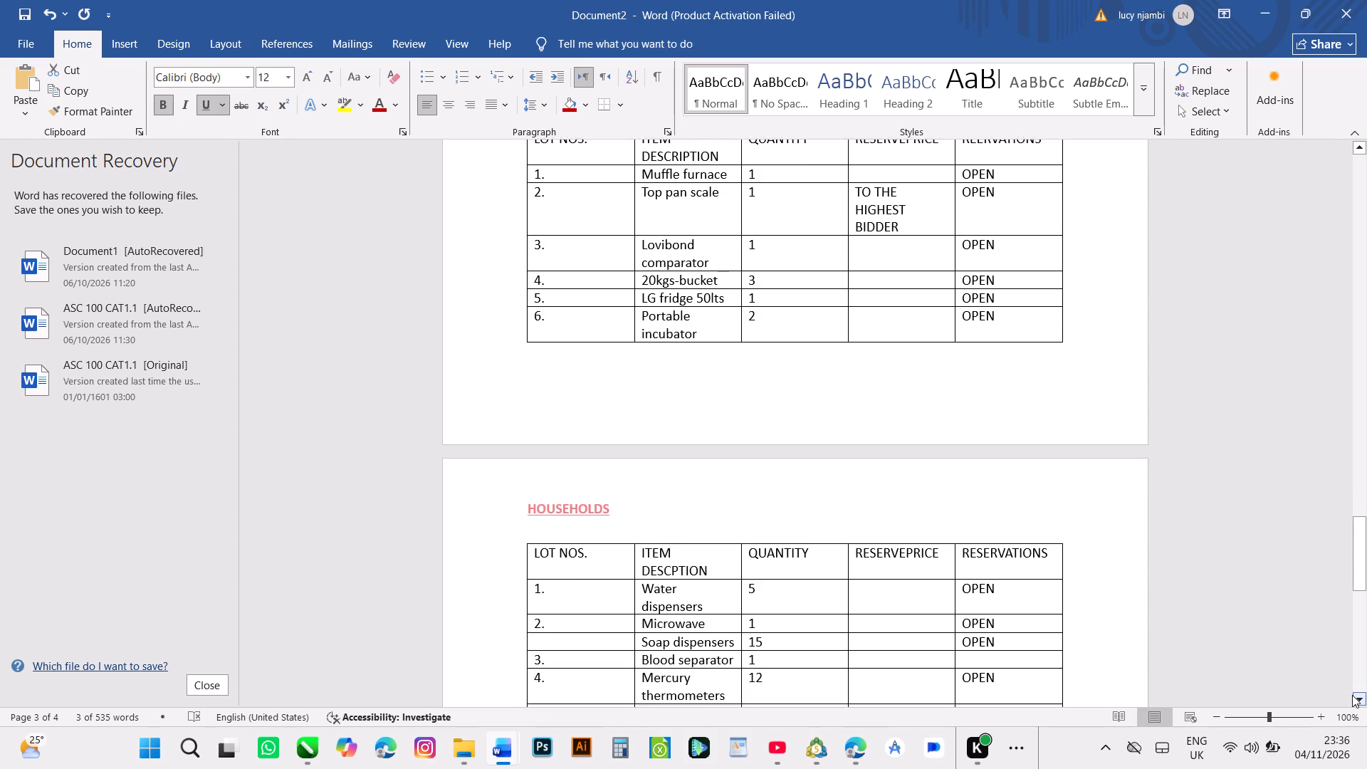
triple_click(1352, 695)
triple_click(1352, 695)
triple_click(1352, 695)
triple_click(1352, 695)
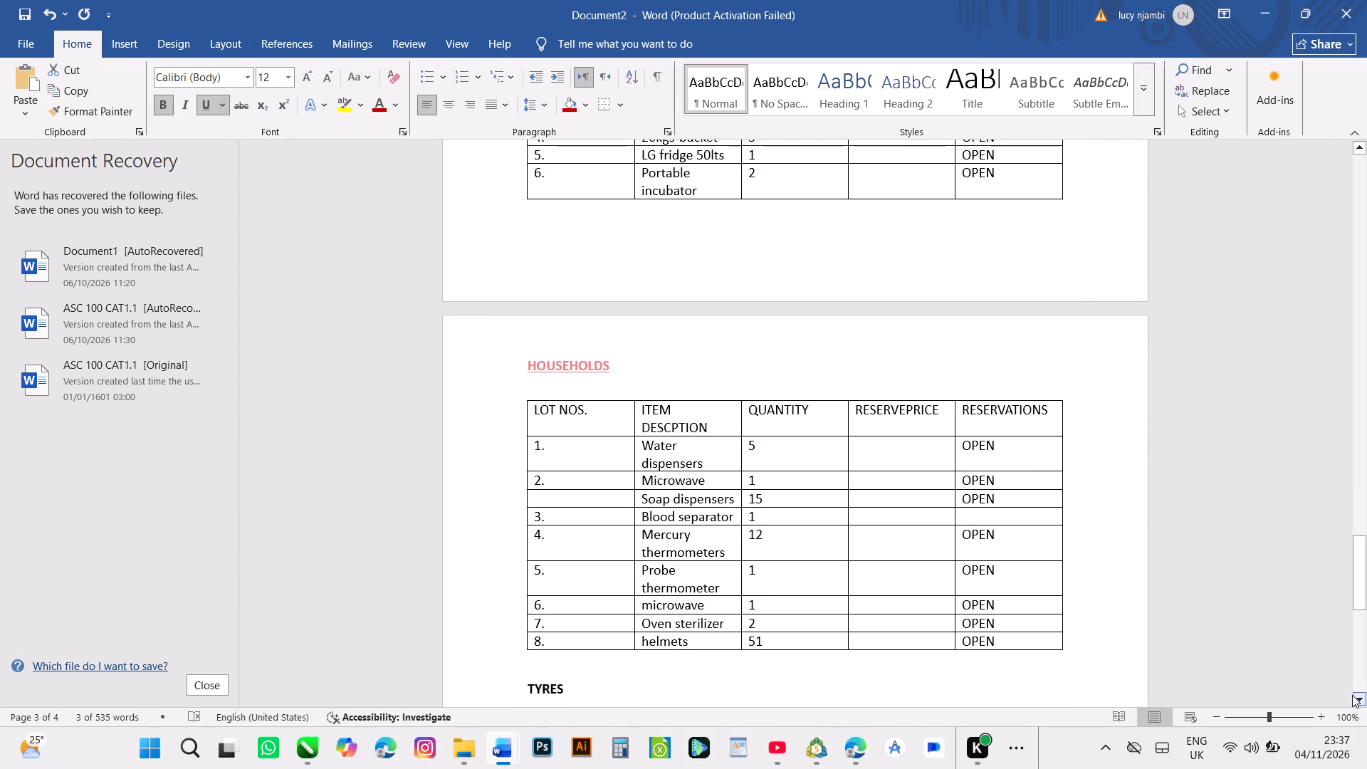
triple_click(1352, 695)
triple_click(1352, 695)
triple_click(1352, 695)
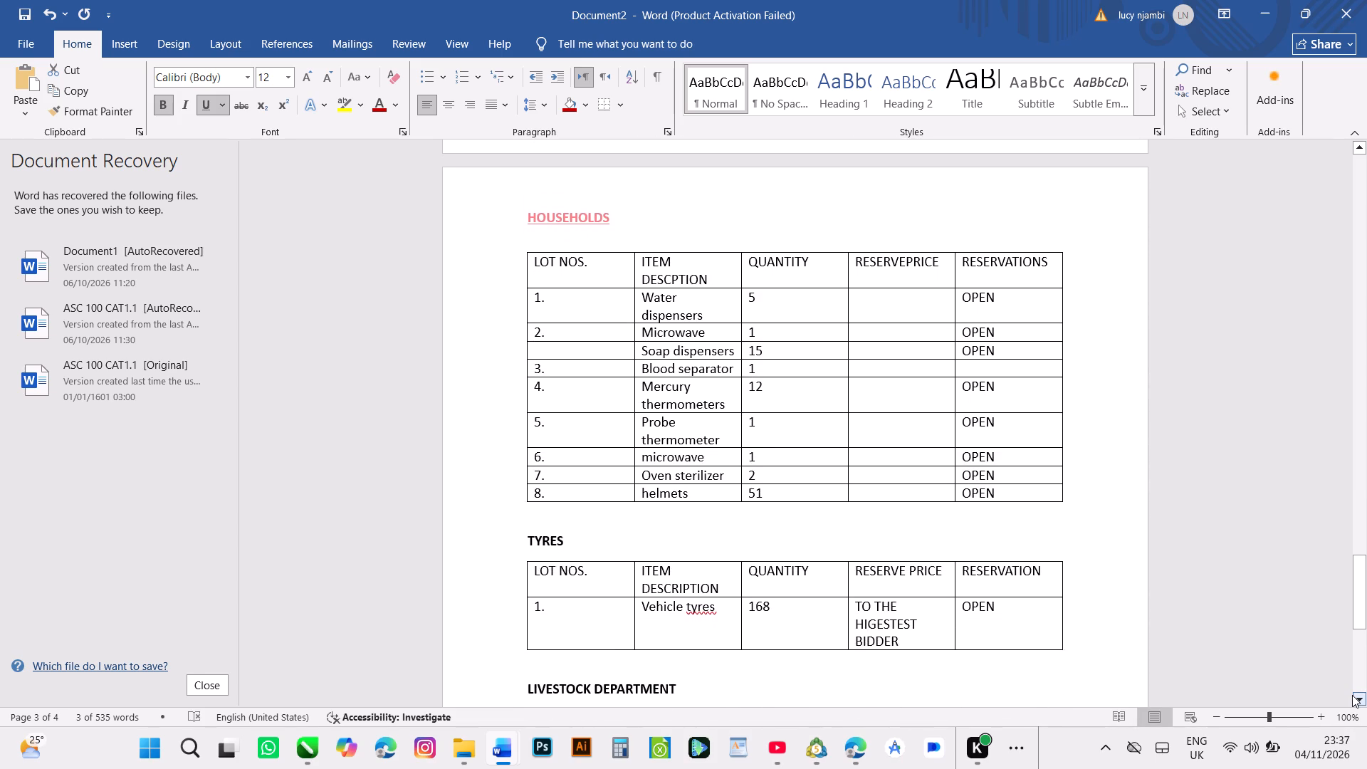
triple_click(1352, 695)
triple_click(1352, 695)
triple_click(1352, 695)
double_click(1352, 695)
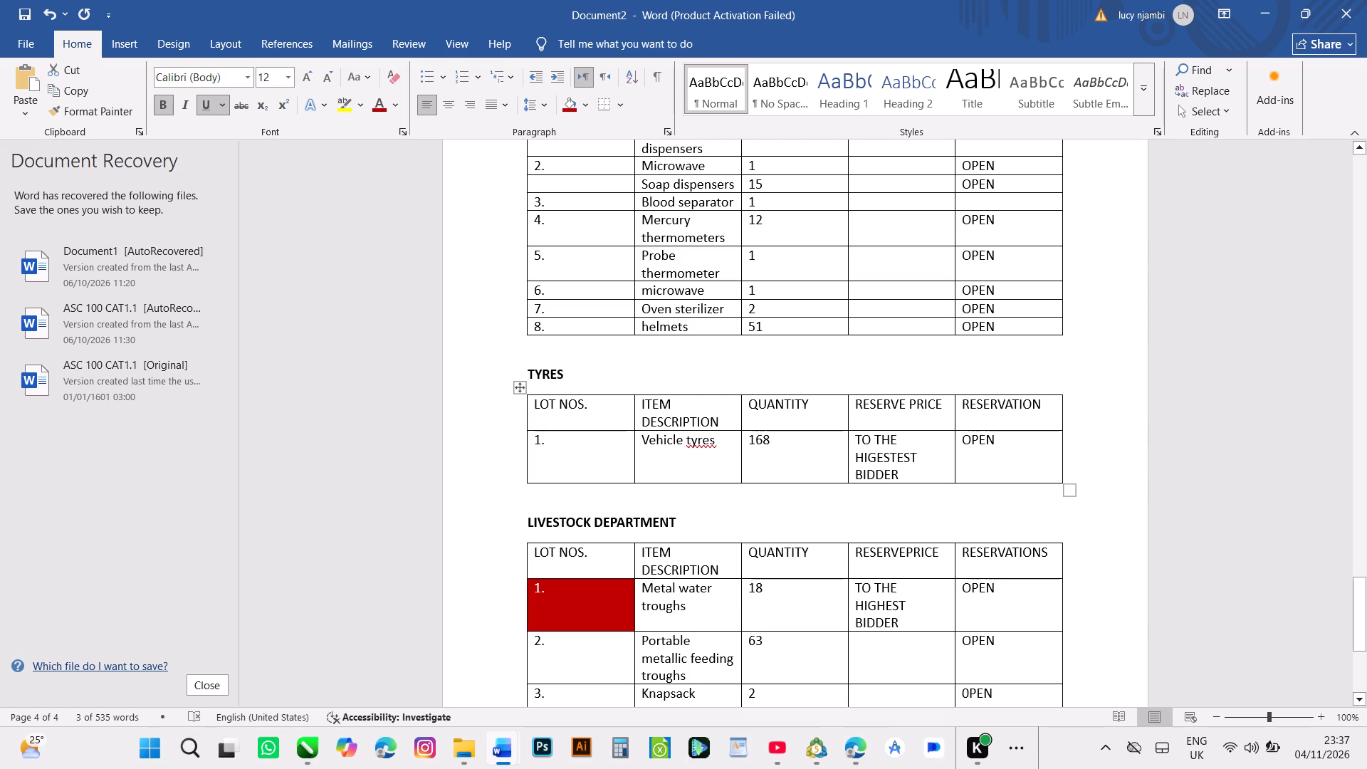
double_click(547, 371)
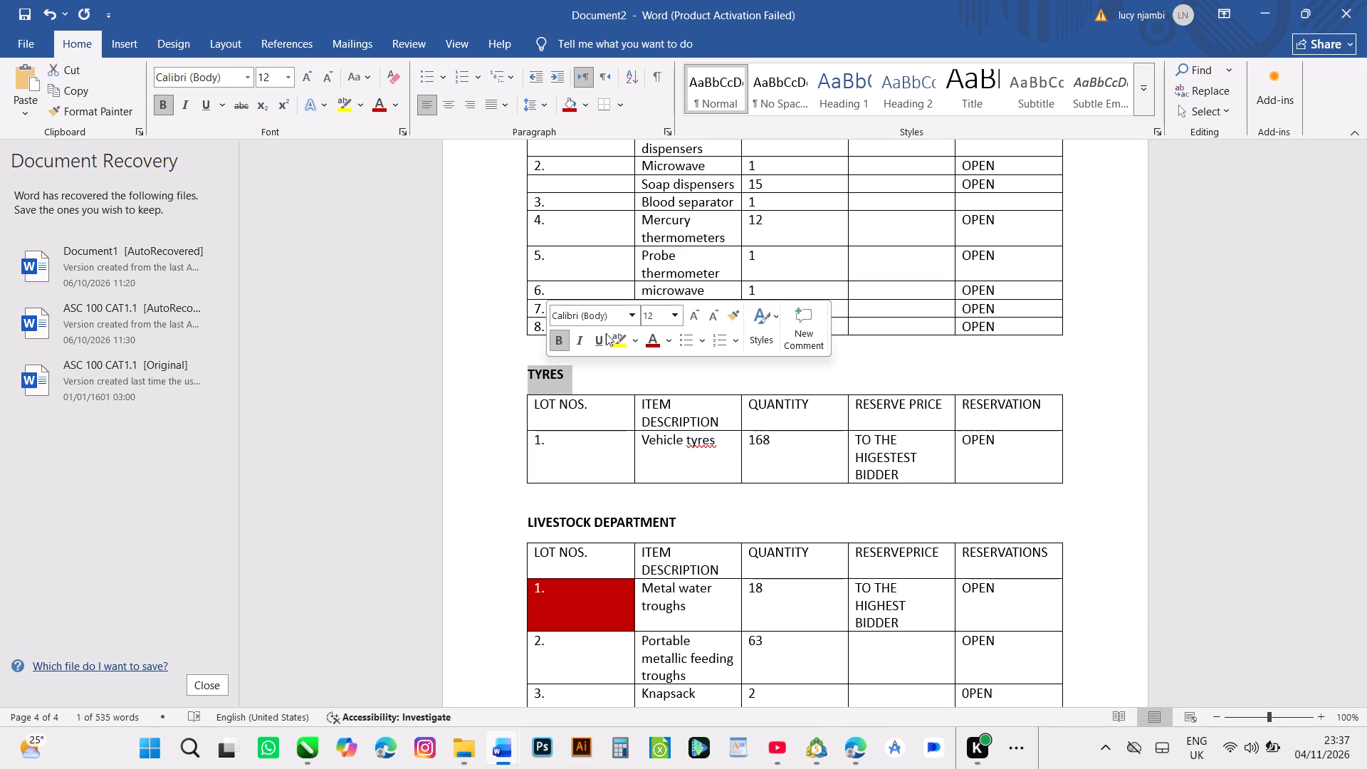
click(602, 343)
Underline the whole LIVESTOCK DEPARTMENT heading line below the vehicle tyres table.
double_click(588, 516)
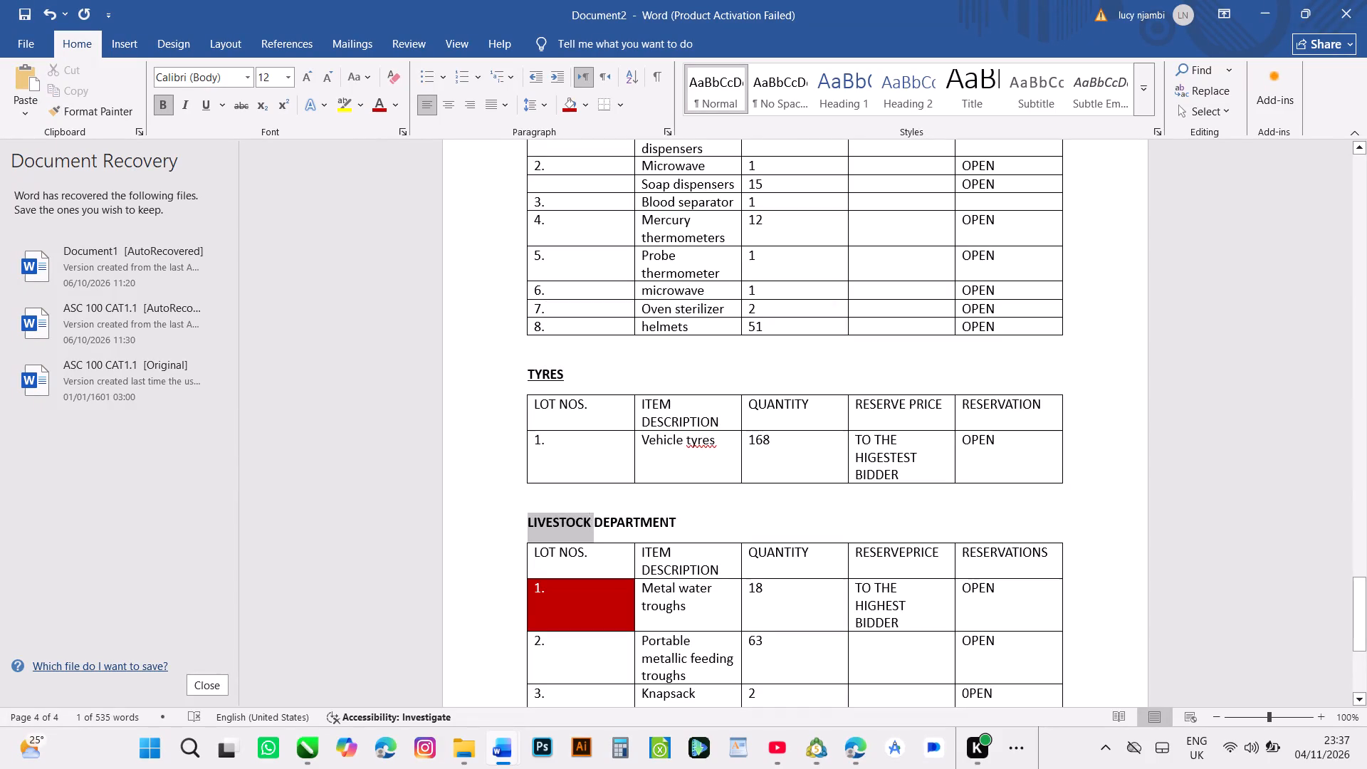
double_click(589, 516)
click(589, 516)
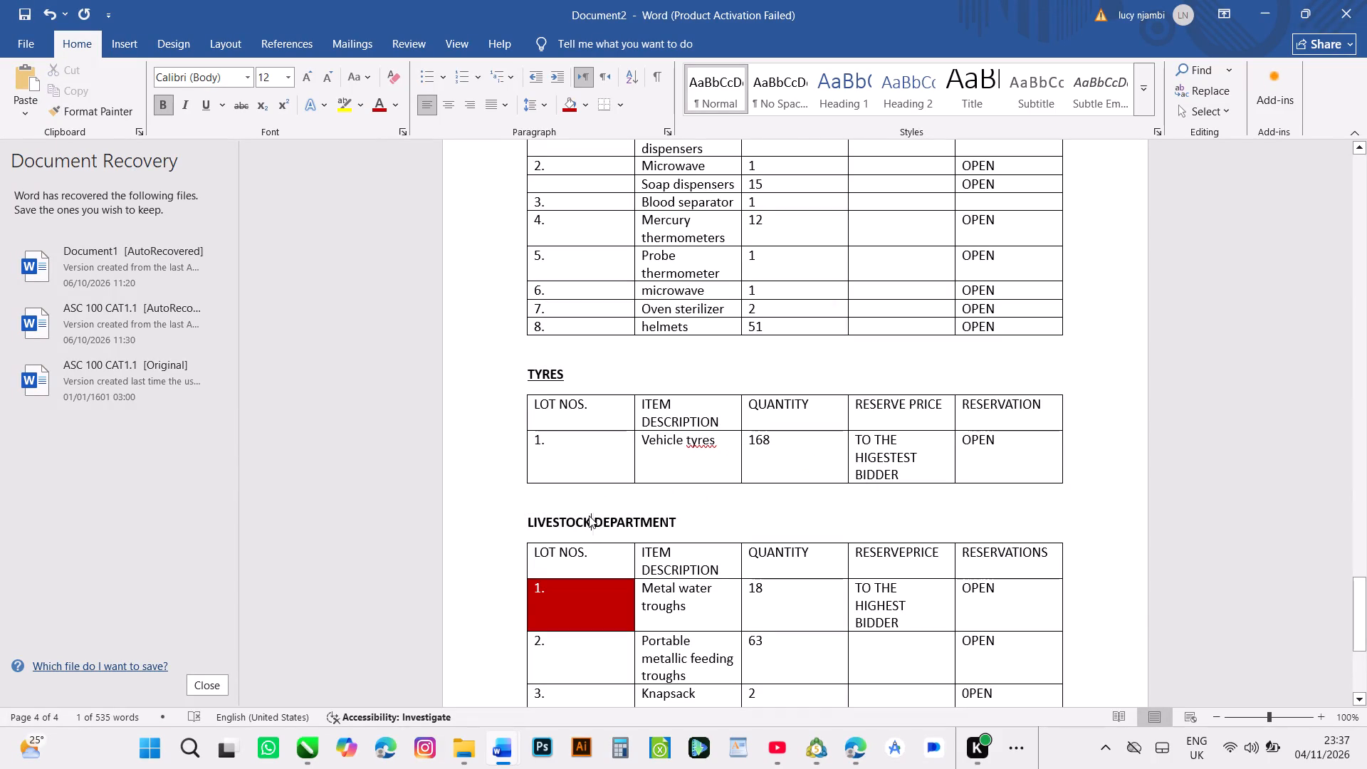
click(589, 516)
click(589, 516)
click(590, 516)
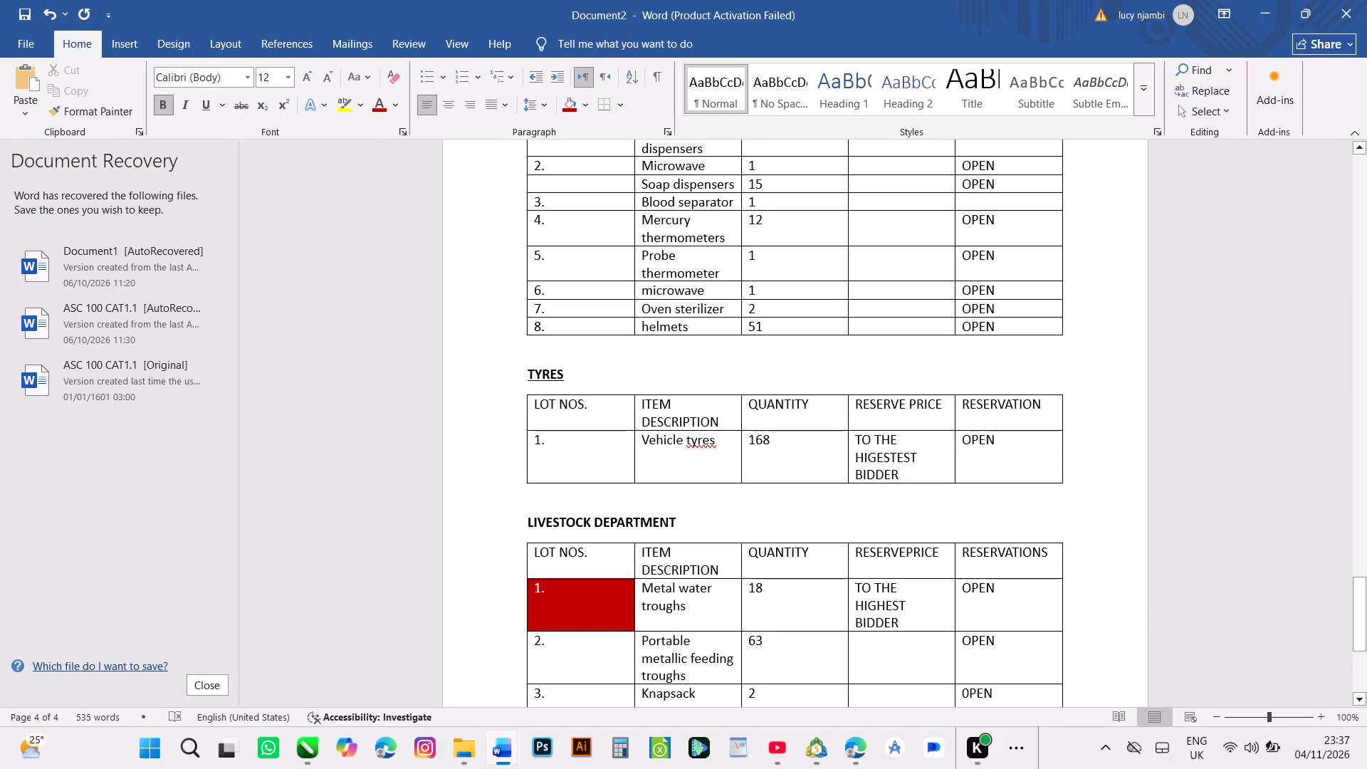
double_click(590, 516)
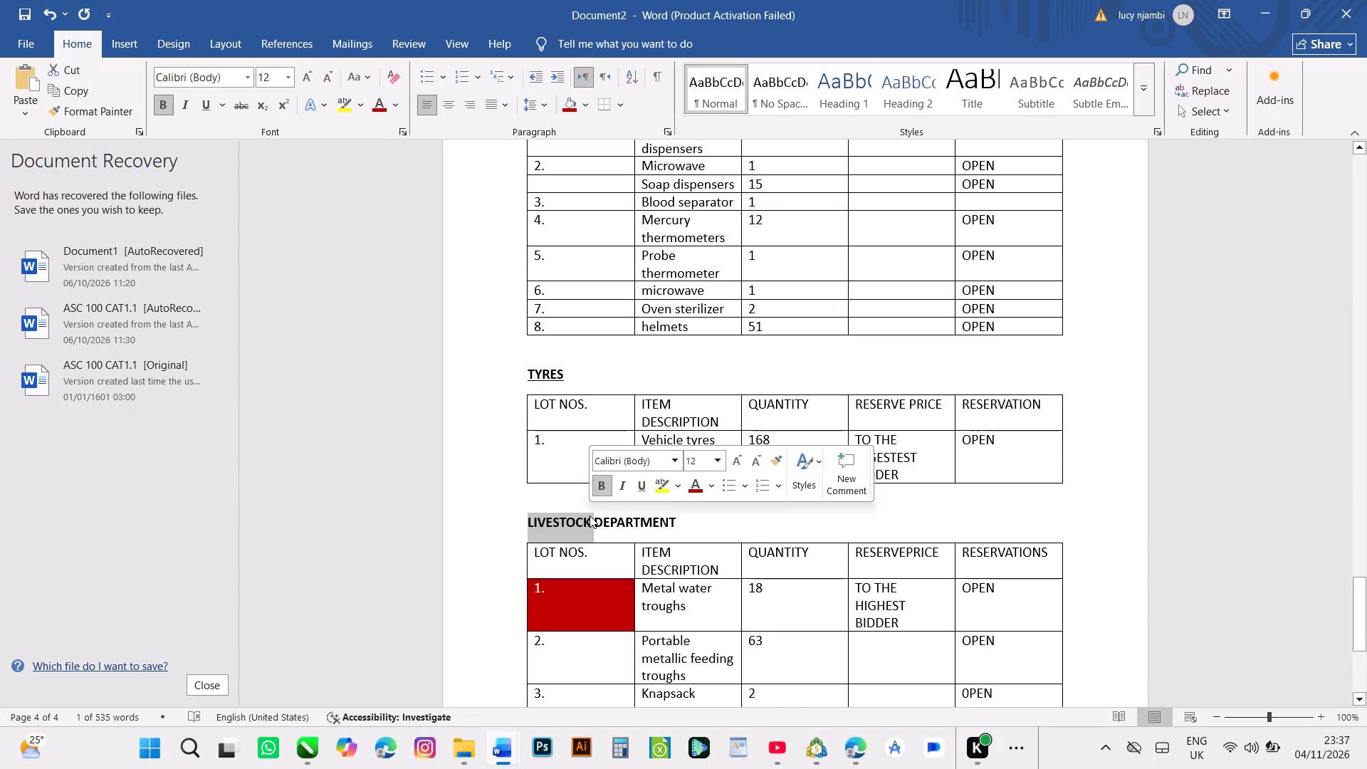
click(590, 516)
triple_click(590, 516)
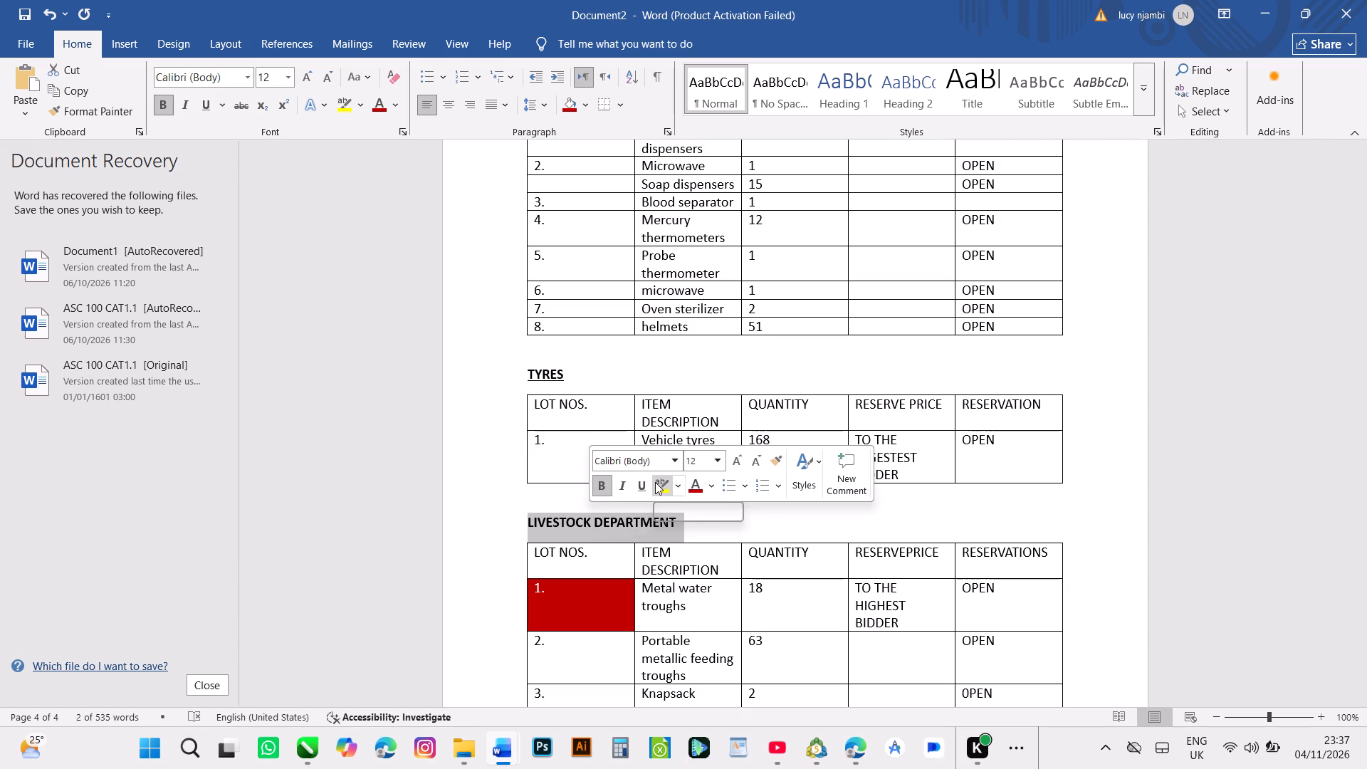
click(638, 488)
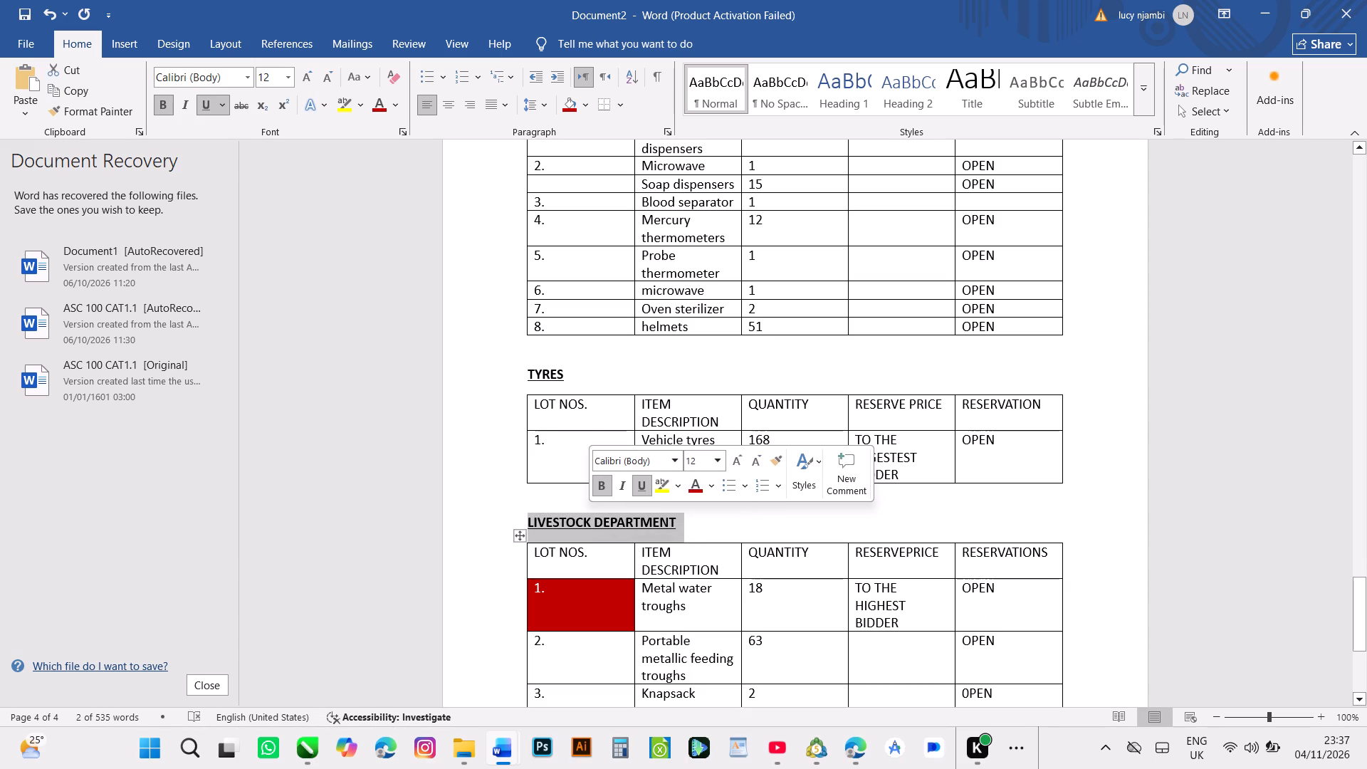
Examine the rest of the LIVESTOCK DEPARTMENT table down to the end of the document.
triple_click(1361, 696)
triple_click(1361, 696)
triple_click(1361, 696)
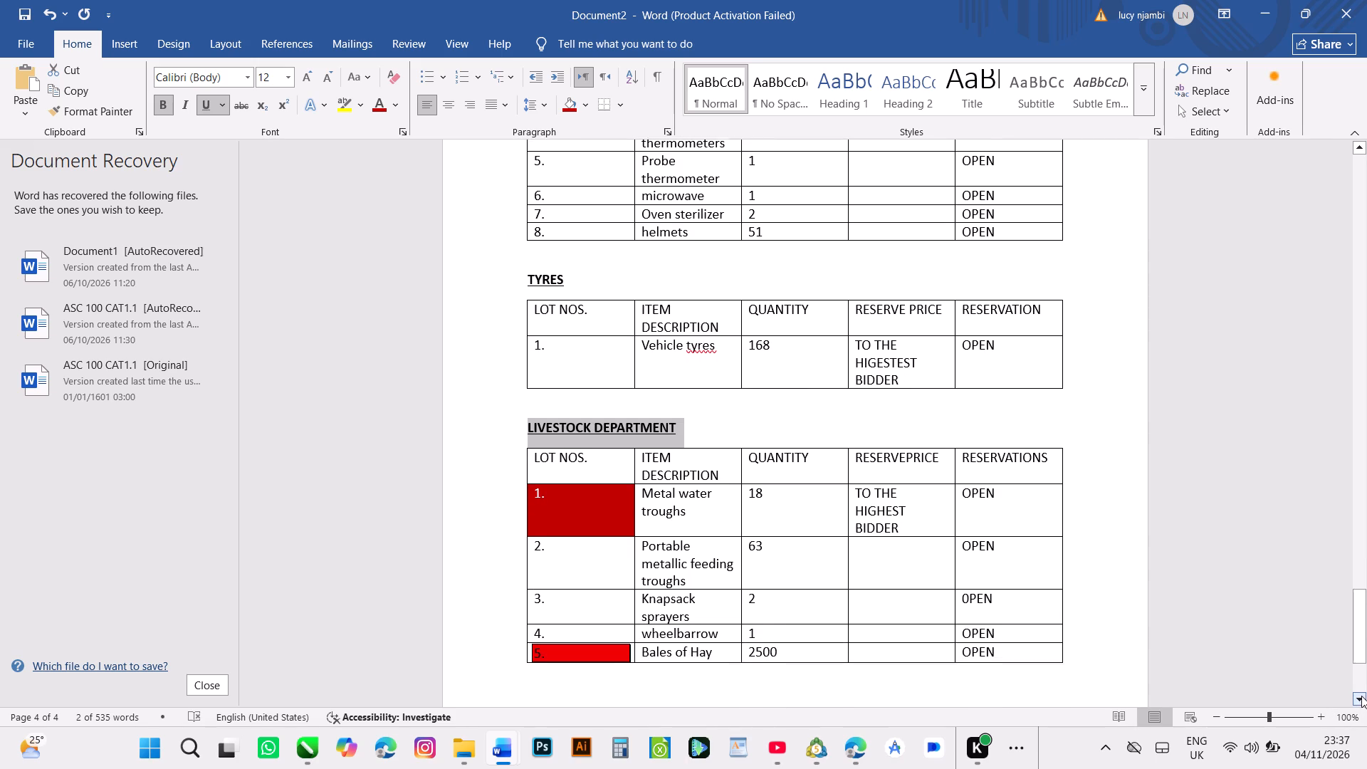
triple_click(1361, 696)
triple_click(1361, 696)
triple_click(1361, 696)
triple_click(1361, 696)
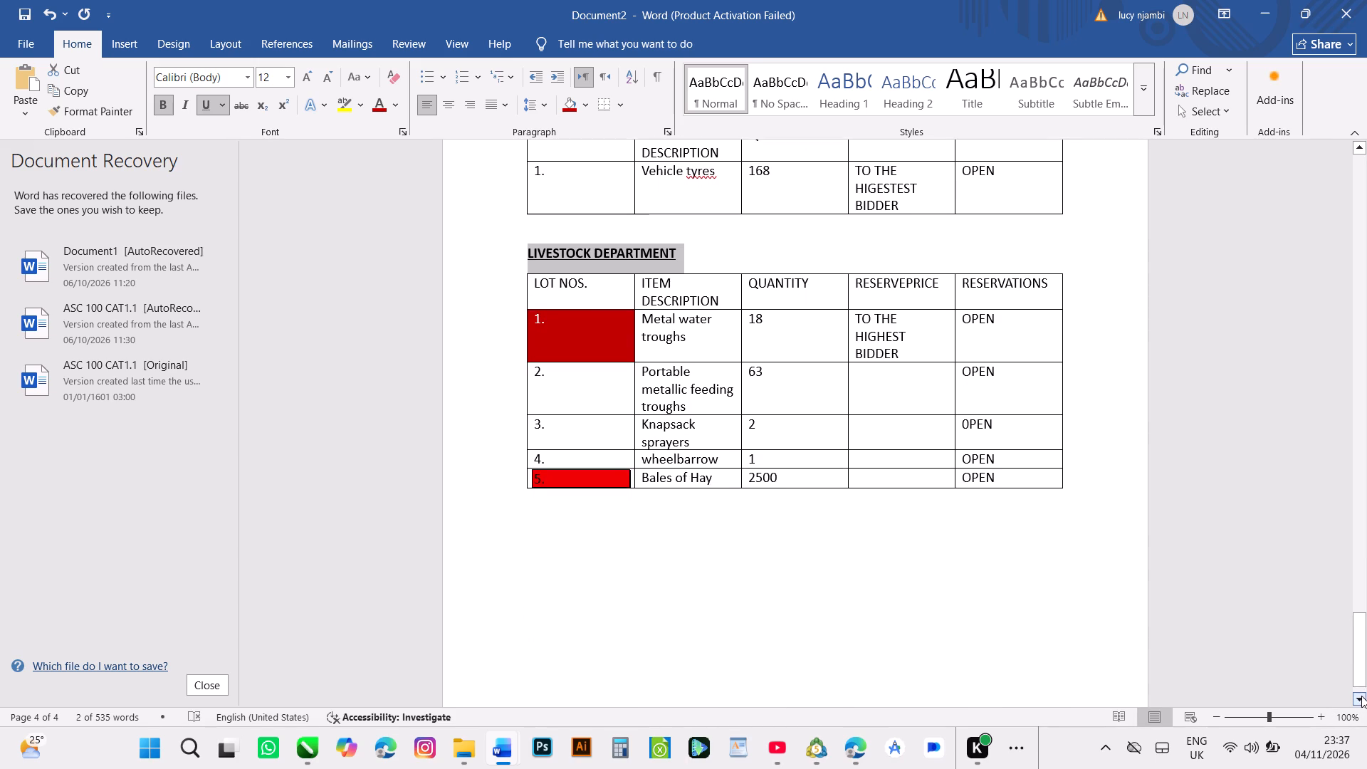
triple_click(1361, 696)
triple_click(1361, 696)
triple_click(1361, 696)
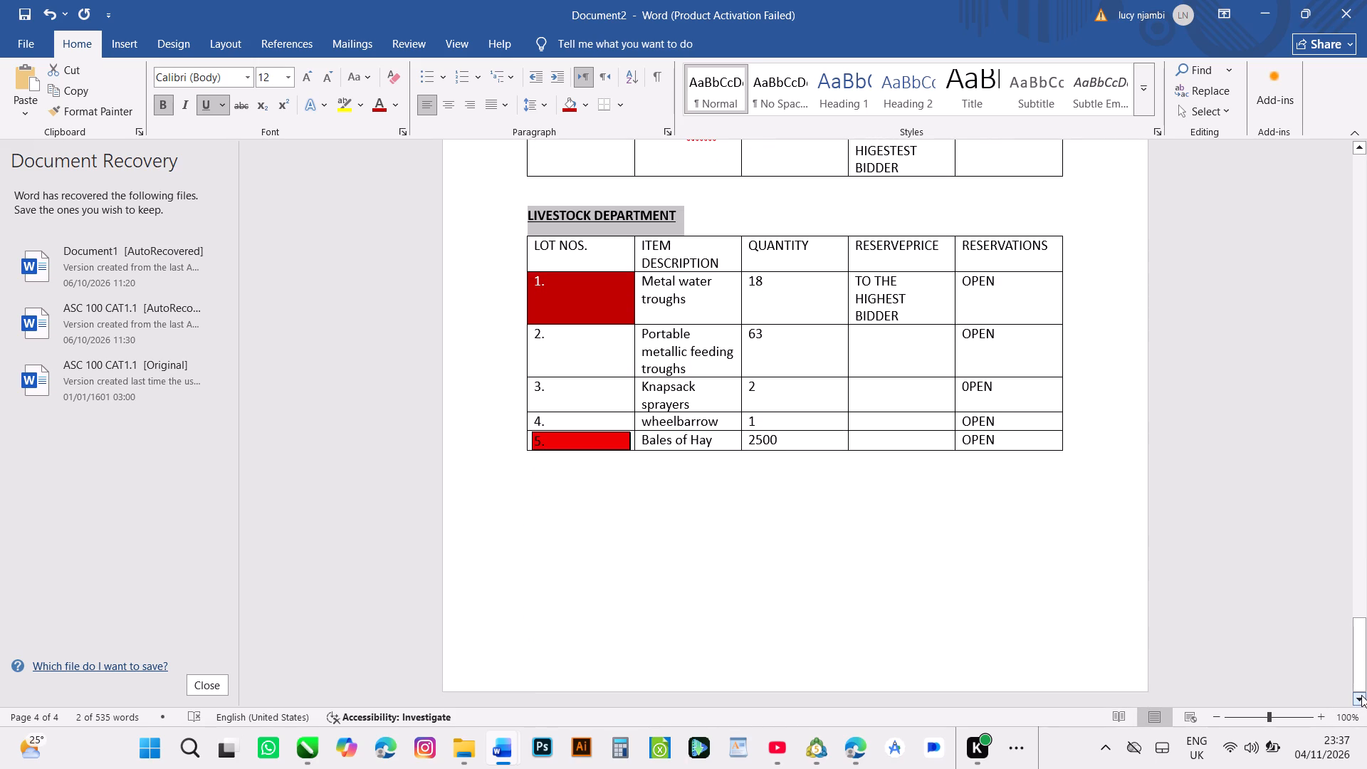
click(1361, 696)
Review the section headings and tables from the livestock section back to the start of the catalogue.
triple_click(1361, 148)
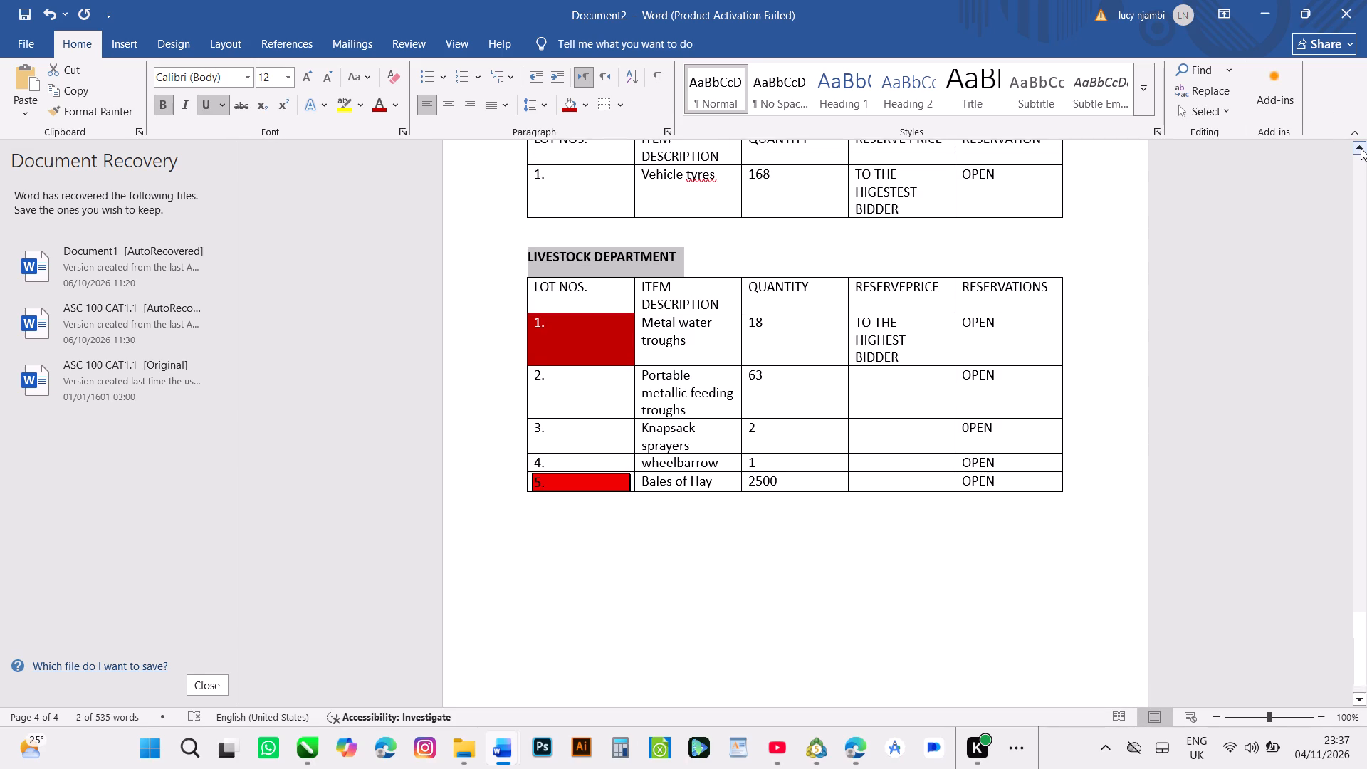
triple_click(1361, 148)
triple_click(1361, 148)
double_click(1361, 148)
triple_click(1361, 148)
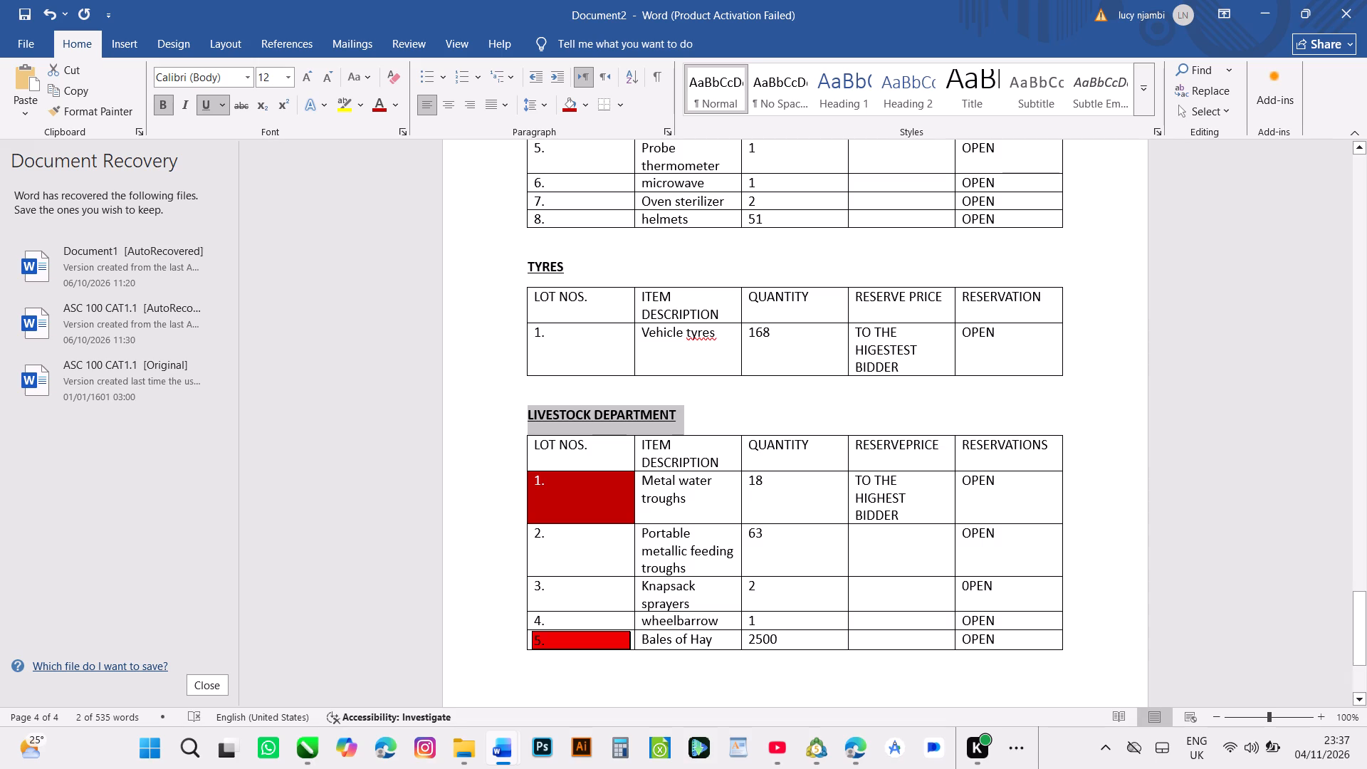
click(1324, 214)
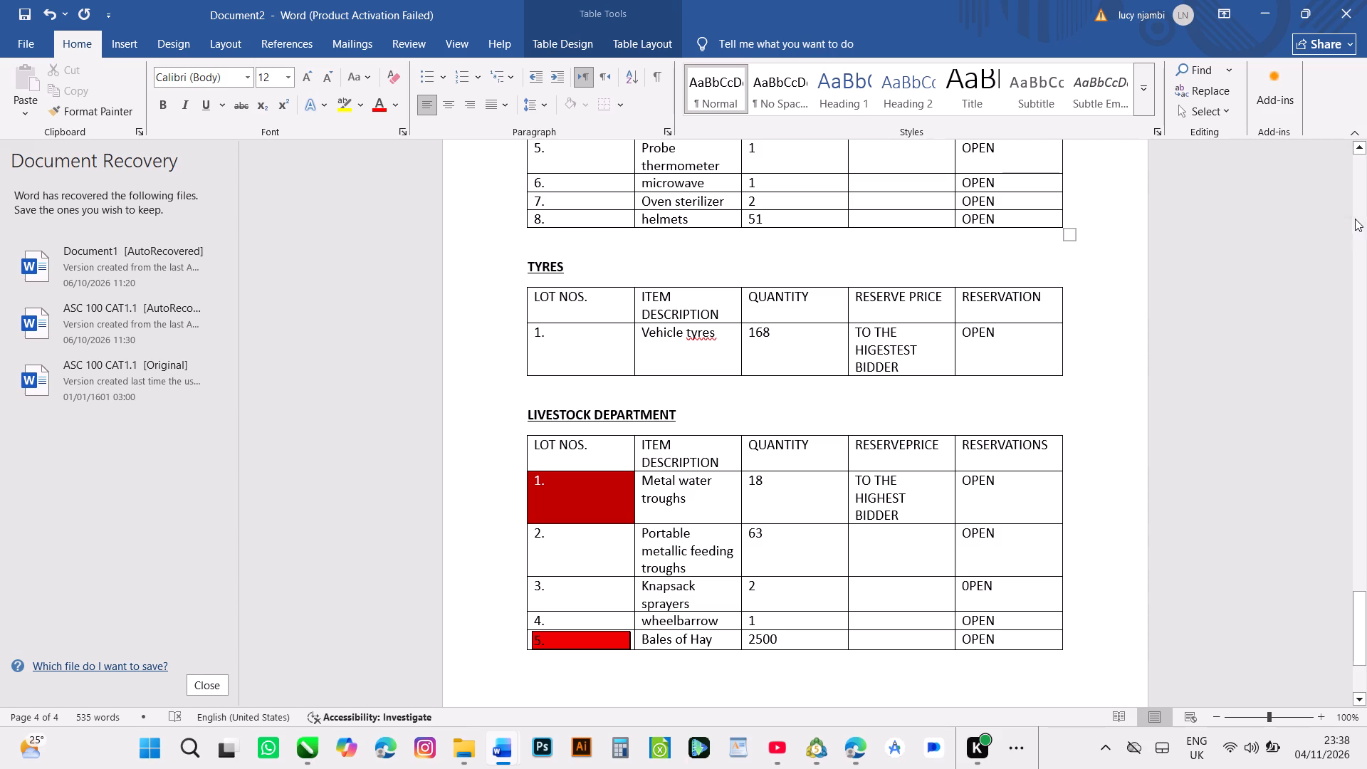
triple_click(1361, 147)
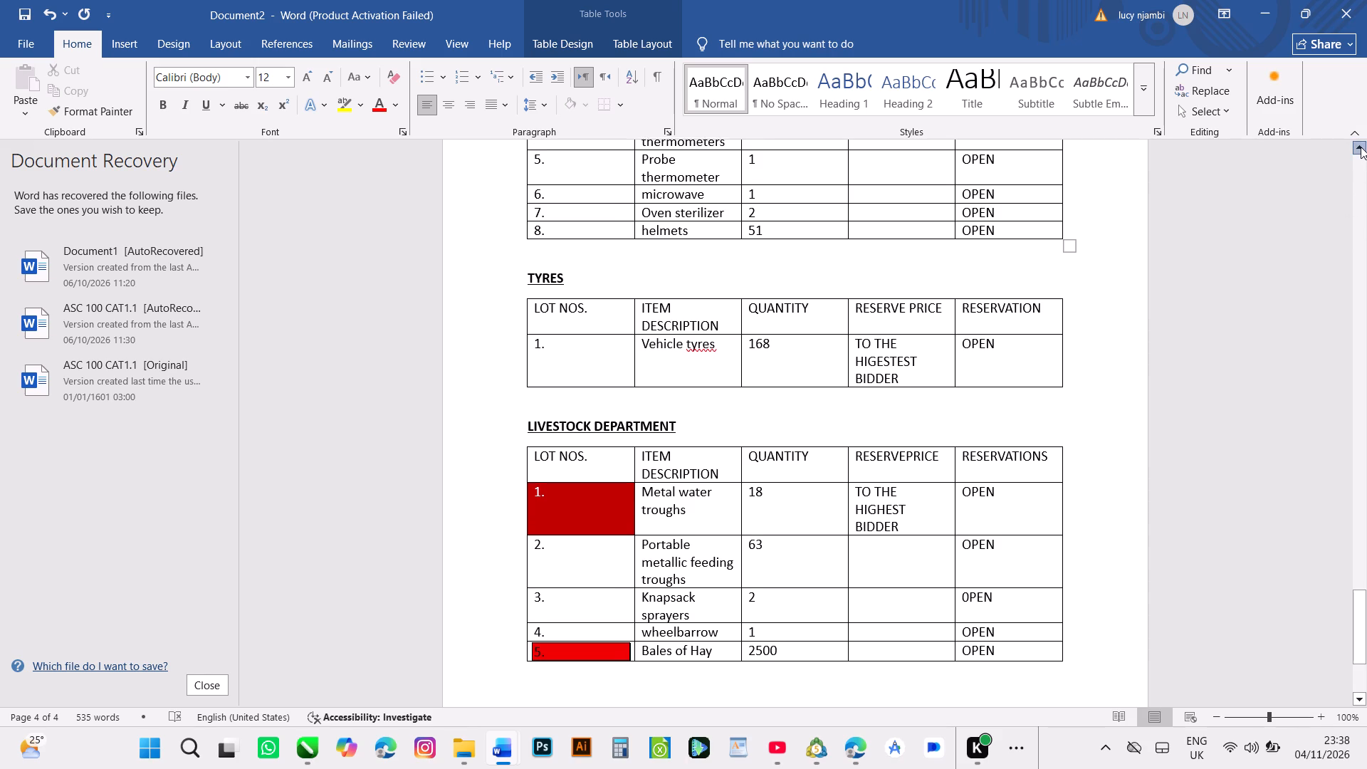
triple_click(1361, 147)
triple_click(1361, 147)
triple_click(1361, 147)
triple_click(1361, 147)
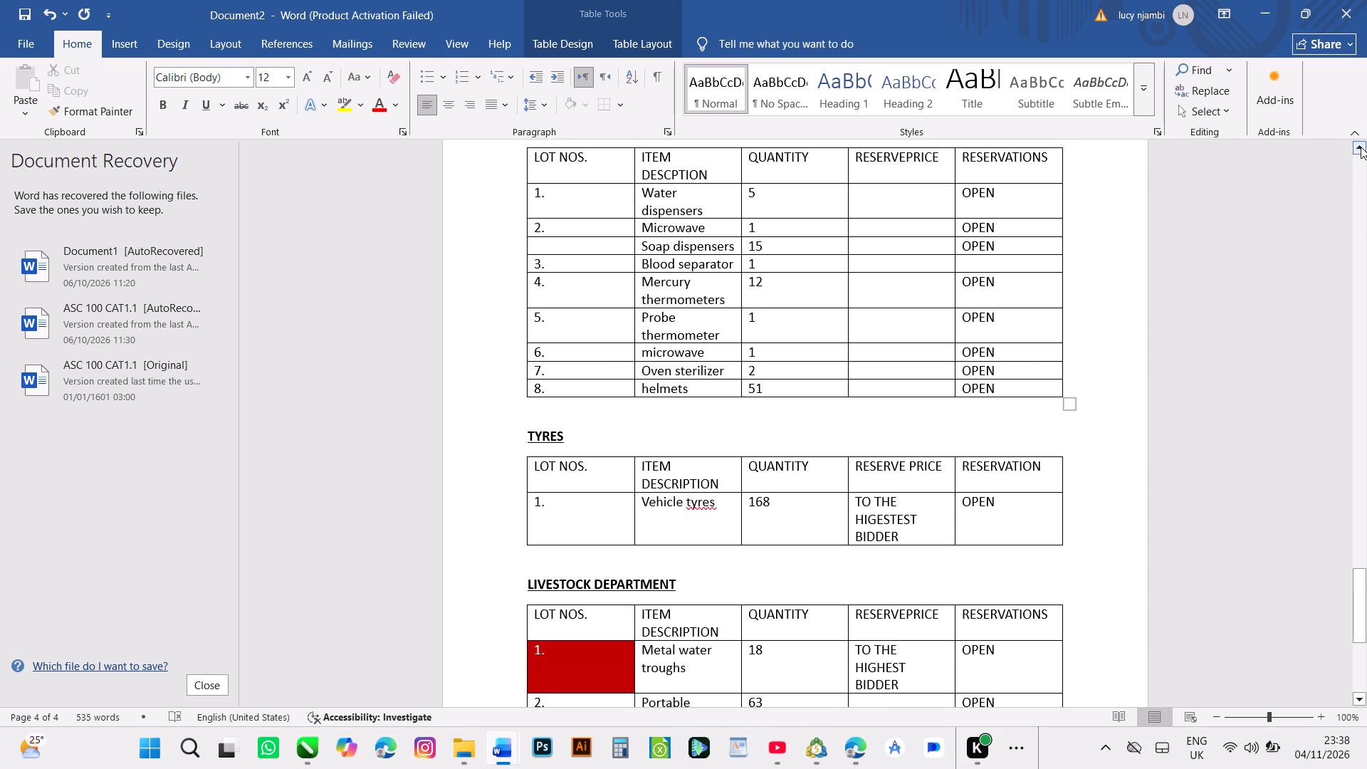
triple_click(1361, 147)
triple_click(1361, 147)
triple_click(1361, 146)
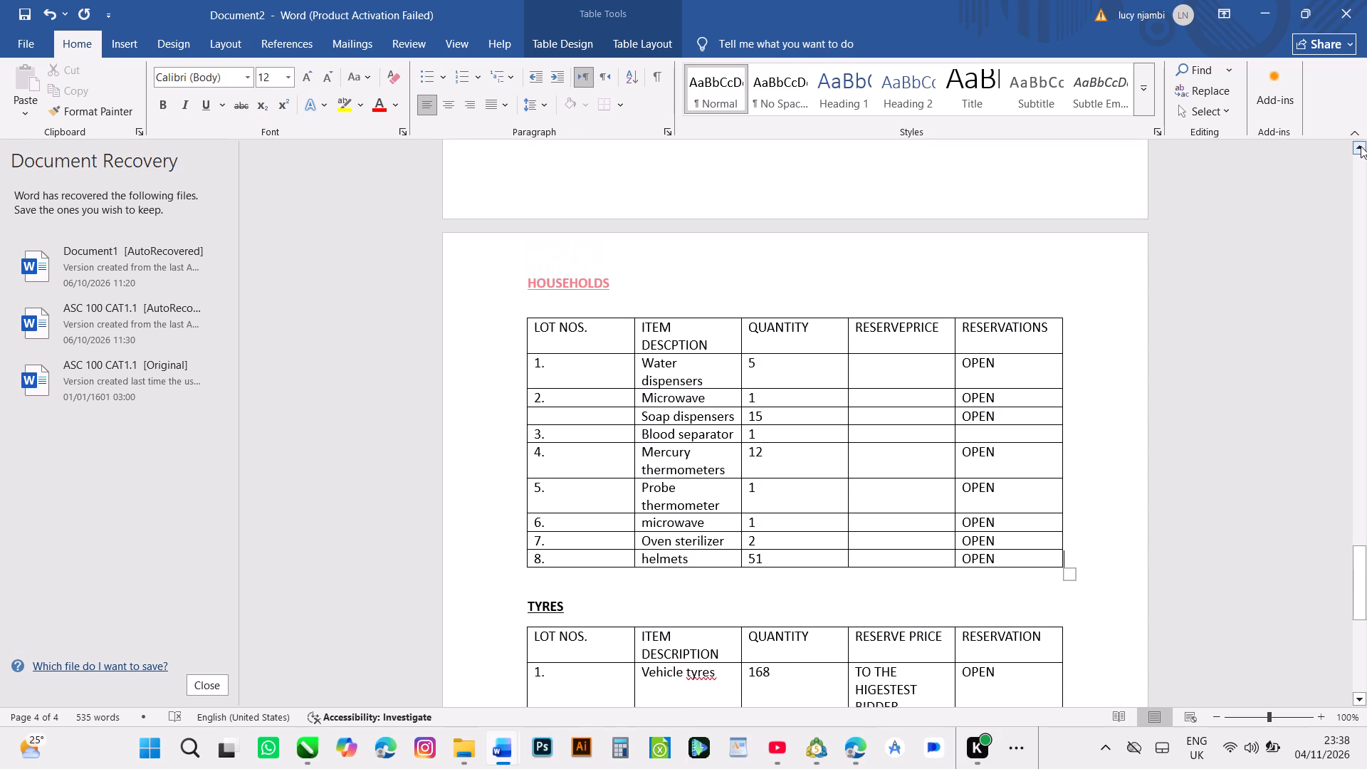
triple_click(1361, 146)
triple_click(1361, 146)
triple_click(1361, 146)
triple_click(1361, 146)
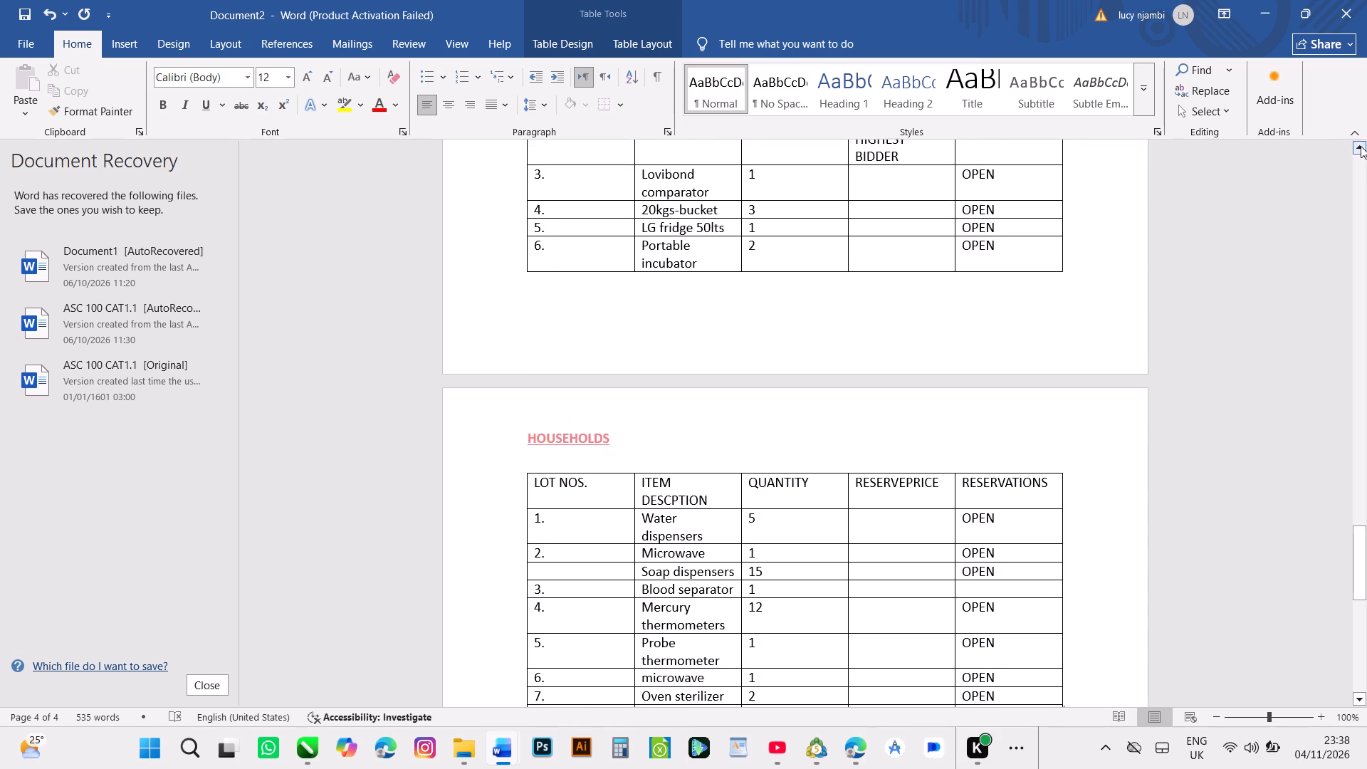
triple_click(1361, 146)
triple_click(1361, 146)
triple_click(1361, 145)
triple_click(1361, 145)
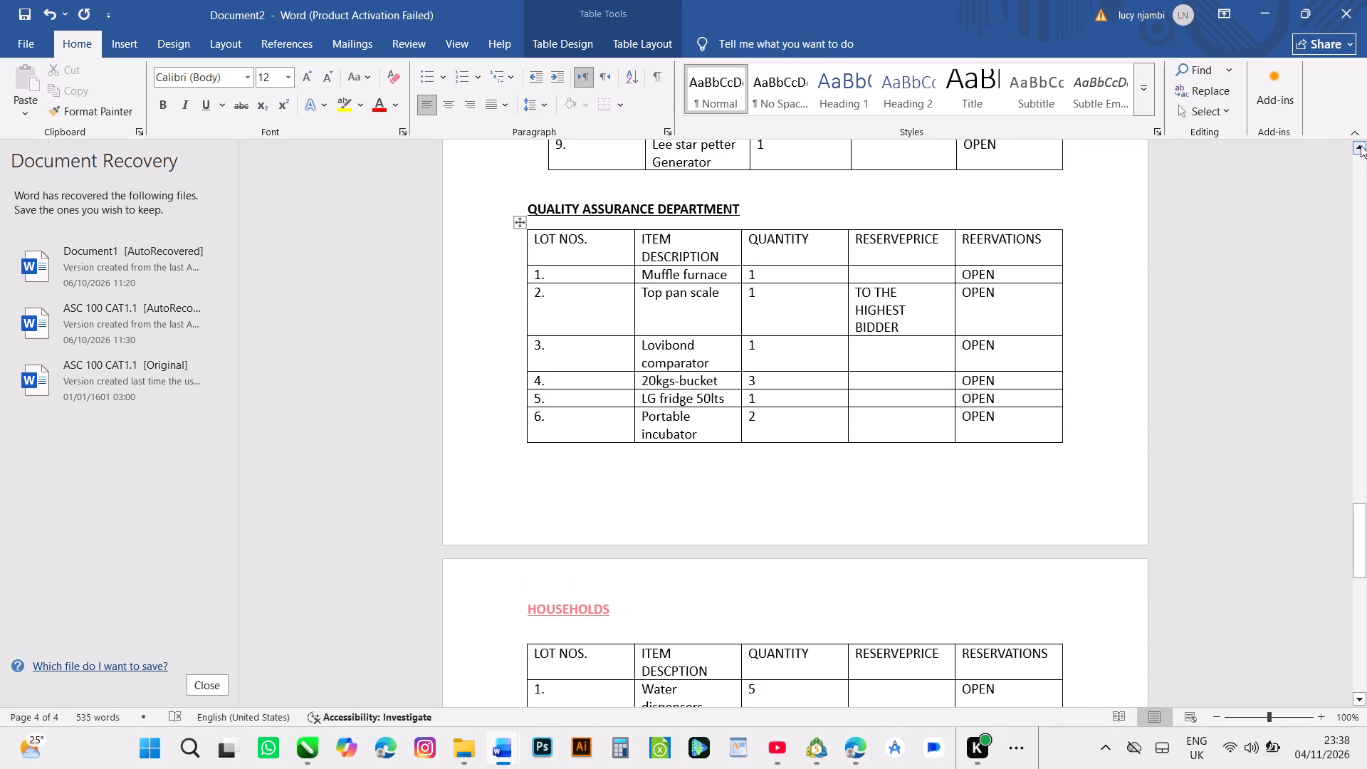
triple_click(1361, 145)
triple_click(1361, 145)
triple_click(1361, 145)
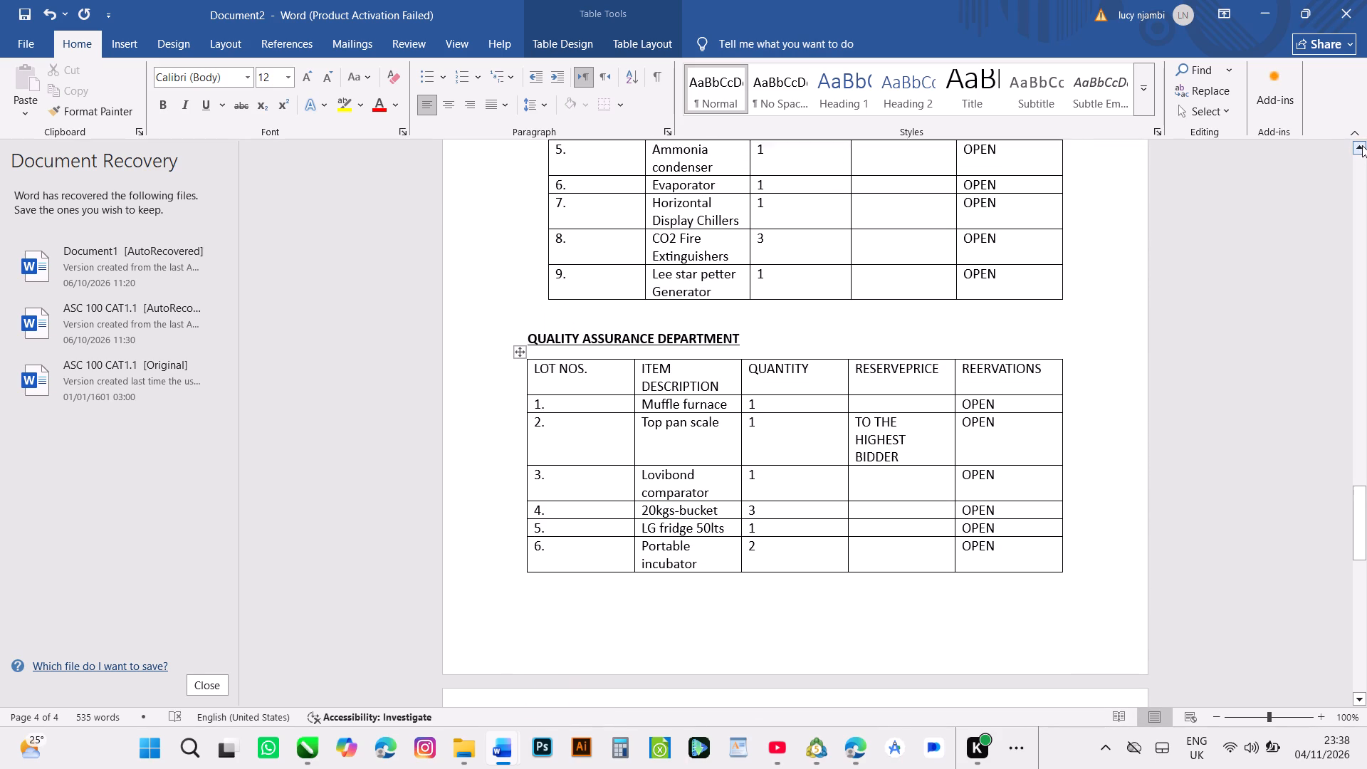
triple_click(1362, 146)
triple_click(1362, 146)
triple_click(1362, 146)
triple_click(1361, 145)
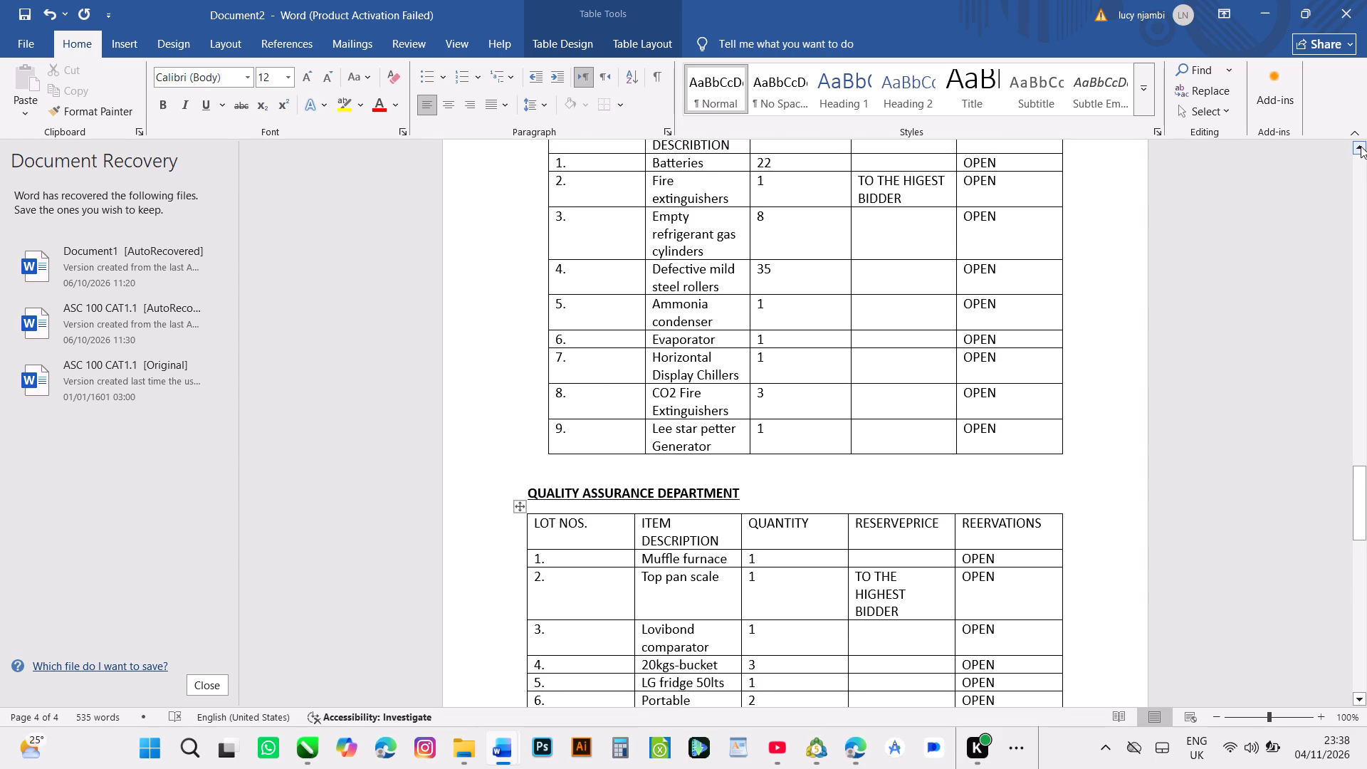
triple_click(1361, 146)
triple_click(1361, 146)
triple_click(1361, 146)
triple_click(1361, 145)
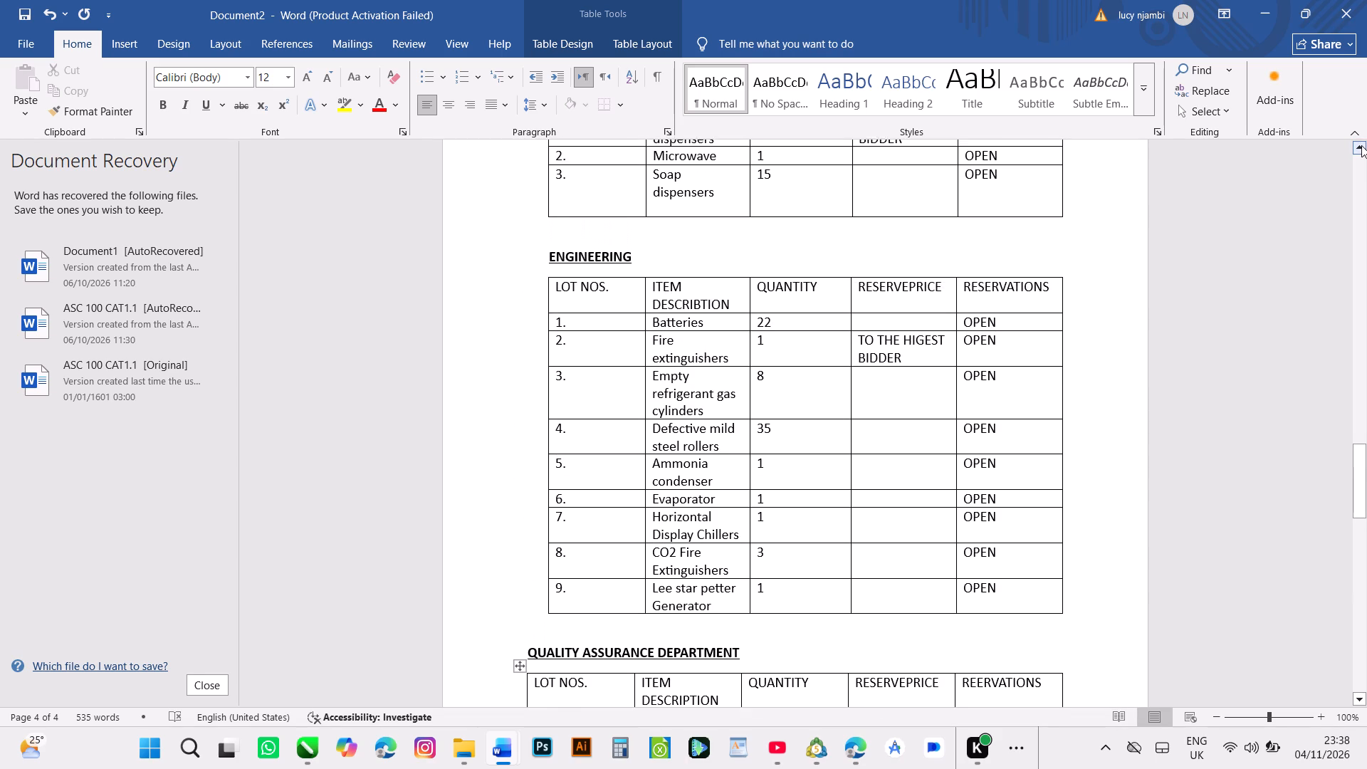
triple_click(1361, 145)
triple_click(1361, 145)
triple_click(1361, 145)
triple_click(1361, 145)
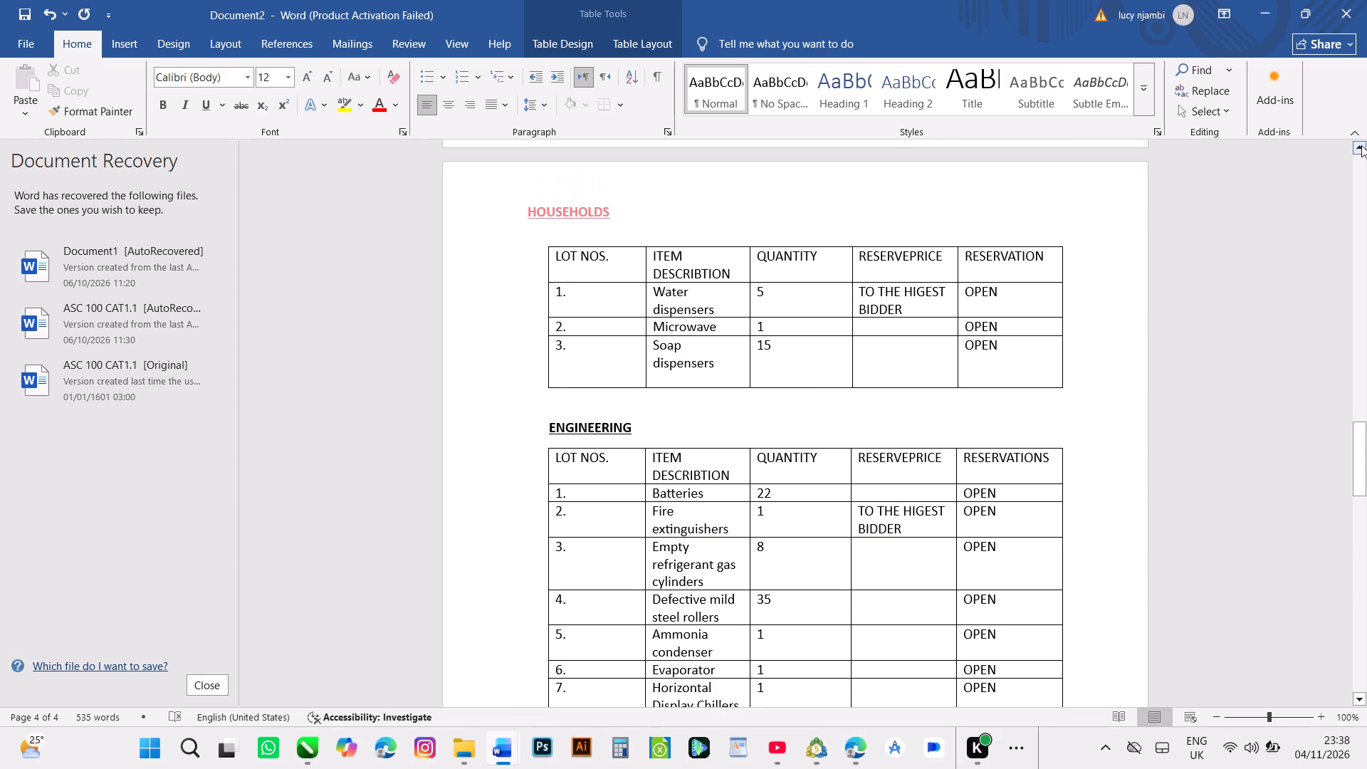
triple_click(1361, 146)
triple_click(1362, 146)
triple_click(1362, 146)
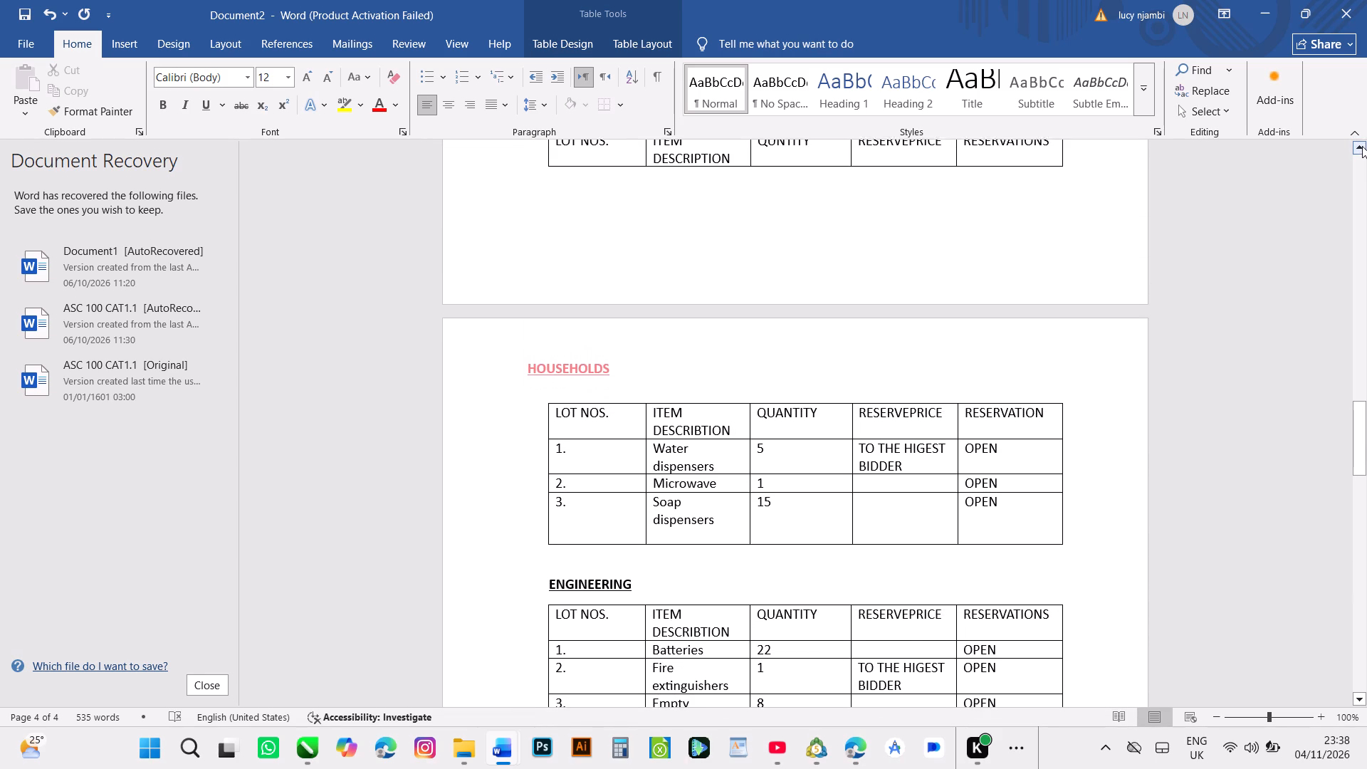
triple_click(1362, 146)
triple_click(1362, 146)
triple_click(1362, 146)
triple_click(1362, 145)
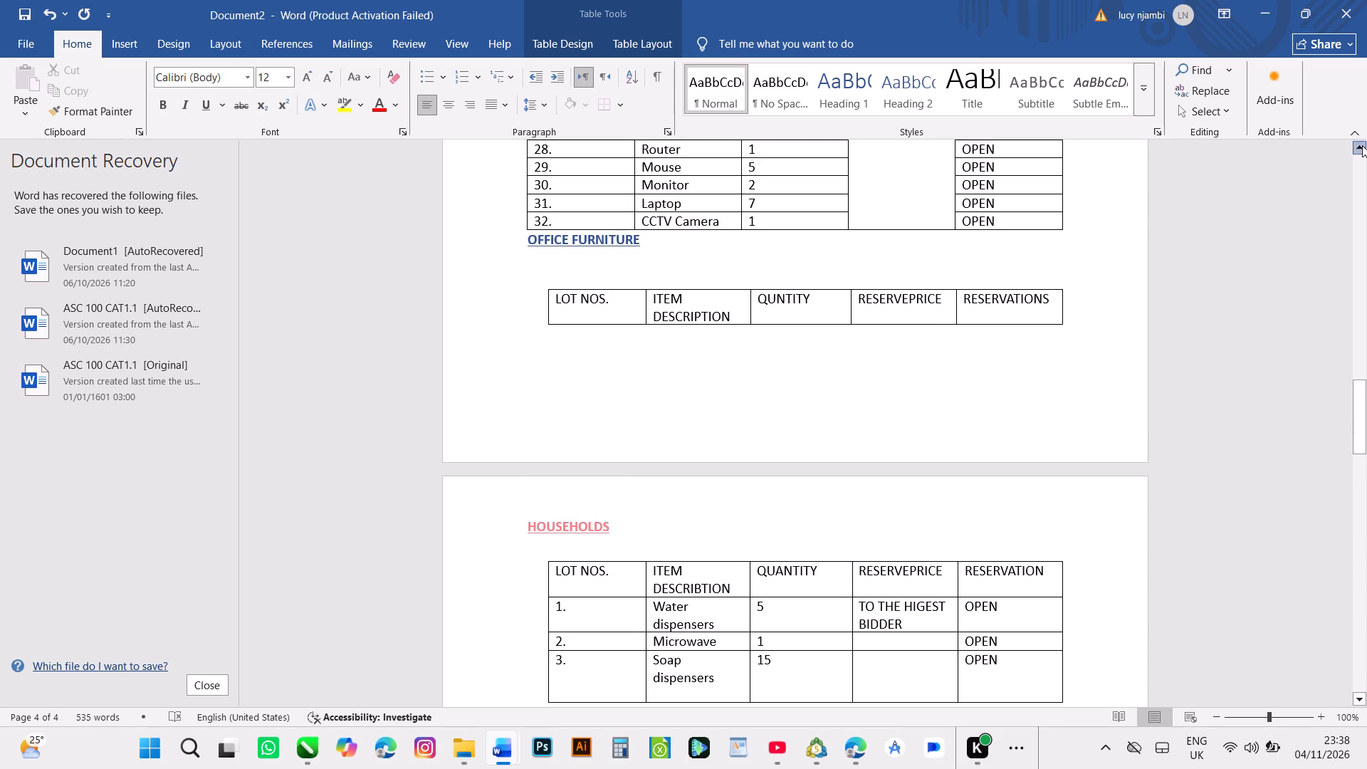
triple_click(1362, 145)
triple_click(1362, 145)
triple_click(1362, 145)
triple_click(1362, 145)
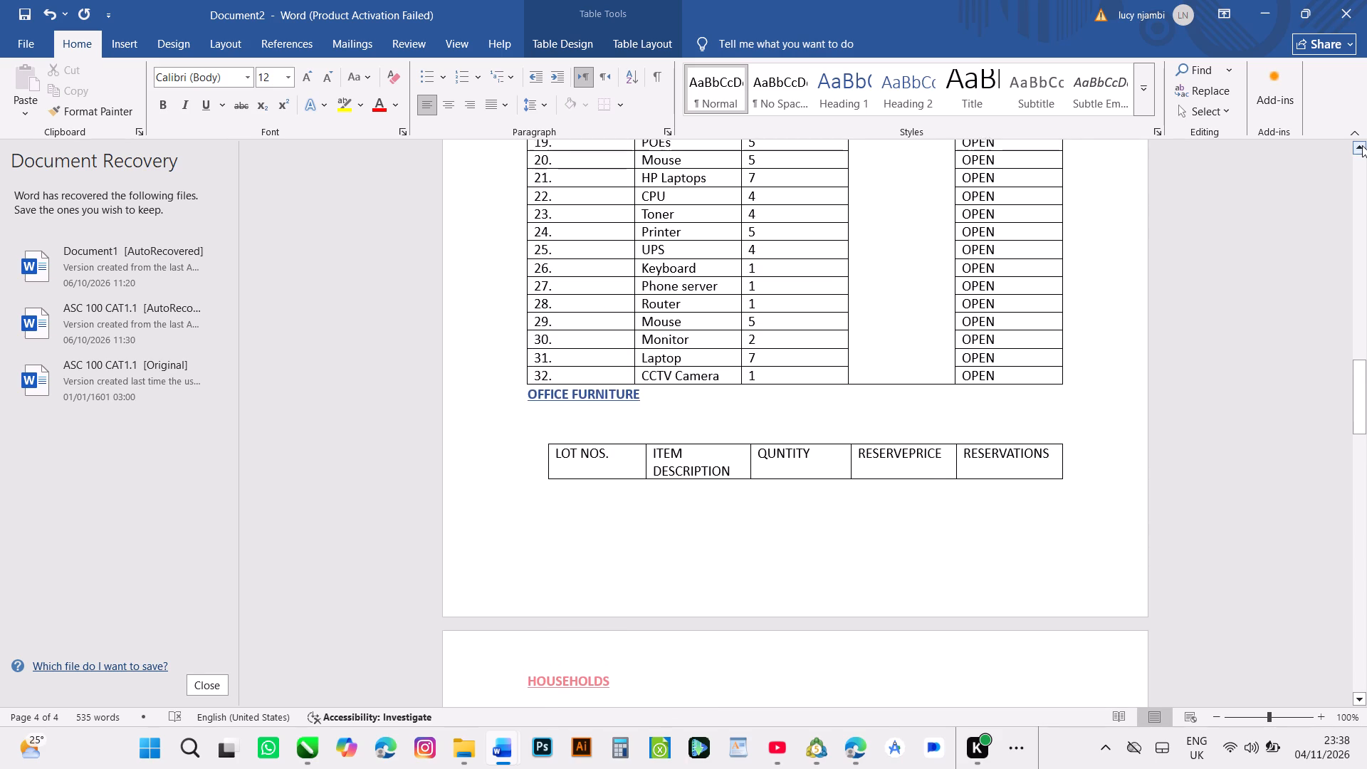
triple_click(1362, 145)
triple_click(1362, 145)
triple_click(1362, 145)
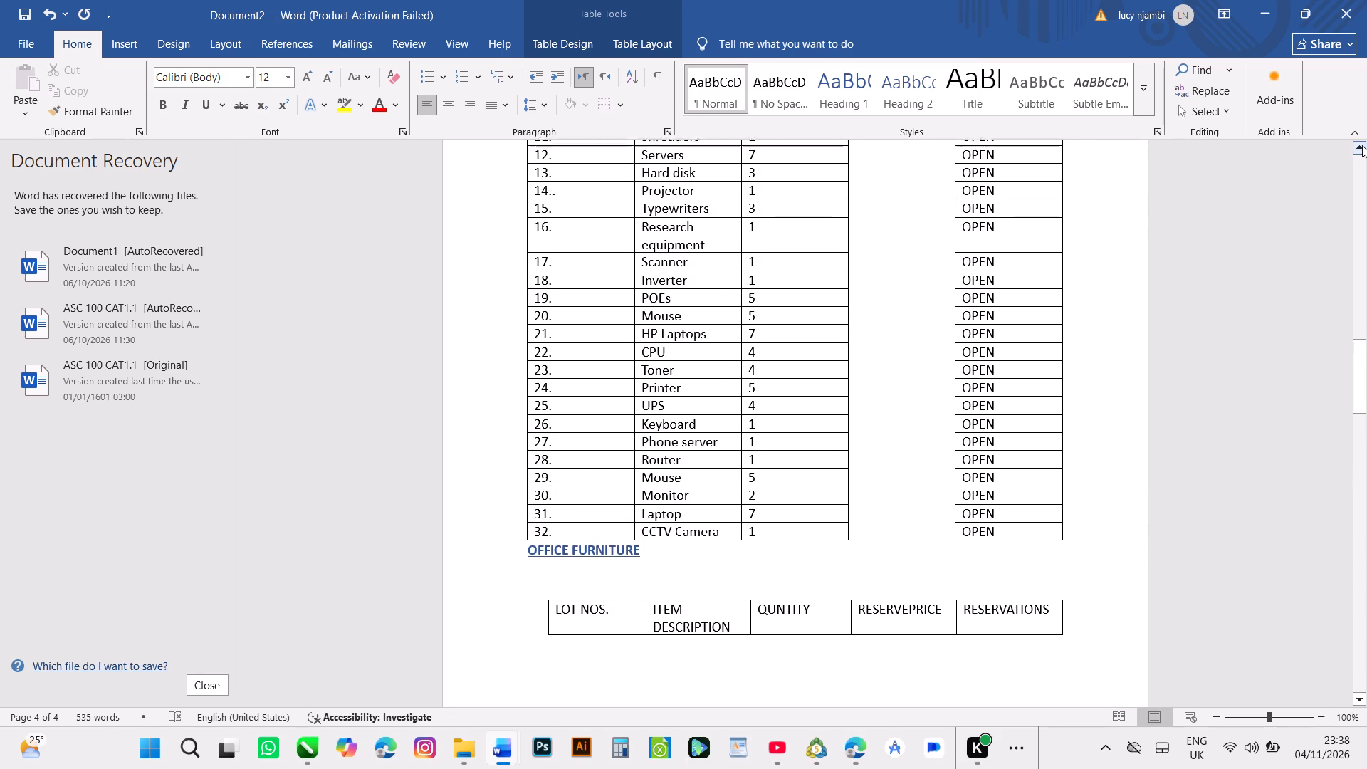
triple_click(1362, 145)
triple_click(1362, 145)
triple_click(1362, 145)
triple_click(1362, 145)
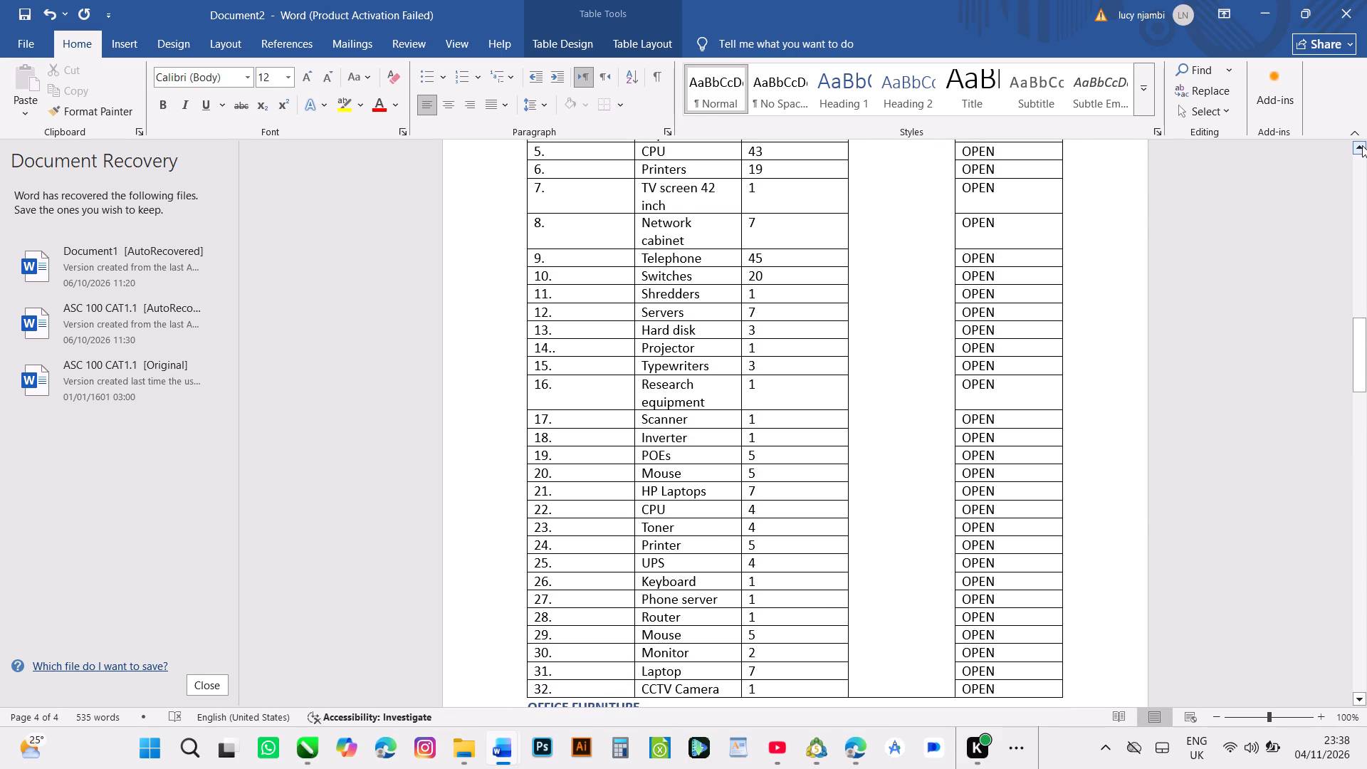
triple_click(1362, 145)
triple_click(1362, 145)
triple_click(1362, 145)
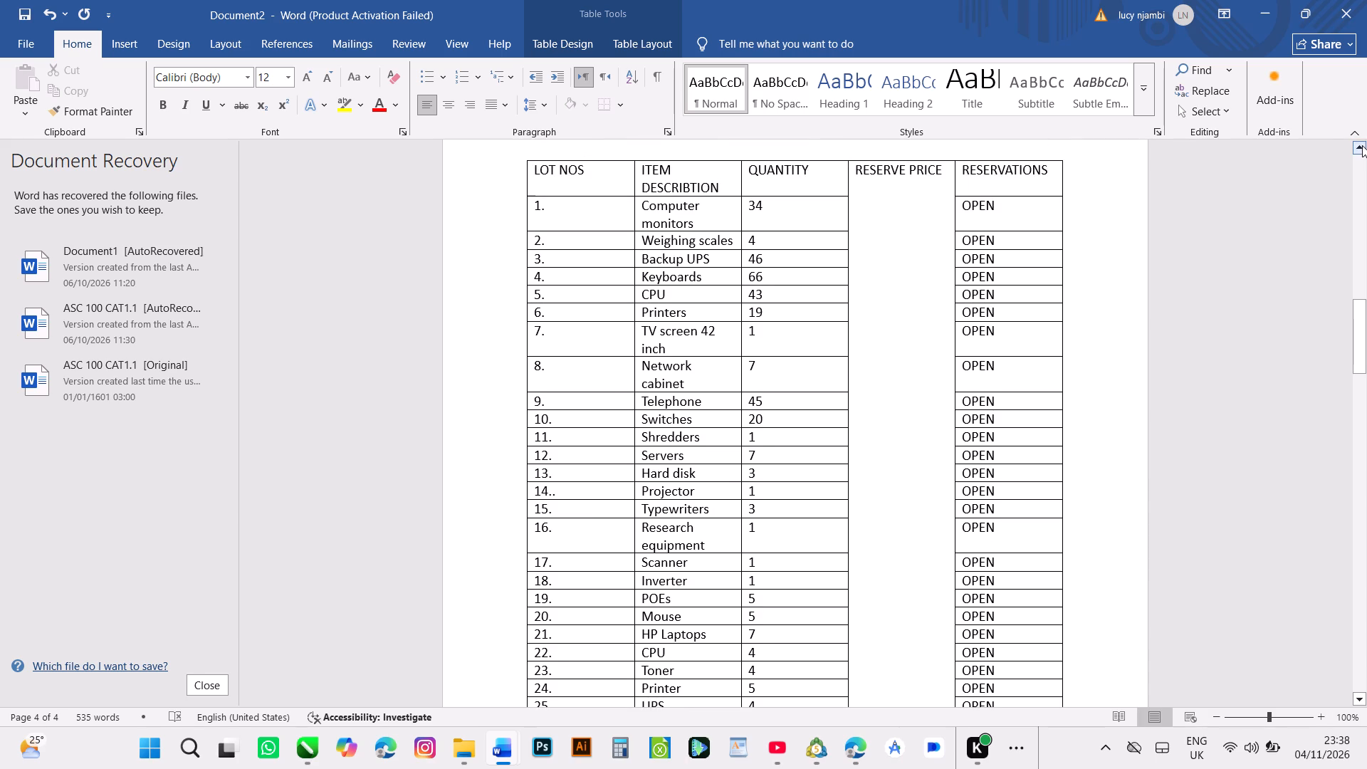
triple_click(1362, 145)
triple_click(1362, 145)
triple_click(1362, 145)
triple_click(1362, 145)
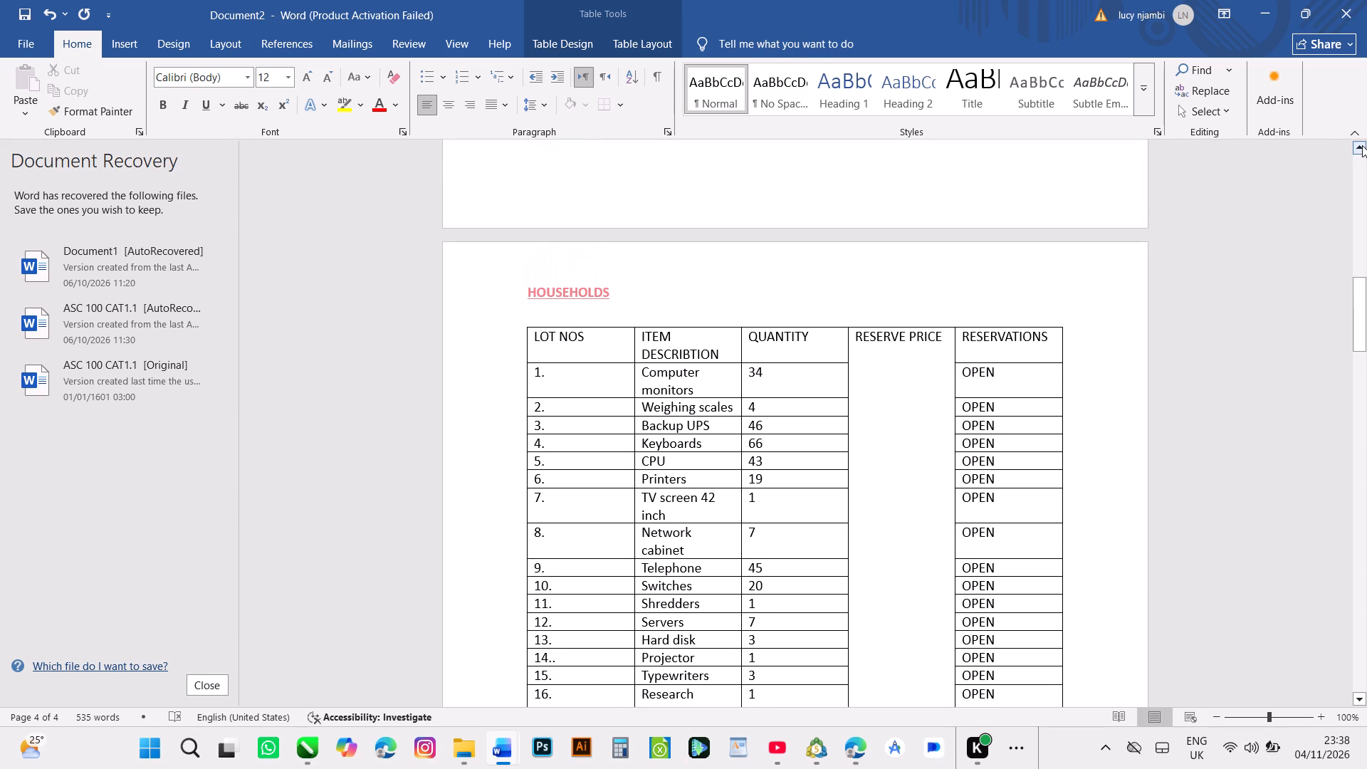
triple_click(1362, 145)
triple_click(1362, 145)
triple_click(1362, 145)
triple_click(1362, 146)
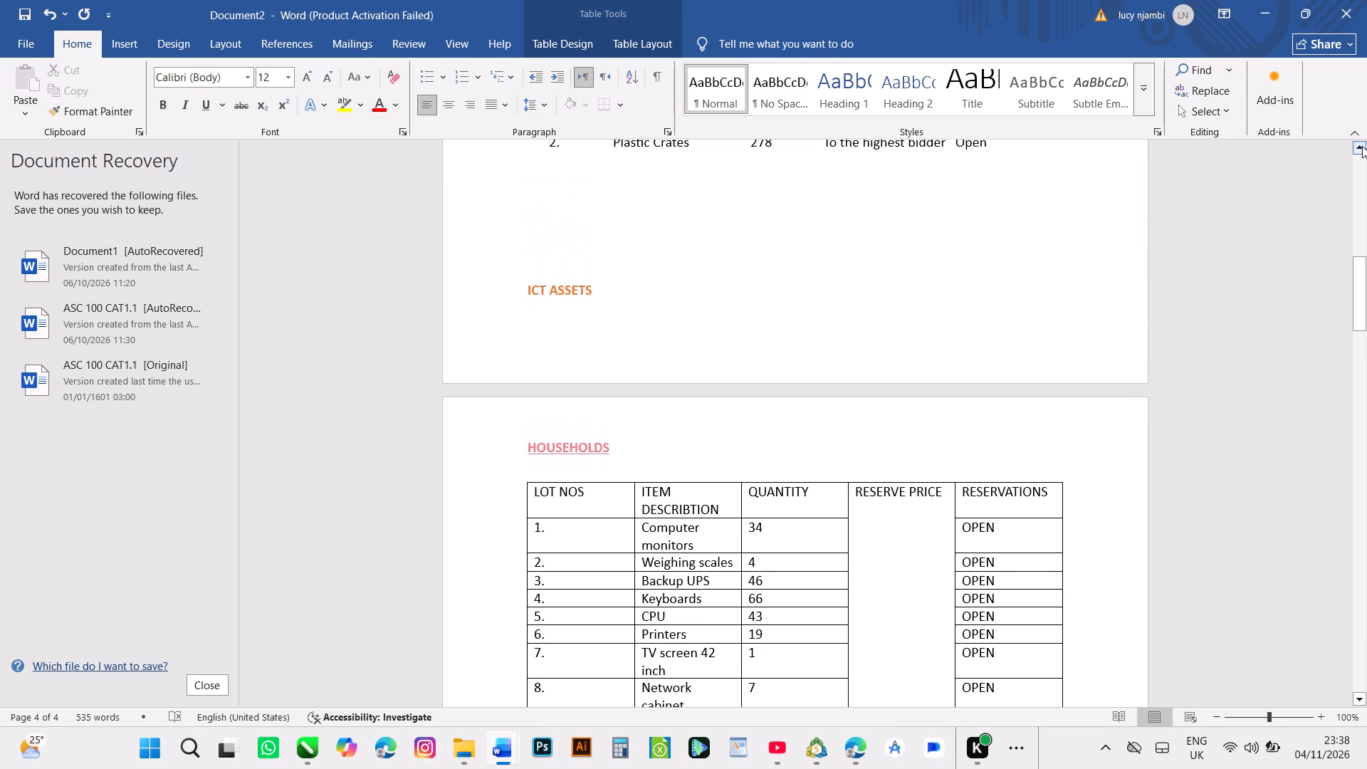
triple_click(1362, 146)
triple_click(1362, 146)
triple_click(1363, 146)
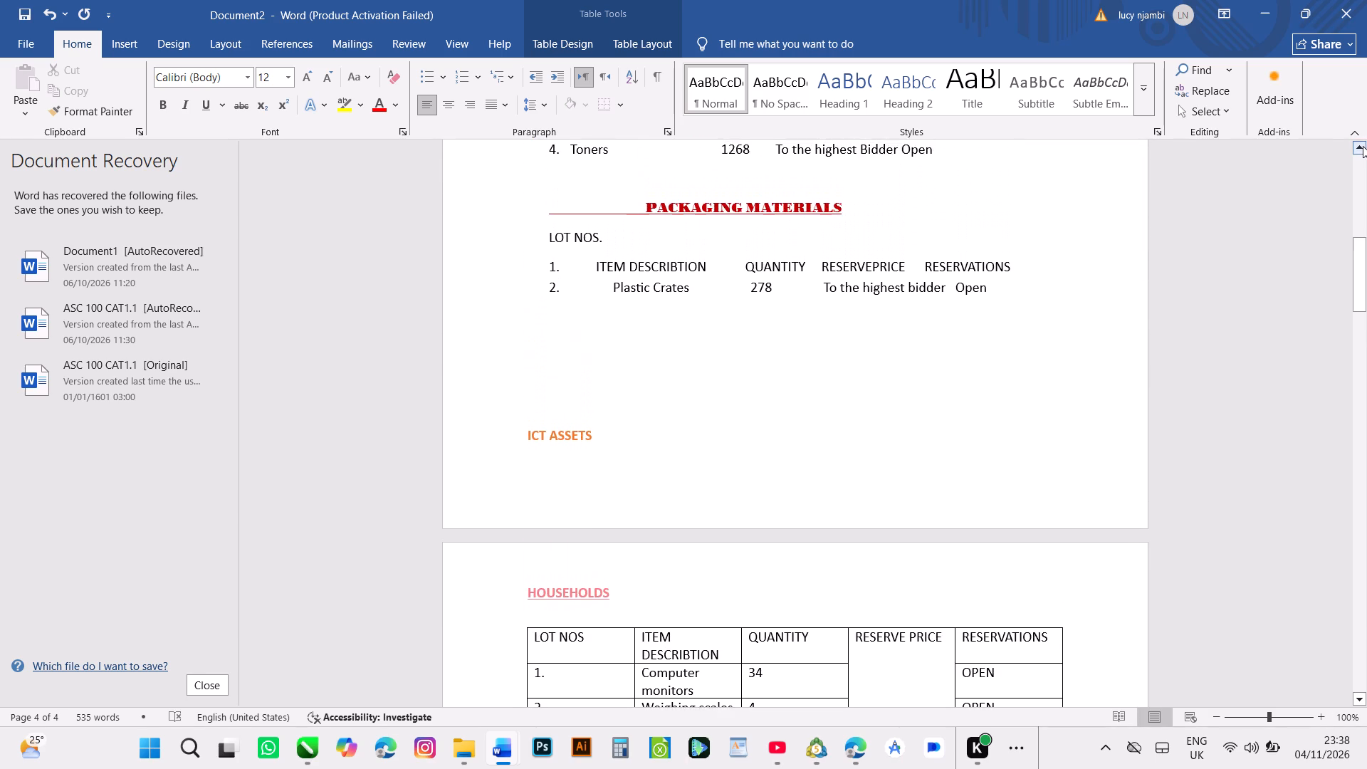
triple_click(1363, 145)
triple_click(1363, 145)
triple_click(1363, 145)
triple_click(1363, 145)
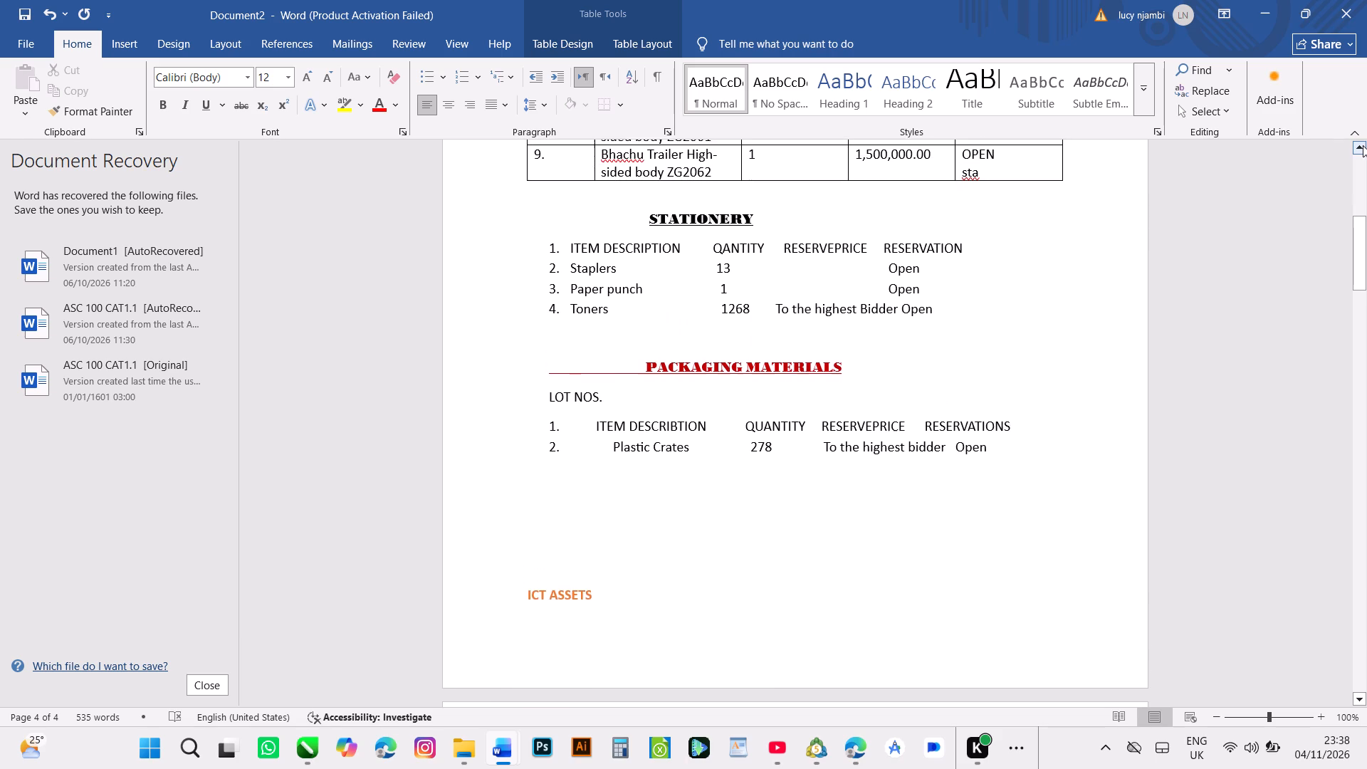
triple_click(1363, 145)
triple_click(1363, 145)
triple_click(1363, 145)
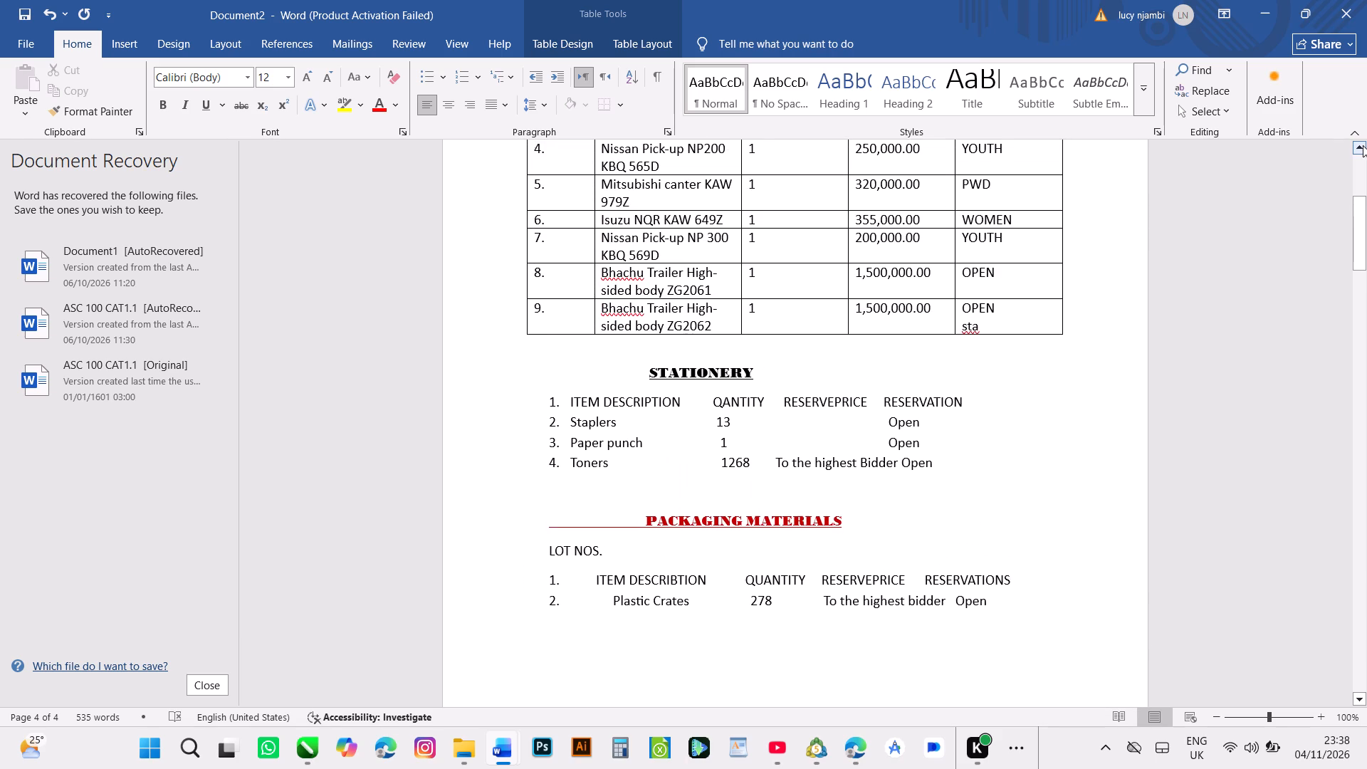
triple_click(1363, 145)
triple_click(1363, 145)
triple_click(1363, 145)
triple_click(1363, 145)
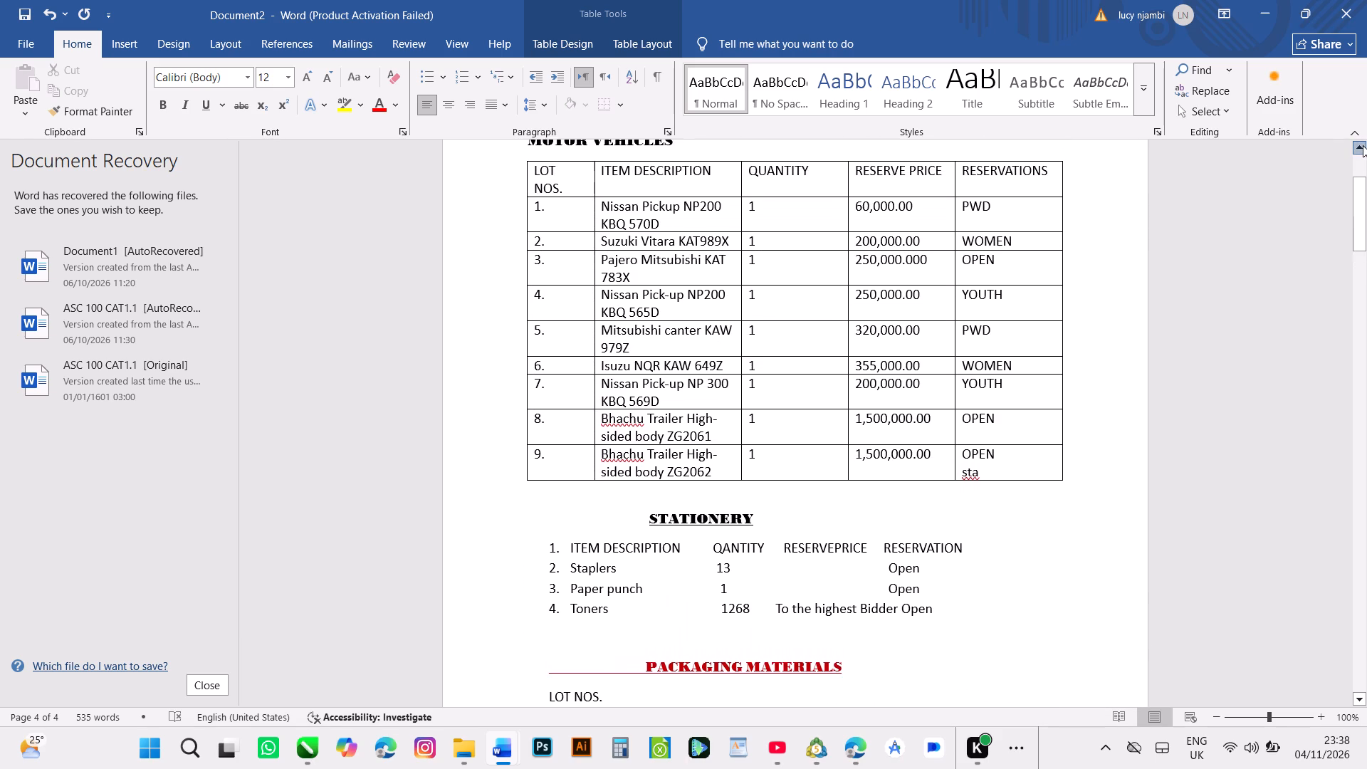
triple_click(1363, 145)
triple_click(1363, 145)
triple_click(1364, 145)
triple_click(1364, 145)
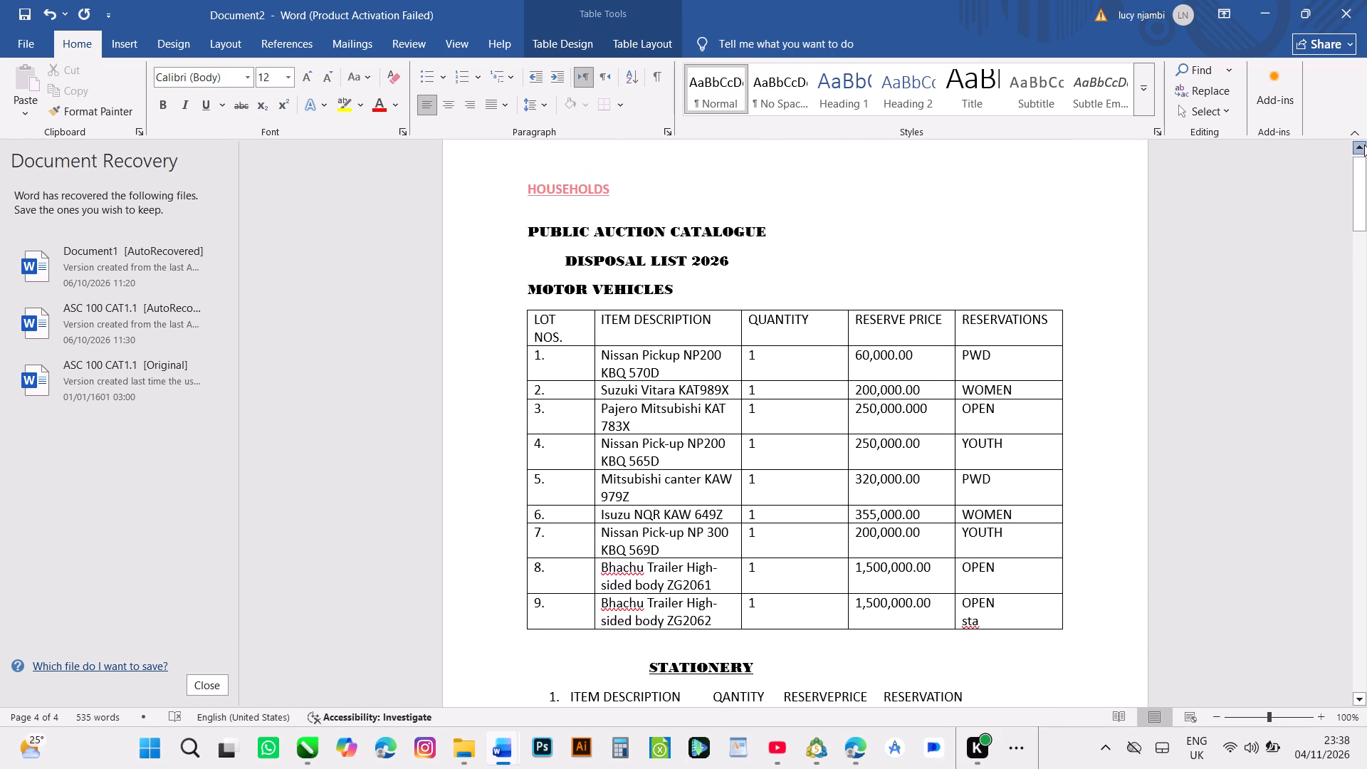
click(1364, 145)
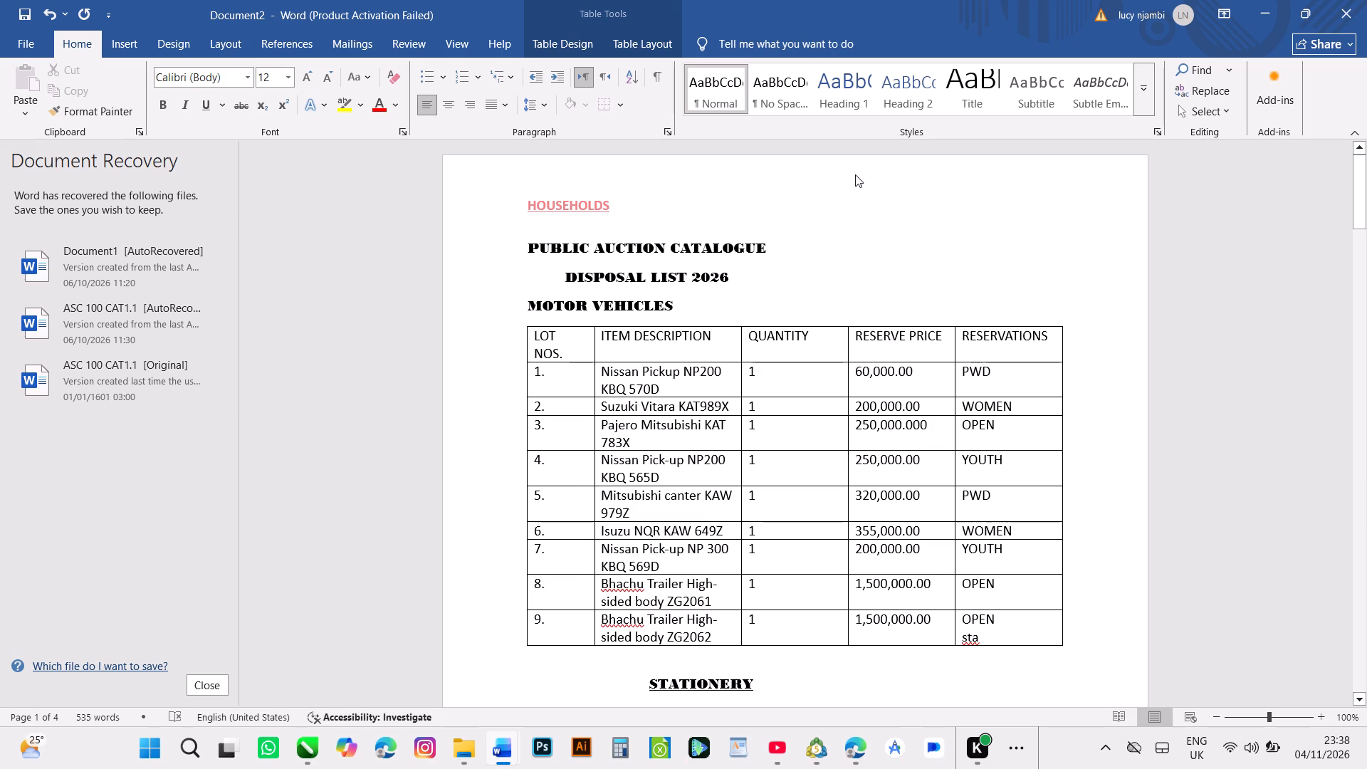
Underline the whole PUBLIC AUCTION CATALOGUE title line on the first page.
triple_click(721, 254)
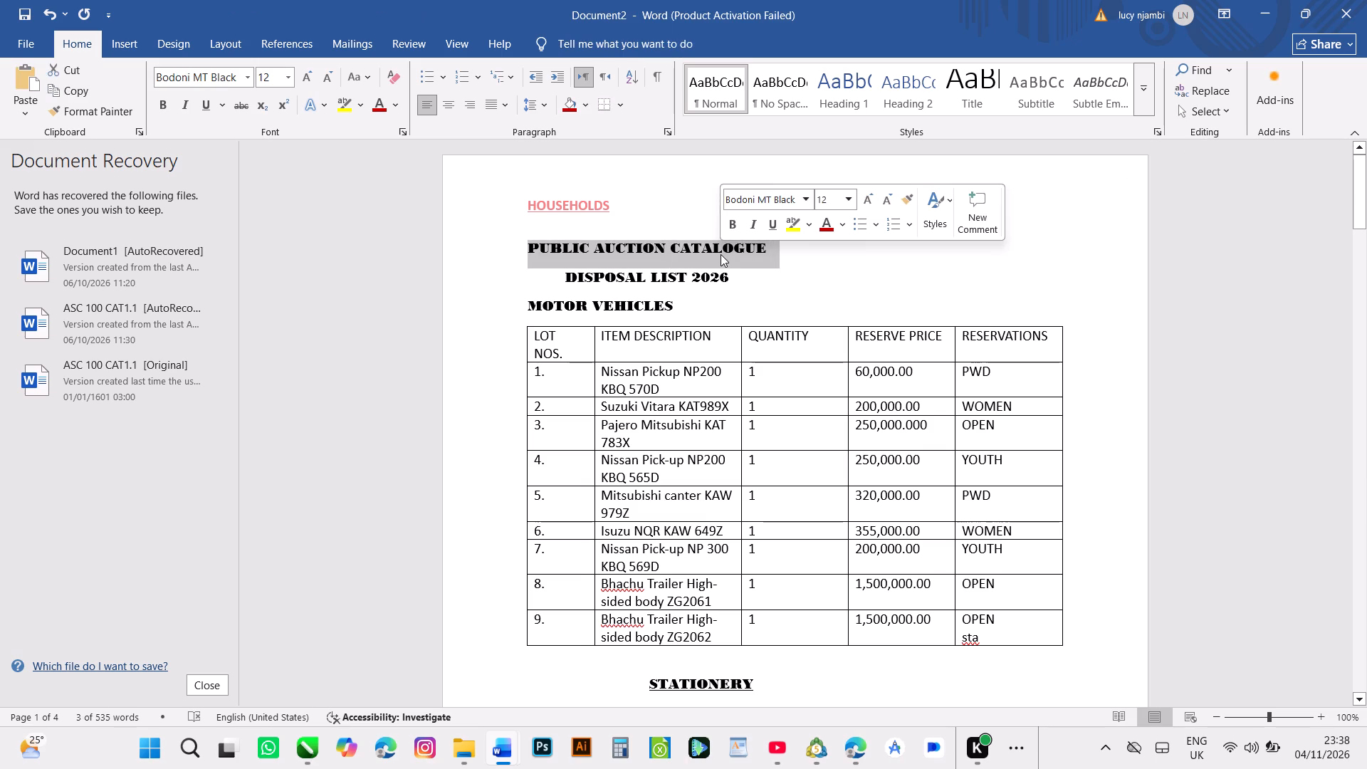
click(775, 221)
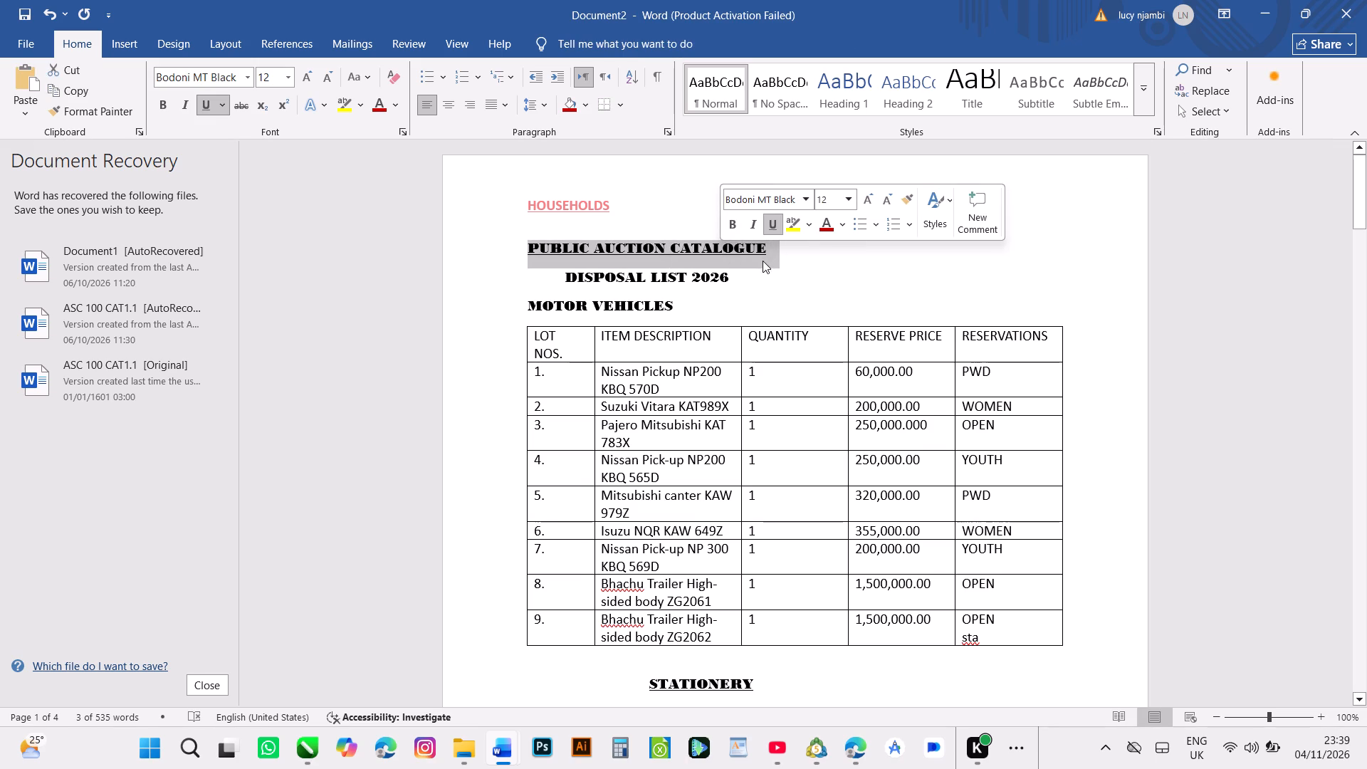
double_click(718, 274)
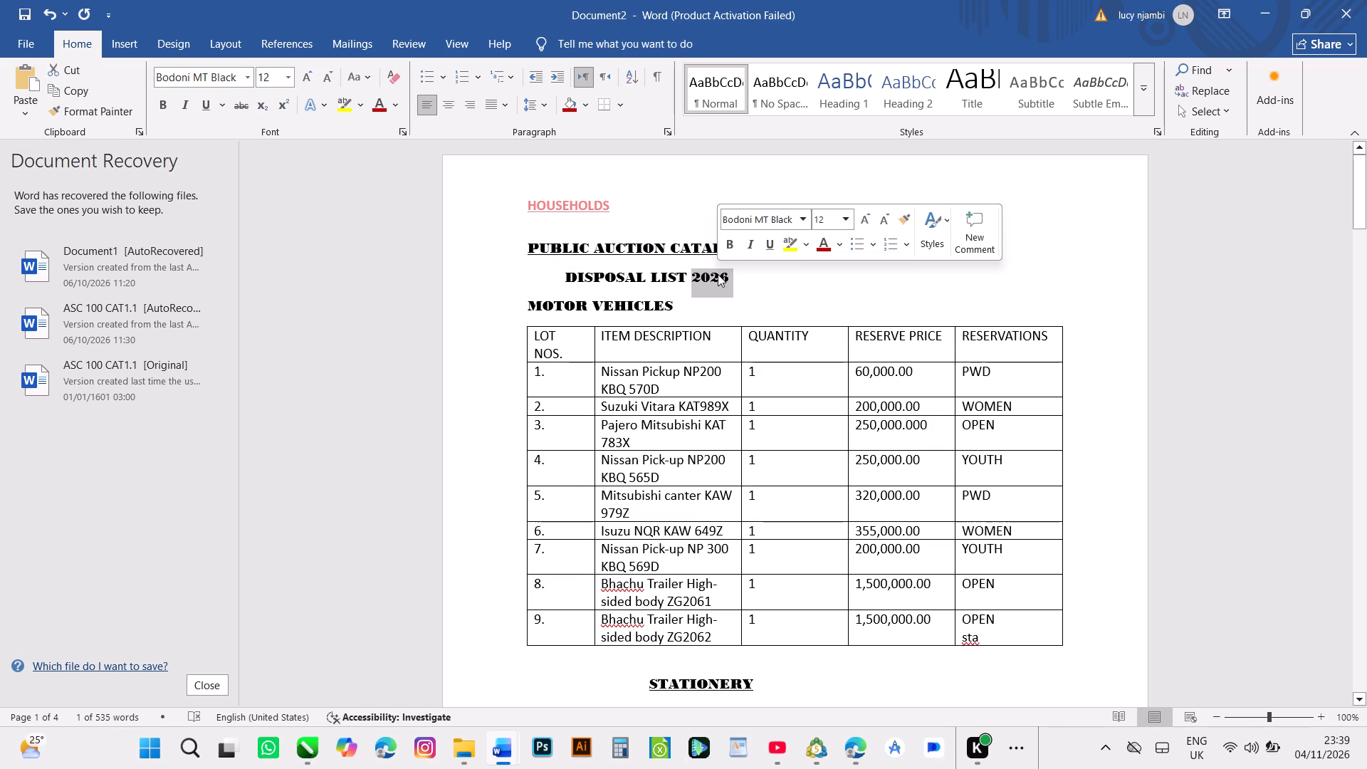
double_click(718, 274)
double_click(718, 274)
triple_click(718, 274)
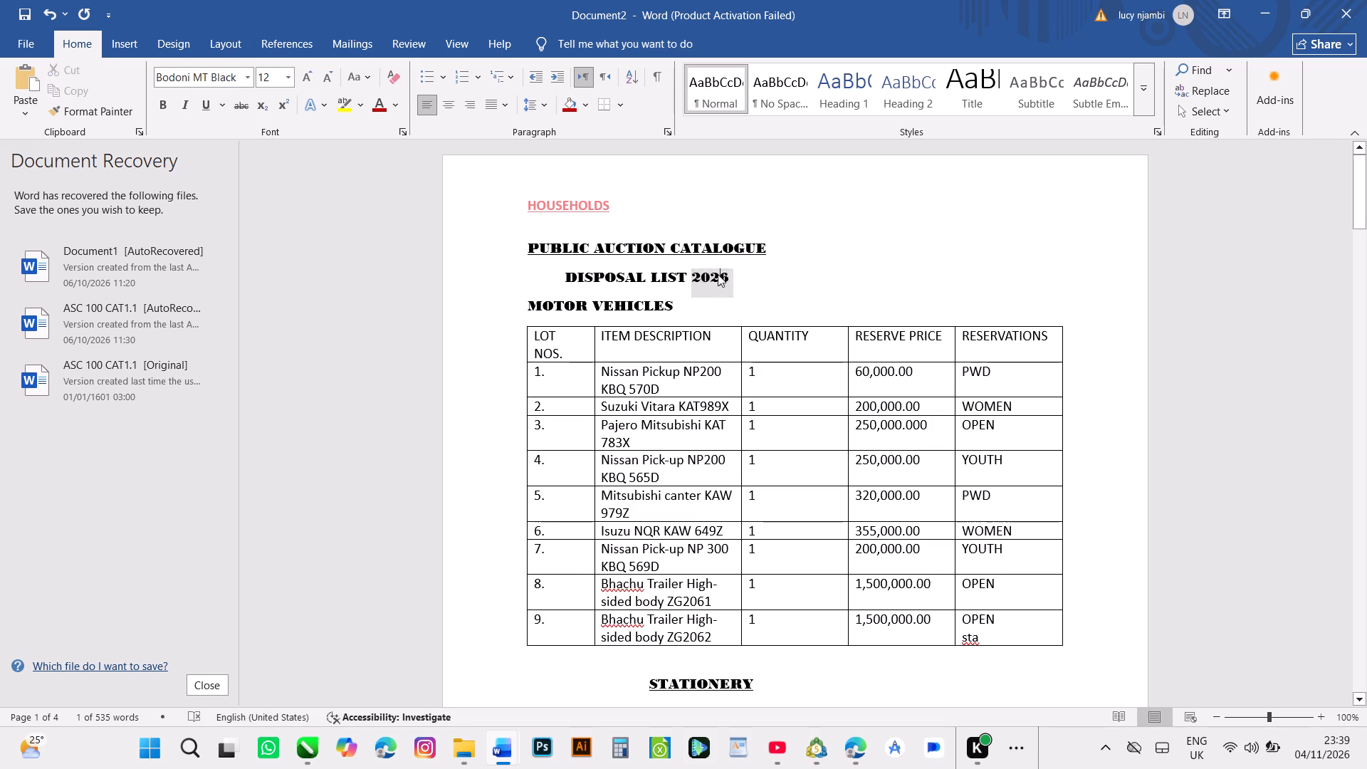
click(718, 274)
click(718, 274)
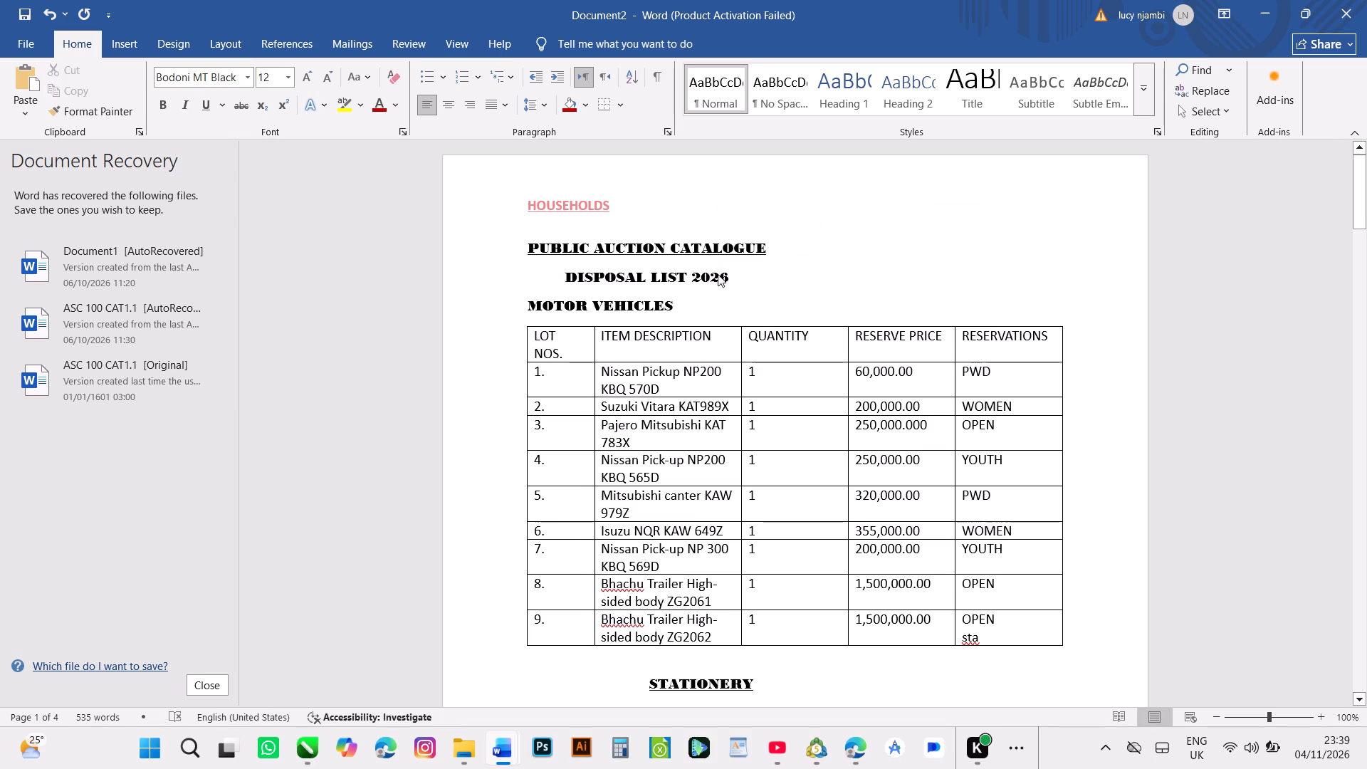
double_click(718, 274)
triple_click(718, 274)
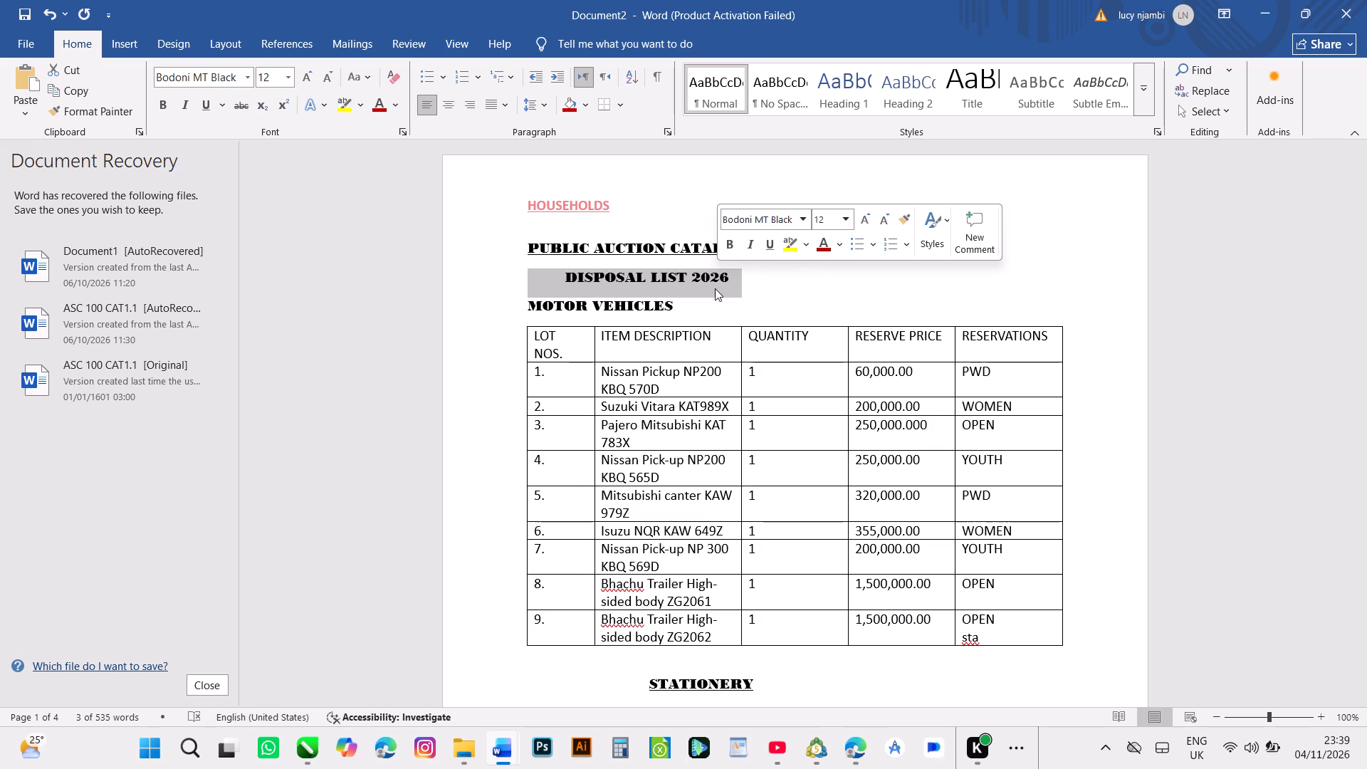
Underline the whole MOTOR VEHICLES heading line above the first table.
double_click(662, 308)
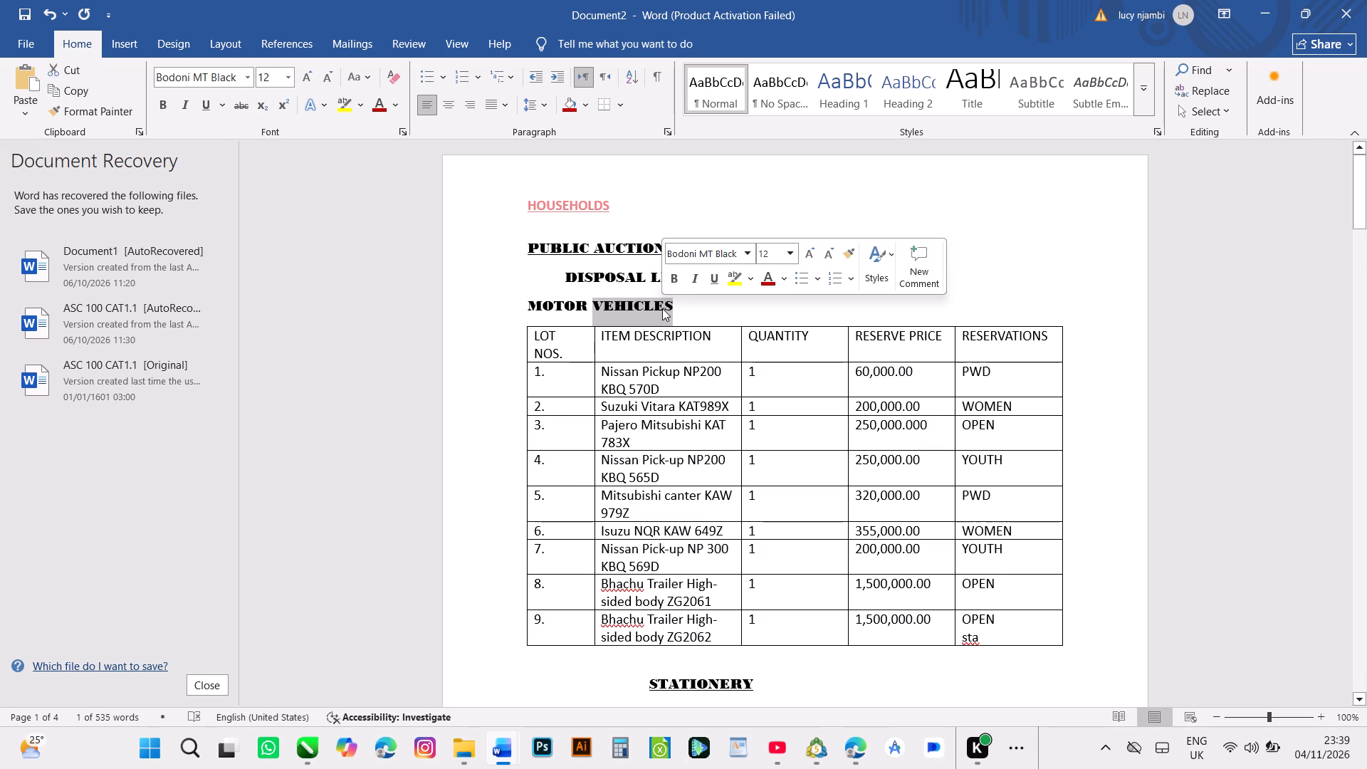
triple_click(662, 308)
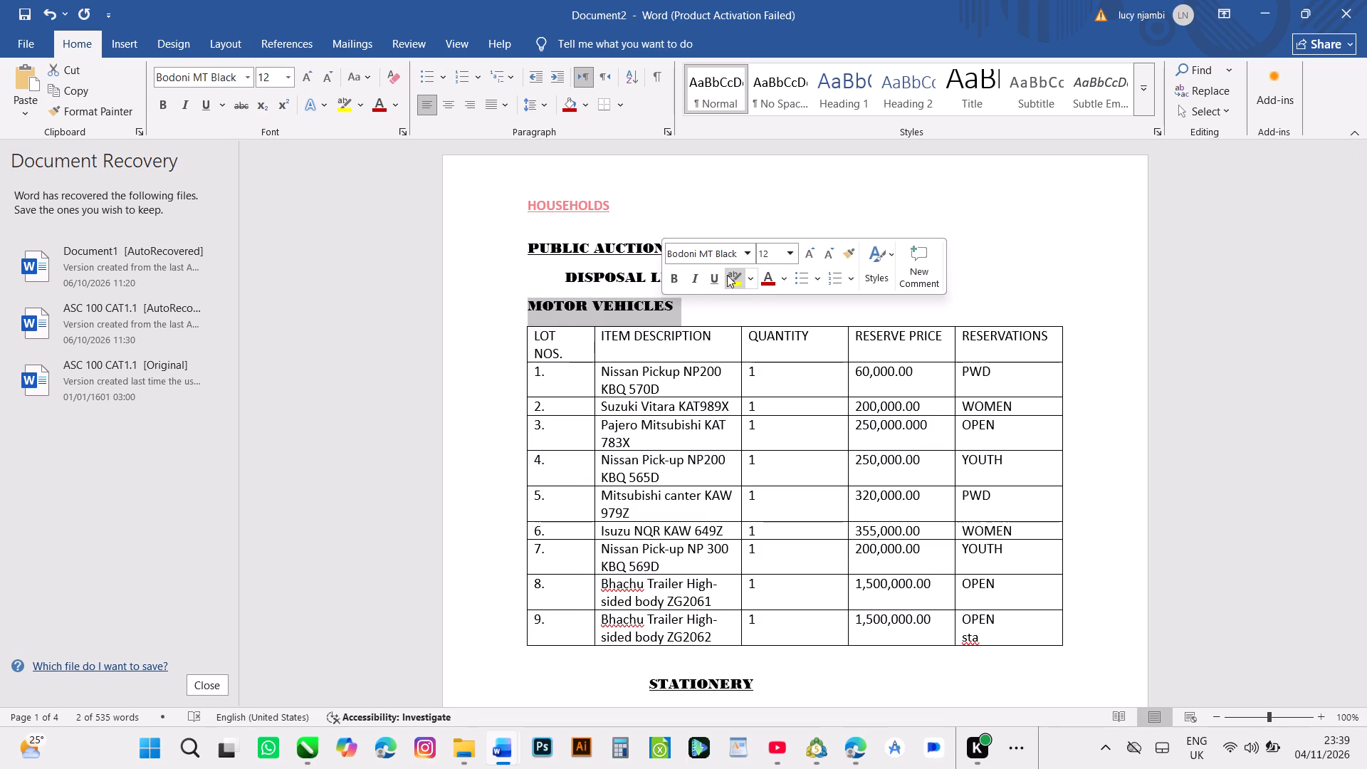
click(717, 282)
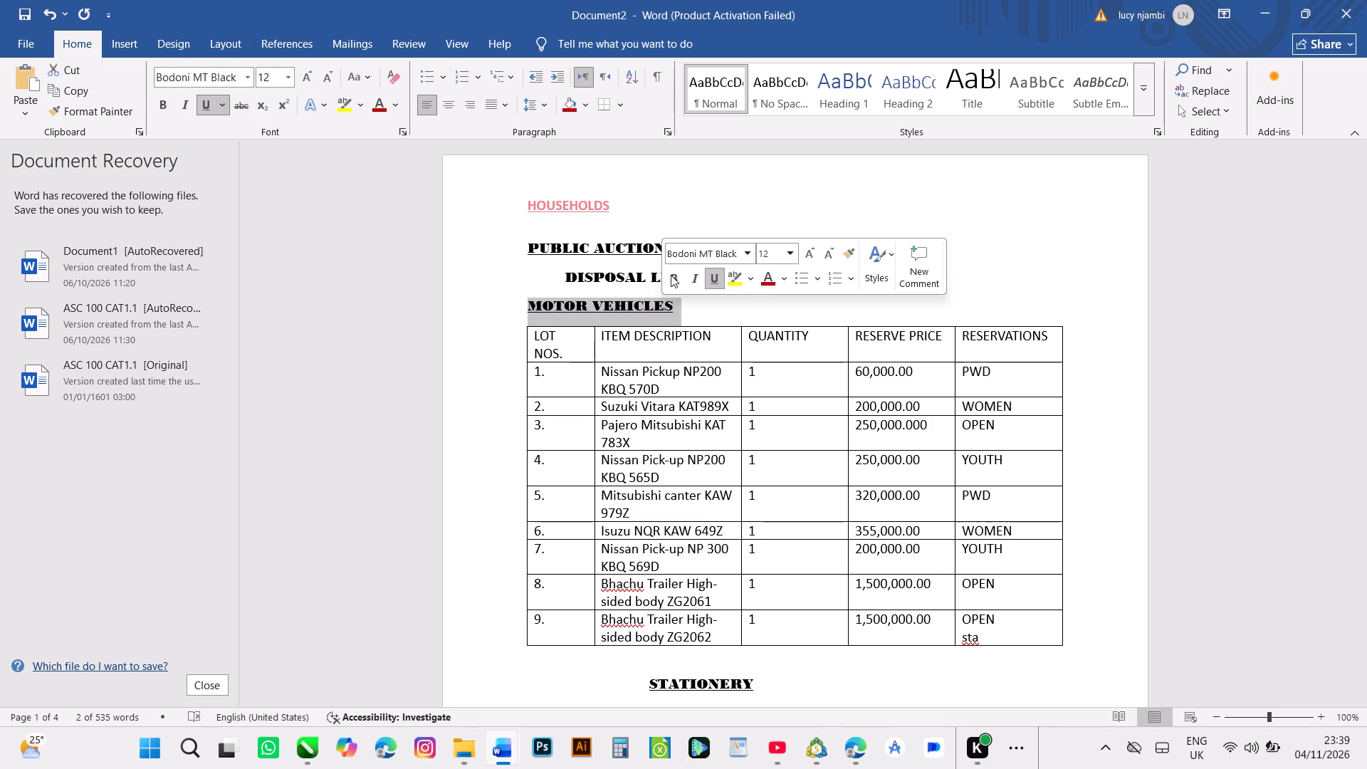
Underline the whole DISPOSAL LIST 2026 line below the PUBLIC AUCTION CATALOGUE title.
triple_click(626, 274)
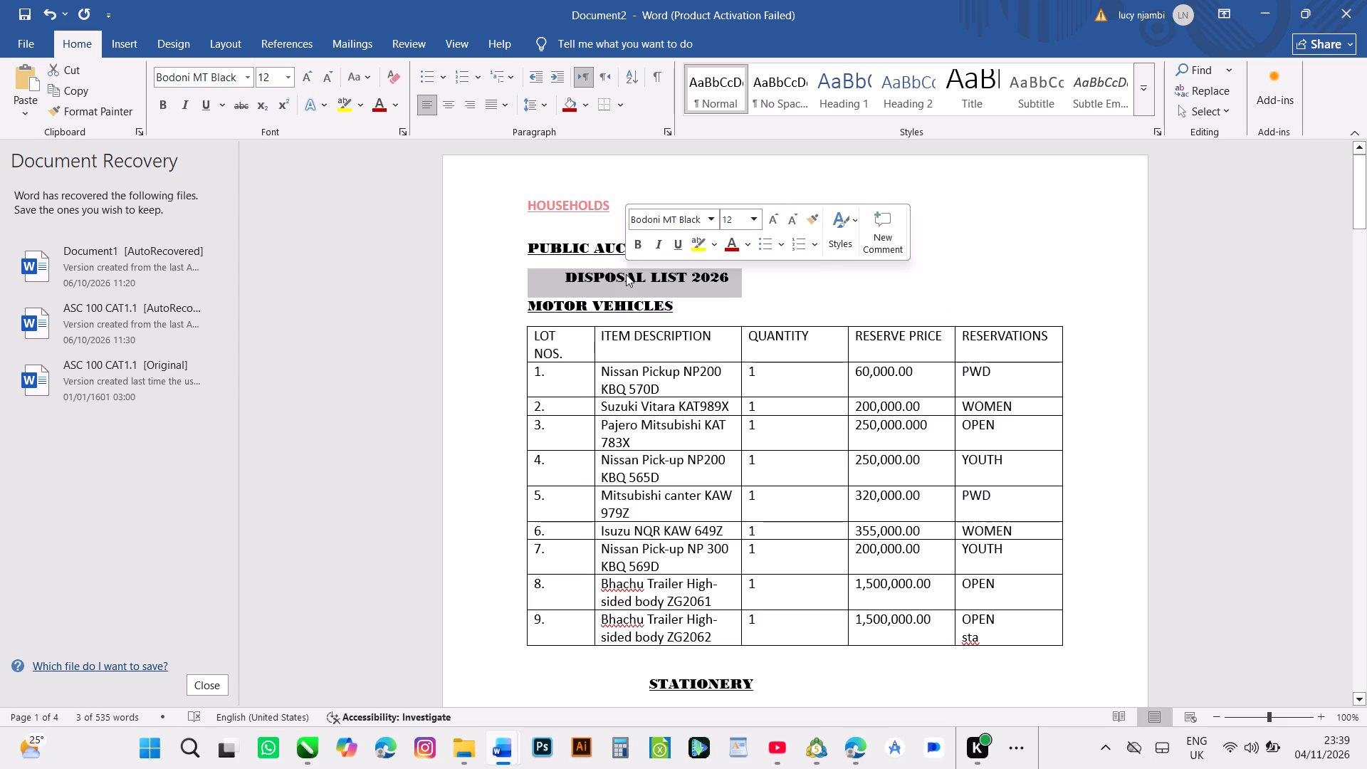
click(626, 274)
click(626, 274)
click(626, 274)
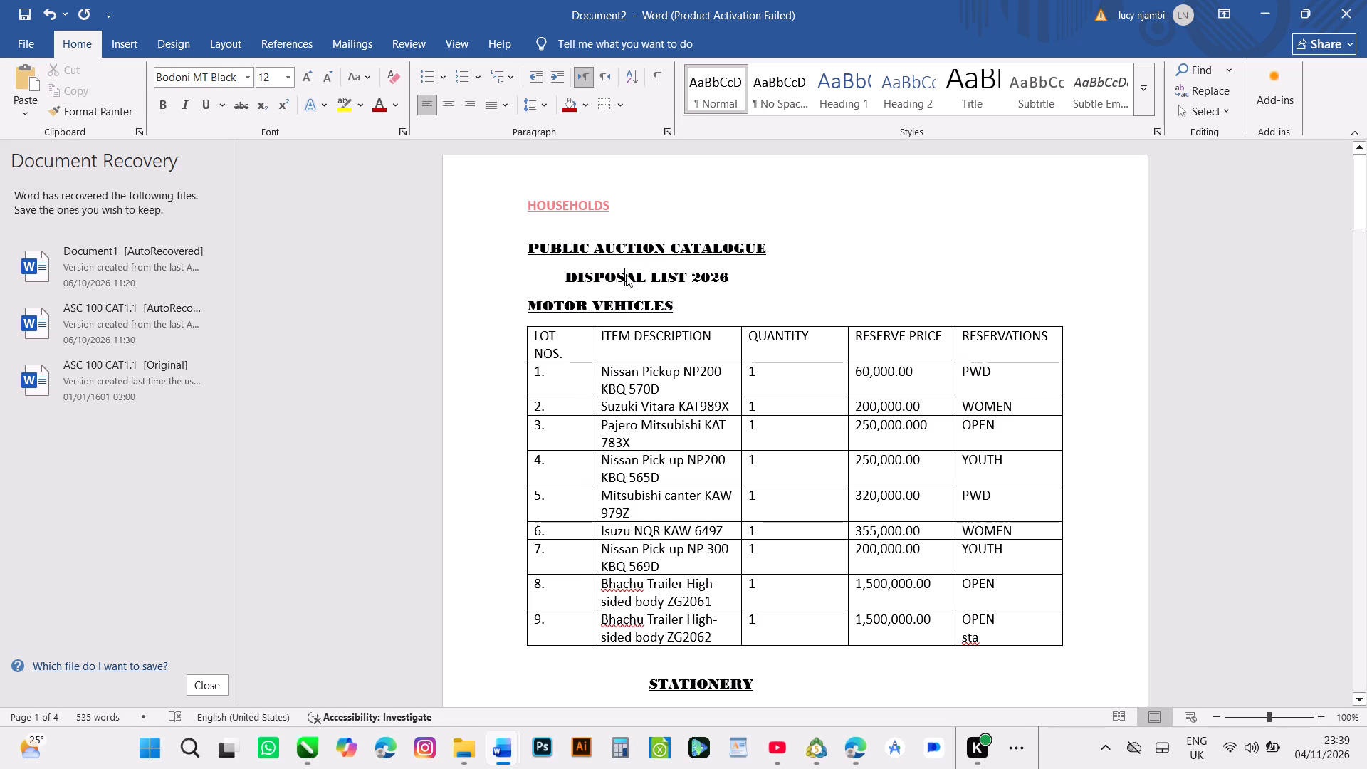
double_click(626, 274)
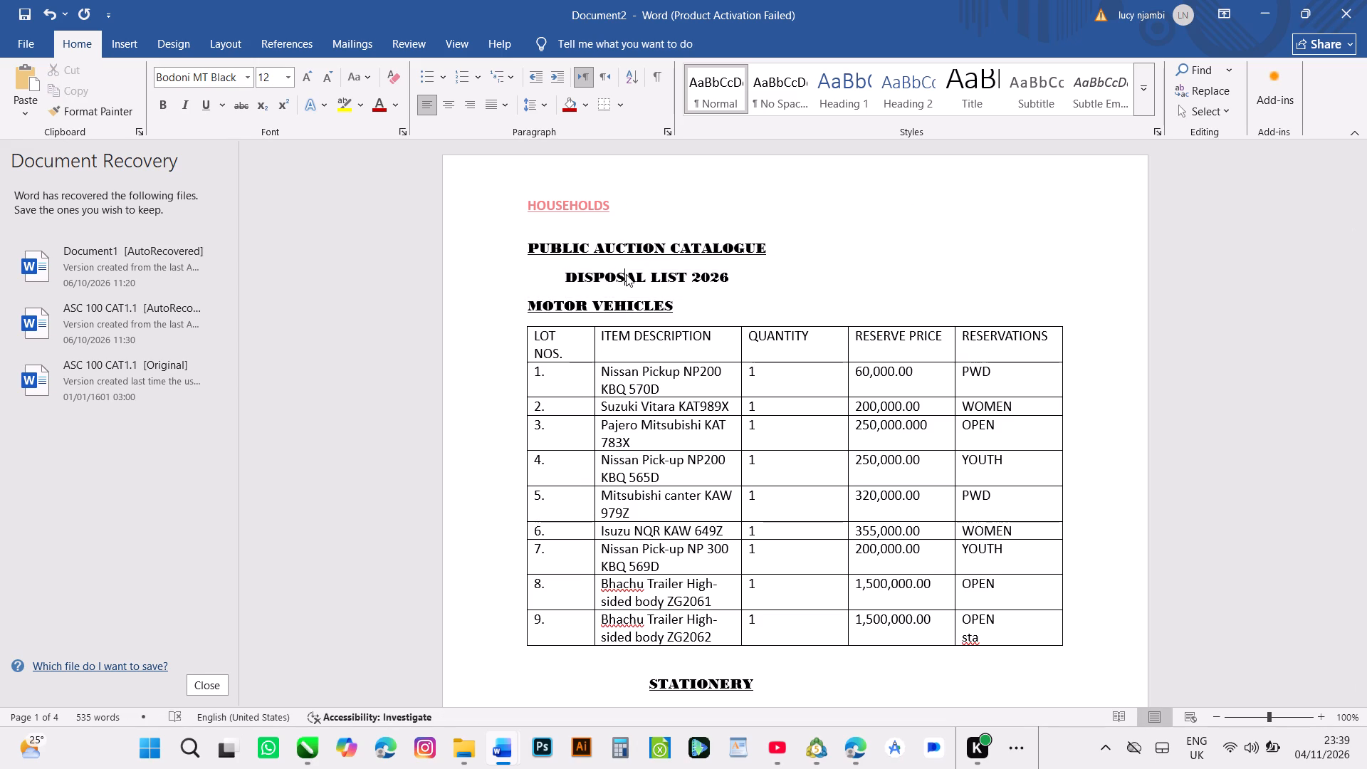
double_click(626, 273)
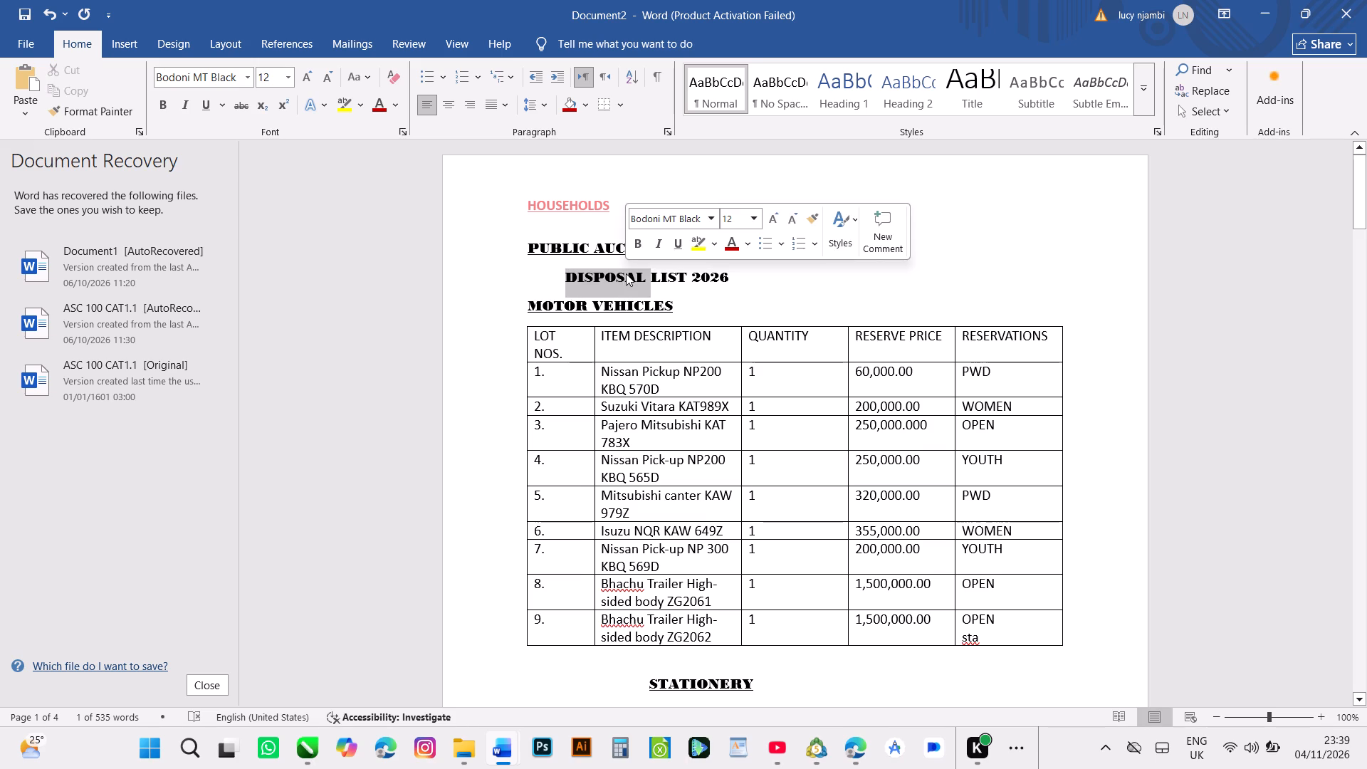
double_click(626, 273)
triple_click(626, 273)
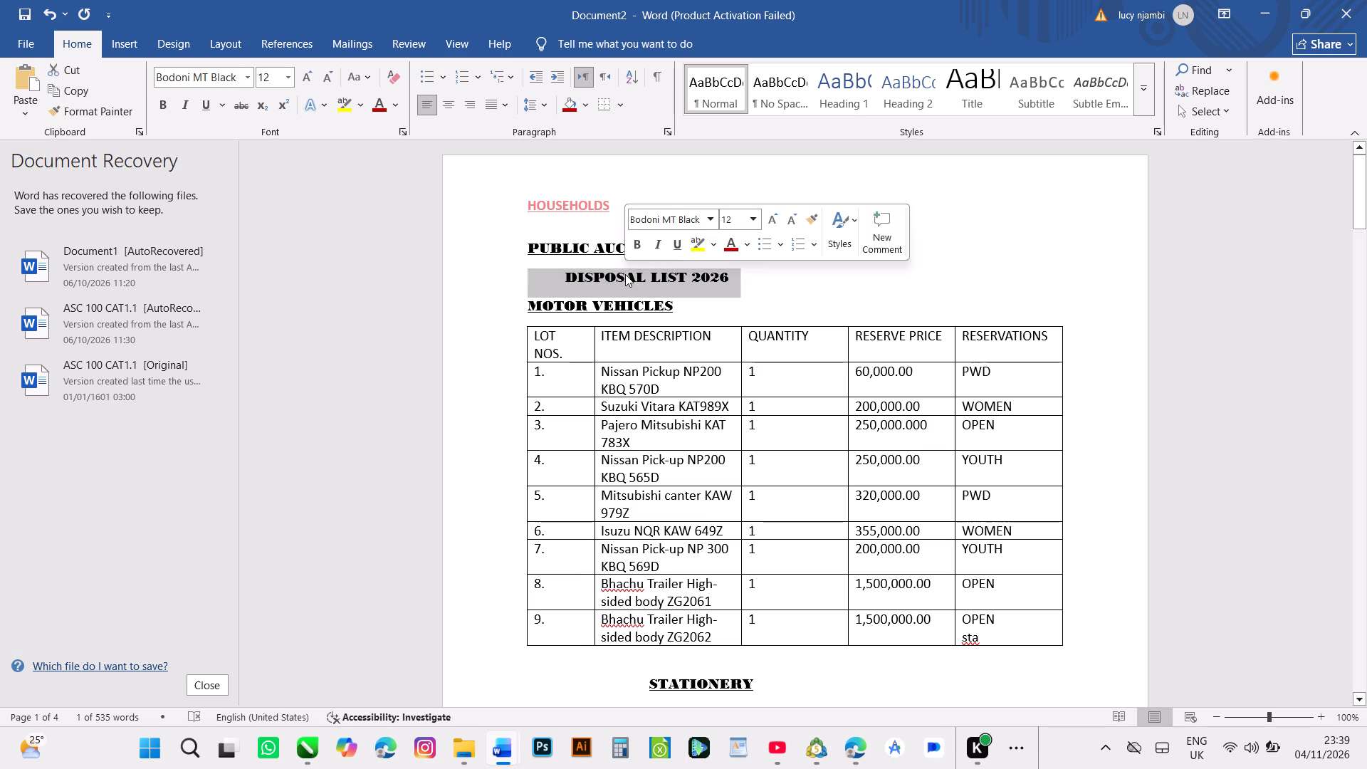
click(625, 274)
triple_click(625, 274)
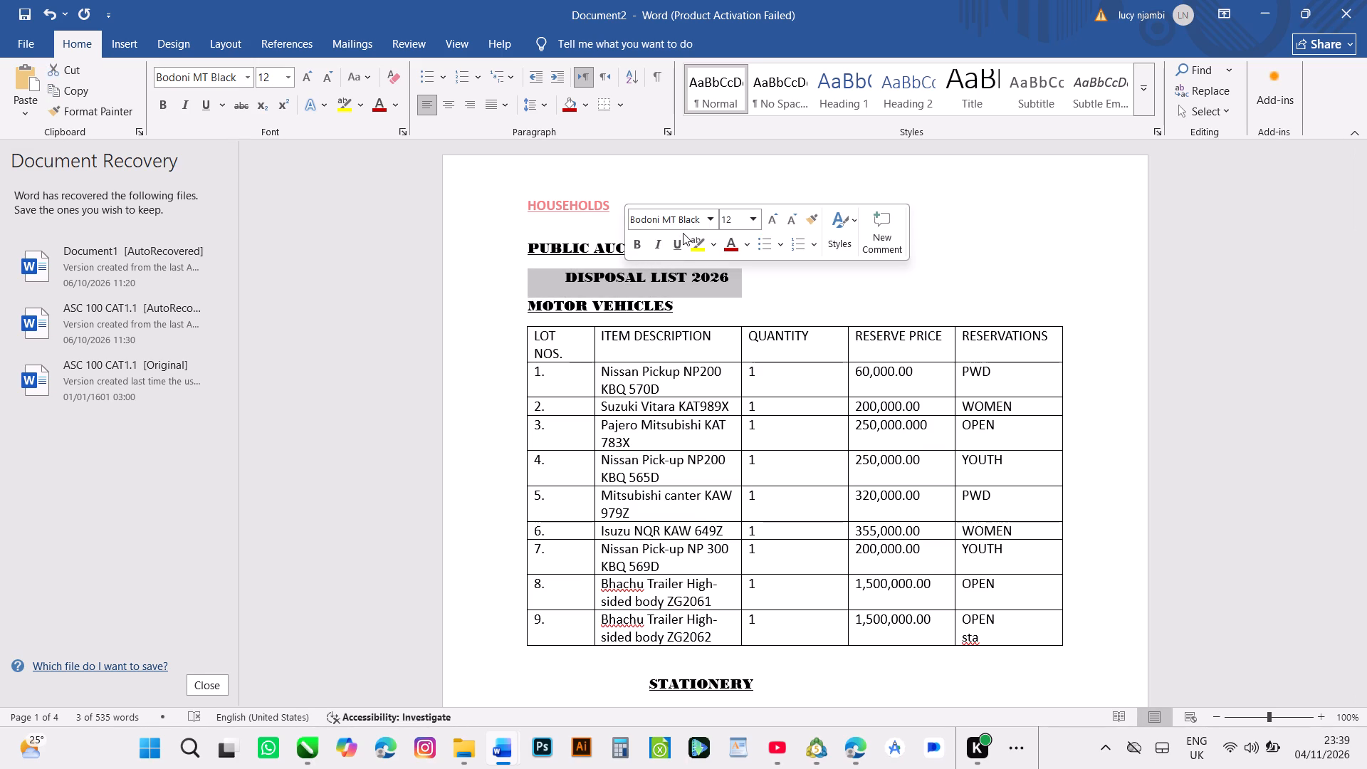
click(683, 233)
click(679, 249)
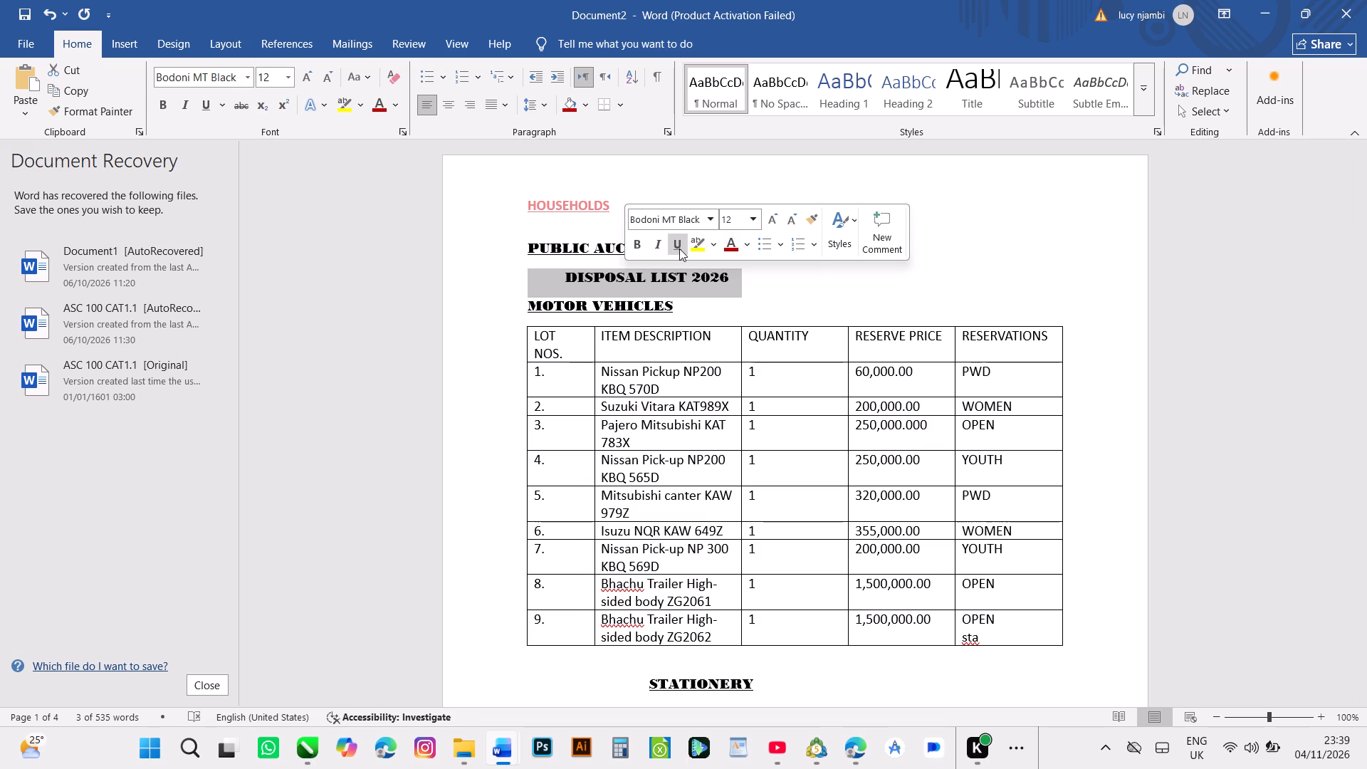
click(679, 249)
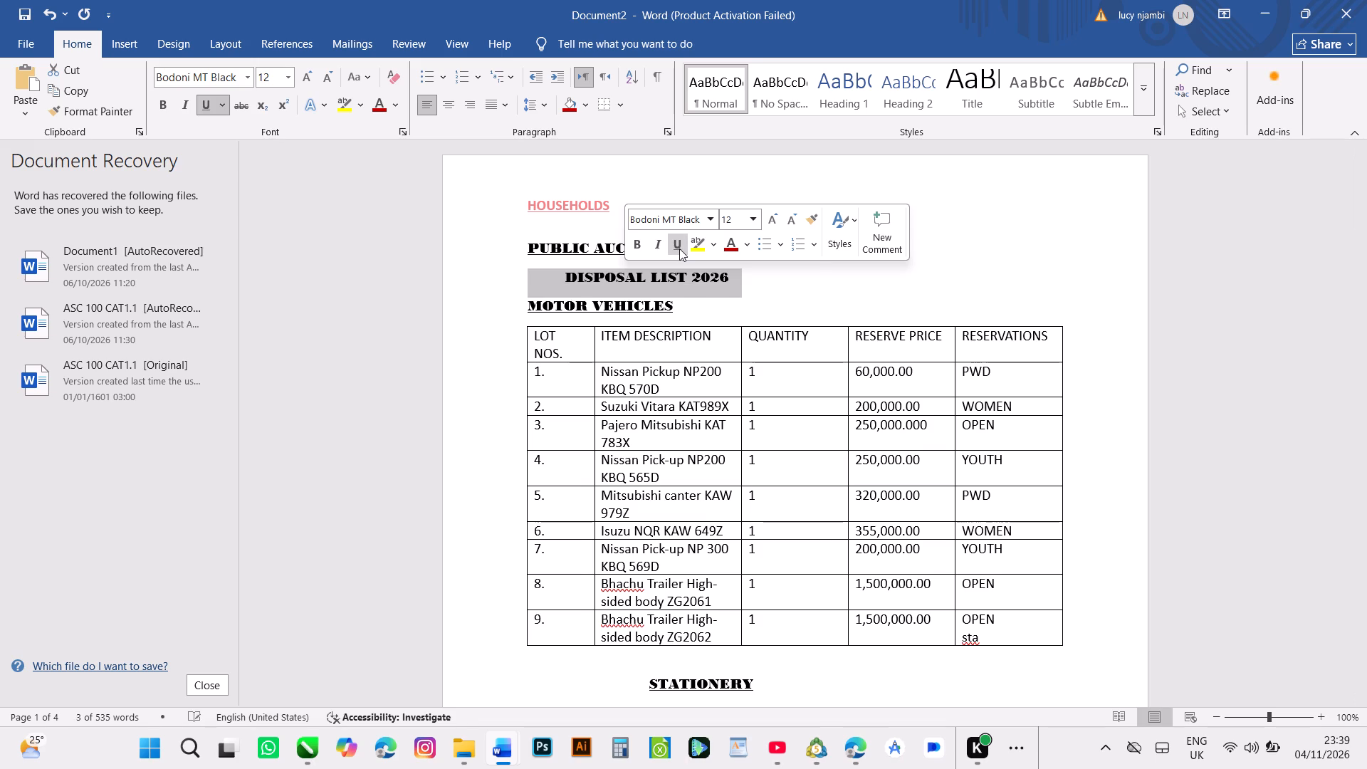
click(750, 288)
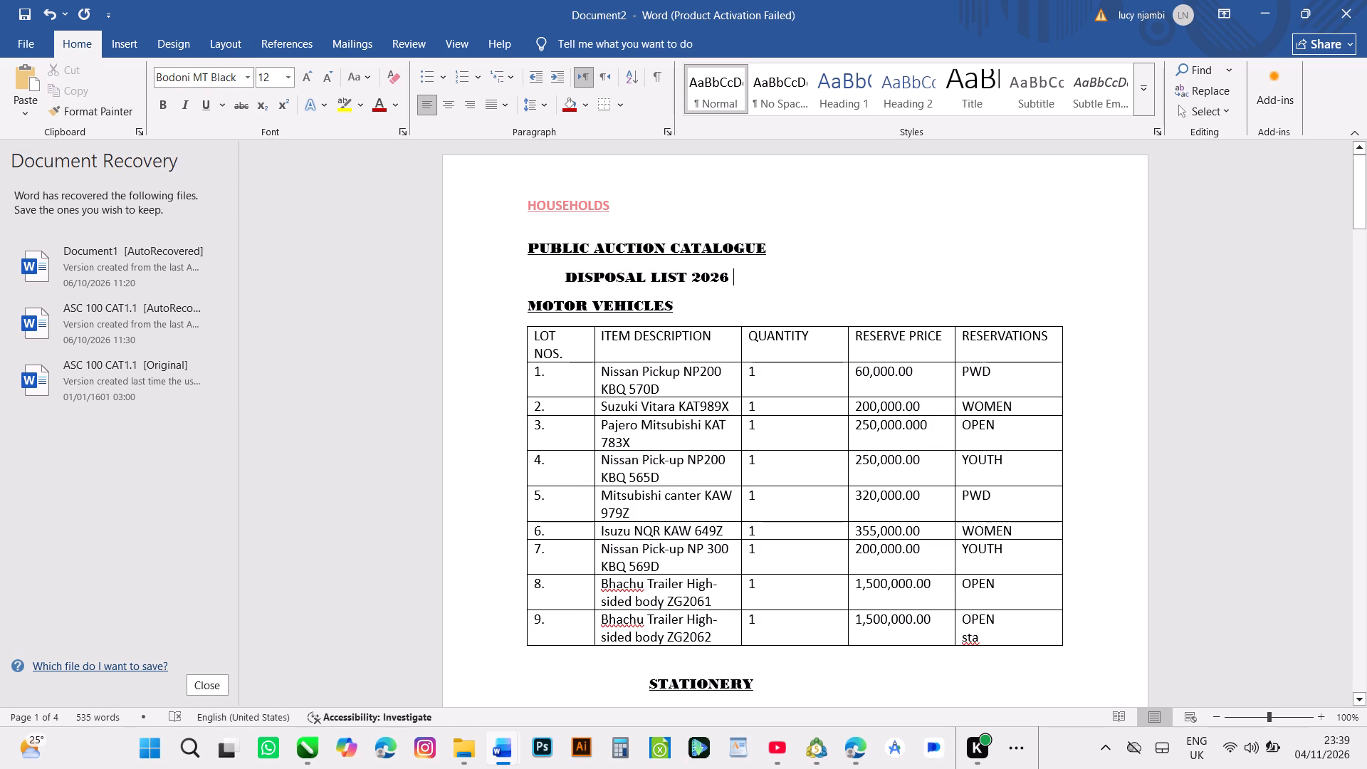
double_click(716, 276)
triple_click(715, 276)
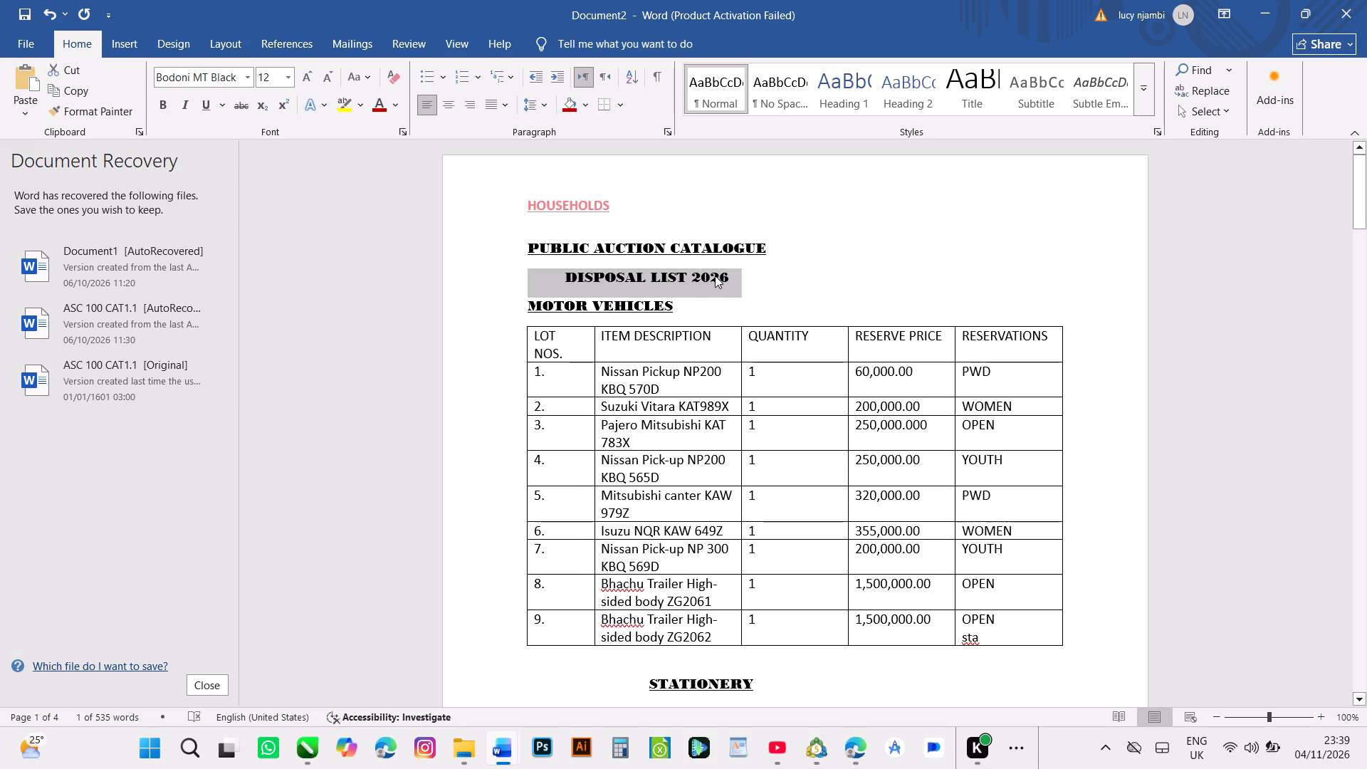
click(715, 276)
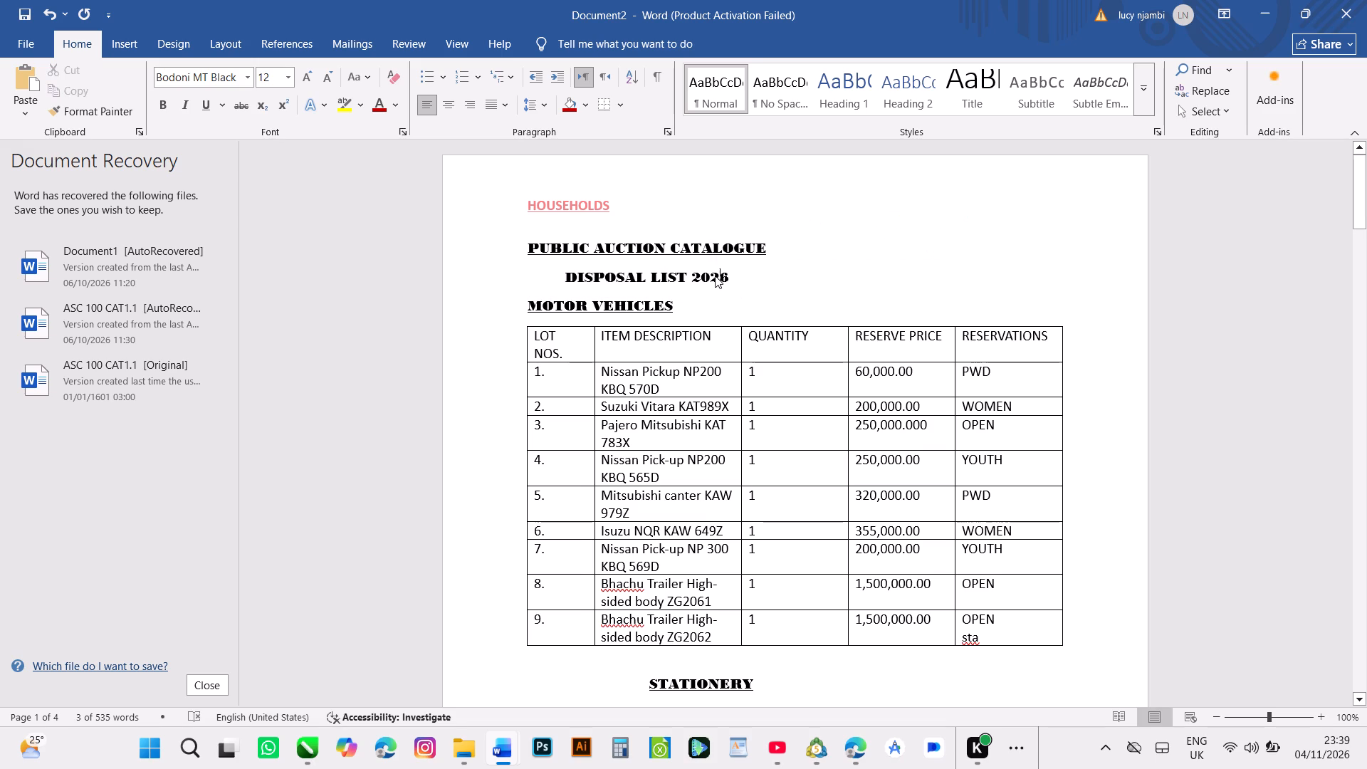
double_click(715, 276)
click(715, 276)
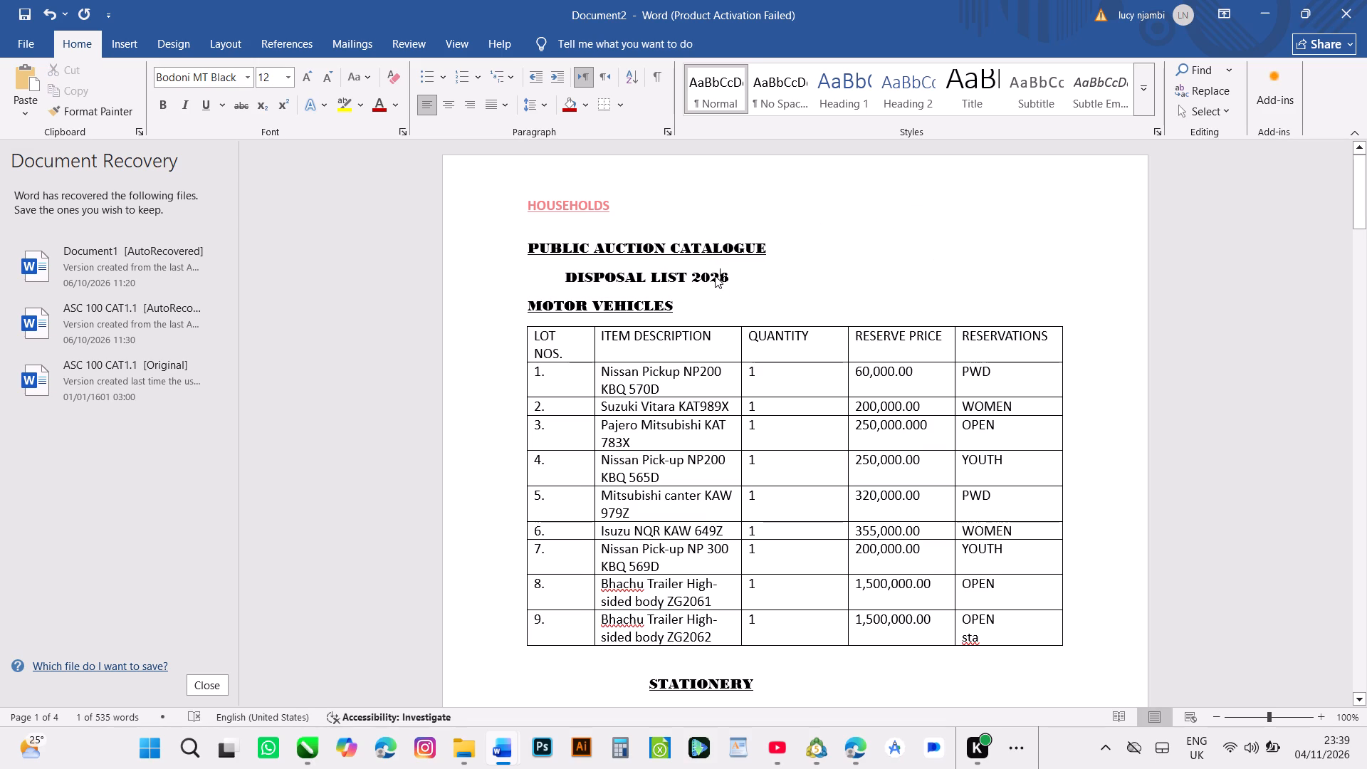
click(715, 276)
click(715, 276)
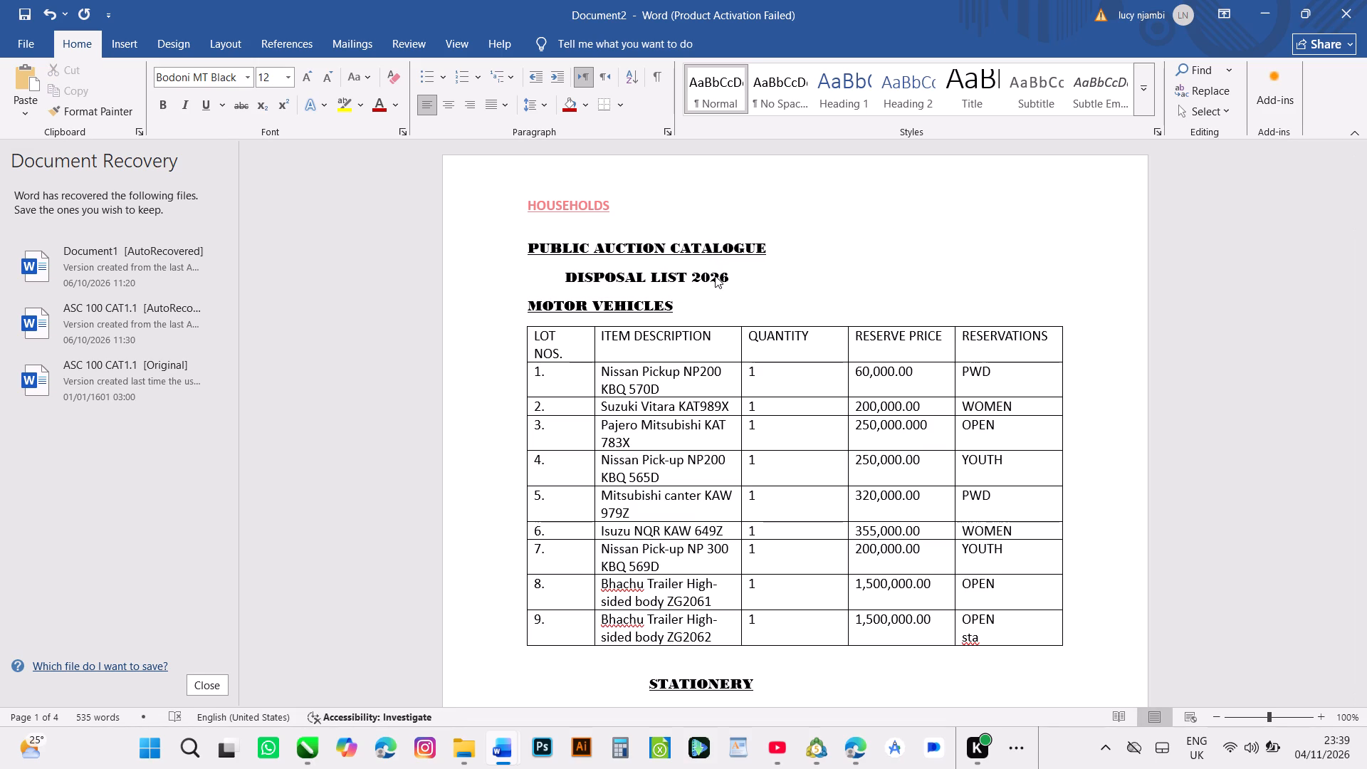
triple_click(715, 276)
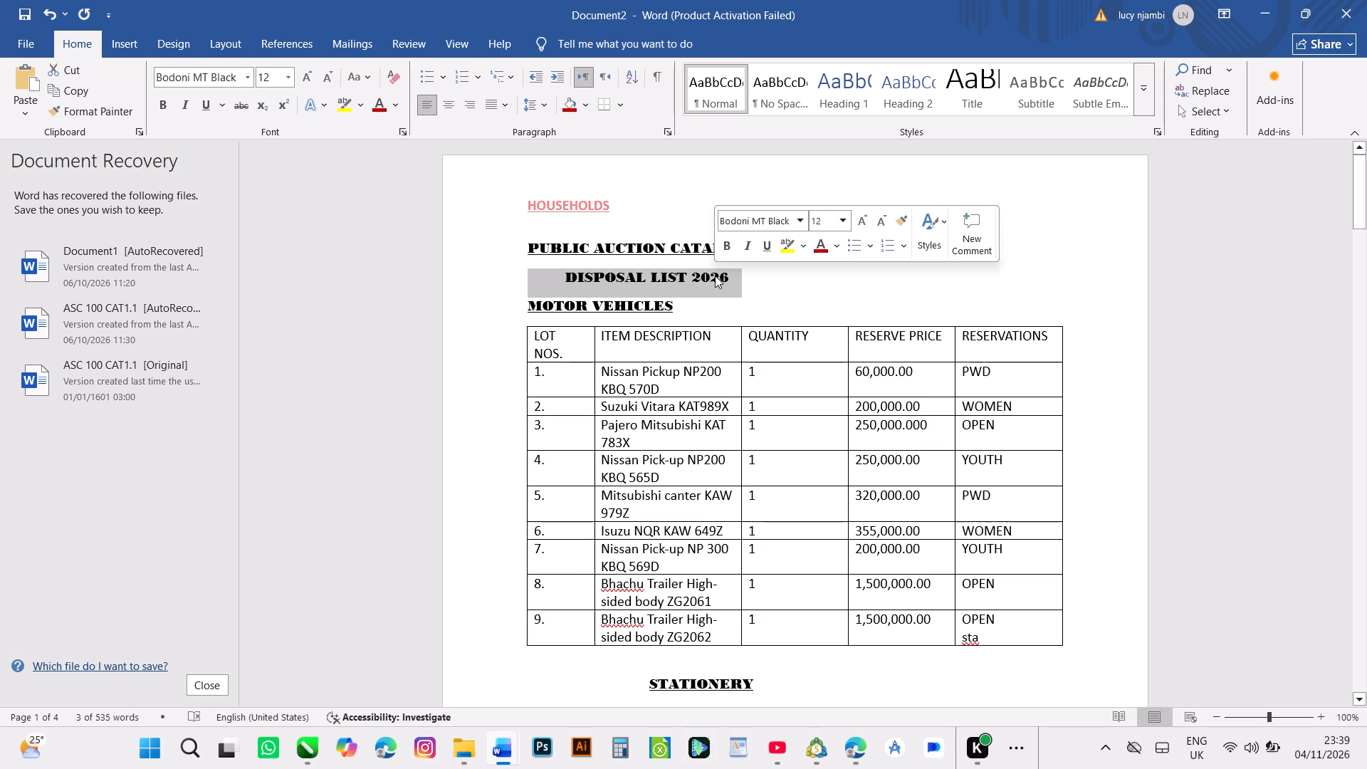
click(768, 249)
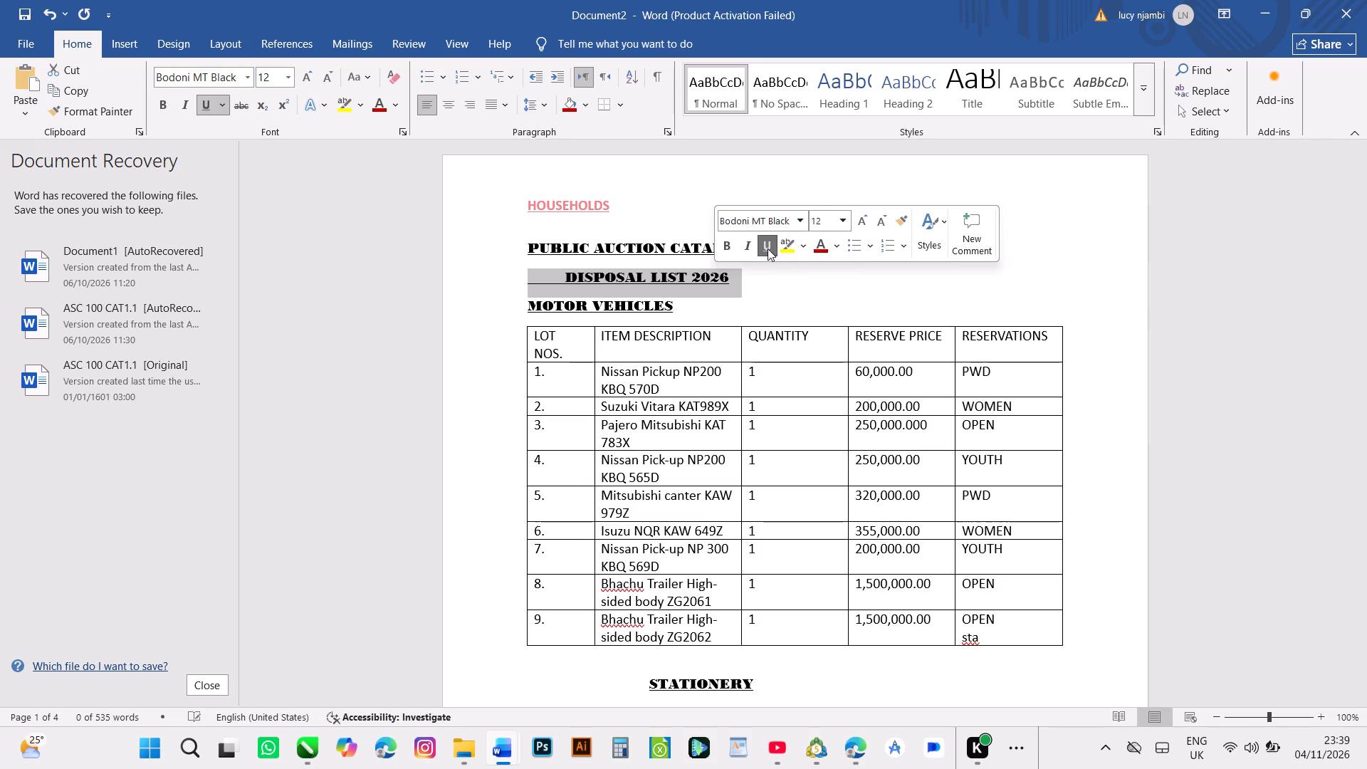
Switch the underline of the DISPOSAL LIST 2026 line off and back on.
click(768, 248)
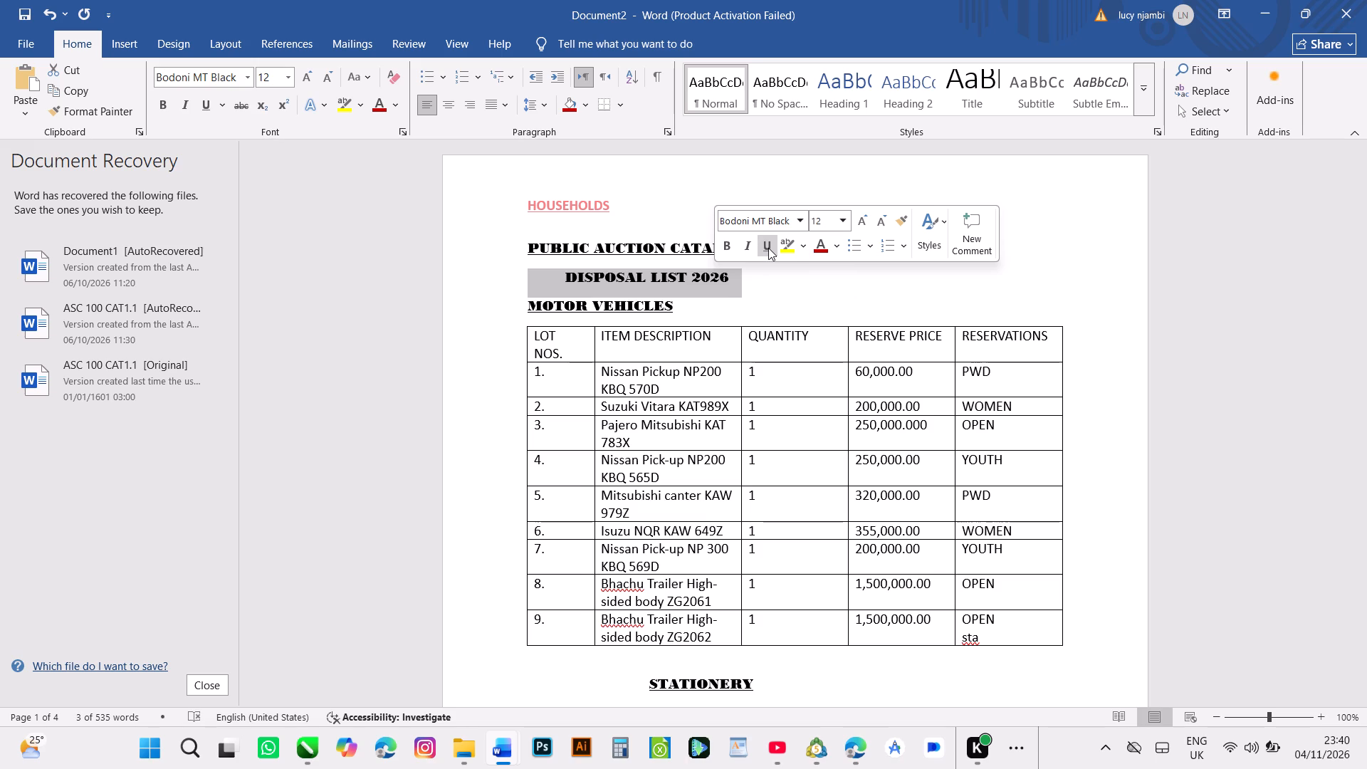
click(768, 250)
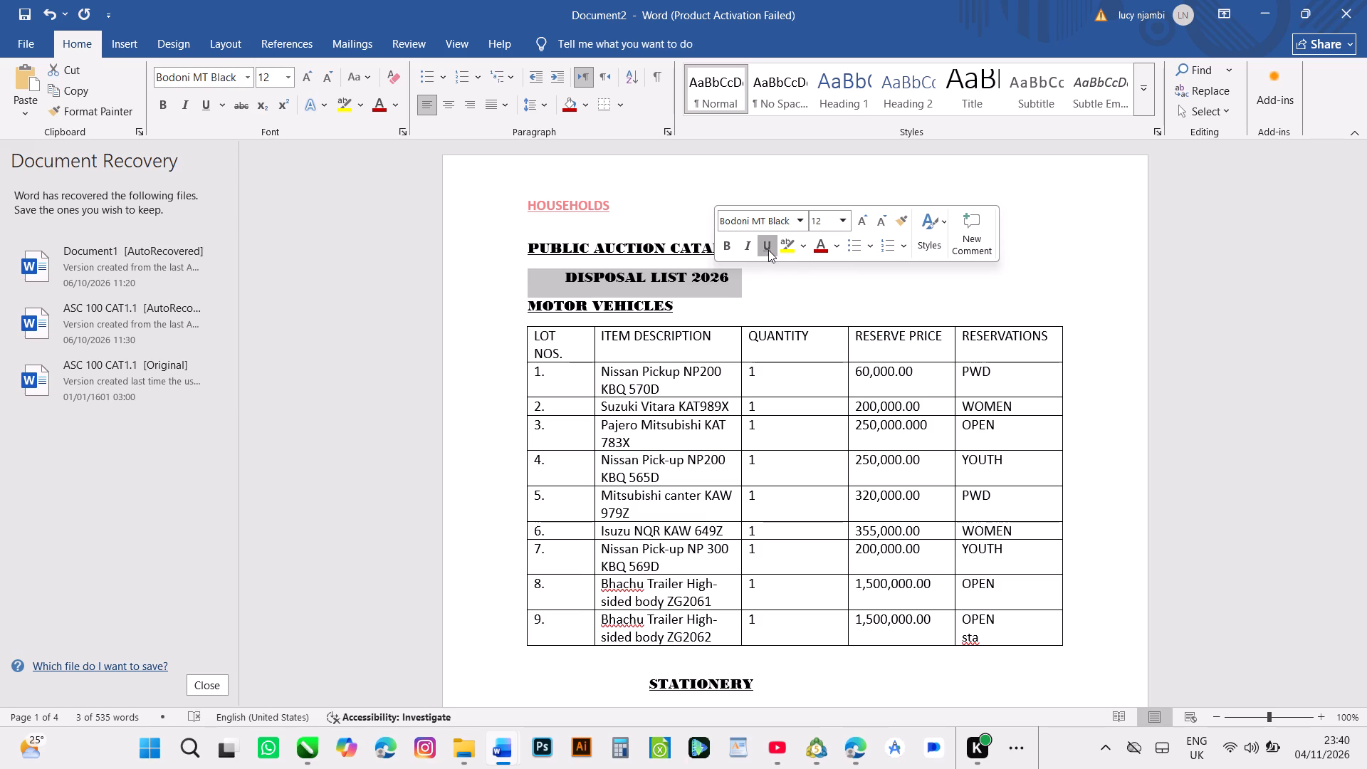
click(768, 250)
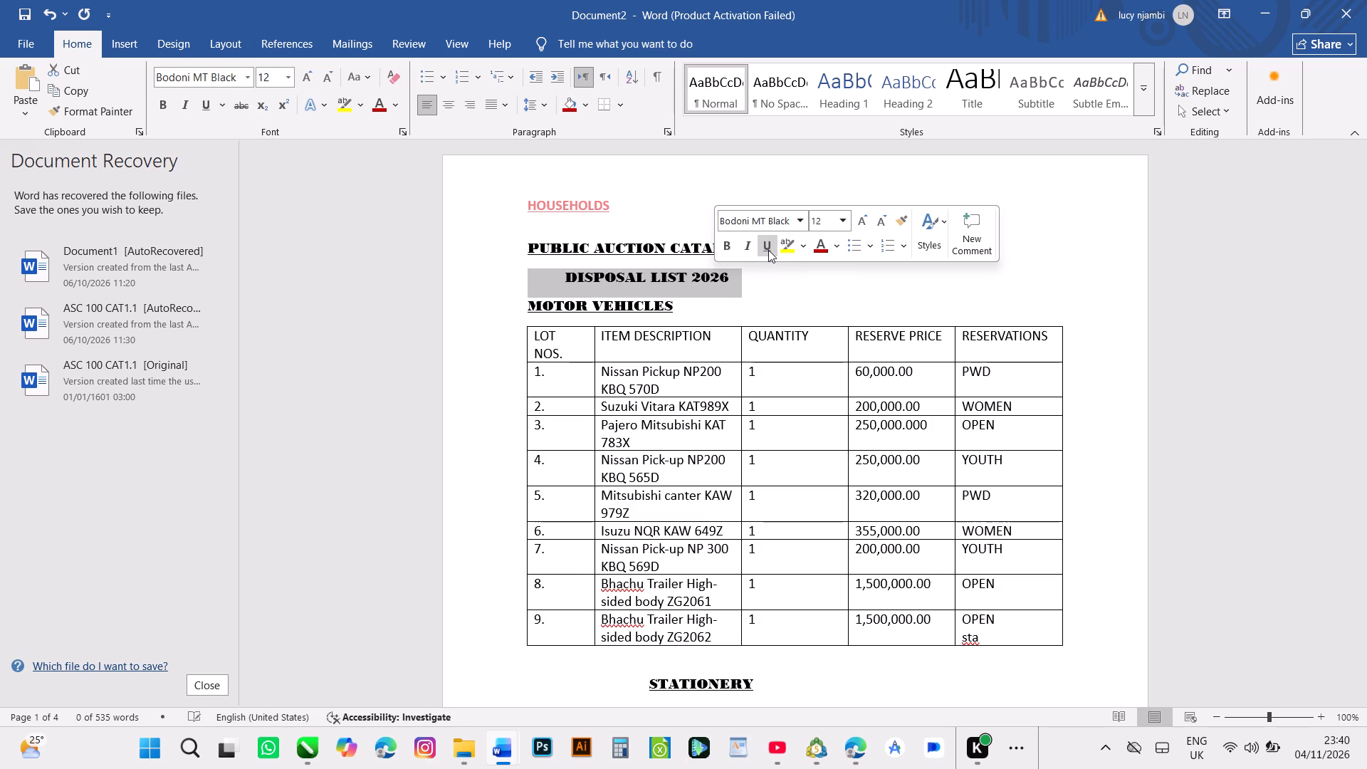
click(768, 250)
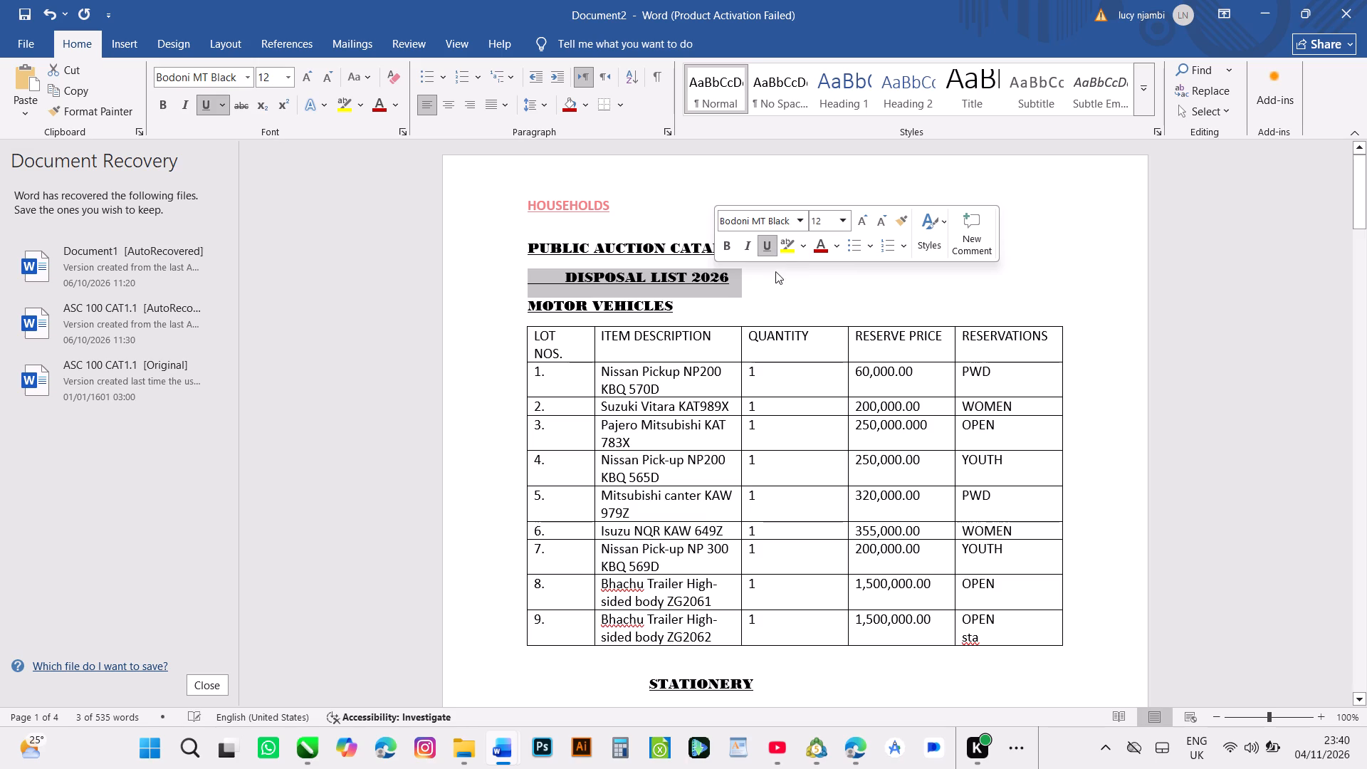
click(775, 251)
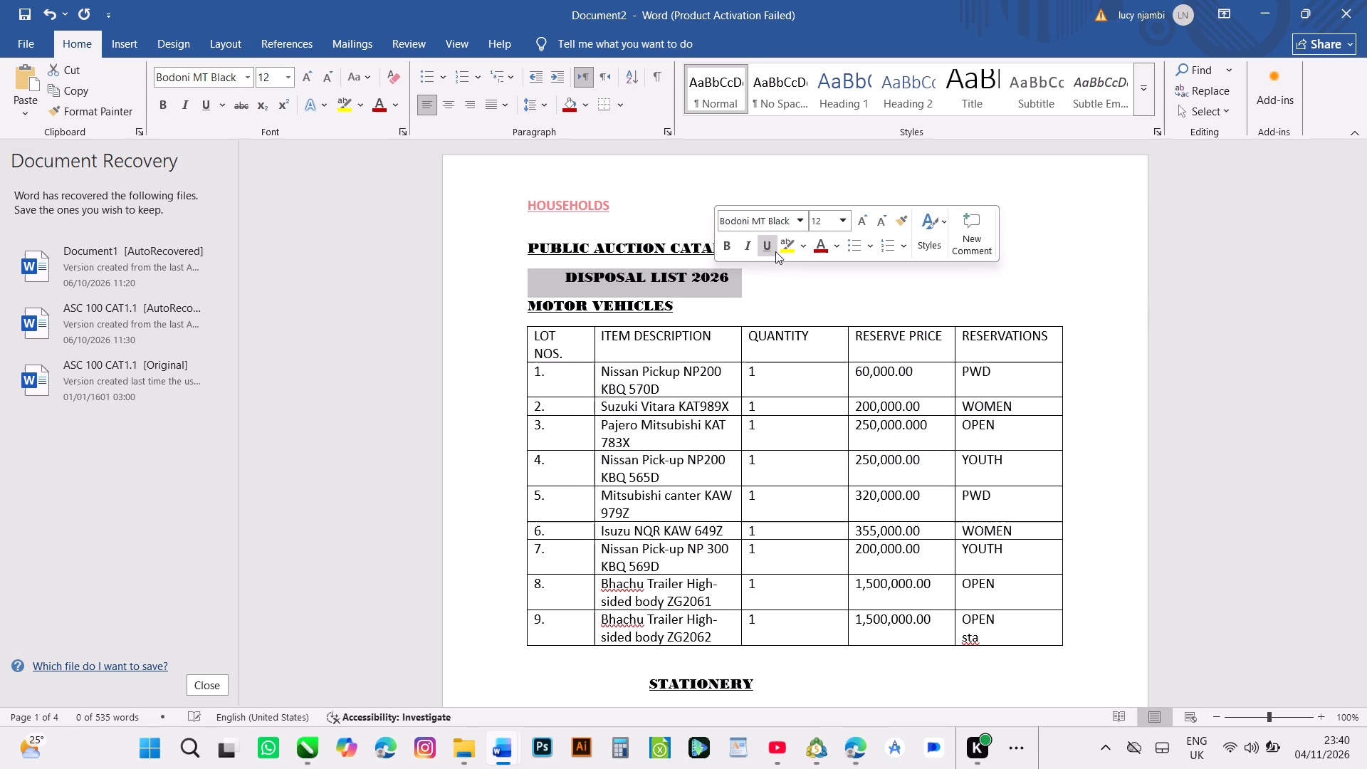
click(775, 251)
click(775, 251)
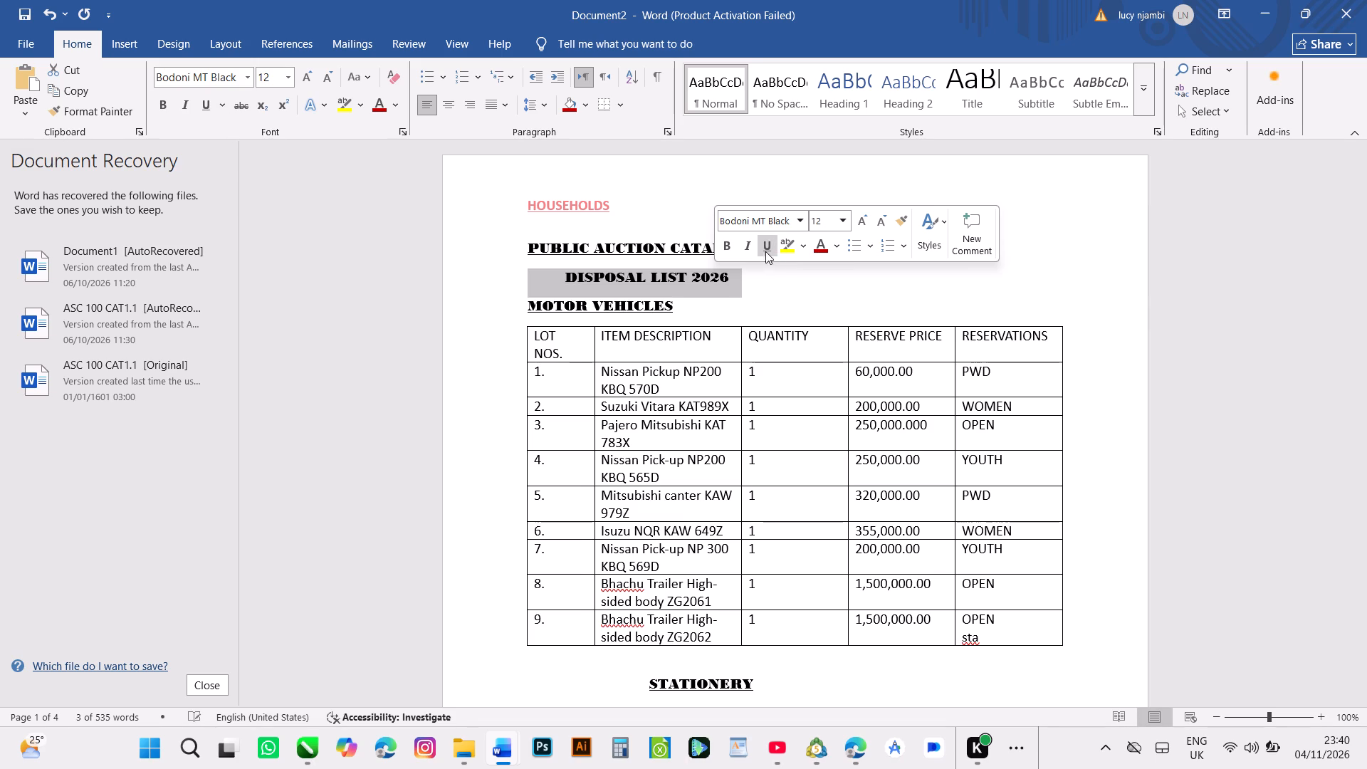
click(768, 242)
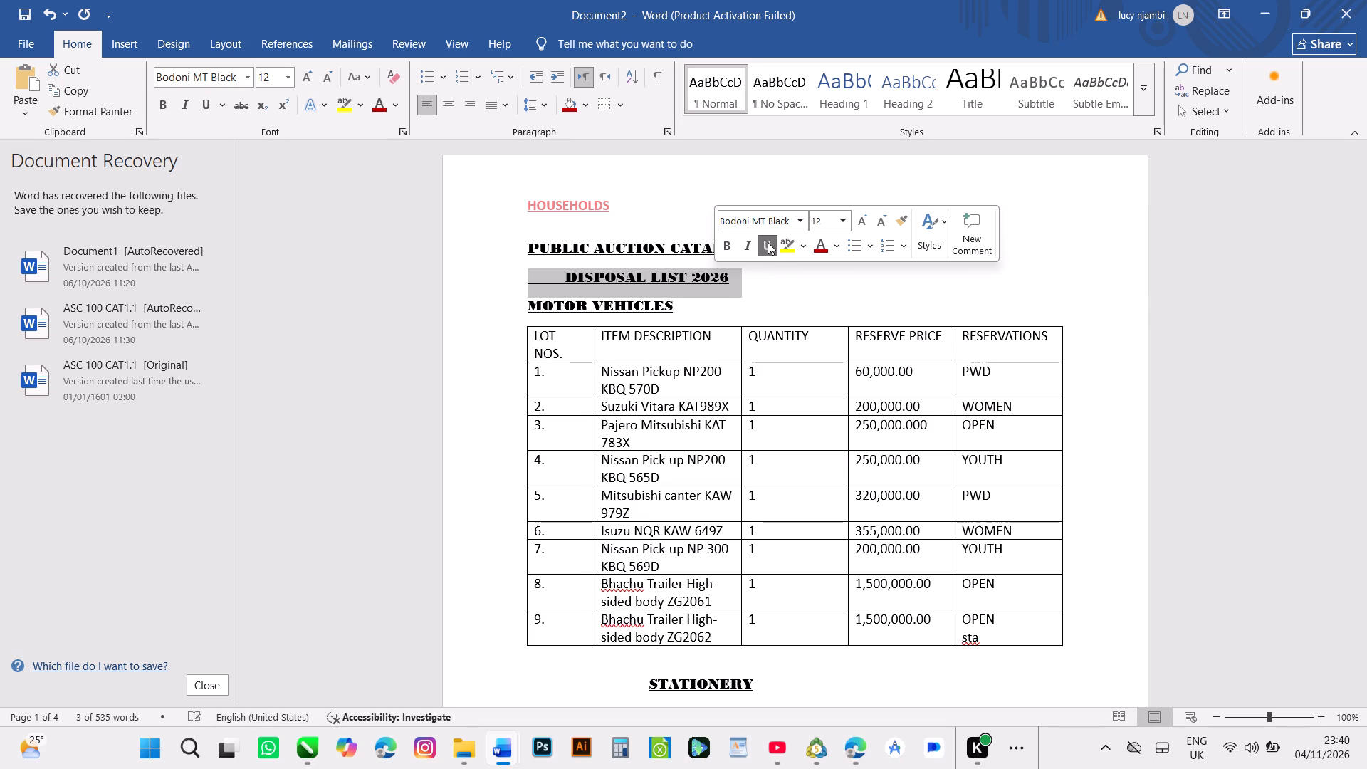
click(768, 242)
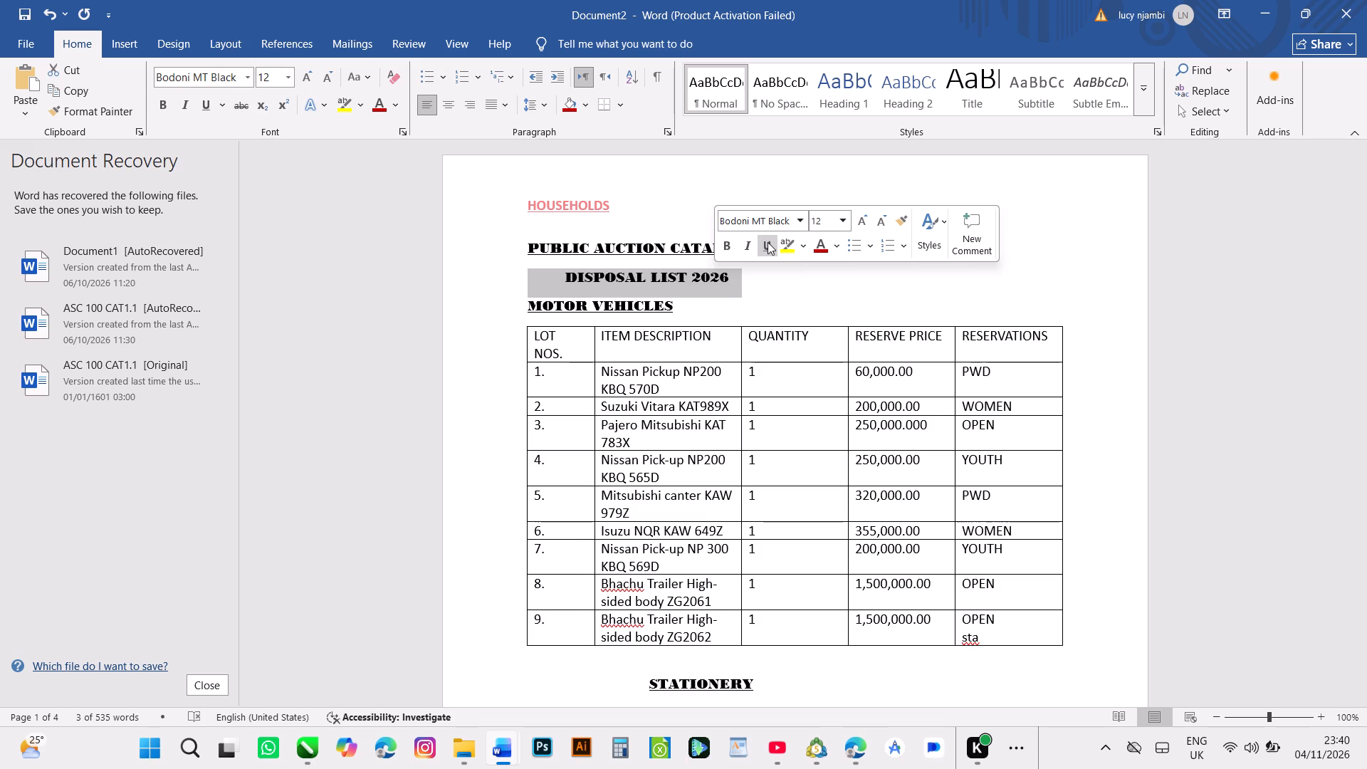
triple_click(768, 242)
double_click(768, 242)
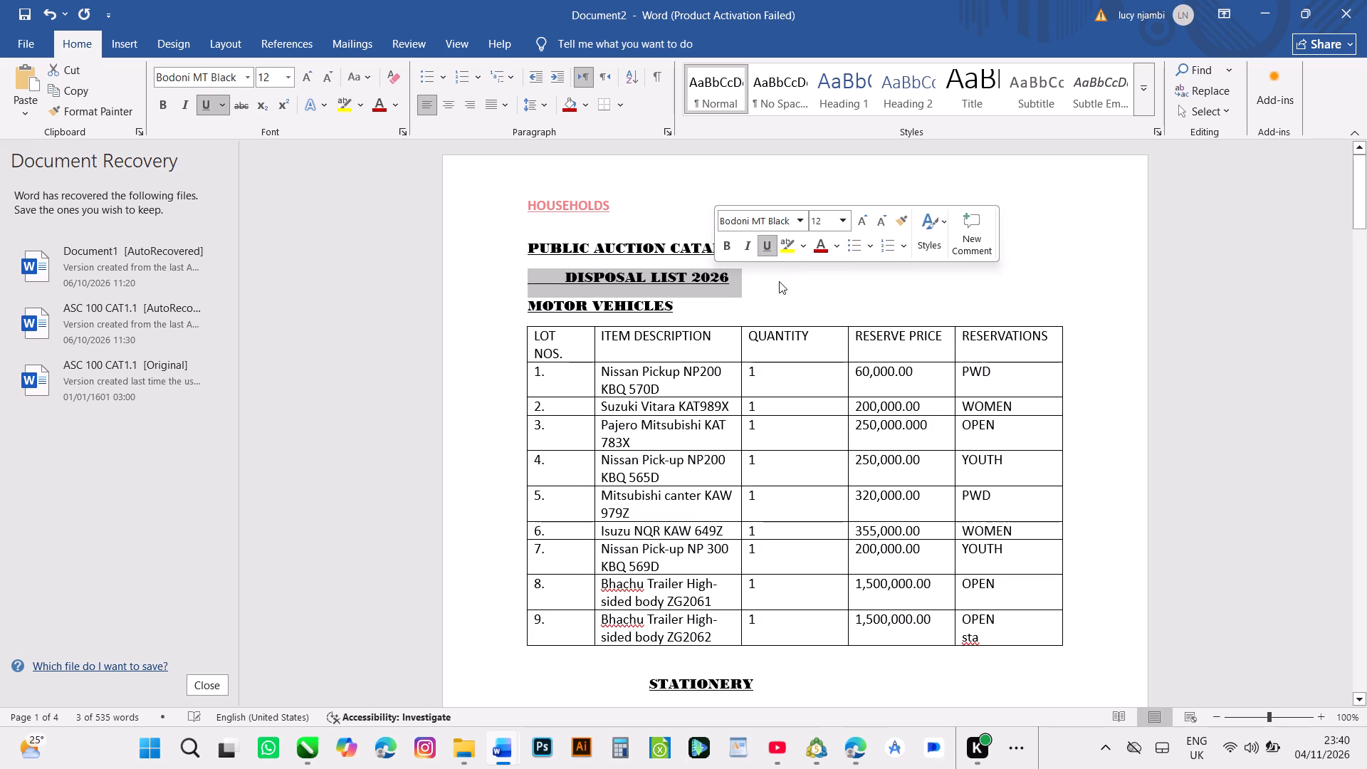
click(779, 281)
Delete the whole DISPOSAL LIST 2026 line, including its paragraph, from between the catalogue title and the MOTOR VEHICLES heading.
click(721, 275)
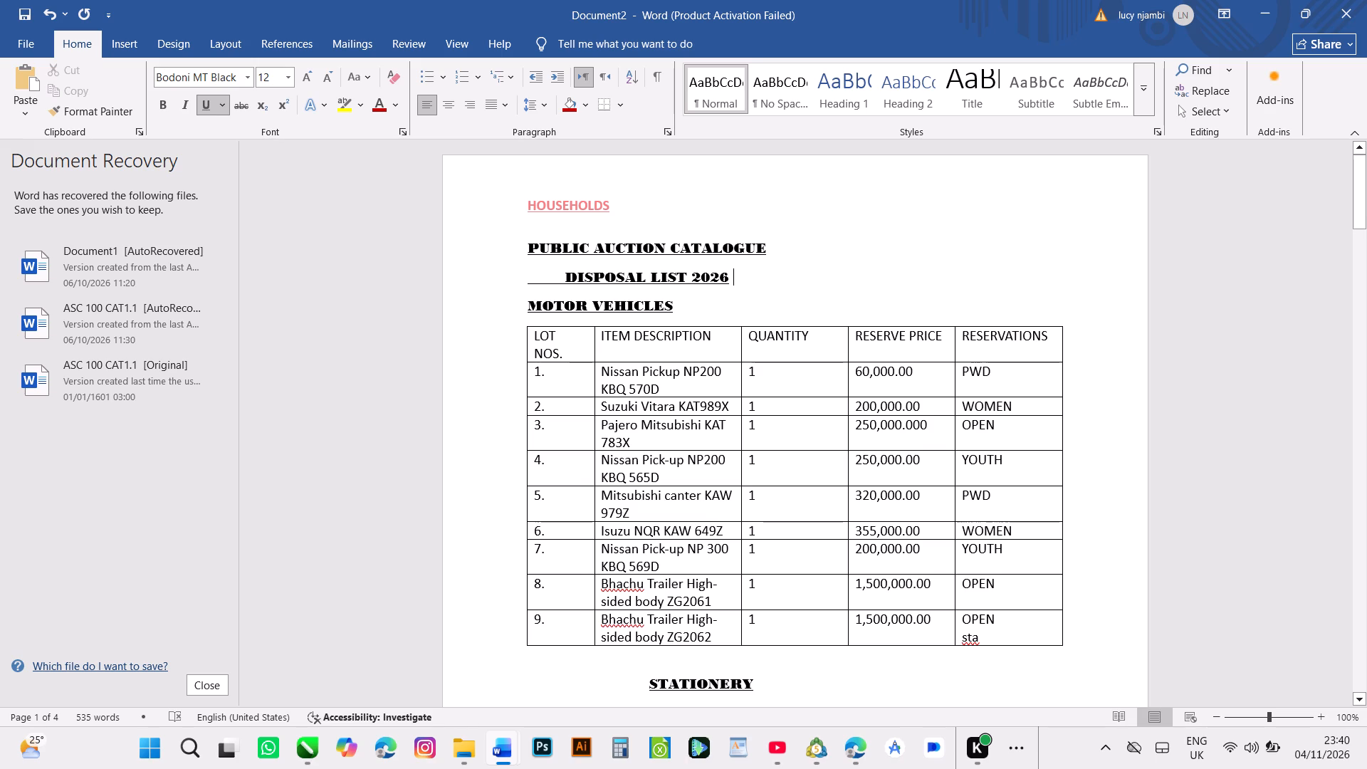
click(721, 275)
triple_click(721, 274)
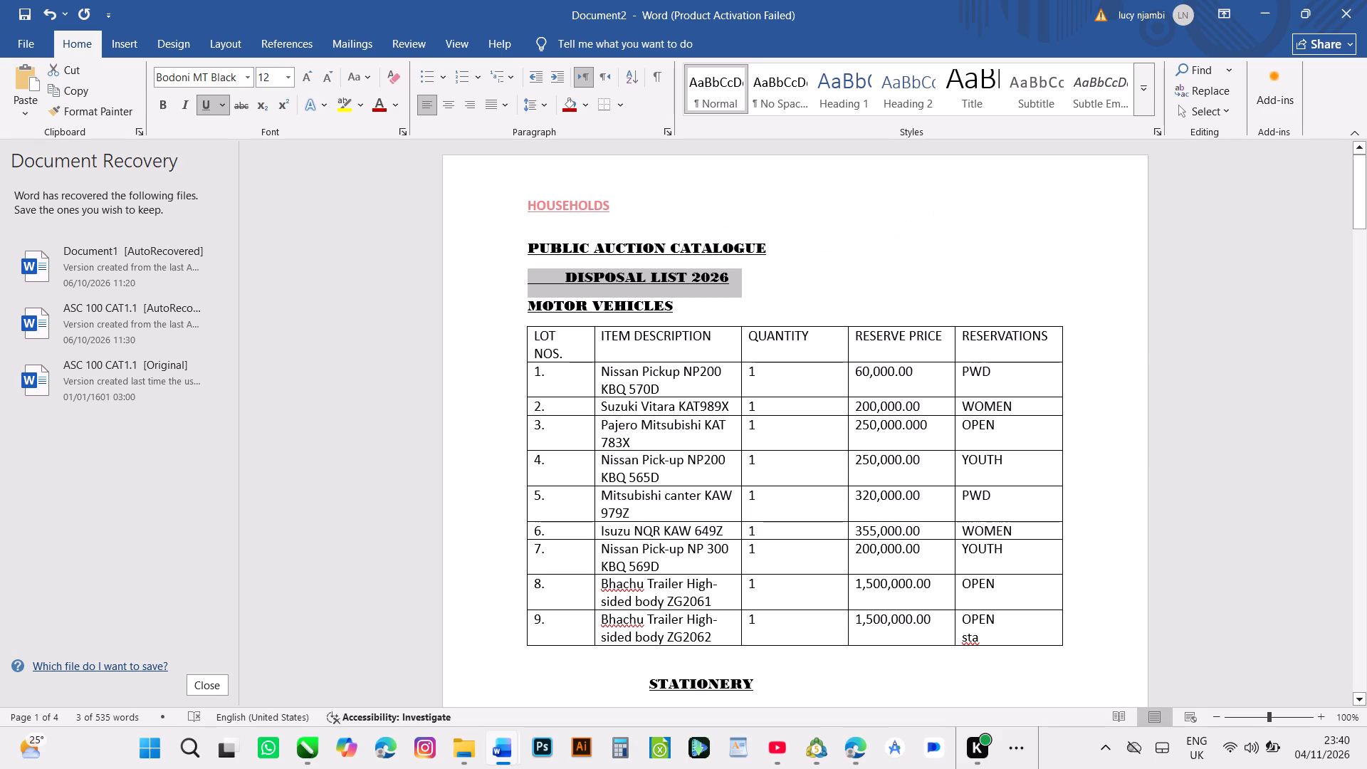
key(equal)
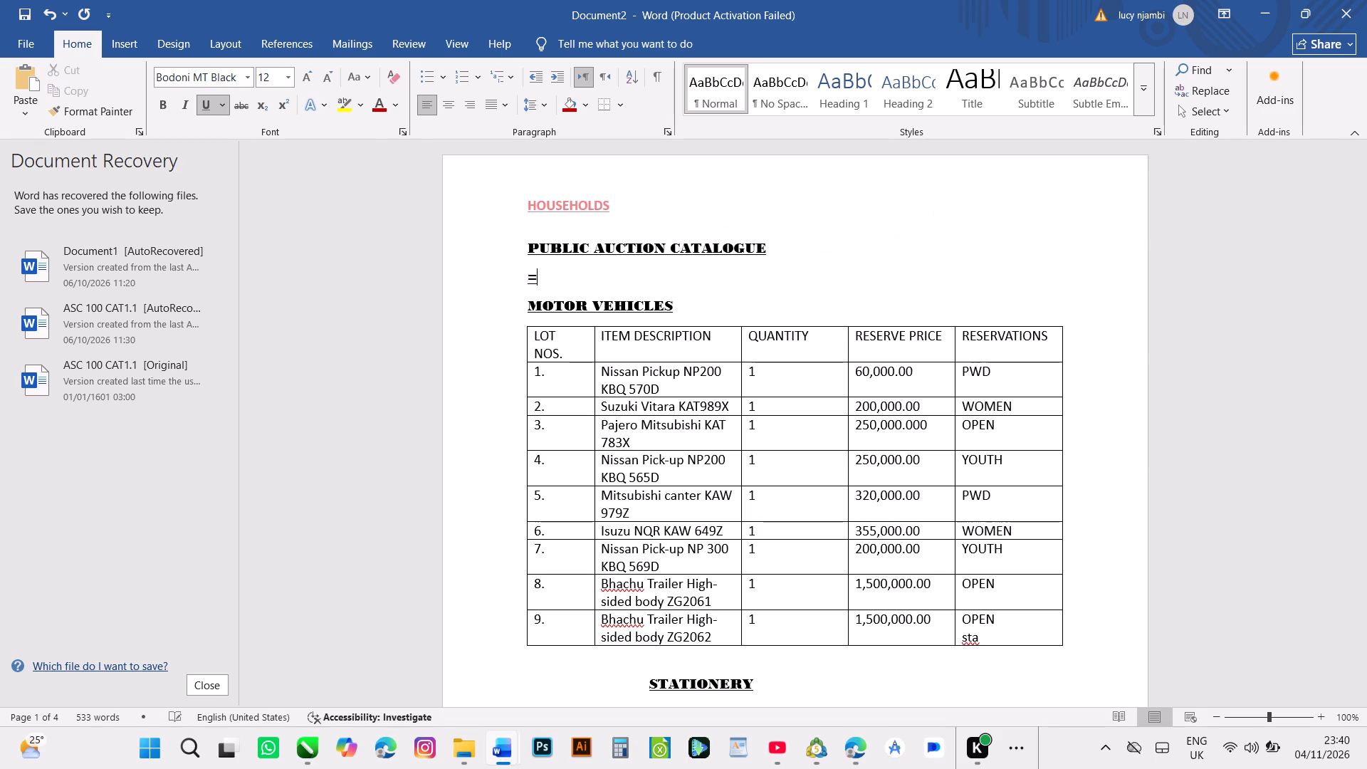
key(u)
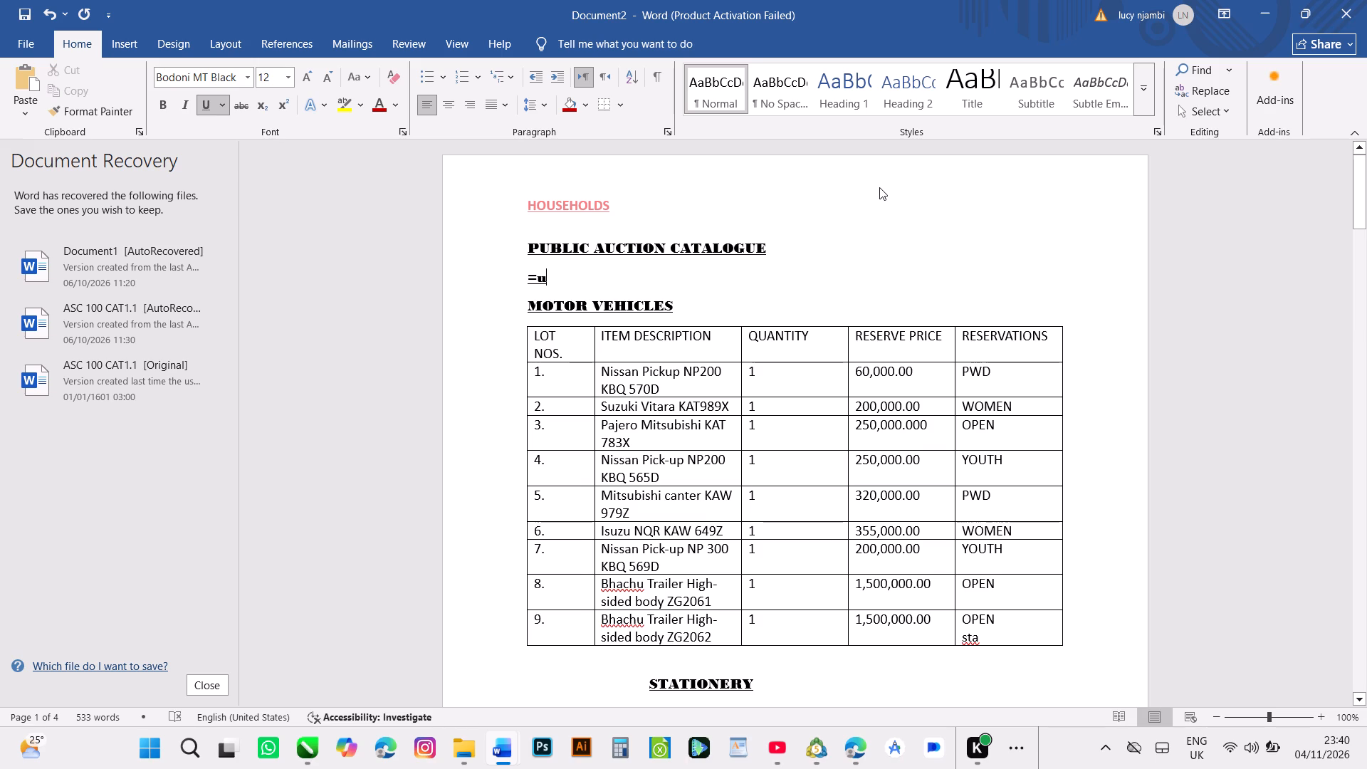
key(BackSpace)
key(BackSpace)
key(BackSpace)
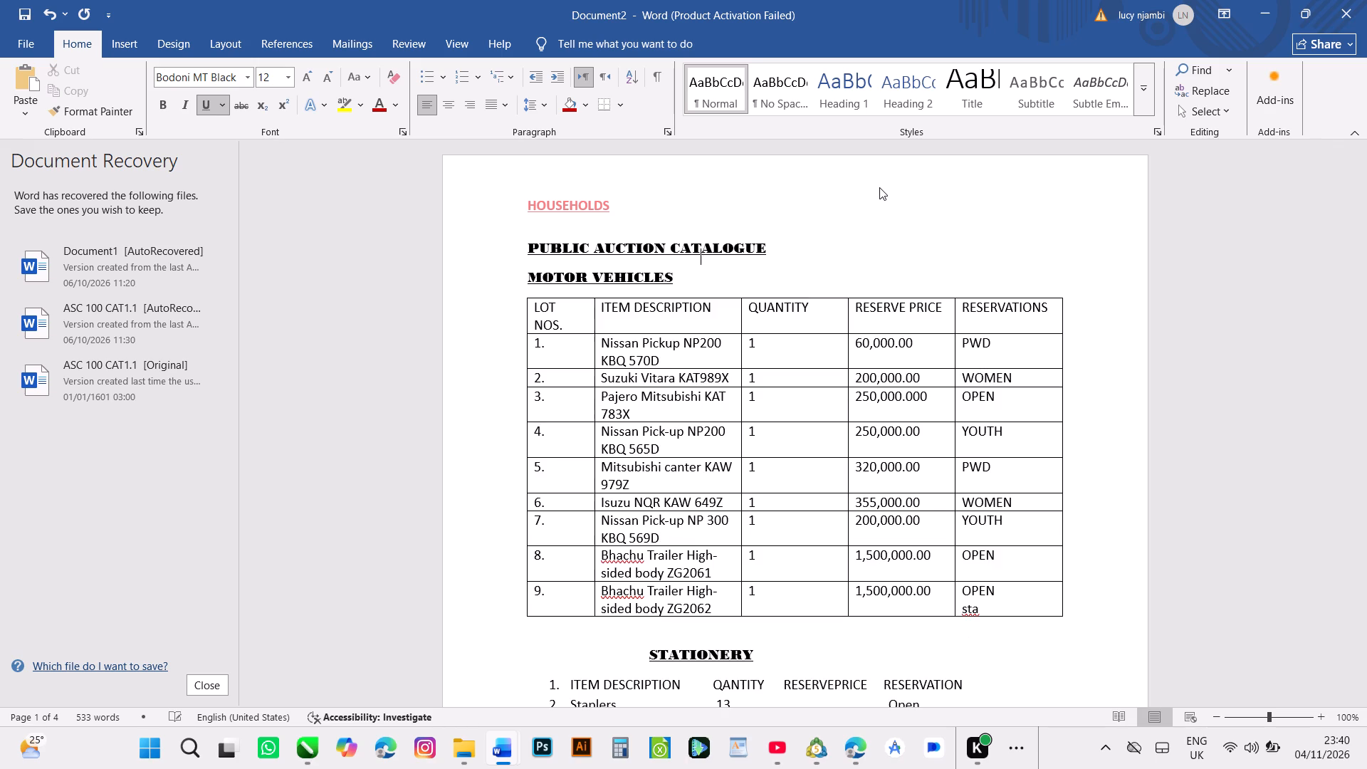